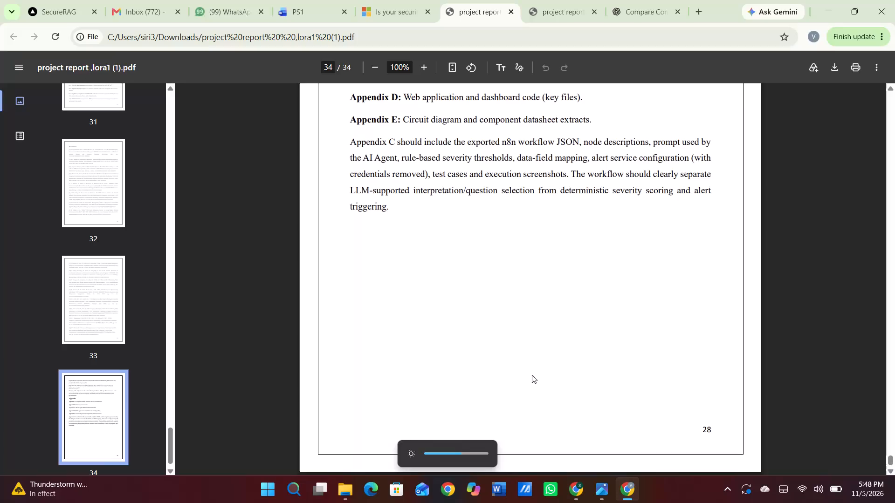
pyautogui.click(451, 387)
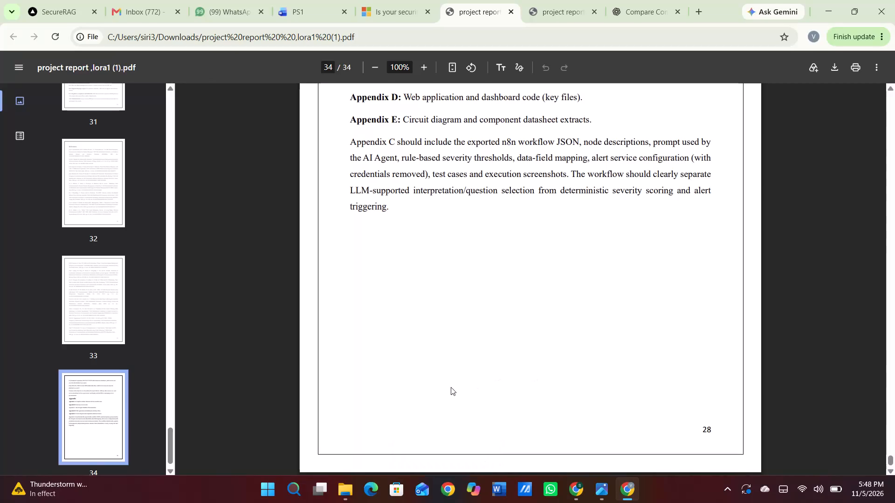
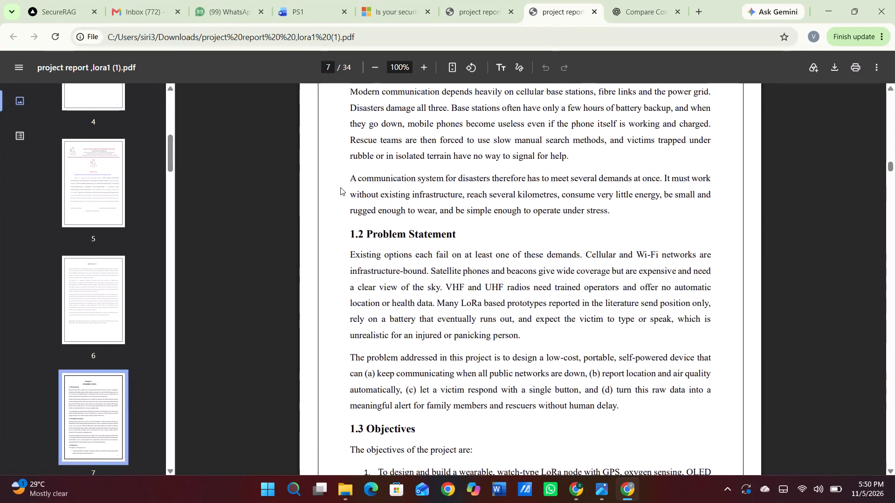
# Close the browser page about security and both open project report PDFs.
pyautogui.scroll(17, 340, 187)
pyautogui.scroll(6, 340, 187)
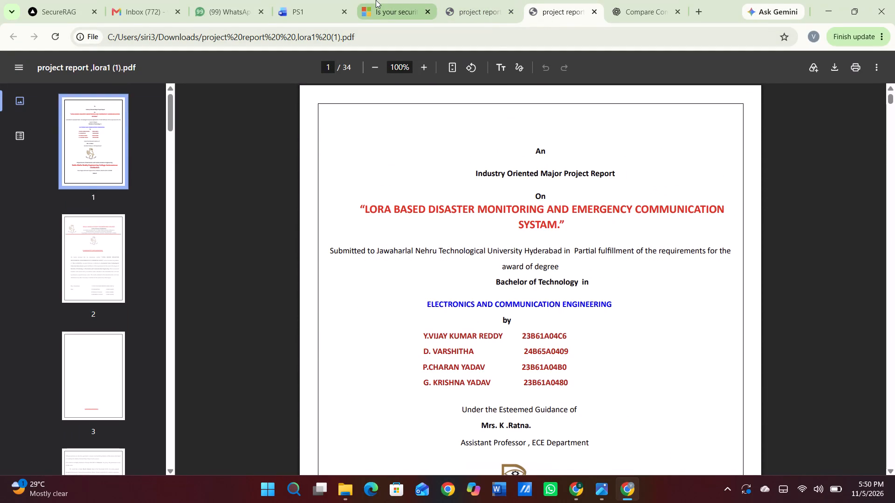
pyautogui.click(428, 12)
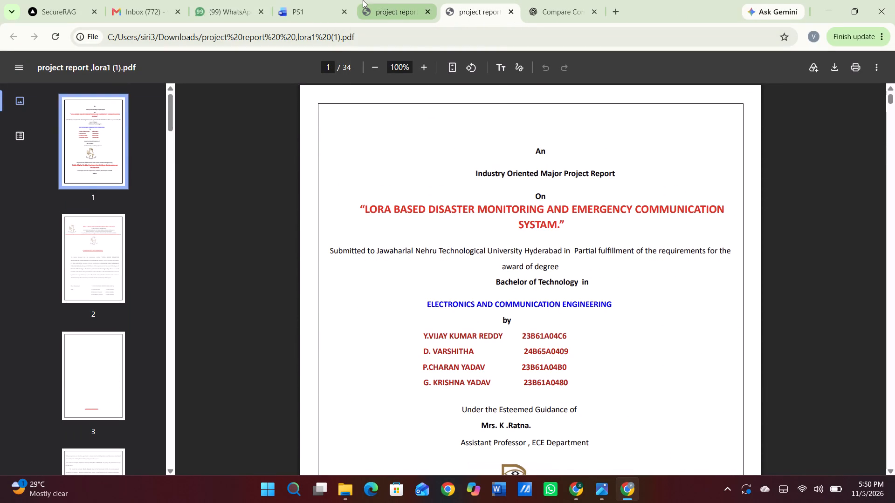
pyautogui.click(428, 13)
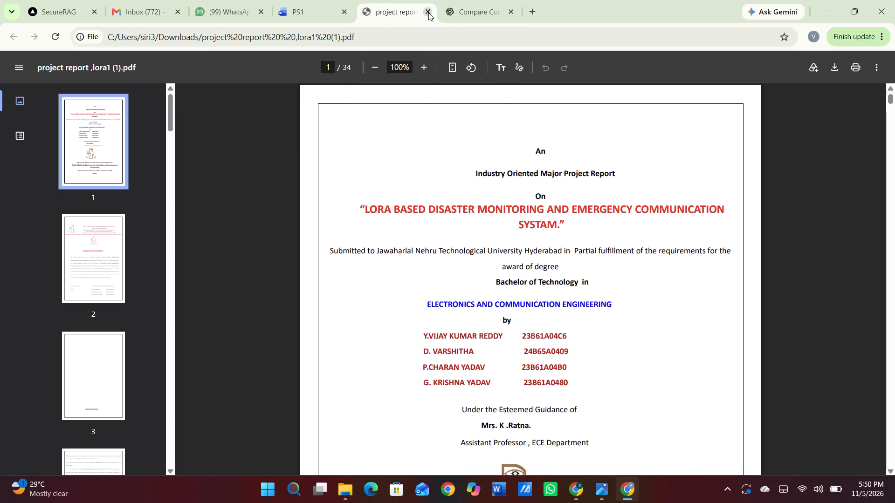
pyautogui.click(428, 13)
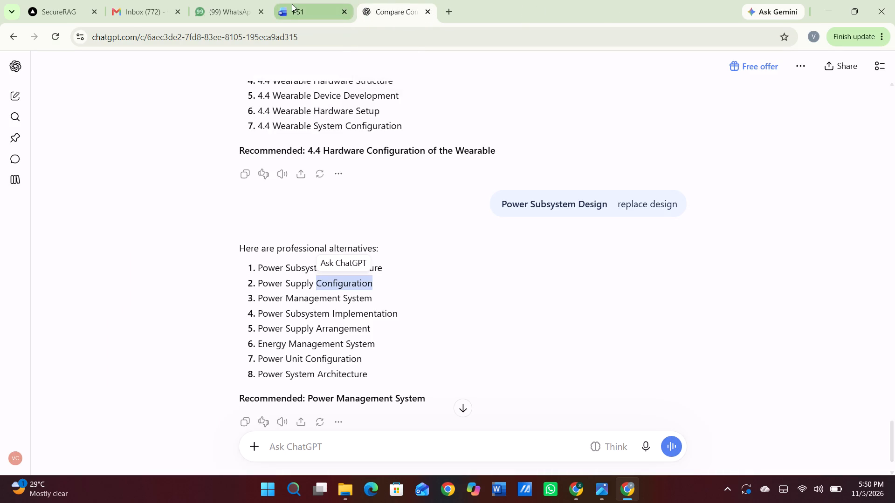
# Switch to the PS1 report document in Word for the web, keeping it in Editing mode.
pyautogui.click(294, 5)
pyautogui.click(386, 304)
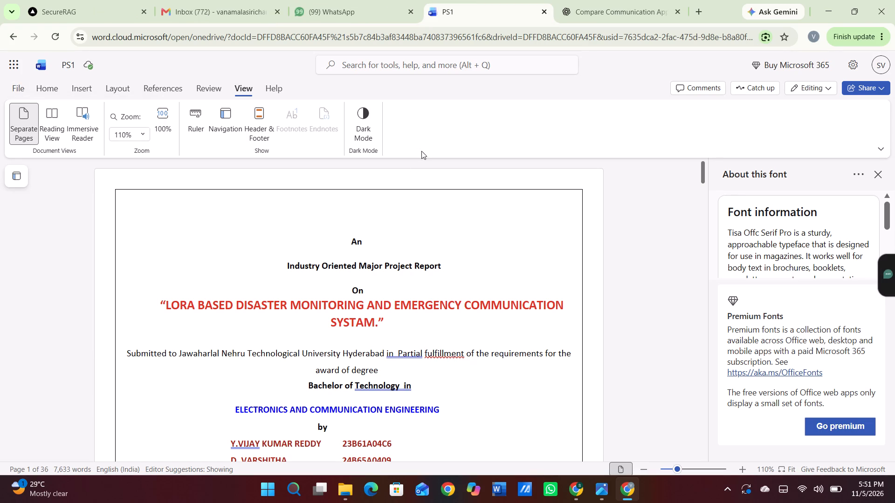
pyautogui.scroll(-1, 428, 349)
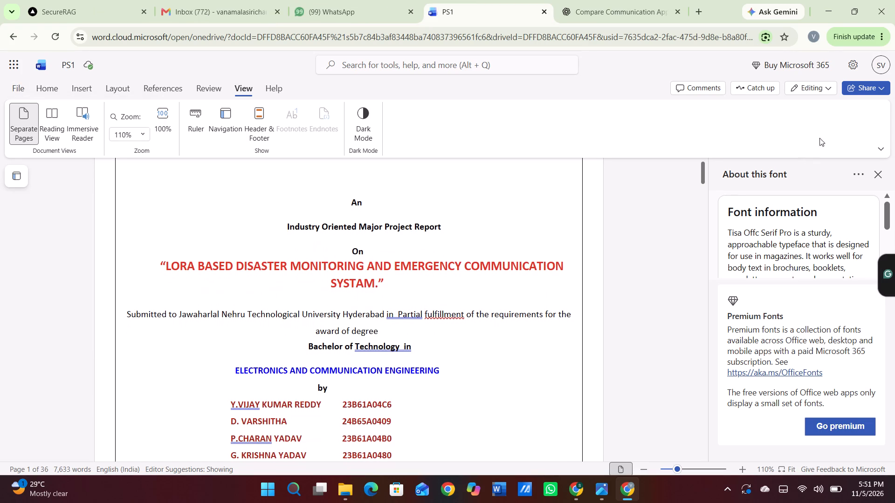
pyautogui.click(817, 83)
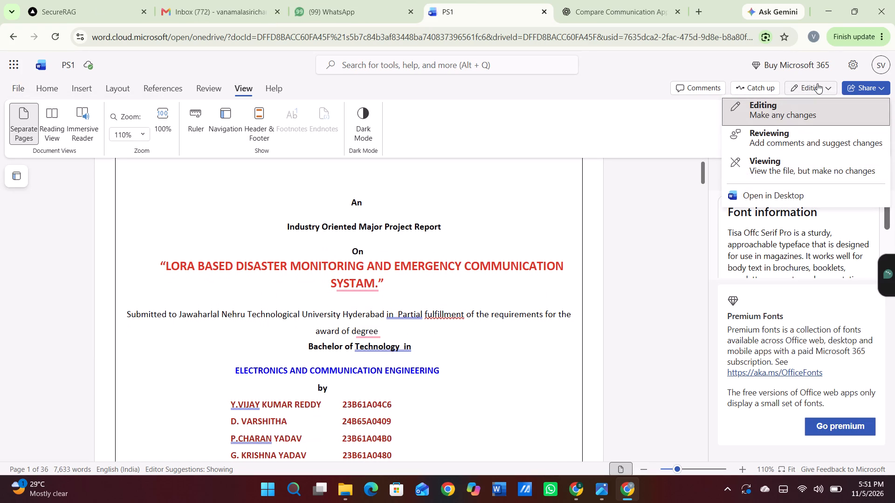
pyautogui.click(397, 353)
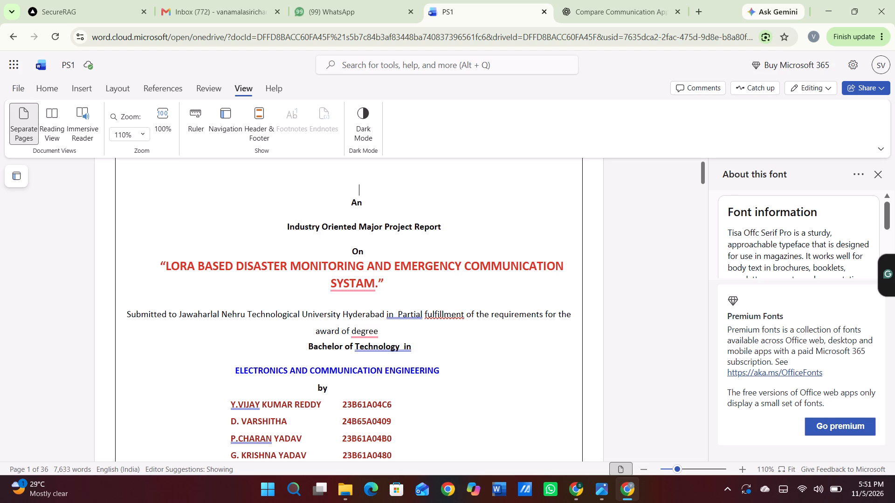
# Look through the report's title page, candidate's declaration and the following signature page, returning to the title page.
pyautogui.scroll(-2, 445, 377)
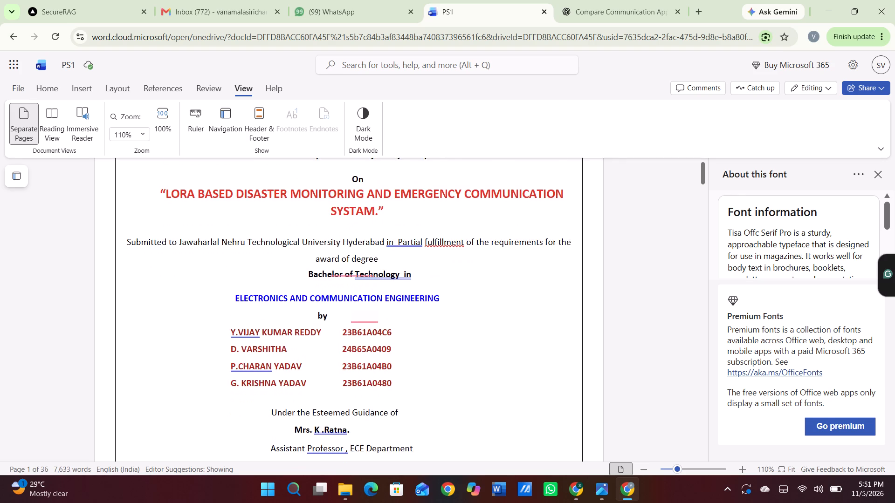
pyautogui.scroll(-2, 445, 377)
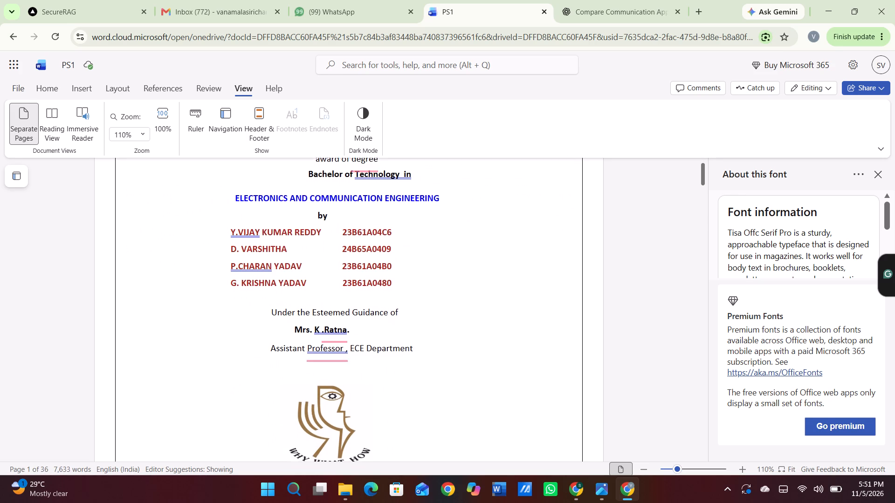
pyautogui.scroll(-2, 445, 377)
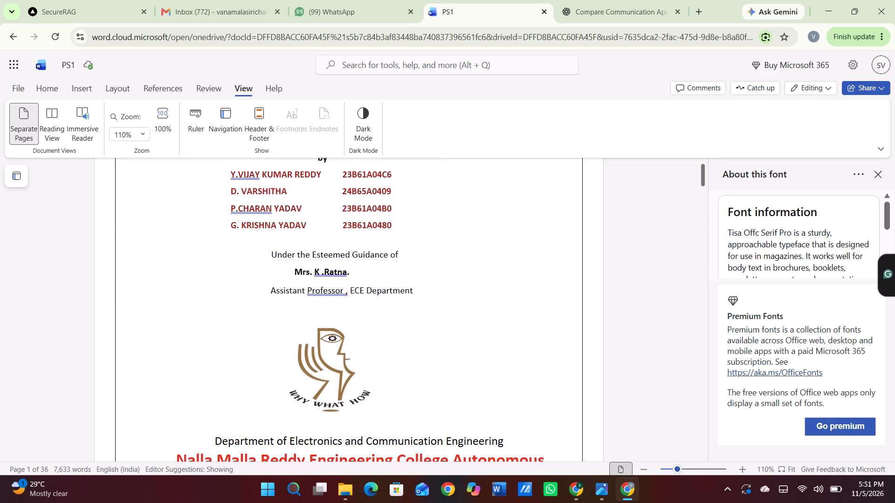
pyautogui.scroll(-6, 445, 377)
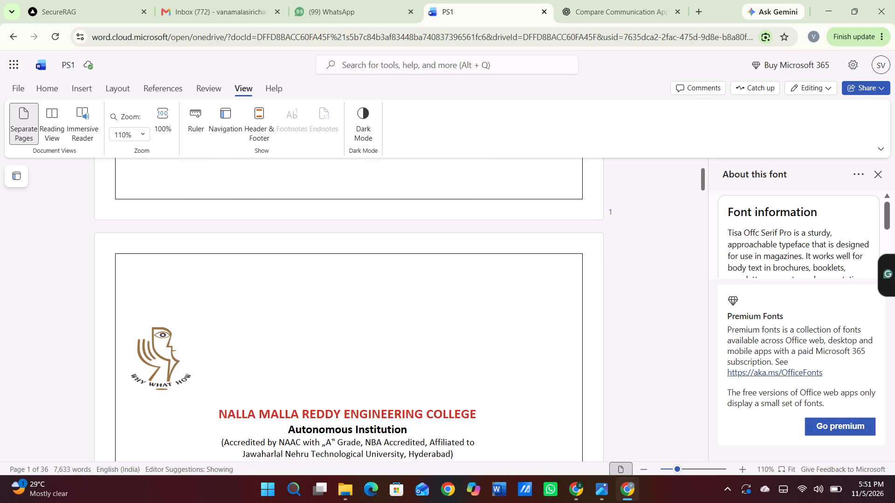
pyautogui.scroll(-3, 445, 377)
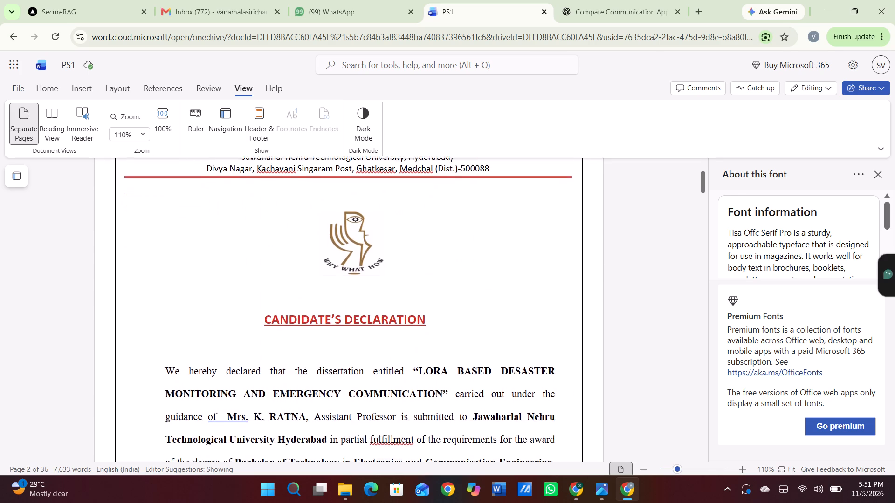
pyautogui.scroll(-2, 445, 377)
pyautogui.scroll(2, 445, 377)
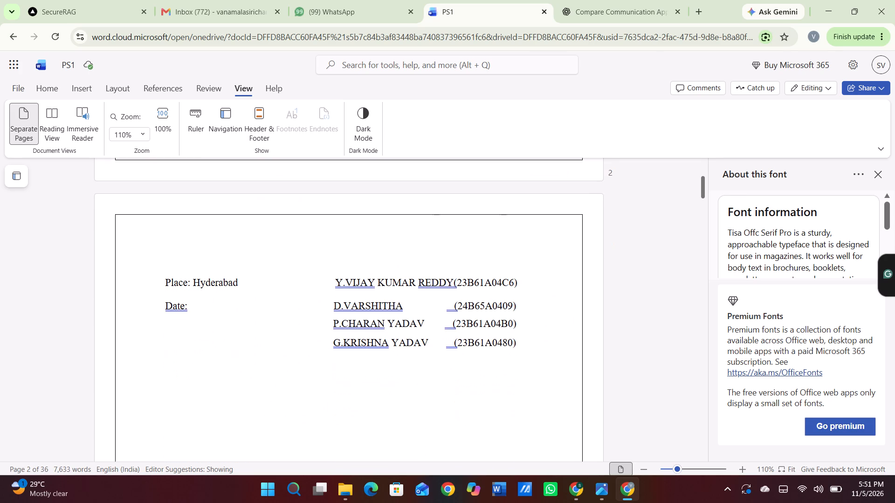
pyautogui.scroll(6, 445, 377)
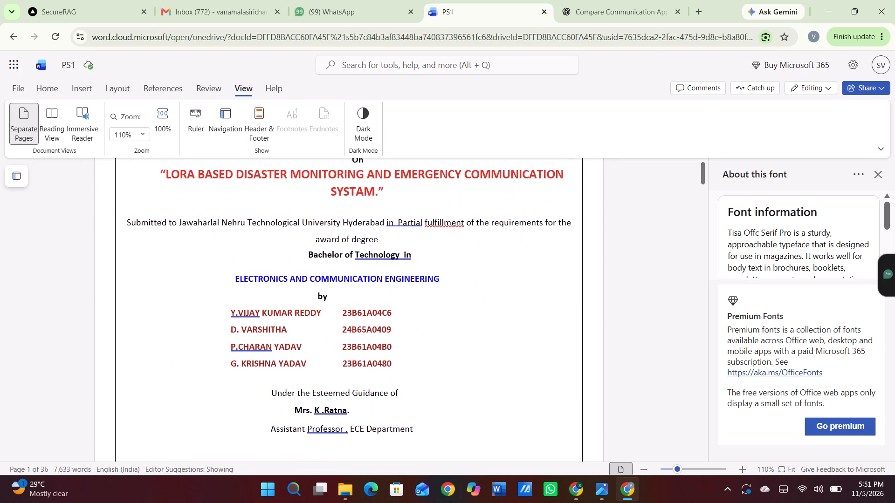
# Place the text cursor before the first student's roll number on the title page.
pyautogui.click(346, 315)
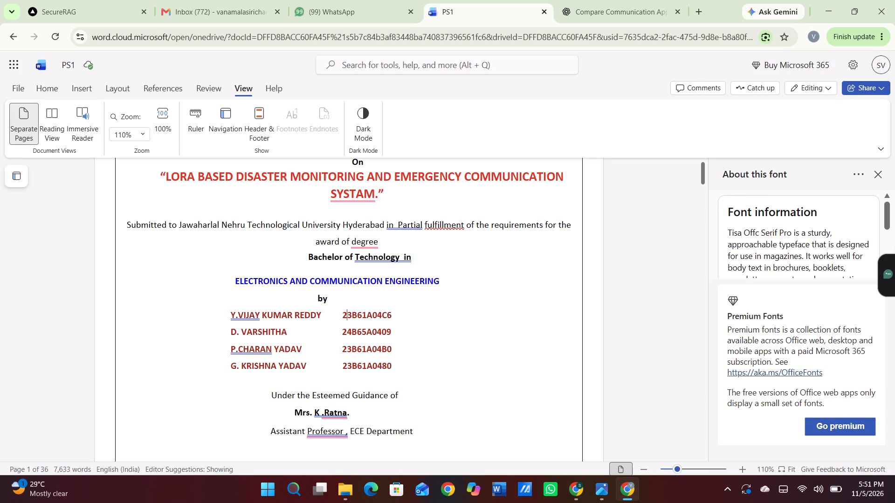
pyautogui.press('Left')
pyautogui.press('Down')
pyautogui.press('Up')
# Look through the report's opening pages from the title page past the acknowledgement to the college header on page 5.
pyautogui.scroll(-2, 422, 386)
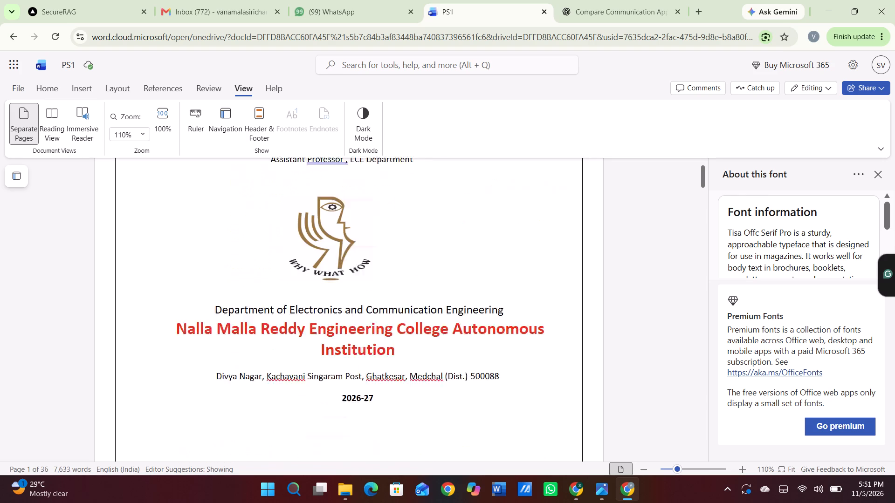
pyautogui.scroll(-4, 422, 386)
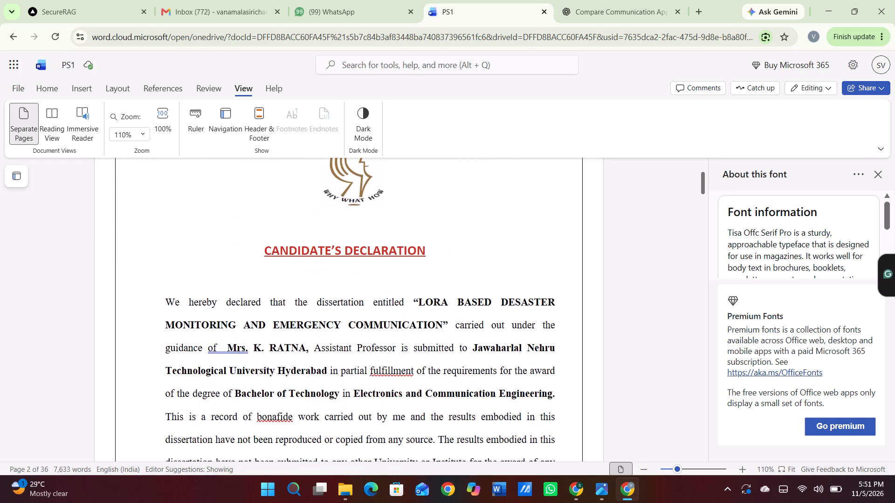
pyautogui.scroll(-3, 422, 386)
pyautogui.scroll(1, 422, 386)
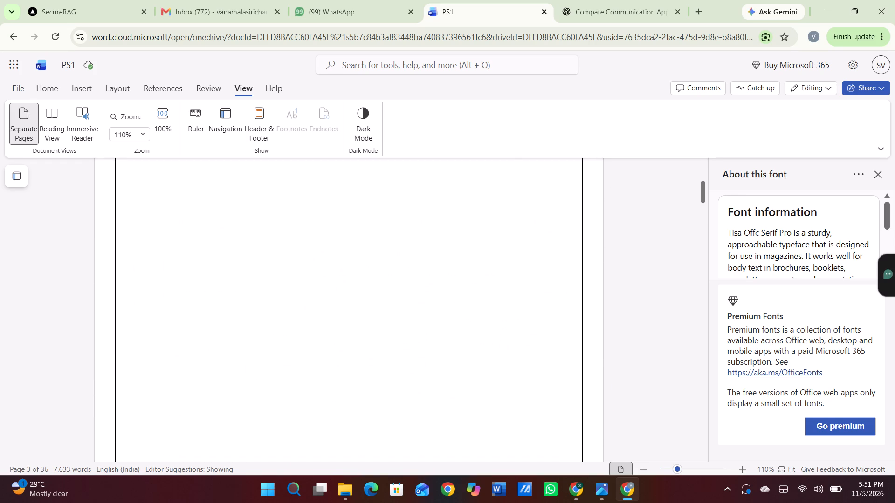
pyautogui.scroll(1, 422, 386)
pyautogui.scroll(-3, 422, 386)
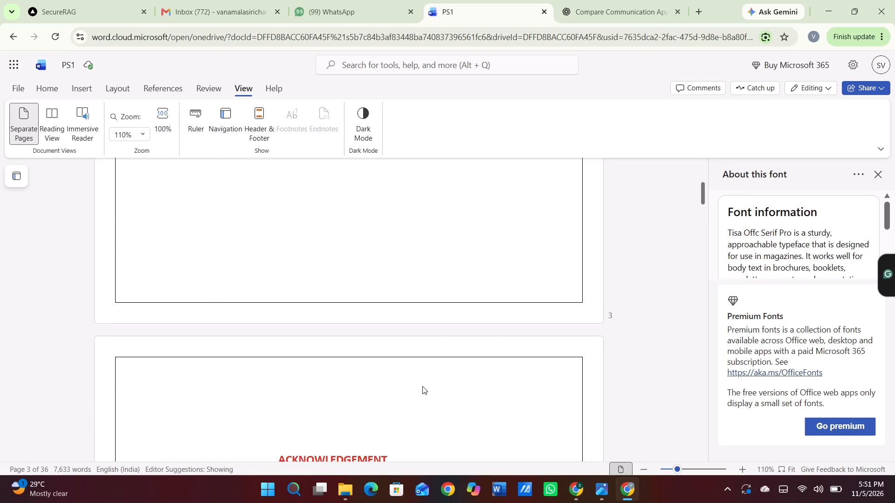
pyautogui.scroll(-5, 422, 386)
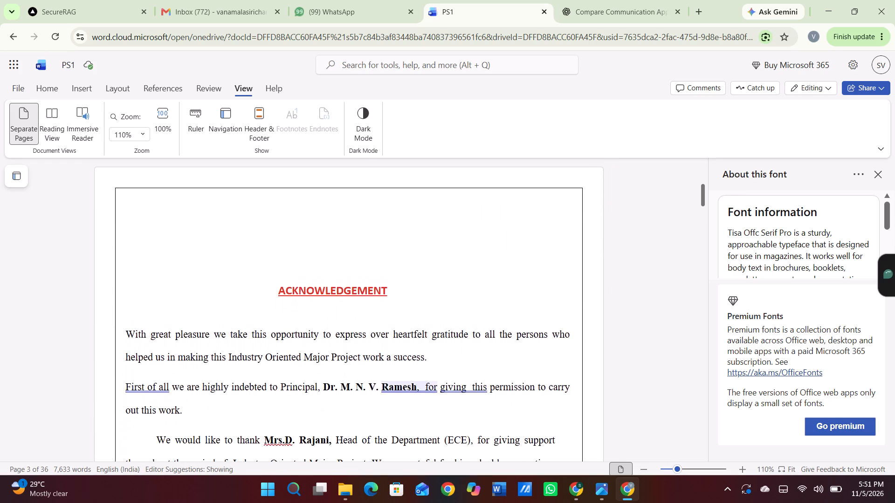
pyautogui.scroll(-5, 422, 386)
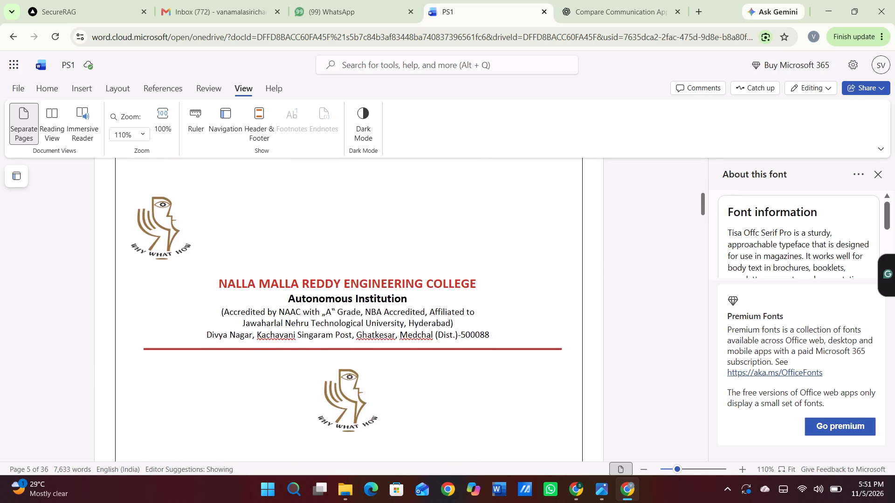
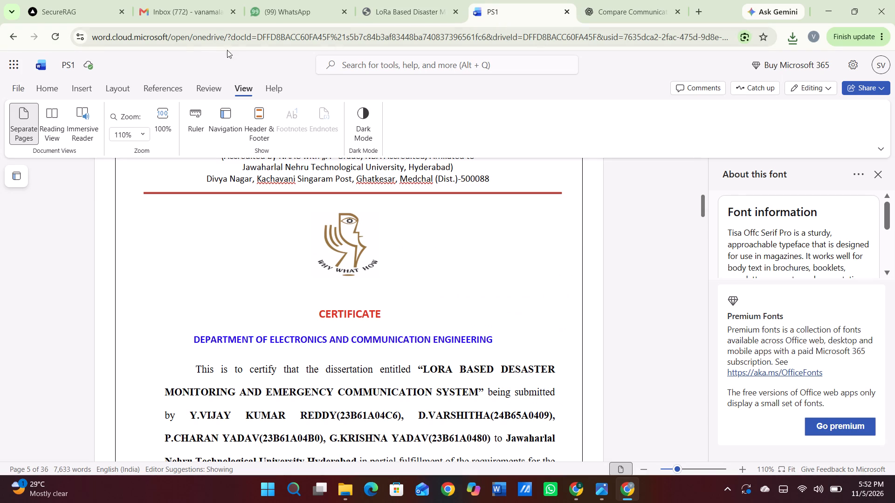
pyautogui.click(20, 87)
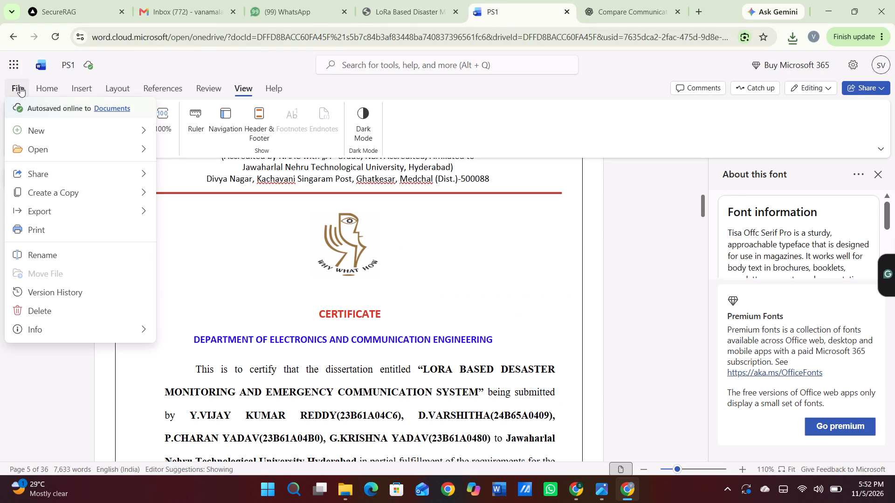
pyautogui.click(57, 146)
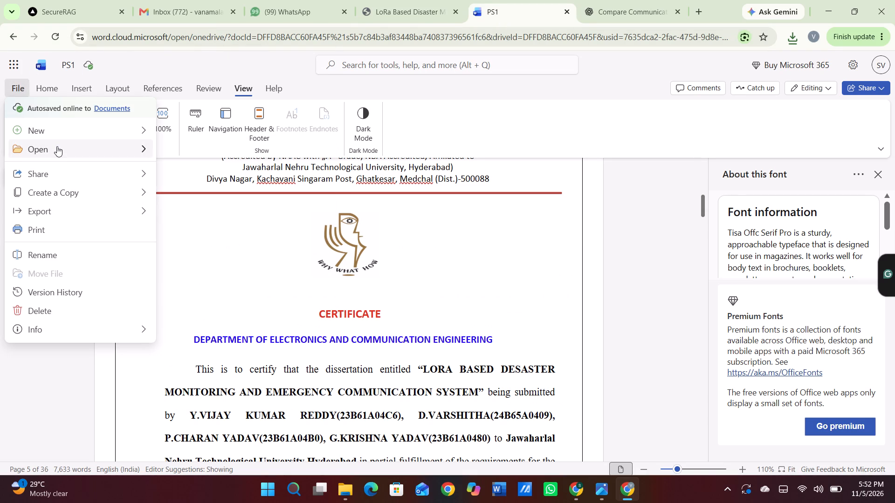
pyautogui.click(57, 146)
# In a new browser tab, search Google for "pdf to word convert pdf to word online for free".
pyautogui.click(704, 9)
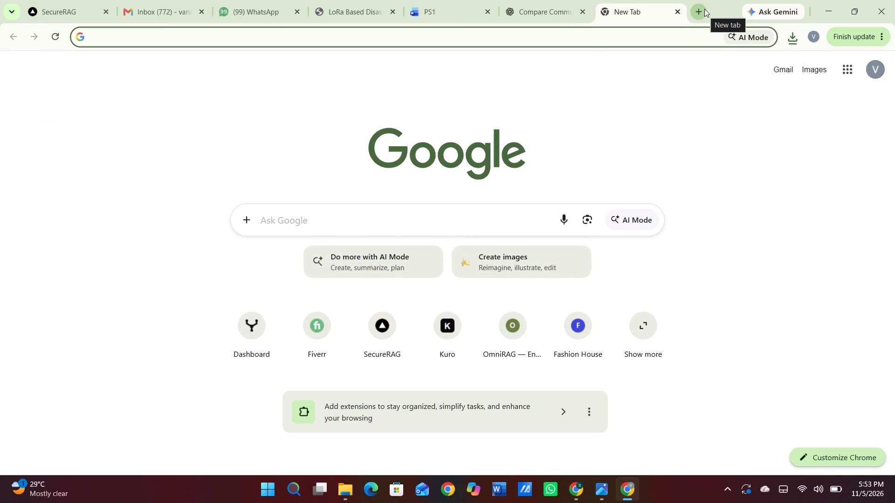
pyautogui.click(412, 207)
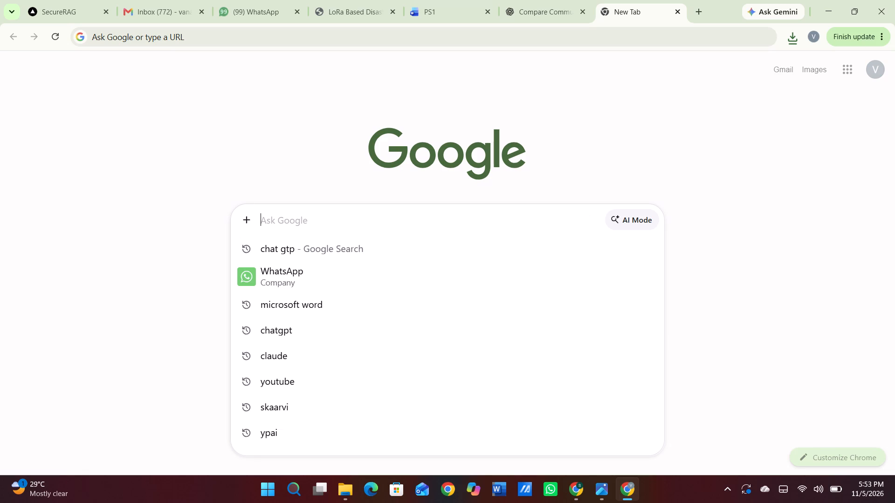
pyautogui.write('pdf')
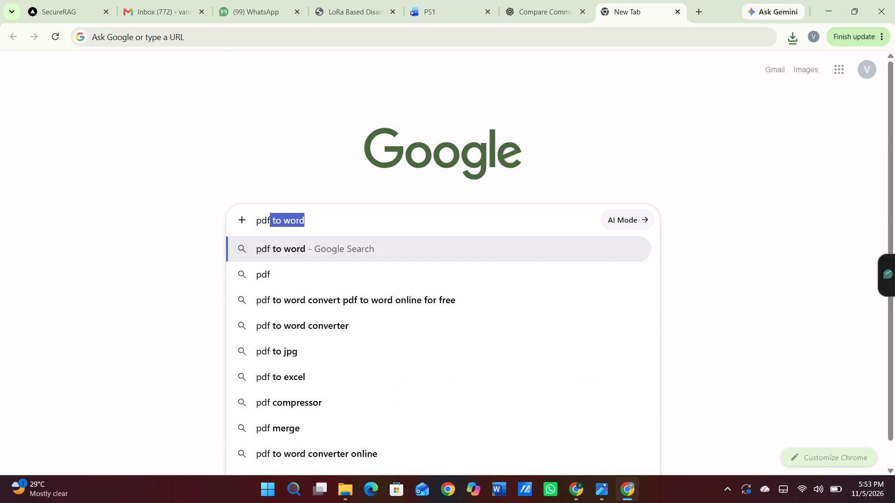
pyautogui.press('space')
pyautogui.write('to wo')
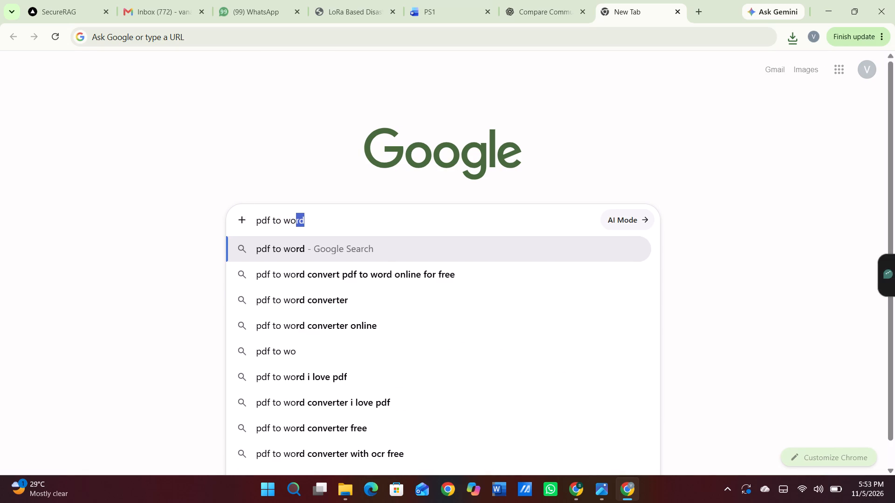
pyautogui.click(375, 280)
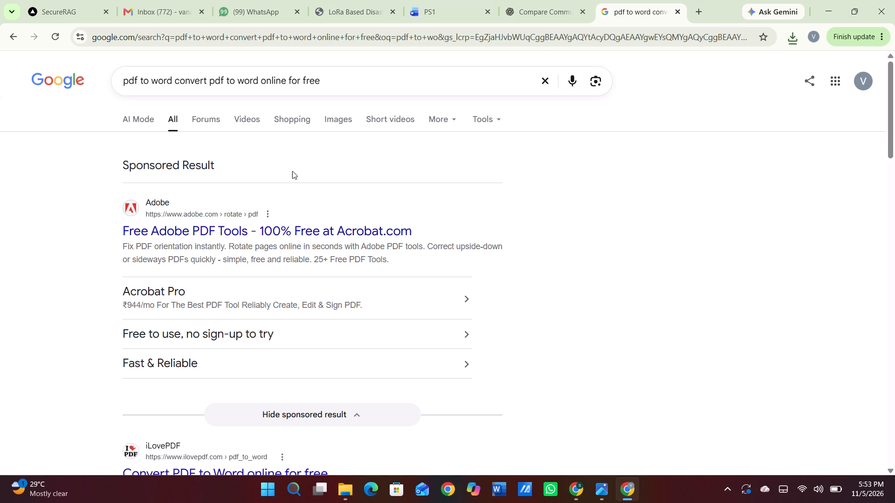
# Open the Free Adobe PDF Tools result and upload "project report ,lora1-2.pdf" from Downloads to its online tool.
pyautogui.click(276, 229)
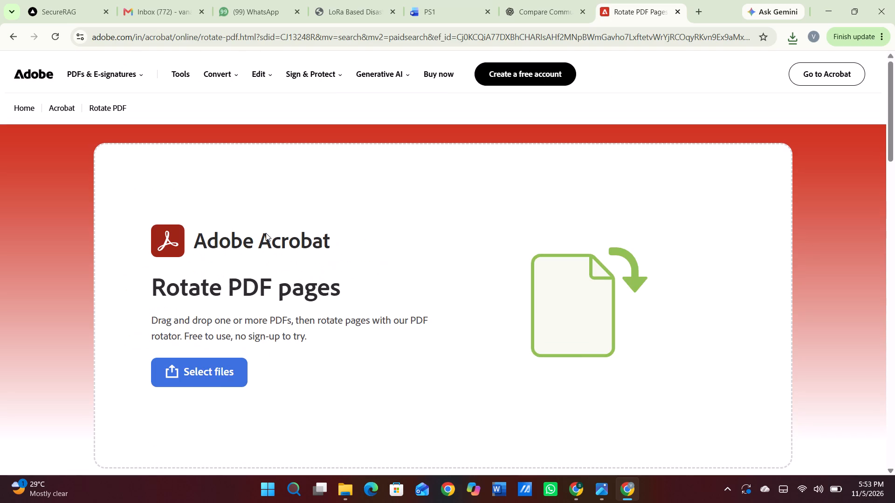
pyautogui.click(189, 362)
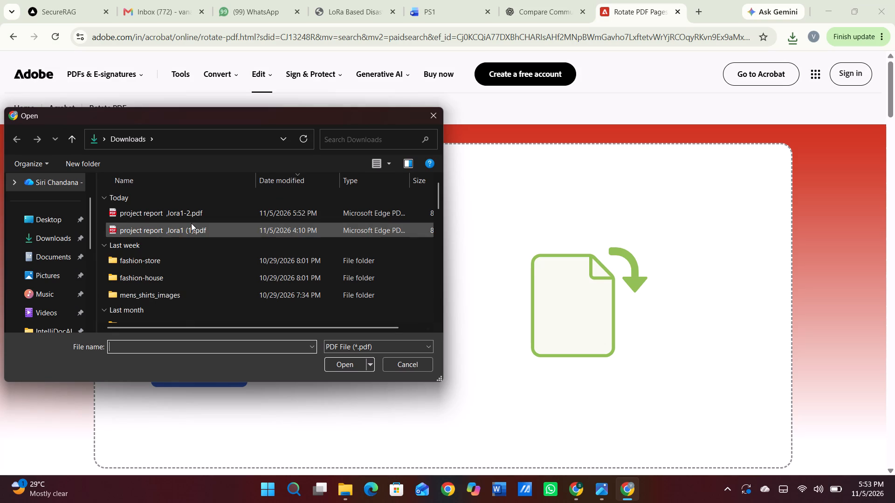
pyautogui.click(190, 209)
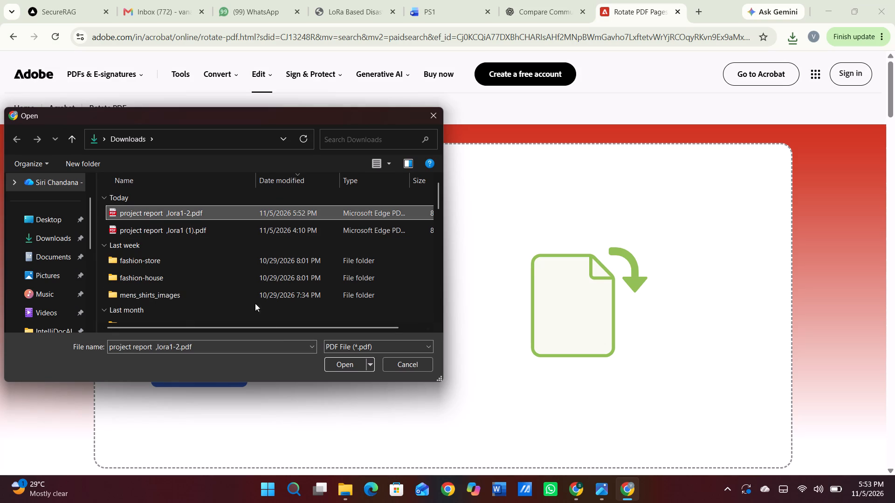
pyautogui.click(342, 364)
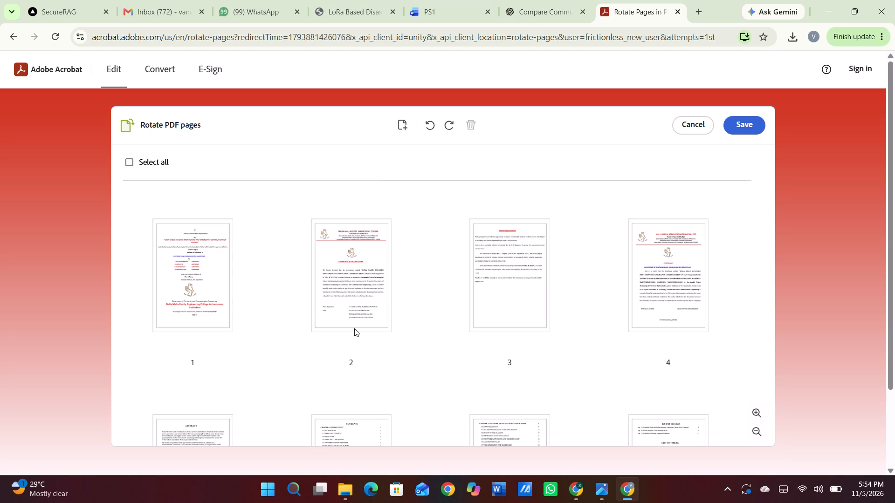
# Switch from Acrobat's Rotate PDF pages tool to its Convert tools.
pyautogui.click(172, 65)
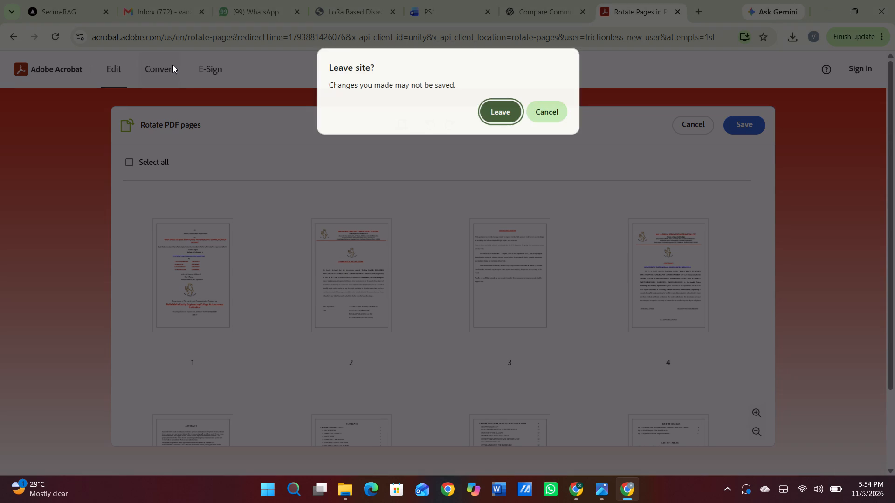
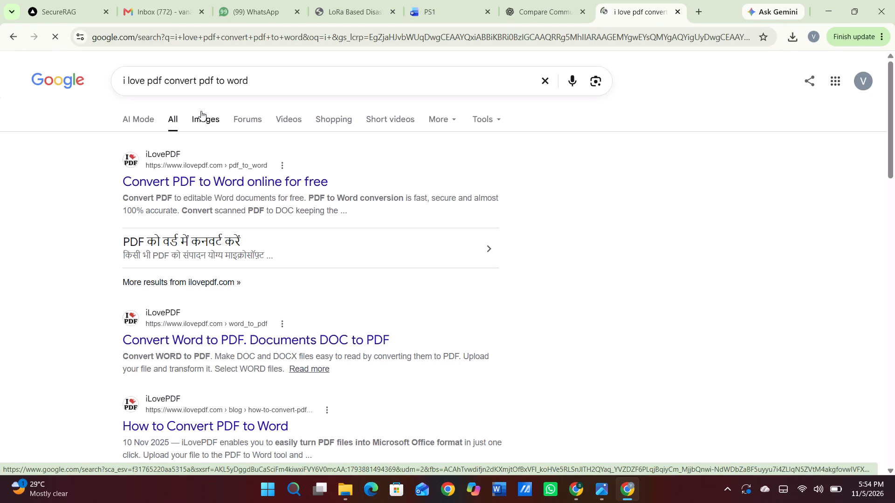
# Convert "project report ,lora1-2.pdf" from Downloads to Word with iLovePDF's PDF to Word converter, using No OCR.
pyautogui.click(242, 172)
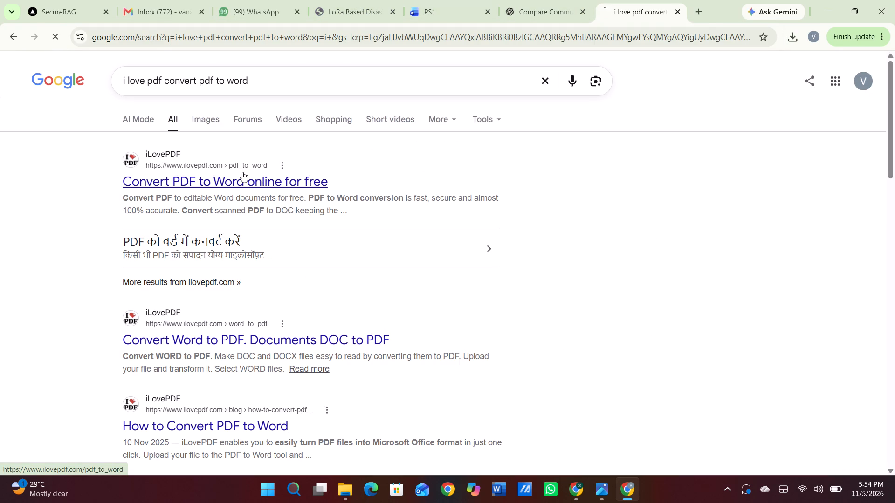
pyautogui.click(412, 231)
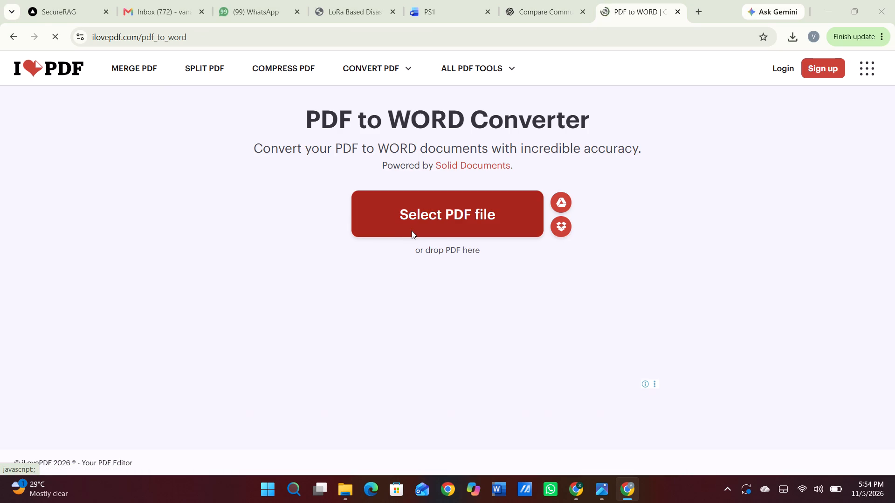
pyautogui.click(261, 212)
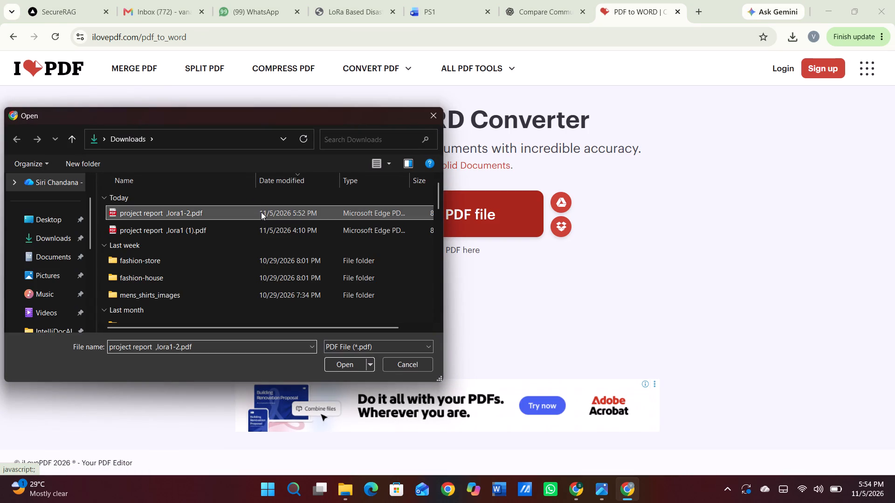
pyautogui.click(352, 367)
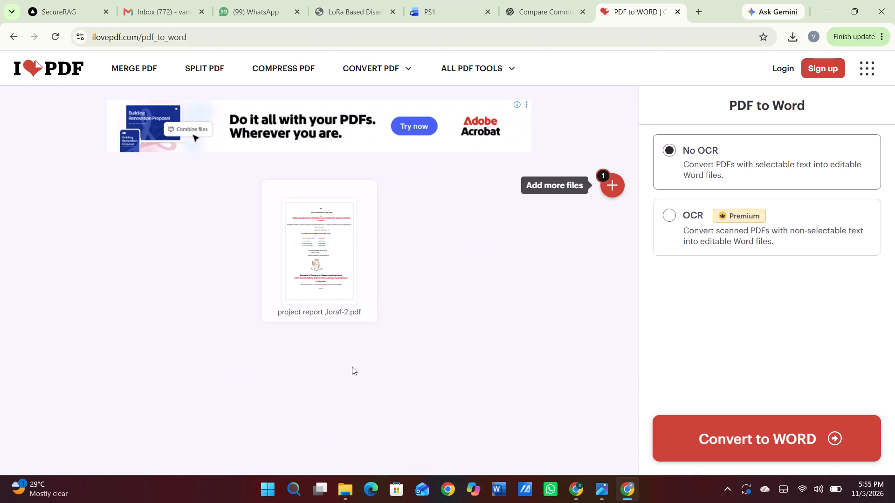
pyautogui.click(693, 430)
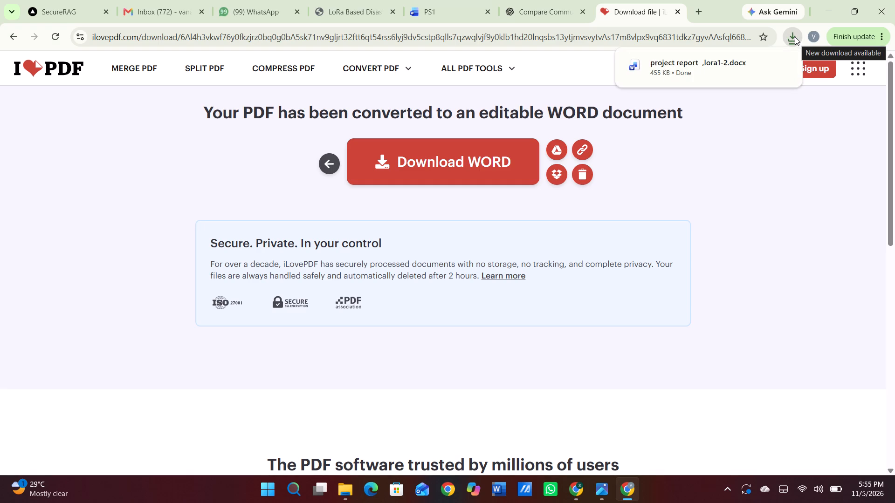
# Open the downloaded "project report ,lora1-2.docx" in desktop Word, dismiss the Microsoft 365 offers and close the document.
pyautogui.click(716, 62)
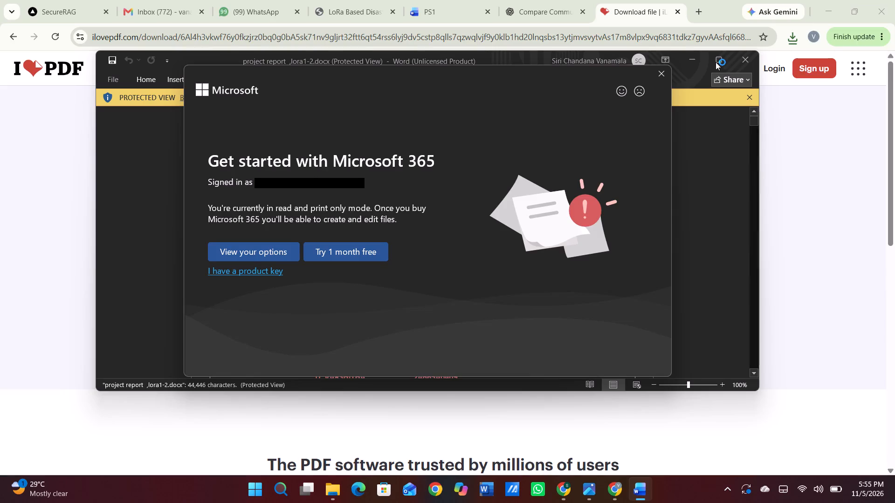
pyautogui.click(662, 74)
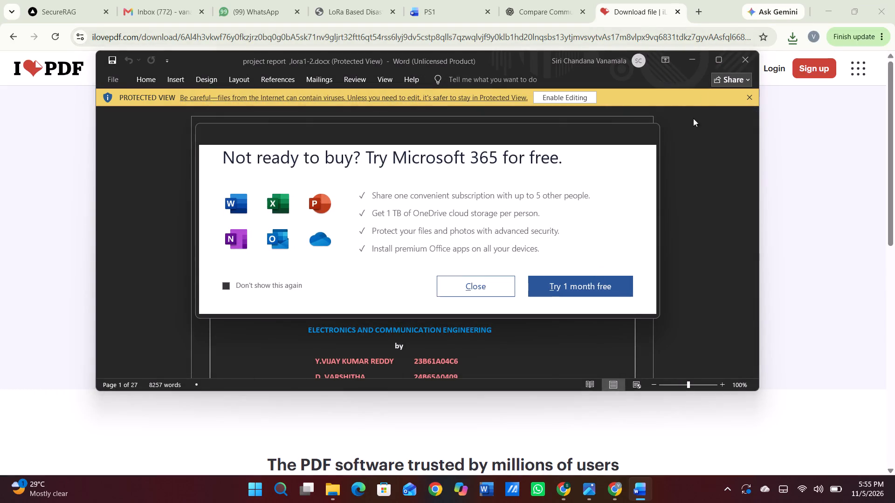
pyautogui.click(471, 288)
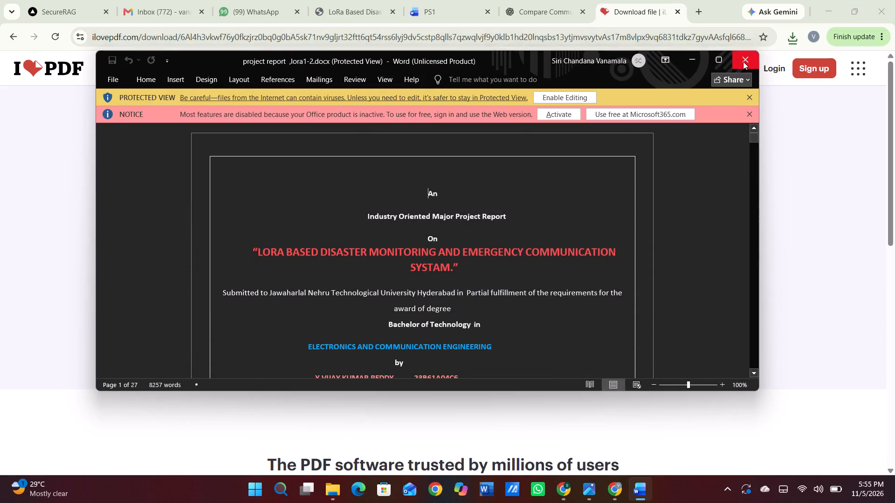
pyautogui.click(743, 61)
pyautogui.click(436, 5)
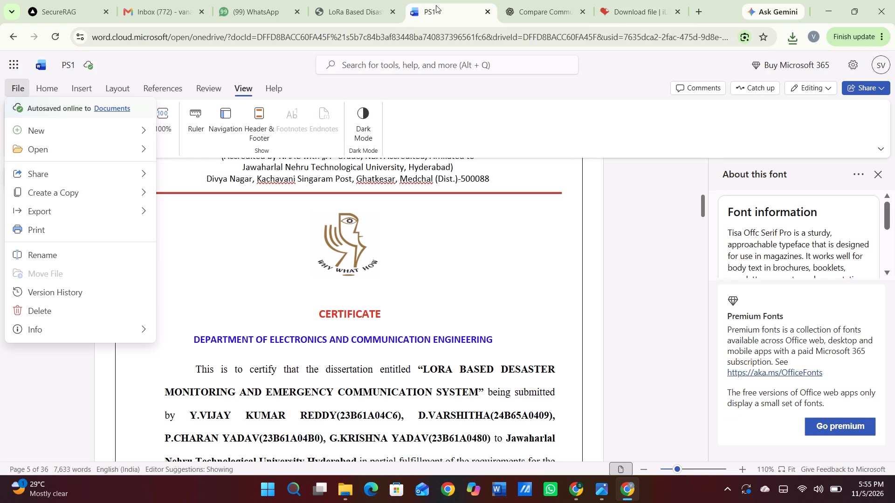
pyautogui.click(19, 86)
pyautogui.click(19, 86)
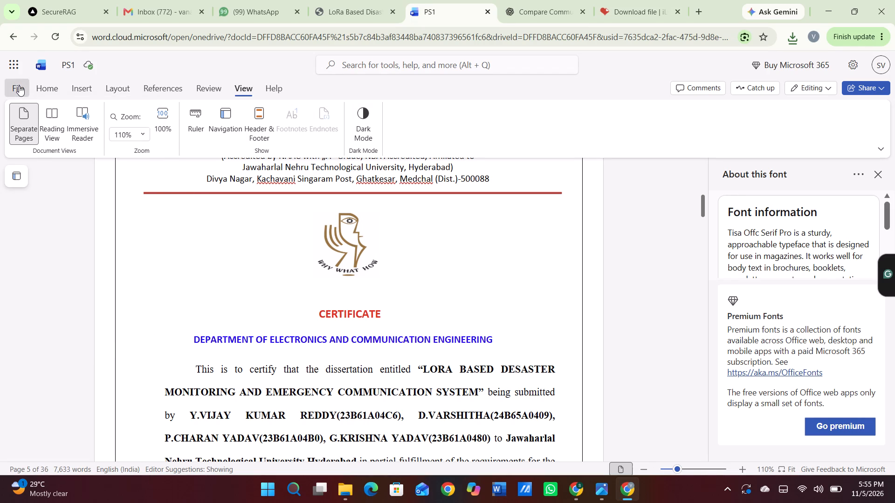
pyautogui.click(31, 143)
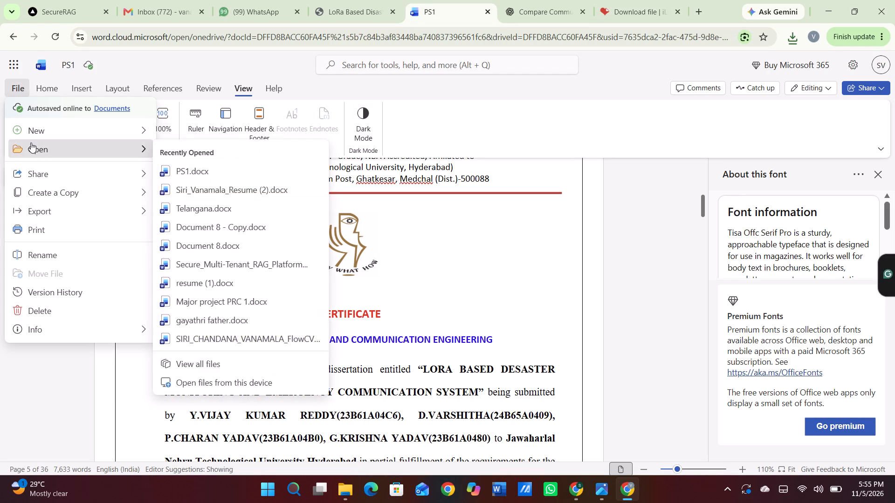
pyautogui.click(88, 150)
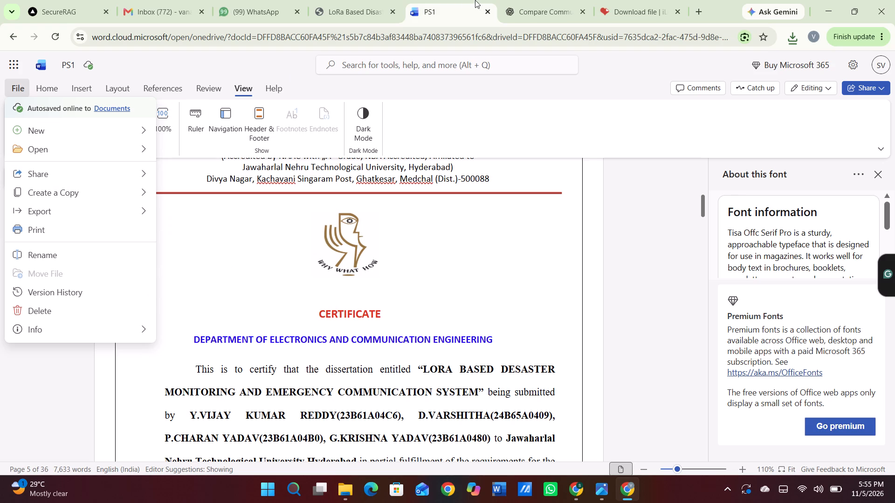
pyautogui.click(358, 9)
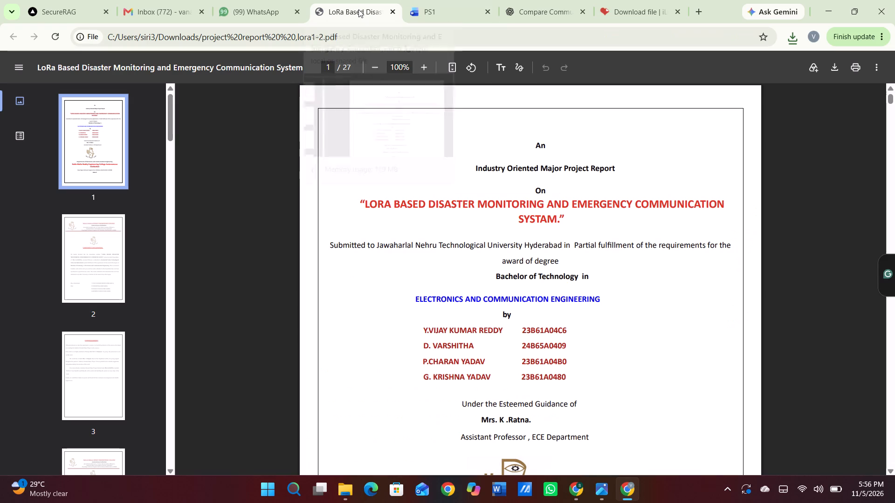
pyautogui.click(392, 9)
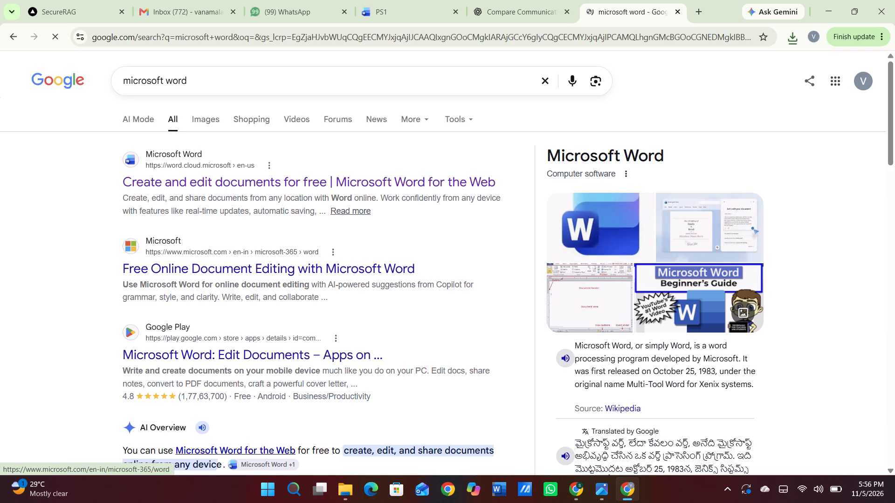
pyautogui.click(310, 185)
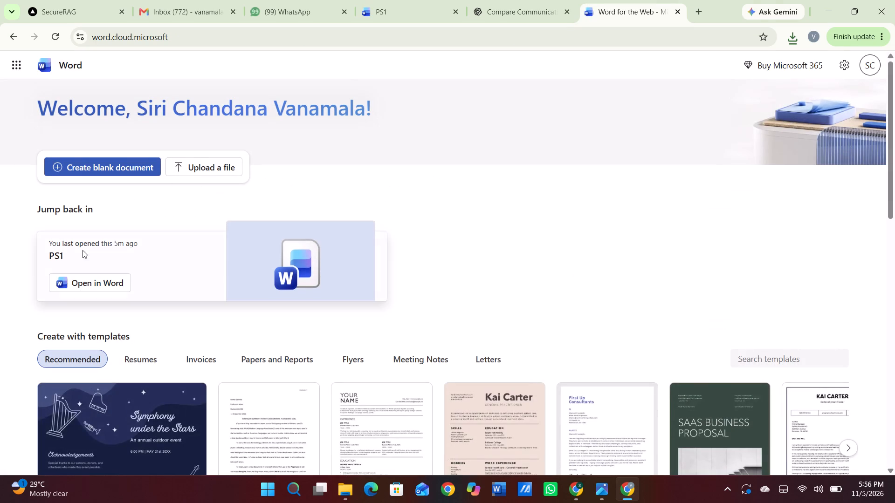
pyautogui.click(203, 172)
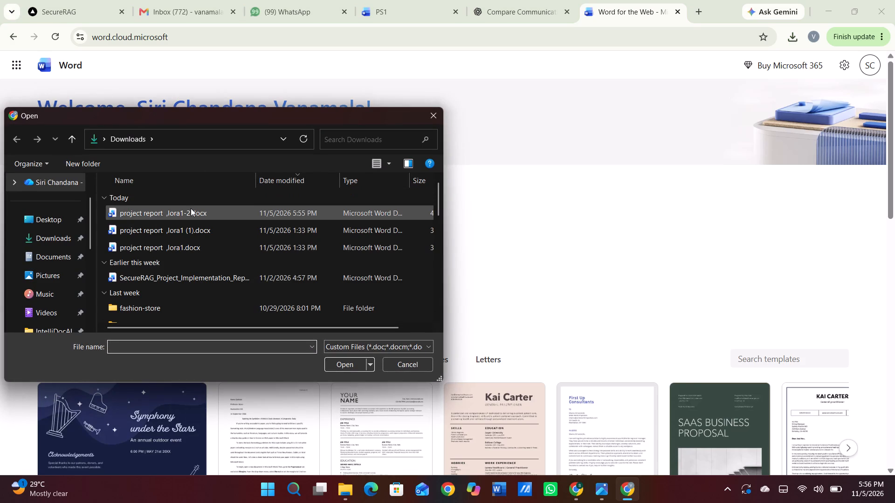
pyautogui.click(191, 208)
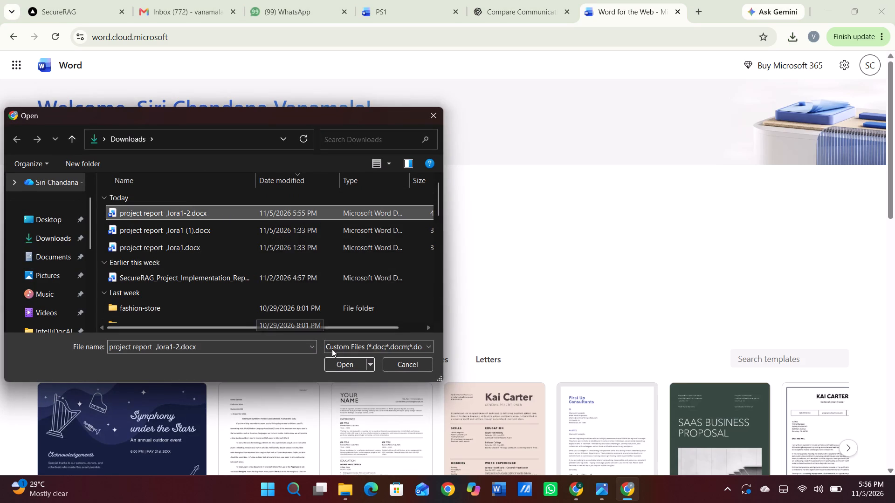
pyautogui.click(339, 359)
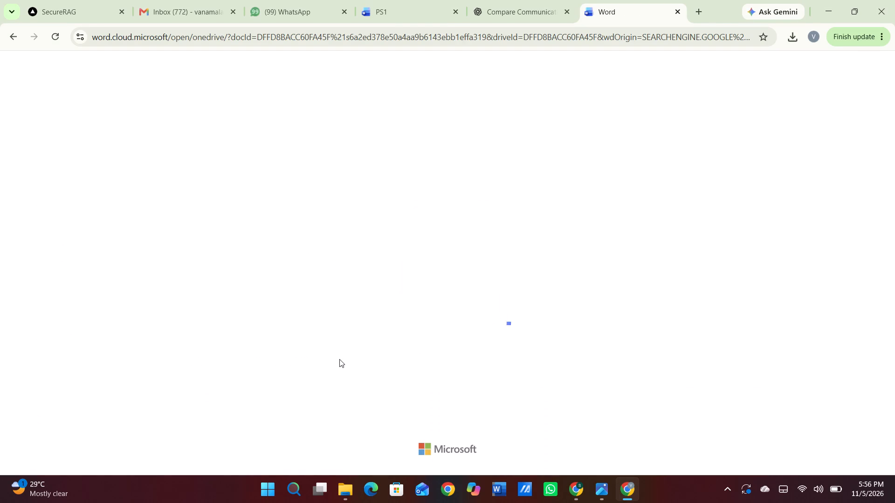
# Look through the converted report's opening pages, from the title page through the contents to the list of figures.
pyautogui.scroll(-4, 339, 359)
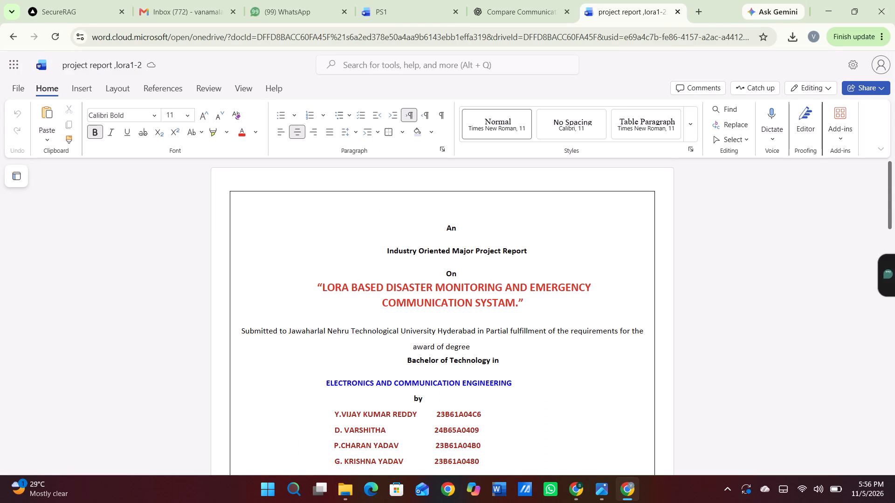
pyautogui.scroll(-3, 339, 359)
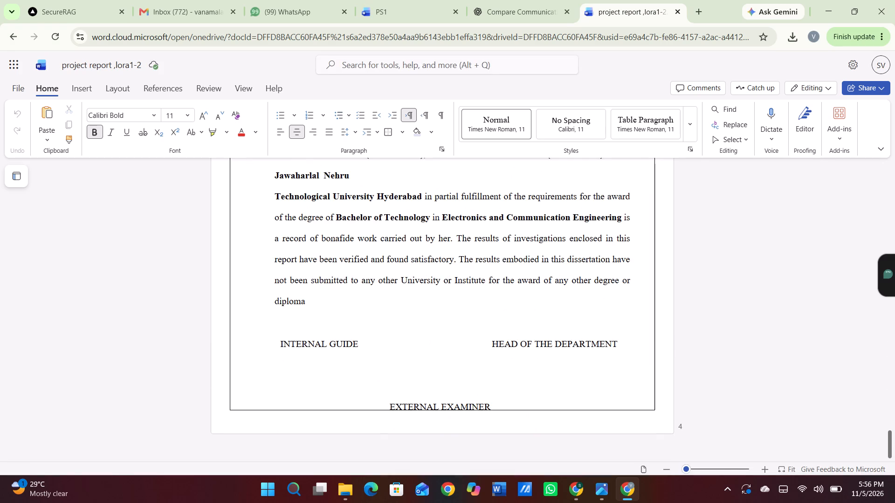
pyautogui.scroll(-5, 339, 359)
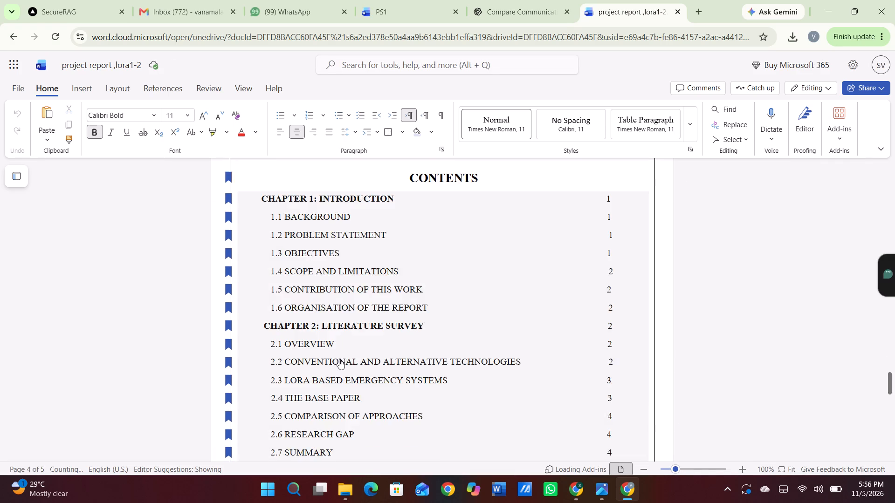
pyautogui.scroll(-5, 339, 359)
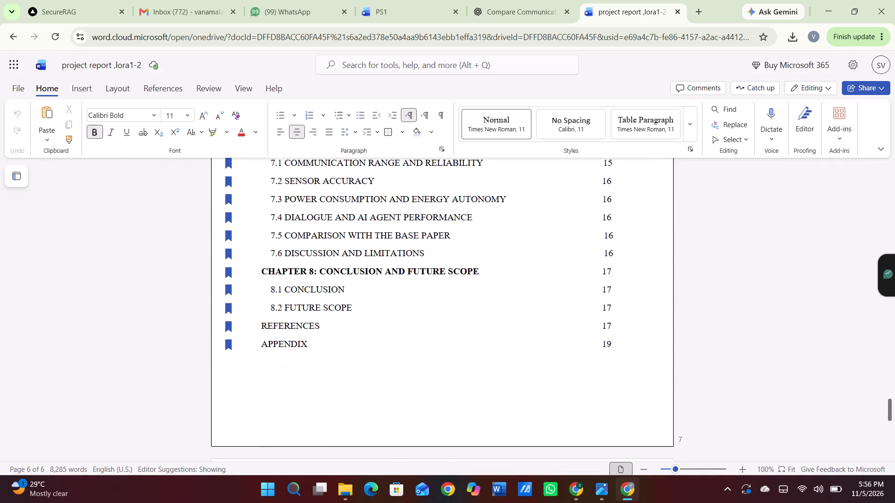
pyautogui.scroll(-2, 339, 359)
# On the title page, replace the gap between the first student's name and roll number with nine spaces to align the roll numbers.
pyautogui.scroll(10, 339, 359)
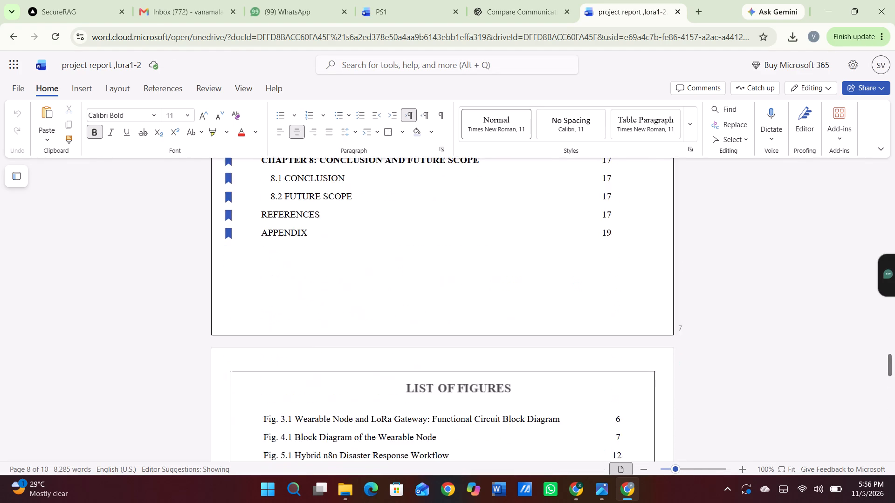
pyautogui.scroll(13, 339, 359)
pyautogui.scroll(-2, 339, 359)
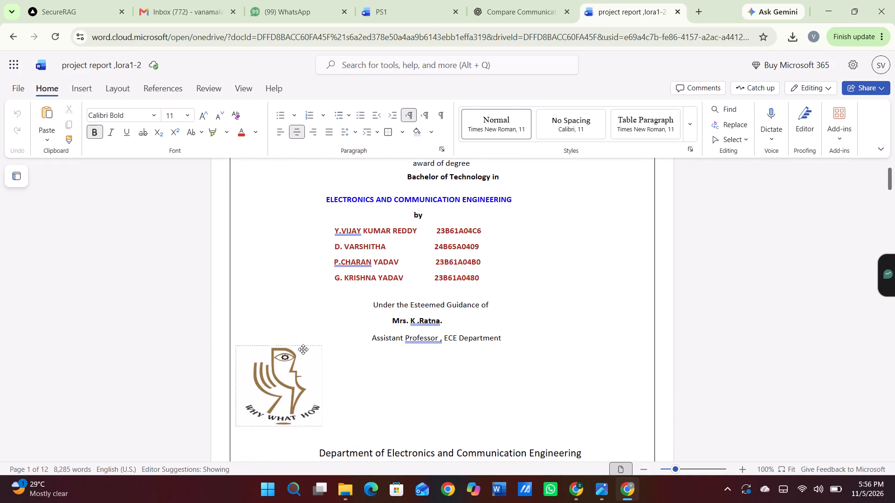
pyautogui.click(435, 230)
pyautogui.press('BackSpace')
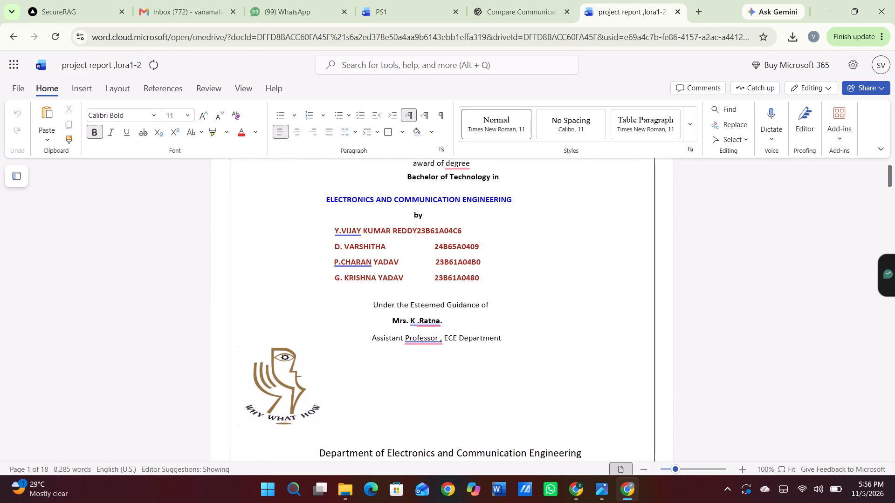
pyautogui.press('space')
pyautogui.press('space')
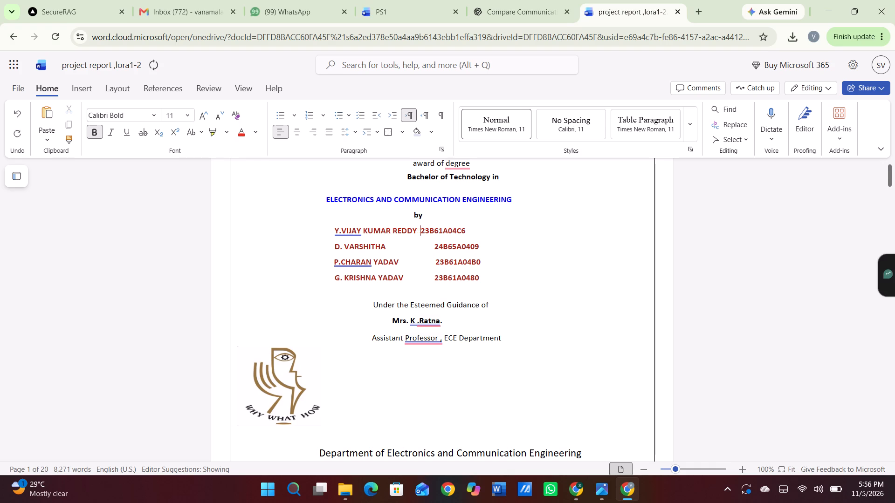
pyautogui.press('space')
pyautogui.press('space')
pyautogui.press('space')
pyautogui.press('space')
pyautogui.press('space')
pyautogui.press('space')
pyautogui.press('space')
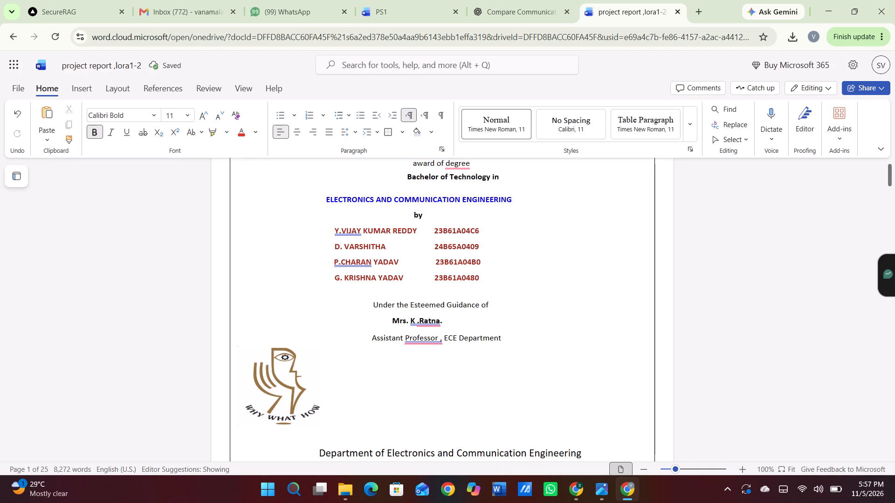
# Go to the student signature block on the declaration page and dismiss the Microsoft feedback survey without answering it.
pyautogui.scroll(-4, 438, 268)
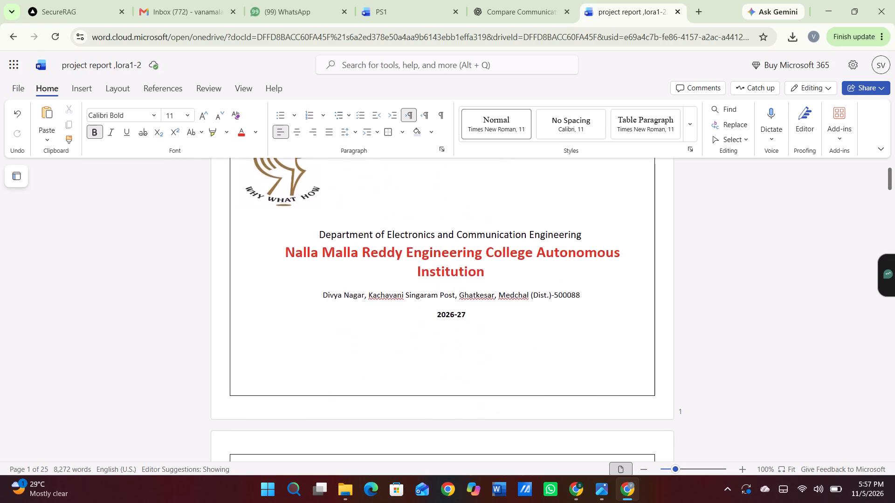
pyautogui.scroll(-2, 438, 268)
pyautogui.scroll(3, 438, 268)
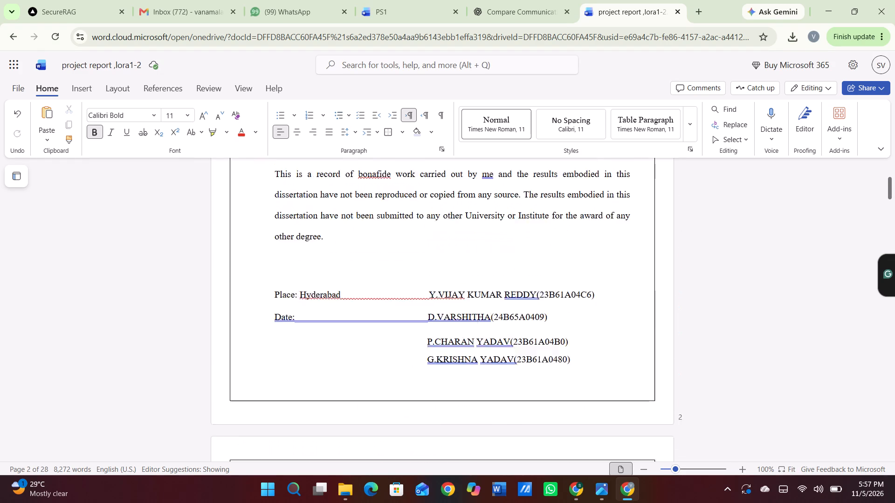
pyautogui.scroll(1, 438, 268)
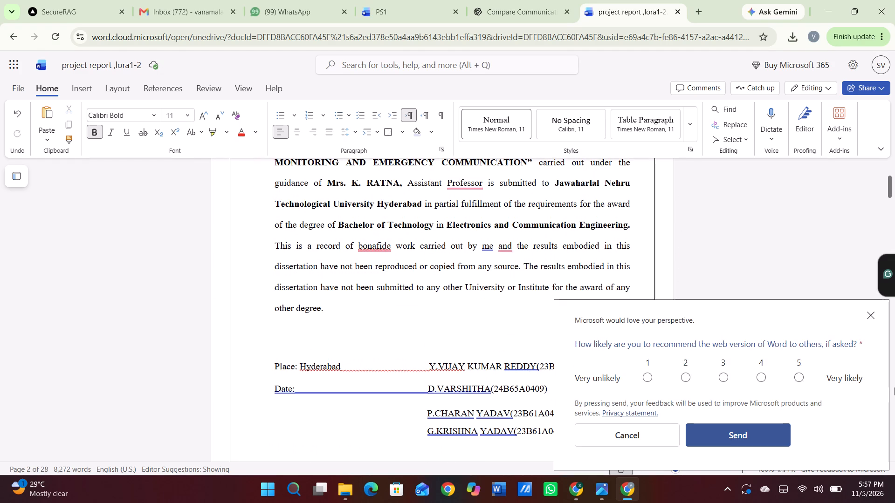
pyautogui.click(872, 312)
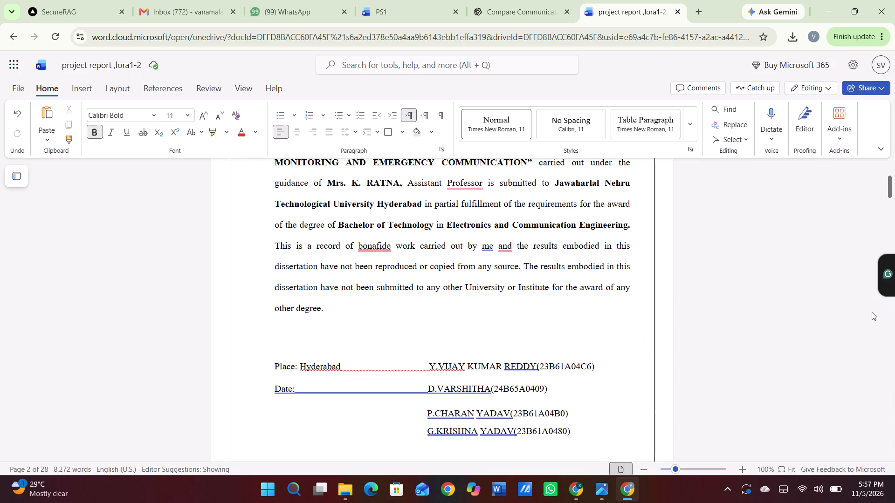
# On the declaration page, insert 21 spaces between the second student's name and roll number to align it with the roll number above.
pyautogui.click(489, 382)
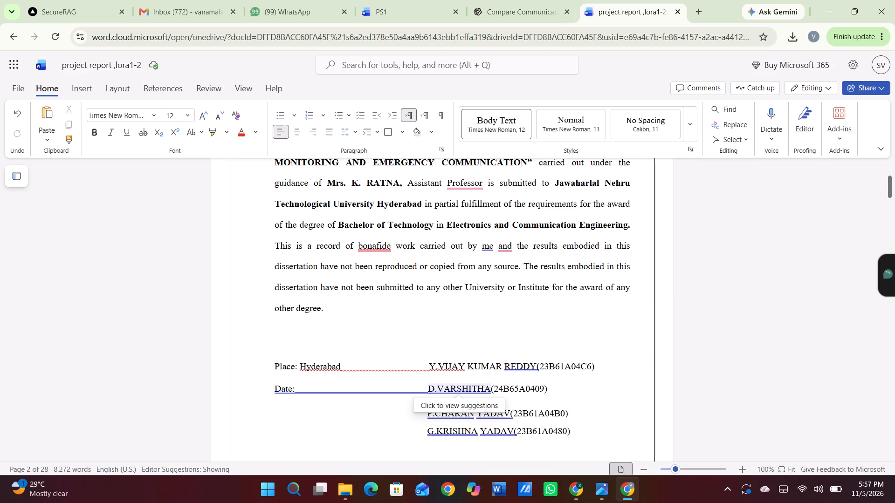
pyautogui.click(489, 388)
pyautogui.press('space')
pyautogui.press('space')
pyautogui.press('space')
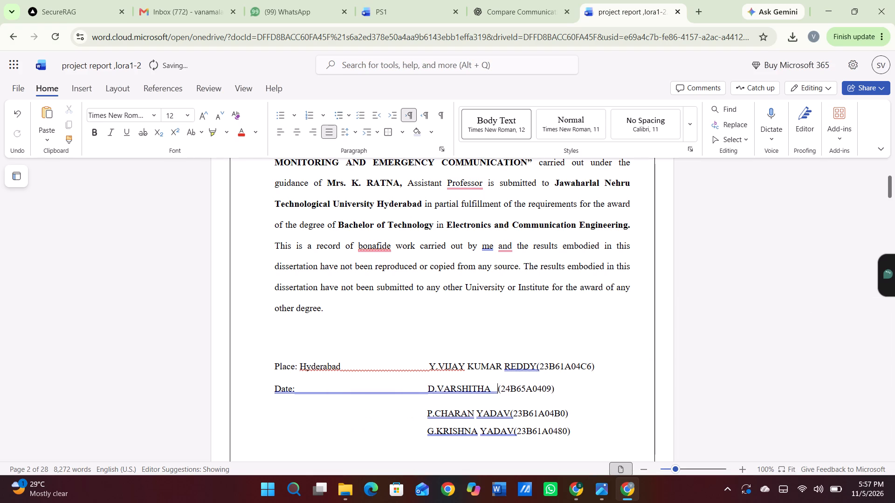
pyautogui.press('space')
pyautogui.press('space')
pyautogui.press('space')
pyautogui.press('space')
pyautogui.press('space')
pyautogui.press('space')
pyautogui.press('space')
pyautogui.press('space')
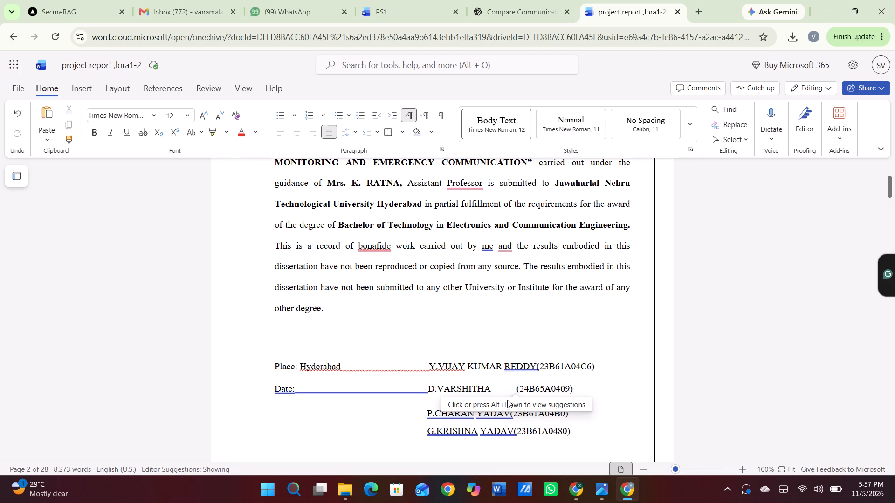
pyautogui.press('space')
pyautogui.press('space')
pyautogui.press('space')
pyautogui.press('space')
pyautogui.press('space')
pyautogui.press('space')
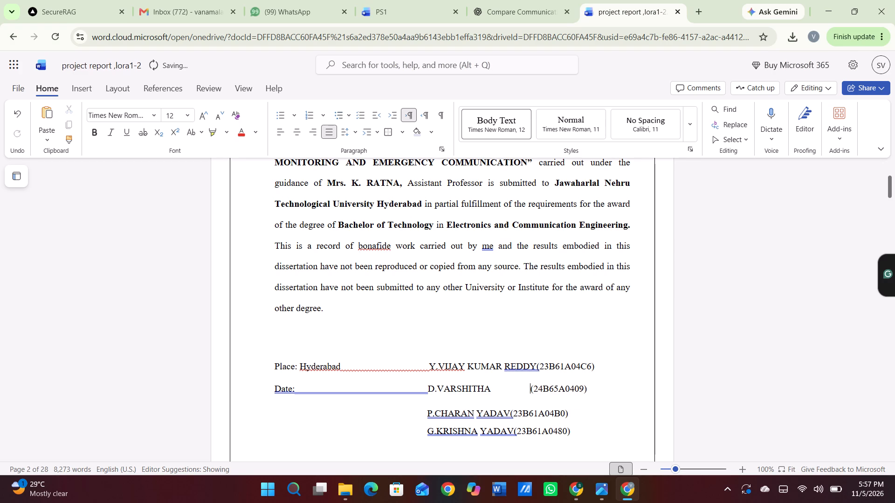
pyautogui.press('space')
pyautogui.press('space')
pyautogui.press('space')
pyautogui.press('space')
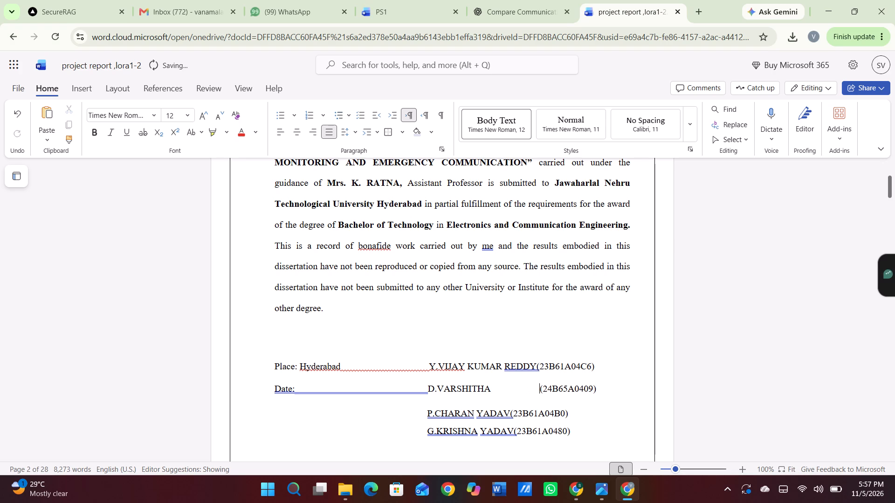
# Insert spaces between the third student's name and roll number on the declaration page, trimming the excess to roughly match the roll numbers above.
pyautogui.press('Down')
pyautogui.press('Left')
pyautogui.press('Left')
pyautogui.press('Left')
pyautogui.press('Left')
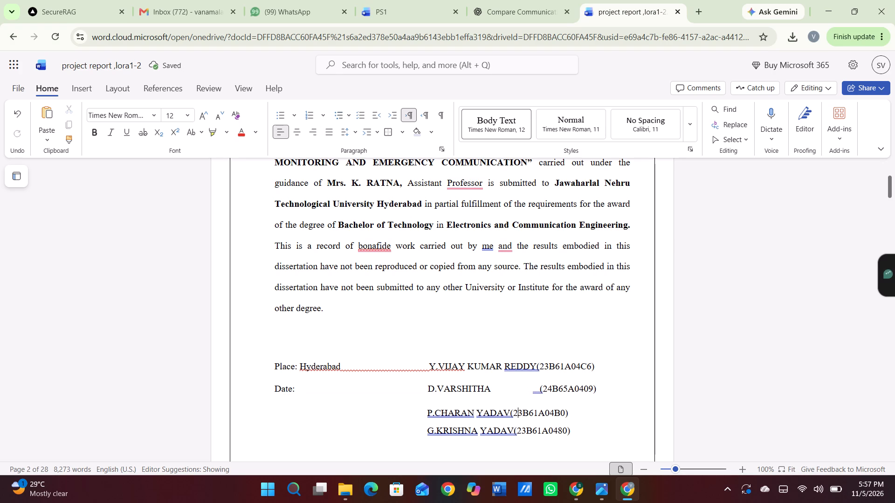
pyautogui.press('Left')
pyautogui.press('Left')
pyautogui.press('space')
pyautogui.press('space')
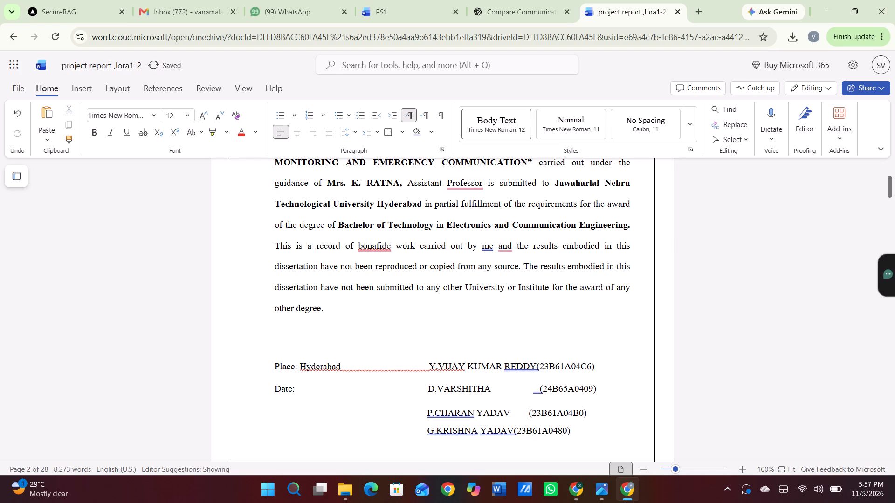
pyautogui.press('space')
pyautogui.press('space')
pyautogui.press('space')
pyautogui.press('space')
pyautogui.press('space')
pyautogui.press('space')
pyautogui.press('space')
pyautogui.press('space')
pyautogui.press('space')
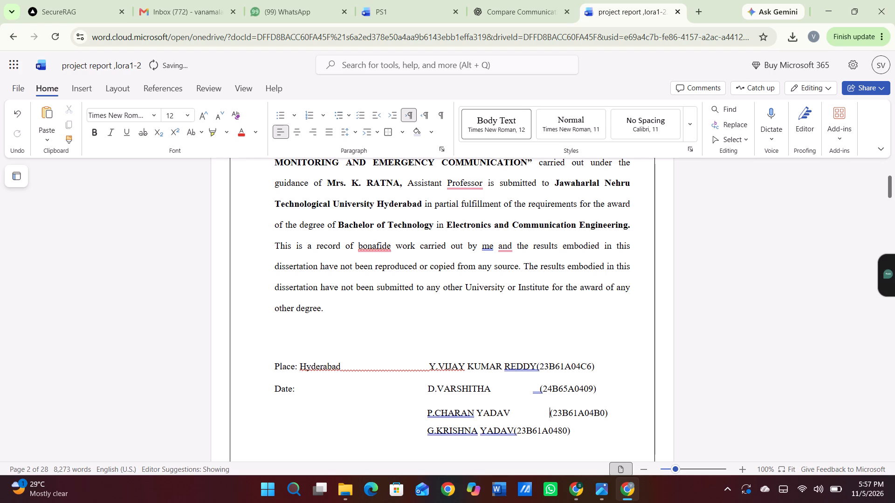
pyautogui.press('BackSpace')
pyautogui.press('BackSpace')
pyautogui.press('BackSpace')
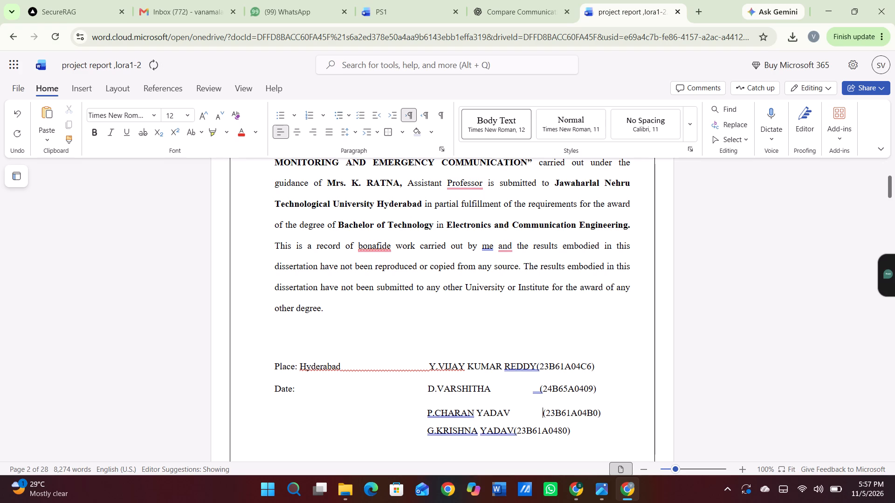
# Insert 13 spaces between the fourth student's name and roll number on the declaration page to line it up with the third's.
pyautogui.click(515, 429)
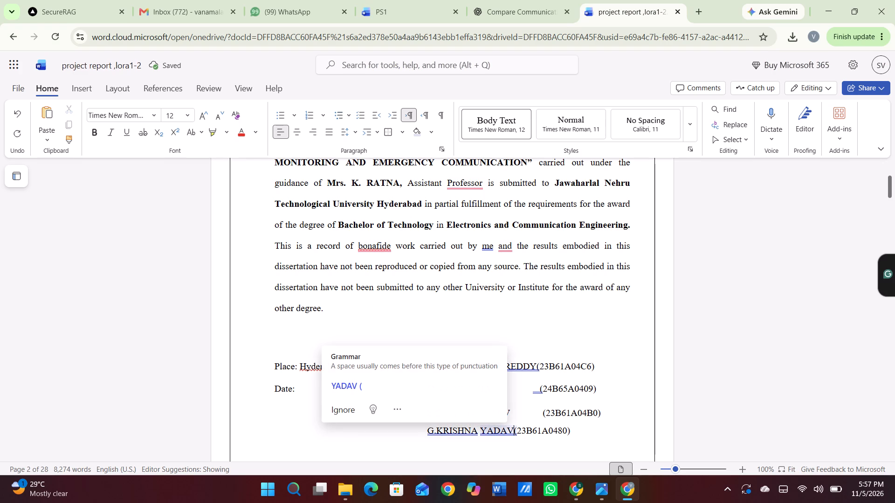
pyautogui.press('space')
pyautogui.press('space')
pyautogui.press('space')
pyautogui.press('space')
pyautogui.press('space')
pyautogui.press('space')
pyautogui.press('space')
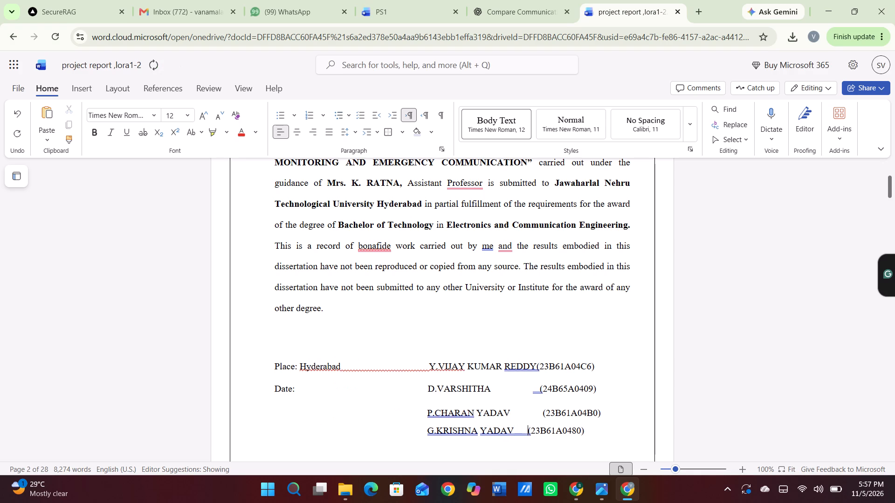
pyautogui.press('space')
pyautogui.press('space')
pyautogui.press('space')
pyautogui.press('space')
pyautogui.press('space')
pyautogui.press('space')
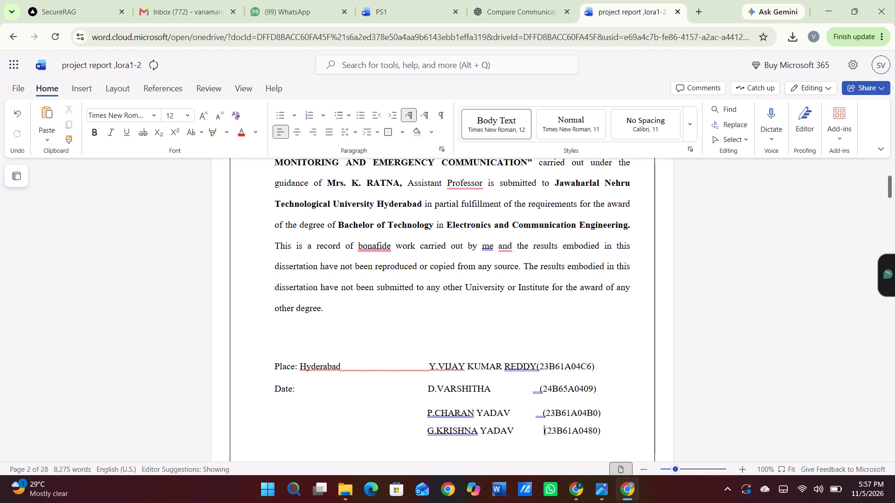
# Remove one space before each of the third and fourth students' roll numbers to fine-tune the column alignment.
pyautogui.press('Up')
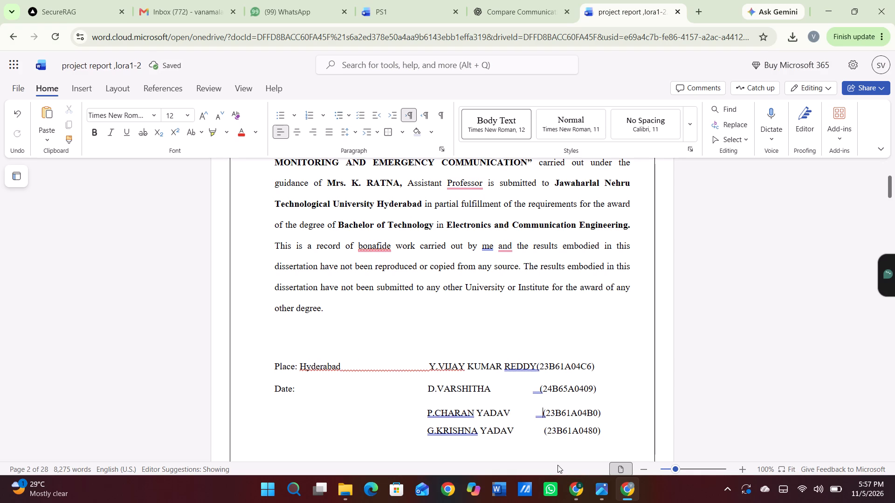
pyautogui.press('Up')
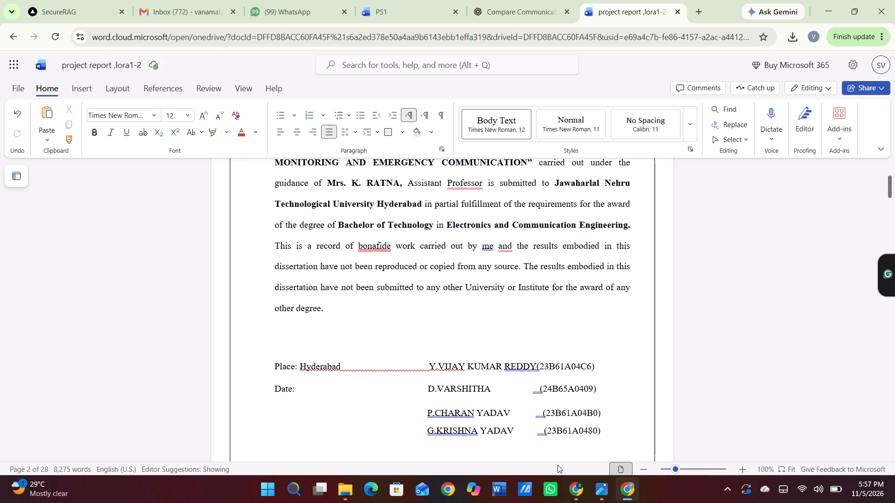
pyautogui.press('Up')
pyautogui.click(542, 418)
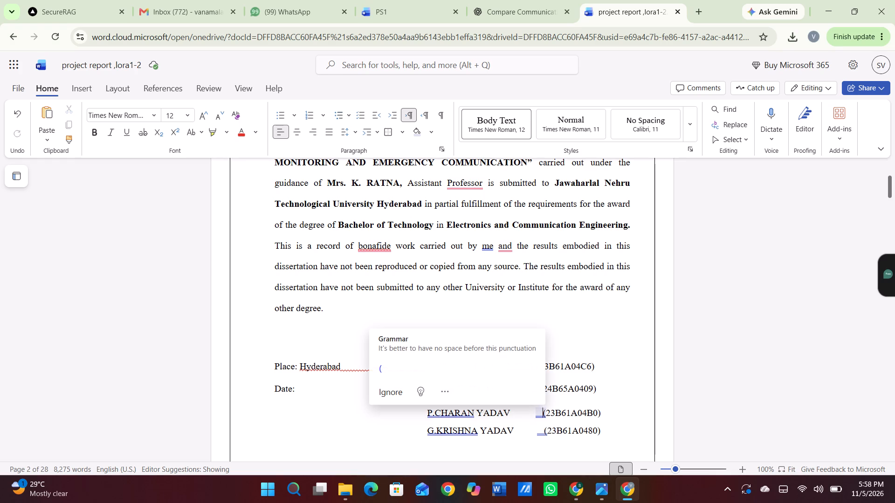
pyautogui.press('BackSpace')
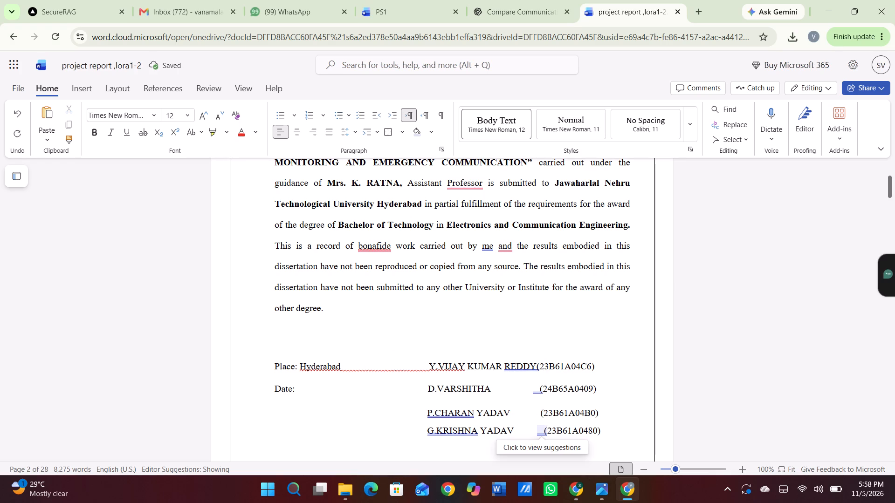
pyautogui.click(544, 429)
pyautogui.press('BackSpace')
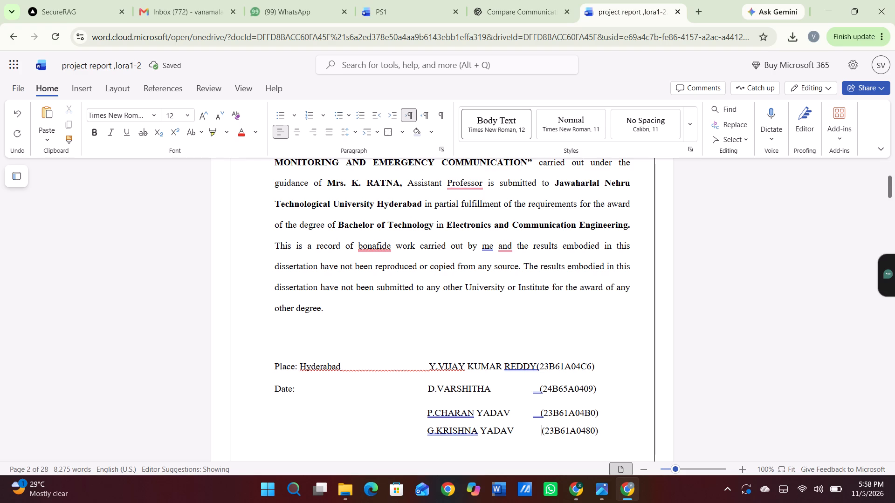
# In the Acknowledgement, change the ECE Head of the Department's initial to D.
pyautogui.scroll(-3, 549, 432)
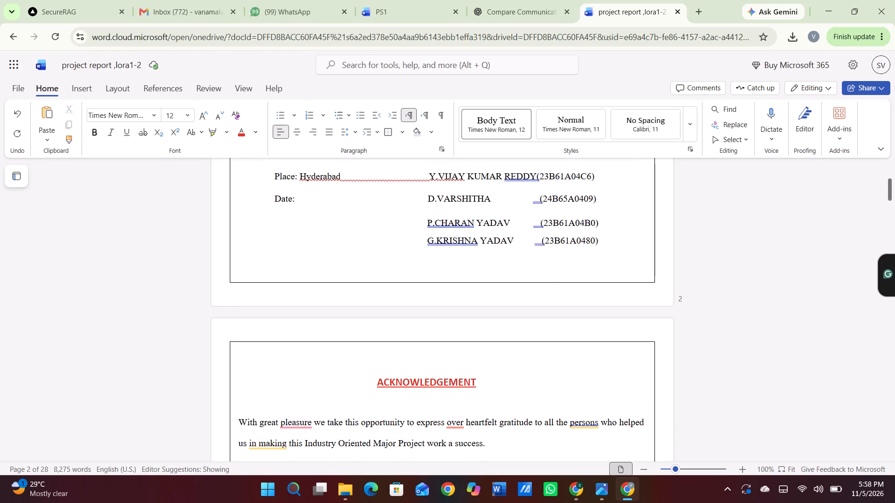
pyautogui.click(549, 432)
pyautogui.scroll(-1, 544, 431)
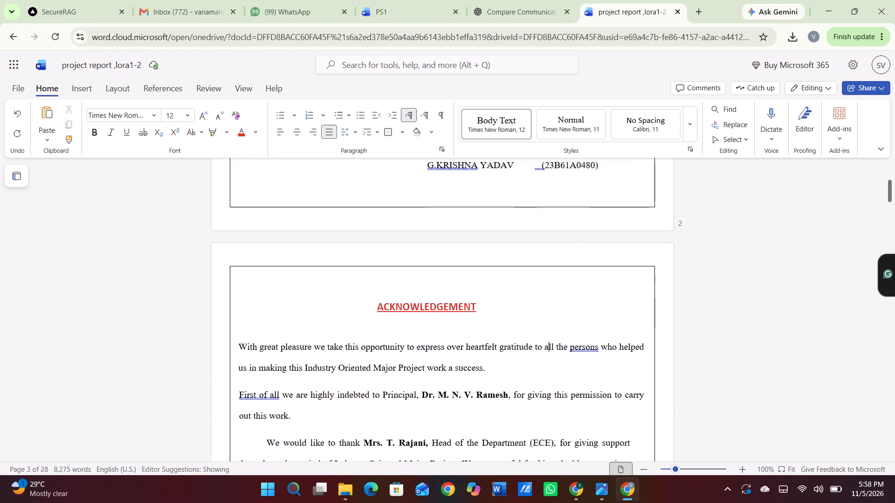
pyautogui.scroll(-2, 544, 431)
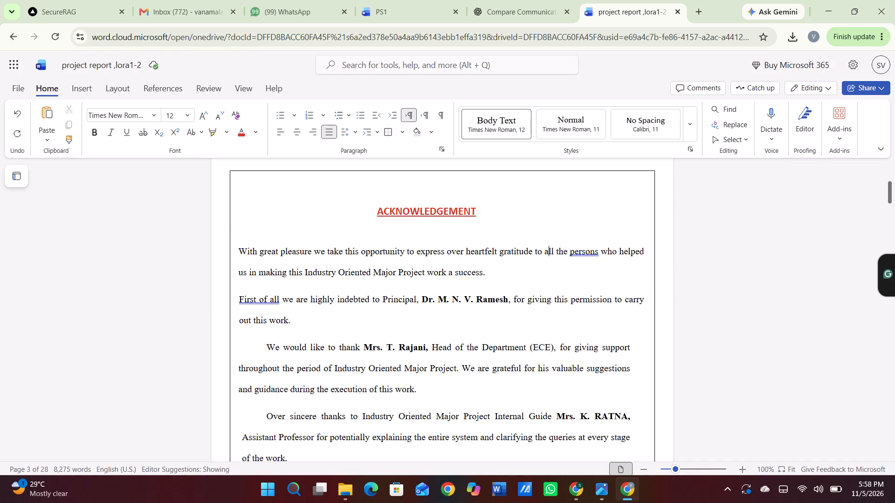
pyautogui.click(393, 344)
pyautogui.press('BackSpace')
pyautogui.press('d')
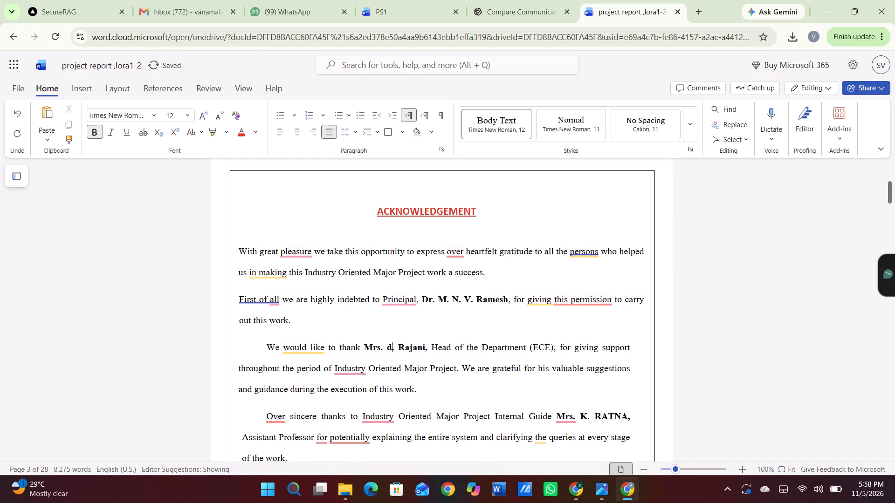
pyautogui.press('BackSpace')
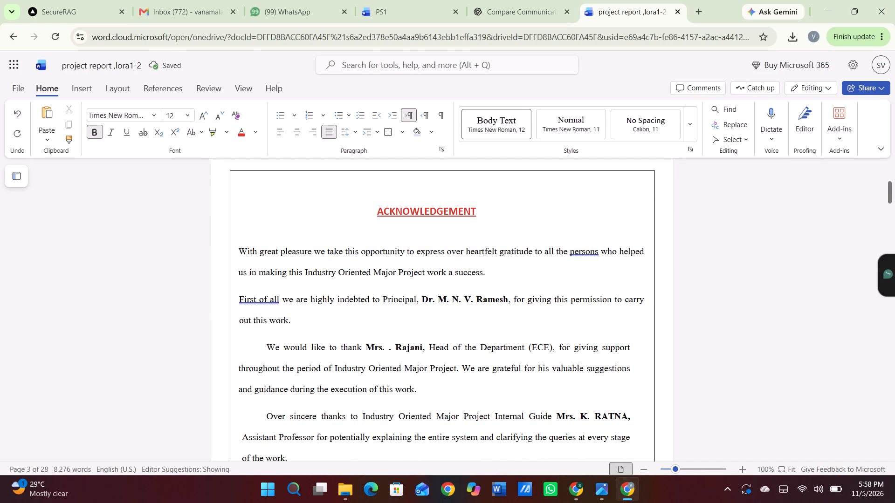
pyautogui.press('d')
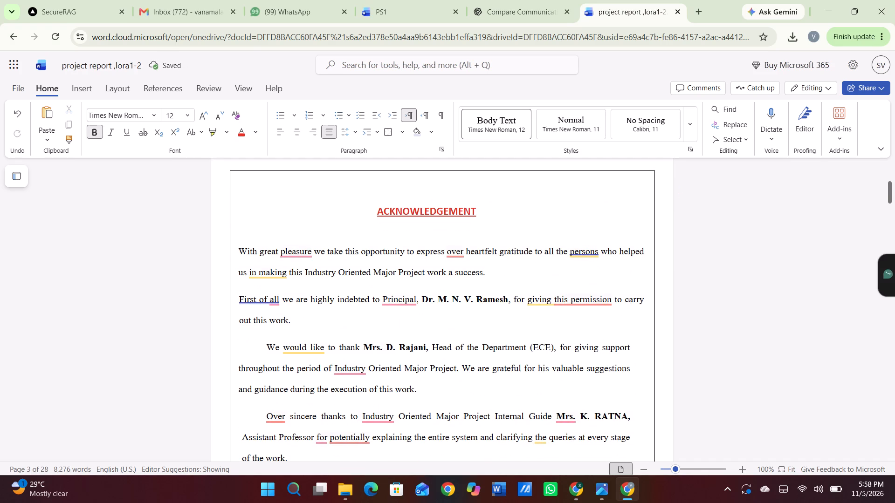
# Set the line spacing of all the Acknowledgement body paragraphs to 1.5.
pyautogui.scroll(-2, 428, 375)
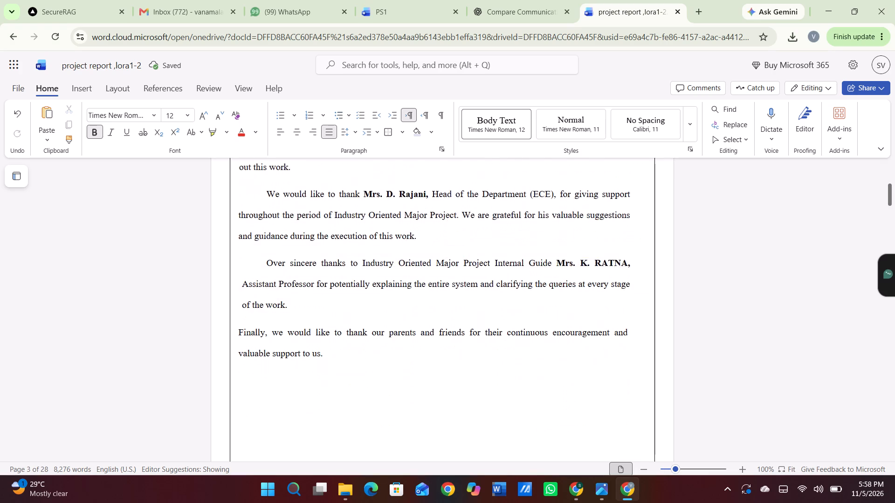
pyautogui.scroll(-1, 428, 375)
pyautogui.scroll(1, 428, 375)
pyautogui.scroll(-1, 428, 375)
pyautogui.scroll(1, 428, 375)
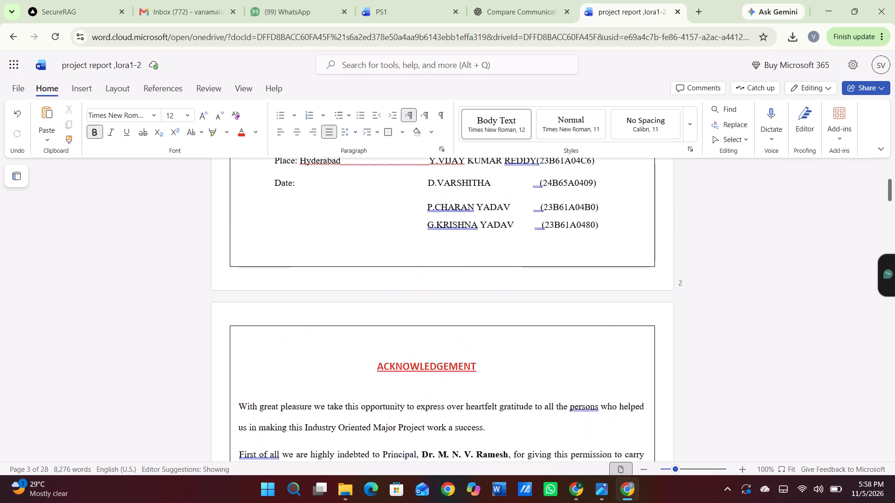
pyautogui.scroll(2, 428, 375)
pyautogui.scroll(-1, 428, 375)
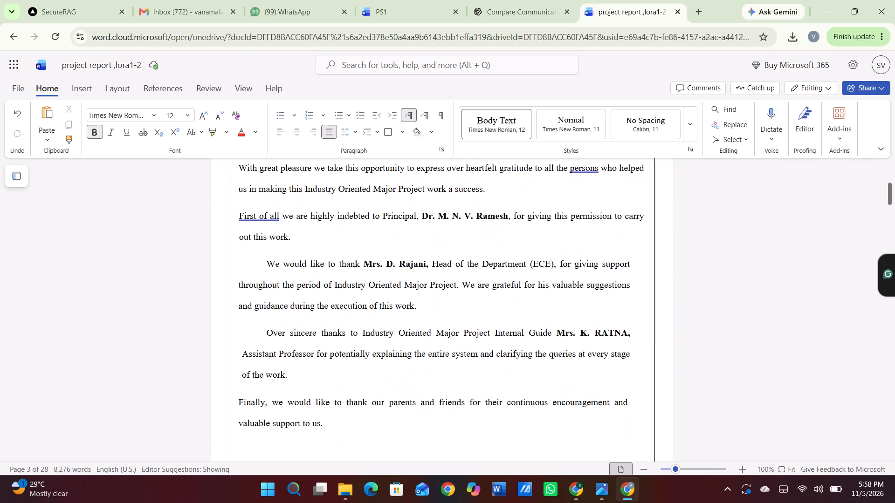
pyautogui.scroll(2, 428, 375)
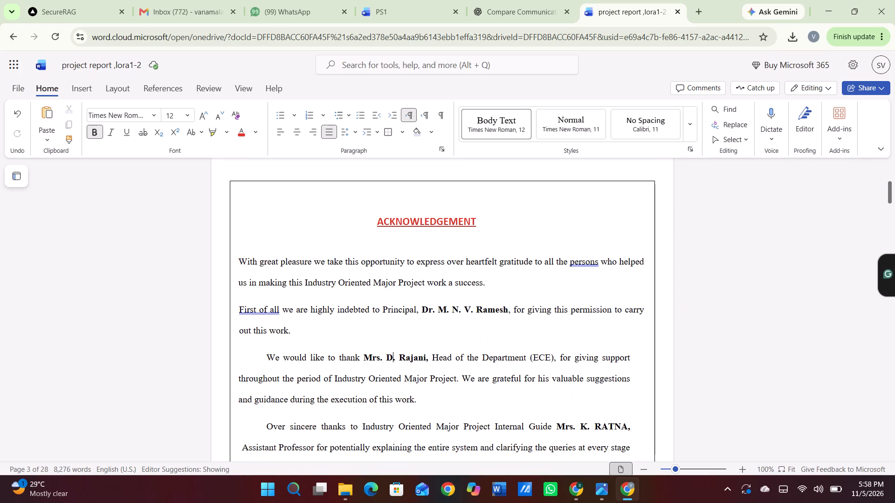
pyautogui.moveTo(239, 258); pyautogui.dragTo(441, 397)
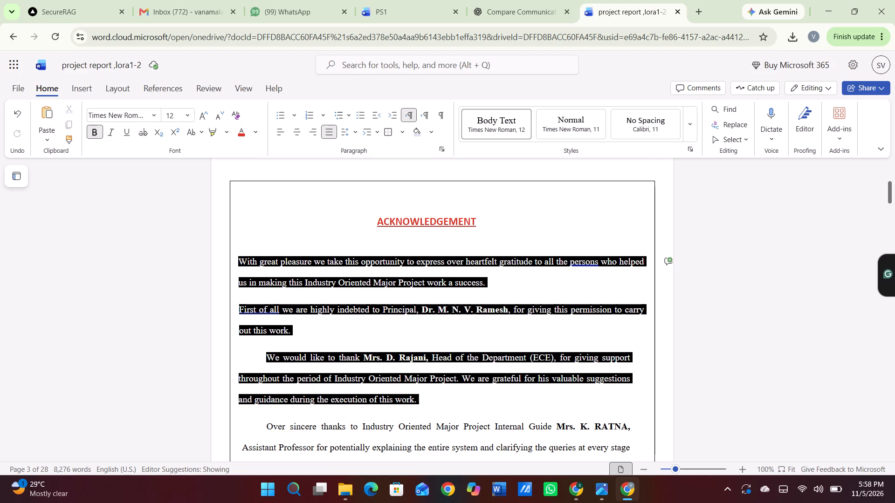
pyautogui.moveTo(441, 397); pyautogui.dragTo(514, 394)
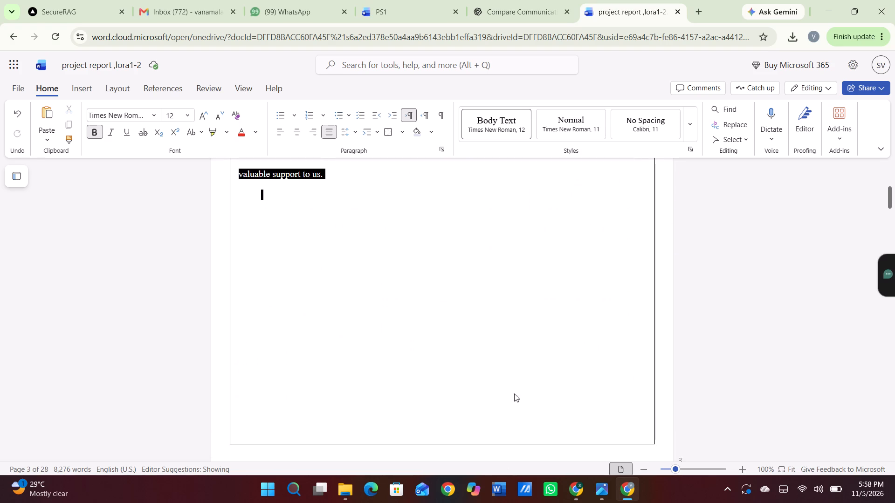
pyautogui.moveTo(514, 394); pyautogui.dragTo(509, 357)
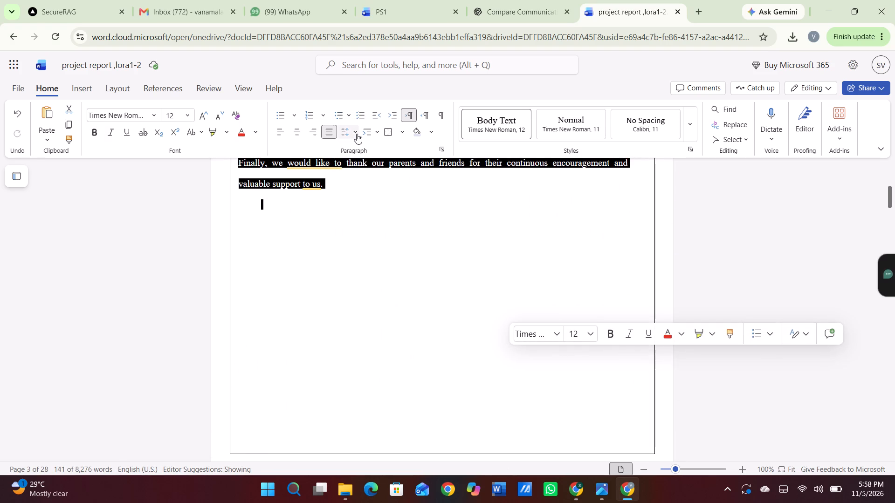
pyautogui.click(357, 134)
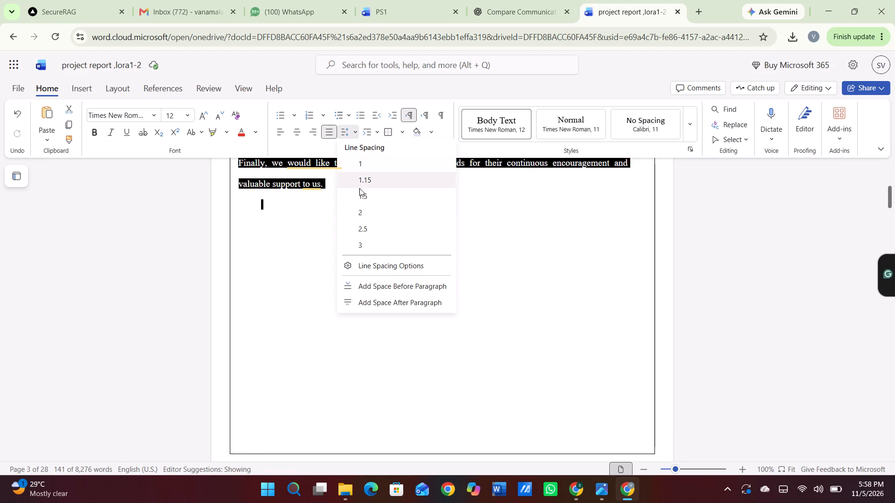
pyautogui.click(361, 196)
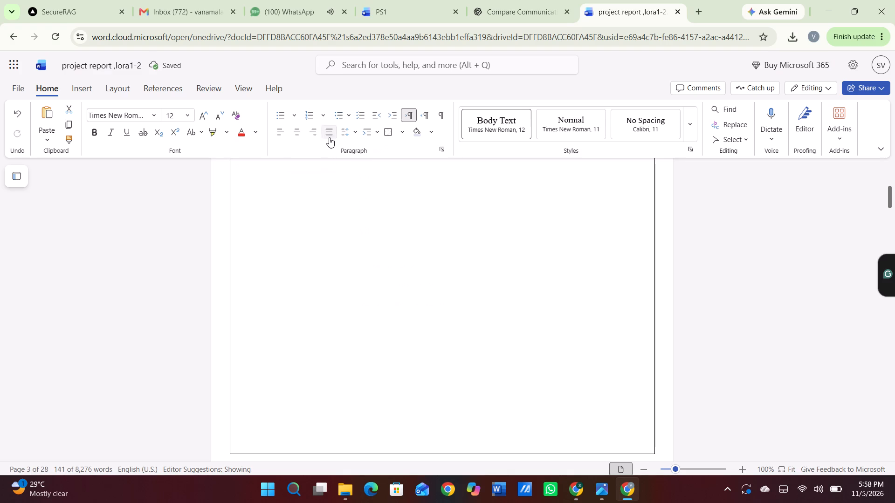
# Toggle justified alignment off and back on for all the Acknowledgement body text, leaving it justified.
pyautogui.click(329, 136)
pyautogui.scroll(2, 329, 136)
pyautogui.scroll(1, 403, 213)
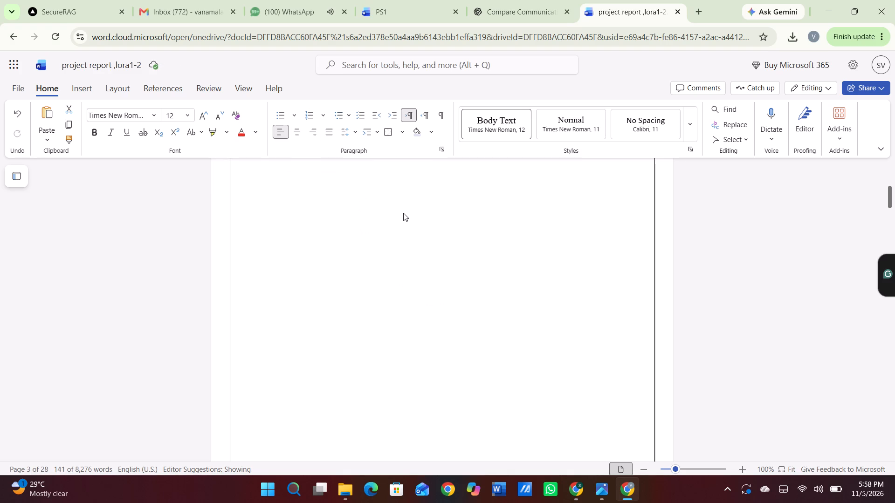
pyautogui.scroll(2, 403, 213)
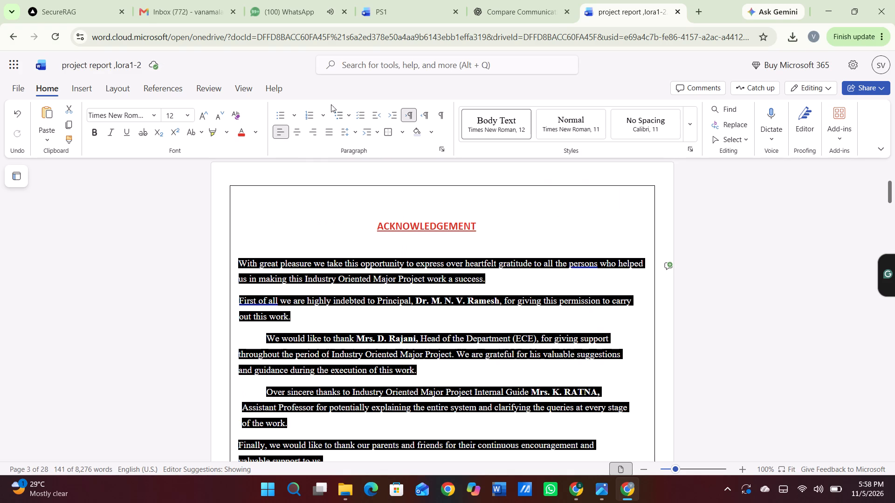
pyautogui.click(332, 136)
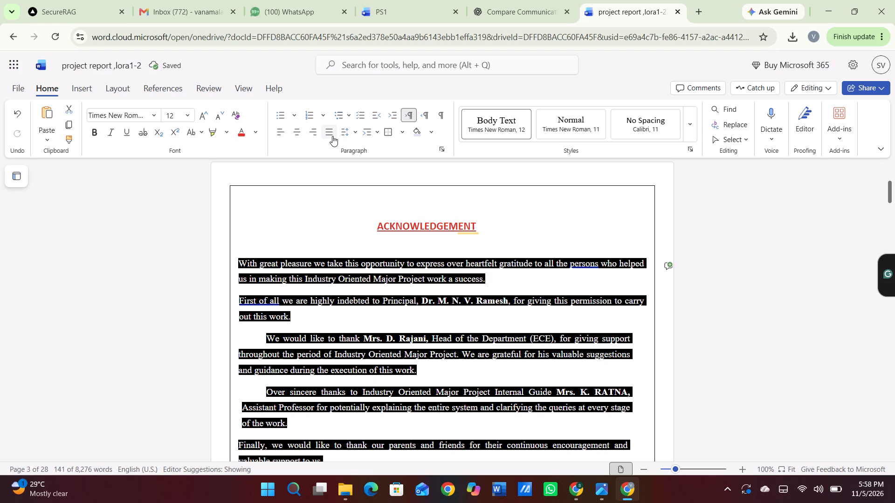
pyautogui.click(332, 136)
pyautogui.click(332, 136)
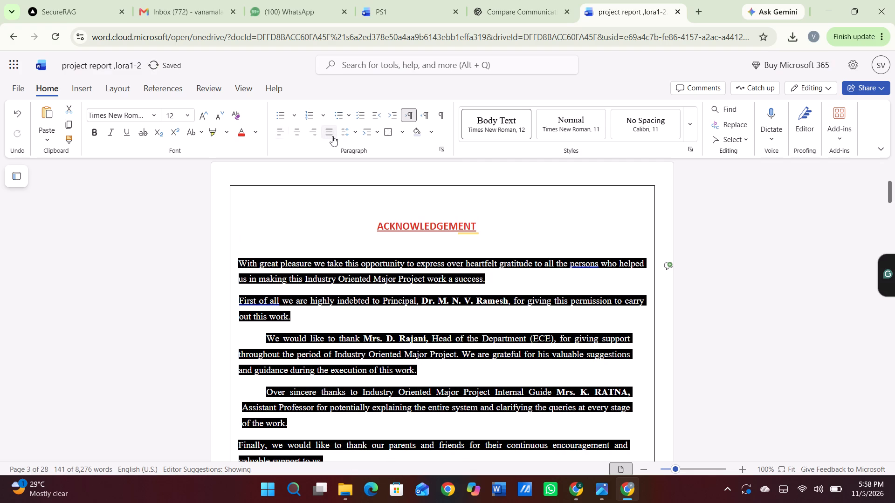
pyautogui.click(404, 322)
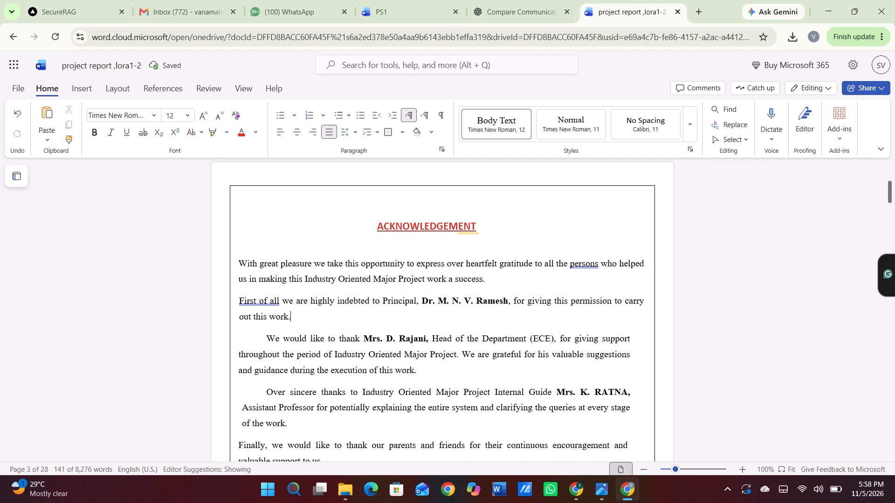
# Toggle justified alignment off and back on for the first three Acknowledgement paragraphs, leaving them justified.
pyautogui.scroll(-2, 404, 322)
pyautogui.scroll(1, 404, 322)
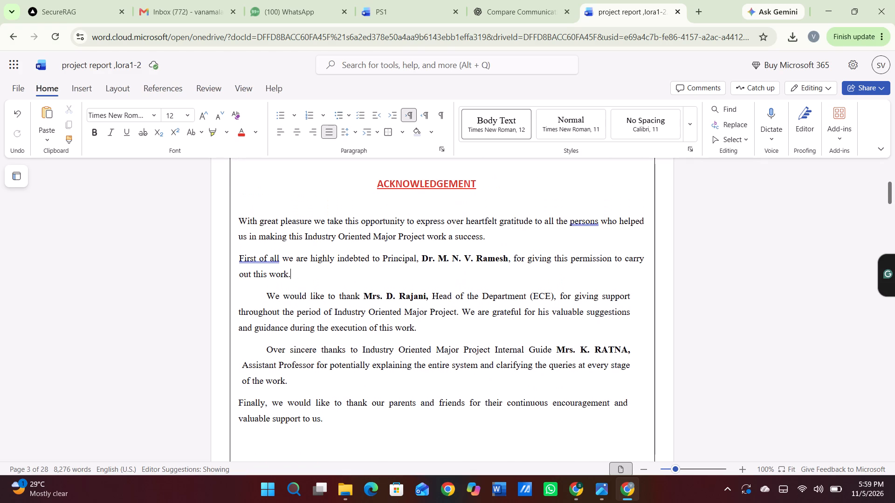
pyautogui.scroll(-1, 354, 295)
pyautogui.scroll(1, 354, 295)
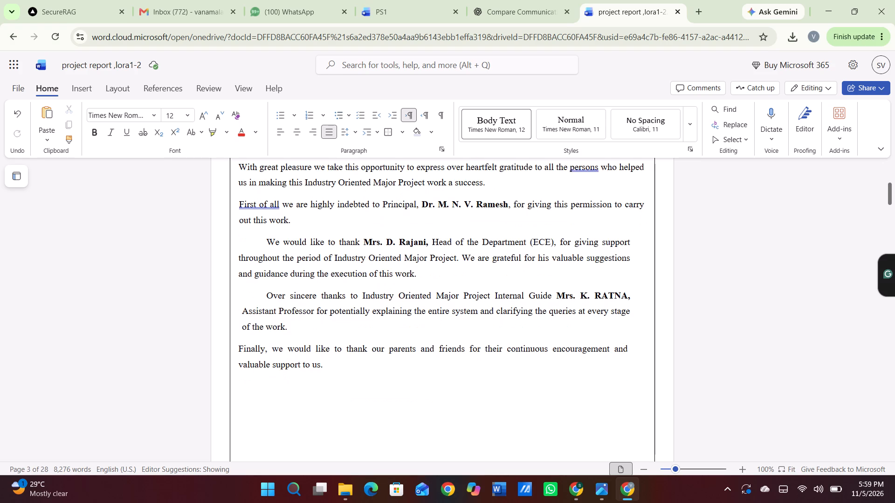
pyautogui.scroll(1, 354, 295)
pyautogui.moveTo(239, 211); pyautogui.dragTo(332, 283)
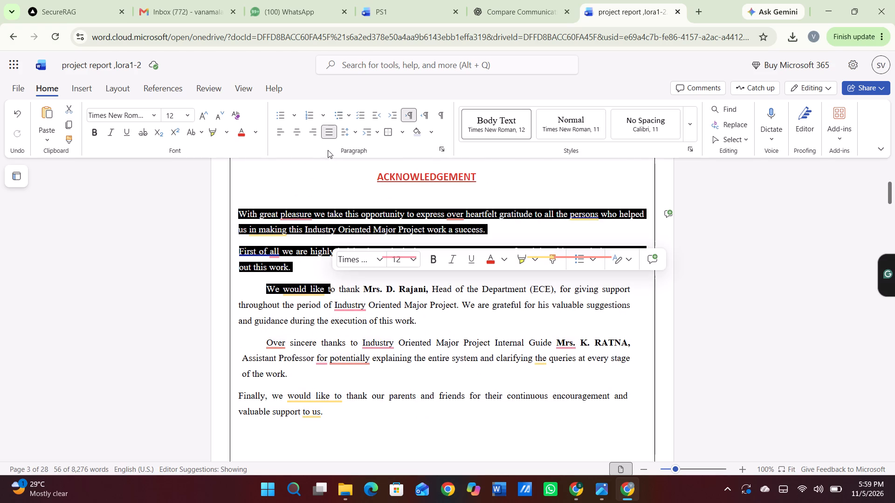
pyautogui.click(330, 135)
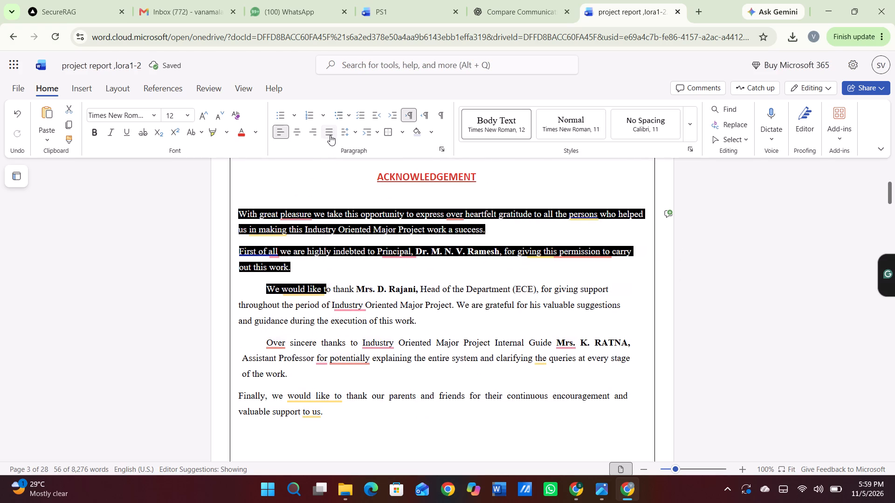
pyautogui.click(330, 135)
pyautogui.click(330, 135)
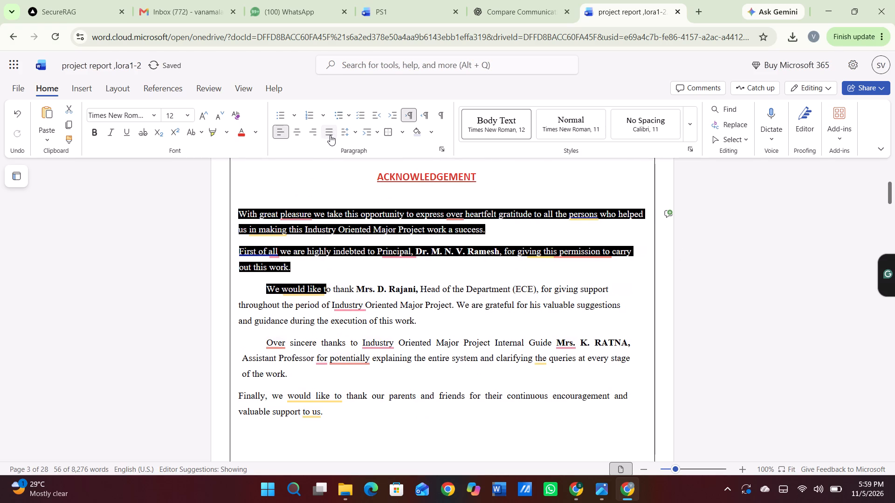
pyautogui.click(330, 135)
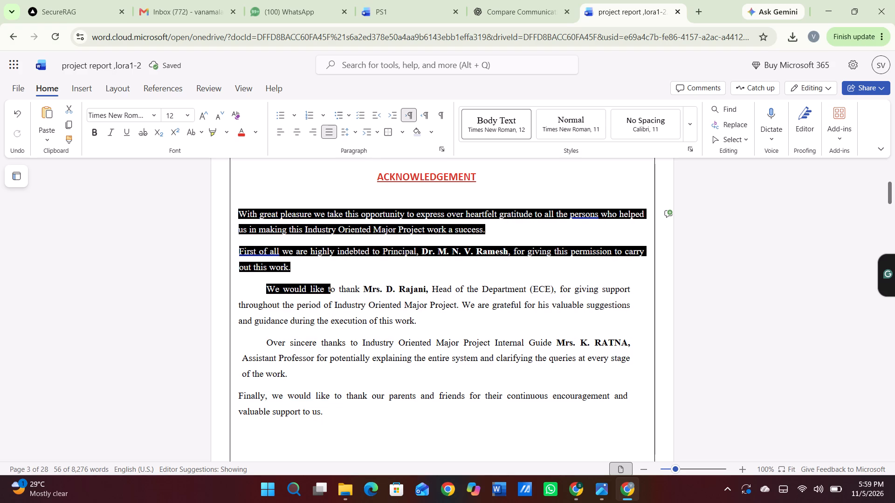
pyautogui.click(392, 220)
# Go to the Certificate page that follows the Acknowledgement and examine its layout.
pyautogui.scroll(-3, 392, 220)
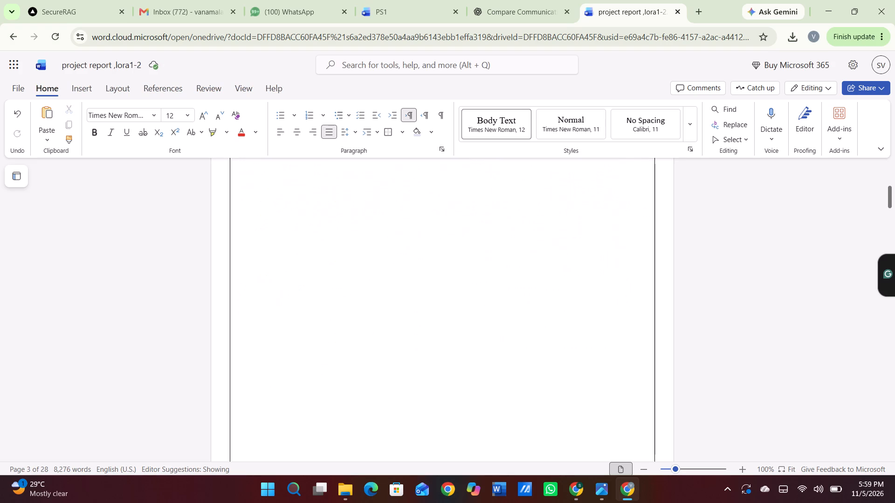
pyautogui.scroll(-2, 392, 220)
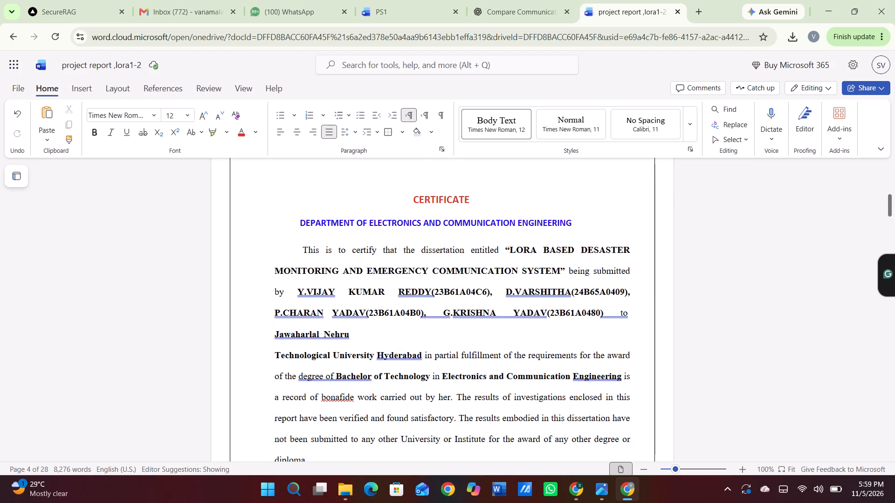
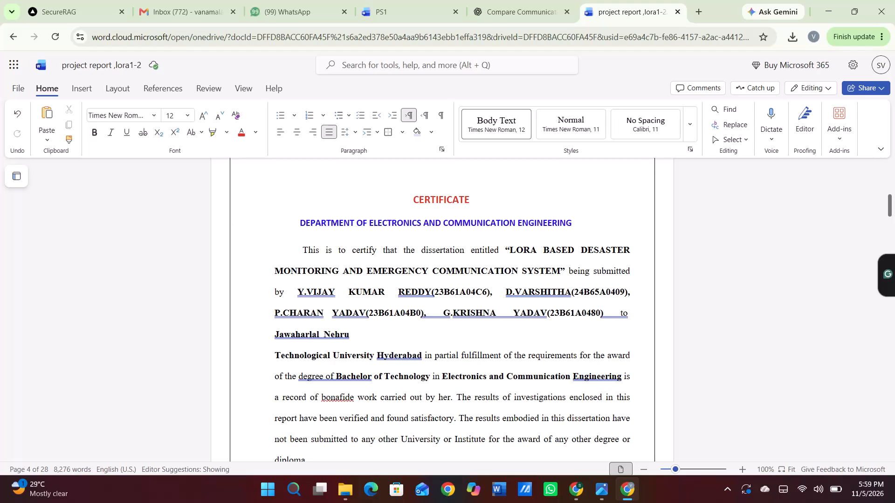
# Place the text cursor within the first student's name in the Certificate page's opening paragraph.
pyautogui.scroll(-1, 421, 236)
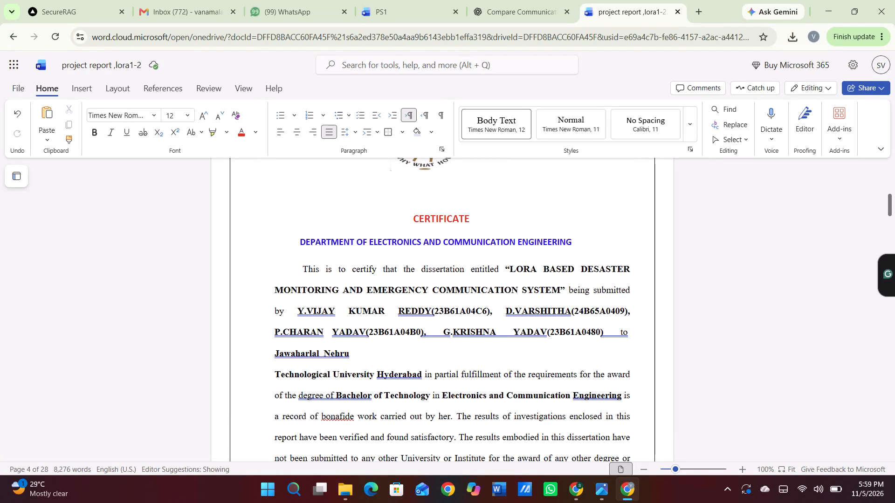
pyautogui.click(358, 302)
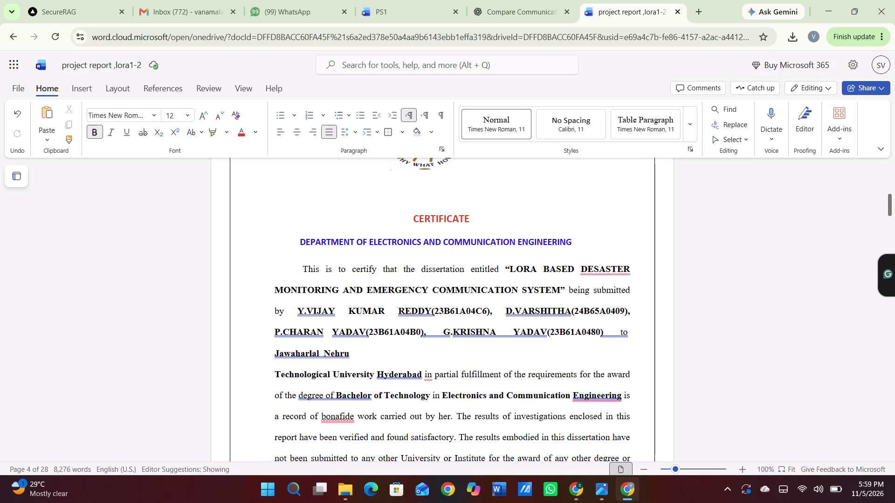
pyautogui.click(358, 302)
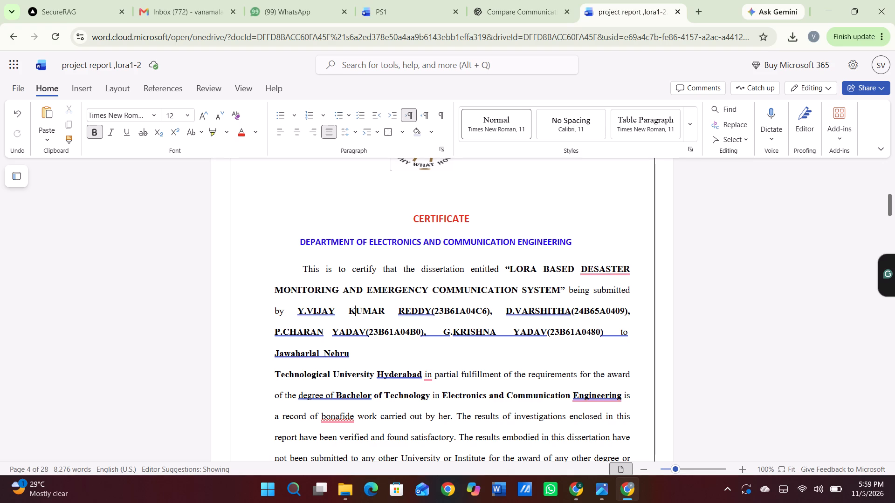
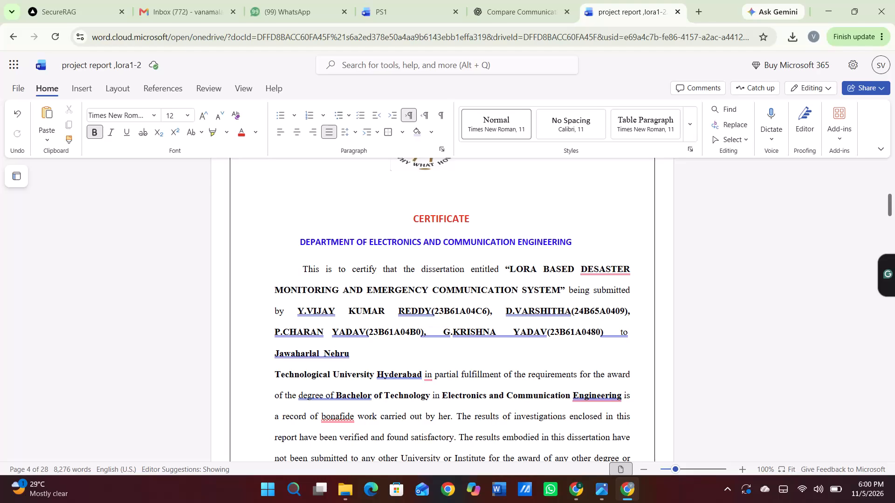
# Justify all the Certificate page's text from the CERTIFICATE heading through the EXTERNAL EXAMINER line.
pyautogui.scroll(-2, 417, 345)
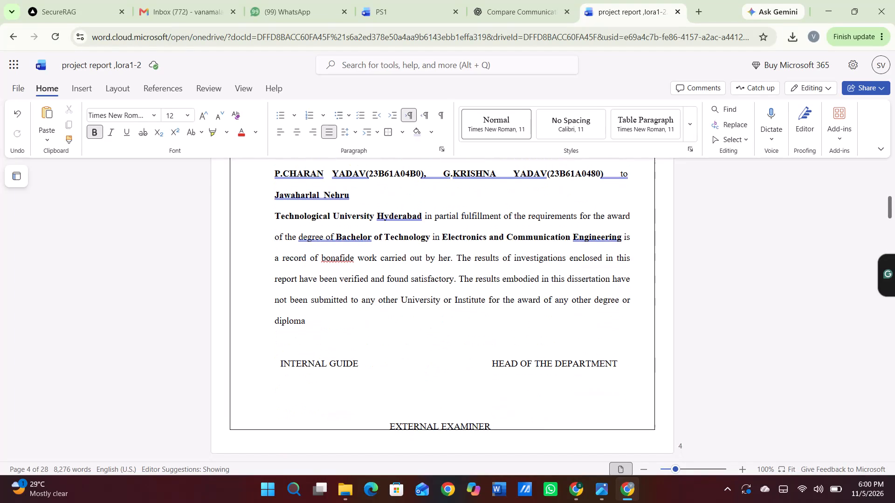
pyautogui.scroll(3, 417, 345)
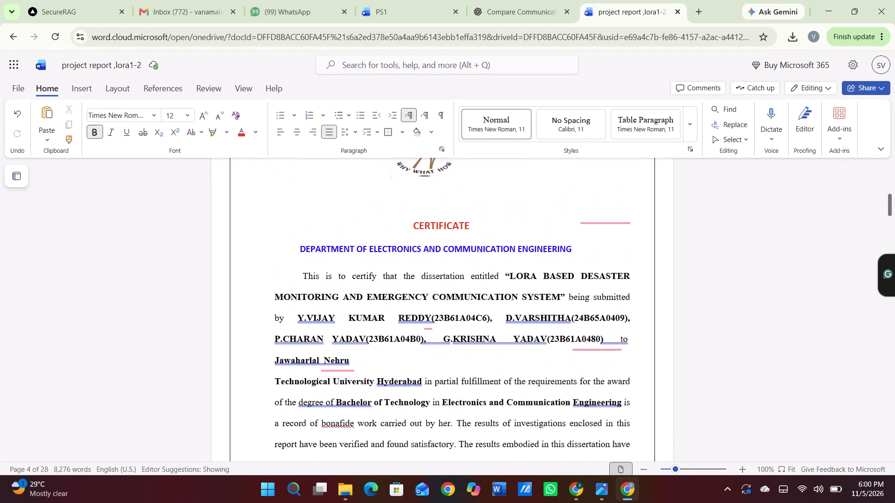
pyautogui.scroll(1, 417, 345)
pyautogui.moveTo(289, 241); pyautogui.dragTo(412, 349)
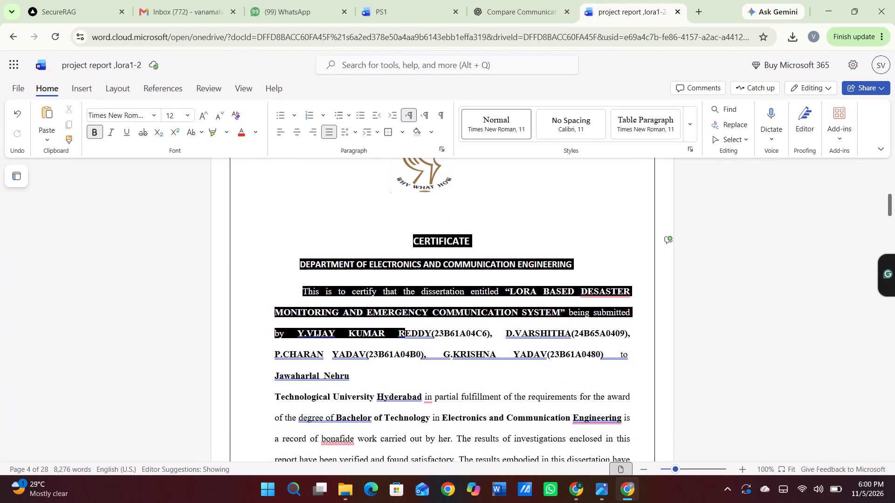
pyautogui.moveTo(412, 349); pyautogui.dragTo(502, 457)
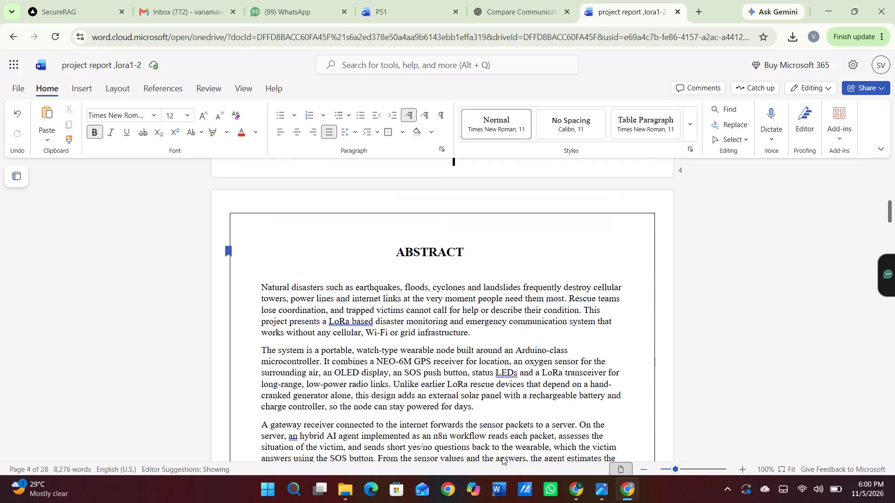
pyautogui.moveTo(502, 457); pyautogui.dragTo(498, 447)
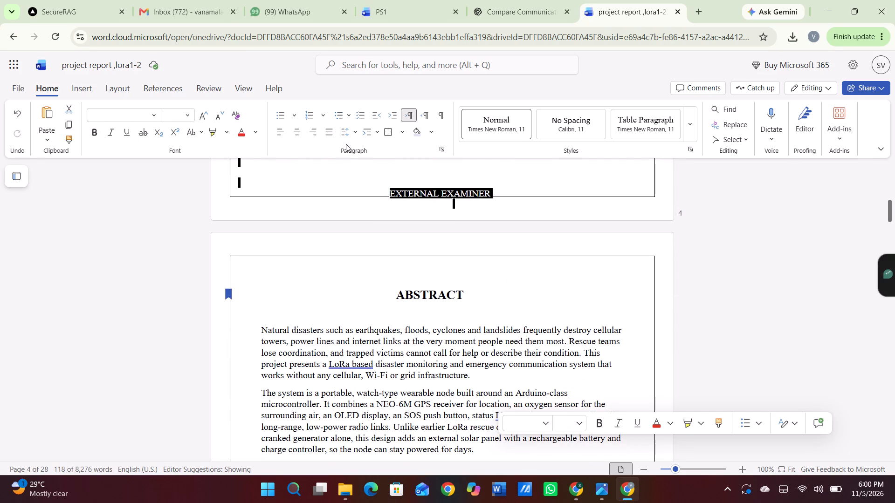
pyautogui.click(330, 136)
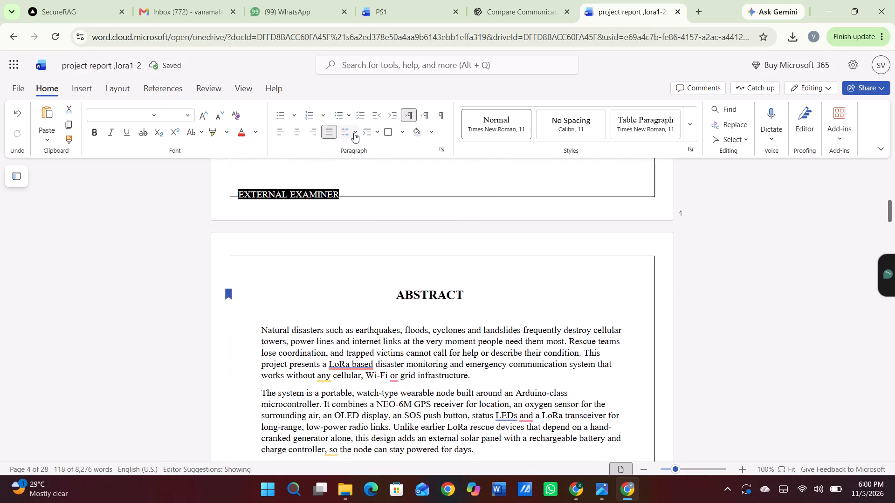
# Set the selected Certificate page text to 1.5 line spacing and add space after its paragraphs.
pyautogui.click(354, 133)
pyautogui.click(363, 199)
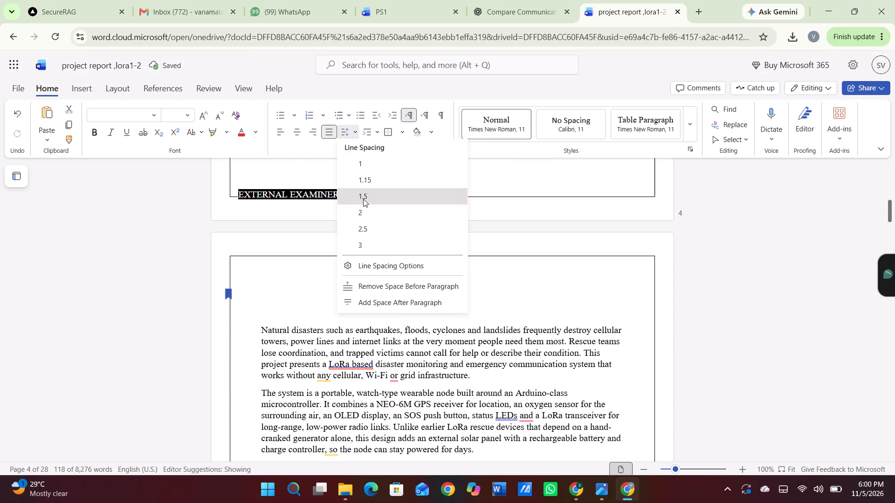
pyautogui.scroll(3, 363, 199)
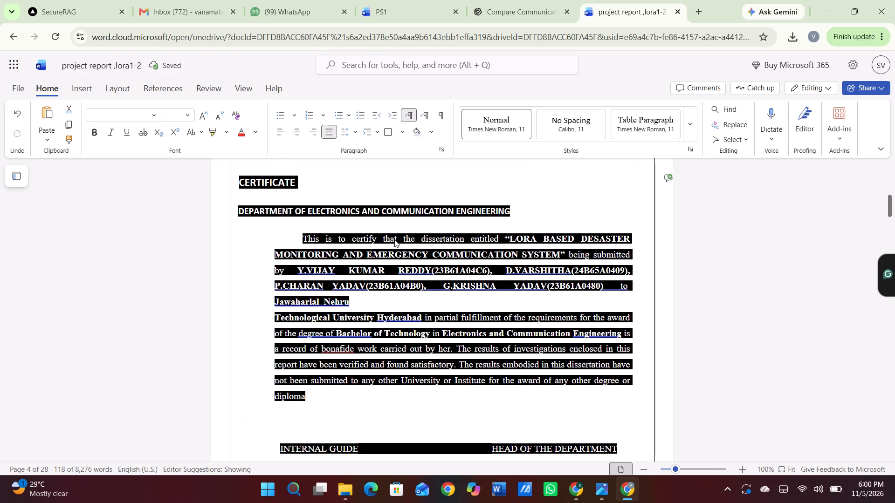
pyautogui.click(351, 135)
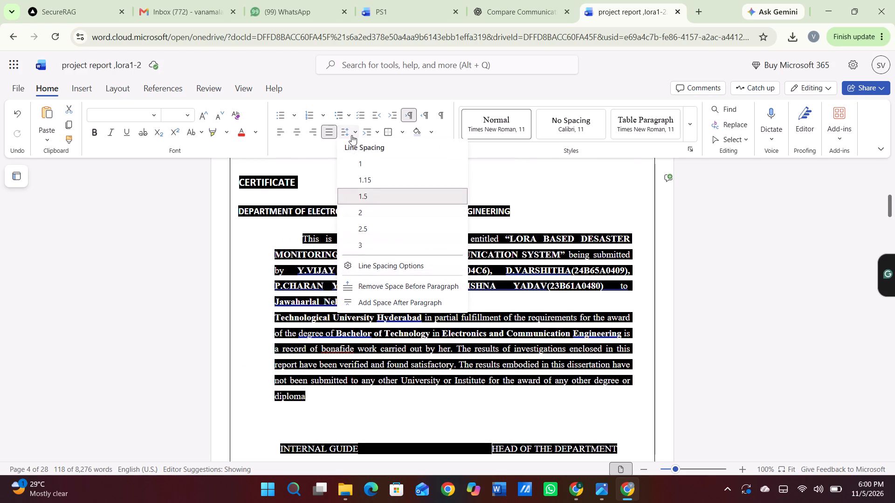
pyautogui.click(439, 310)
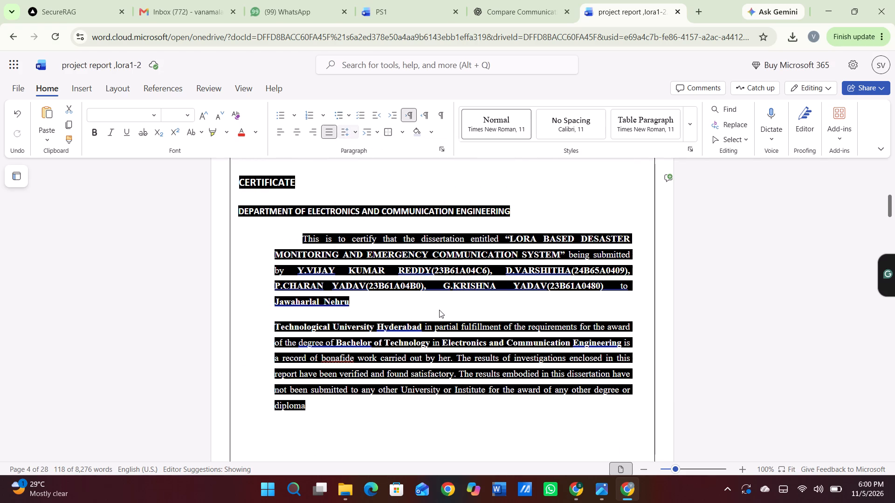
pyautogui.click(436, 283)
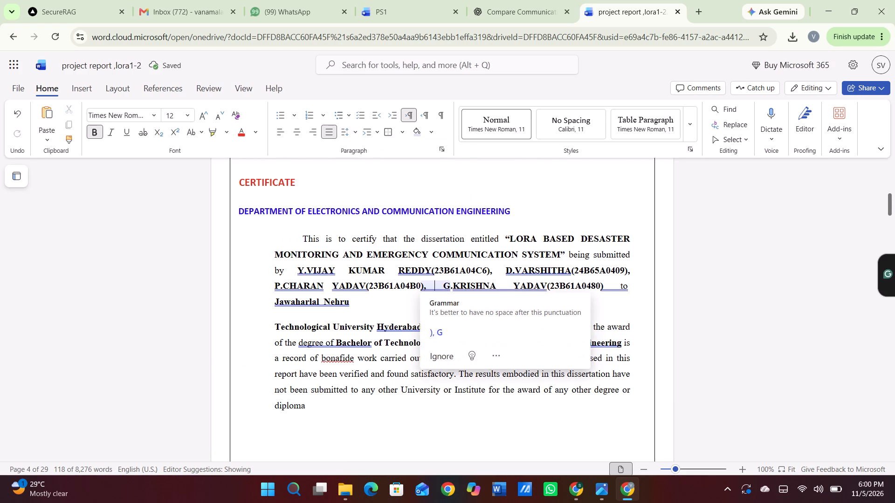
# Examine the Certificate page's layout, including the signature lines, EXTERNAL EXAMINER and the college header.
pyautogui.scroll(-5, 436, 283)
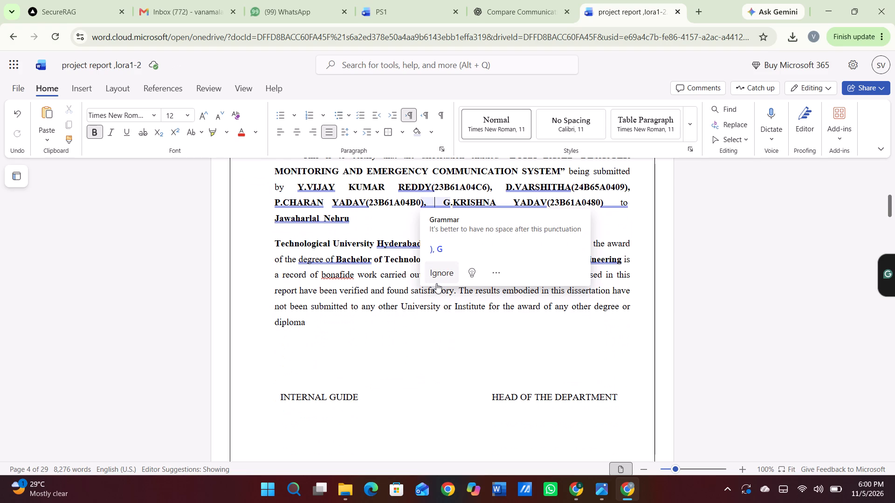
pyautogui.scroll(-1, 436, 283)
pyautogui.click(343, 378)
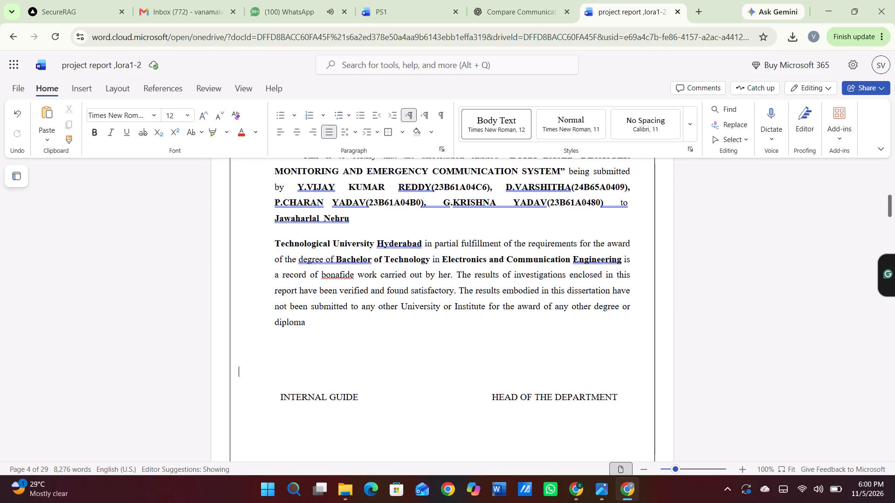
pyautogui.click(335, 342)
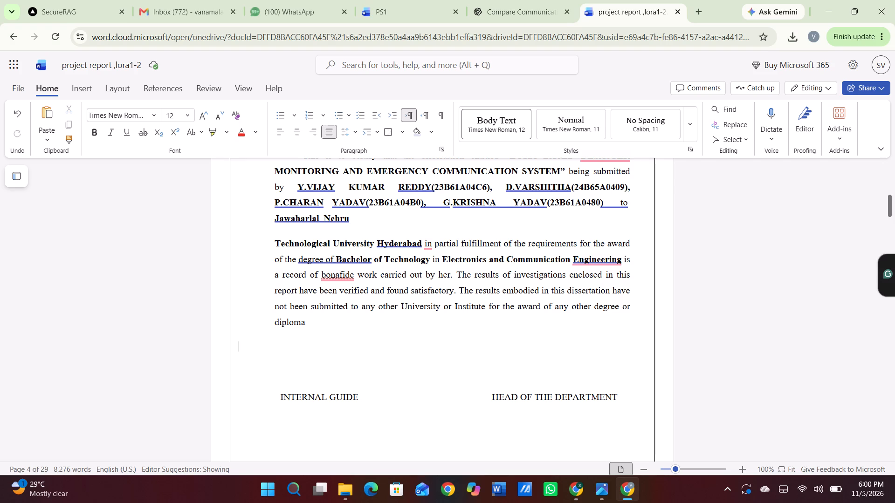
pyautogui.scroll(-3, 404, 283)
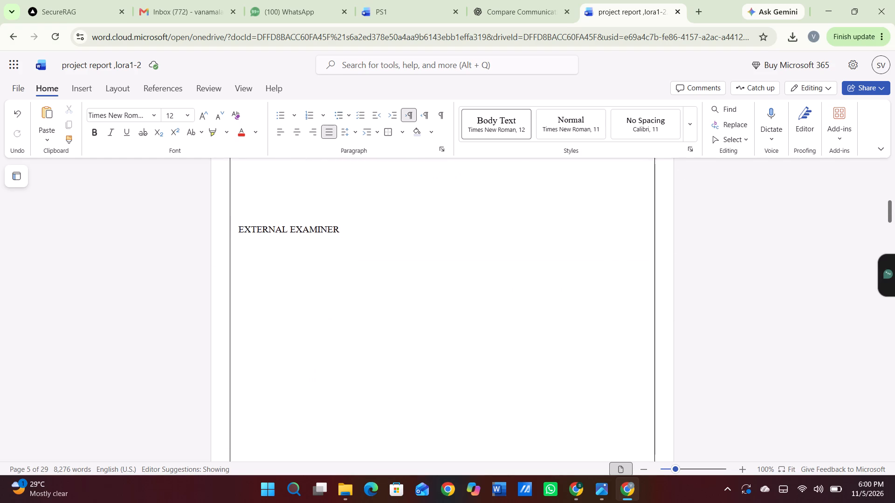
pyautogui.scroll(4, 404, 283)
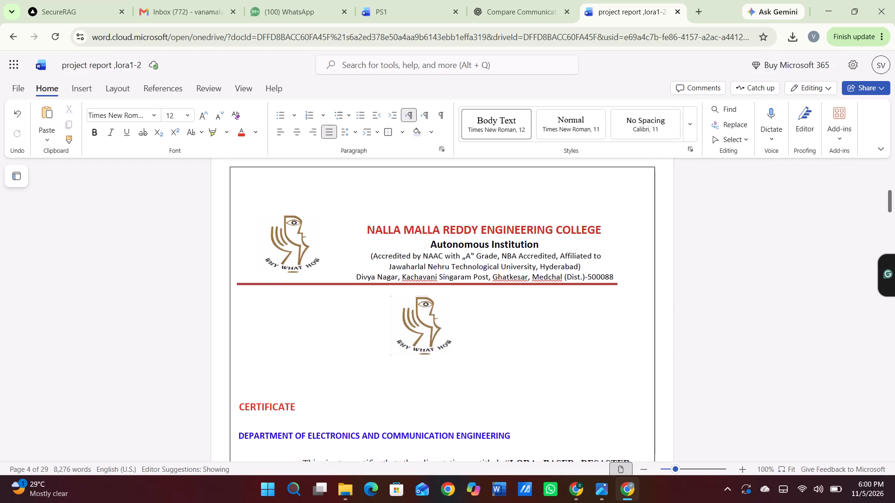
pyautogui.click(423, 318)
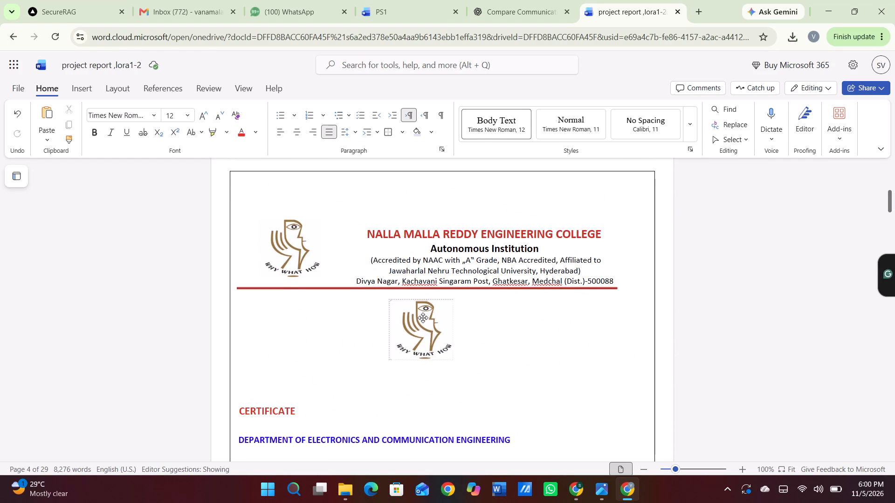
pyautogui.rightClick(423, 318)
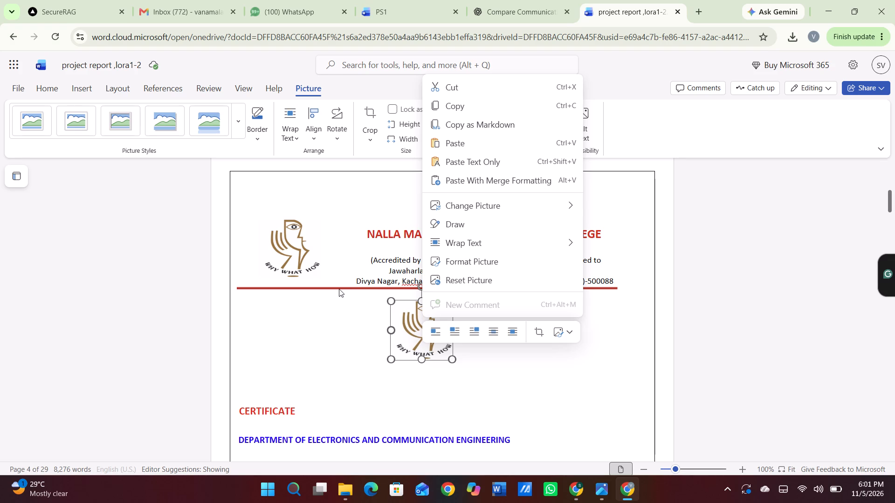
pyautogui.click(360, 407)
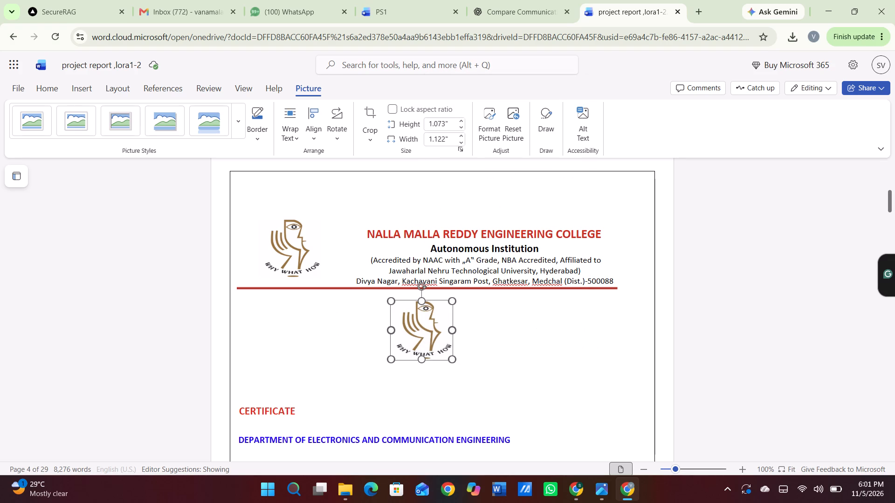
# Delete the blank line above the CERTIFICATE heading, undoing the extra deletion that shifts the college header and logo.
pyautogui.scroll(-4, 360, 407)
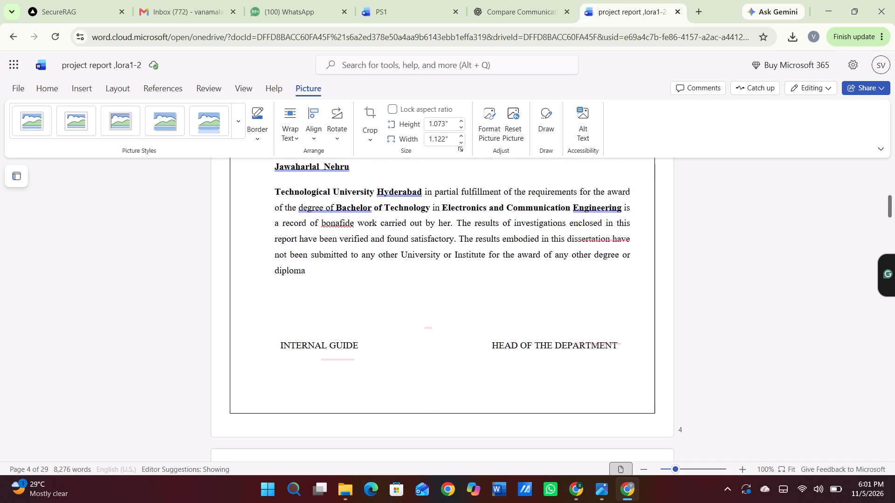
pyautogui.scroll(5, 360, 407)
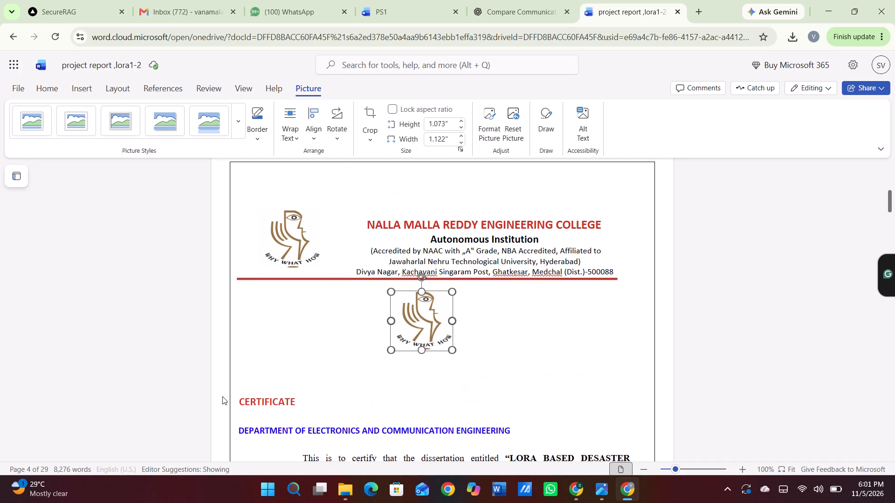
pyautogui.click(373, 372)
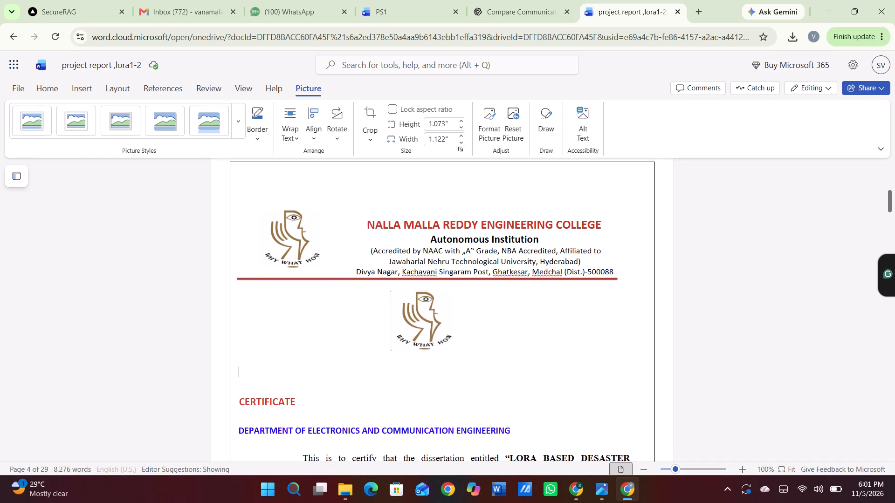
pyautogui.press('BackSpace')
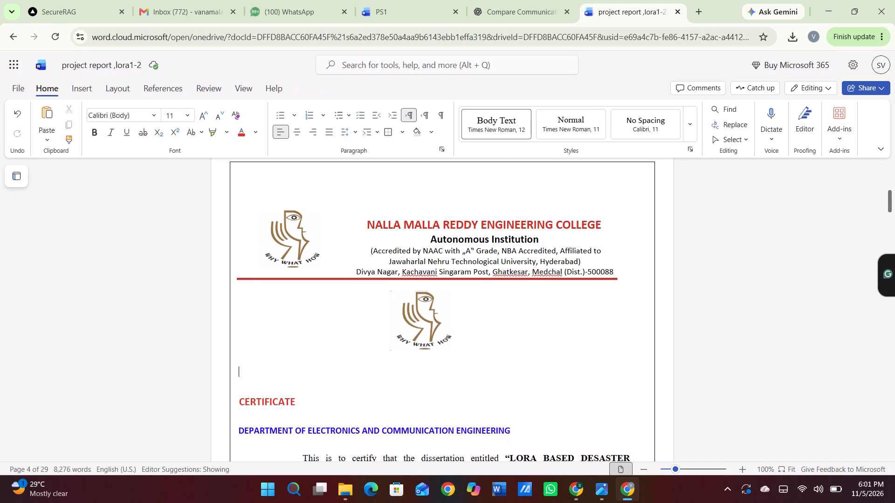
pyautogui.press('BackSpace')
pyautogui.press('BackSpace')
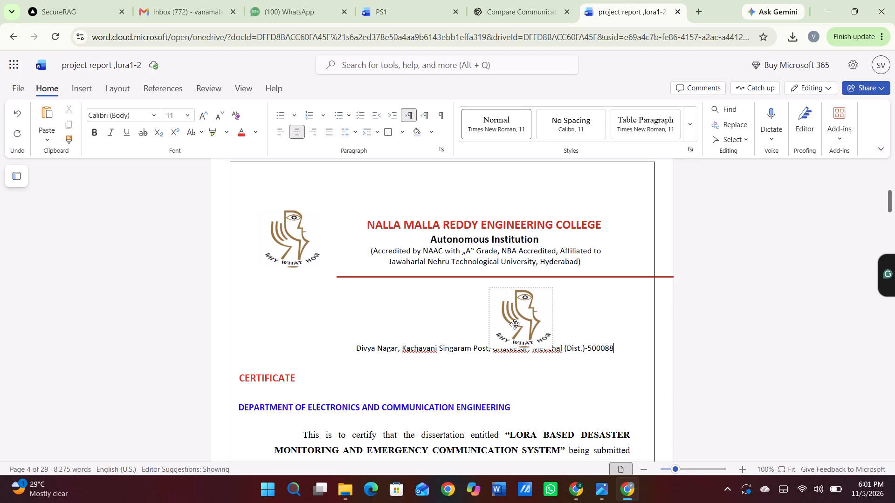
pyautogui.hotkey('ctrl', 'z')
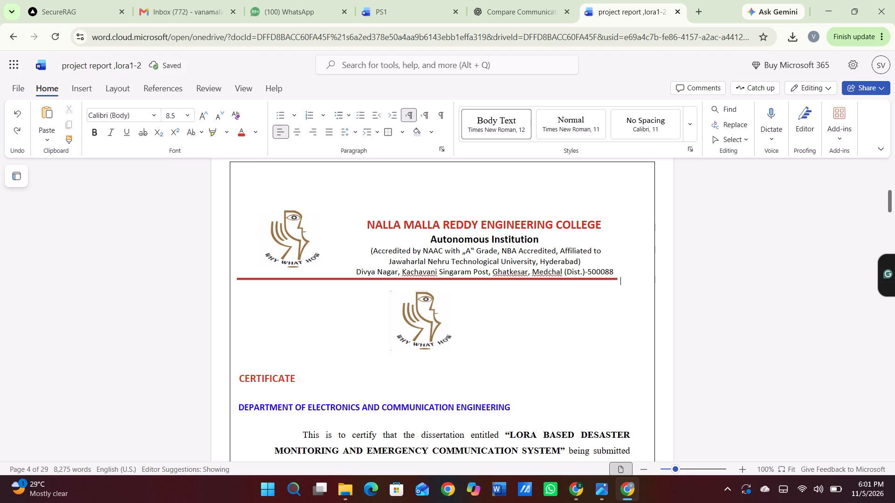
# Move the CERTIFICATE heading toward the page centre, beneath the logo, by inserting spaces before it.
pyautogui.click(237, 376)
pyautogui.press('space')
pyautogui.press('space')
pyautogui.press('space')
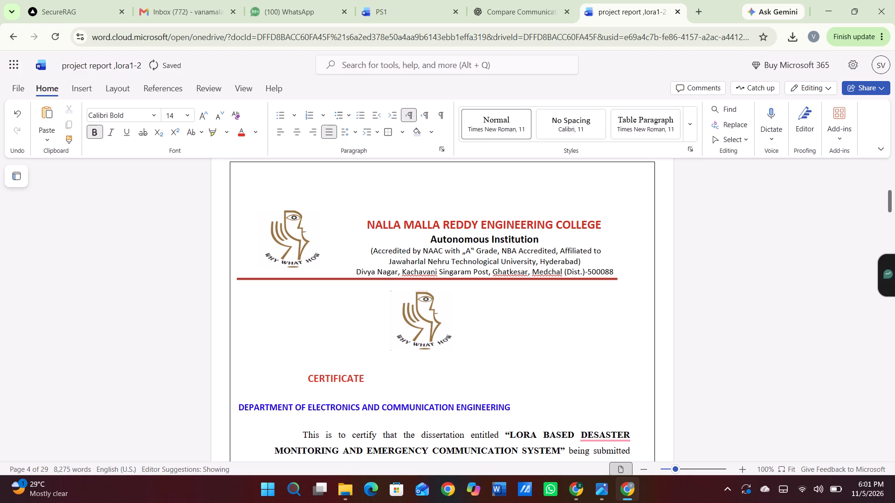
pyautogui.press('space')
pyautogui.press('space')
pyautogui.press('space')
pyautogui.press('space')
pyautogui.press('space')
pyautogui.press('space')
pyautogui.press('space')
pyautogui.press('space')
pyautogui.press('space')
pyautogui.press('space')
pyautogui.press('space')
pyautogui.press('space')
pyautogui.press('space')
pyautogui.press('space')
pyautogui.press('space')
pyautogui.press('space')
pyautogui.press('space')
pyautogui.press('space')
pyautogui.press('space')
pyautogui.press('space')
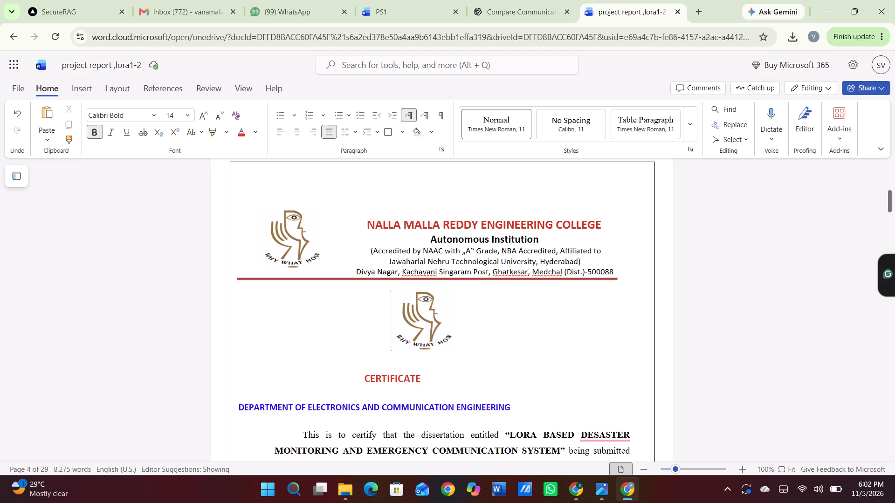
# Add an apostrophe at the end of the CERTIFICATE heading, removing the other trial characters.
pyautogui.click(433, 376)
pyautogui.press('space')
pyautogui.press('BackSpace')
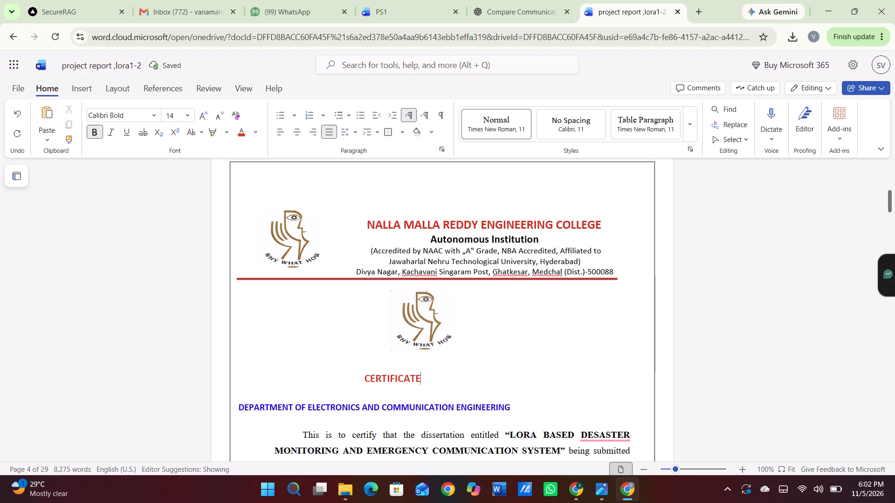
pyautogui.press(',')
pyautogui.press('BackSpace')
pyautogui.press("'")
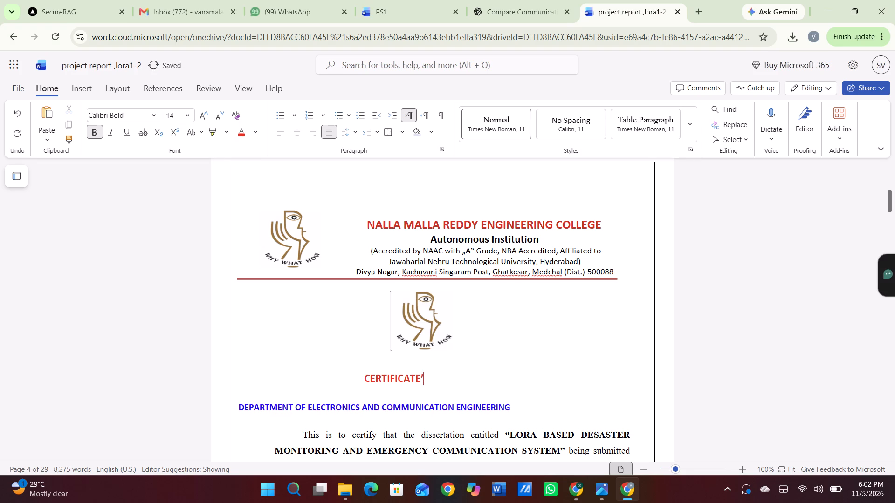
pyautogui.press('s')
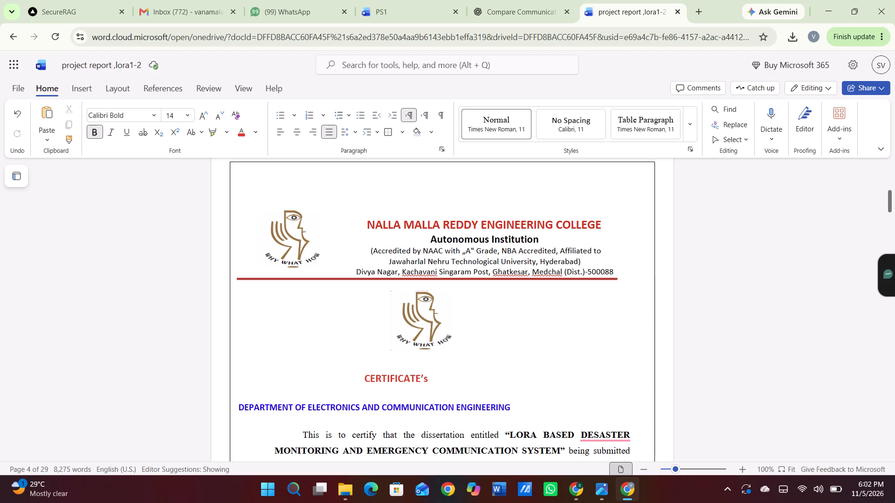
pyautogui.press('BackSpace')
# Set the font size at the end of the CERTIFICATE heading to 14.
pyautogui.rightClick(433, 376)
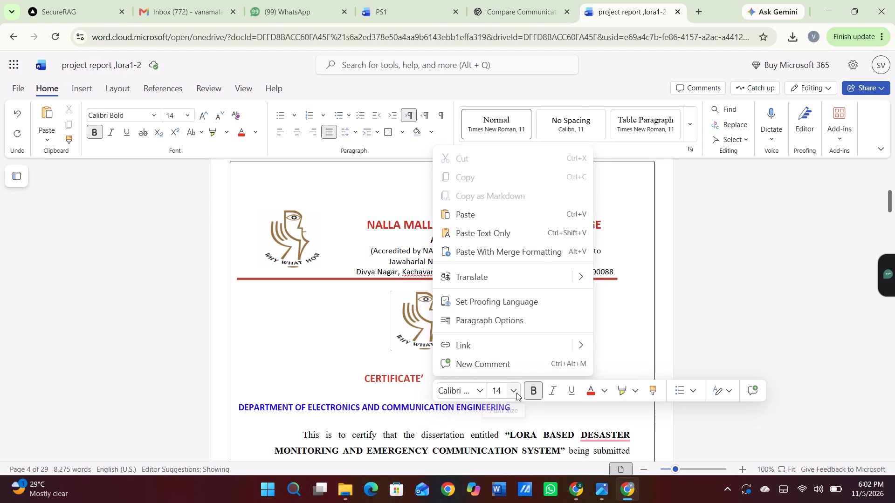
pyautogui.click(516, 393)
pyautogui.click(515, 204)
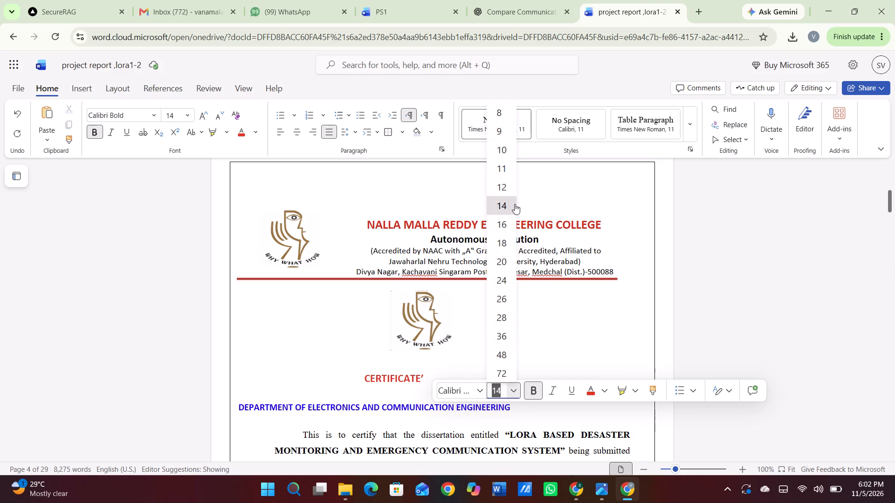
# Extend the CERTIFICATE heading so that it reads "CERTIFICATE'S DECLARATION".
pyautogui.press('s')
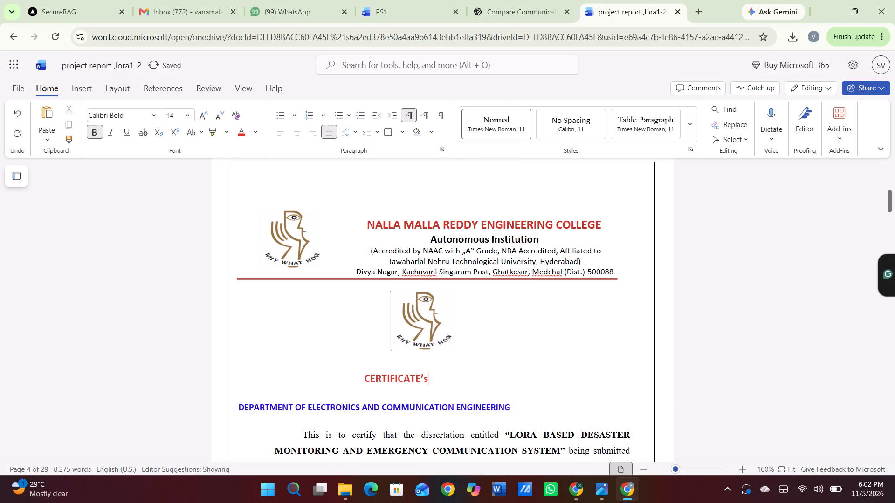
pyautogui.press('BackSpace')
pyautogui.press('s')
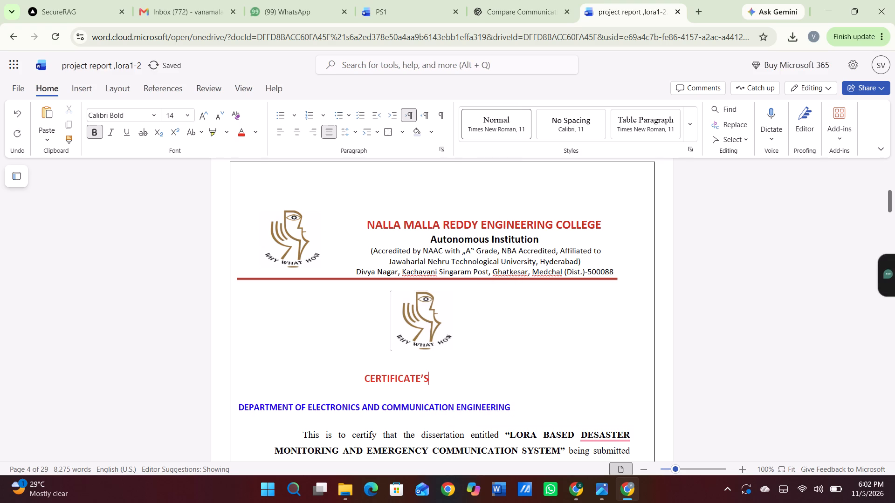
pyautogui.press('space')
pyautogui.write('DE')
pyautogui.press('c')
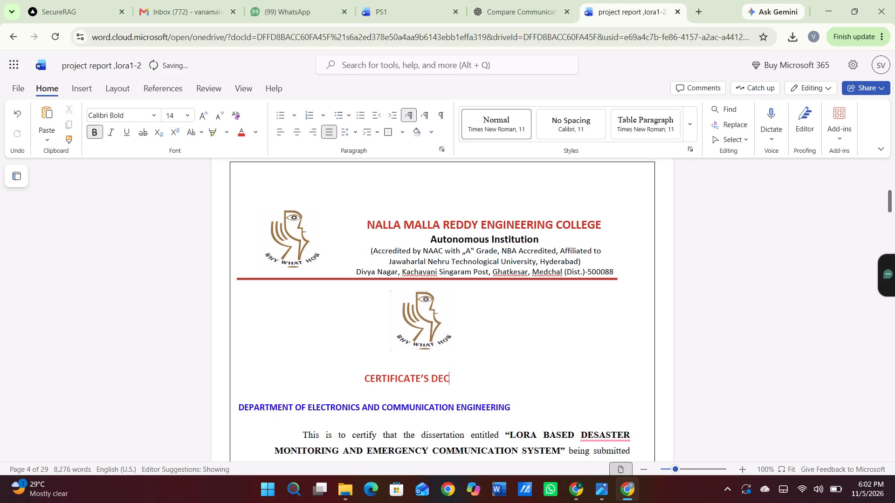
pyautogui.write('LARATION')
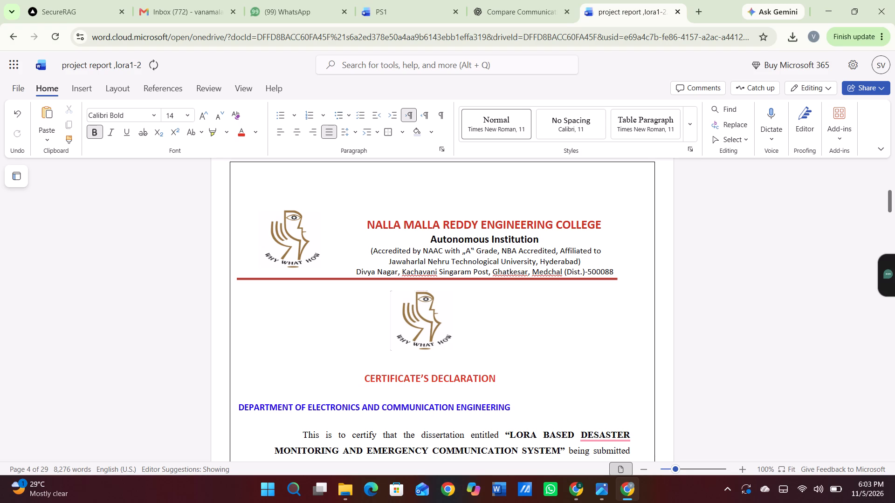
# Shift the DEPARTMENT OF ELECTRONICS AND COMMUNICATION ENGINEERING heading toward the page centre by inserting spaces before it.
pyautogui.click(239, 410)
pyautogui.press('space')
pyautogui.press('space')
pyautogui.press('space')
pyautogui.press('space')
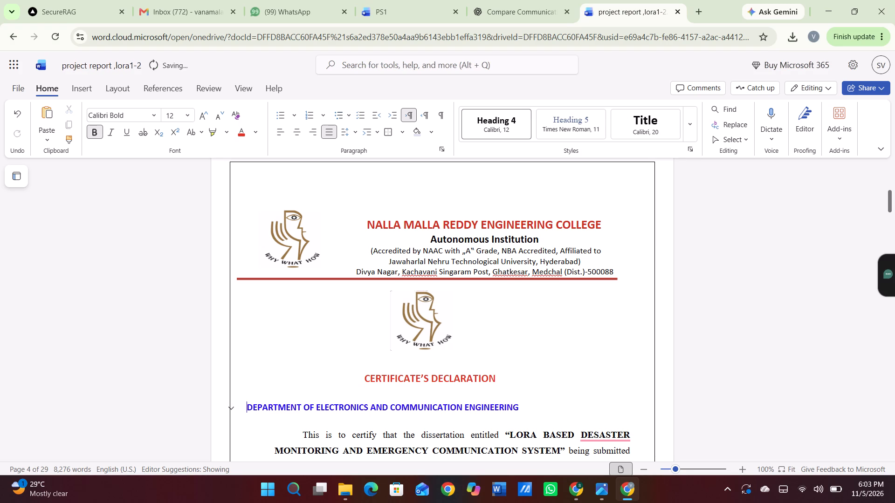
pyautogui.press('space')
pyautogui.press('space')
pyautogui.click(299, 393)
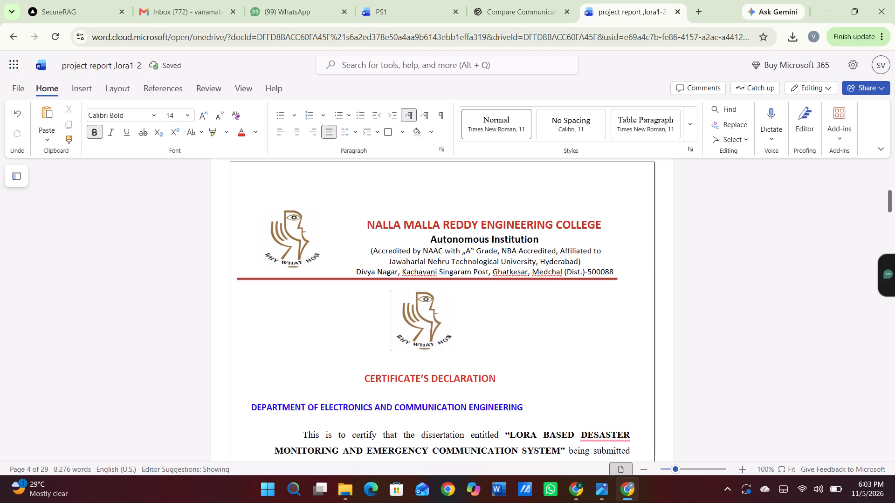
pyautogui.click(248, 408)
pyautogui.press('space')
pyautogui.press('space')
pyautogui.press('space')
pyautogui.press('space')
pyautogui.press('space')
pyautogui.press('space')
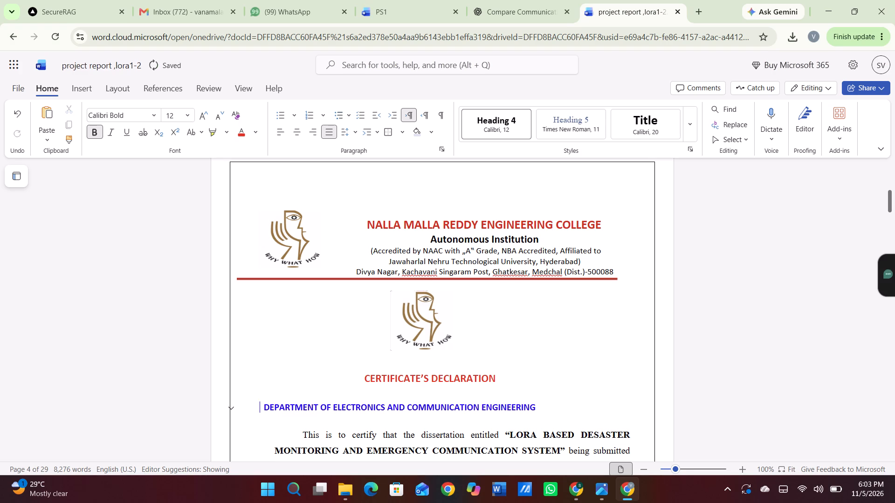
pyautogui.press('space')
pyautogui.press('space')
pyautogui.press('space')
pyautogui.press('space')
pyautogui.press('space')
pyautogui.press('space')
pyautogui.press('space')
pyautogui.press('space')
pyautogui.press('space')
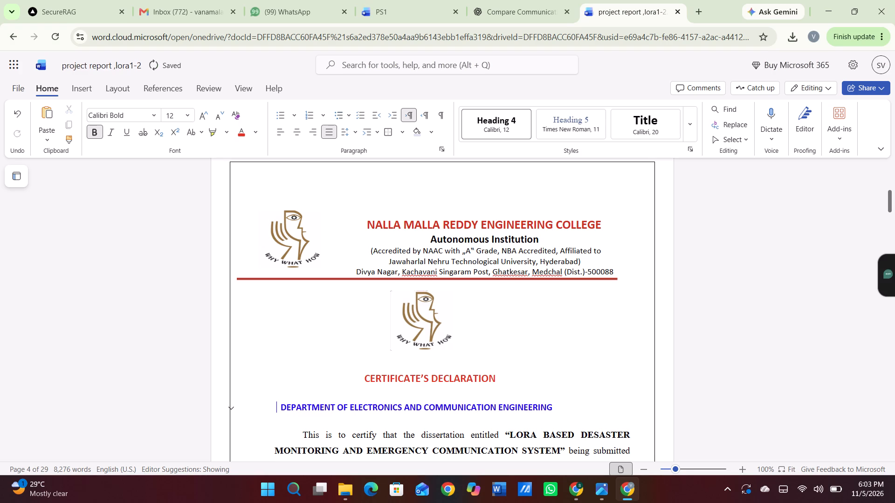
pyautogui.press('space')
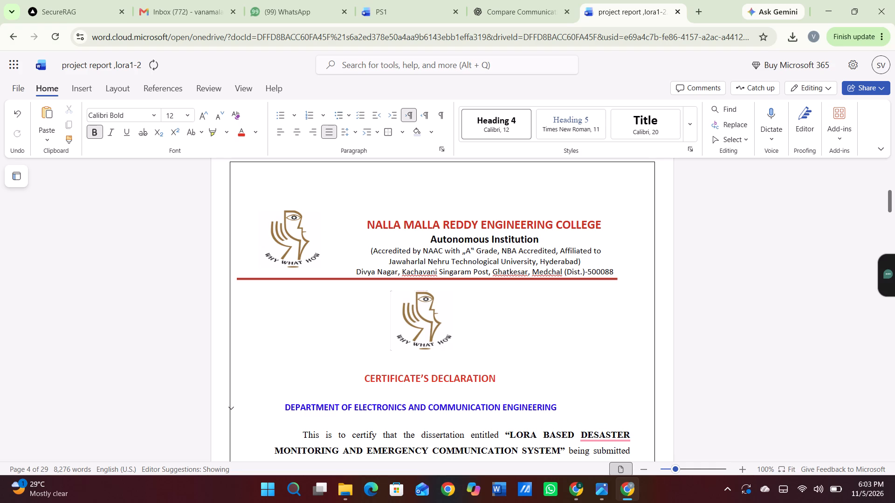
# Delete the blank lines above EXTERNAL EXAMINER to bring it back onto the certificate page.
pyautogui.scroll(-3, 297, 424)
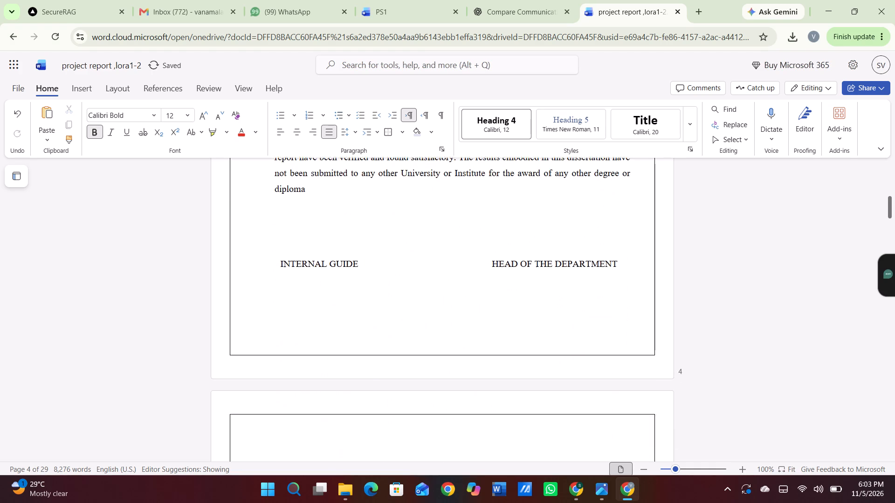
pyautogui.scroll(-1, 297, 424)
pyautogui.scroll(1, 297, 424)
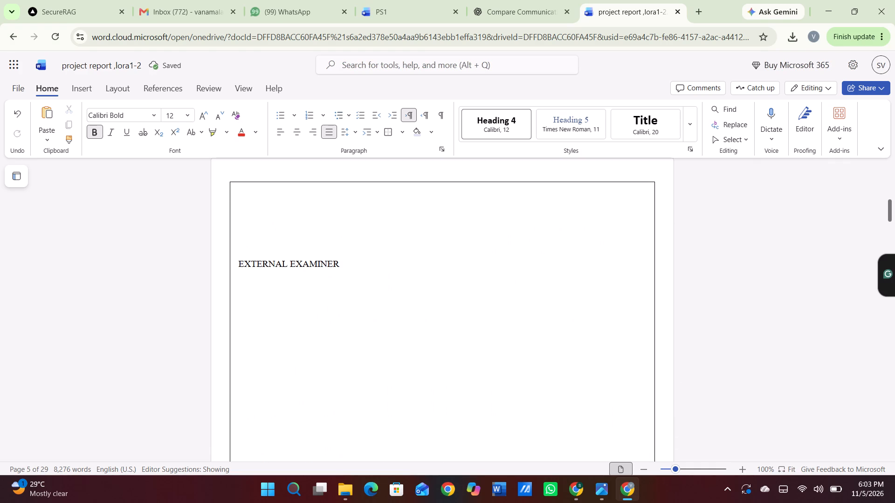
pyautogui.click(239, 262)
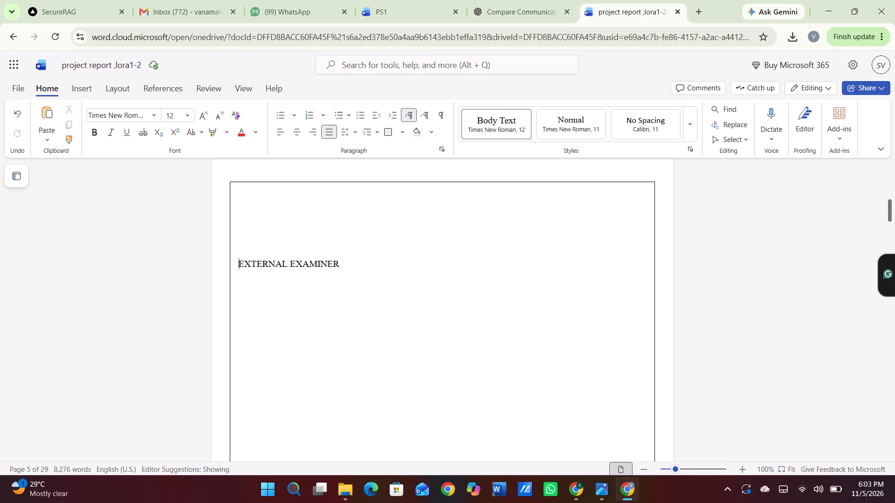
pyautogui.press('BackSpace')
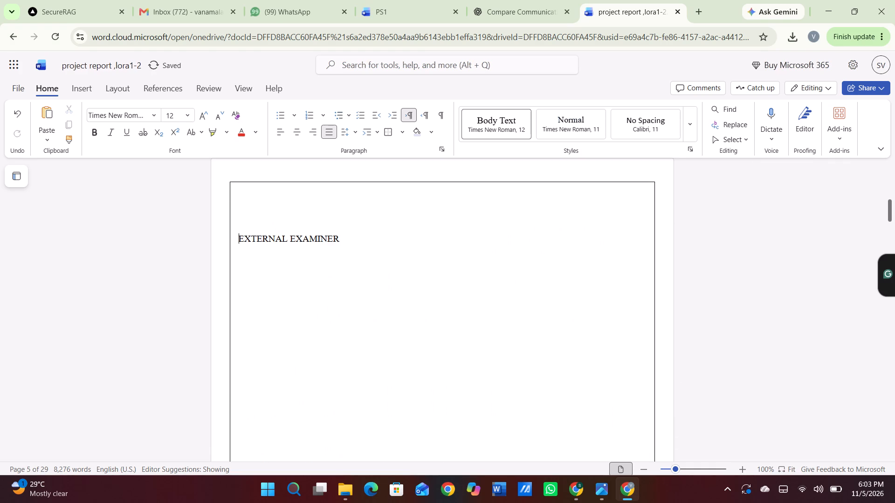
pyautogui.press('BackSpace')
# Move the EXTERNAL EXAMINER line toward the page centre by inserting spaces before it.
pyautogui.scroll(2, 239, 262)
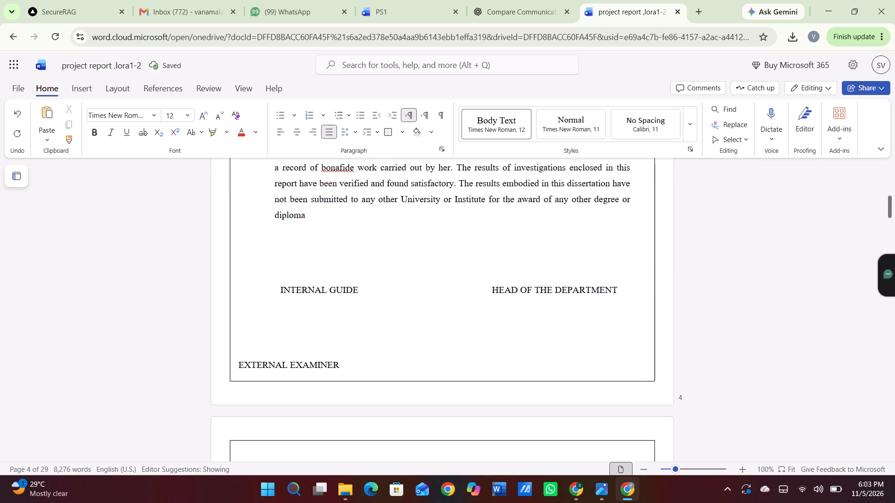
pyautogui.press('space')
pyautogui.press('space')
pyautogui.press('space')
pyautogui.press('space')
pyautogui.press('space')
pyautogui.press('space')
pyautogui.press('space')
pyautogui.press('space')
pyautogui.press('space')
pyautogui.press('space')
pyautogui.press('space')
pyautogui.press('space')
pyautogui.press('space')
pyautogui.press('space')
pyautogui.press('space')
pyautogui.press('space')
pyautogui.press('space')
pyautogui.press('space')
pyautogui.press('space')
pyautogui.press('space')
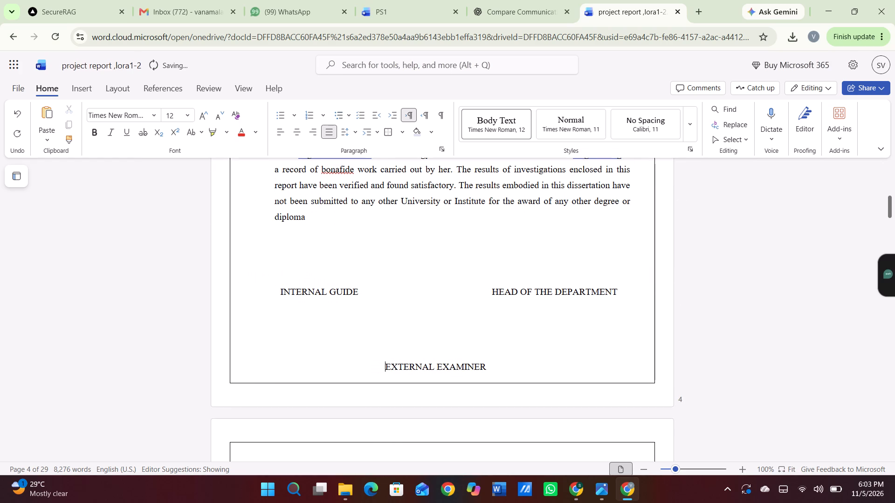
# Review the layout from the Acknowledgement page through the certificate page to the blank page following it.
pyautogui.scroll(4, 239, 262)
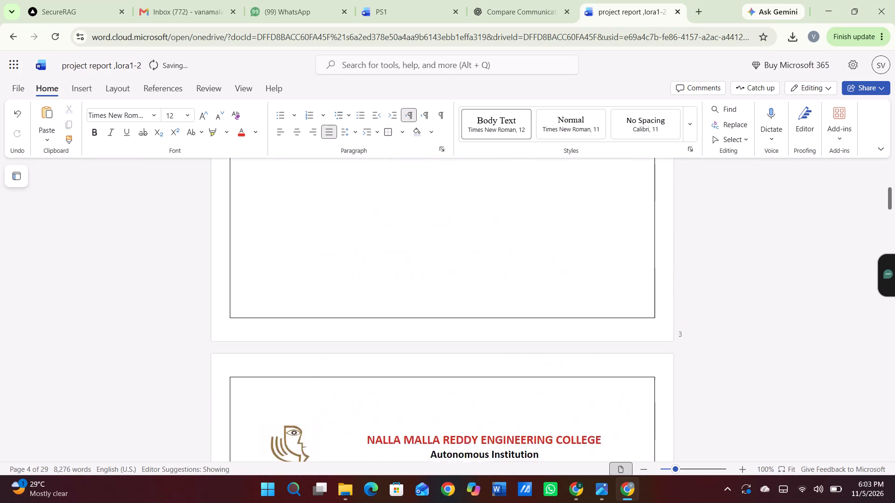
pyautogui.scroll(3, 239, 262)
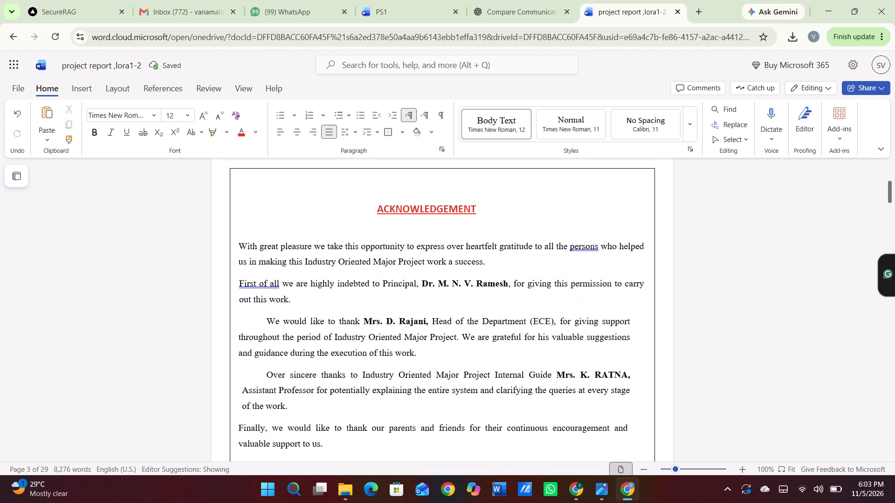
pyautogui.scroll(-4, 239, 262)
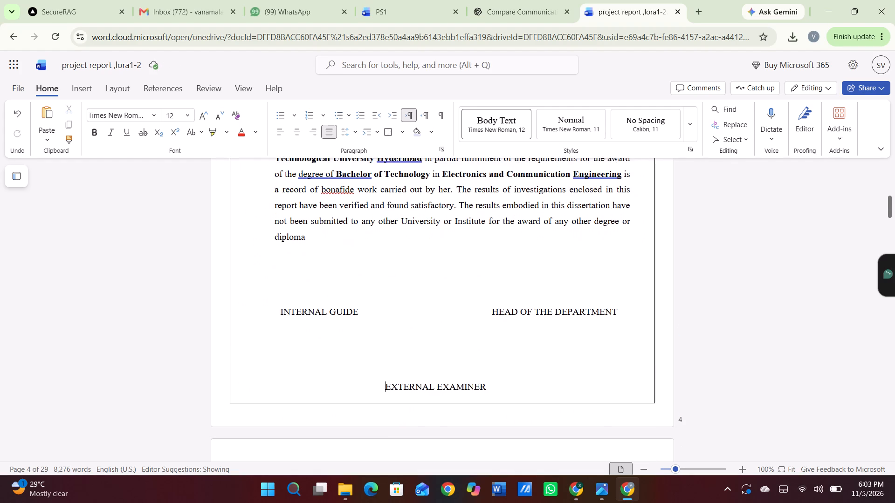
pyautogui.scroll(-4, 239, 262)
pyautogui.scroll(1, 239, 262)
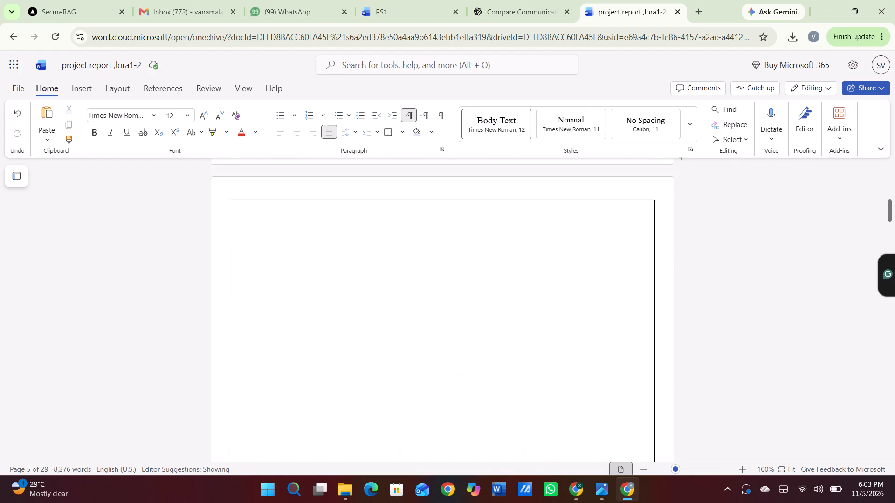
pyautogui.scroll(-3, 239, 262)
pyautogui.scroll(1, 239, 262)
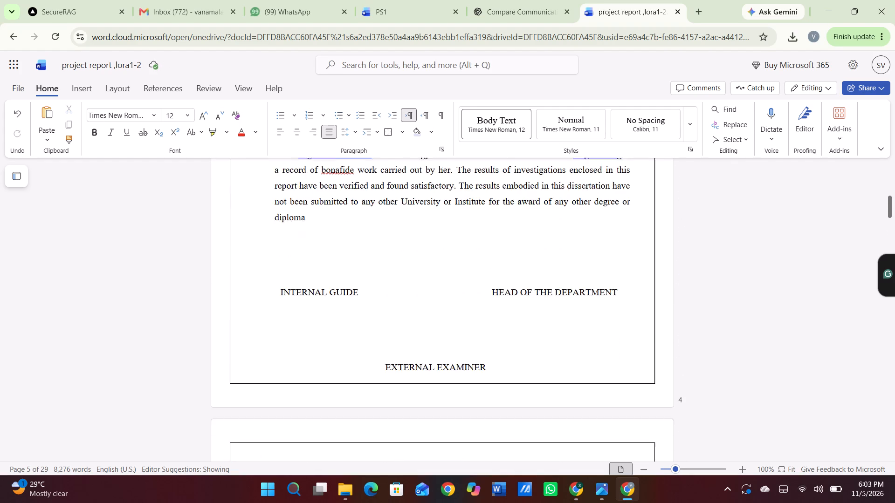
pyautogui.scroll(-1, 239, 262)
pyautogui.scroll(3, 239, 262)
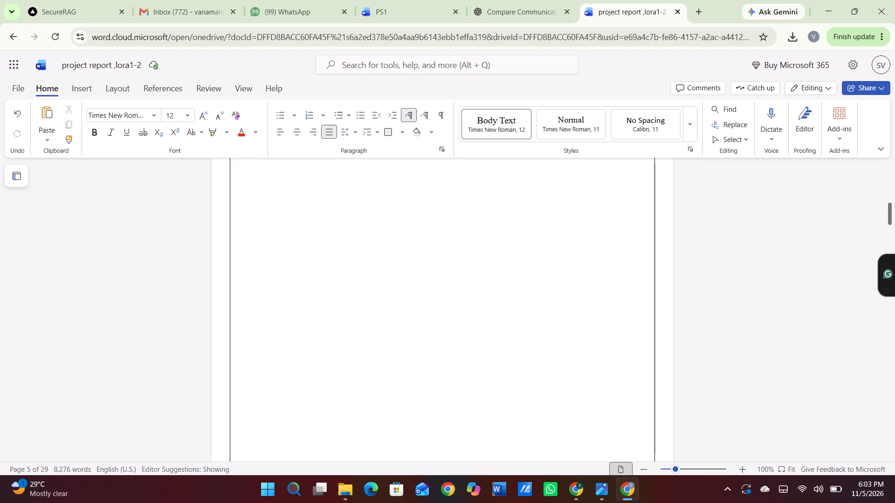
pyautogui.scroll(2, 239, 262)
pyautogui.scroll(2, 230, 221)
pyautogui.scroll(1, 299, 213)
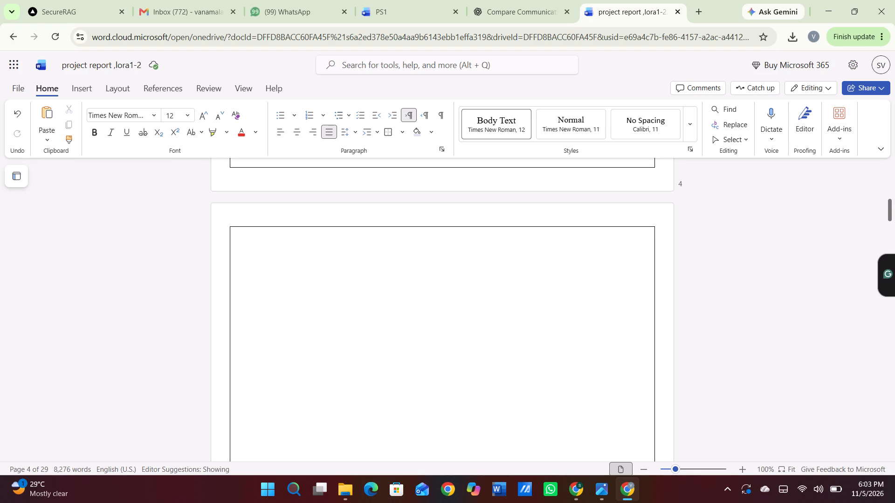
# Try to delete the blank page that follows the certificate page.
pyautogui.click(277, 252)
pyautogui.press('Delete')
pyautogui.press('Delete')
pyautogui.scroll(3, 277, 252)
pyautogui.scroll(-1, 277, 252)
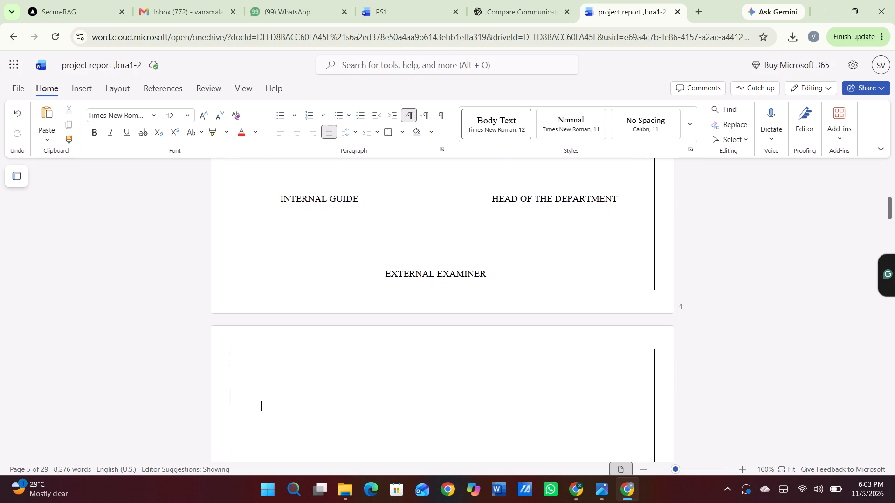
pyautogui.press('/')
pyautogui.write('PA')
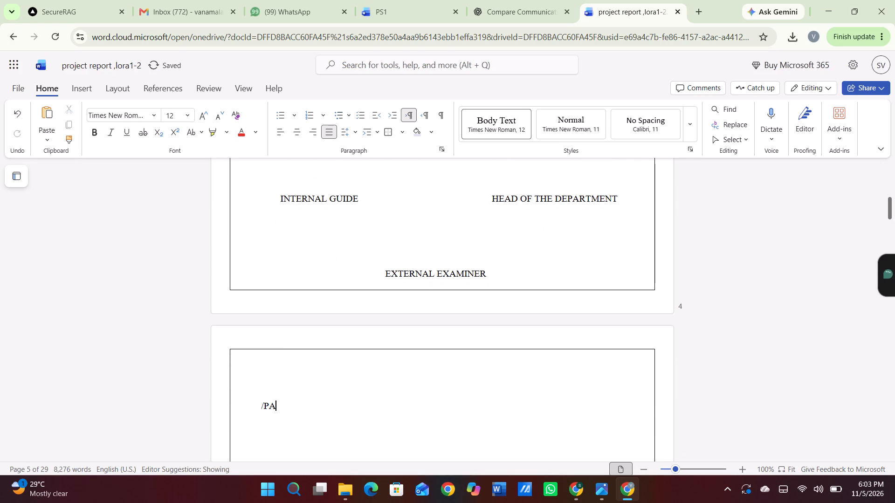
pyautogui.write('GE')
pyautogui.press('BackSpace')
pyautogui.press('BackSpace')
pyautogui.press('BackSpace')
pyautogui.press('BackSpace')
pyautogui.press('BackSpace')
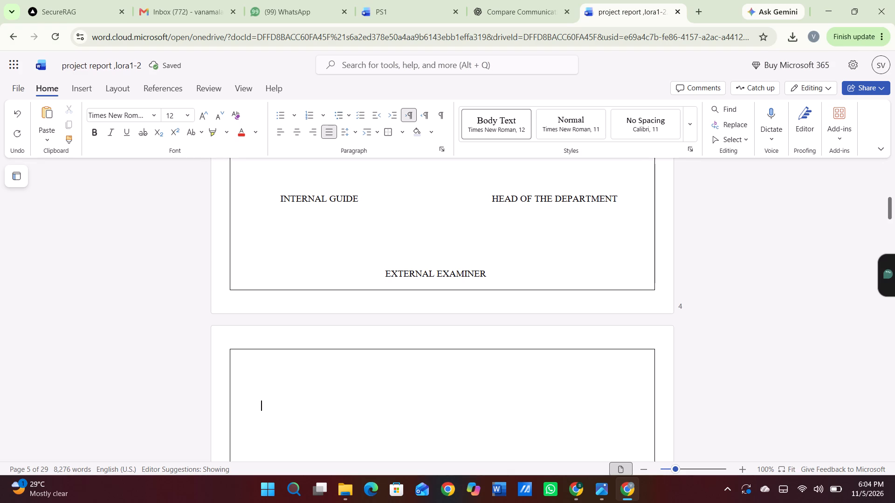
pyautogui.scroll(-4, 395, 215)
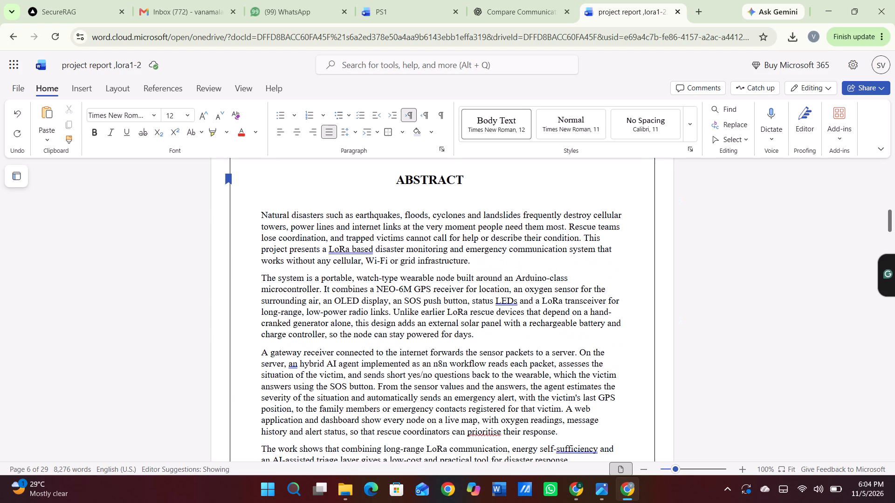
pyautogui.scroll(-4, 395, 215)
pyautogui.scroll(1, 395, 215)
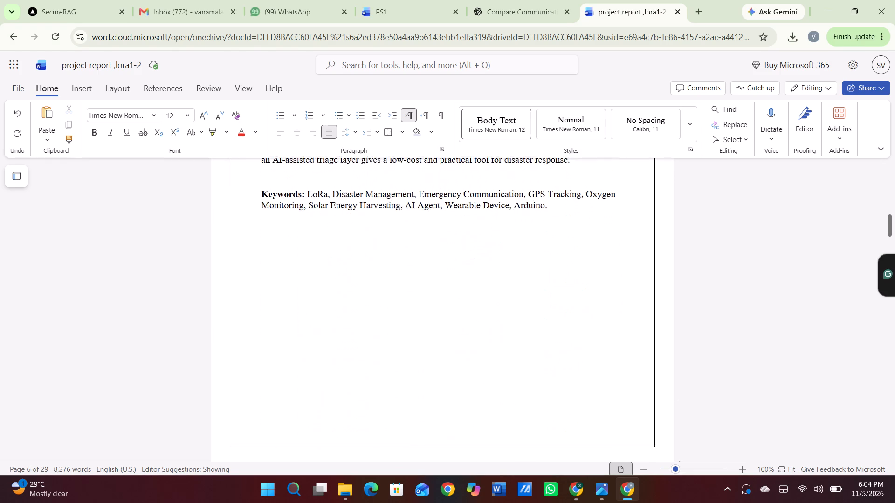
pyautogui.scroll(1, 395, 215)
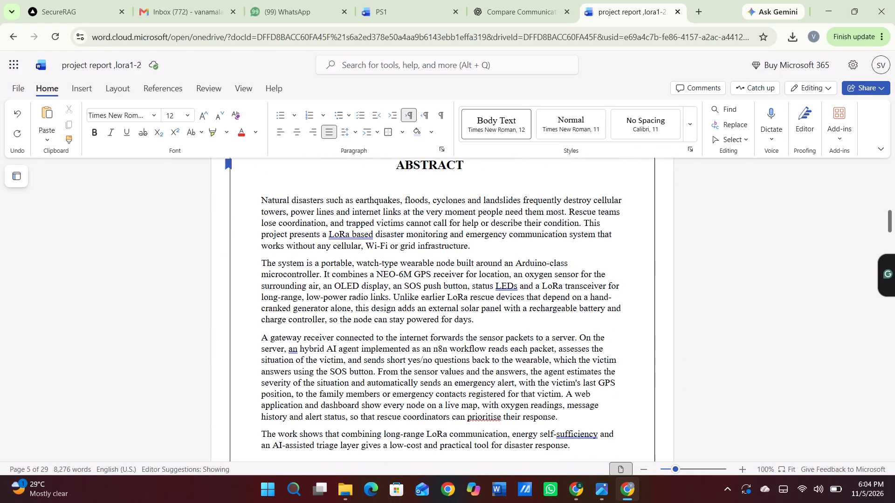
# Set the Abstract paragraphs and the Keywords line to 1.5 line spacing and justified alignment.
pyautogui.moveTo(259, 202); pyautogui.dragTo(311, 240)
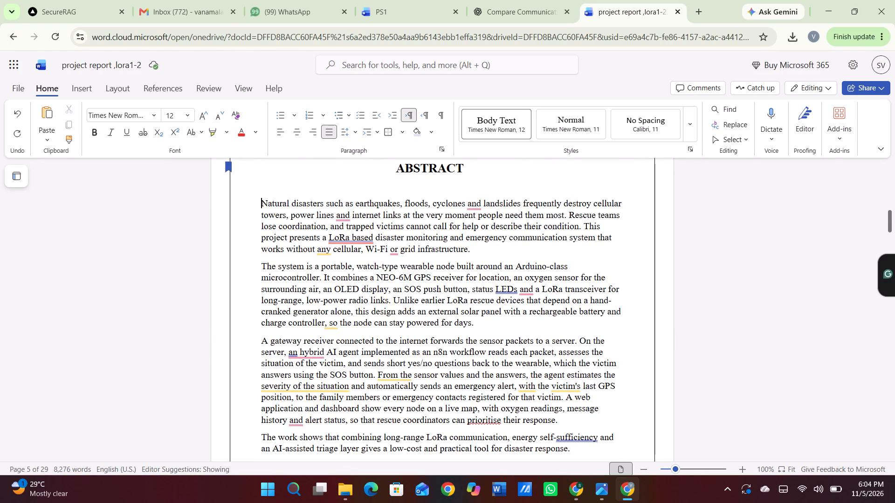
pyautogui.moveTo(311, 240); pyautogui.dragTo(543, 402)
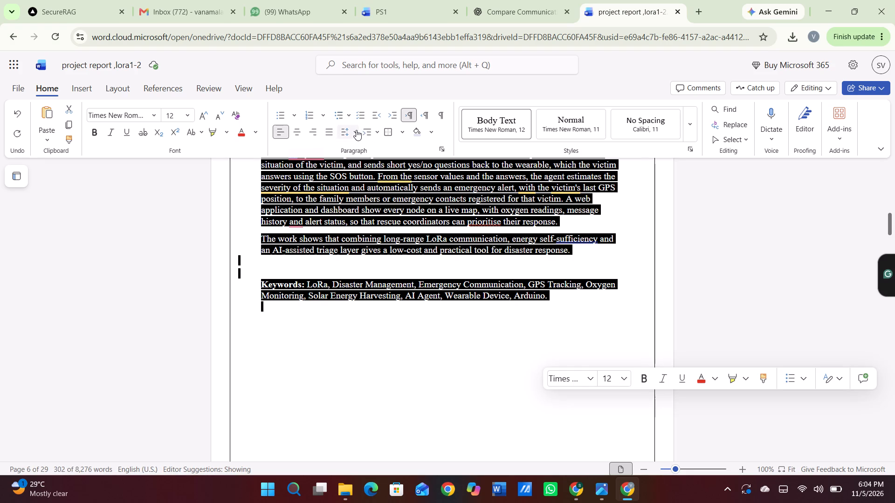
pyautogui.click(356, 130)
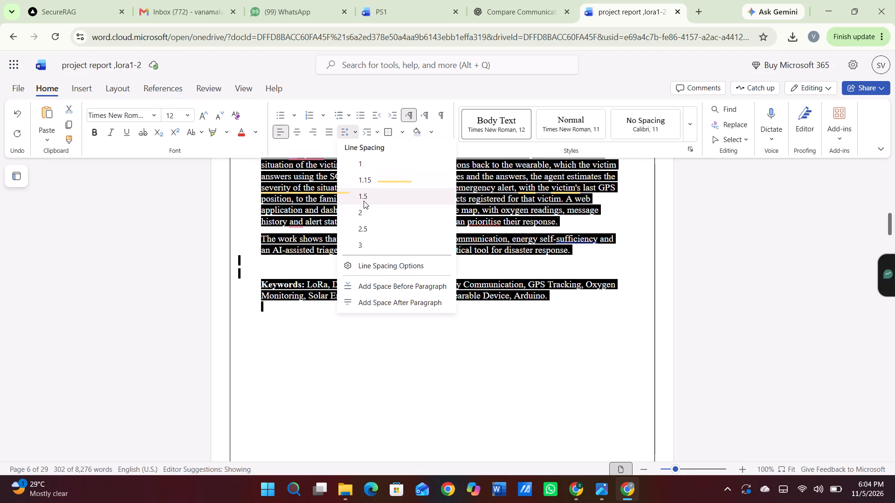
pyautogui.click(364, 201)
pyautogui.click(330, 134)
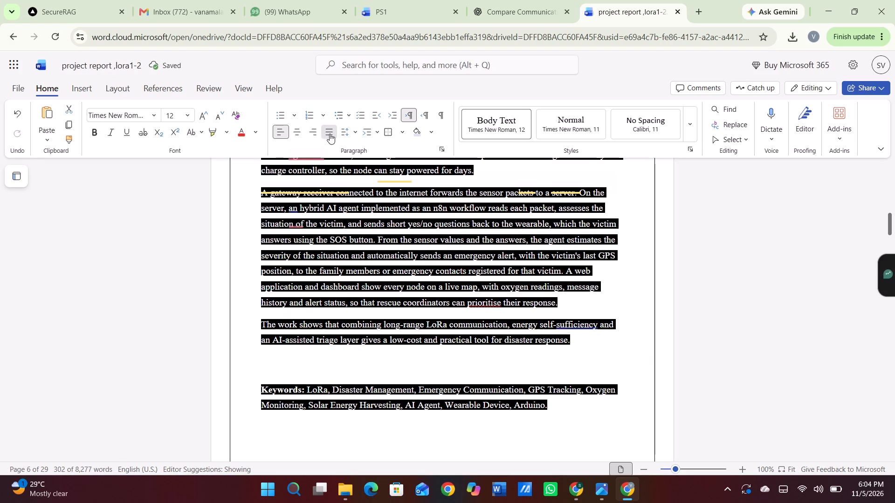
pyautogui.click(413, 198)
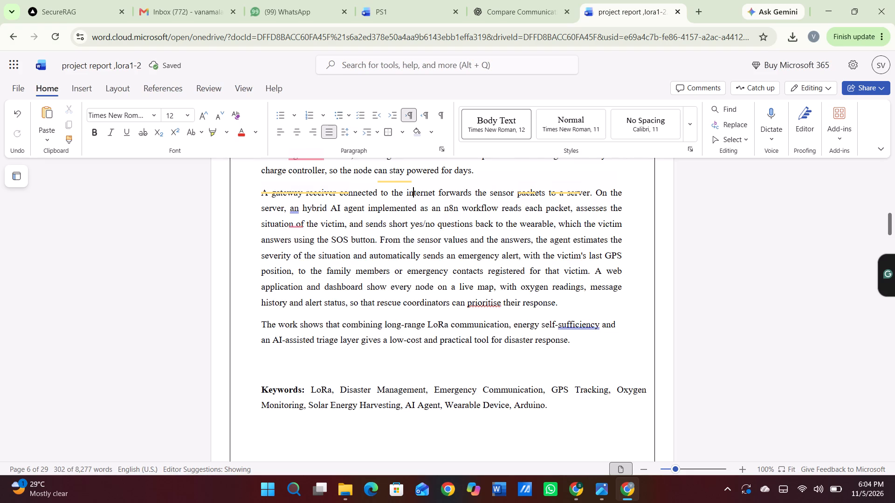
pyautogui.scroll(4, 413, 198)
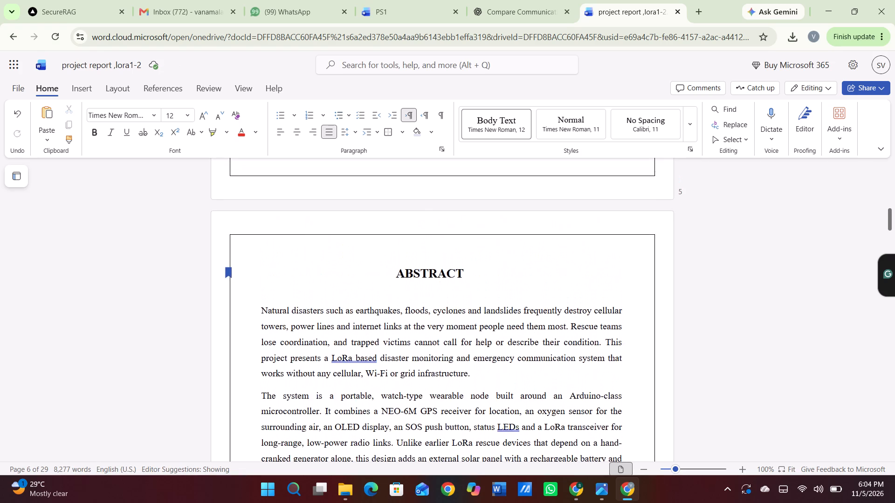
# Split the "Chapter 1: Introduction" heading into two lines, "Chapter 1" and "Introduction", removing the colon.
pyautogui.scroll(-5, 413, 198)
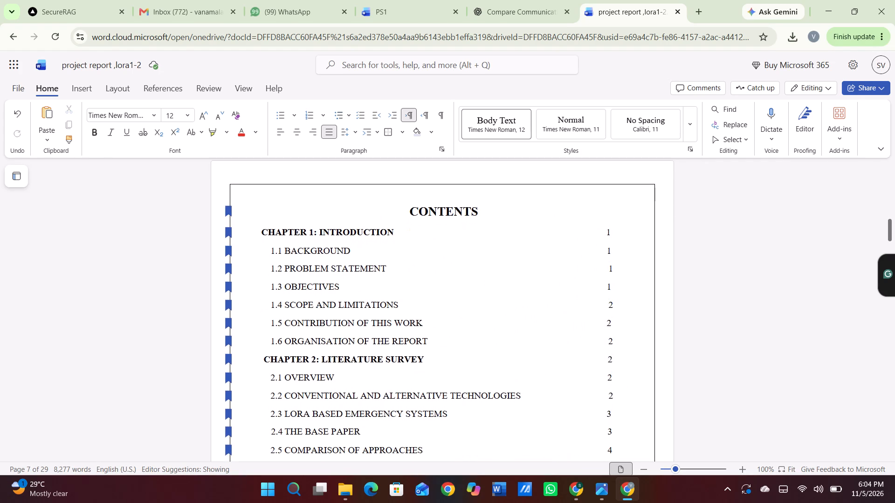
pyautogui.scroll(-4, 413, 198)
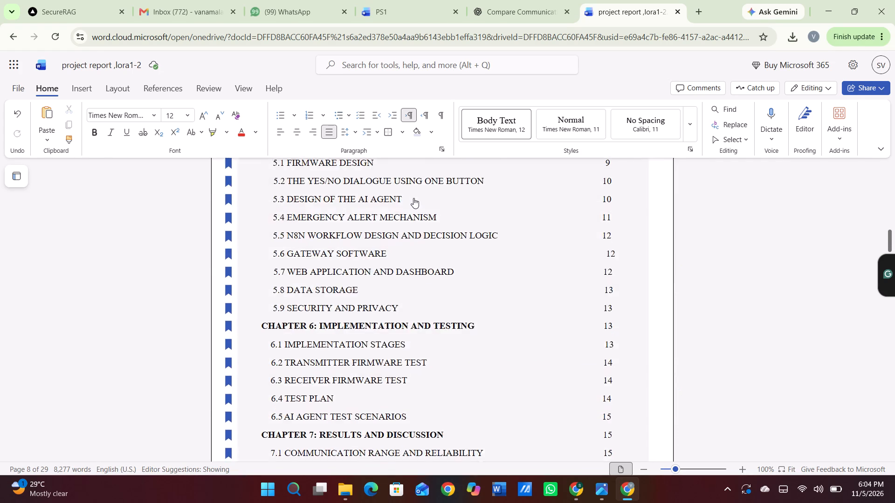
pyautogui.scroll(-3, 413, 198)
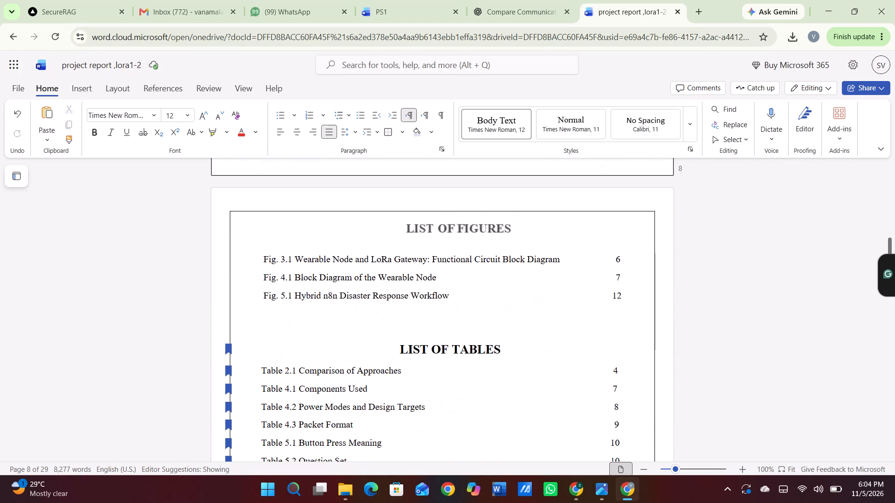
pyautogui.scroll(-3, 413, 198)
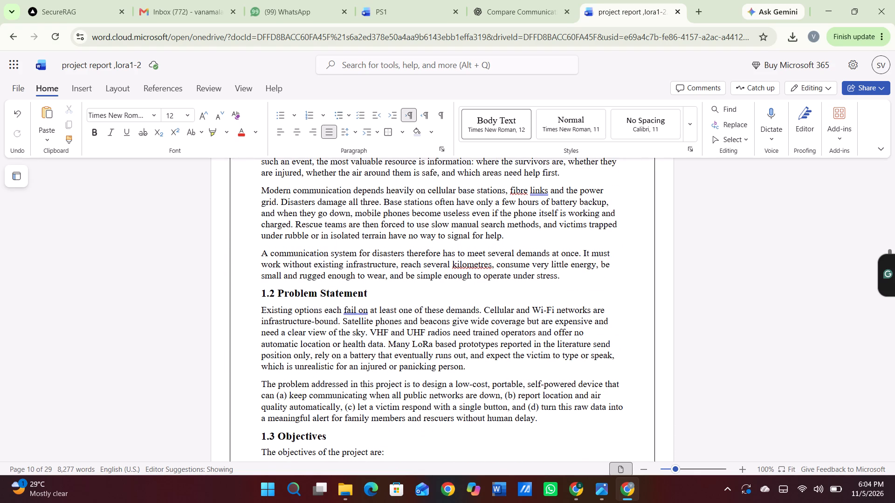
pyautogui.click(413, 198)
pyautogui.click(433, 272)
pyautogui.scroll(2, 433, 272)
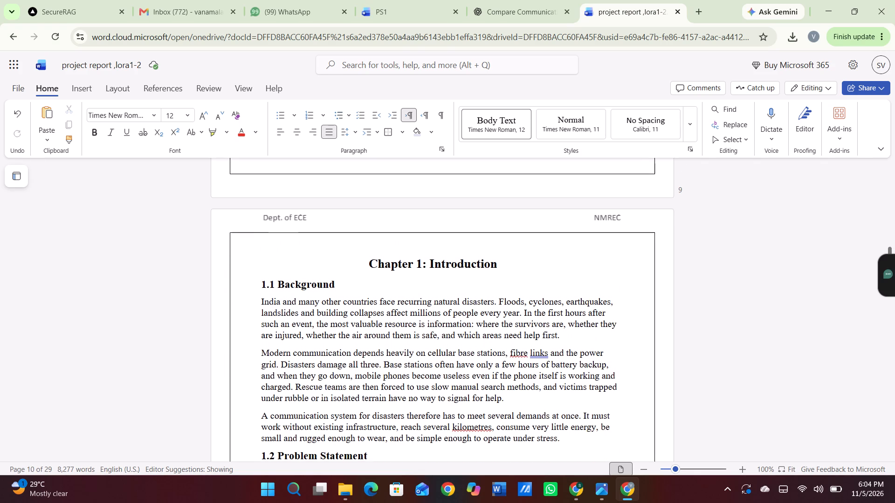
pyautogui.click(428, 263)
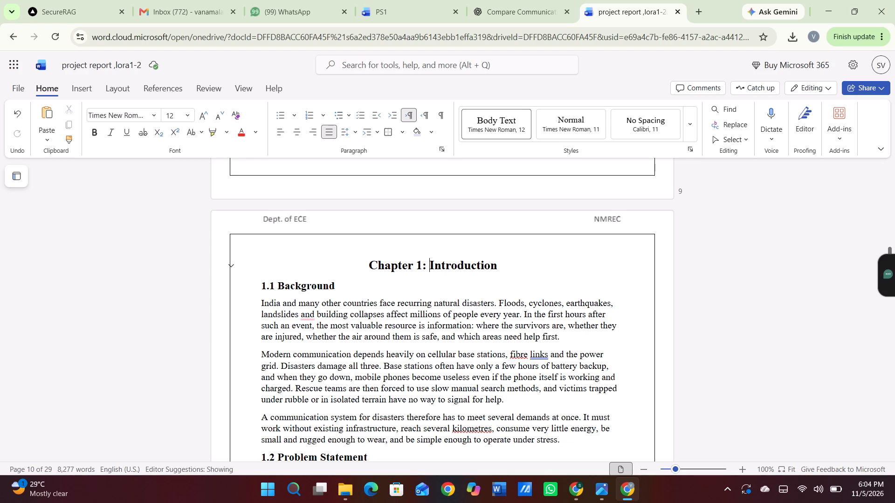
pyautogui.press('BackSpace')
pyautogui.press('BackSpace')
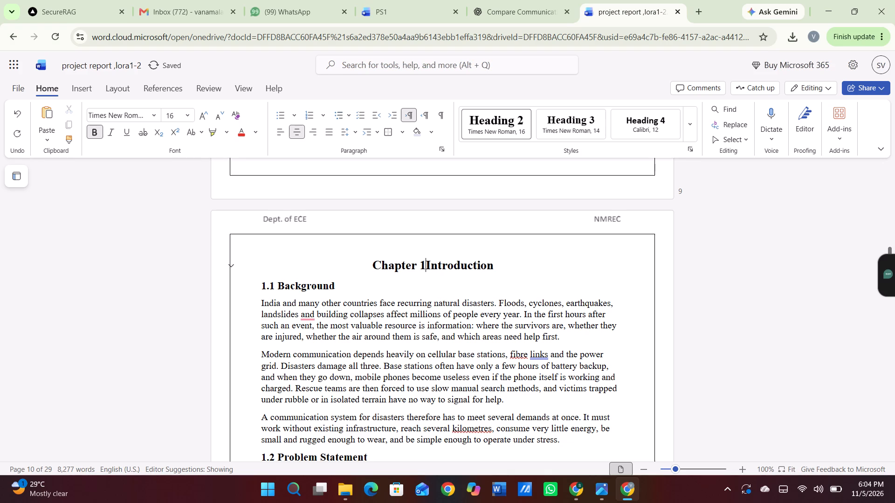
pyautogui.press('Return')
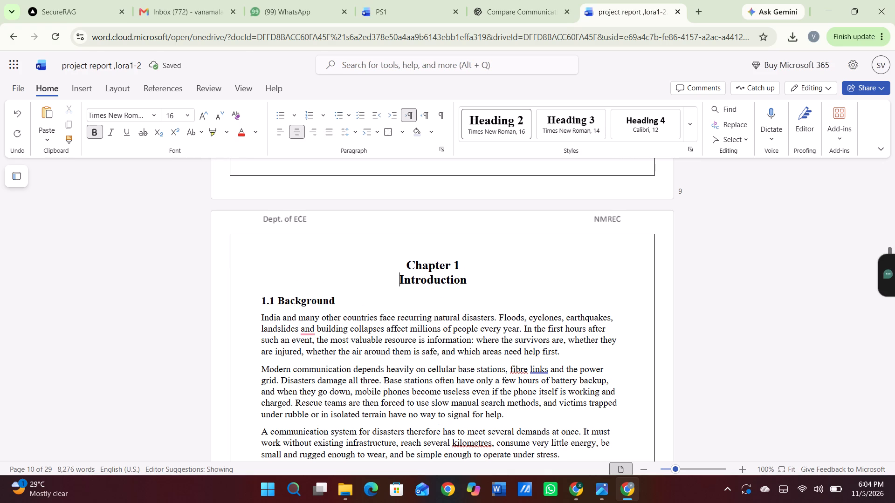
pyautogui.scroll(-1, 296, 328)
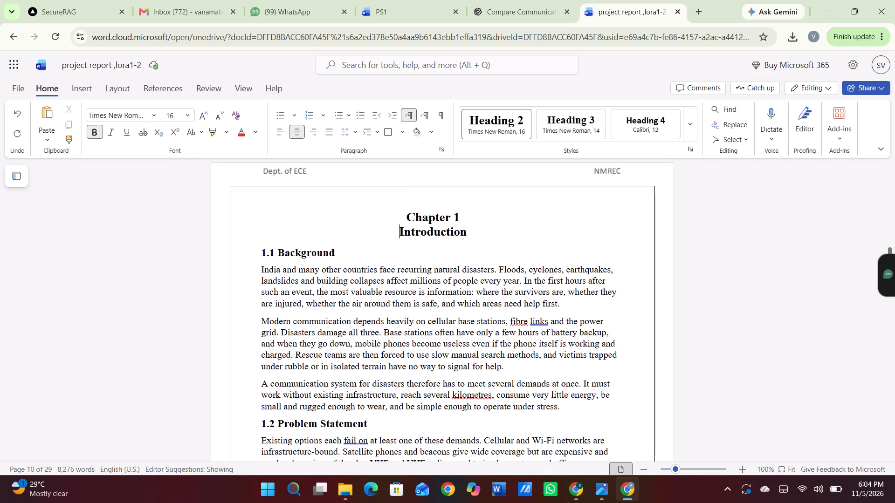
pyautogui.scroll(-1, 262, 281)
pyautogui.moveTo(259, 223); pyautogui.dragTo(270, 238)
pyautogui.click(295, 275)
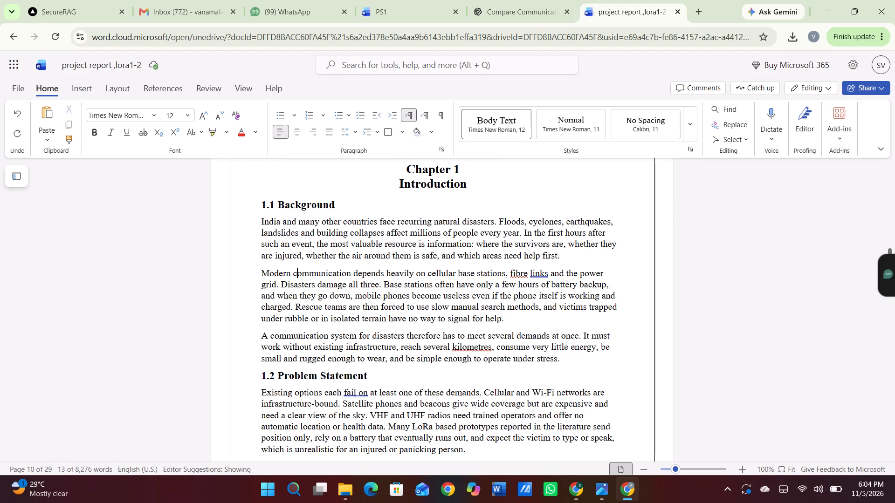
# Shorten the section 1.4 heading to "Scope" by deleting "and Limitations".
pyautogui.scroll(-3, 295, 275)
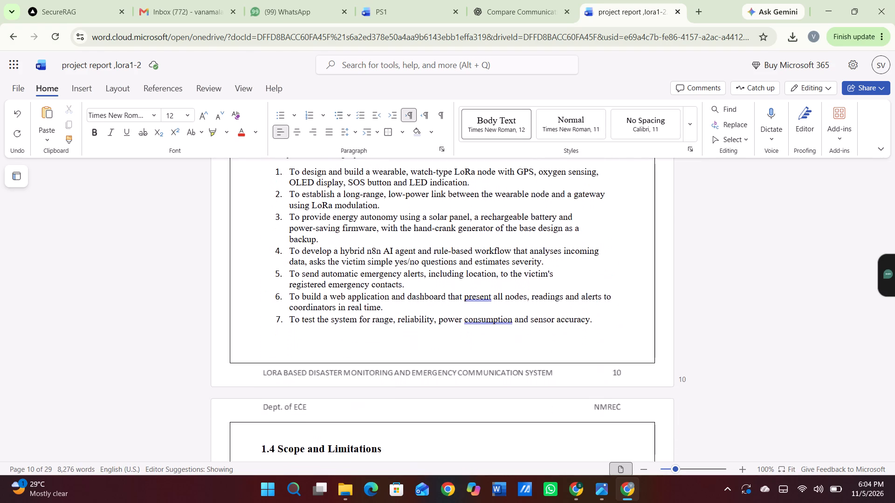
pyautogui.scroll(-3, 295, 275)
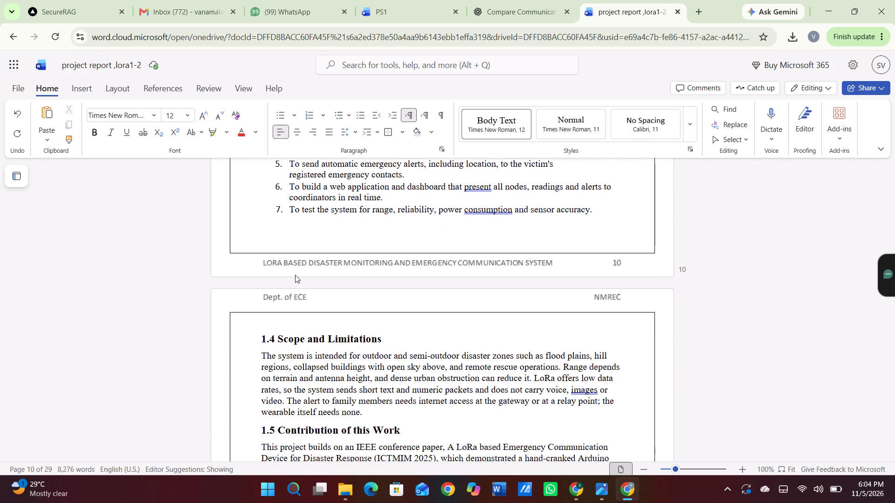
pyautogui.scroll(-3, 295, 275)
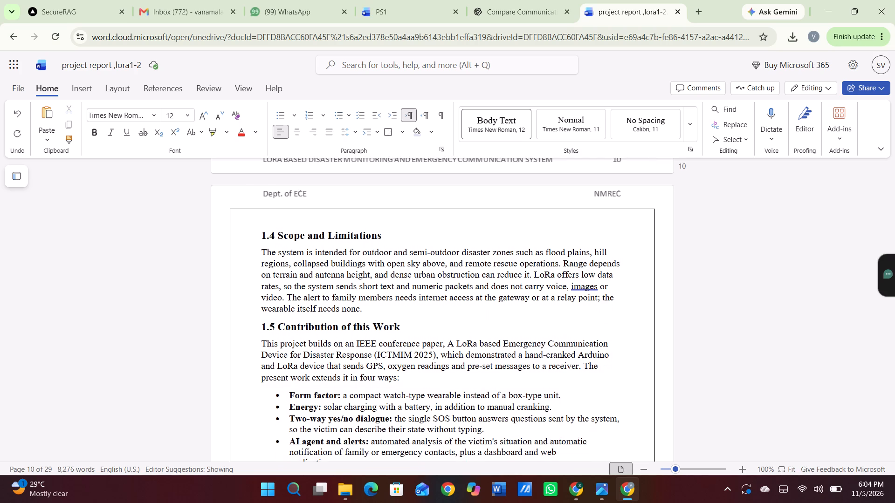
pyautogui.scroll(-1, 295, 275)
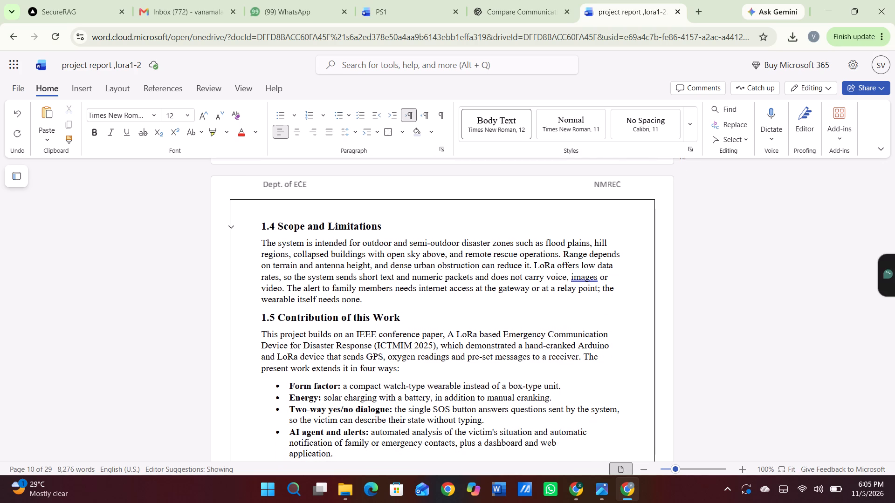
pyautogui.click(392, 226)
pyautogui.press('BackSpace')
pyautogui.press('BackSpace')
pyautogui.press('BackSpace')
pyautogui.press('BackSpace')
pyautogui.press('BackSpace')
pyautogui.press('BackSpace')
pyautogui.press('BackSpace')
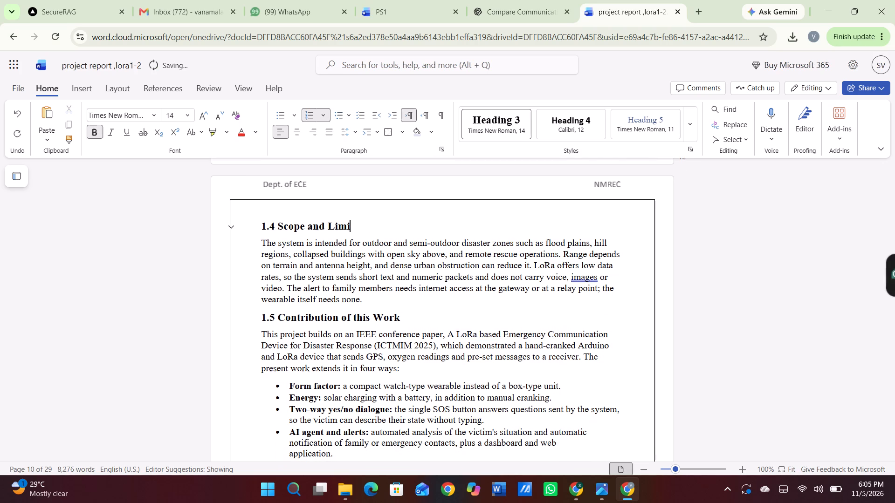
pyautogui.press('BackSpace')
pyautogui.press('BackSpace')
pyautogui.press('BackSpace')
pyautogui.press('BackSpace')
pyautogui.press('BackSpace')
pyautogui.press('BackSpace')
pyautogui.press('BackSpace')
pyautogui.press('BackSpace')
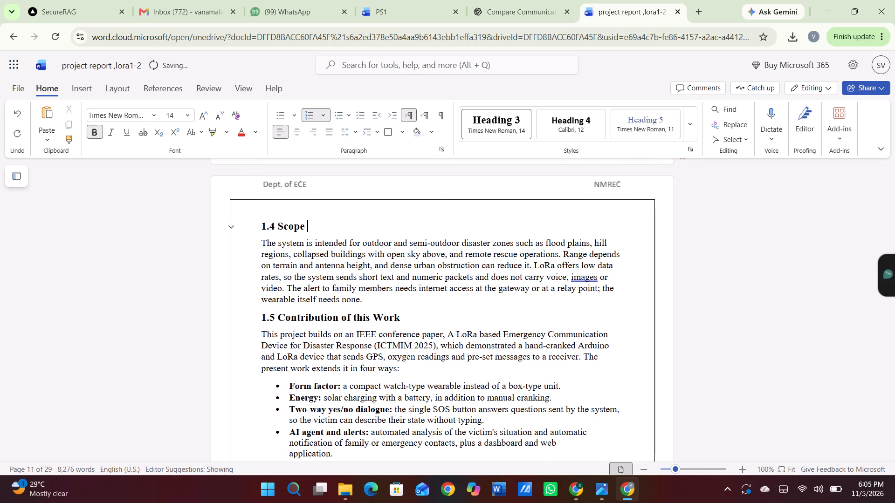
# Delete section 1.6, Organisation of the Report, including its heading and paragraph.
pyautogui.scroll(-3, 392, 226)
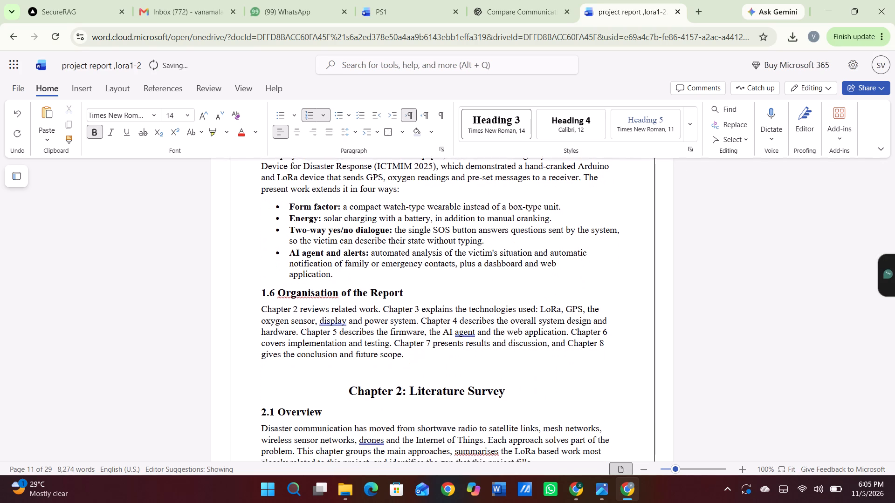
pyautogui.scroll(-2, 392, 226)
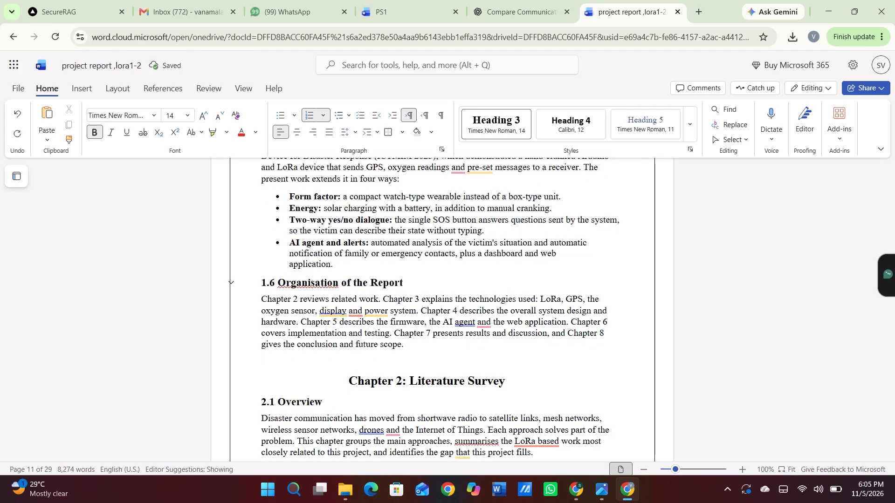
pyautogui.moveTo(260, 279); pyautogui.dragTo(413, 347)
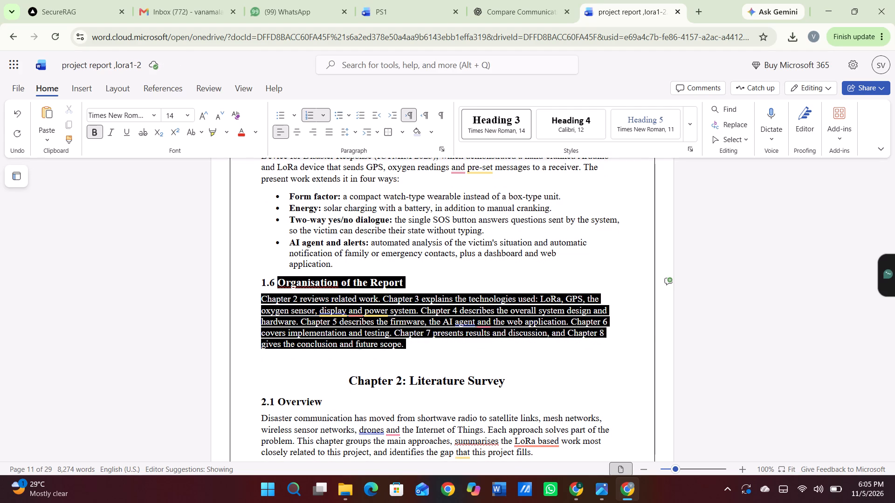
pyautogui.press('BackSpace')
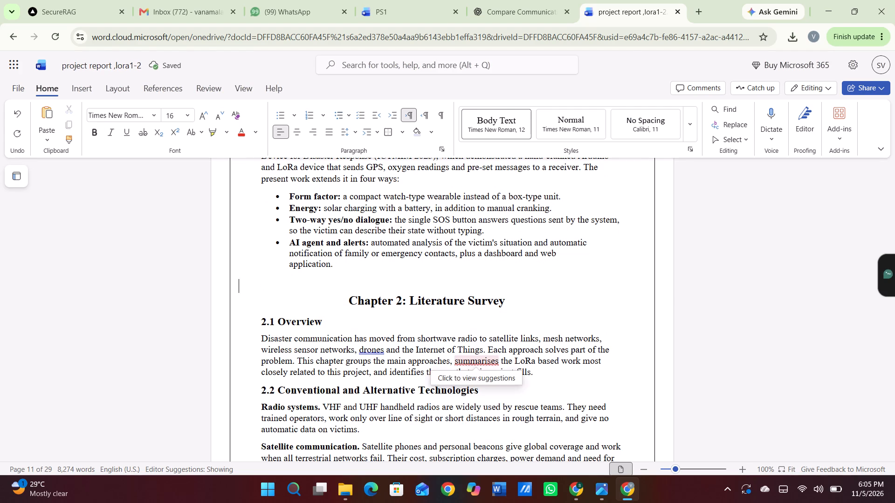
# Insert blank lines above the "Chapter 2: Literature Survey" heading to push the chapter onto a new page.
pyautogui.click(413, 283)
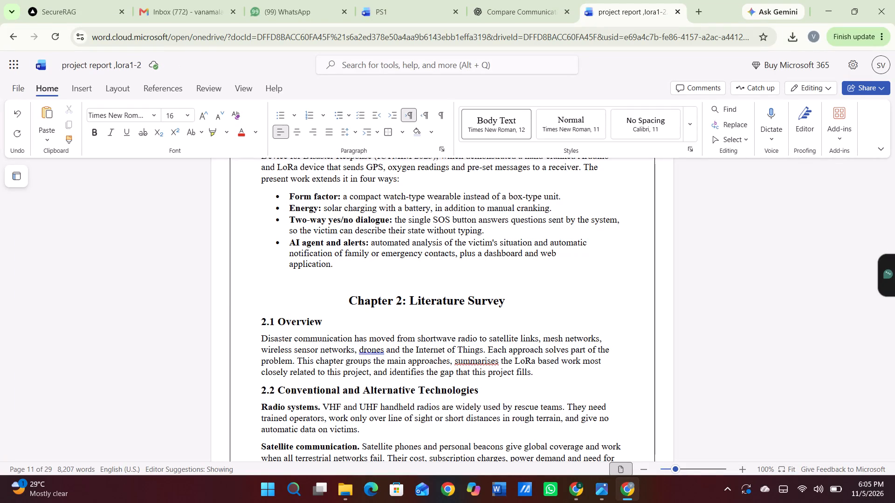
pyautogui.press('Return')
pyautogui.press('Return')
pyautogui.press('Return')
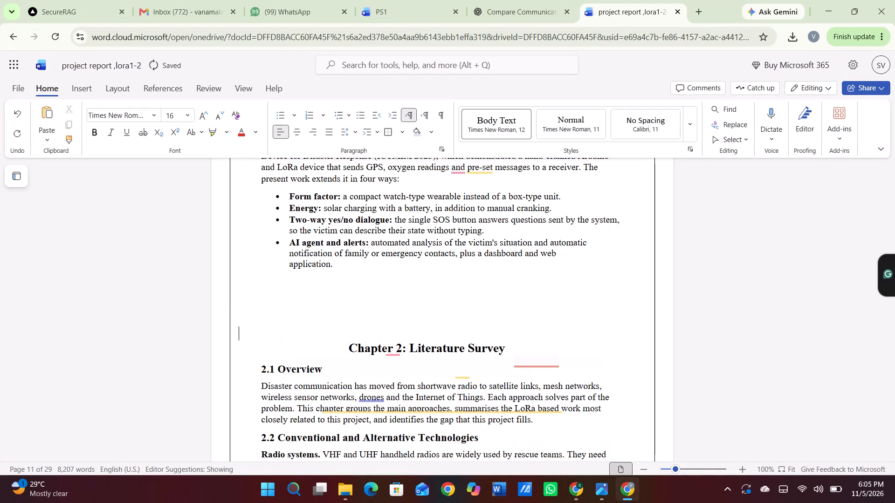
pyautogui.press('Return')
pyautogui.press('Return')
pyautogui.press('Return')
pyautogui.press('Return')
pyautogui.press('Return')
pyautogui.press('Return')
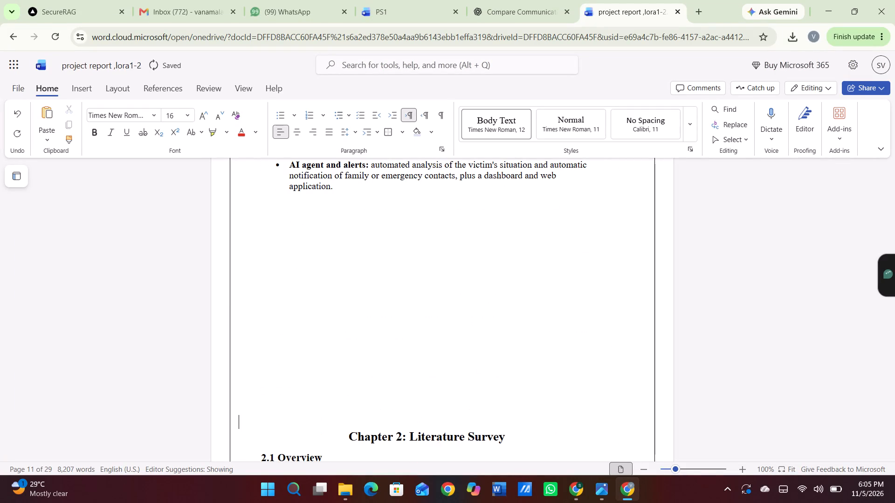
pyautogui.press('Return')
pyautogui.press('Return')
pyautogui.press('Return')
pyautogui.press('Return')
pyautogui.press('Return')
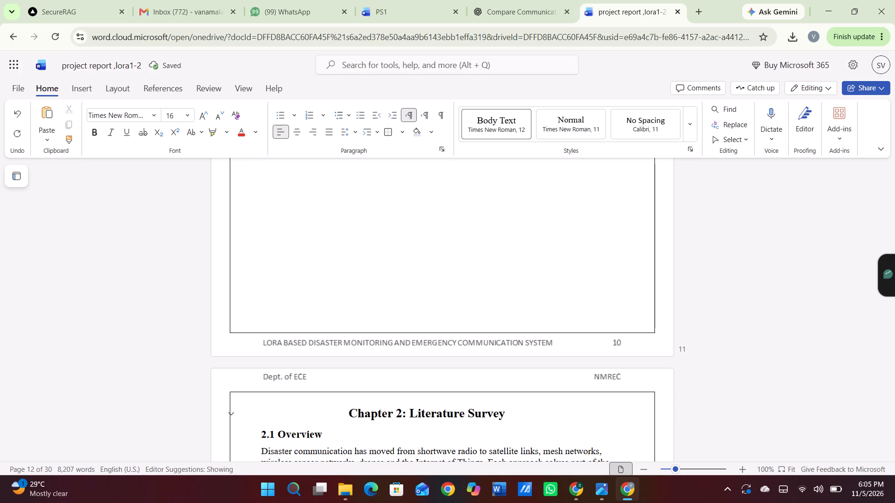
# Justify the text of sections 1.1 to 1.3 in Chapter 1 and set its line spacing to 1.5.
pyautogui.scroll(5, 406, 414)
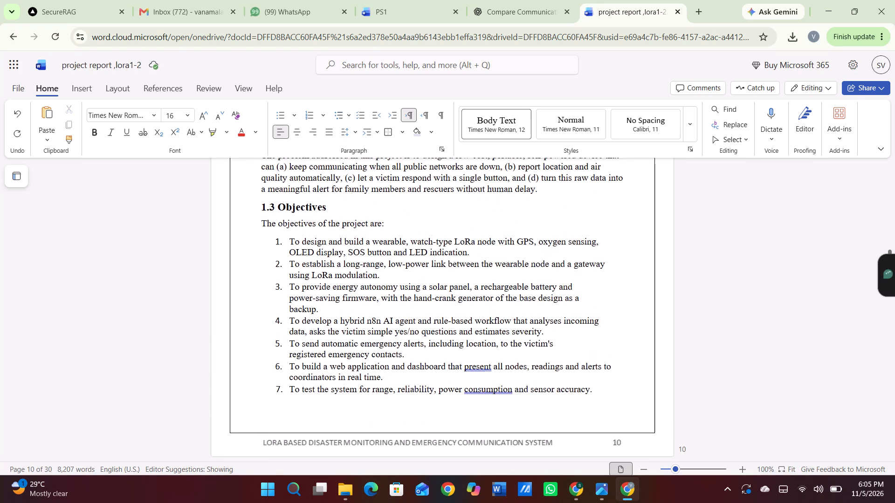
pyautogui.scroll(4, 406, 414)
pyautogui.scroll(-1, 406, 414)
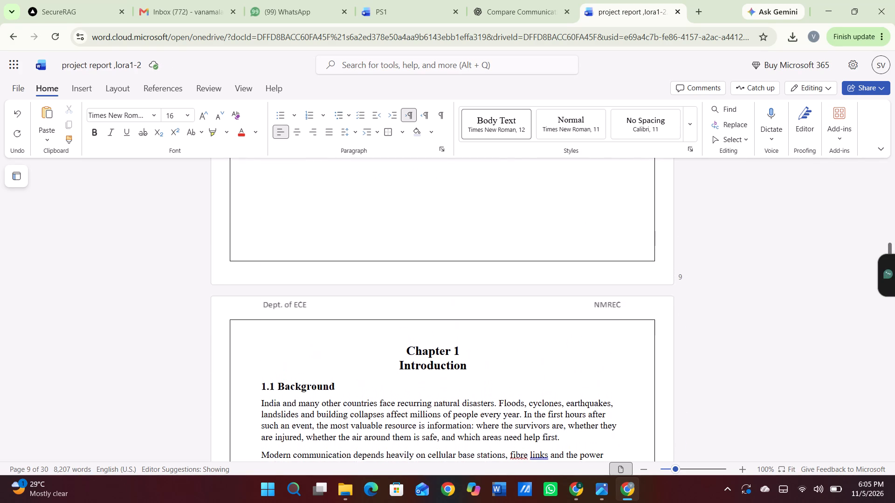
pyautogui.scroll(-2, 406, 414)
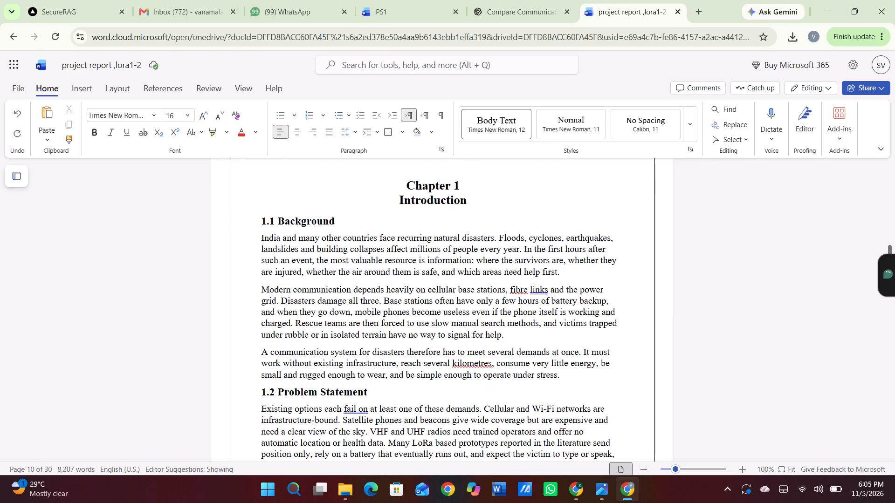
pyautogui.moveTo(262, 219); pyautogui.dragTo(613, 481)
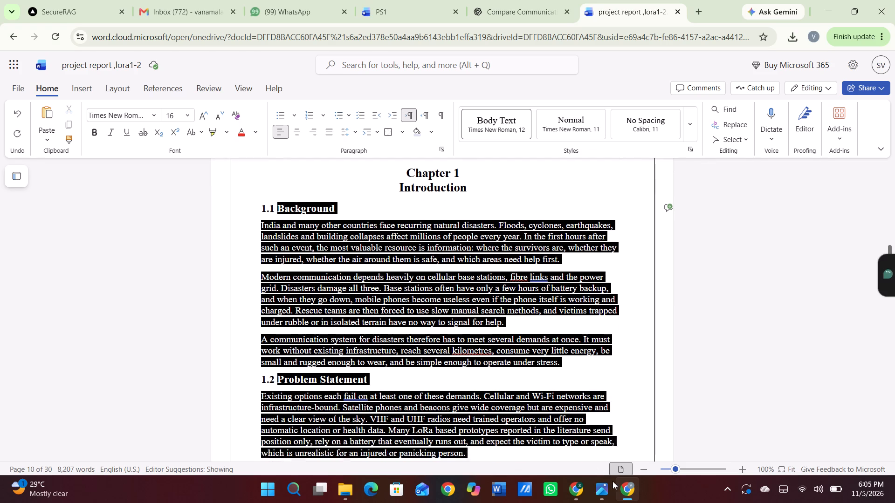
pyautogui.moveTo(613, 481); pyautogui.dragTo(622, 398)
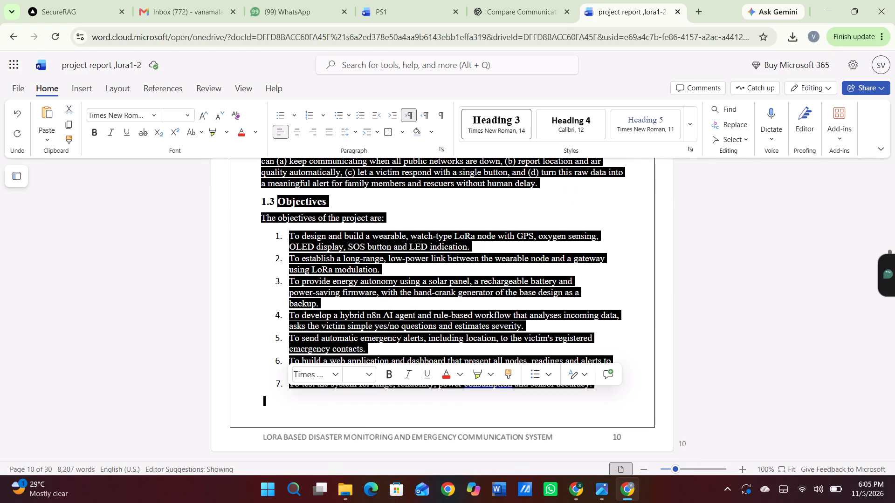
pyautogui.click(327, 135)
pyautogui.click(354, 133)
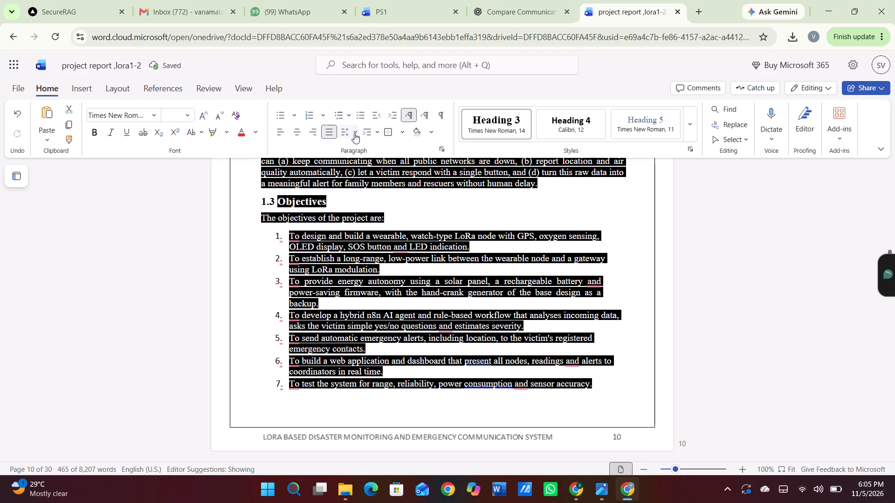
pyautogui.click(362, 193)
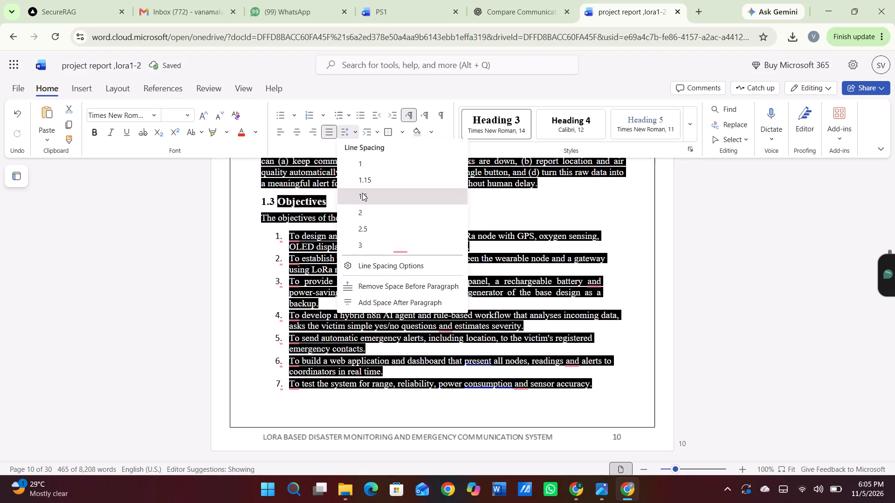
pyautogui.click(326, 128)
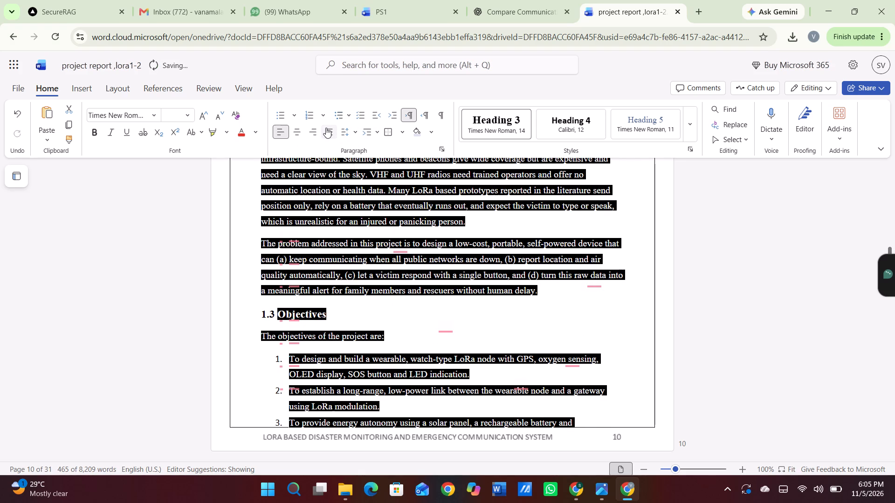
pyautogui.click(326, 128)
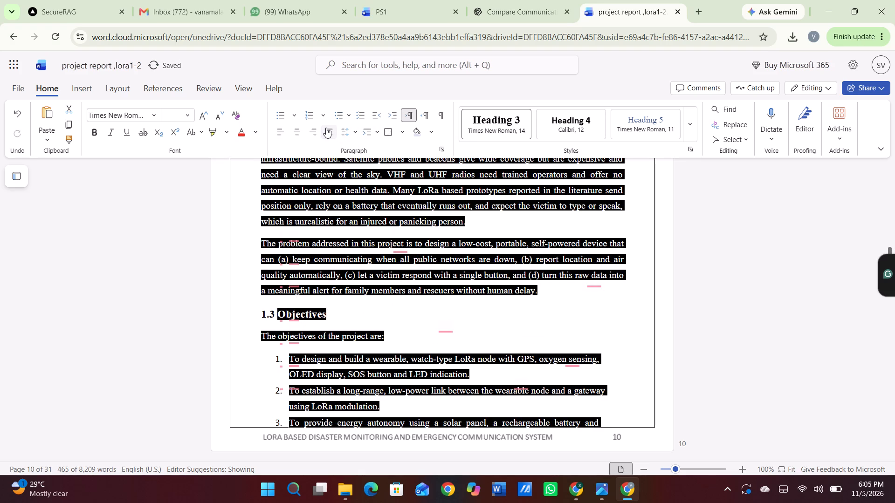
pyautogui.click(398, 198)
# Review the alignment, line spacing and page flow of sections 1.1 to 1.3.
pyautogui.scroll(1, 398, 198)
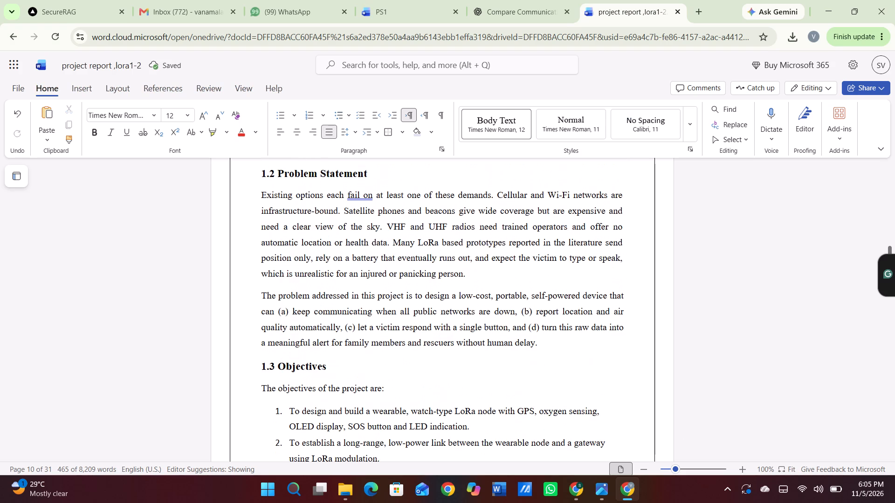
pyautogui.scroll(4, 398, 198)
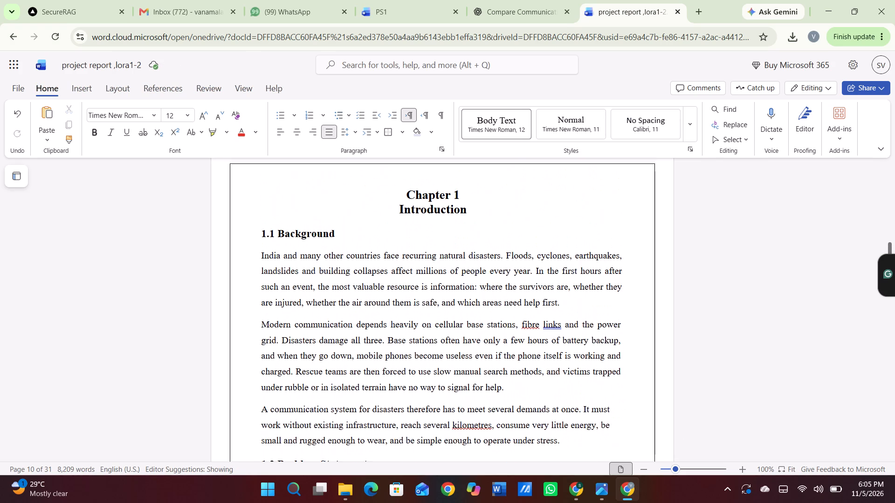
pyautogui.scroll(-2, 398, 198)
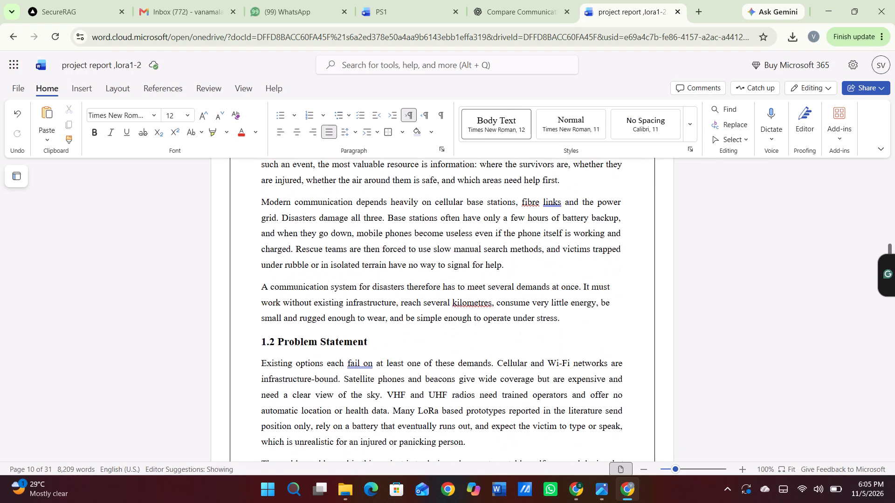
pyautogui.scroll(-2, 398, 198)
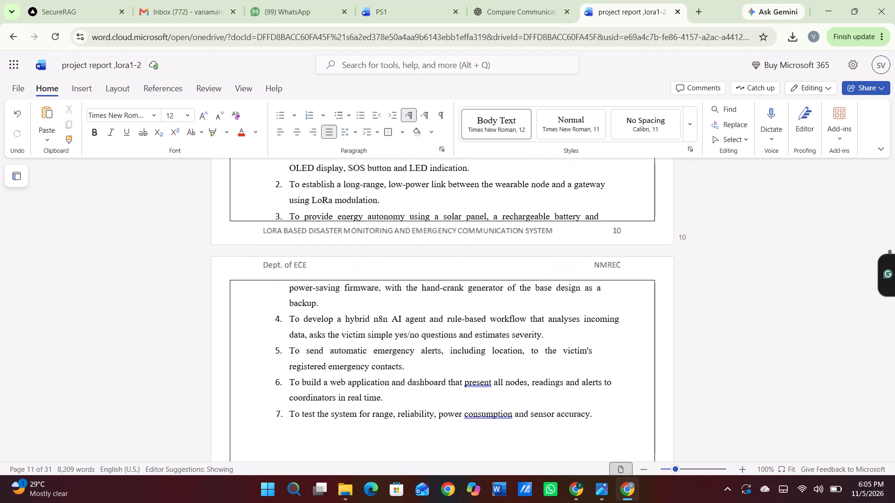
pyautogui.scroll(1, 398, 198)
pyautogui.scroll(-1, 398, 198)
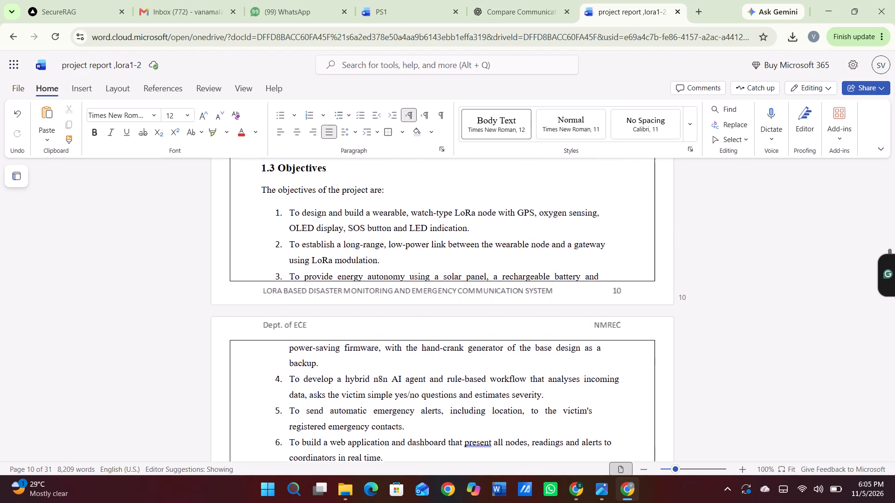
# Try to delete the blank lines above the section 1.4 "Scope" heading to pull it toward the Objectives list.
pyautogui.scroll(-4, 398, 198)
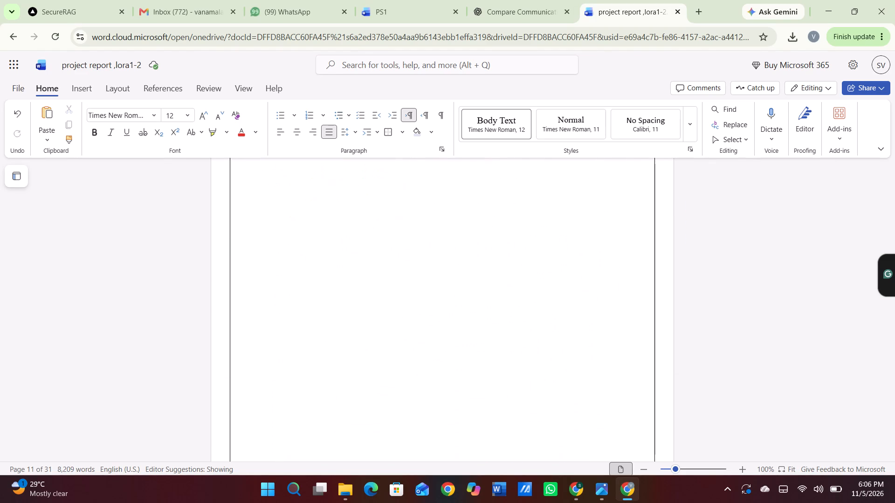
pyautogui.scroll(-1, 398, 198)
pyautogui.scroll(4, 398, 198)
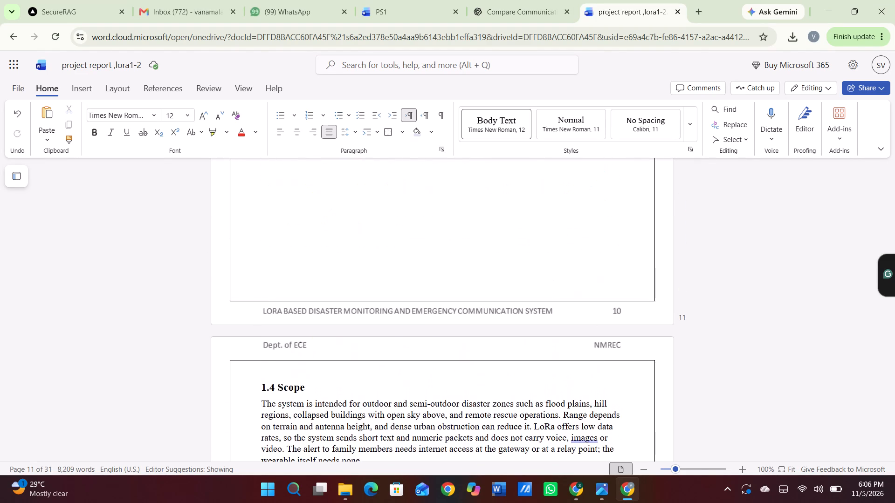
pyautogui.scroll(1, 398, 198)
pyautogui.scroll(-3, 398, 198)
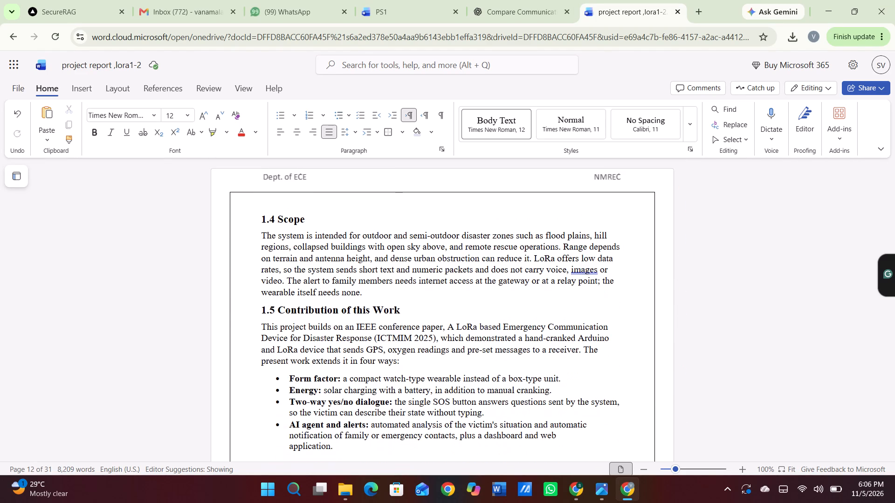
pyautogui.hscroll(-1, 398, 198)
pyautogui.click(262, 205)
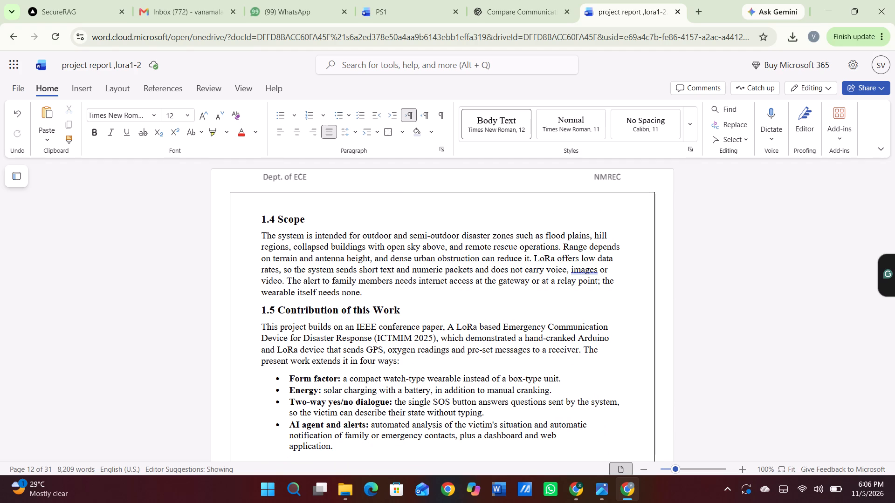
pyautogui.press('BackSpace')
pyautogui.press('BackSpace')
pyautogui.press('BackSpace')
pyautogui.press('BackSpace')
pyautogui.press('BackSpace')
pyautogui.press('BackSpace')
pyautogui.press('BackSpace')
# Delete the automatic number of the section 1.4 "Scope" heading and the blank line above it, and undo once.
pyautogui.click(260, 218)
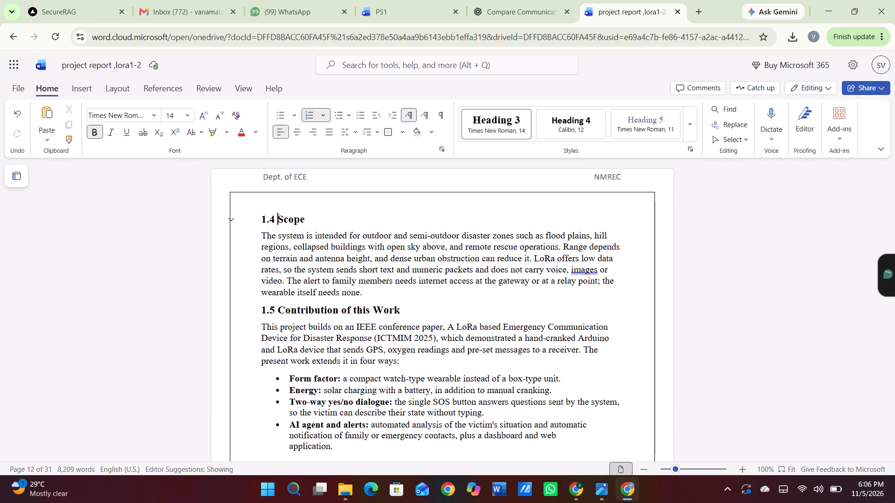
pyautogui.press('BackSpace')
pyautogui.press('BackSpace')
pyautogui.press('BackSpace')
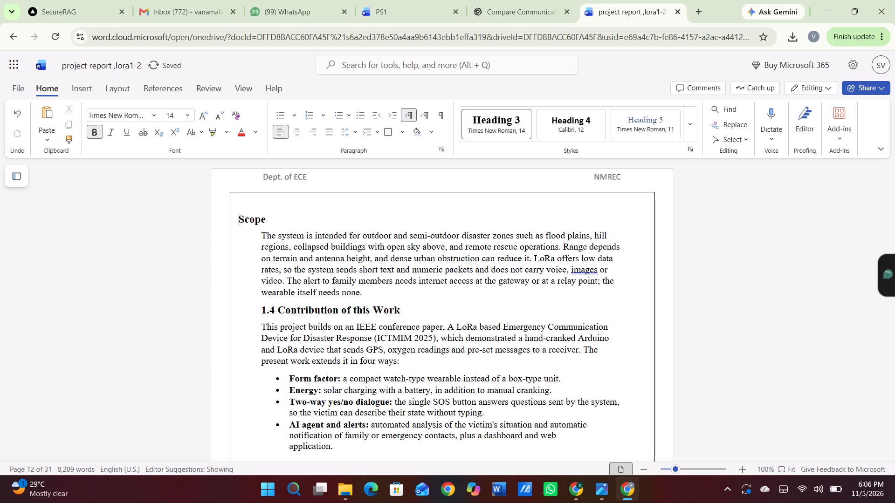
pyautogui.press('BackSpace')
pyautogui.press('BackSpace')
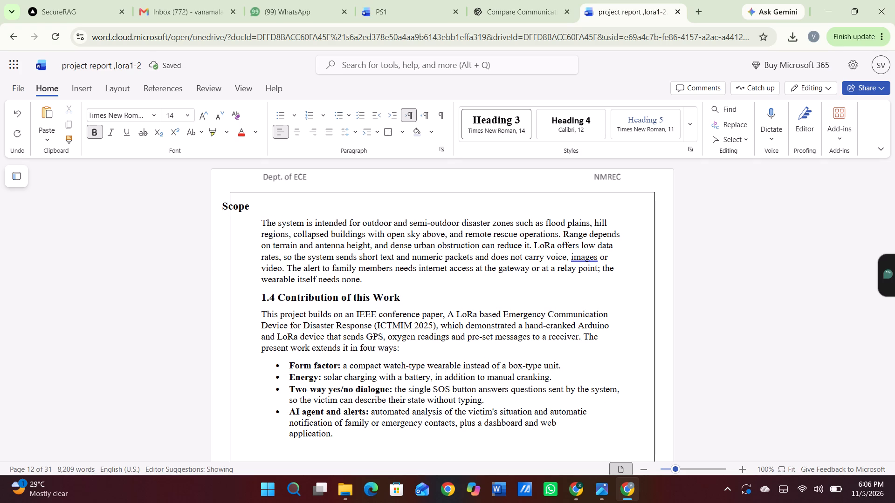
pyautogui.hotkey('ctrl', 'z')
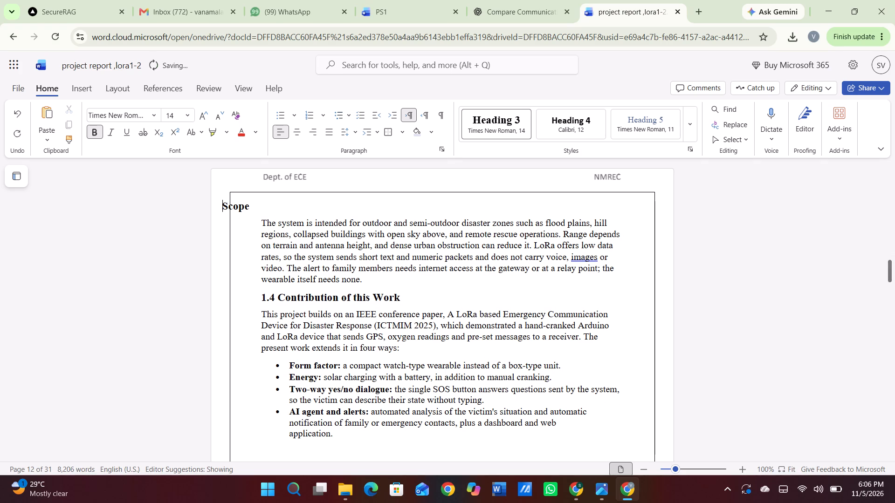
# Insert nine spaces before the "Scope" heading to move it back inside the page border, near the paragraph's left edge.
pyautogui.scroll(3, 351, 334)
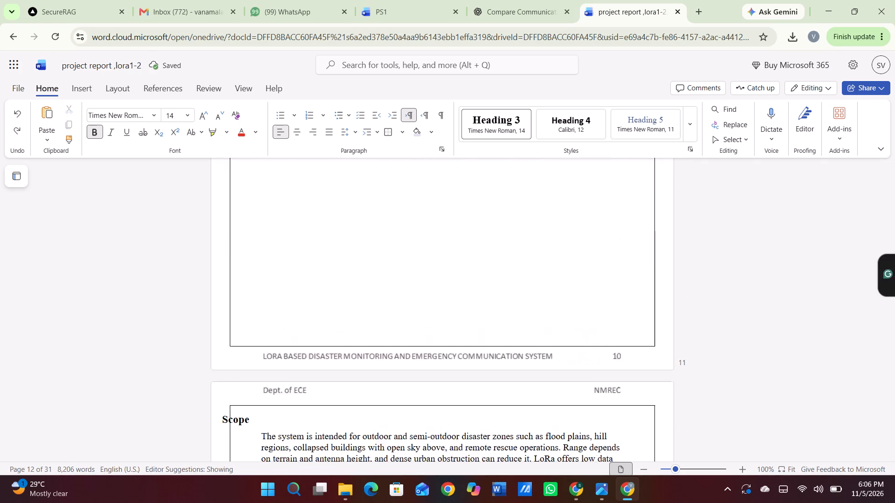
pyautogui.scroll(2, 351, 334)
pyautogui.scroll(-1, 351, 334)
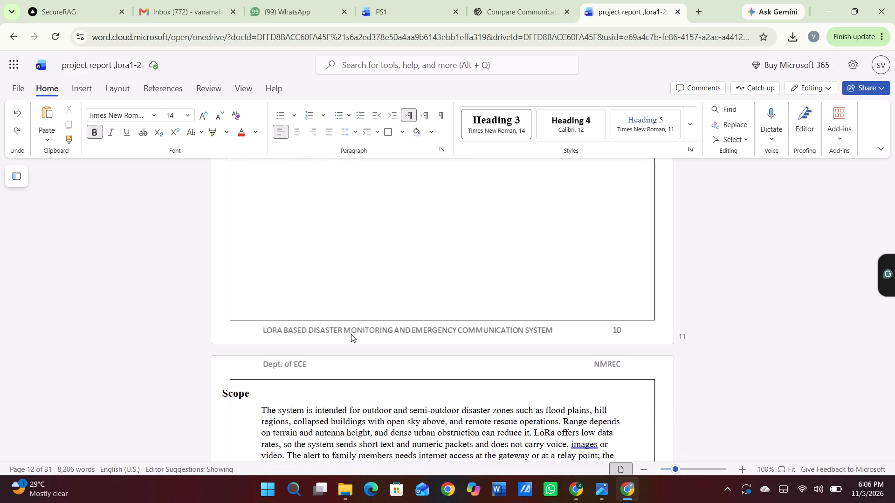
pyautogui.scroll(-4, 351, 334)
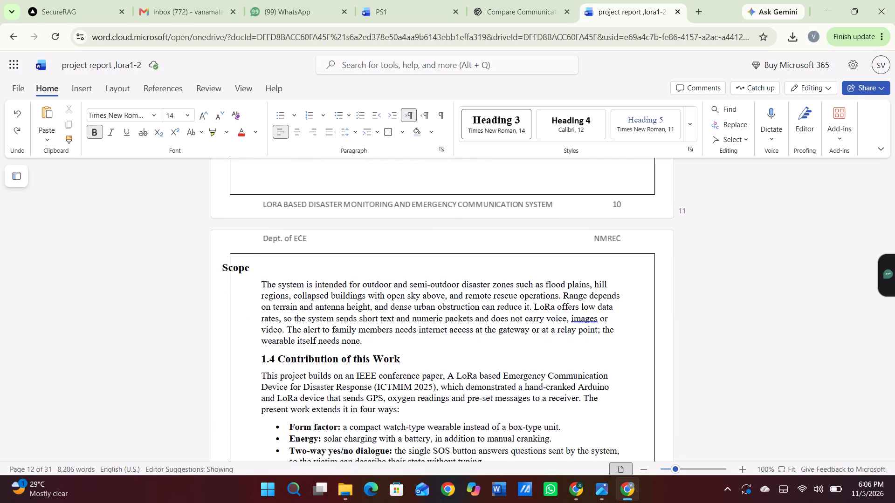
pyautogui.scroll(-1, 351, 334)
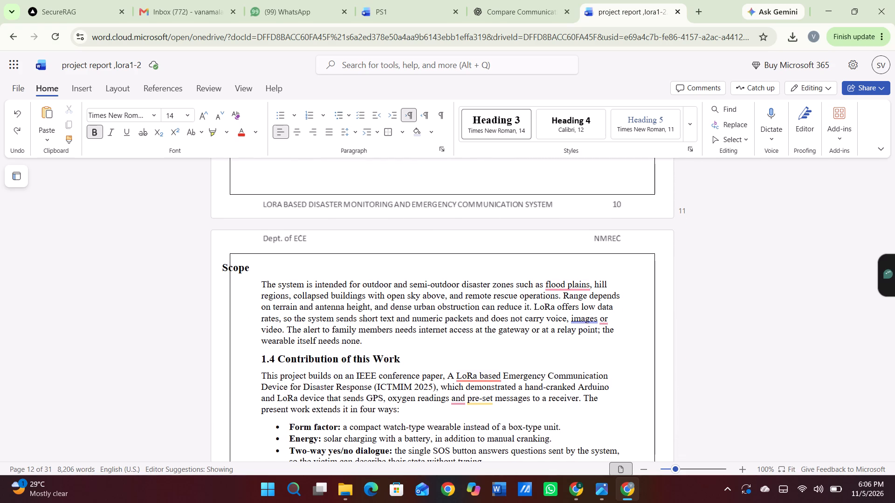
pyautogui.press('space')
pyautogui.press('space')
pyautogui.press('space')
pyautogui.press('space')
pyautogui.press('space')
pyautogui.press('space')
pyautogui.press('space')
pyautogui.press('space')
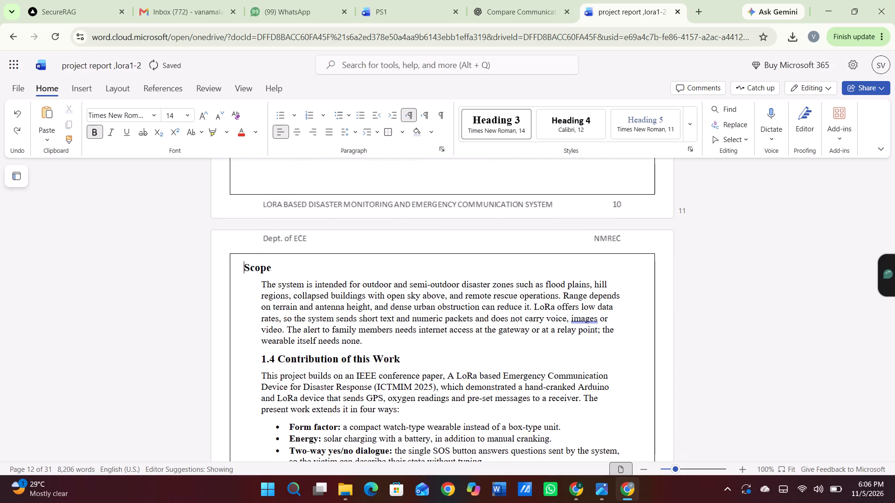
pyautogui.press('space')
# Examine the contents pages, the list of figures and the pages leading back to the Scope section.
pyautogui.scroll(3, 219, 266)
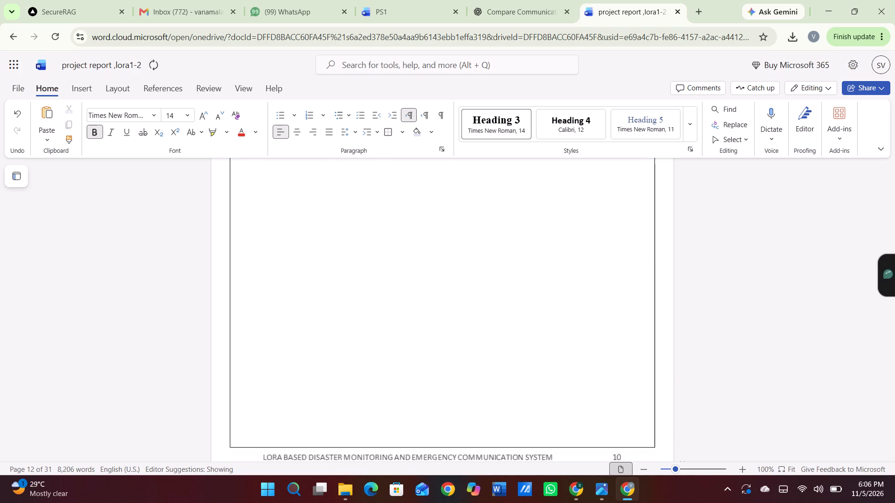
pyautogui.scroll(11, 219, 266)
pyautogui.scroll(-1, 219, 266)
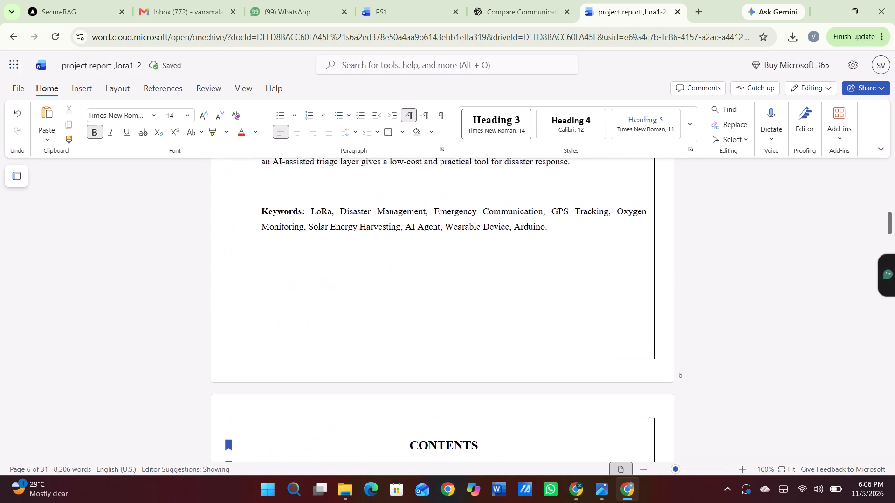
pyautogui.scroll(-1, 219, 266)
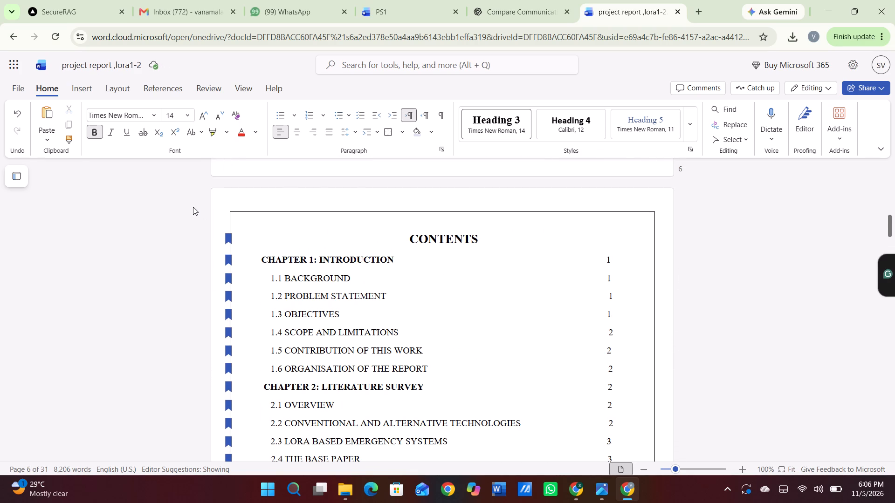
pyautogui.scroll(-5, 193, 207)
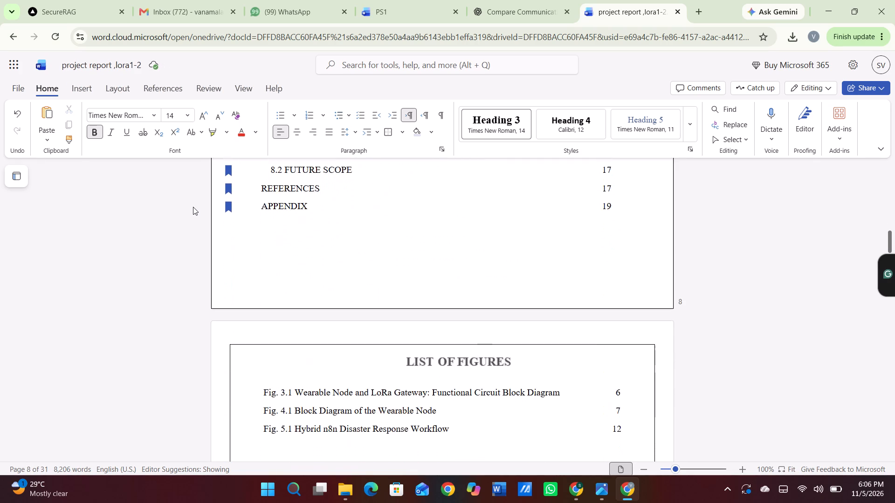
pyautogui.scroll(-4, 193, 207)
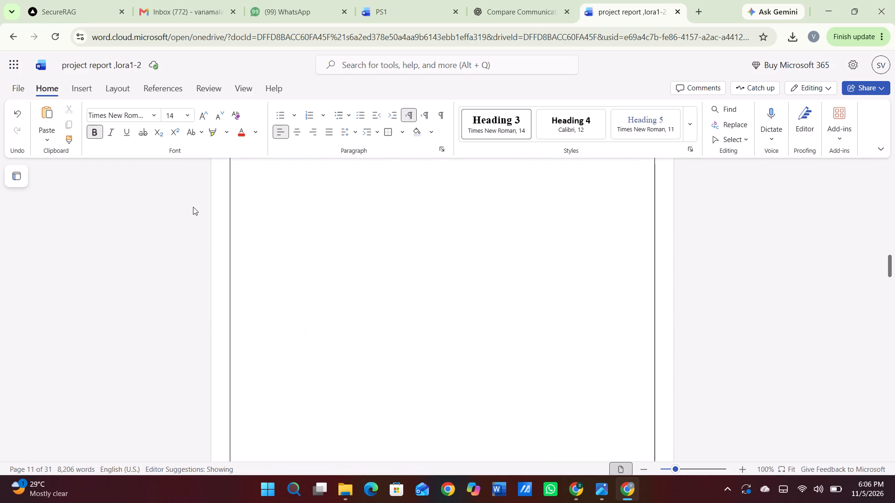
pyautogui.scroll(-2, 193, 207)
pyautogui.scroll(2, 193, 207)
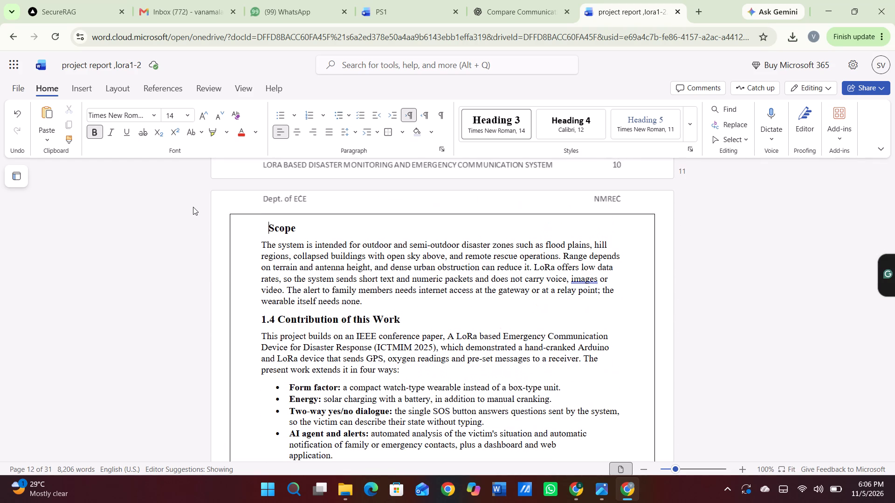
# Examine the contents pages and the Chapter 1 pages from Background through Objectives to the Scope section.
pyautogui.scroll(10, 193, 207)
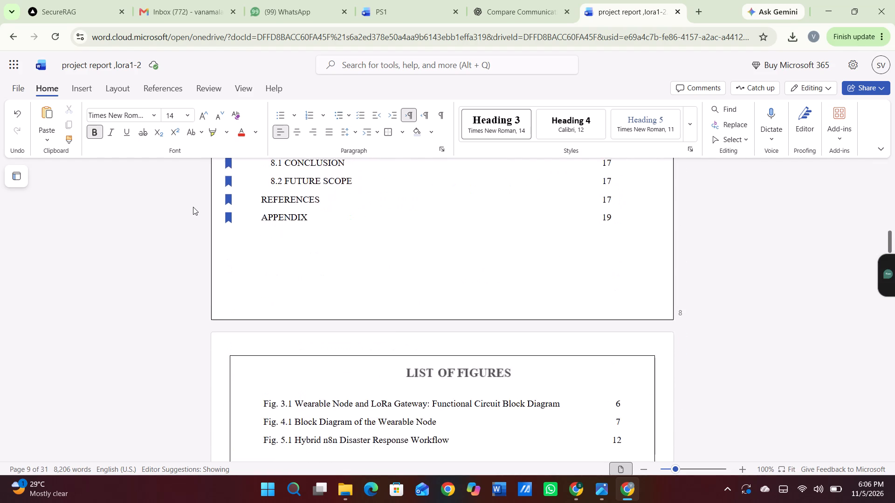
pyautogui.scroll(3, 193, 207)
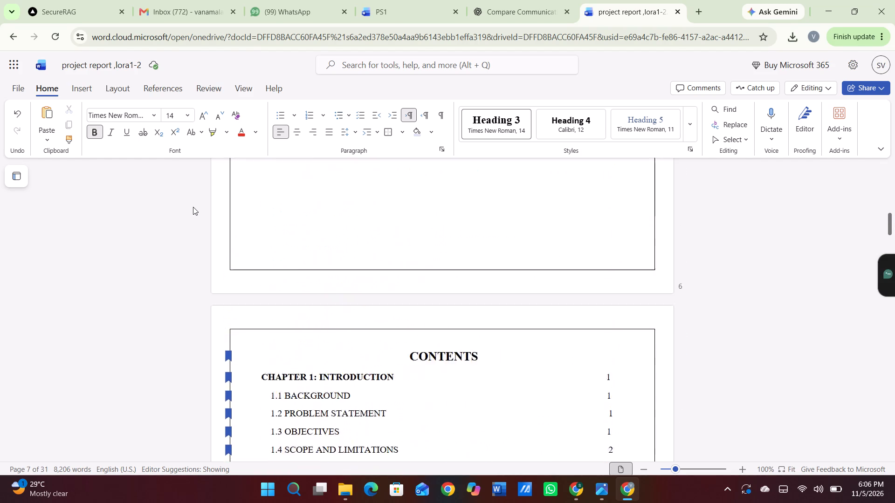
pyautogui.scroll(1, 193, 207)
pyautogui.scroll(-2, 193, 207)
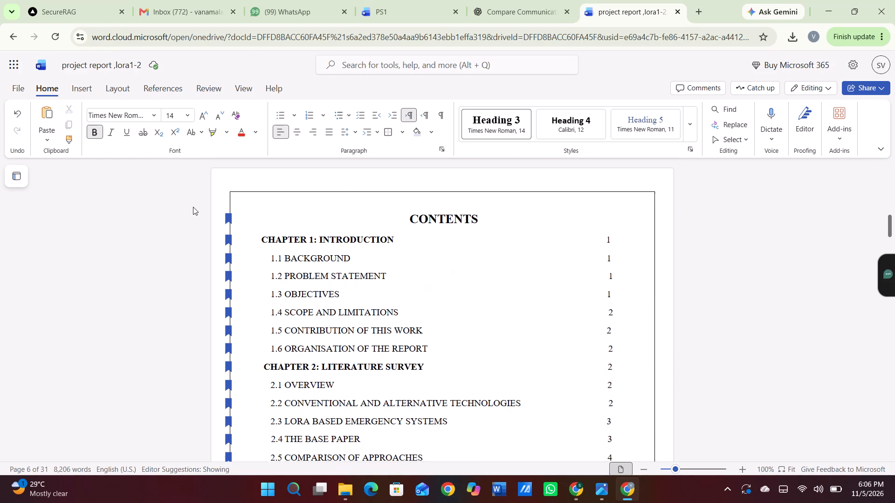
pyautogui.scroll(-5, 193, 207)
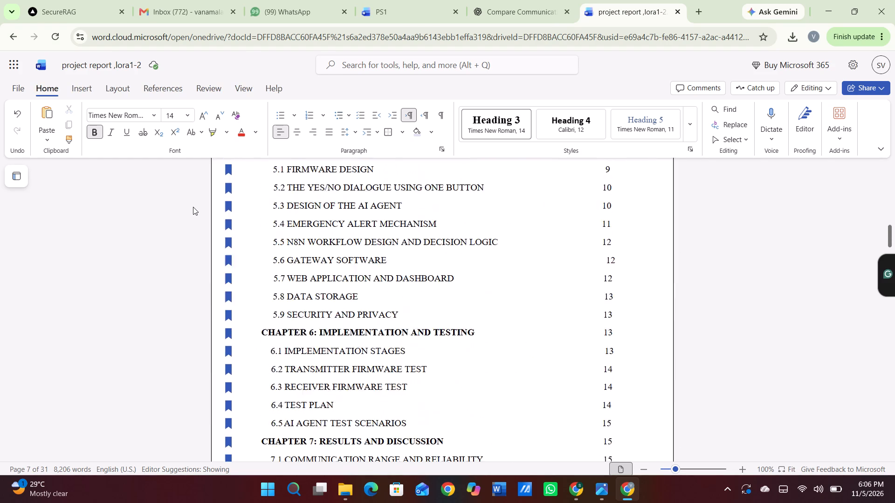
pyautogui.scroll(-3, 193, 207)
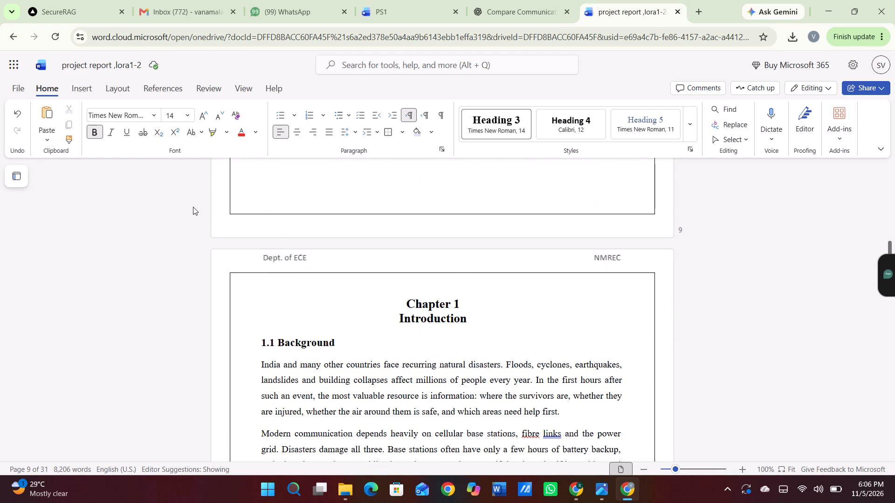
pyautogui.scroll(-3, 193, 207)
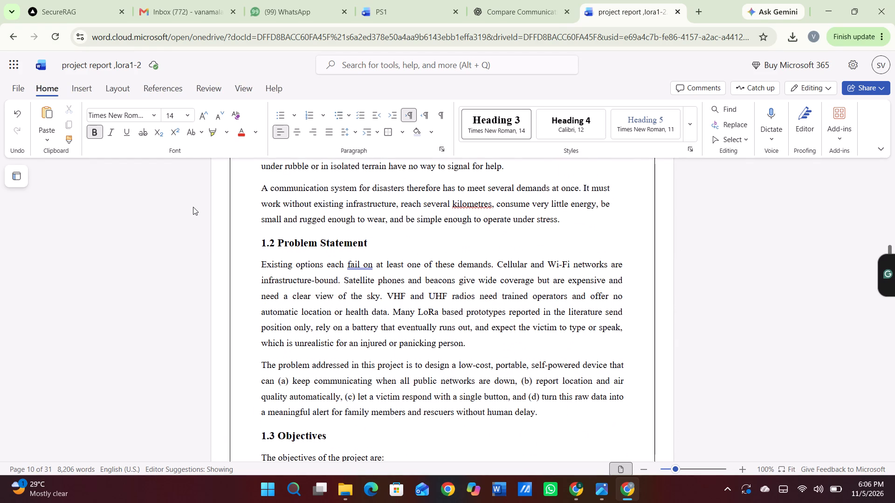
pyautogui.scroll(-3, 193, 207)
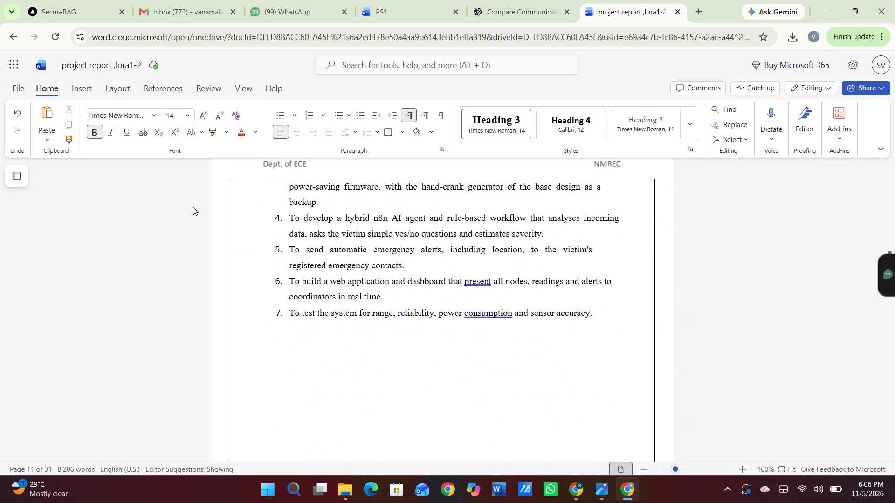
pyautogui.scroll(-2, 193, 207)
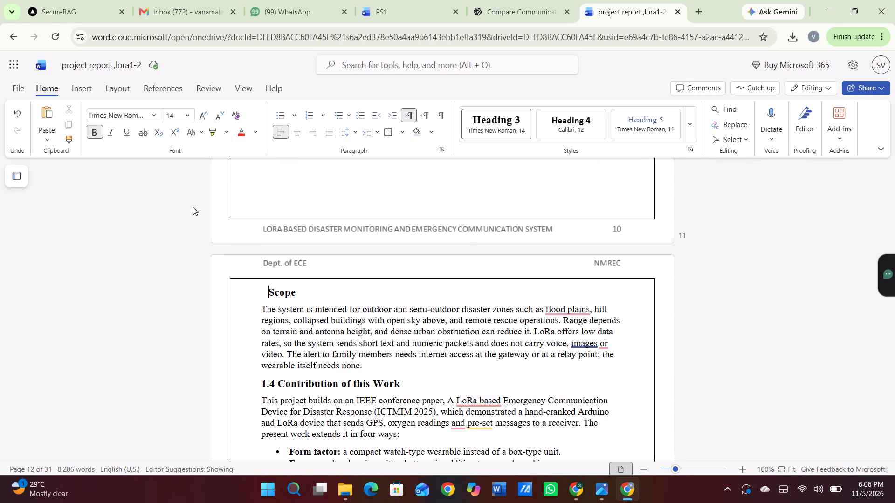
# Undo the spaces inserted before the "Scope" heading and try to pull the heading up toward the Objectives list.
pyautogui.hotkey('ctrl', 'z')
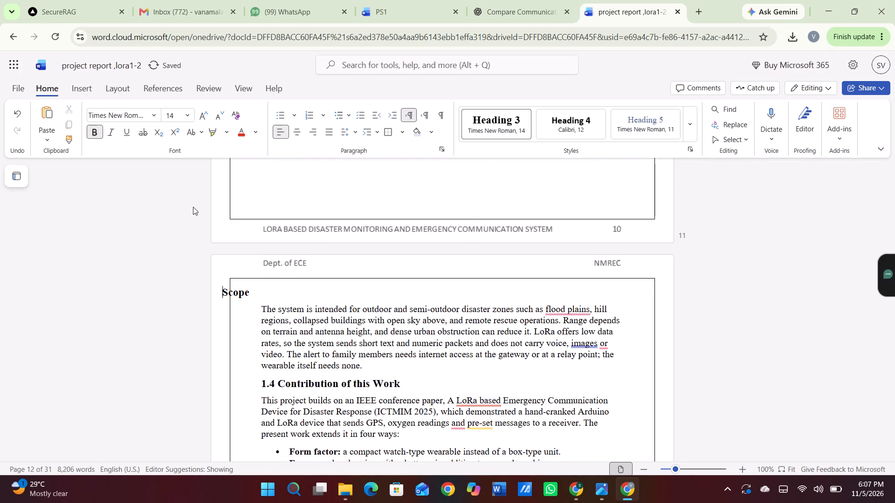
pyautogui.press('BackSpace')
pyautogui.press('BackSpace')
pyautogui.press('BackSpace')
pyautogui.press('BackSpace')
pyautogui.press('BackSpace')
# Insert 14 spaces before the "Scope" heading to line it up with the paragraph below it.
pyautogui.press('space')
pyautogui.press('space')
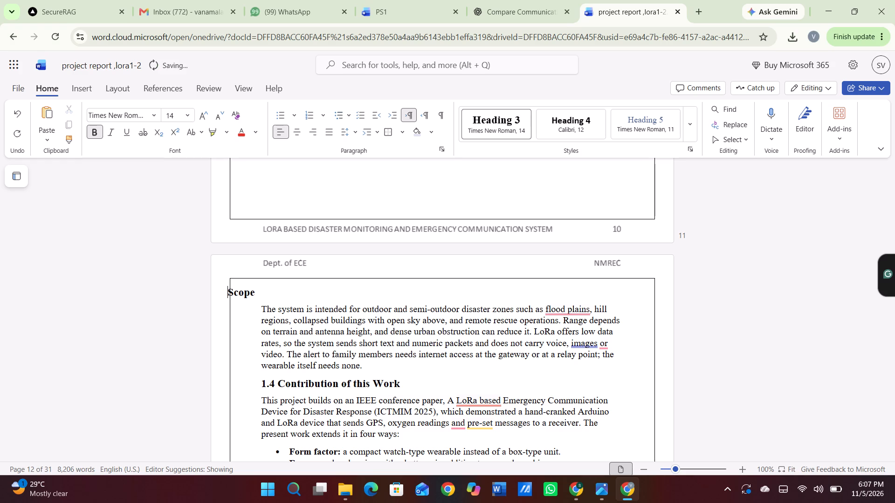
pyautogui.press('space')
pyautogui.press('space')
pyautogui.press('space')
pyautogui.press('space')
pyautogui.press('space')
pyautogui.press('space')
pyautogui.press('space')
pyautogui.press('space')
pyautogui.press('space')
pyautogui.press('space')
pyautogui.press('space')
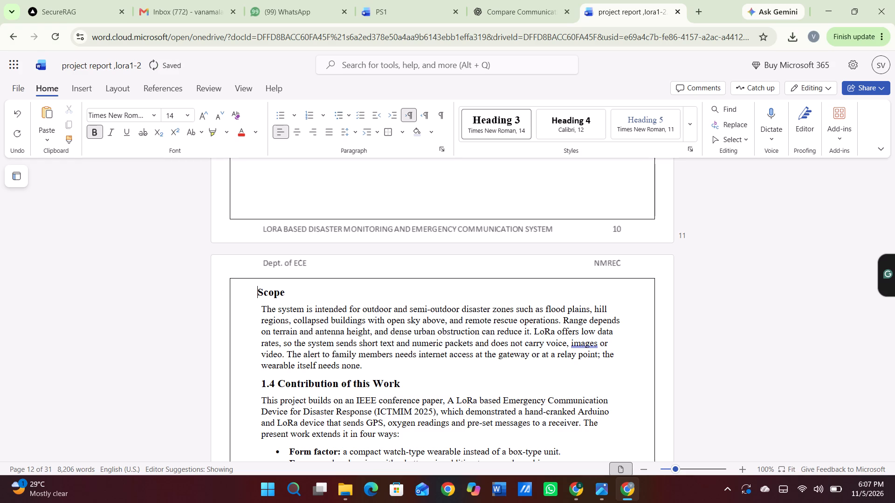
pyautogui.press('space')
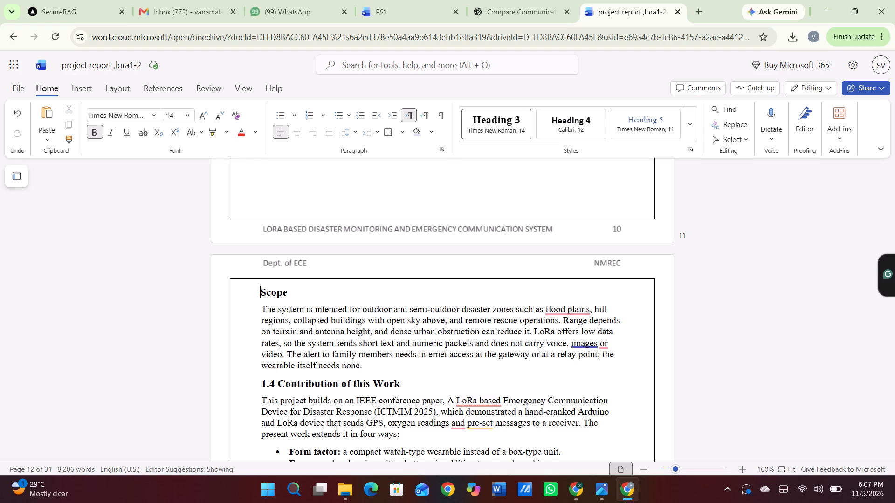
# Copy the text from the "Scope" heading through the "Contribution of this Work" bullets and paste it below objective 7.
pyautogui.scroll(4, 264, 294)
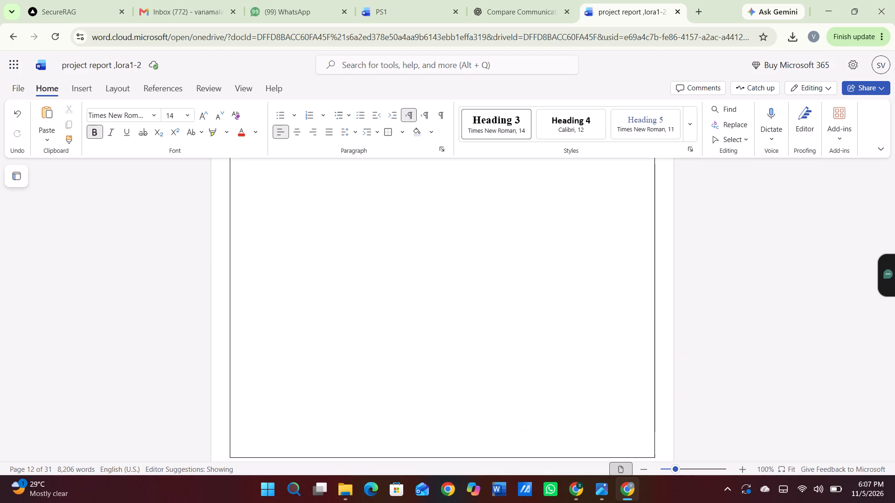
pyautogui.scroll(3, 264, 294)
pyautogui.scroll(-3, 264, 294)
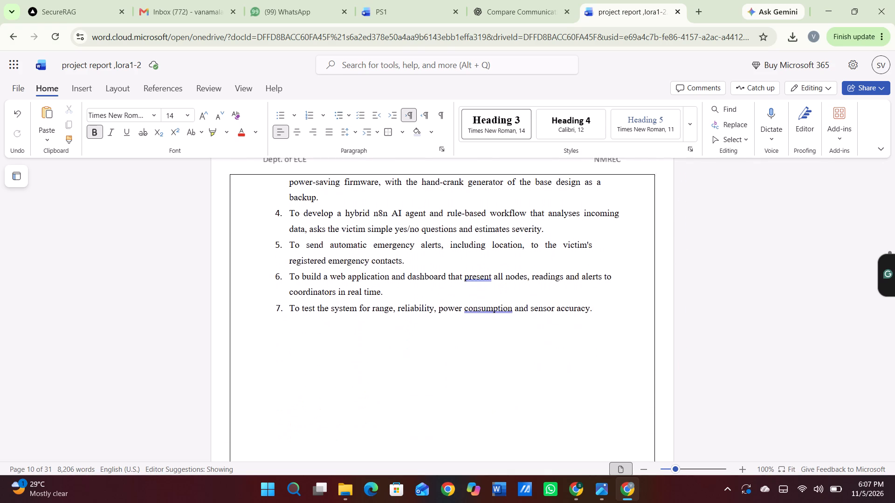
pyautogui.scroll(-4, 264, 294)
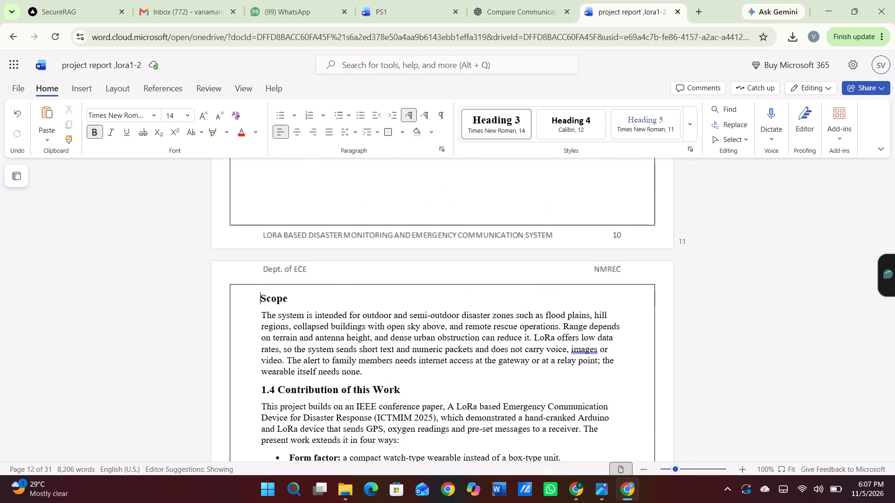
pyautogui.scroll(-1, 264, 284)
pyautogui.moveTo(260, 271); pyautogui.dragTo(368, 415)
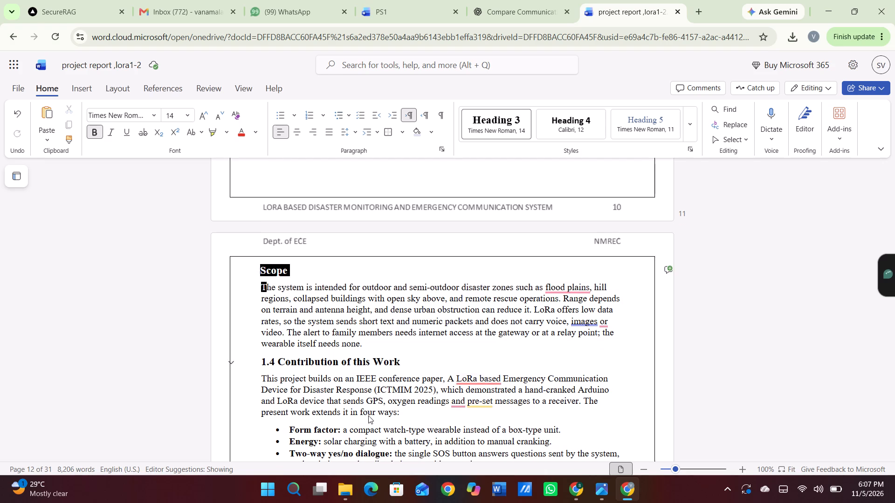
pyautogui.moveTo(368, 415); pyautogui.dragTo(495, 499)
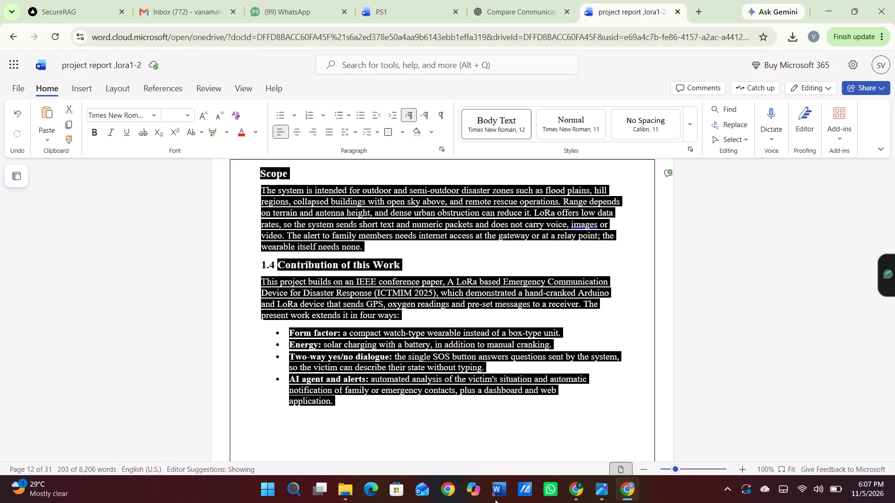
pyautogui.hotkey('ctrl', 'c')
pyautogui.scroll(4, 495, 499)
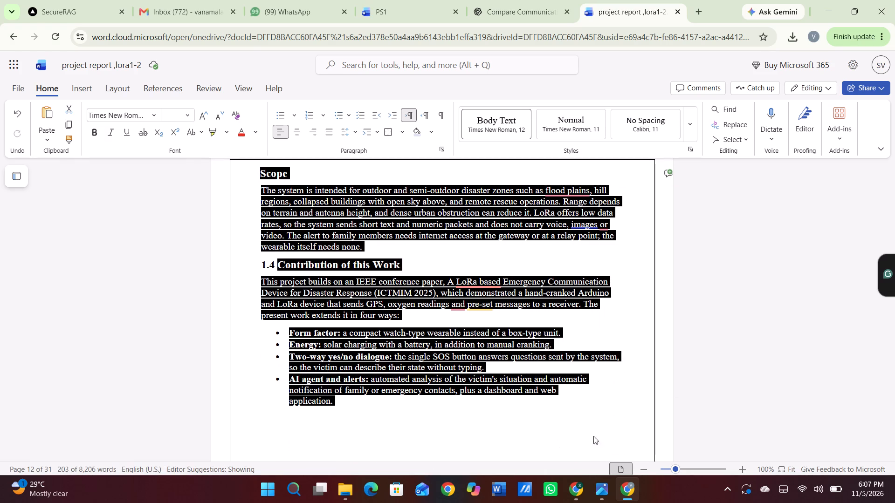
pyautogui.click(580, 371)
pyautogui.scroll(3, 580, 371)
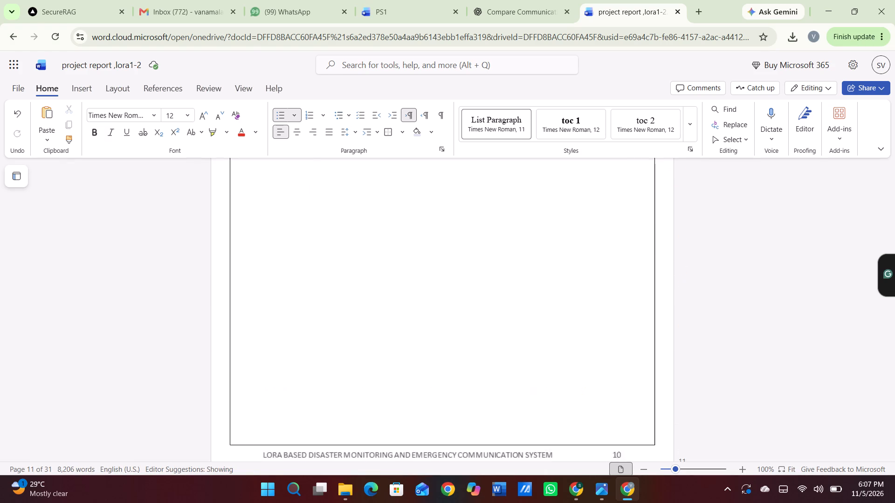
pyautogui.scroll(2, 580, 371)
pyautogui.click(257, 404)
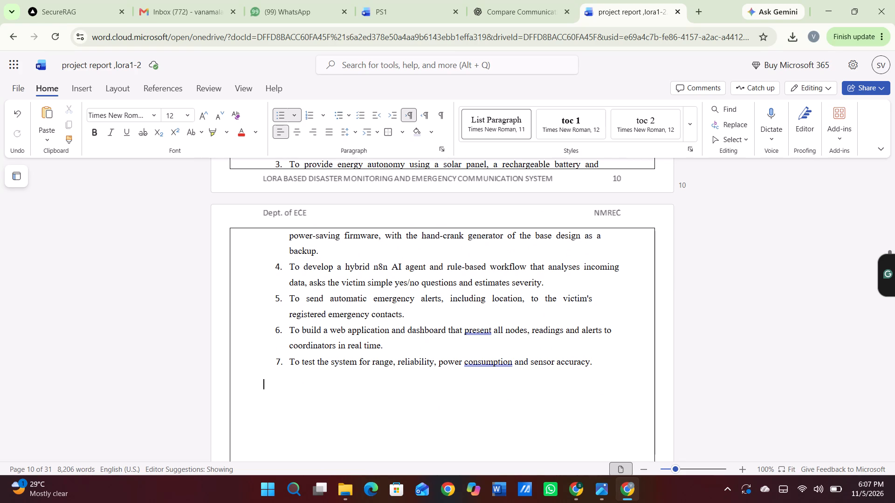
pyautogui.hotkey('ctrl', 'c')
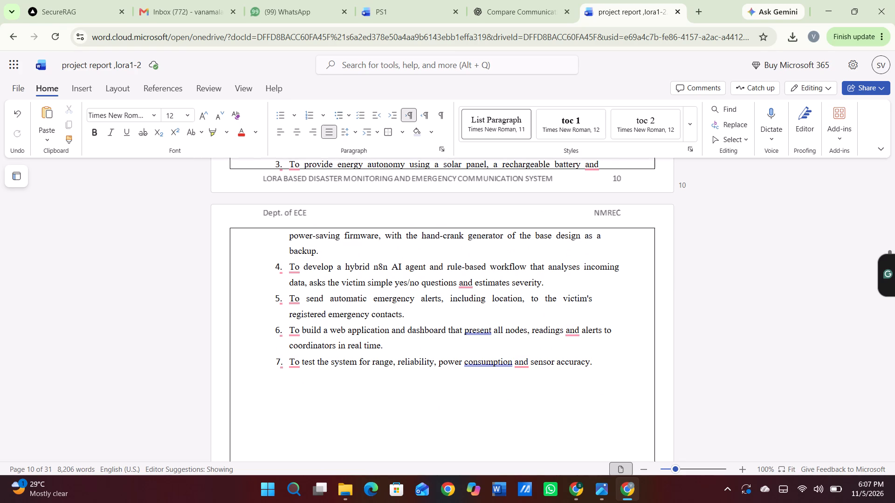
pyautogui.hotkey('ctrl', 'v')
# Insert 17 spaces before the pasted "Scope" heading below the Objectives list to bring it inside the page border.
pyautogui.scroll(2, 257, 404)
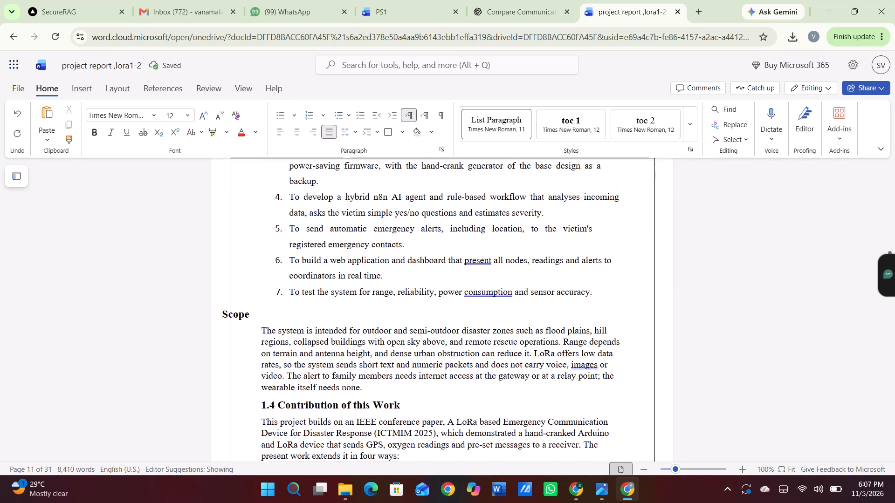
pyautogui.scroll(1, 257, 404)
pyautogui.click(218, 370)
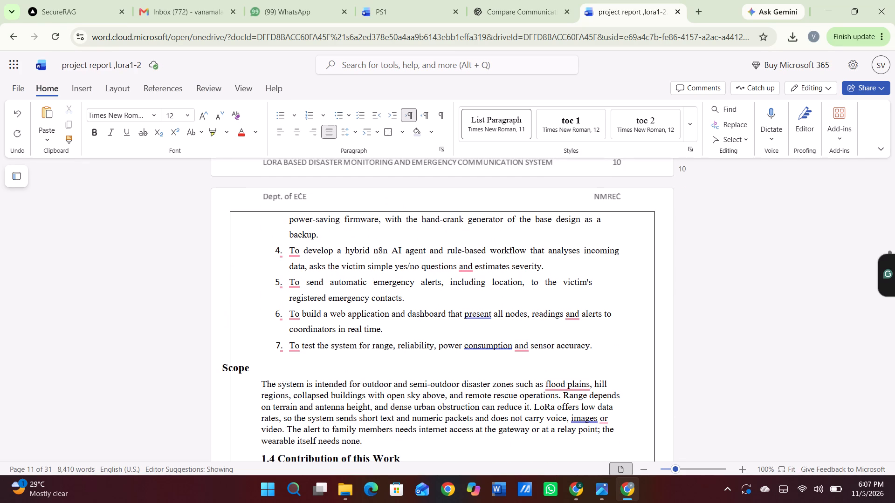
pyautogui.press('space')
pyautogui.press('space')
pyautogui.press('space')
pyautogui.press('space')
pyautogui.press('space')
pyautogui.press('space')
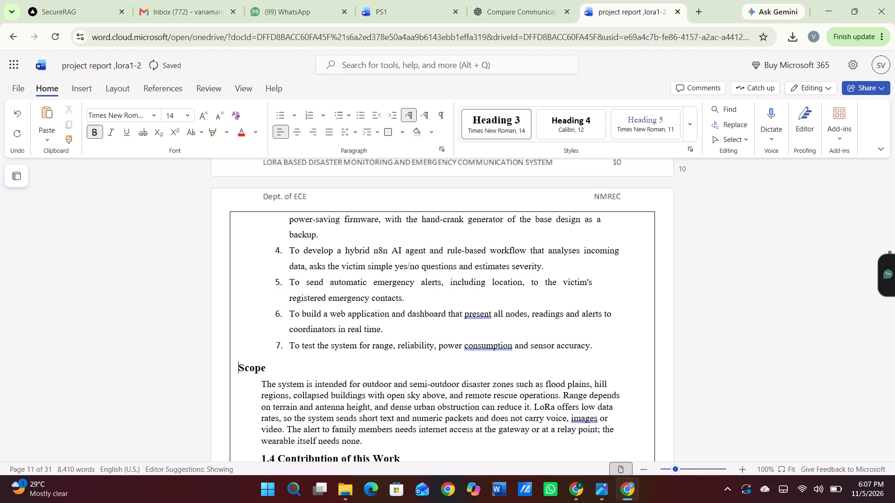
pyautogui.press('space')
pyautogui.press('space')
pyautogui.press('space')
pyautogui.press('space')
pyautogui.press('space')
pyautogui.press('space')
pyautogui.press('space')
pyautogui.press('space')
pyautogui.press('space')
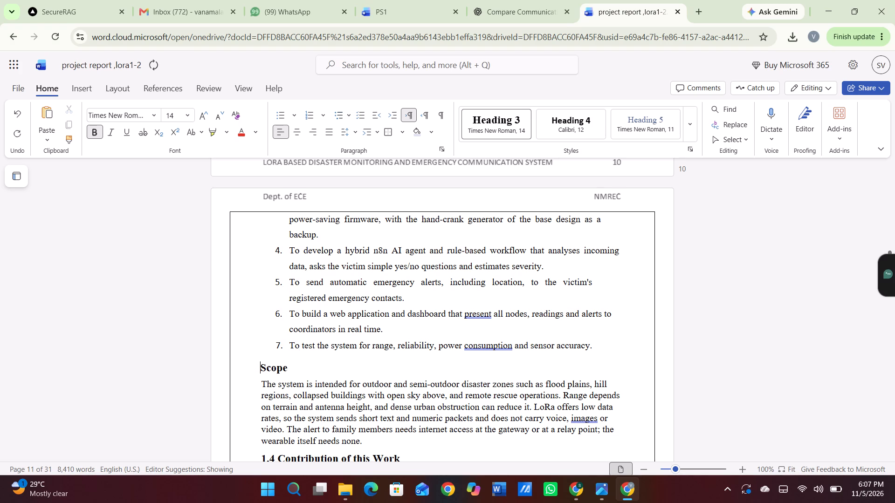
pyautogui.press('space')
pyautogui.press('space')
# Number the pasted "Scope" heading 1.4 and remove two of the spaces in front of the number.
pyautogui.write('1.4')
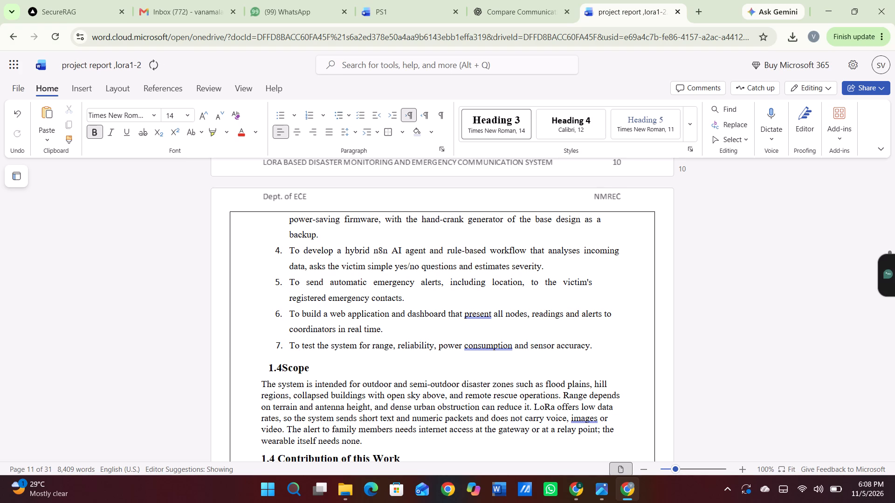
pyautogui.press('Left')
pyautogui.press('Left')
pyautogui.press('Left')
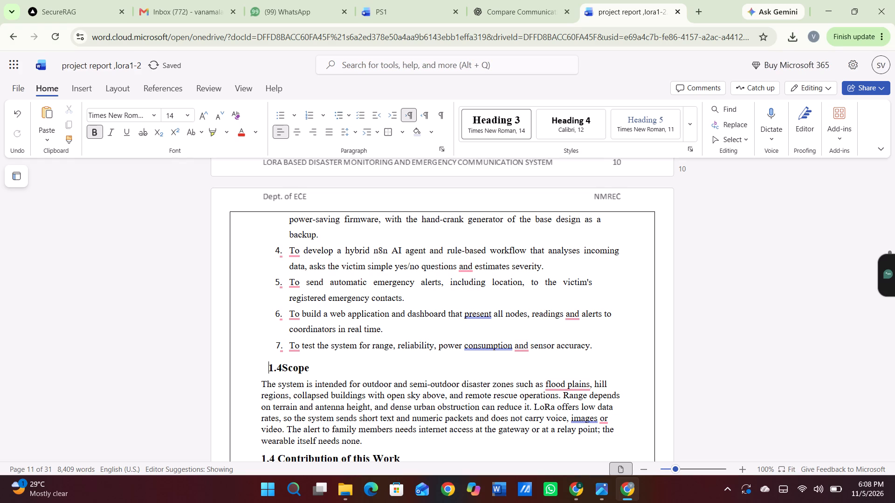
pyautogui.press('BackSpace')
pyautogui.press('BackSpace')
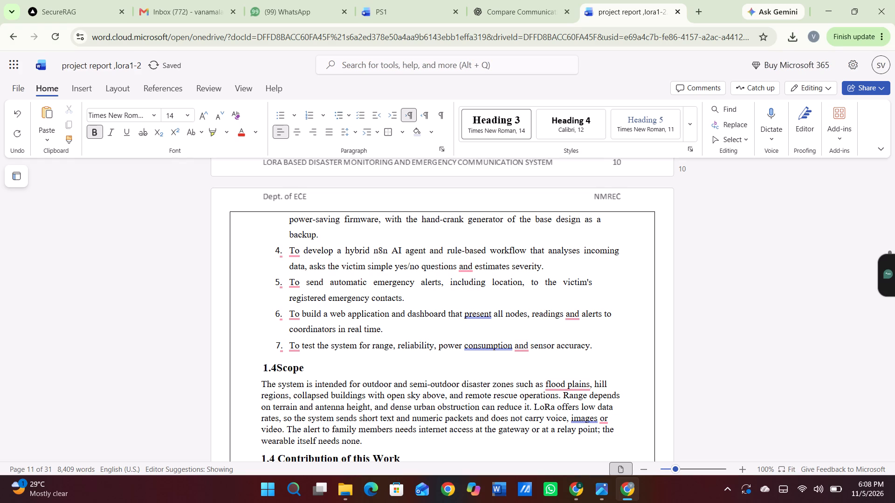
# Change the justified text from the section 1.3 "Objectives" heading through part of objective 4 to left alignment.
pyautogui.scroll(3, 249, 296)
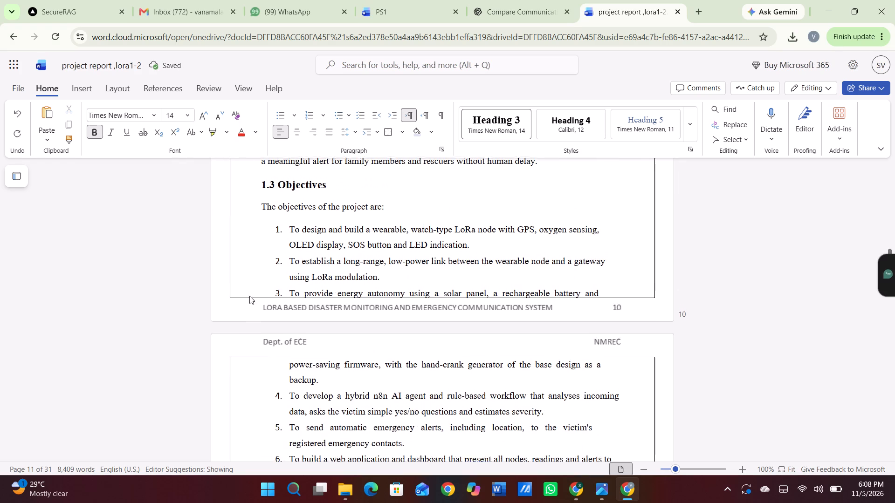
pyautogui.scroll(2, 249, 296)
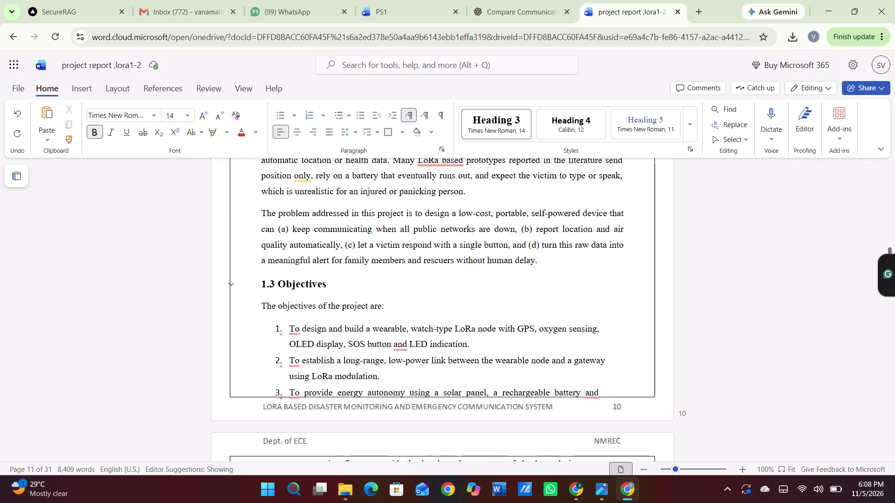
pyautogui.moveTo(263, 283); pyautogui.dragTo(480, 502)
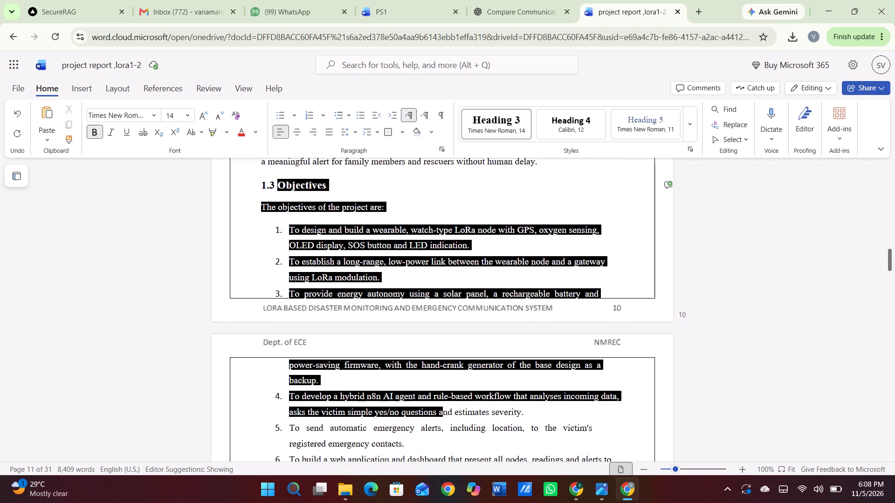
pyautogui.moveTo(480, 502); pyautogui.dragTo(638, 502)
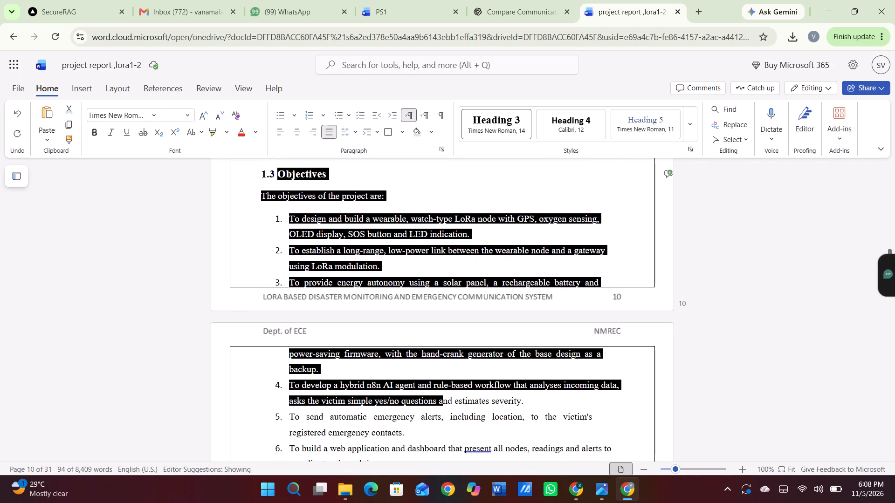
pyautogui.moveTo(638, 502); pyautogui.dragTo(625, 485)
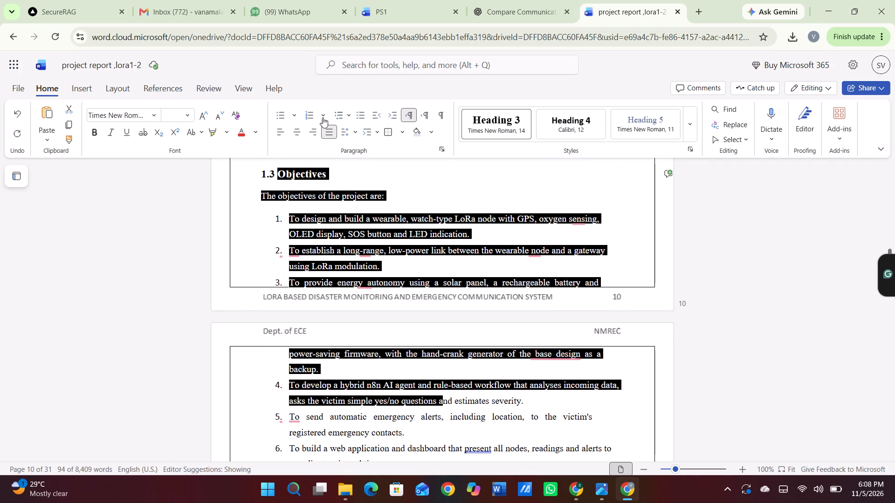
pyautogui.click(325, 124)
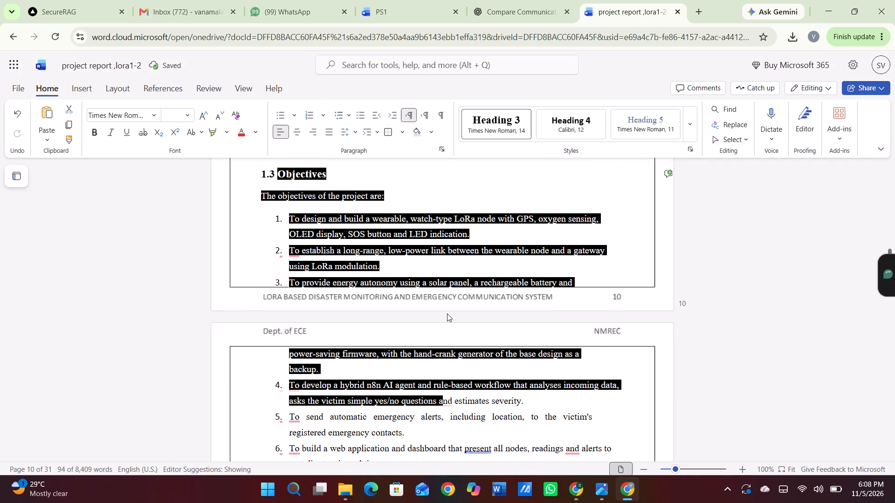
# Insert a space between the number 1.4 and the word "Scope" in the heading below objective 7.
pyautogui.scroll(-2, 444, 293)
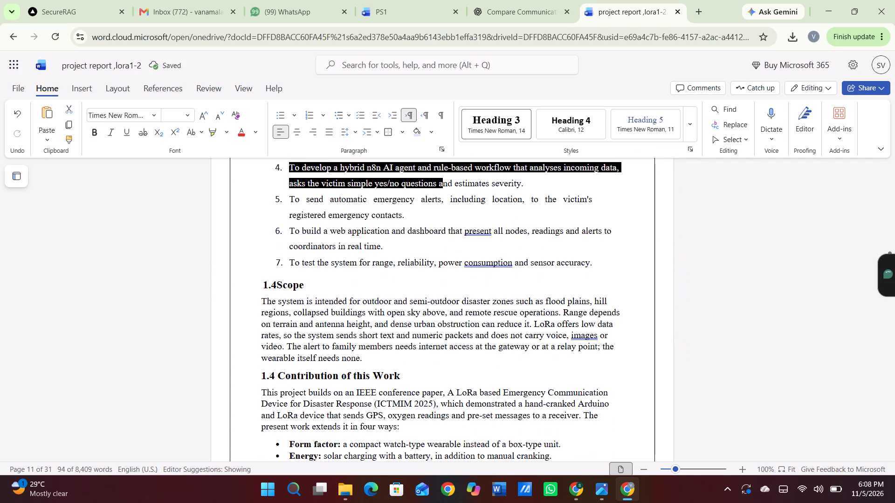
pyautogui.click(279, 284)
pyautogui.press('space')
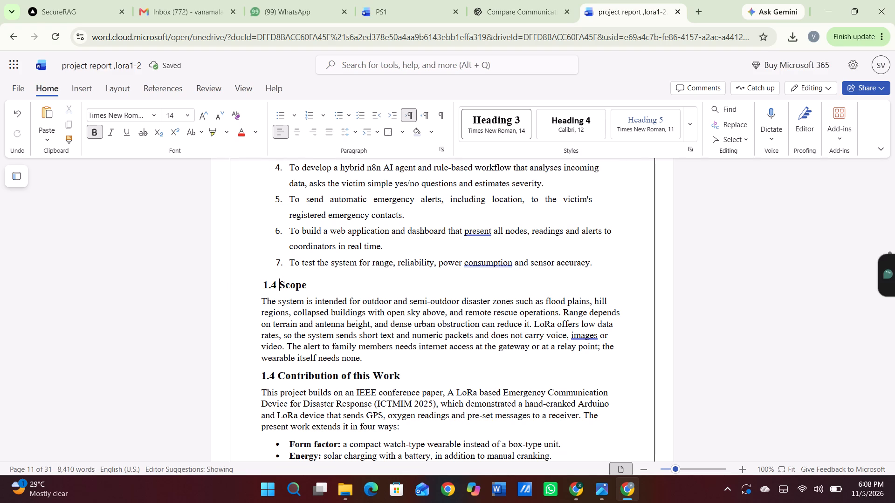
# Justify the text from the "1.4 Scope" heading through the last Contribution of this Work bullet and set its line spacing to 1.5.
pyautogui.scroll(-1, 286, 254)
pyautogui.moveTo(260, 188); pyautogui.dragTo(453, 483)
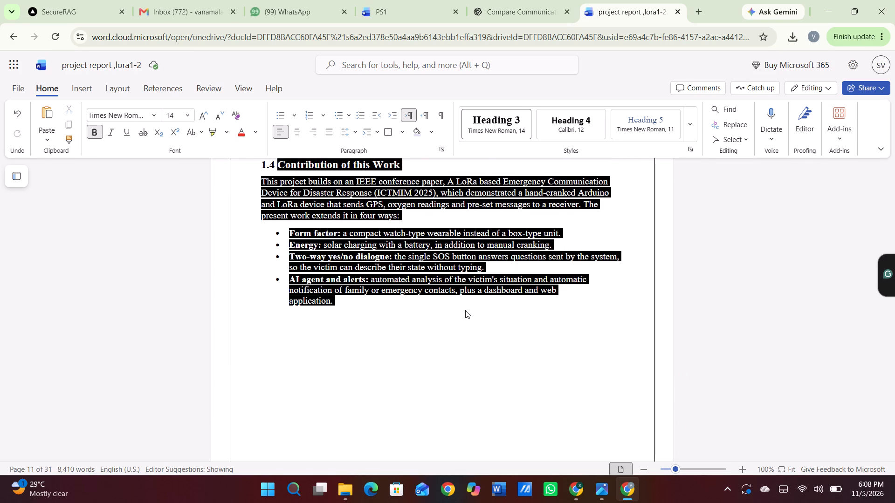
pyautogui.rightClick(465, 310)
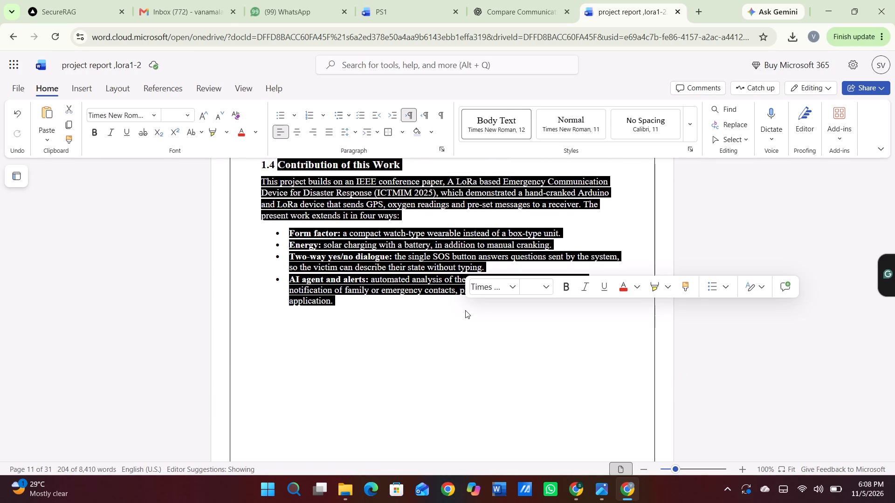
pyautogui.click(328, 128)
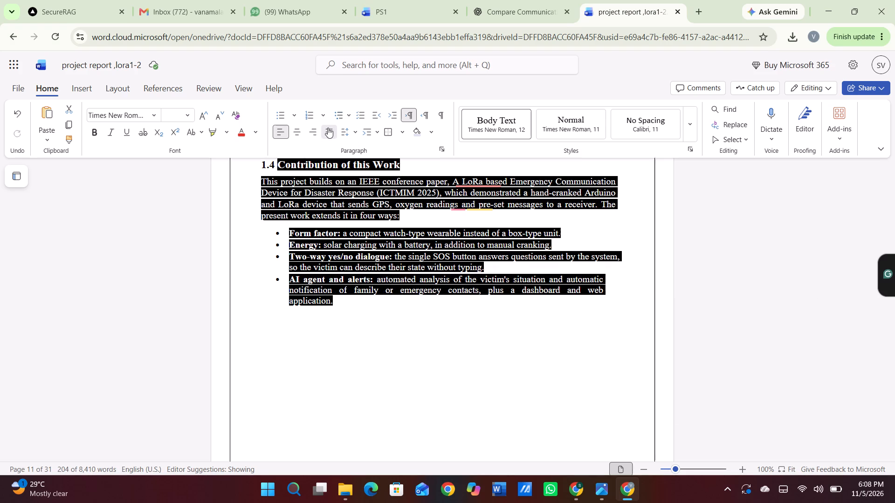
pyautogui.click(355, 134)
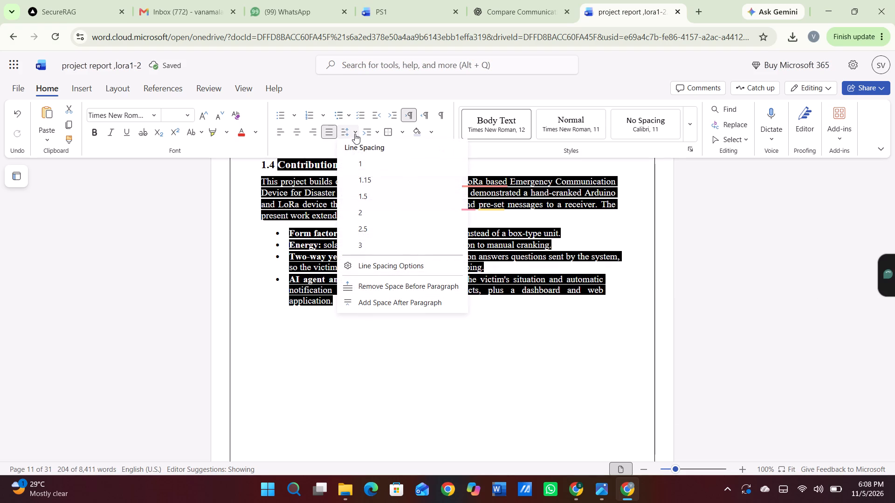
pyautogui.click(365, 194)
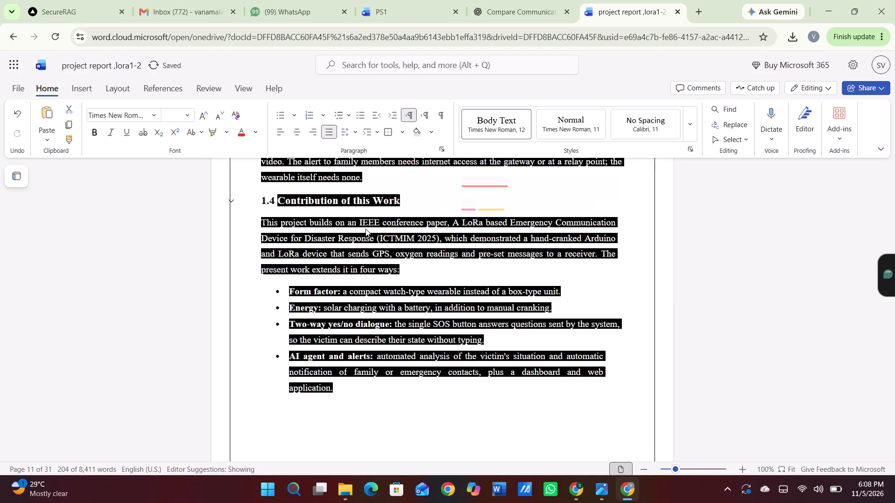
# Replace the automatic number of the "Contribution of this Work" heading with 1.5 followed by a space.
pyautogui.scroll(2, 365, 267)
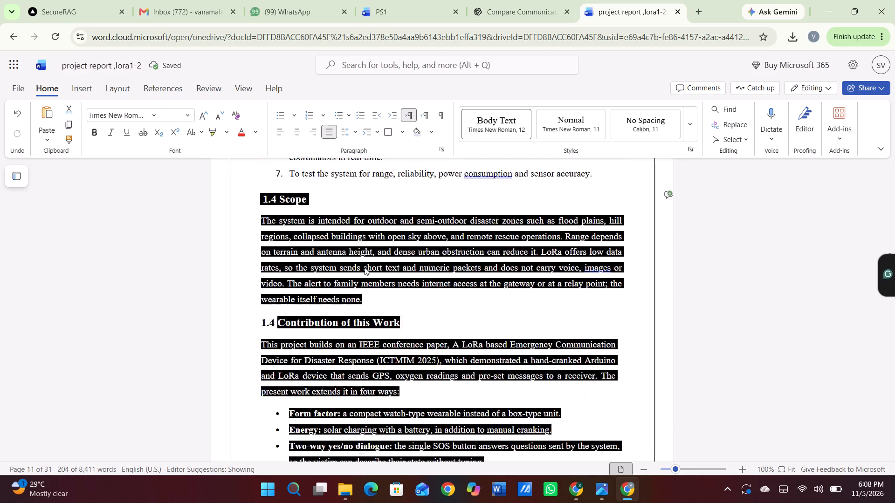
pyautogui.scroll(1, 365, 267)
pyautogui.scroll(-1, 365, 267)
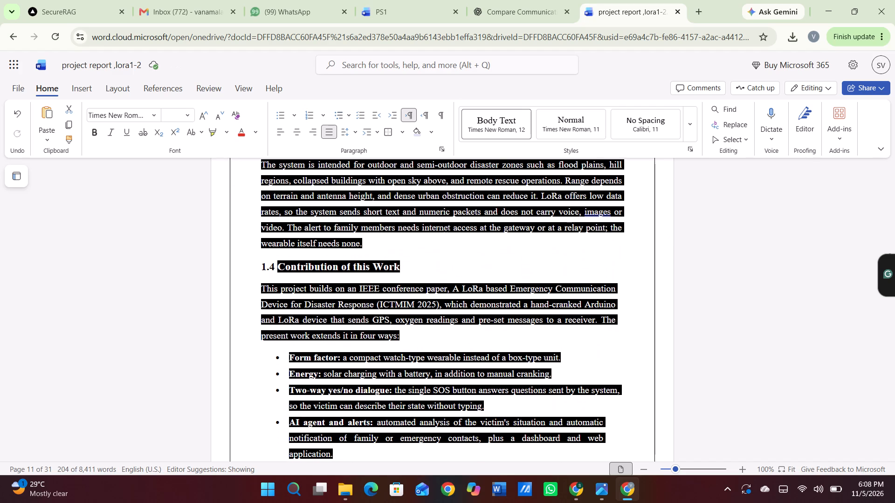
pyautogui.scroll(2, 365, 267)
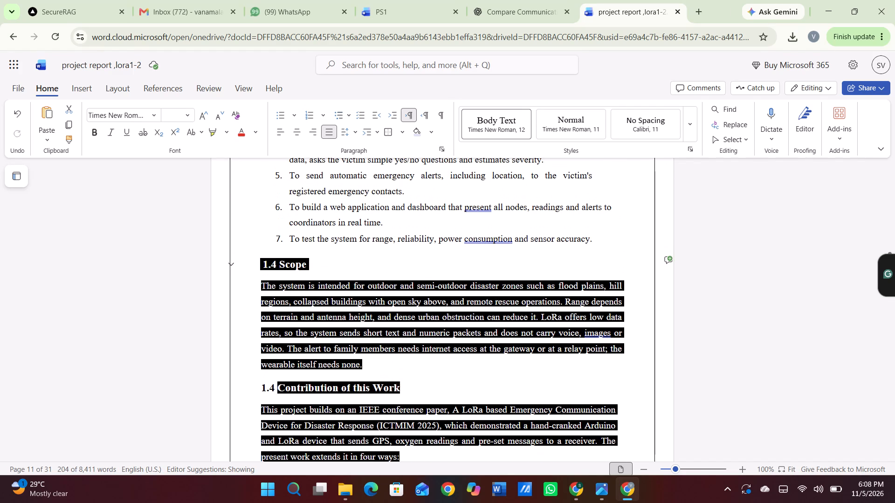
pyautogui.click(248, 399)
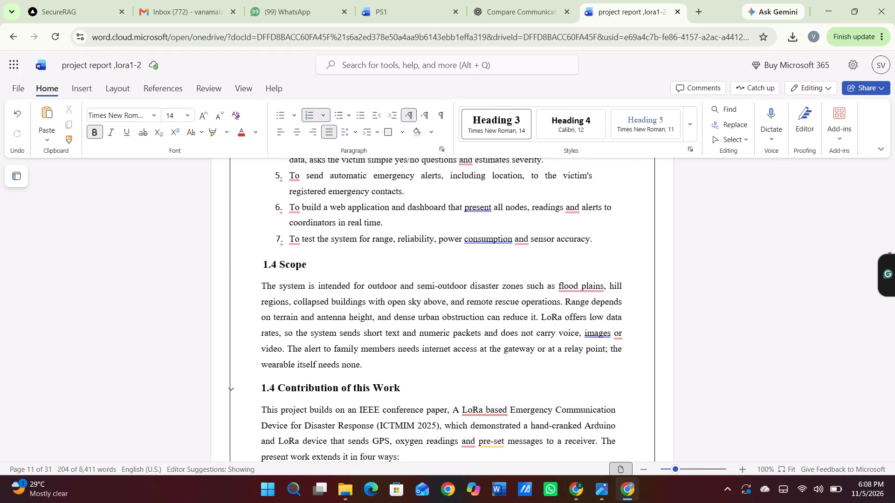
pyautogui.press('BackSpace')
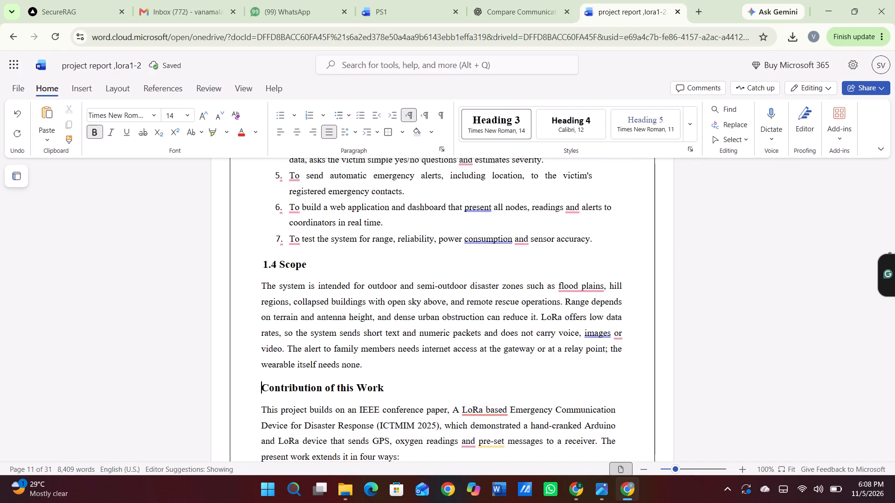
pyautogui.write('1.')
pyautogui.write('5')
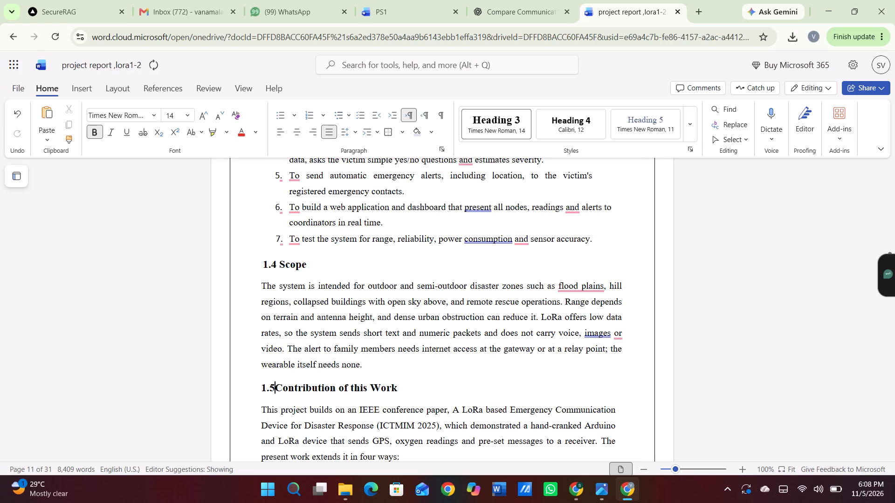
pyautogui.press('space')
# Delete the duplicate Scope and Contribution of this Work text, including all its bullets, from the page before Chapter 2.
pyautogui.scroll(-2, 285, 385)
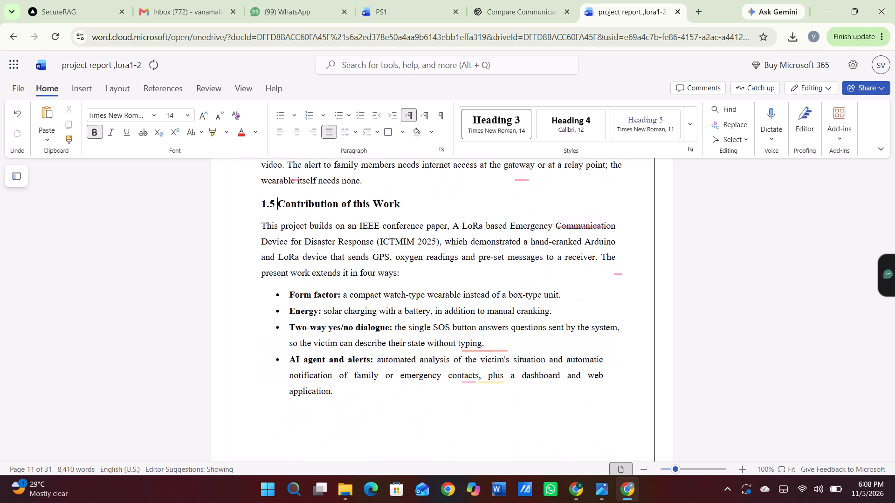
pyautogui.scroll(-5, 285, 385)
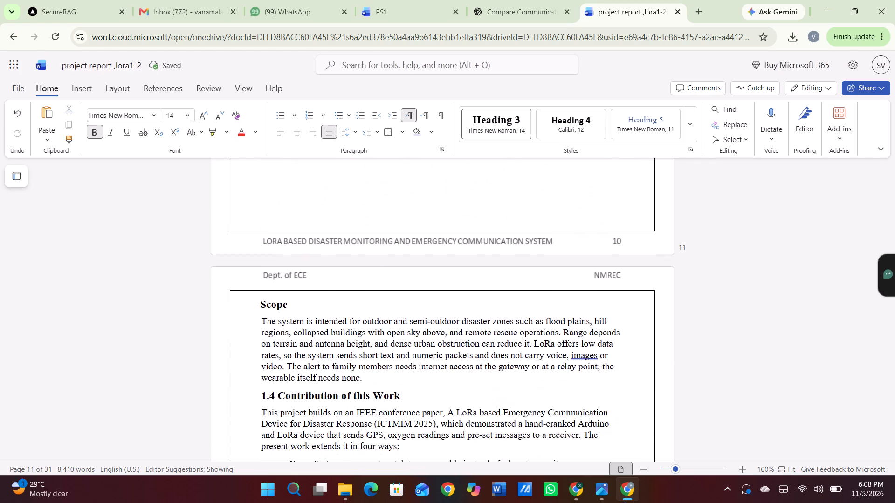
pyautogui.scroll(-5, 285, 385)
pyautogui.scroll(1, 285, 385)
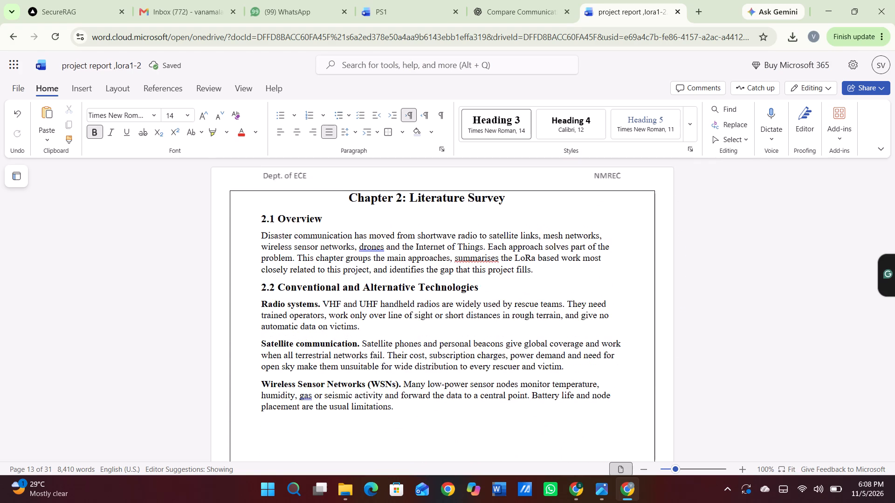
pyautogui.scroll(5, 285, 385)
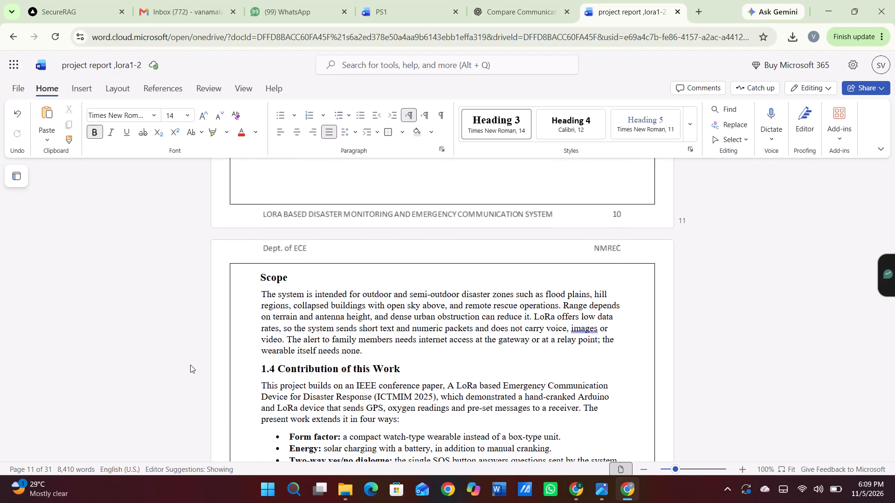
pyautogui.moveTo(256, 274); pyautogui.dragTo(556, 441)
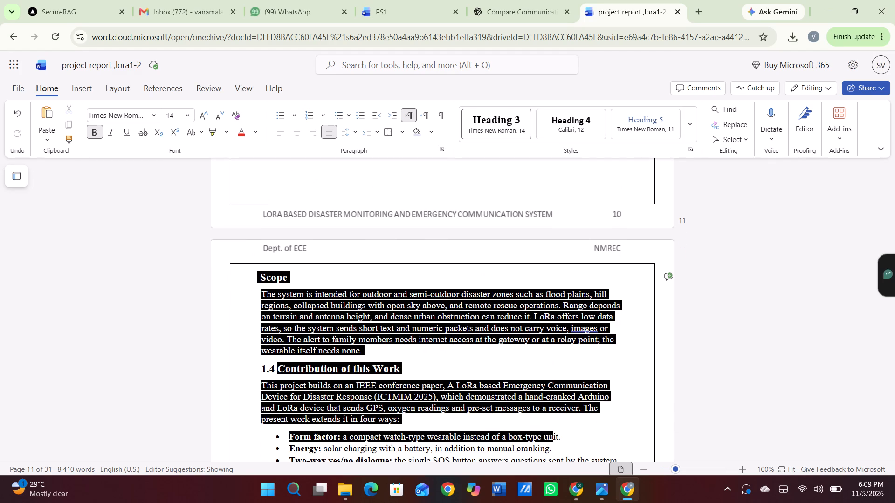
pyautogui.moveTo(556, 441); pyautogui.dragTo(561, 439)
pyautogui.press('BackSpace')
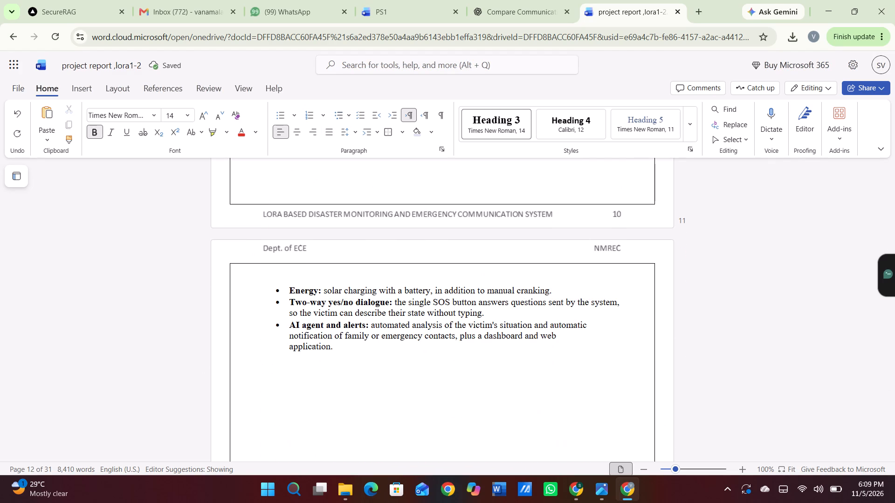
pyautogui.scroll(4, 561, 439)
pyautogui.scroll(-2, 561, 439)
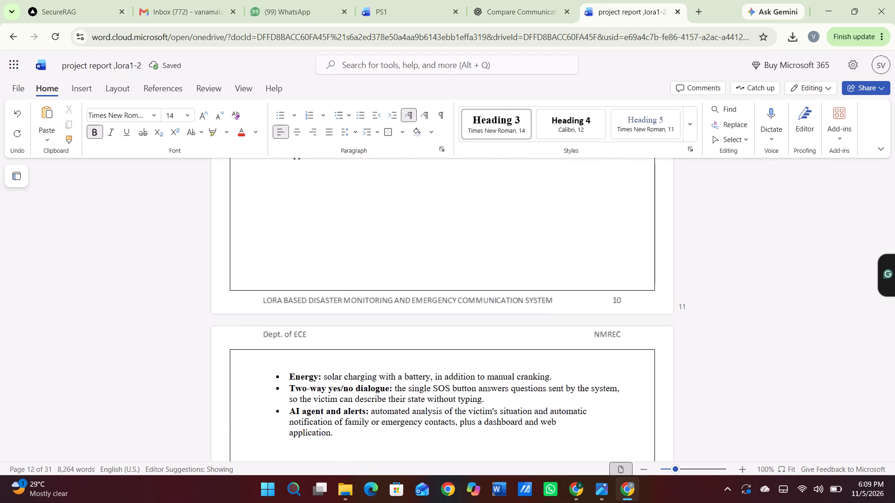
pyautogui.scroll(-1, 561, 439)
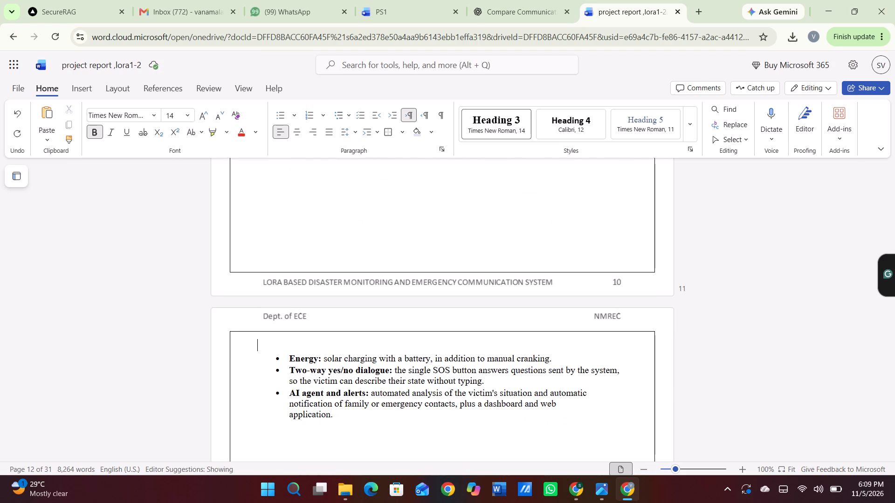
pyautogui.moveTo(277, 352); pyautogui.dragTo(415, 448)
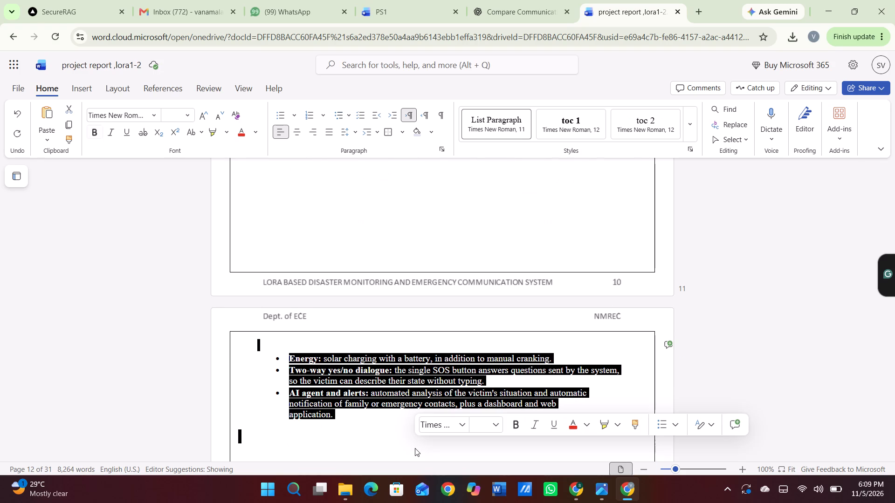
pyautogui.press('BackSpace')
# Review the layout of Chapter 1 from the Problem Statement through the Contribution of this Work bullets.
pyautogui.scroll(5, 415, 448)
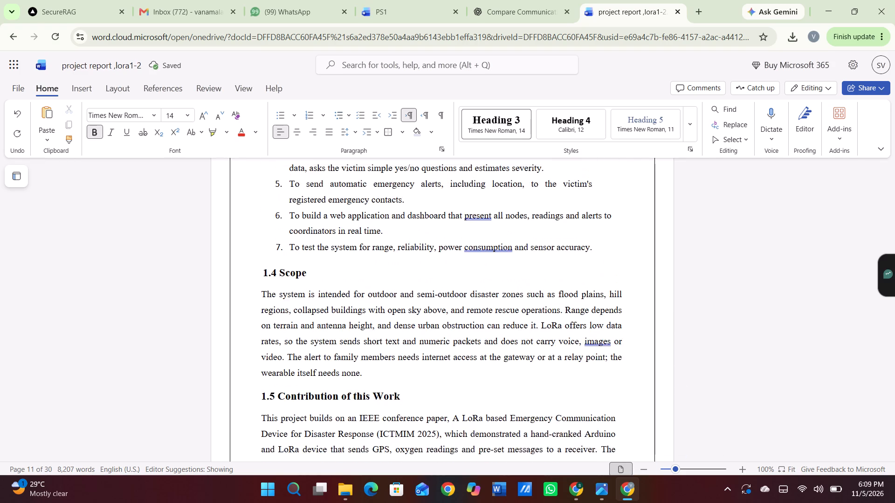
pyautogui.scroll(4, 415, 448)
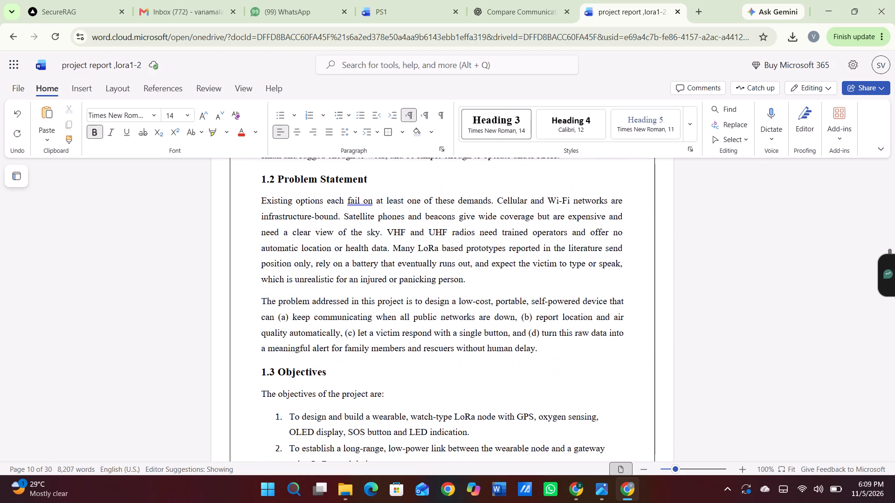
pyautogui.scroll(3, 415, 448)
pyautogui.scroll(-1, 415, 448)
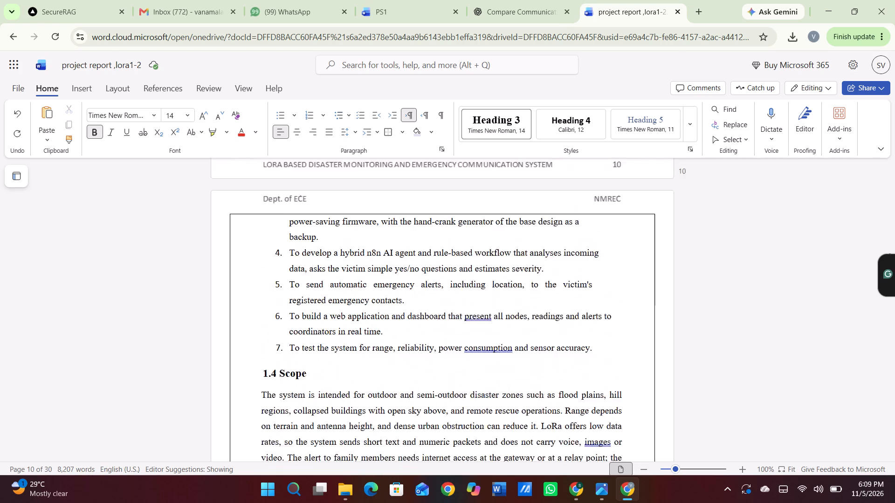
pyautogui.scroll(-2, 415, 448)
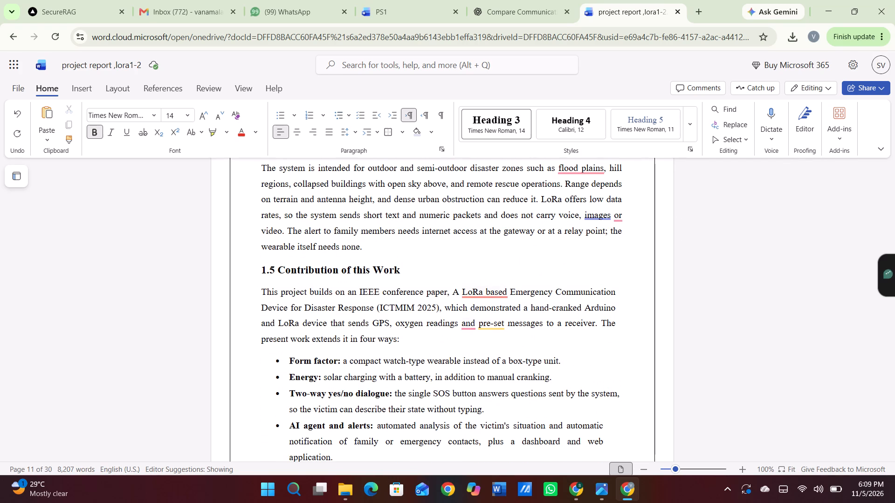
pyautogui.scroll(2, 415, 448)
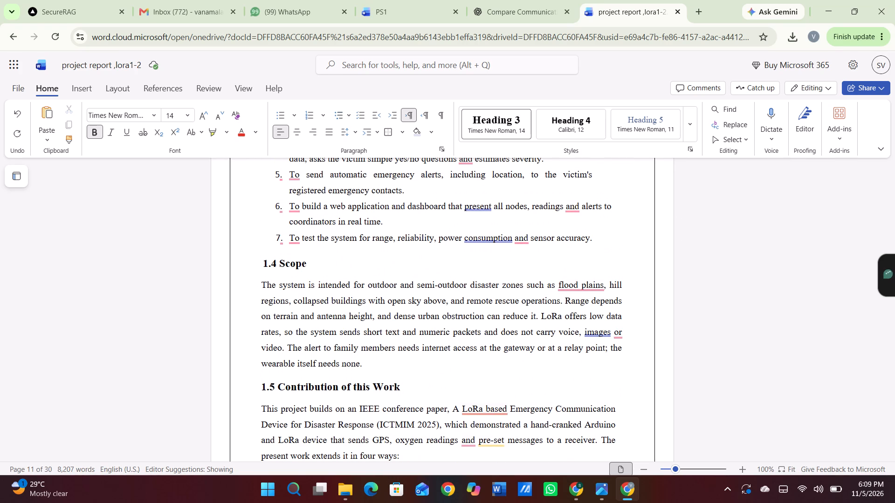
pyautogui.scroll(-1, 307, 431)
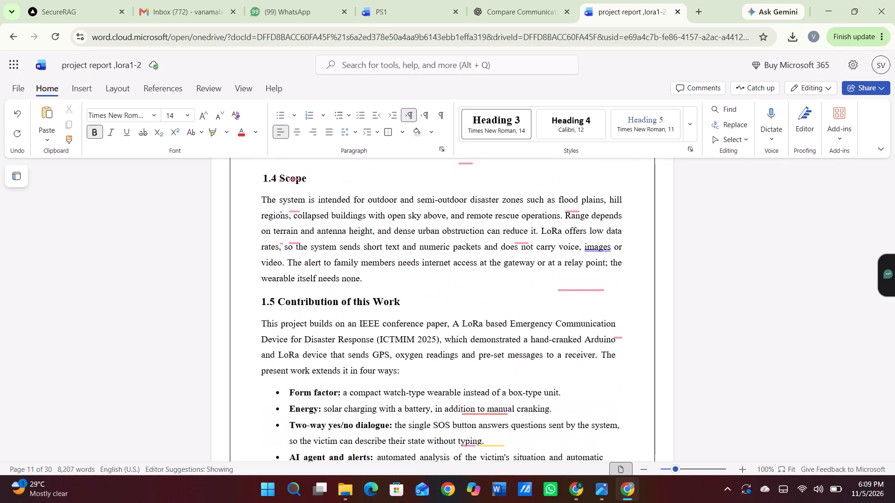
pyautogui.scroll(-1, 307, 431)
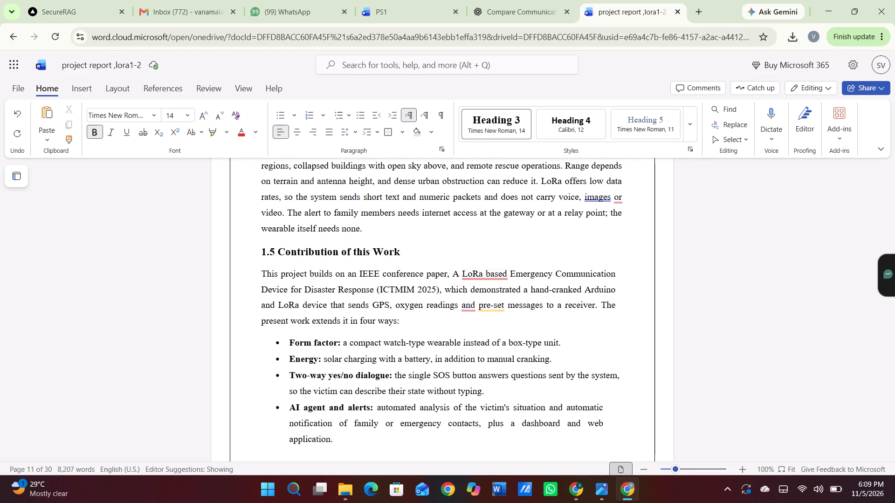
# Replace the bullet and indent of the "Form factor" item in section 1.5 with the number 1.5.1 and a space.
pyautogui.click(285, 343)
pyautogui.press('BackSpace')
pyautogui.press('BackSpace')
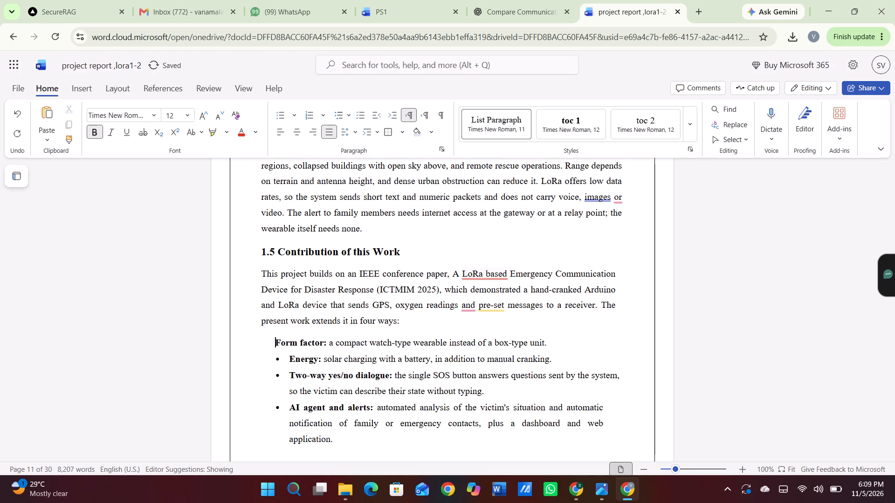
pyautogui.press('BackSpace')
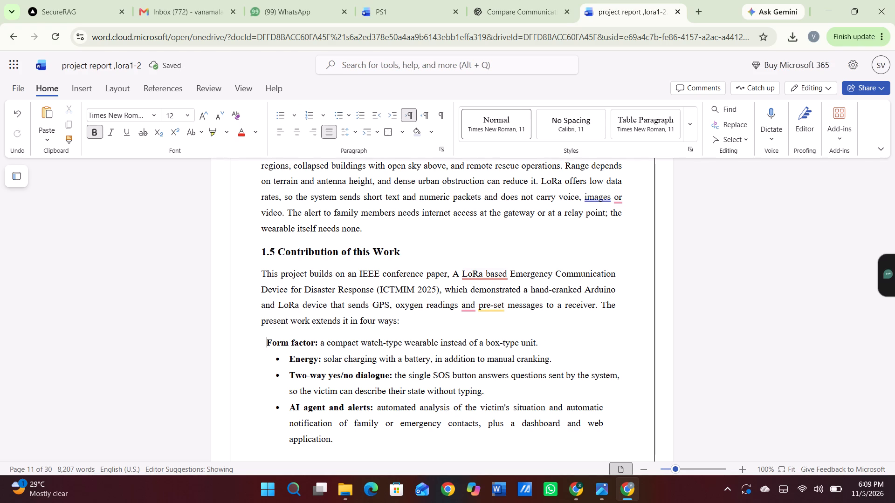
pyautogui.press('BackSpace')
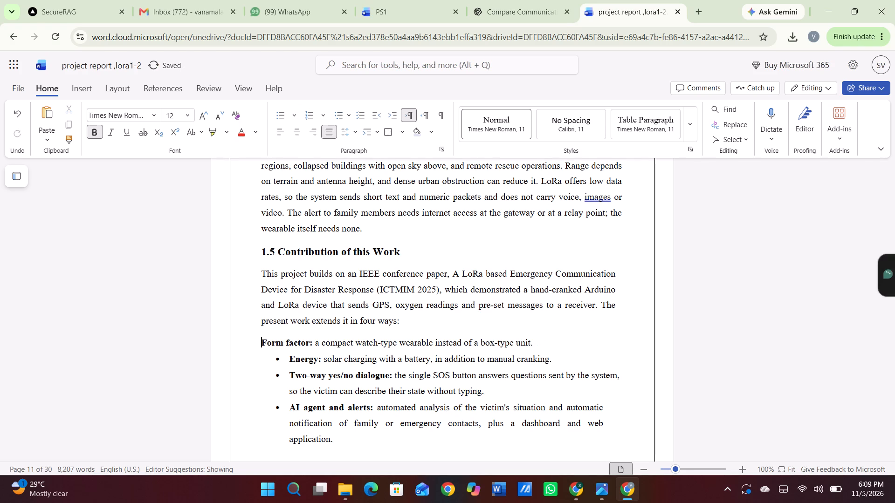
pyautogui.write('1.')
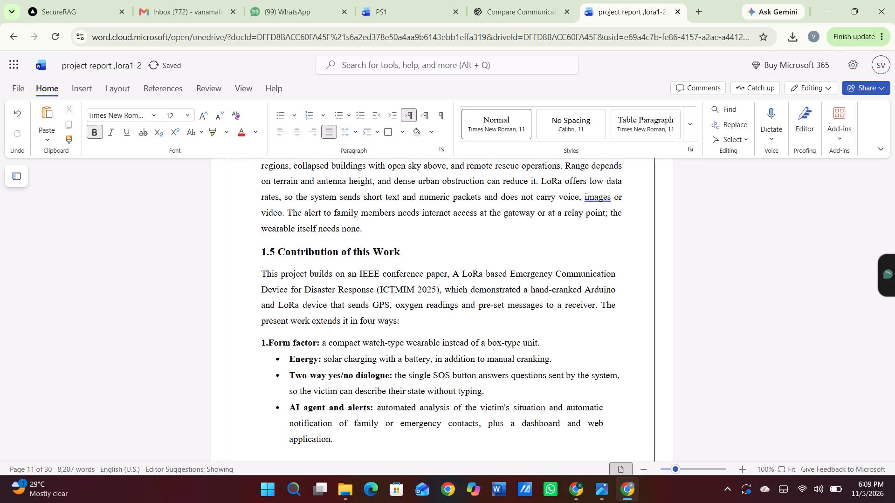
pyautogui.write('5.1')
pyautogui.press('space')
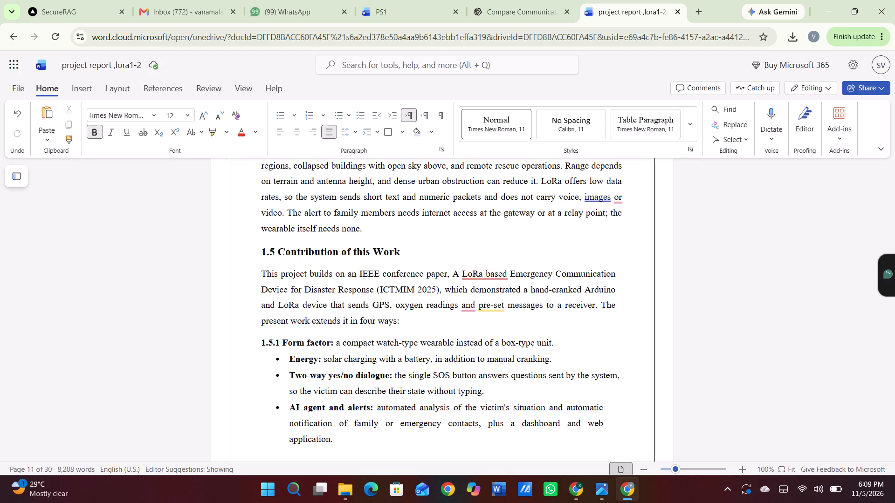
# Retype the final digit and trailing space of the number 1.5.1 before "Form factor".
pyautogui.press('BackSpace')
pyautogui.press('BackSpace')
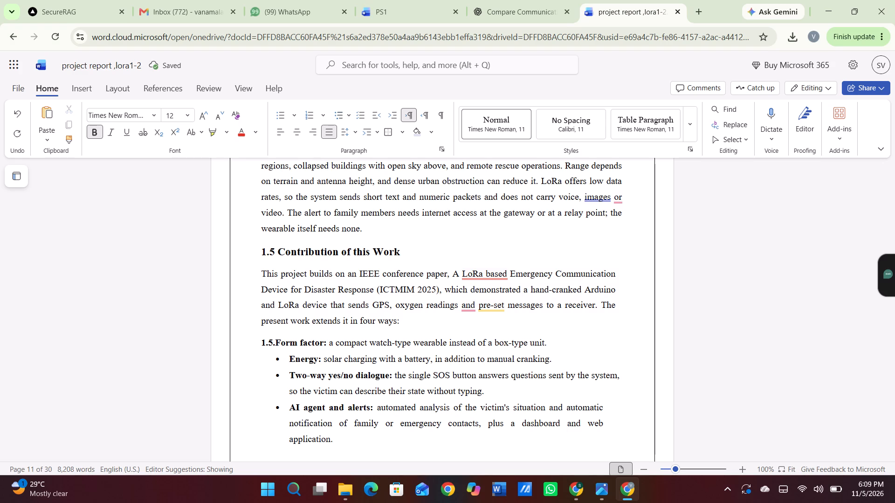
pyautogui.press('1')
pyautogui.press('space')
# Replace the bullet and indent of the "Energy" item in section 1.5 with the number 1.5.2 and a space.
pyautogui.press('Down')
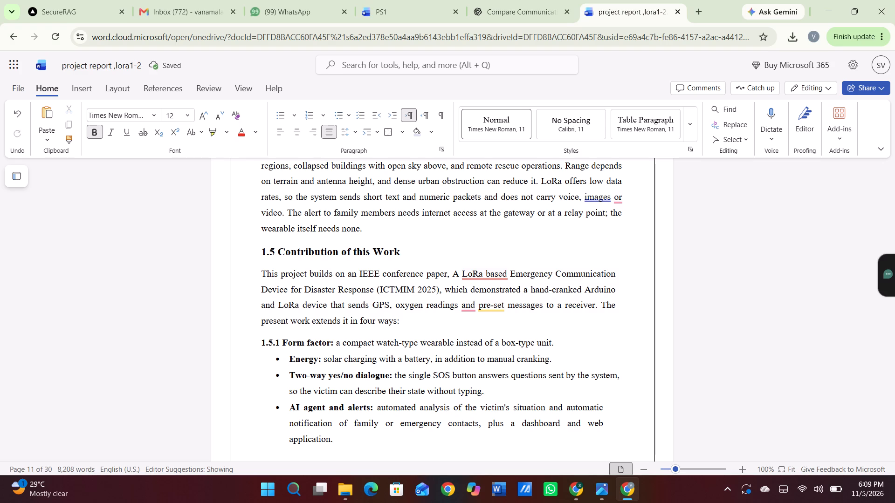
pyautogui.press('BackSpace')
pyautogui.press('BackSpace')
pyautogui.press('BackSpace')
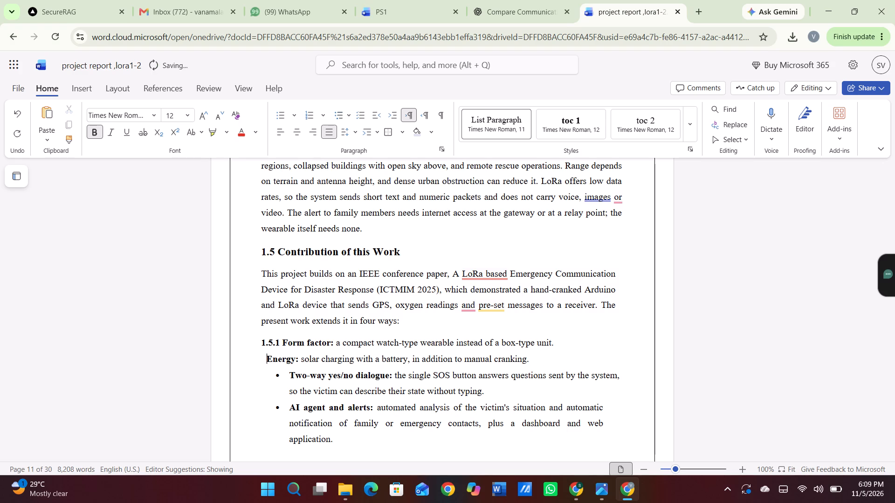
pyautogui.press('BackSpace')
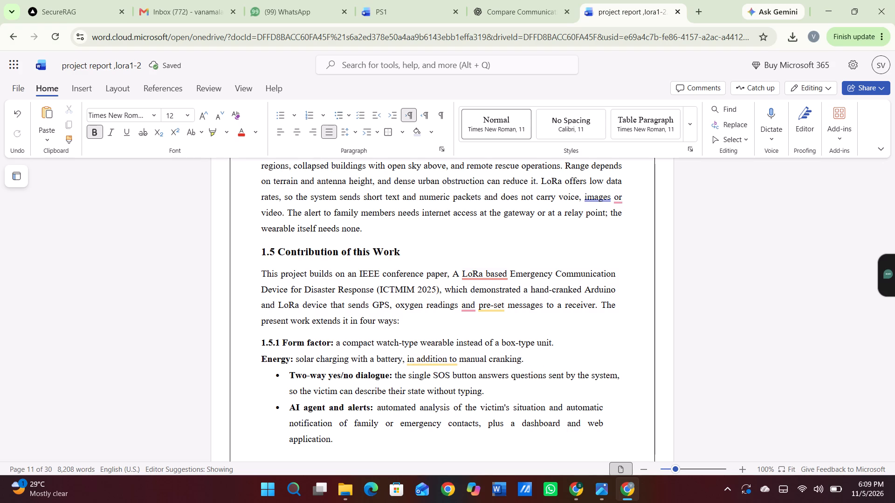
pyautogui.write('1.')
pyautogui.write('5.')
pyautogui.write('2')
pyautogui.press('space')
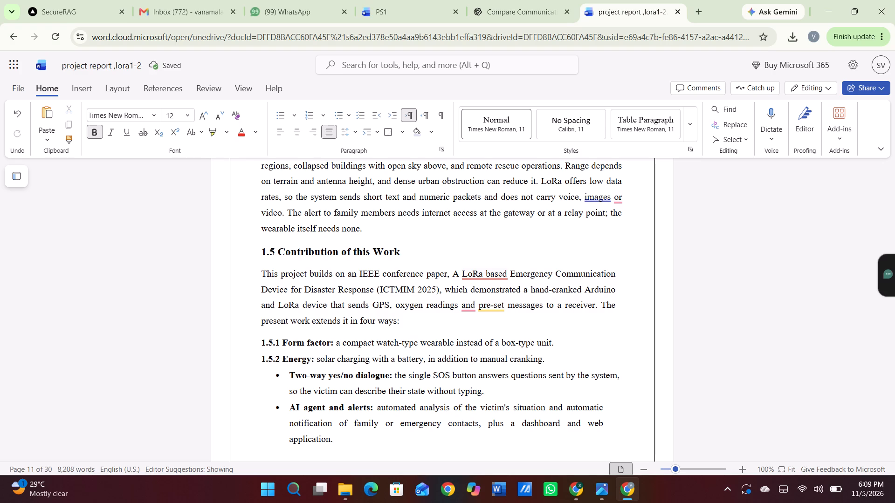
# Replace the bullet and indent of the "Two-way yes/no dialogue" item with the number 1.5.3 and a space.
pyautogui.press('Down')
pyautogui.press('BackSpace')
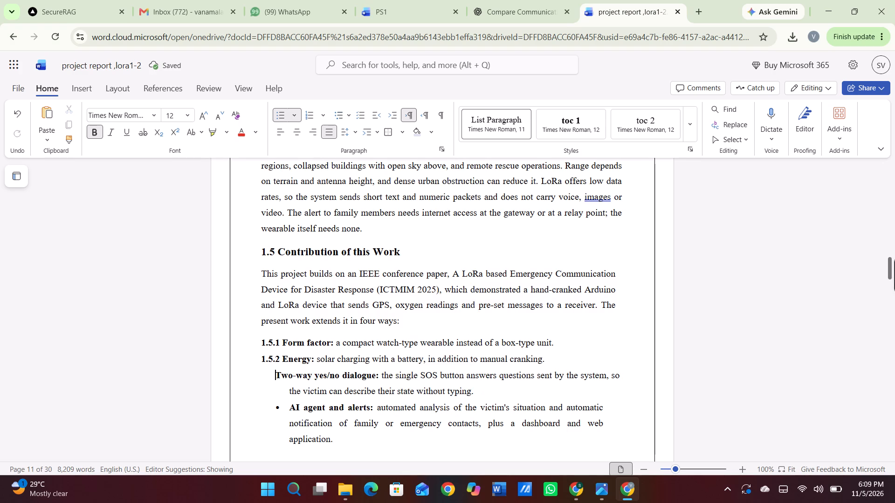
pyautogui.press('BackSpace')
pyautogui.press('BackSpace')
pyautogui.press('BackSpace')
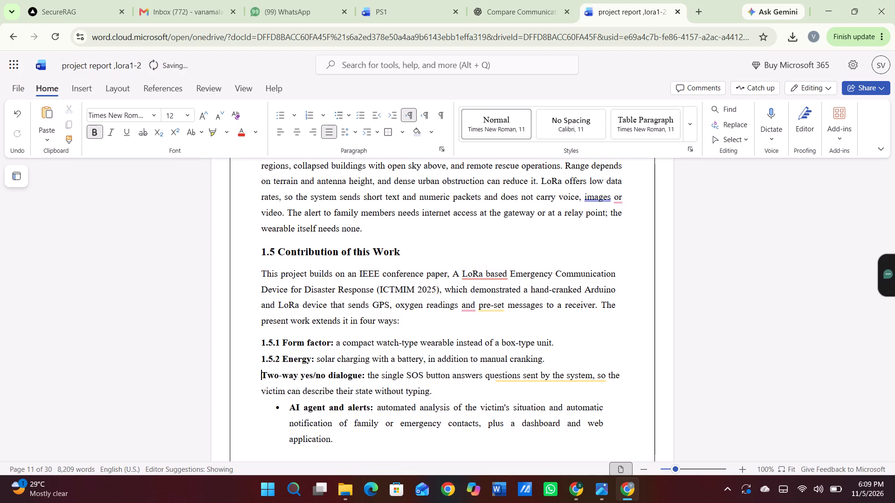
pyautogui.write('1.')
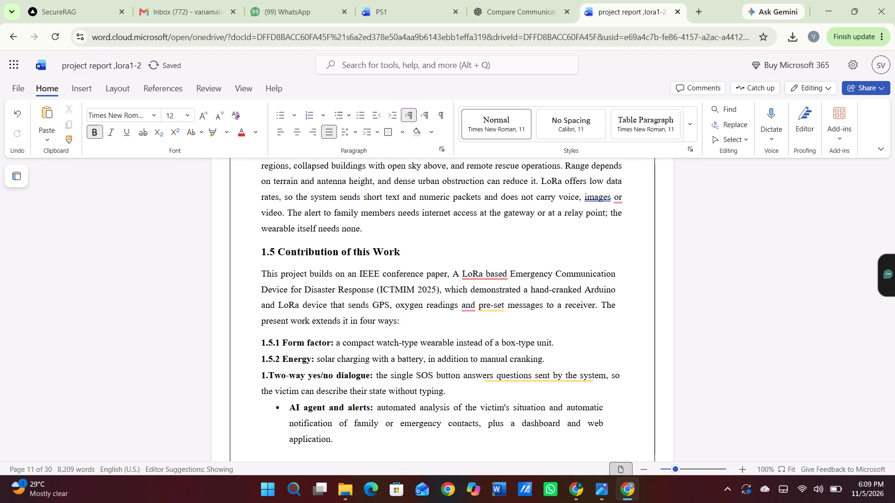
pyautogui.write('5.3')
pyautogui.press('space')
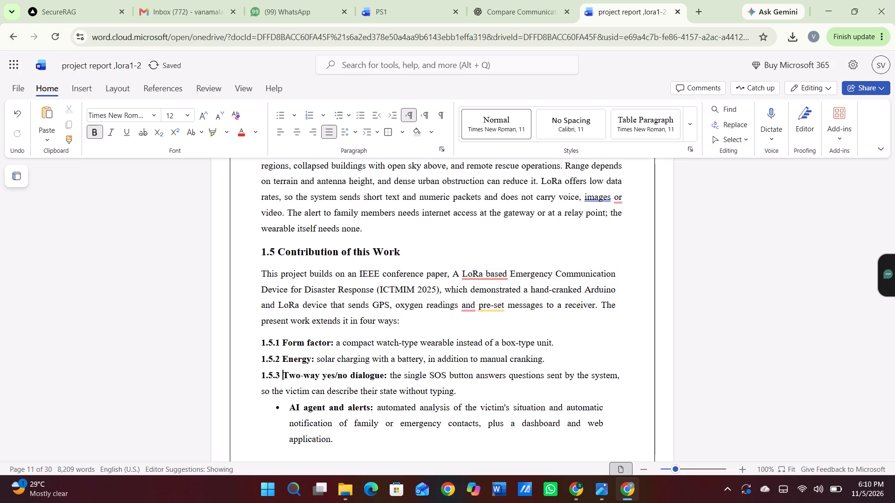
# Replace the bullet of the "AI agent and alerts" item with the number 1.5.4 and a space, reducing its indent.
pyautogui.press('Down')
pyautogui.press('Down')
pyautogui.press('BackSpace')
pyautogui.press('BackSpace')
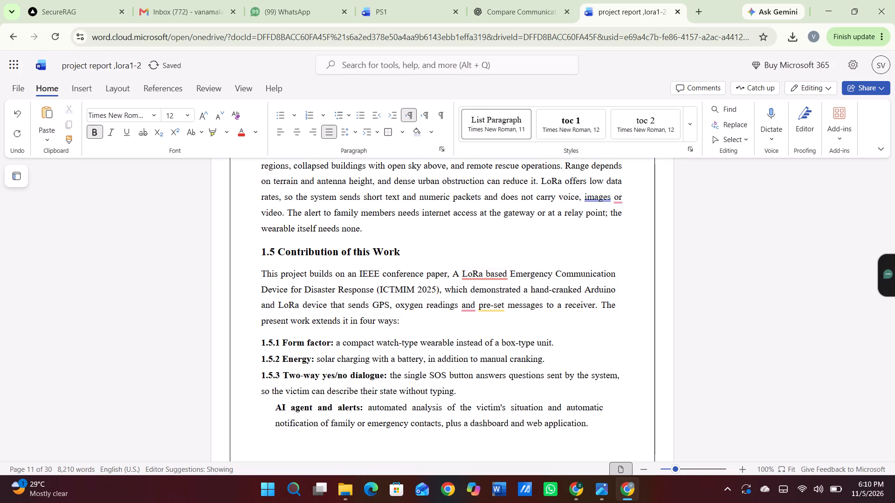
pyautogui.press('BackSpace')
pyautogui.press('1')
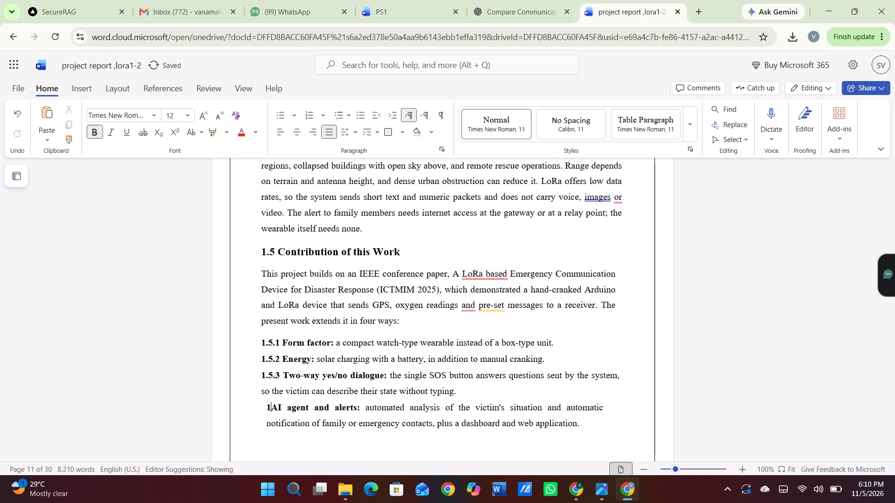
pyautogui.press('.')
pyautogui.write('5.')
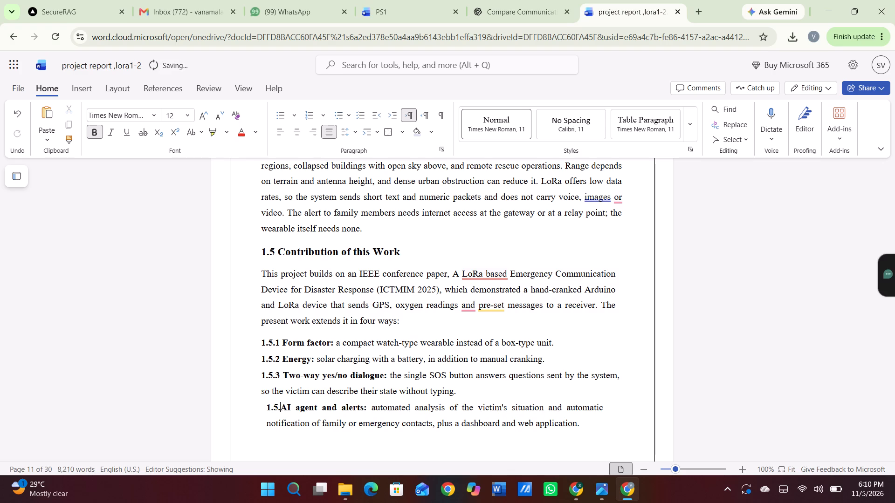
pyautogui.write('4')
pyautogui.press('space')
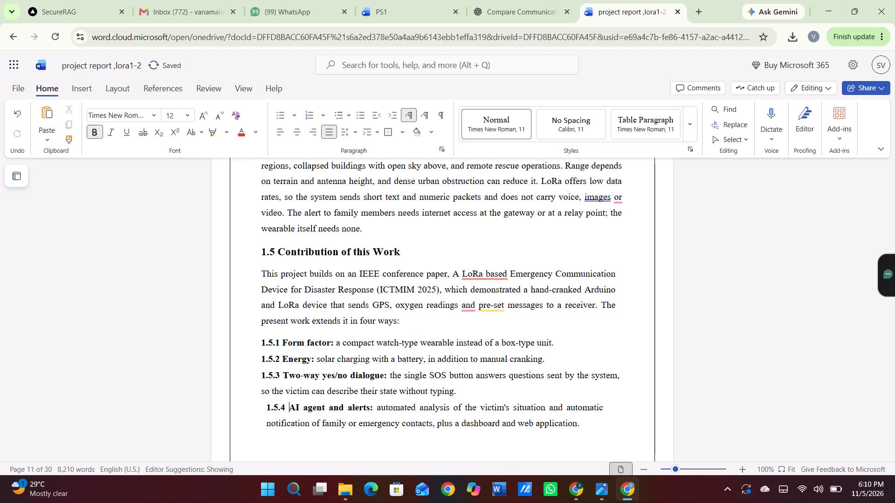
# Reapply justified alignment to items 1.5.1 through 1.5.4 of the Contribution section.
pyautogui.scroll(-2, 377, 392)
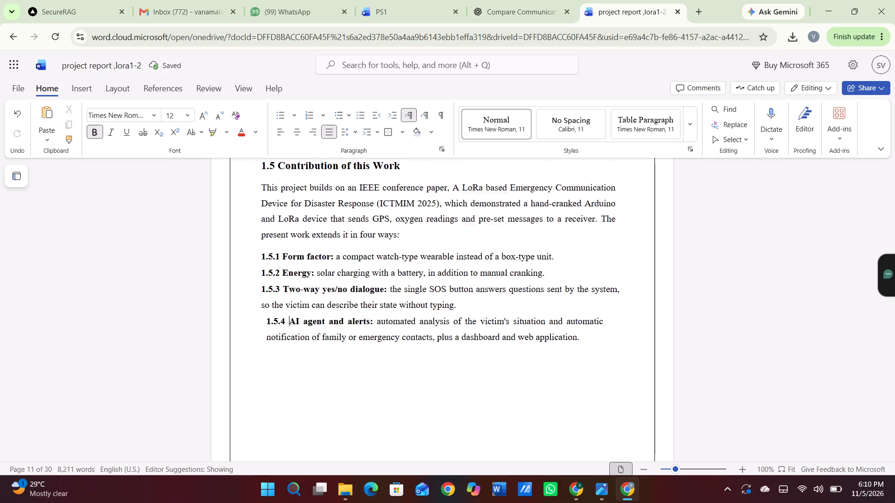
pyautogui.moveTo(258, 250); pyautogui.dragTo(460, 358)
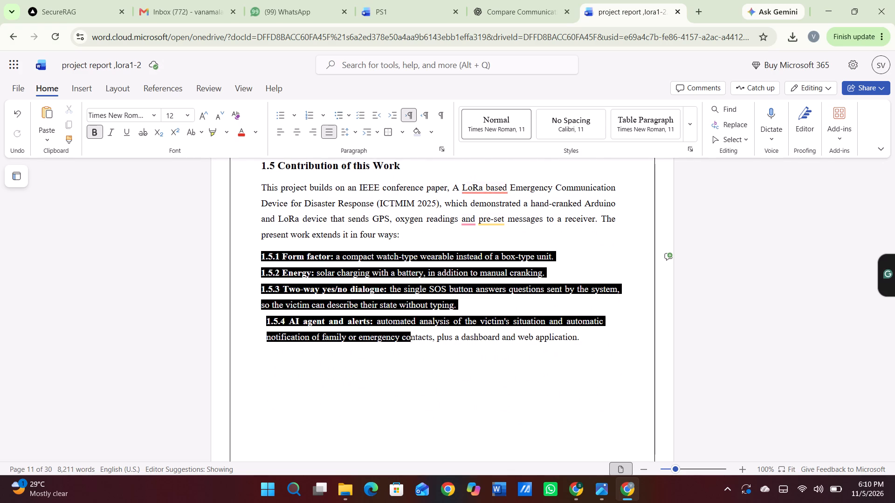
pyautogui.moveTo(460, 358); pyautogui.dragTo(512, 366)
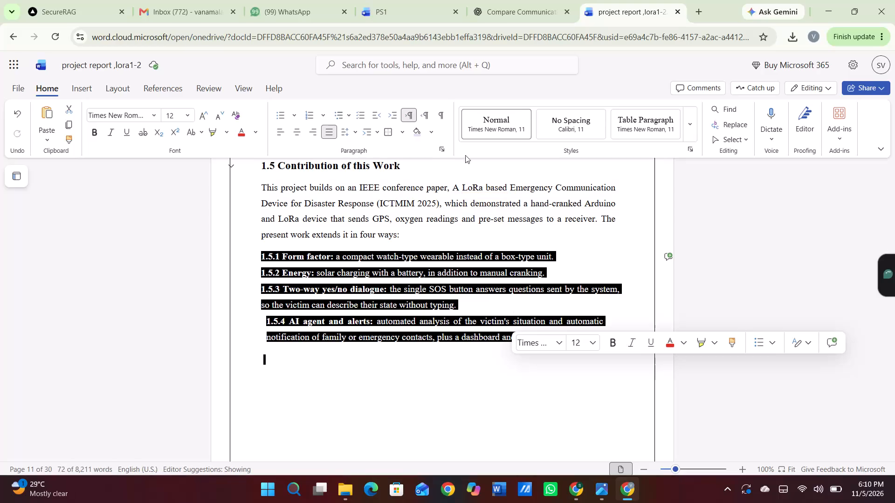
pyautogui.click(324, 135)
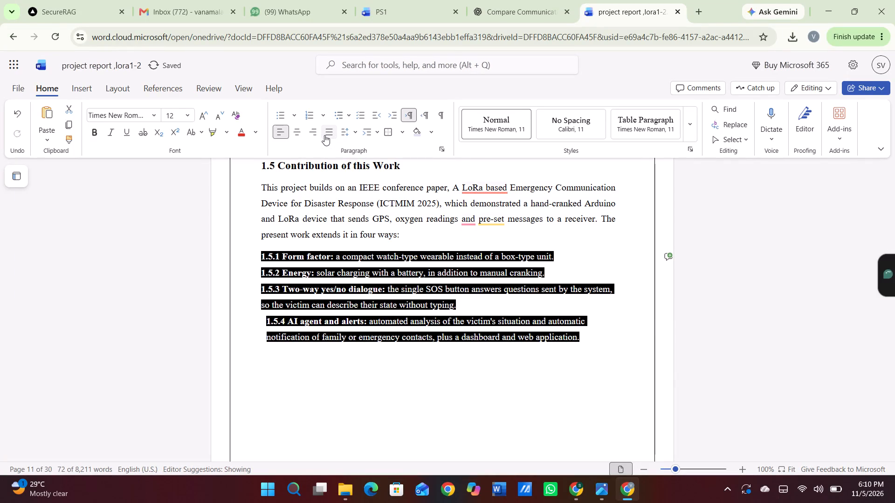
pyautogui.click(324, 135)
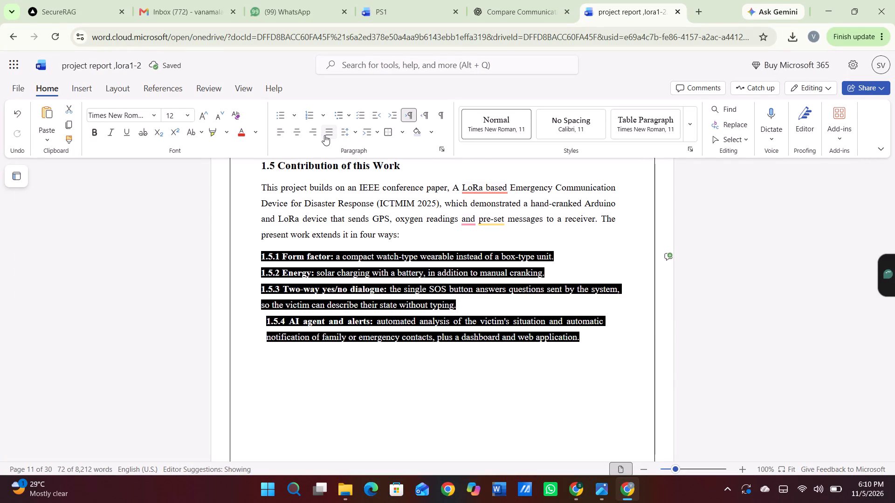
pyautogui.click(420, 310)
# Remove the remaining indent of item 1.5.4 so it lines up with the items above it.
pyautogui.click(266, 320)
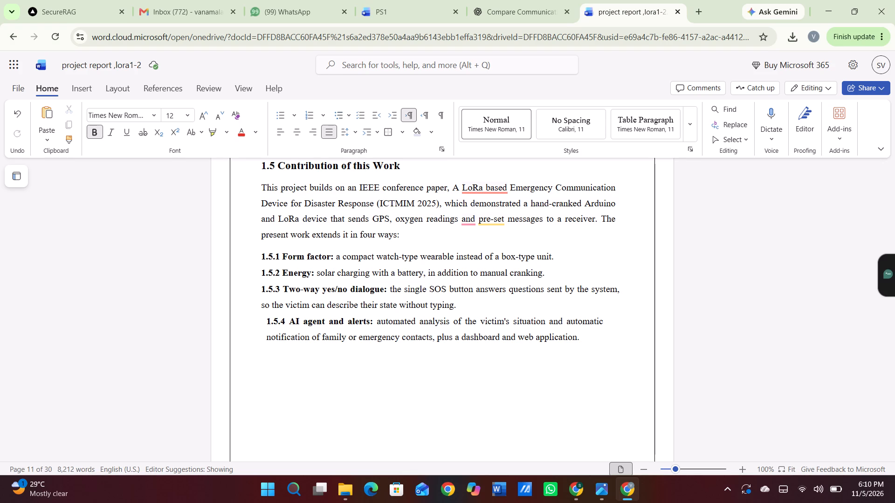
pyautogui.press('BackSpace')
# Delete the blank lines above the "Chapter 2: Literature Survey" heading to bring it to the top of its page.
pyautogui.scroll(-1, 339, 344)
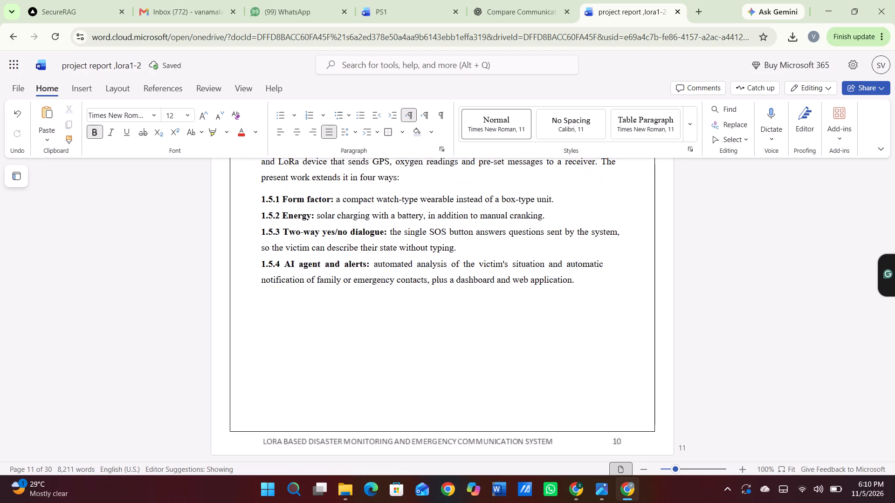
pyautogui.scroll(-1, 339, 344)
pyautogui.scroll(-2, 320, 271)
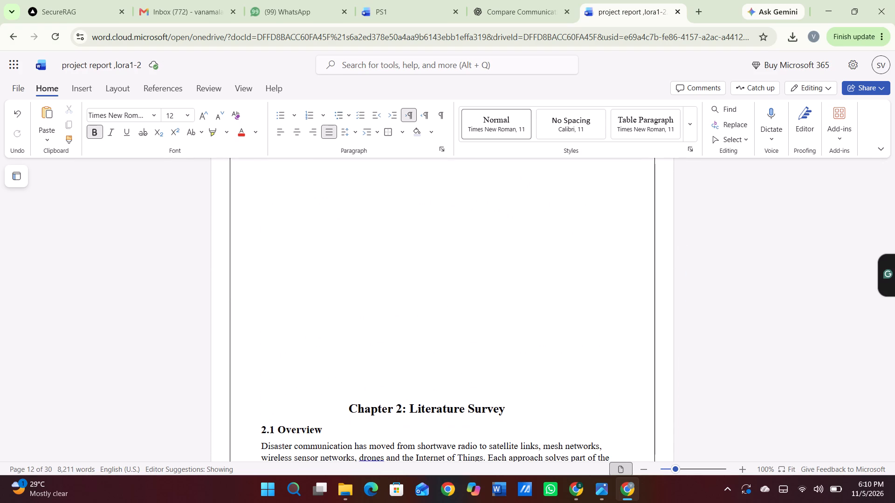
pyautogui.click(360, 392)
pyautogui.press('BackSpace')
pyautogui.press('BackSpace')
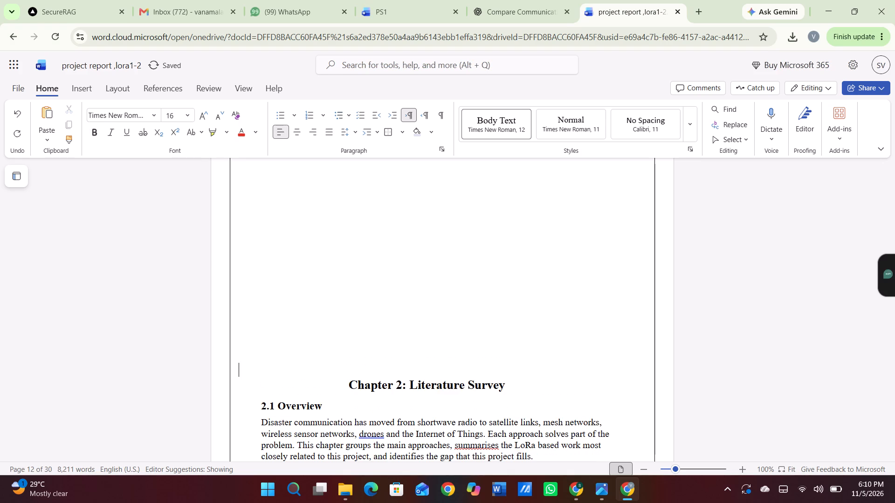
pyautogui.press('BackSpace')
pyautogui.press('BackSpace')
pyautogui.press('BackSpace')
pyautogui.press('BackSpace')
pyautogui.press('BackSpace')
pyautogui.press('BackSpace')
pyautogui.press('BackSpace')
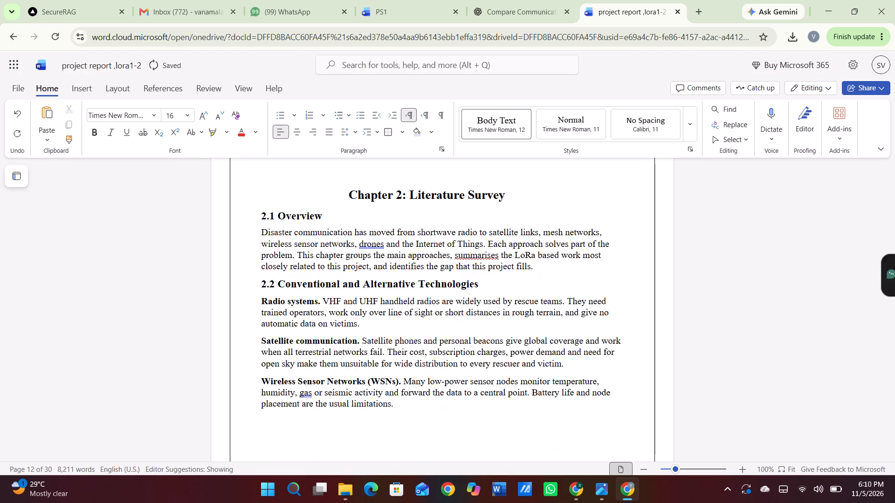
pyautogui.scroll(4, 360, 392)
pyautogui.press('BackSpace')
pyautogui.press('BackSpace')
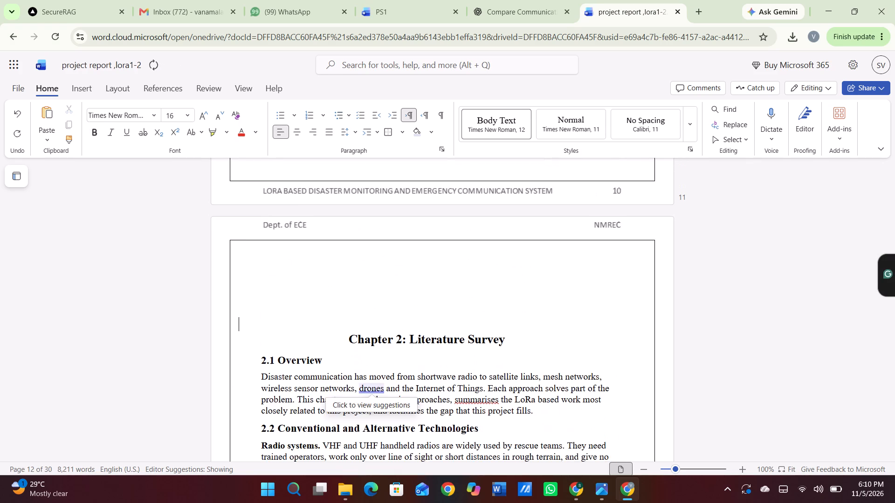
pyautogui.press('BackSpace')
pyautogui.press('BackSpace')
pyautogui.press('BackSpace')
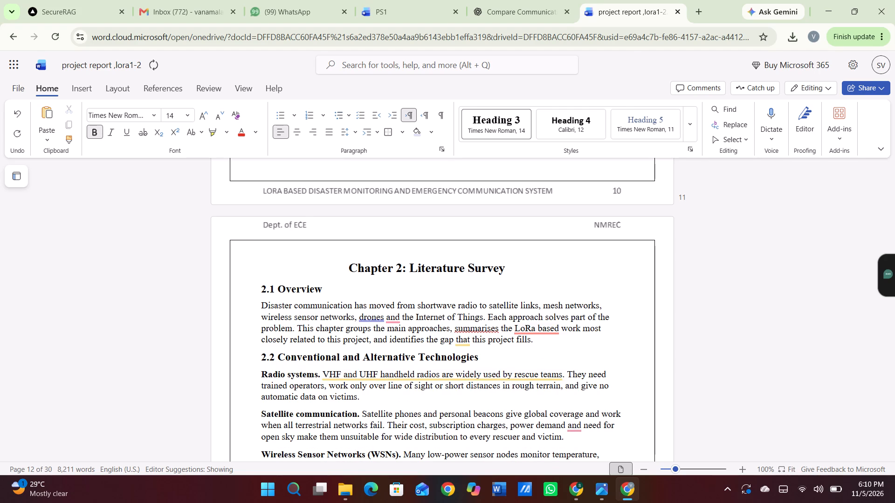
# Split the Chapter 2 heading into two lines, "Chapter 2" without the colon and "Literature Survey" roughly centred beneath it.
pyautogui.click(408, 268)
pyautogui.press('Return')
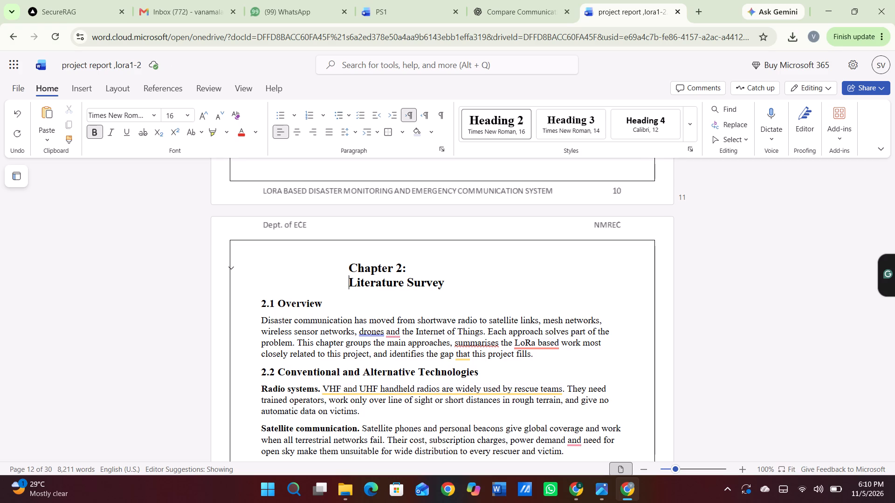
pyautogui.press('BackSpace')
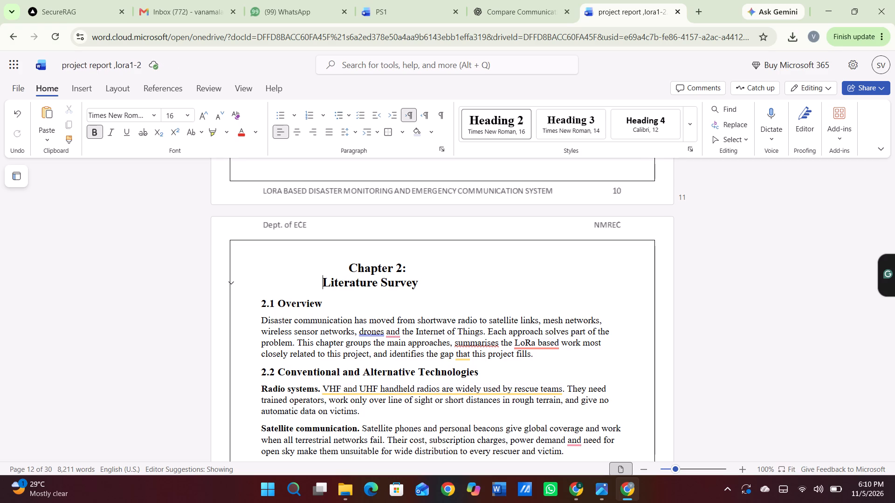
pyautogui.press('space')
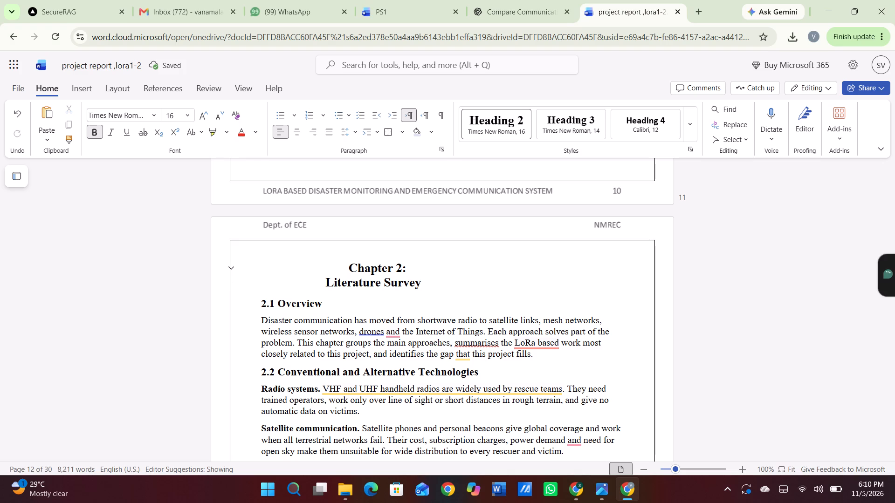
pyautogui.click(414, 264)
pyautogui.press('BackSpace')
pyautogui.press('BackSpace')
# Remove the indent of the "Mobile and vehicular ad hoc networks" paragraph and try to pull it up onto the preceding page.
pyautogui.scroll(-5, 411, 315)
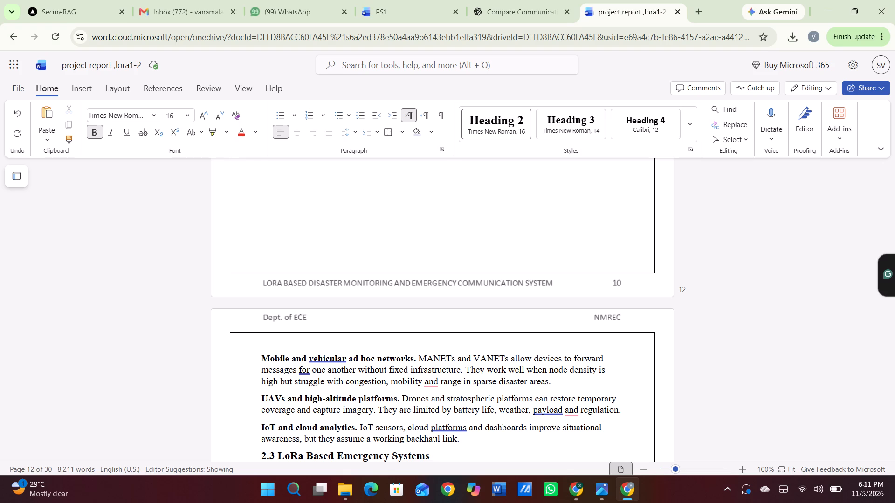
pyautogui.click(258, 356)
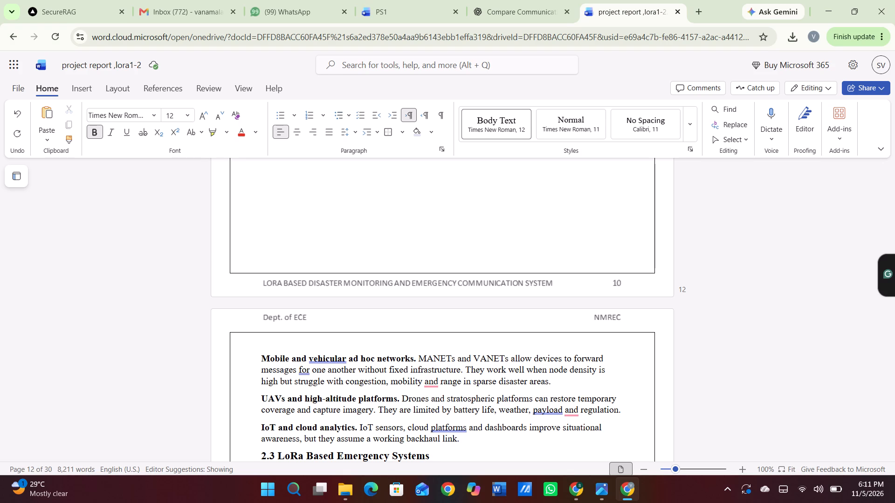
pyautogui.press('Return')
pyautogui.press('BackSpace')
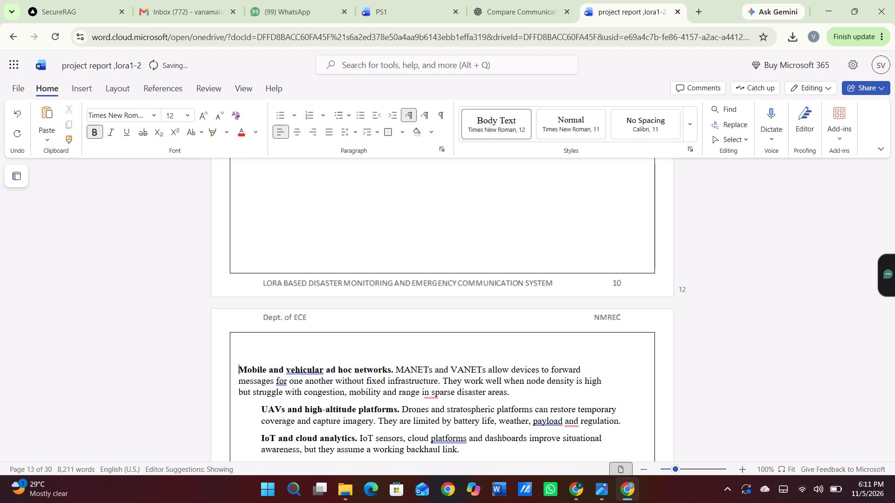
pyautogui.press('BackSpace')
pyautogui.press('BackSpace')
pyautogui.press('BackSpace')
pyautogui.press('BackSpace')
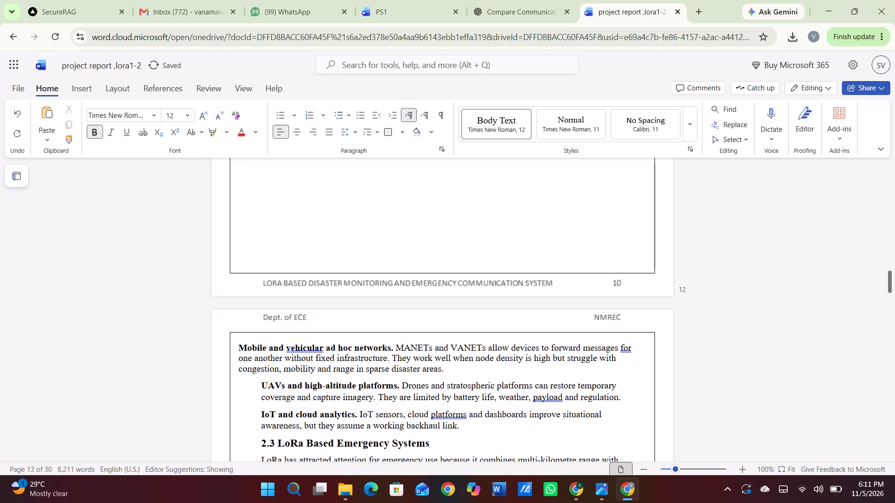
pyautogui.press('BackSpace')
pyautogui.press('BackSpace')
pyautogui.press('BackSpace')
pyautogui.press('BackSpace')
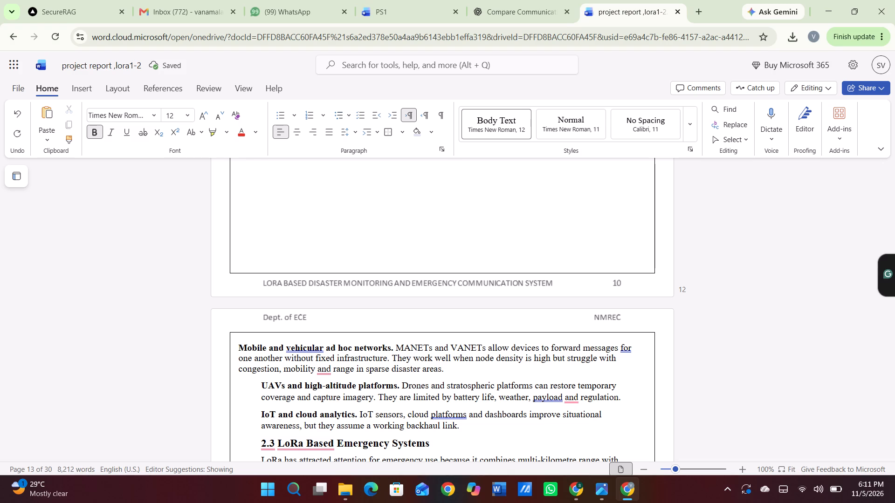
pyautogui.press('BackSpace')
pyautogui.press('BackSpace')
pyautogui.press('BackSpace')
pyautogui.press('BackSpace')
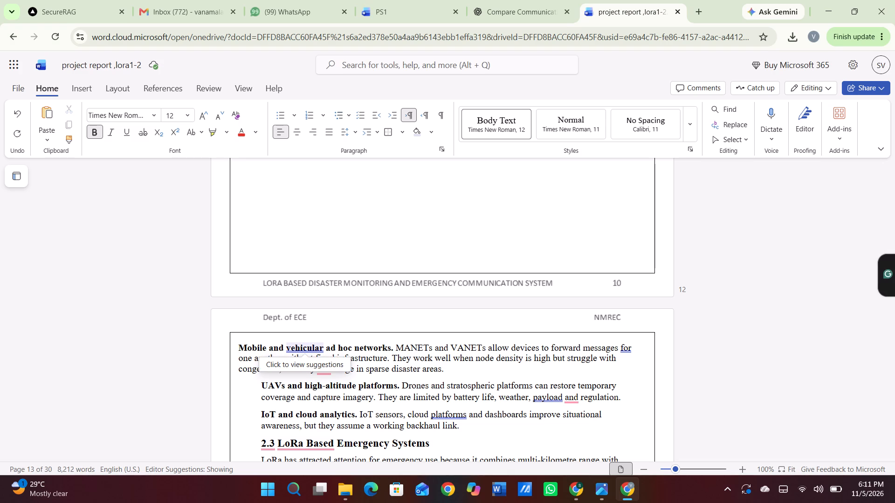
pyautogui.scroll(5, 308, 346)
pyautogui.scroll(-1, 308, 346)
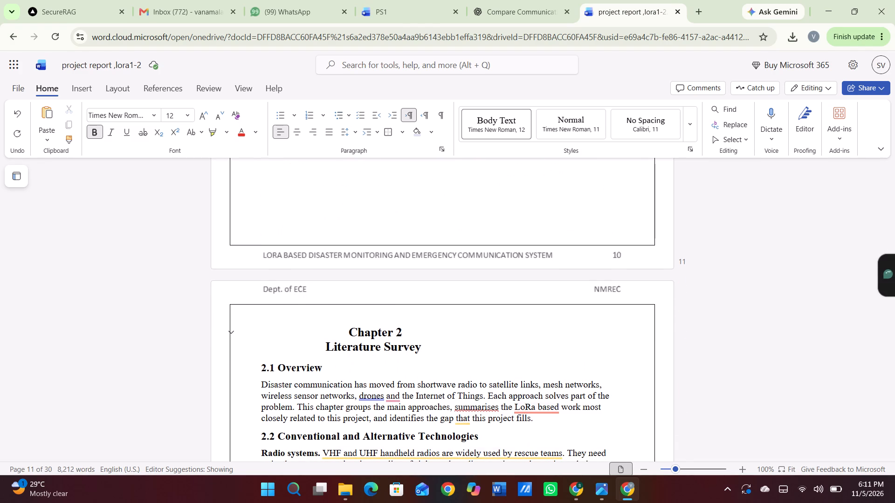
pyautogui.press('Return')
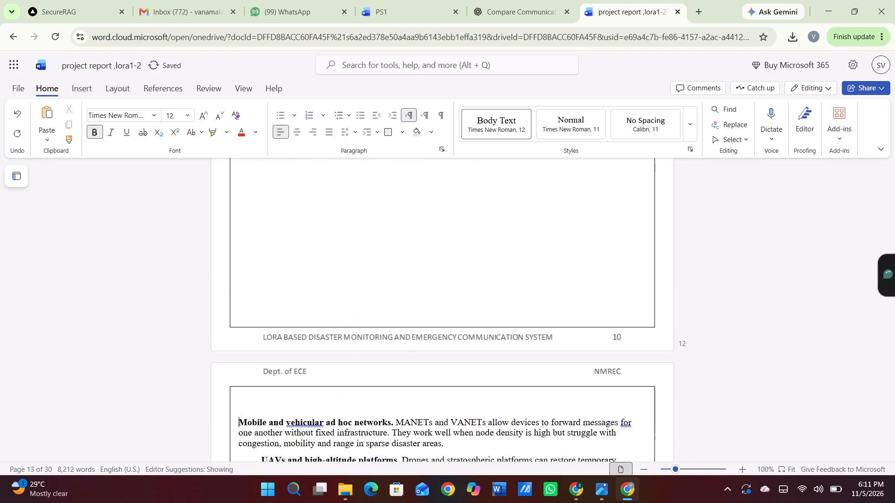
# Insert blank lines above the "Chapter 2" heading to push it onto the following page.
pyautogui.scroll(2, 353, 292)
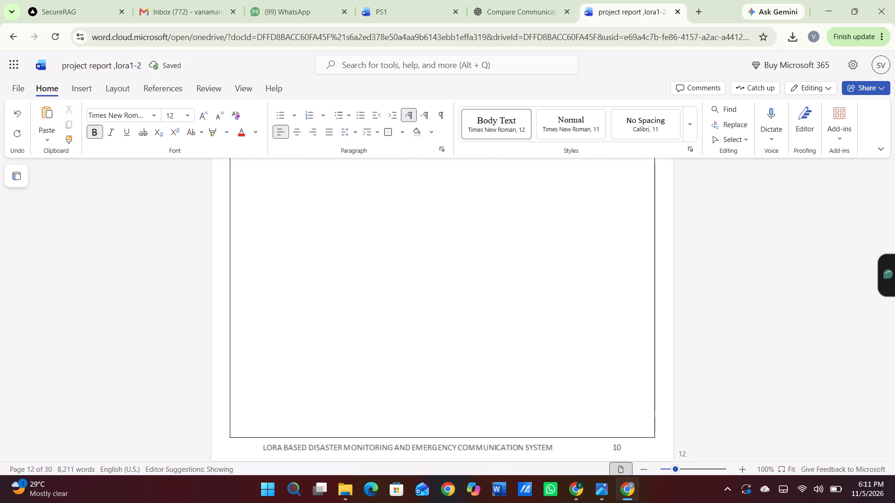
pyautogui.scroll(3, 353, 292)
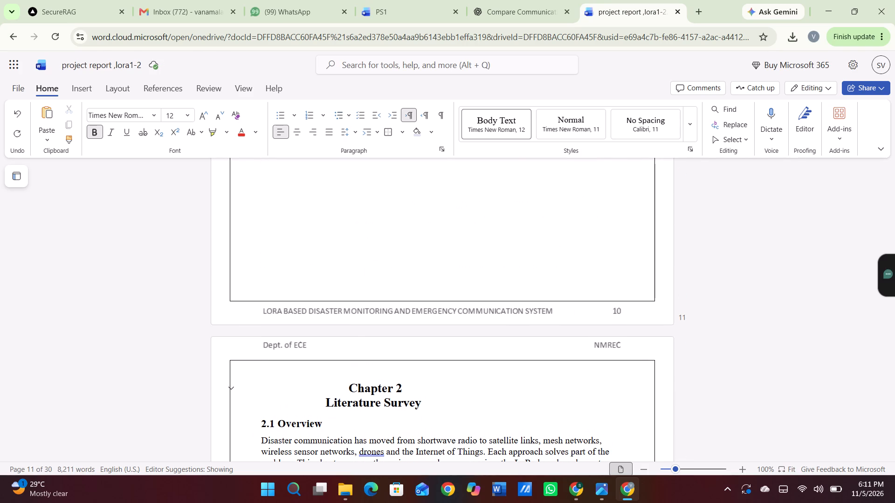
pyautogui.click(337, 385)
pyautogui.press('Return')
pyautogui.press('Return')
pyautogui.press('Return')
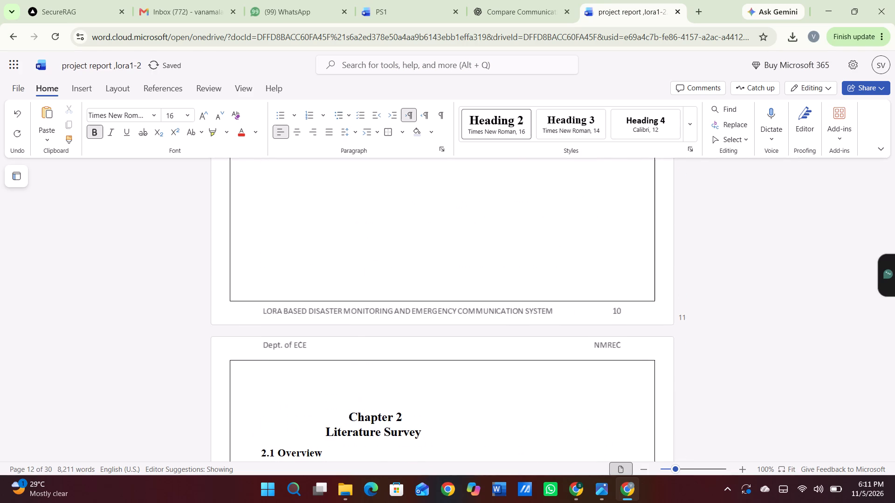
pyautogui.press('Return')
pyautogui.press('Return')
pyautogui.press('Return')
pyautogui.press('Return')
pyautogui.press('Return')
pyautogui.press('Return')
pyautogui.press('Return')
pyautogui.press('Return')
pyautogui.press('Return')
pyautogui.press('Return')
pyautogui.press('Return')
pyautogui.press('Return')
pyautogui.press('Return')
pyautogui.press('Return')
pyautogui.press('Return')
pyautogui.press('Return')
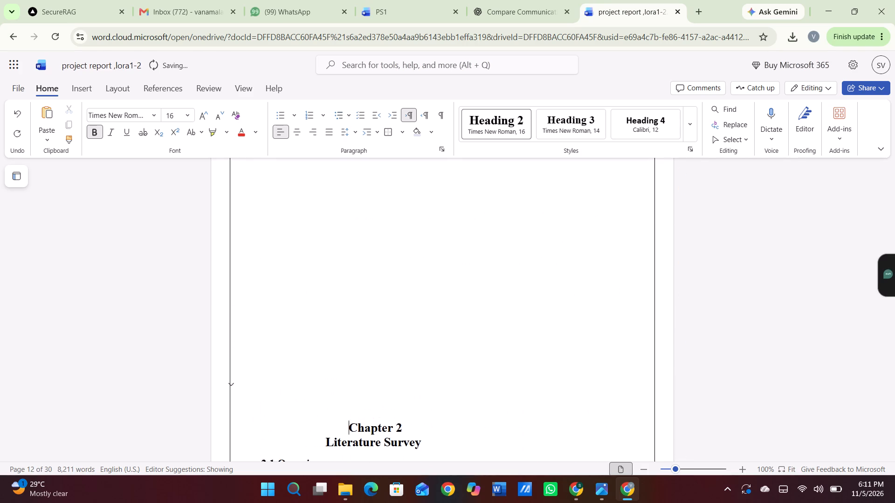
pyautogui.press('Return')
pyautogui.press('Return')
pyautogui.press('Return')
pyautogui.press('Return')
pyautogui.press('Return')
pyautogui.press('Return')
pyautogui.press('Return')
pyautogui.press('Return')
pyautogui.press('Return')
pyautogui.press('Return')
pyautogui.press('Return')
pyautogui.press('Return')
pyautogui.press('Return')
pyautogui.press('Return')
pyautogui.press('Return')
pyautogui.press('Return')
pyautogui.press('Return')
pyautogui.press('Return')
pyautogui.press('Return')
pyautogui.press('Return')
pyautogui.press('Return')
pyautogui.press('Return')
pyautogui.press('Return')
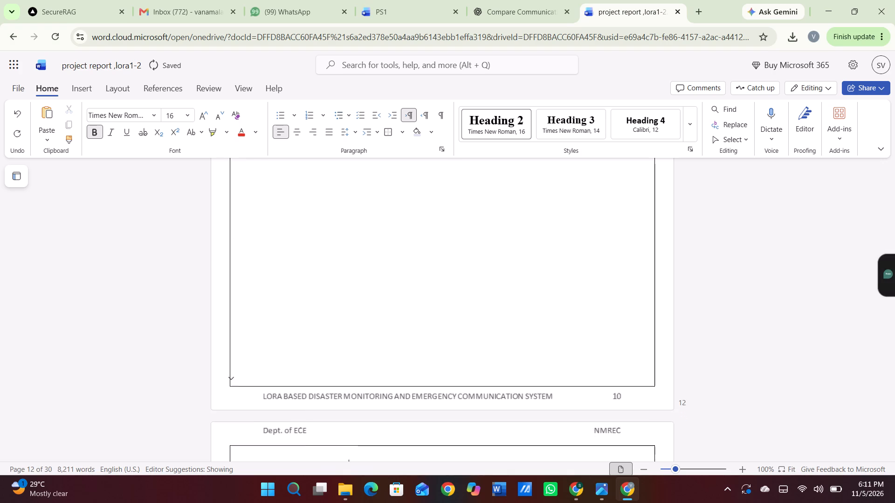
pyautogui.press('Return')
# Delete the surplus spacing directly before the "Chapter 2" heading to move it closer to the top of its new page.
pyautogui.press('BackSpace')
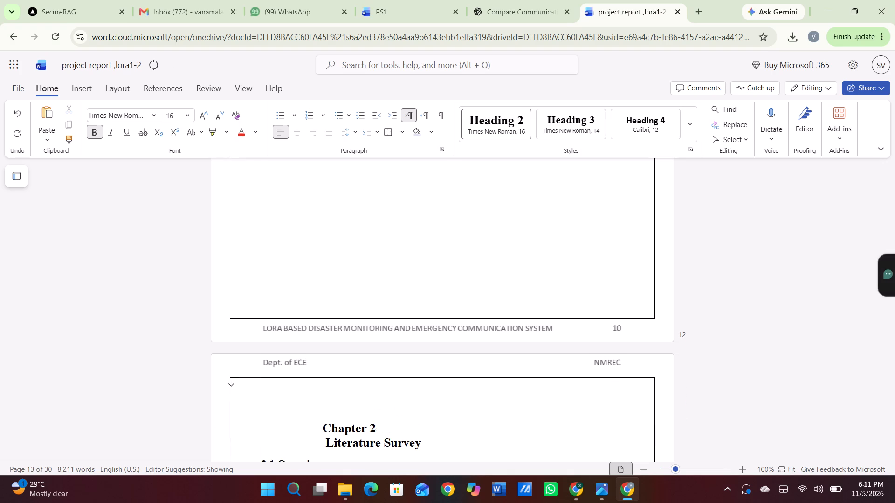
pyautogui.press('BackSpace')
pyautogui.press('BackSpace')
pyautogui.press('BackSpace')
pyautogui.press('BackSpace')
pyautogui.press('BackSpace')
pyautogui.press('BackSpace')
pyautogui.press('BackSpace')
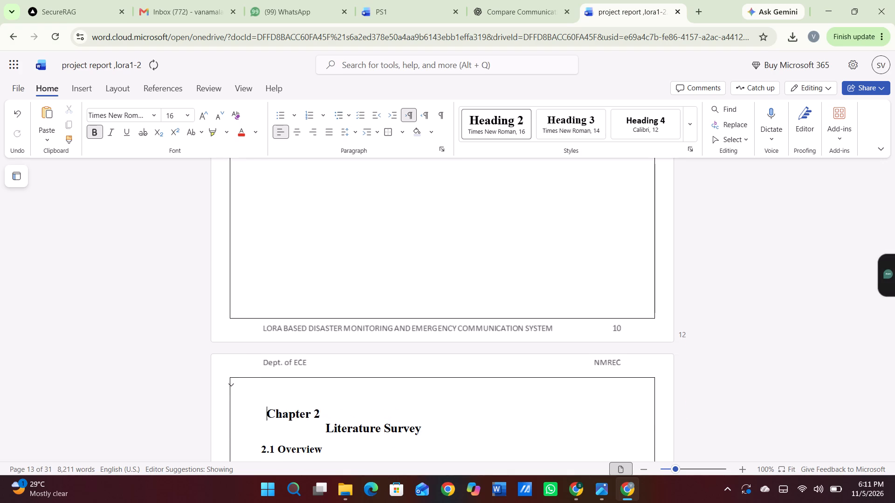
pyautogui.press('BackSpace')
pyautogui.press('BackSpace')
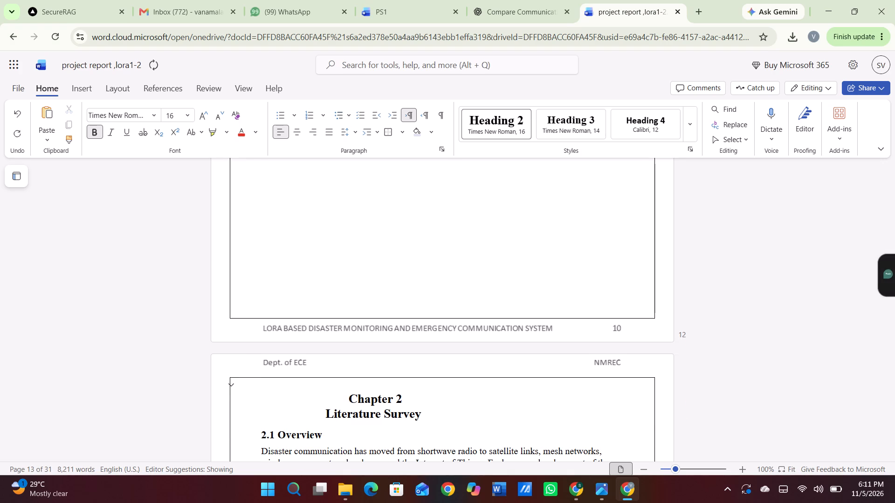
# Examine the Chapter 2 opening page and the gap between its Wireless Sensor Networks paragraph and the "Mobile and vehicular ad hoc networks" paragraph.
pyautogui.scroll(-2, 314, 418)
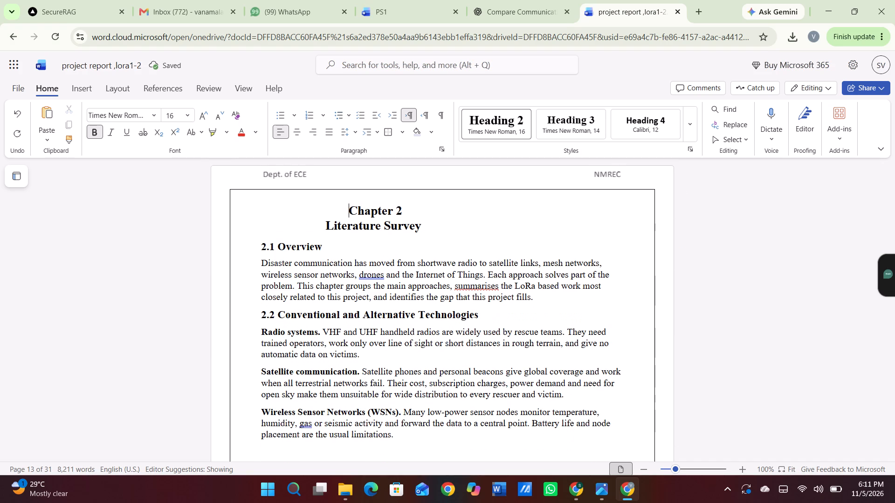
pyautogui.scroll(-1, 314, 418)
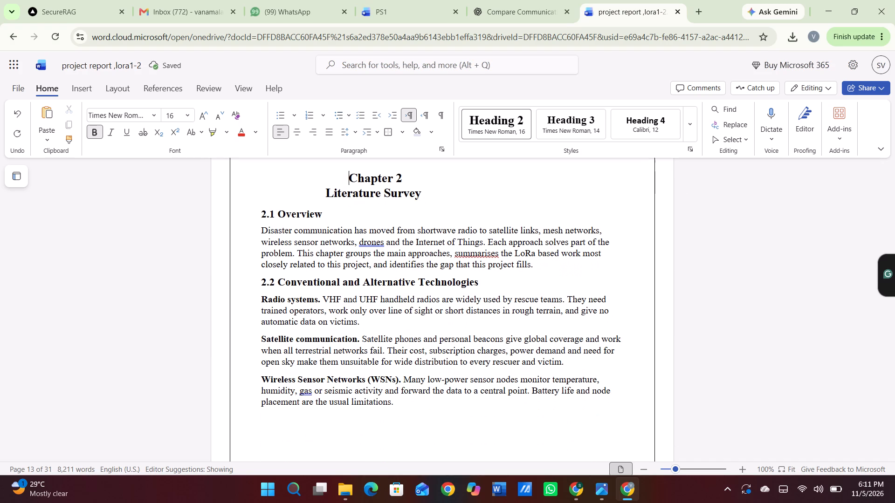
pyautogui.scroll(-1, 314, 418)
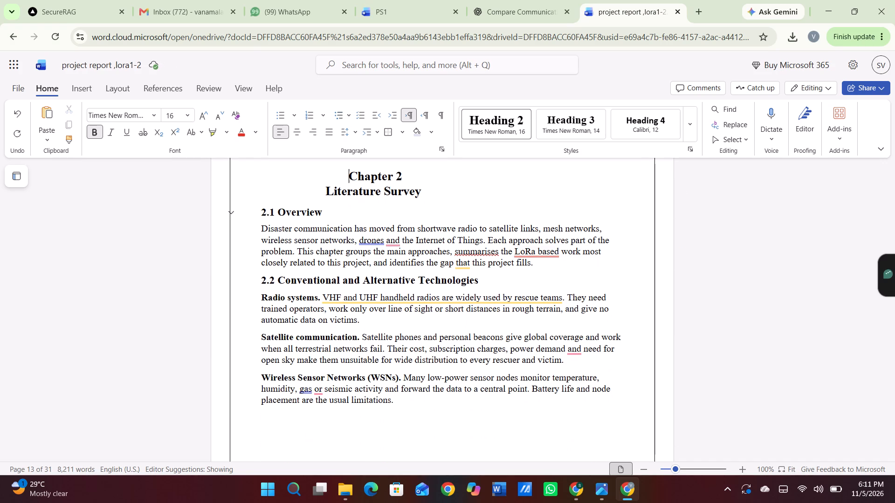
pyautogui.moveTo(257, 211); pyautogui.dragTo(389, 340)
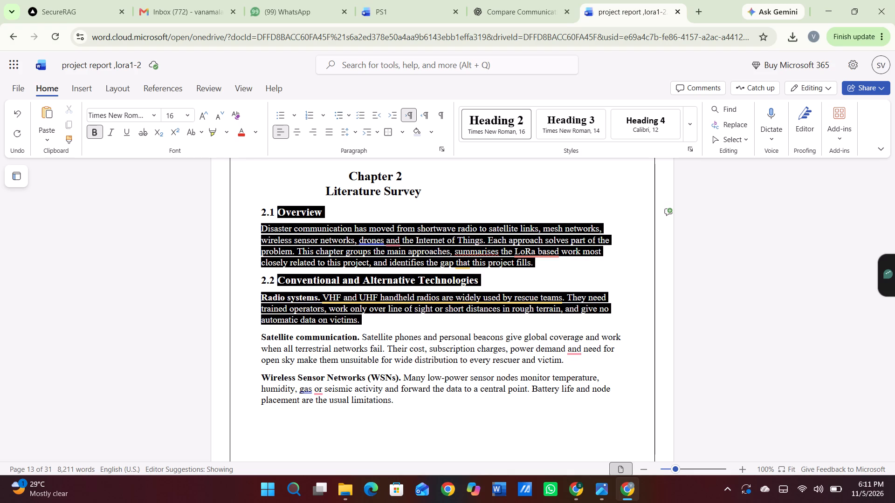
pyautogui.moveTo(389, 340); pyautogui.dragTo(413, 429)
pyautogui.scroll(-5, 413, 429)
pyautogui.scroll(1, 413, 429)
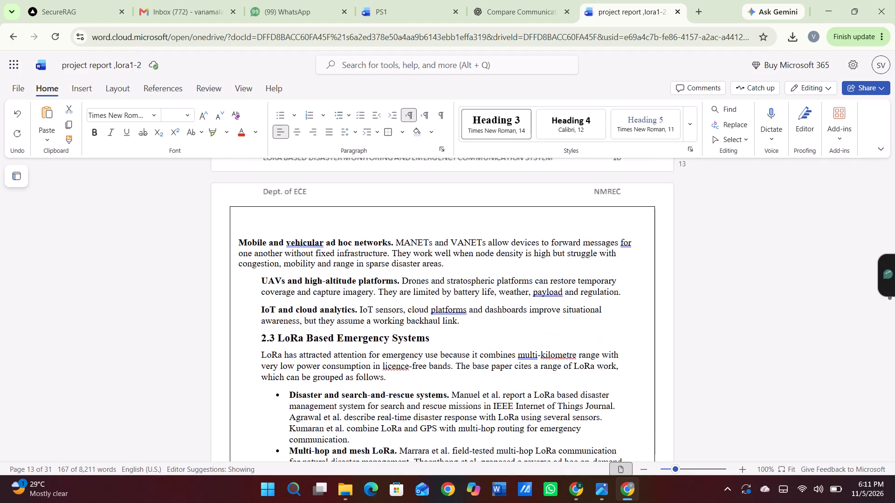
pyautogui.scroll(1, 413, 429)
pyautogui.scroll(-1, 413, 429)
pyautogui.scroll(1, 413, 429)
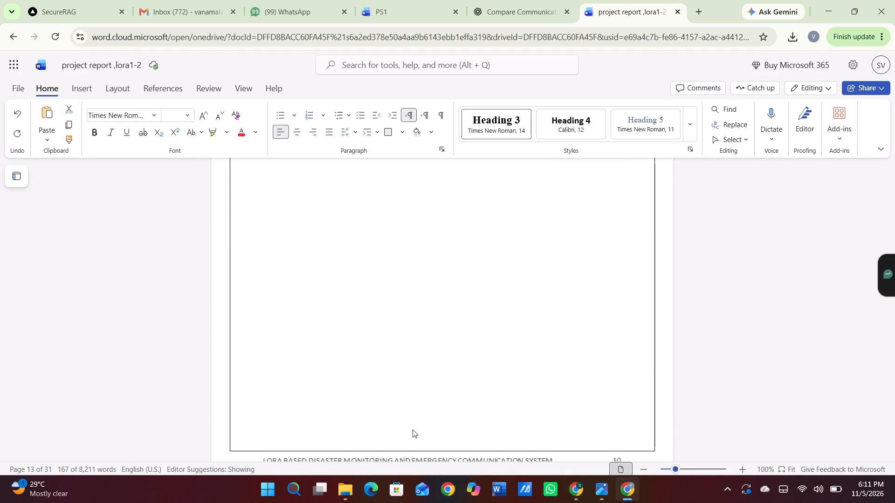
pyautogui.scroll(1, 413, 429)
pyautogui.scroll(-1, 413, 429)
# Delete the blank line above the "Mobile and vehicular ad hoc networks" paragraph, keeping the initial "M" of "Mobile".
pyautogui.click(417, 388)
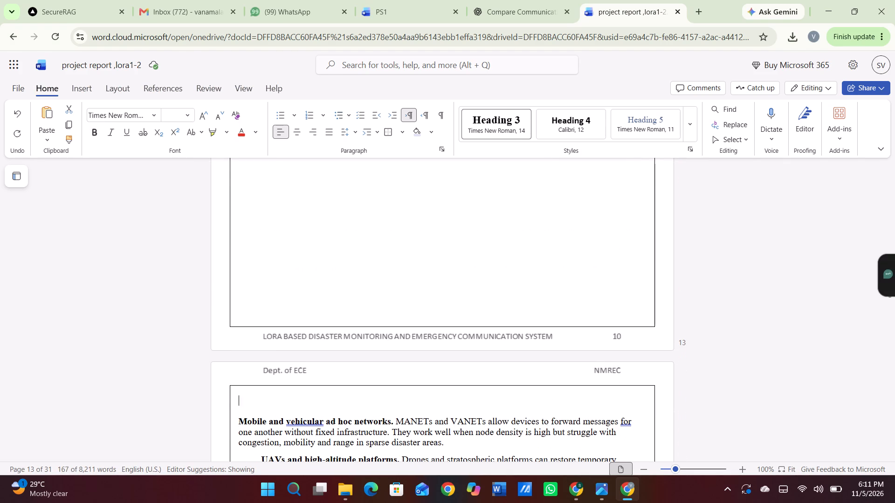
pyautogui.press('BackSpace')
pyautogui.press('BackSpace')
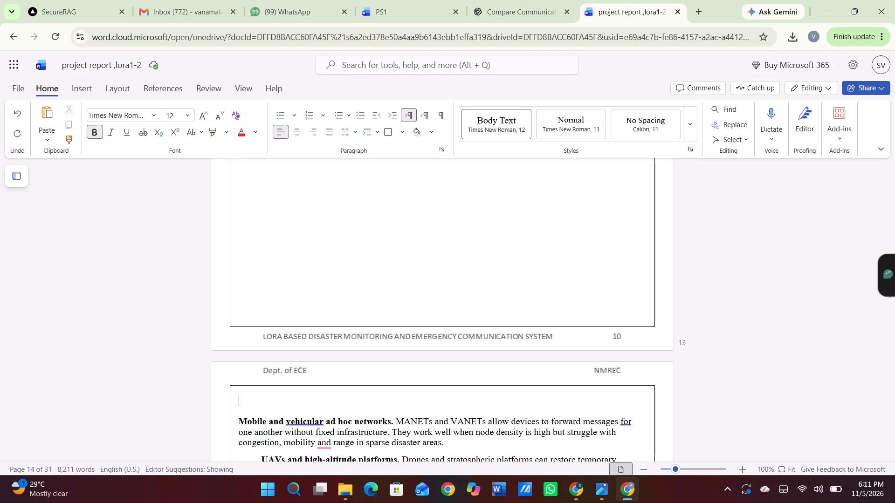
pyautogui.press('BackSpace')
pyautogui.press('BackSpace')
pyautogui.press('BackSpace')
pyautogui.press('BackSpace')
pyautogui.press('BackSpace')
pyautogui.press('BackSpace')
pyautogui.press('BackSpace')
pyautogui.press('BackSpace')
pyautogui.press('BackSpace')
pyautogui.press('BackSpace')
pyautogui.press('Delete')
pyautogui.press('Delete')
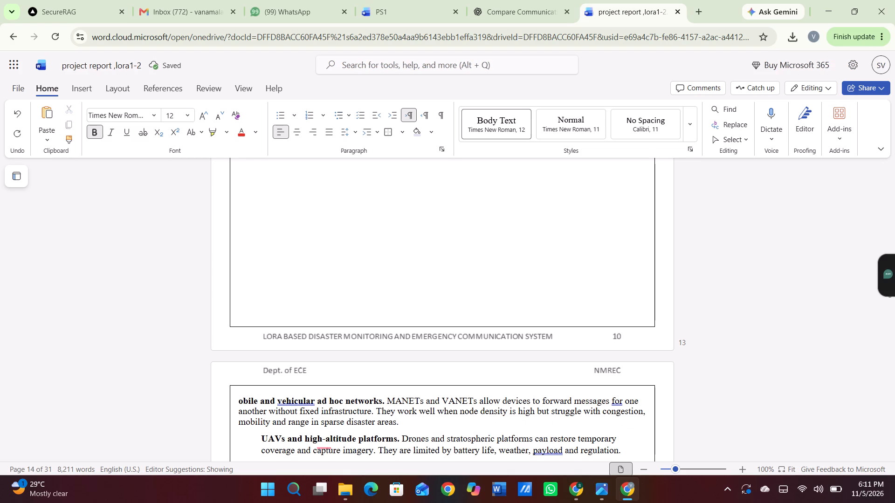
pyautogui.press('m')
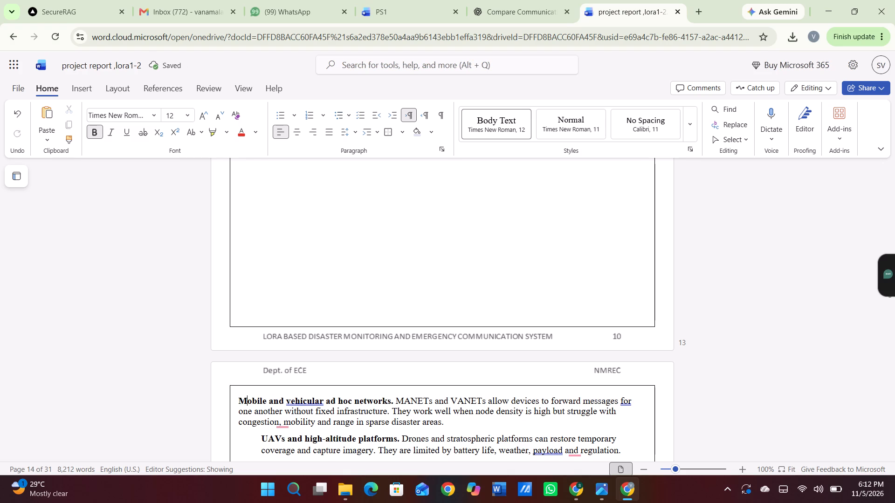
# Place the text cursor below the "Wireless Sensor Networks (WSNs)" paragraph and check the empty space on the Chapter 2 opening page.
pyautogui.scroll(4, 444, 295)
pyautogui.scroll(-1, 444, 295)
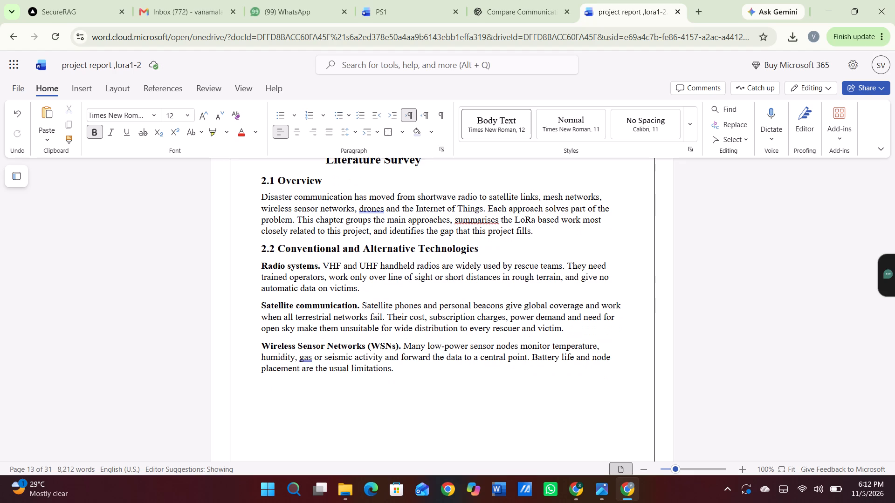
pyautogui.scroll(-2, 444, 295)
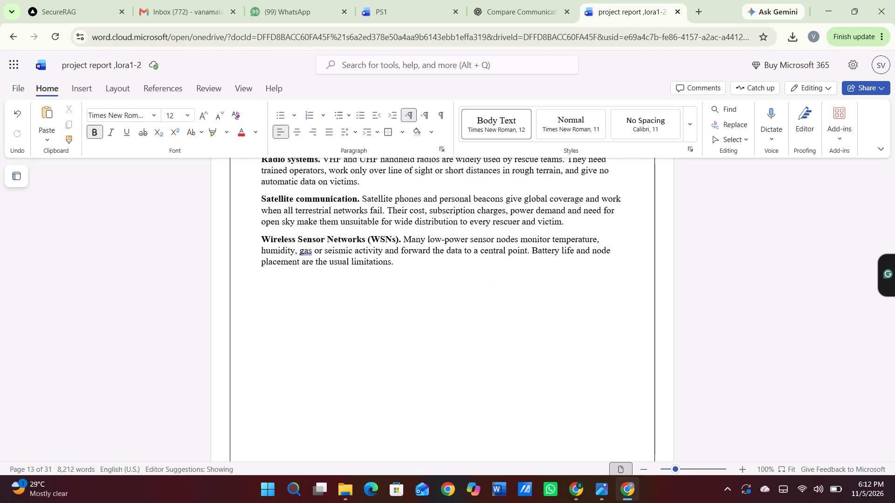
pyautogui.click(267, 289)
pyautogui.scroll(-1, 267, 289)
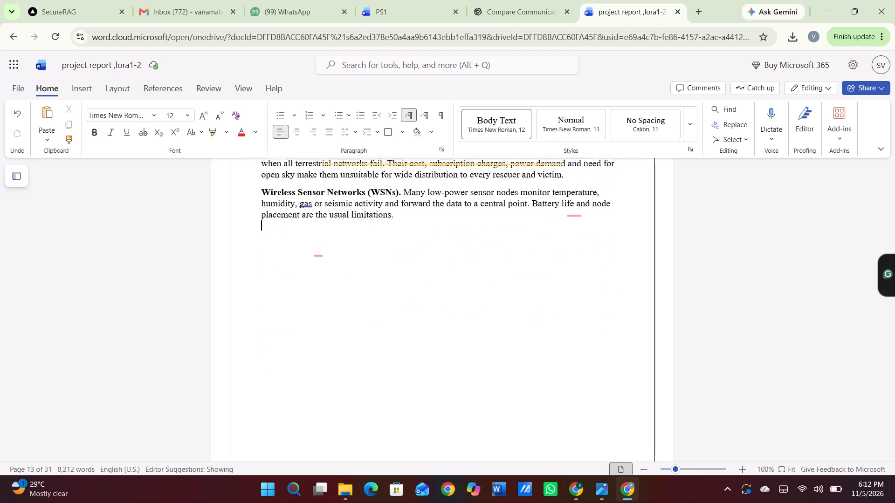
pyautogui.scroll(-1, 267, 289)
pyautogui.scroll(2, 267, 289)
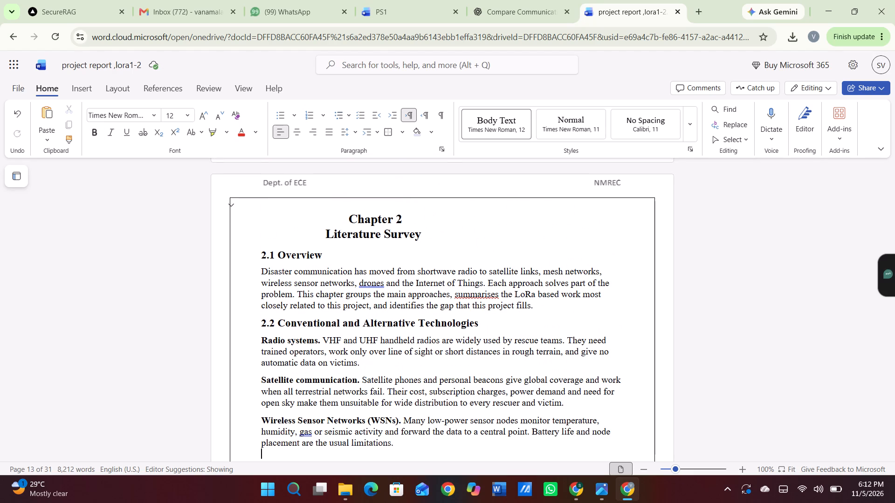
# Increase the line spacing and justify the text from 2.1 Overview through the Wireless Sensor Networks paragraph.
pyautogui.moveTo(262, 250); pyautogui.dragTo(267, 257)
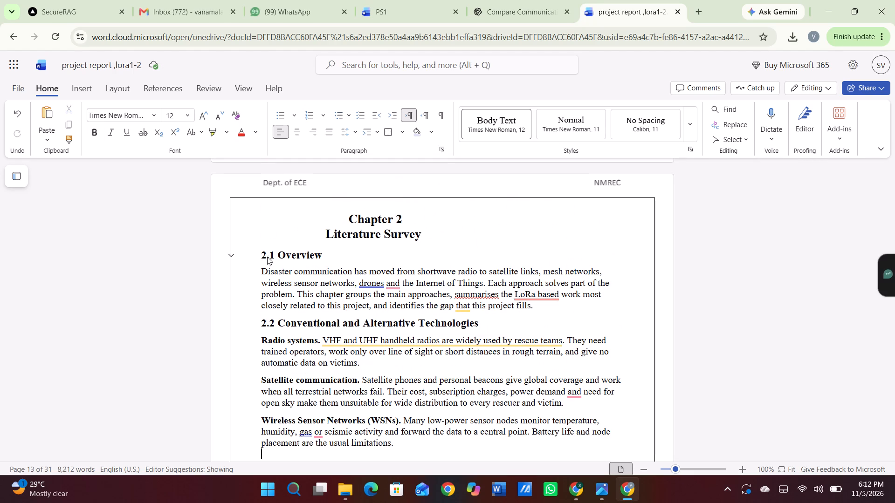
pyautogui.moveTo(267, 257); pyautogui.dragTo(554, 456)
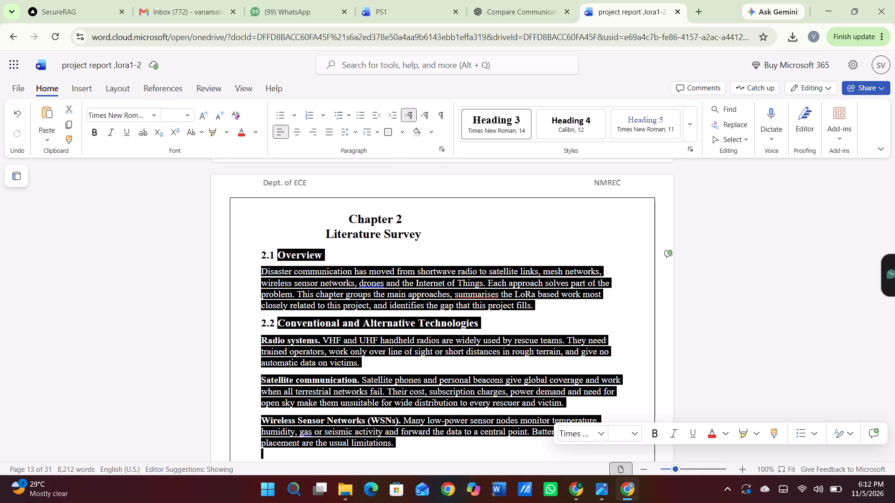
pyautogui.click(339, 129)
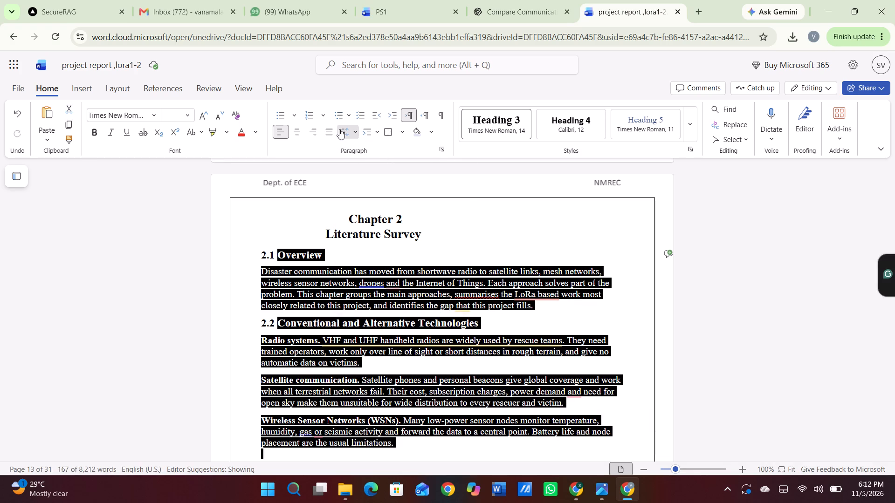
pyautogui.click(359, 197)
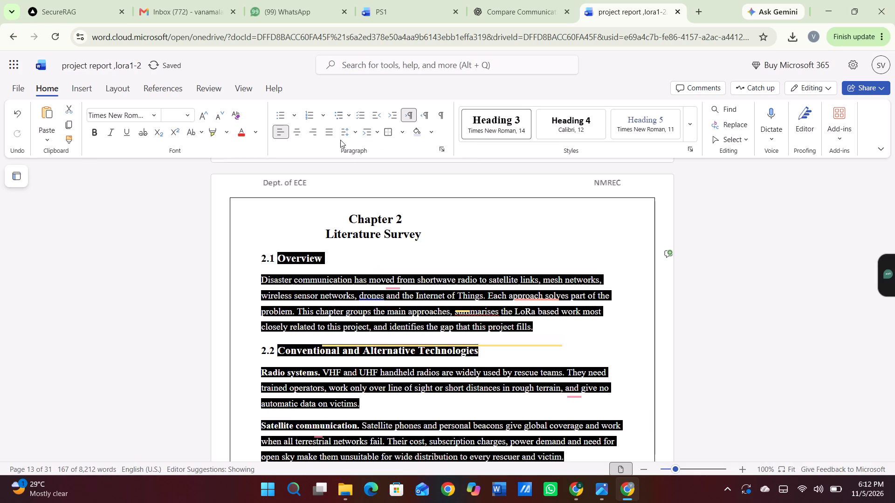
pyautogui.click(330, 134)
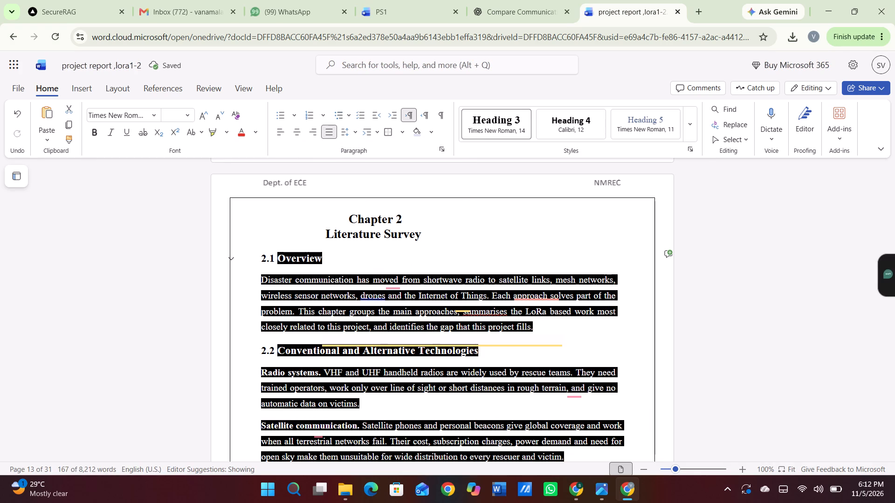
pyautogui.click(347, 258)
# Number the "Radio systems" paragraph in section 2.2 as 2.2.1.
pyautogui.scroll(-3, 347, 258)
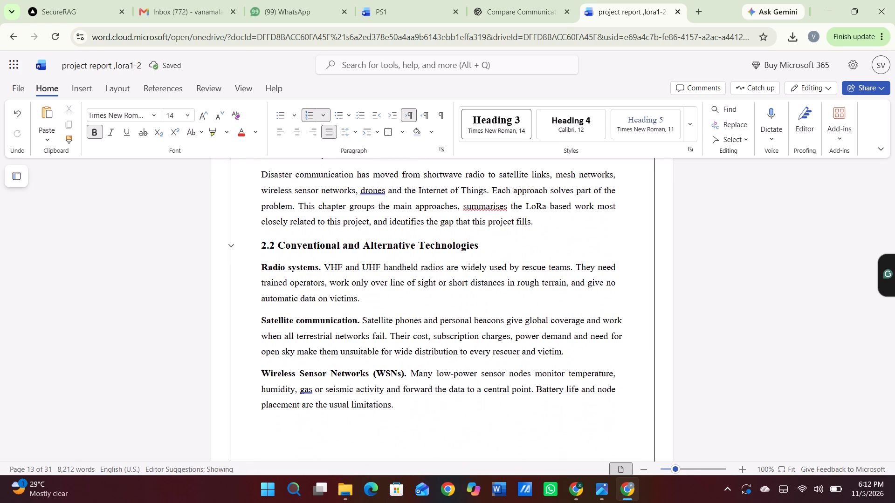
pyautogui.click(261, 268)
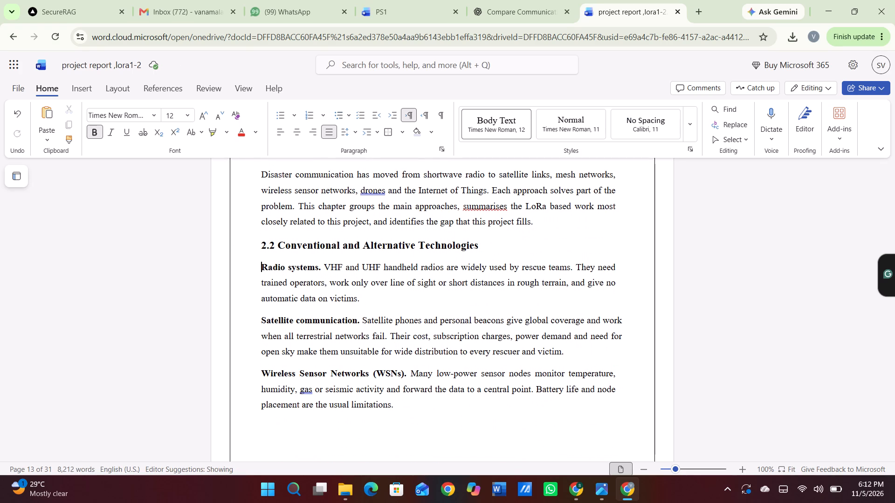
pyautogui.write('2.2.1')
pyautogui.press('space')
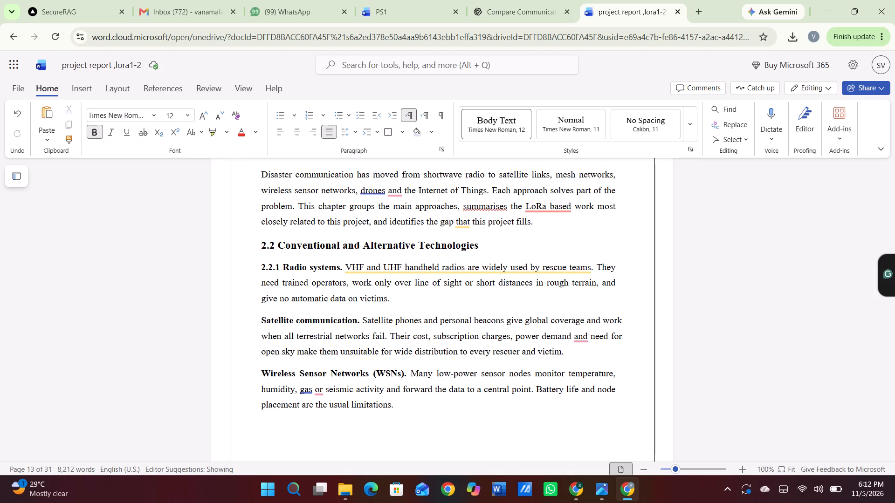
# Number the "Satellite communication" paragraph as 2.2.2 and the "Wireless Sensor Networks (WSNs)" paragraph as 2.2.3.
pyautogui.click(259, 317)
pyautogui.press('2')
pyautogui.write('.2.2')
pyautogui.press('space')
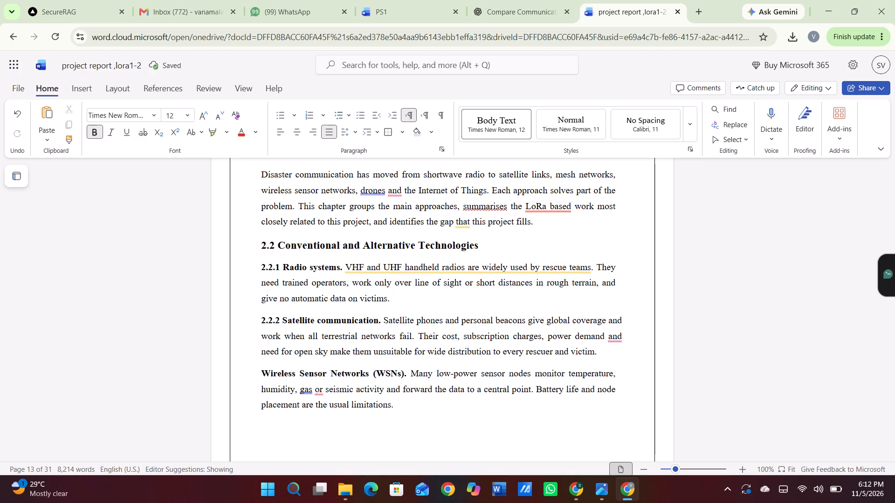
pyautogui.click(261, 373)
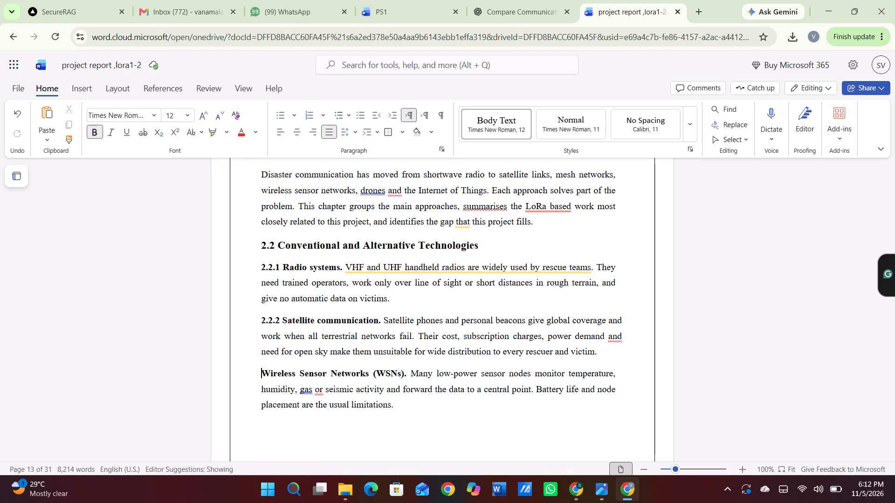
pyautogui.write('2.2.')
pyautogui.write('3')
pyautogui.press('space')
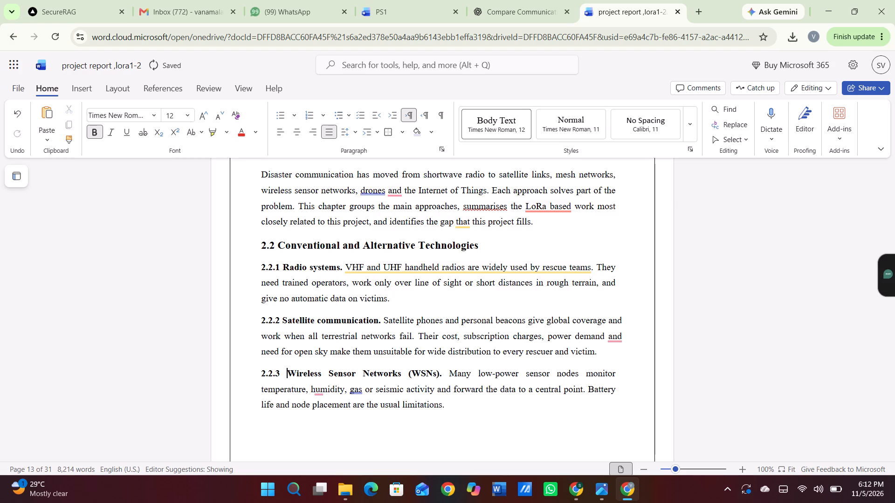
# Copy the ad hoc networks, UAVs and IoT paragraphs from the following page and paste them below the 2.2.3 paragraph.
pyautogui.scroll(-2, 270, 377)
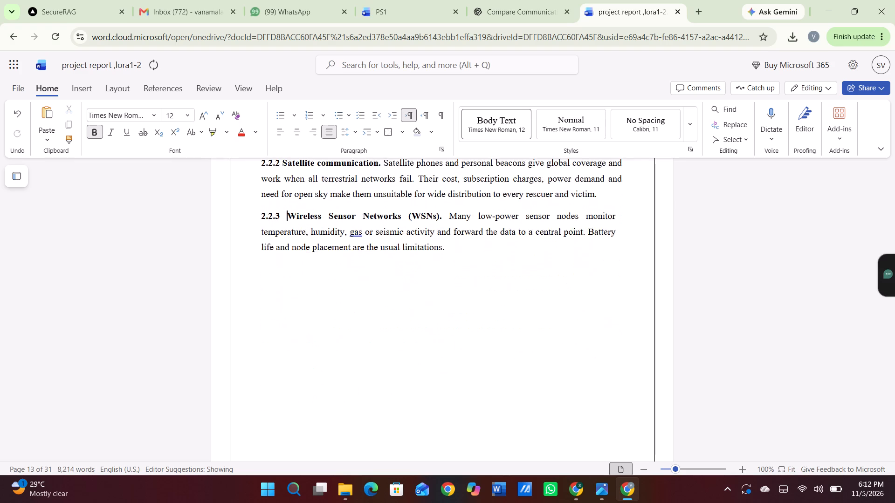
pyautogui.scroll(-2, 270, 377)
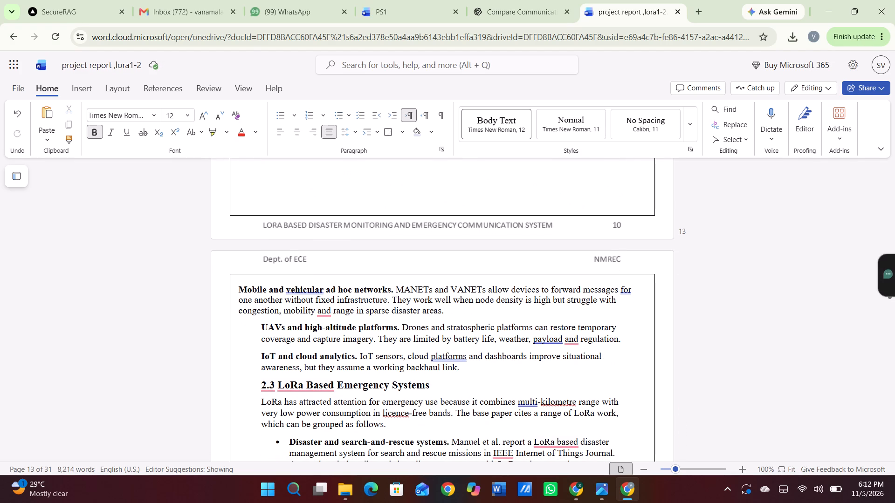
pyautogui.moveTo(237, 290); pyautogui.dragTo(389, 380)
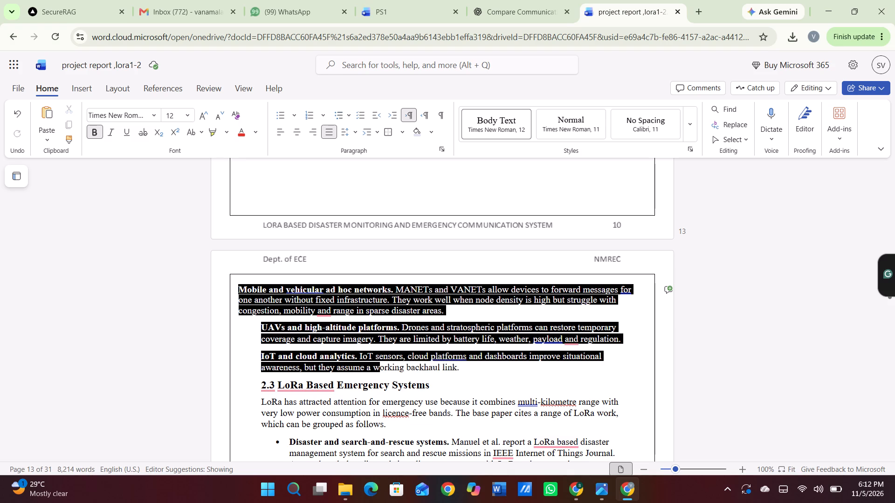
pyautogui.moveTo(389, 380); pyautogui.dragTo(523, 371)
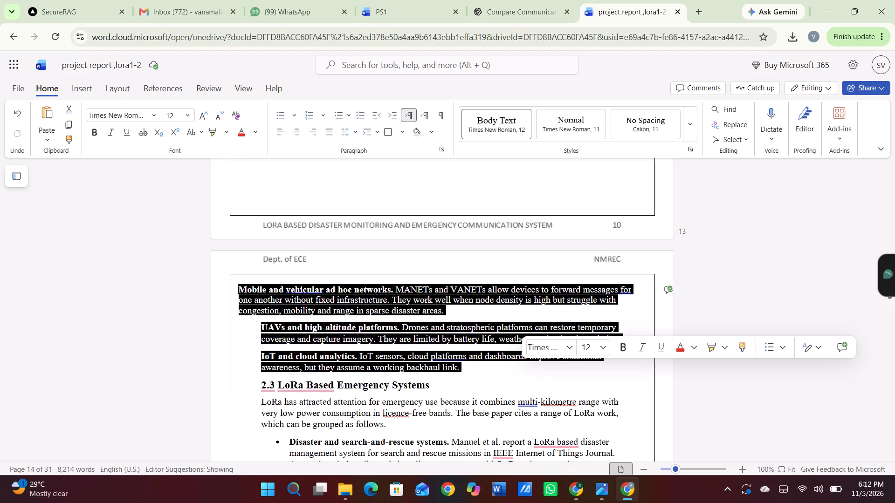
pyautogui.hotkey('ctrl', 'c')
pyautogui.scroll(4, 523, 371)
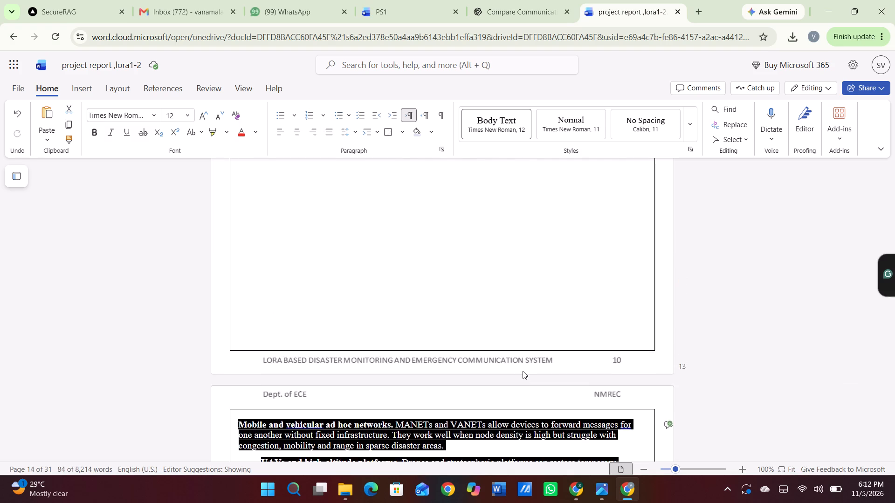
pyautogui.scroll(1, 523, 371)
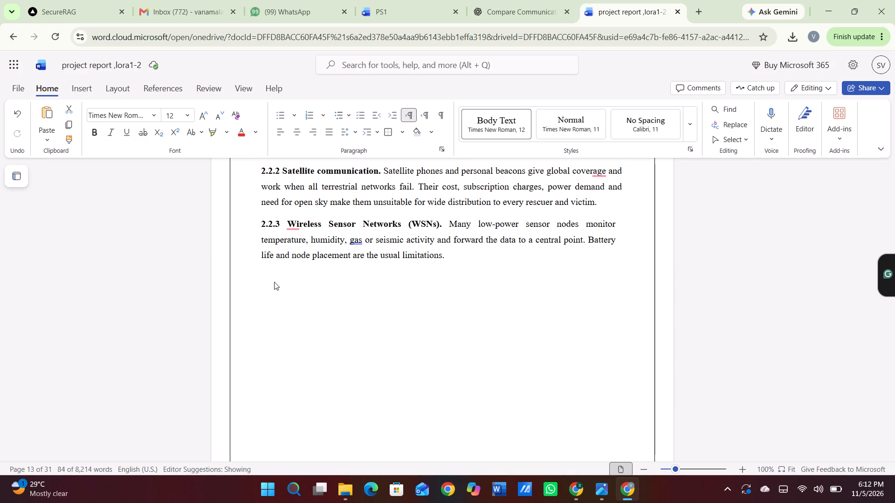
pyautogui.click(274, 282)
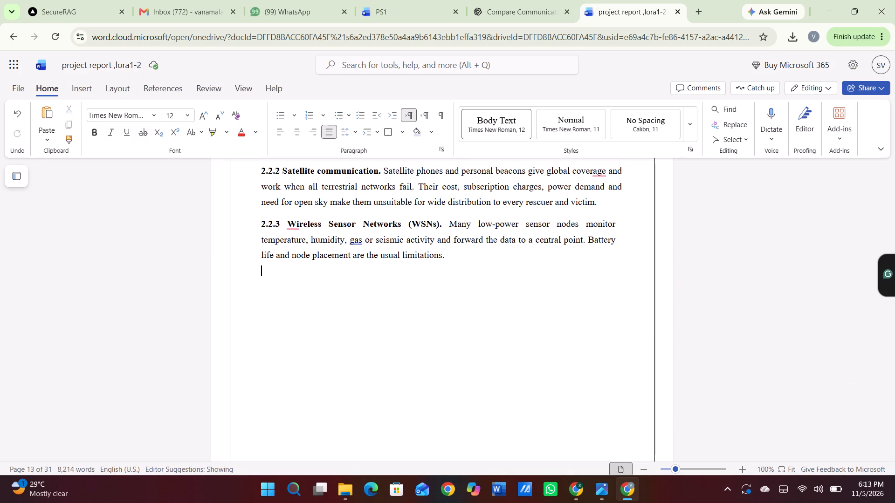
pyautogui.hotkey('ctrl', 'v')
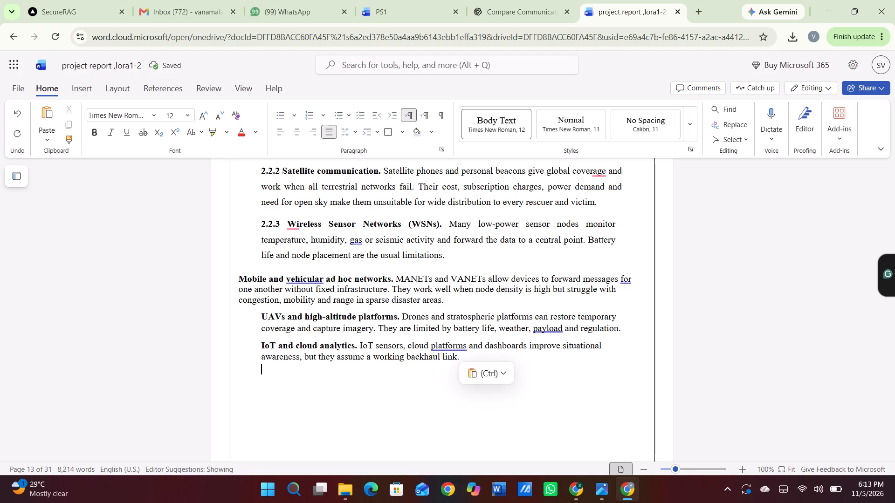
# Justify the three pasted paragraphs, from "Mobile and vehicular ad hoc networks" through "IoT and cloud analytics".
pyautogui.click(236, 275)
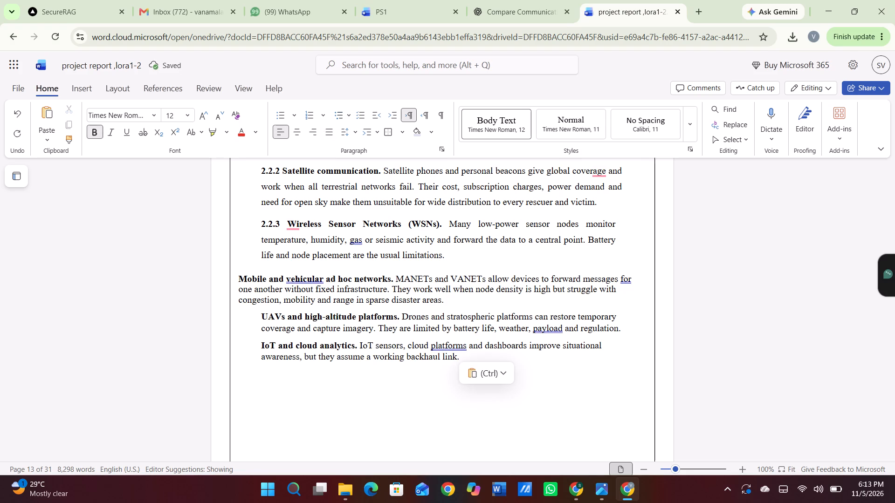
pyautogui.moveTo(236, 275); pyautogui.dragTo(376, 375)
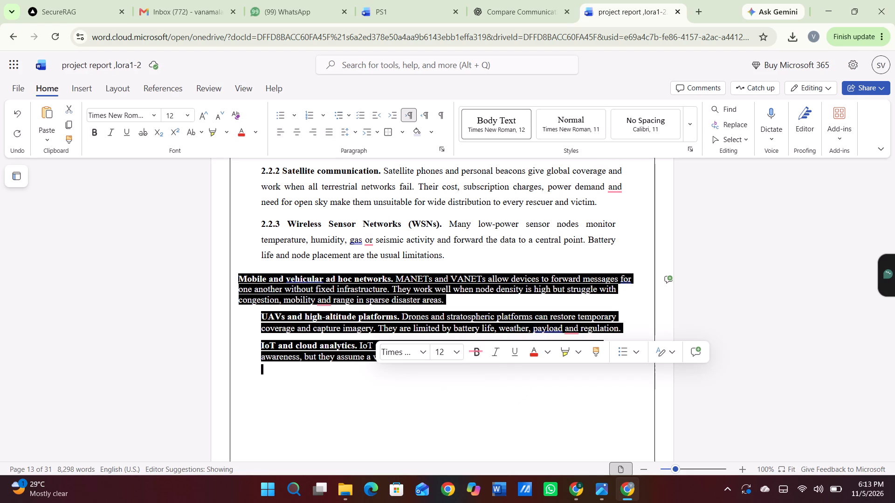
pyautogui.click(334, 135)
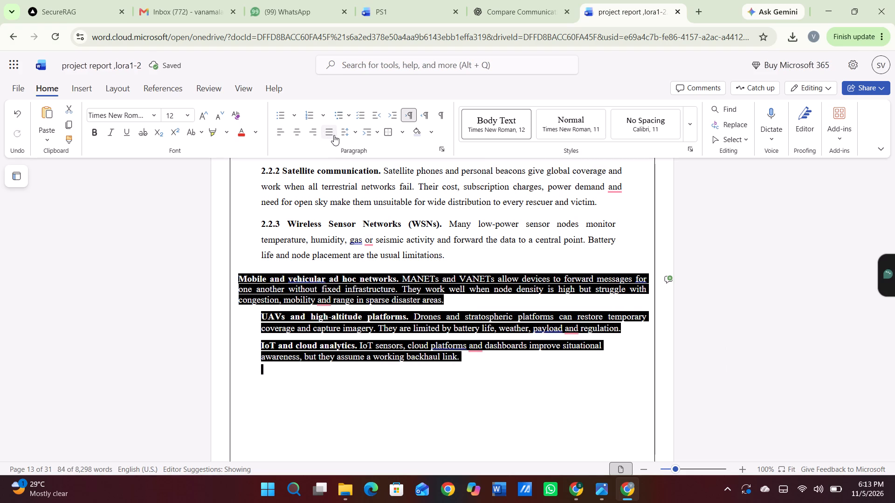
# Toggle justification on the paragraphs from 2.2.2 Satellite communication through "IoT and cloud analytics", making them left-aligned.
pyautogui.scroll(1, 334, 135)
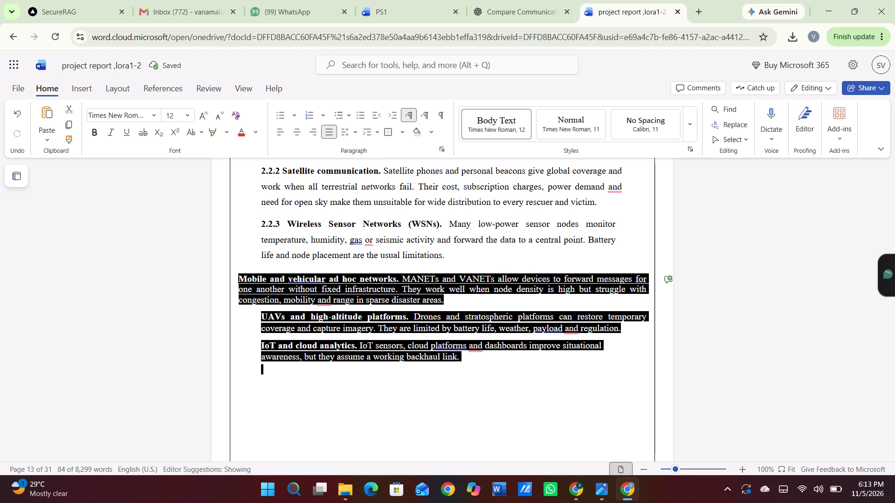
pyautogui.click(321, 185)
pyautogui.scroll(1, 328, 236)
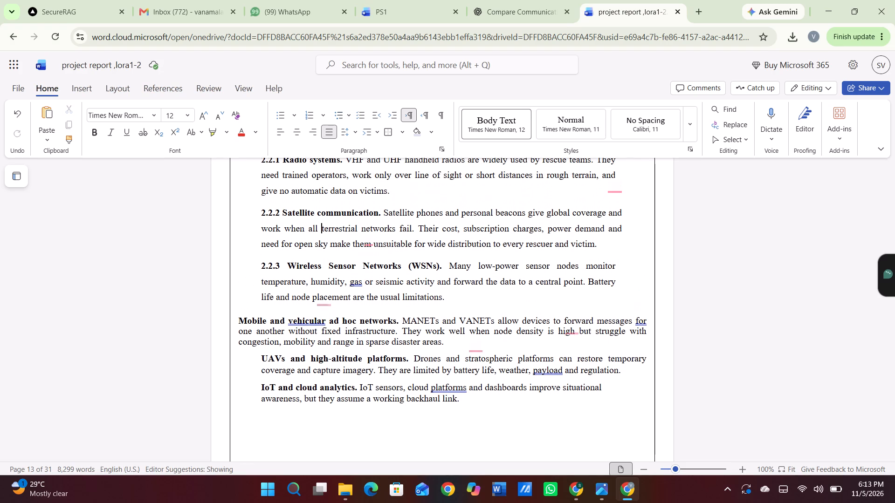
pyautogui.moveTo(257, 207); pyautogui.dragTo(413, 397)
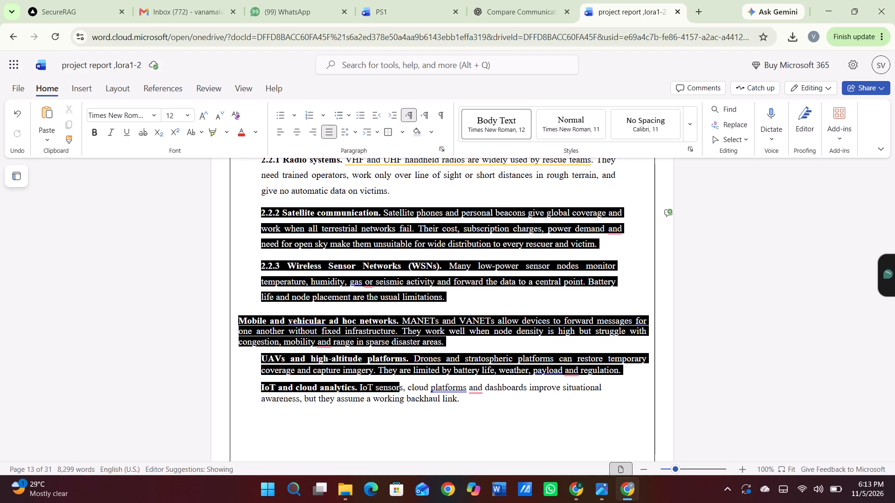
pyautogui.moveTo(413, 397); pyautogui.dragTo(442, 466)
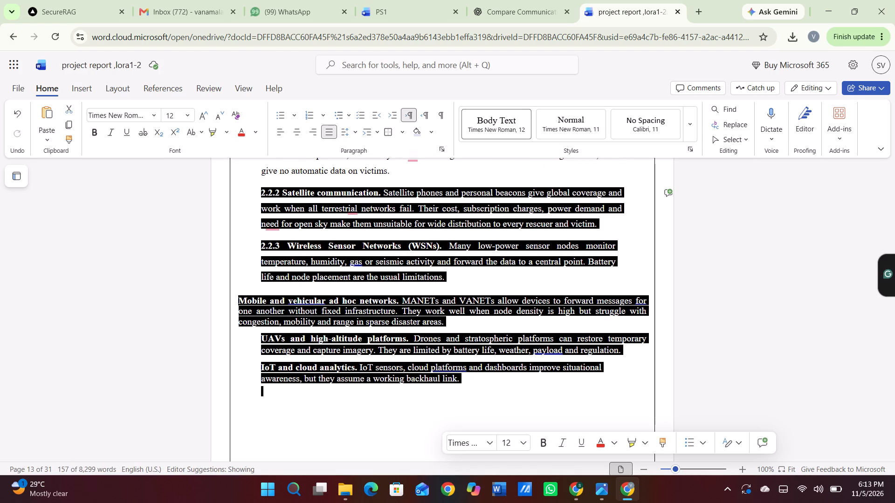
pyautogui.click(330, 129)
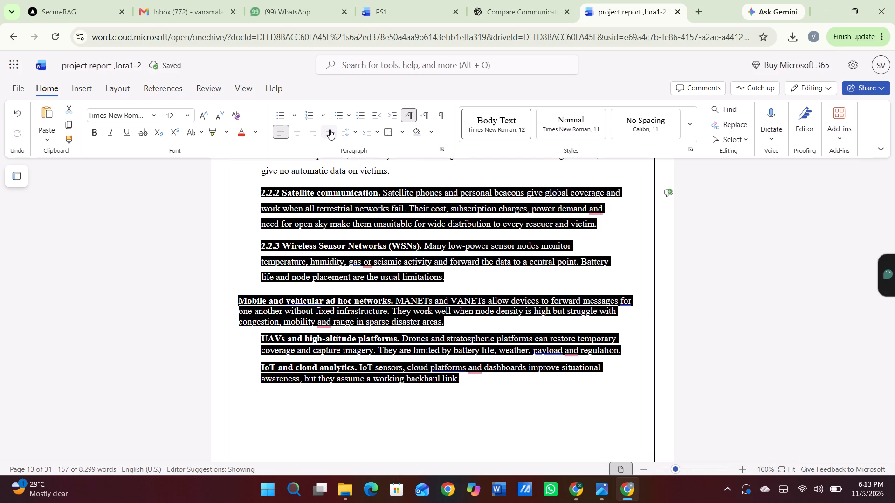
# Indent the first line of the pasted "Mobile and vehicular ad hoc networks" paragraph with eight leading spaces.
pyautogui.click(241, 334)
pyautogui.click(234, 297)
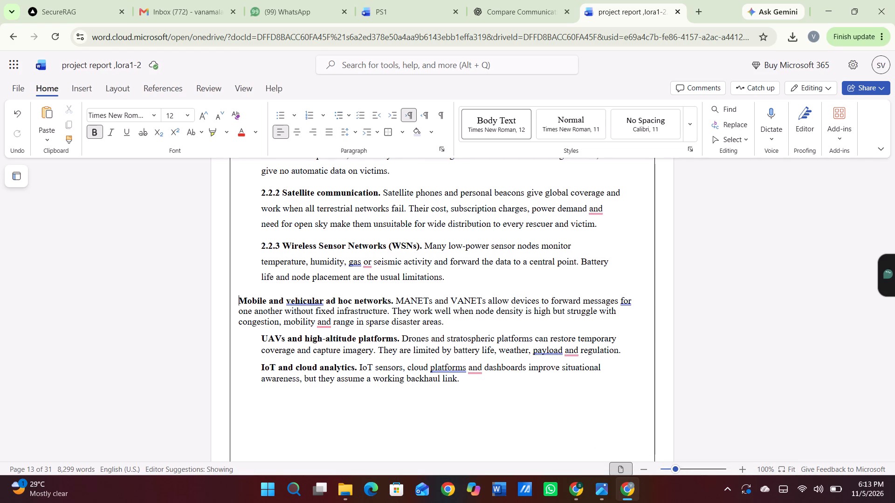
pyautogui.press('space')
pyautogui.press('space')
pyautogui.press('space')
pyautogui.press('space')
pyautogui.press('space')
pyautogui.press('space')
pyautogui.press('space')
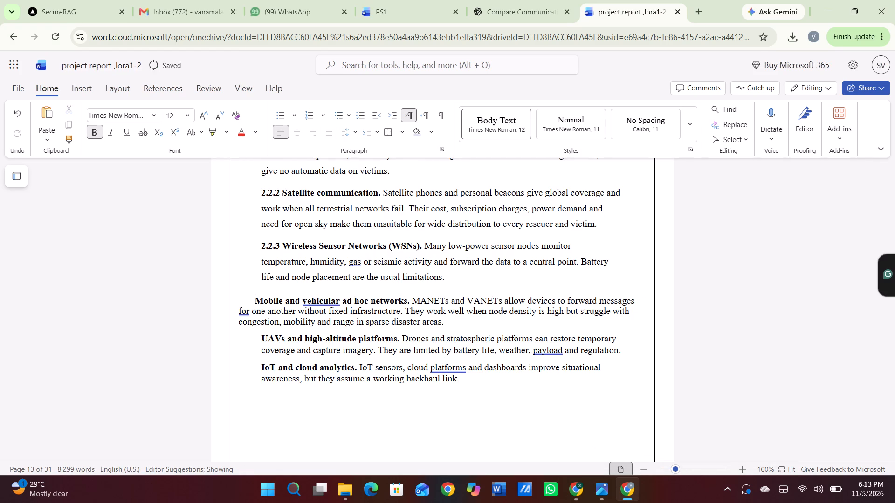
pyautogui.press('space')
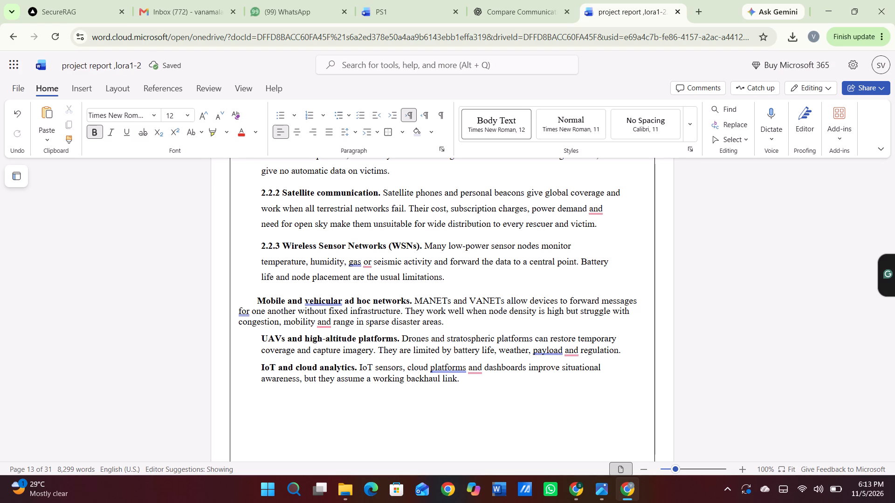
# Number the "Mobile and vehicular ad hoc networks" paragraph as 2.2.4.
pyautogui.write('2.')
pyautogui.write('2.4')
pyautogui.press('space')
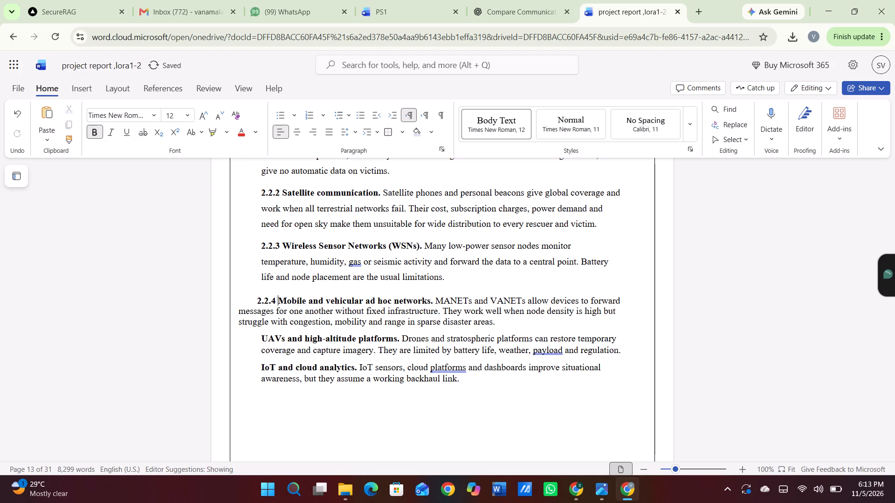
# Number the "UAVs and high-altitude platforms" paragraph as 2.2.5.
pyautogui.click(255, 335)
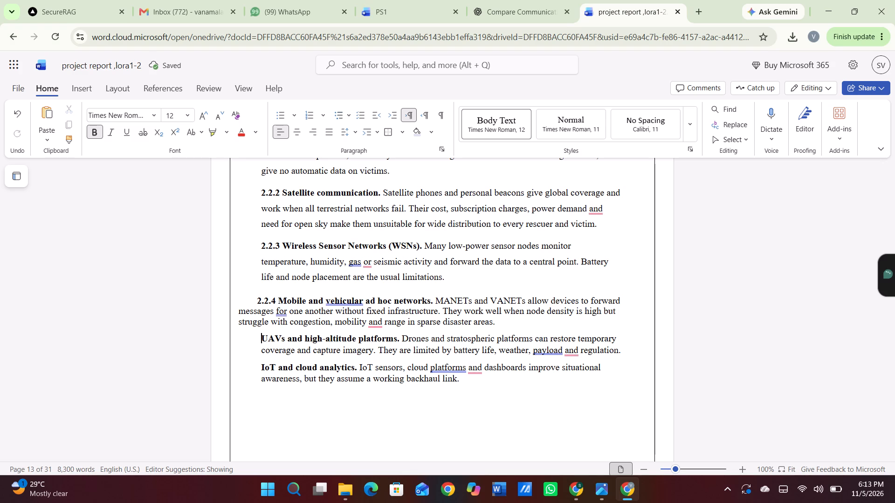
pyautogui.click(255, 335)
pyautogui.write('2.')
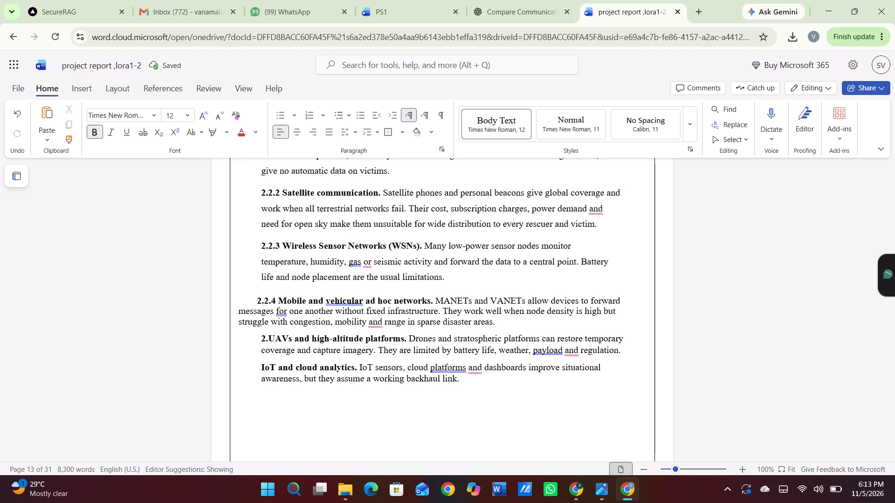
pyautogui.press('2')
pyautogui.press('.')
pyautogui.press('5')
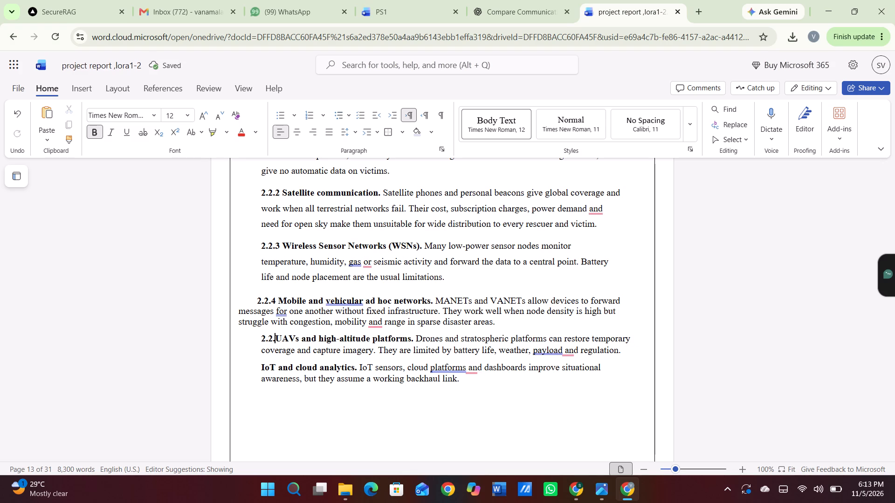
pyautogui.press('space')
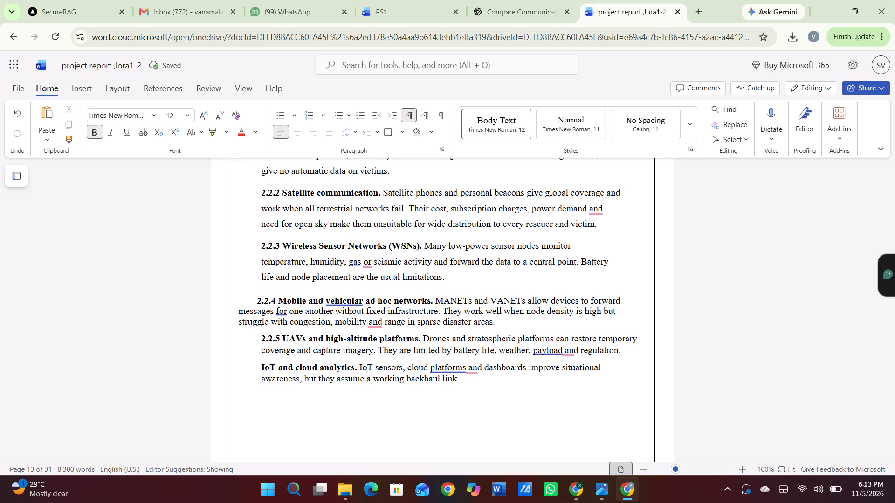
pyautogui.write('2.2')
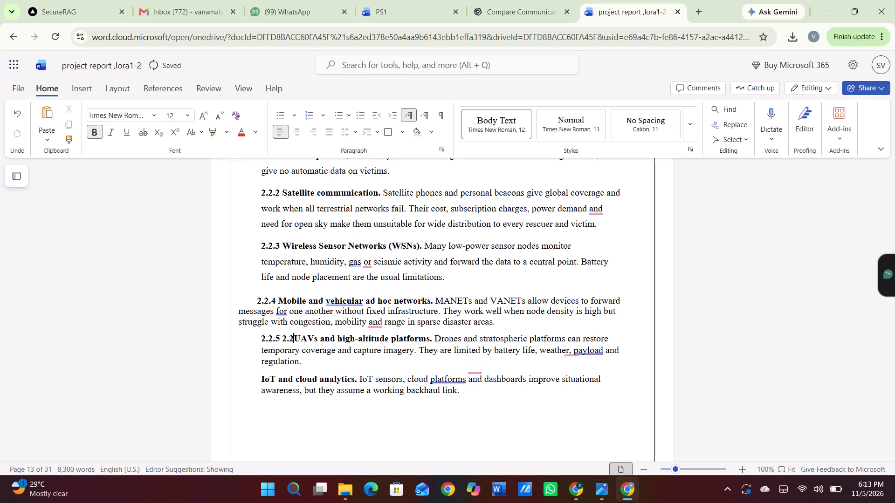
pyautogui.press('BackSpace')
pyautogui.press('BackSpace')
pyautogui.press('BackSpace')
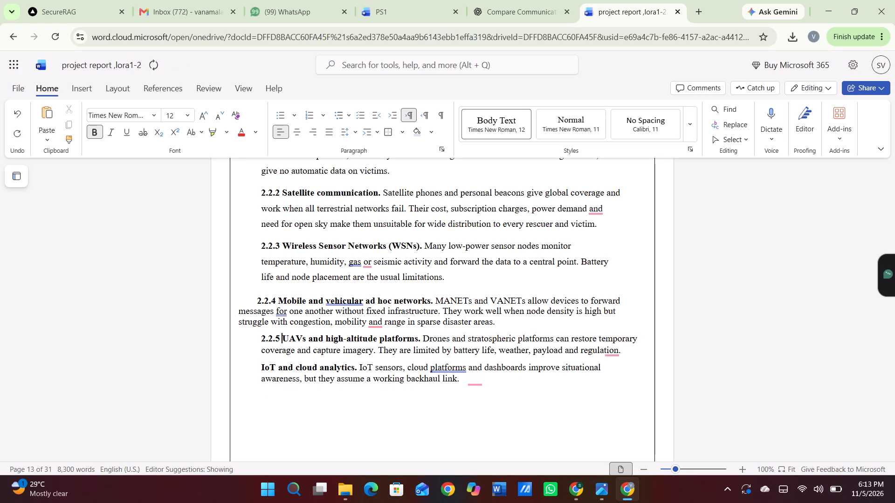
# Number the "IoT and cloud analytics" paragraph as 2.2.6.
pyautogui.press('Down')
pyautogui.press('Down')
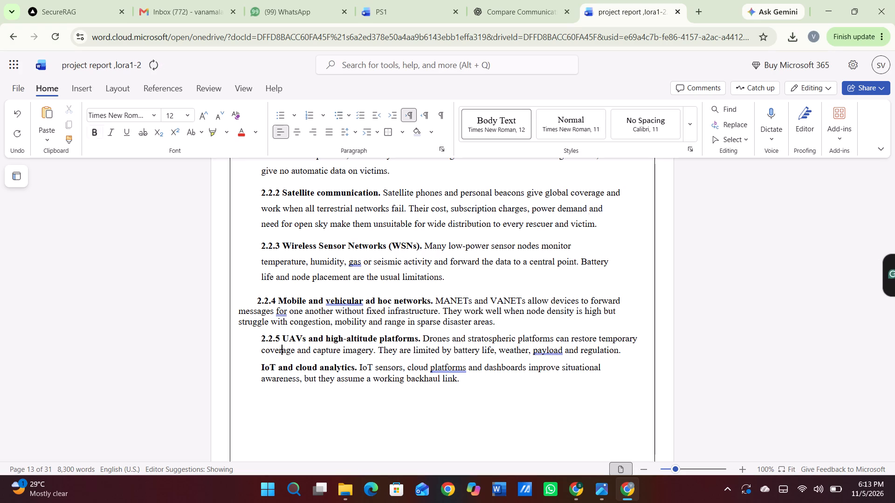
pyautogui.press('Left')
pyautogui.press('Left')
pyautogui.press('Left')
pyautogui.press('Left')
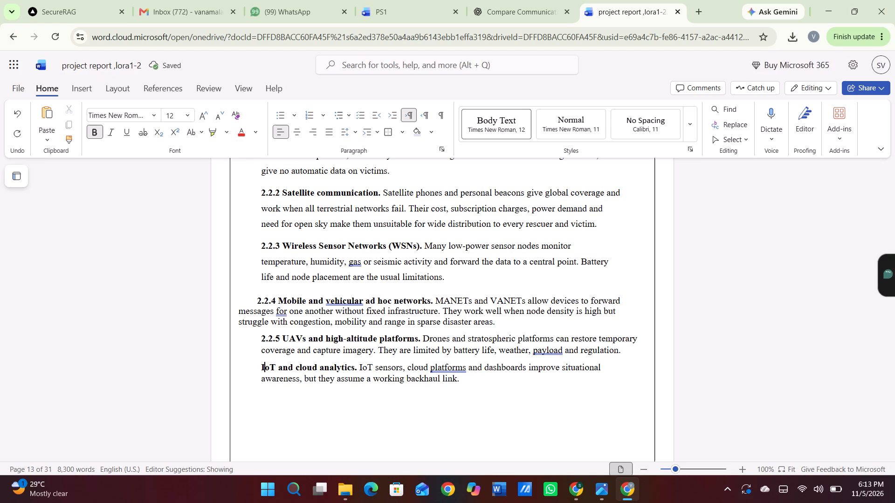
pyautogui.press('Left')
pyautogui.write('2.2.')
pyautogui.write('6')
pyautogui.press('space')
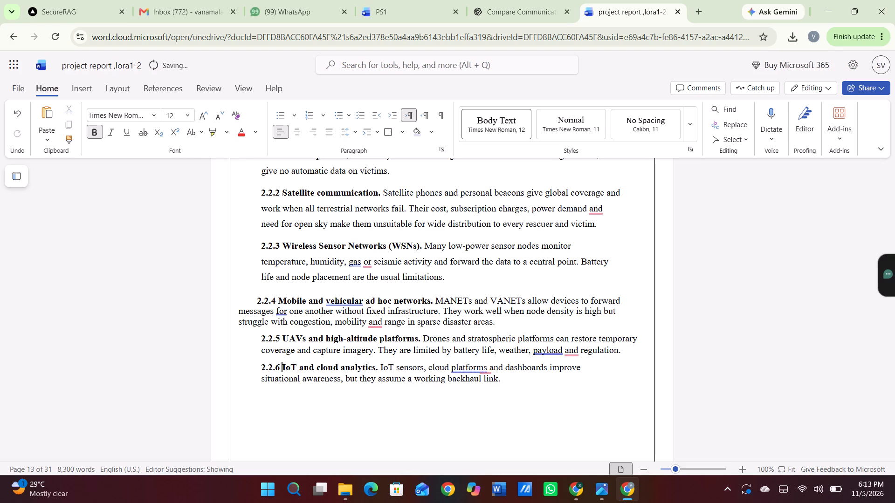
# Justify the Chapter 2 text from the 2.1 Overview heading through the 2.2.6 paragraph.
pyautogui.scroll(2, 309, 212)
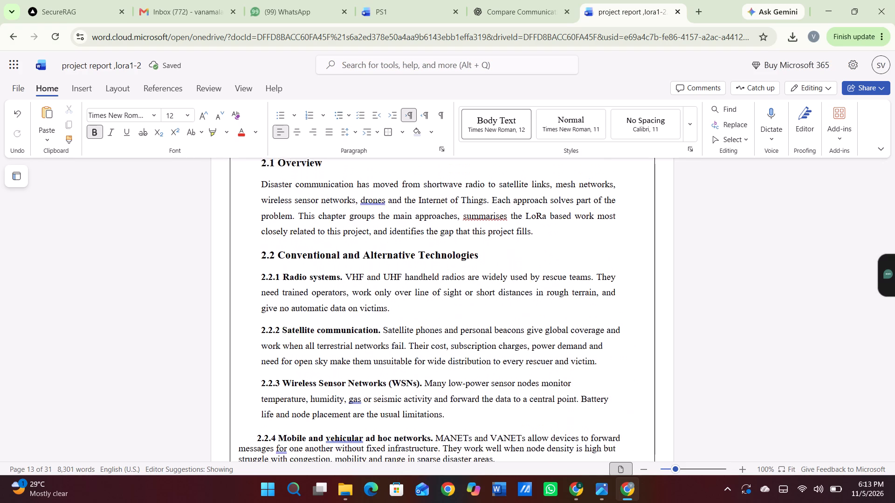
pyautogui.scroll(1, 309, 212)
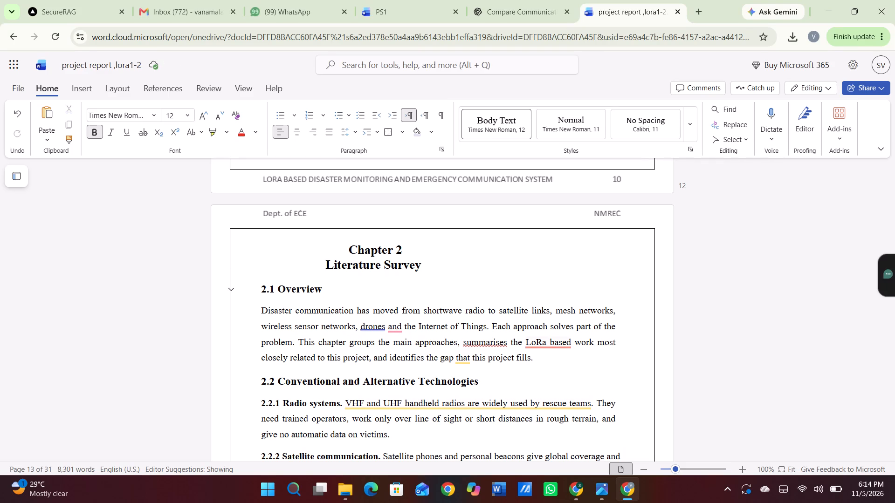
pyautogui.moveTo(257, 286); pyautogui.dragTo(474, 502)
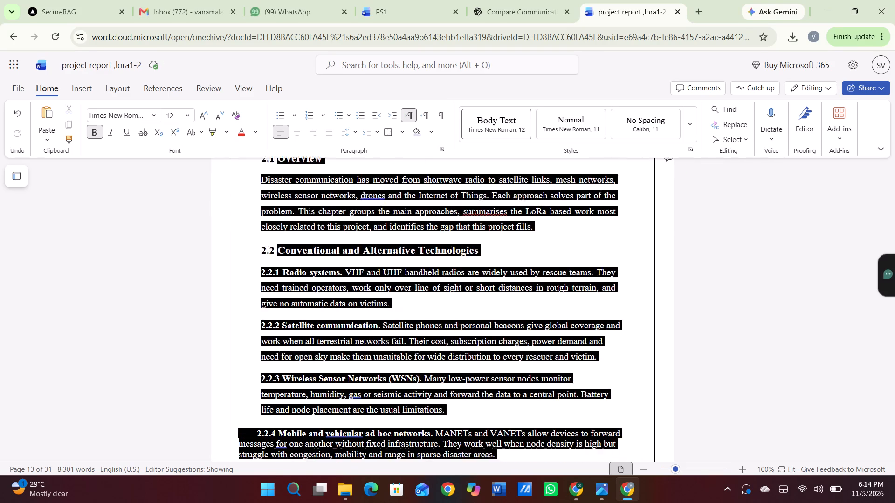
pyautogui.moveTo(474, 502); pyautogui.dragTo(461, 469)
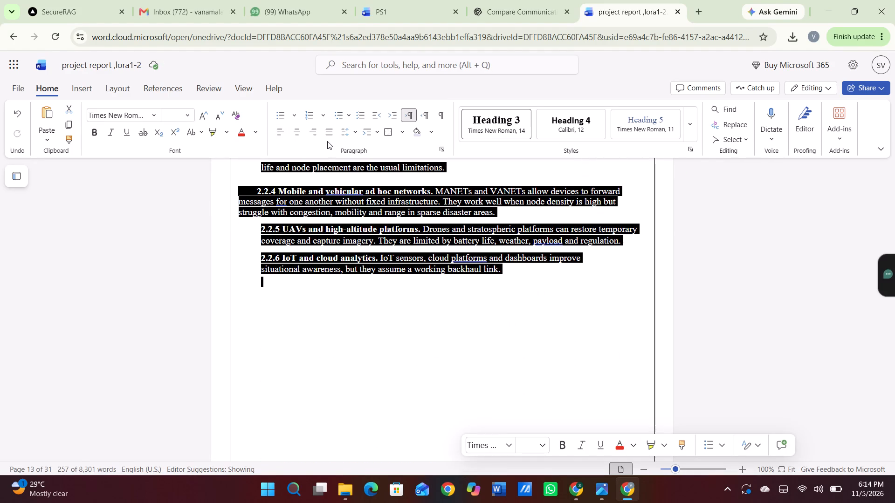
pyautogui.click(329, 139)
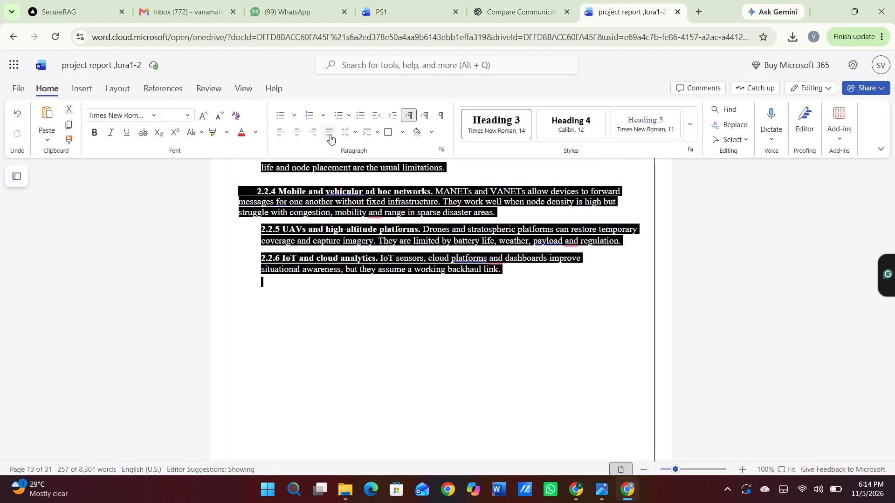
pyautogui.click(330, 135)
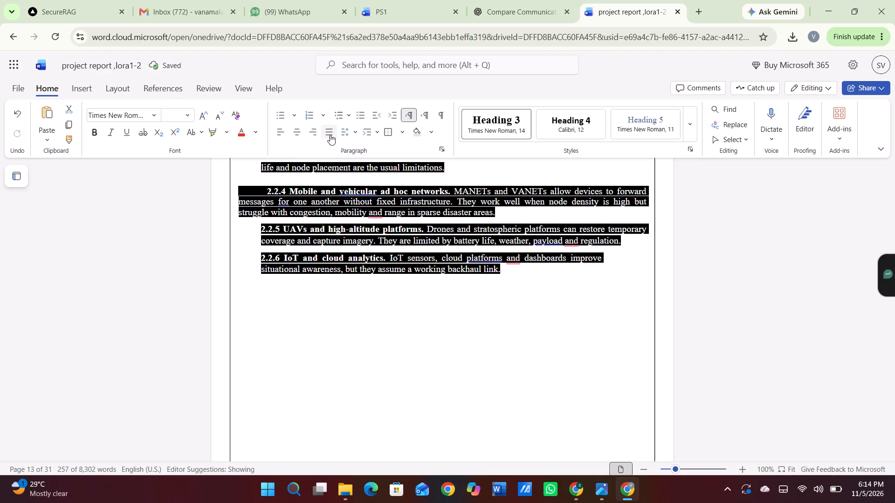
pyautogui.click(325, 312)
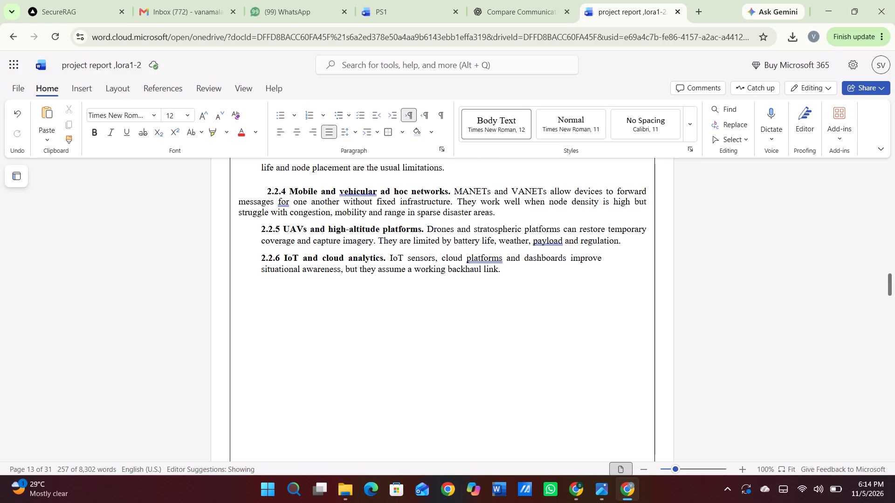
# Remove the extra leading spaces before the 2.2.4 number so it lines up with the 2.2.3 and 2.2.5 numbers.
pyautogui.scroll(1, 240, 203)
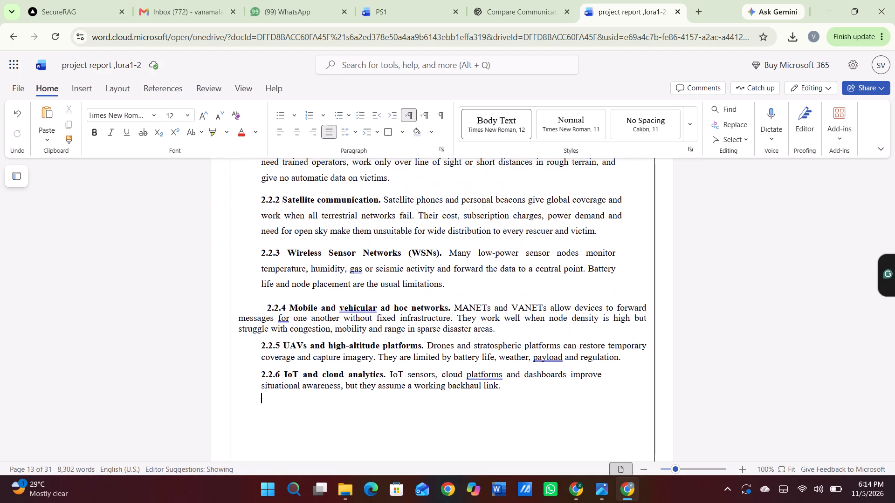
pyautogui.scroll(2, 240, 203)
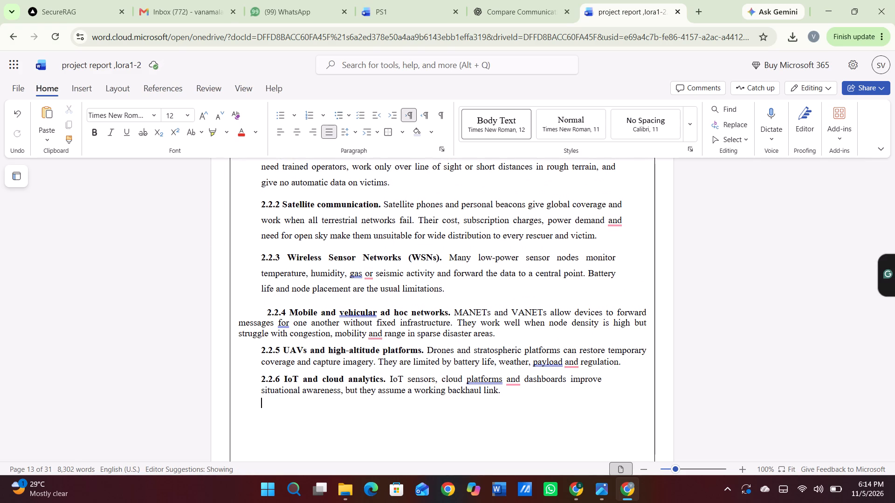
pyautogui.click(266, 312)
pyautogui.press('BackSpace')
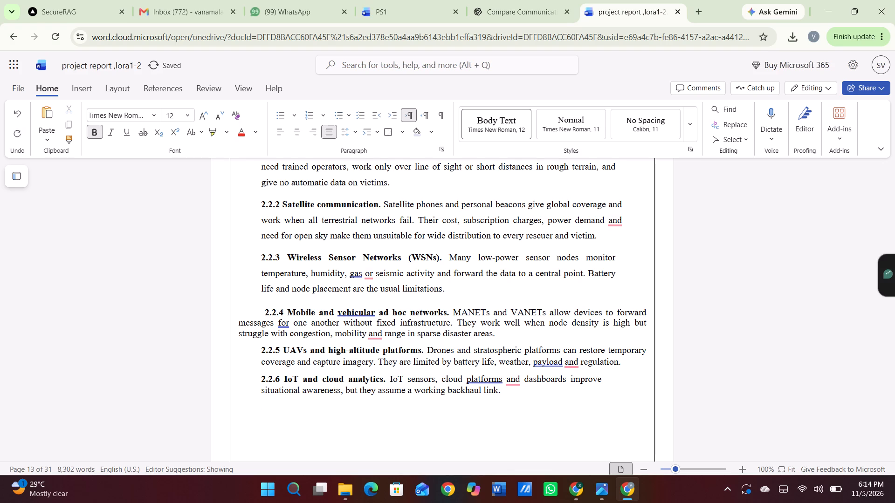
pyautogui.press('BackSpace')
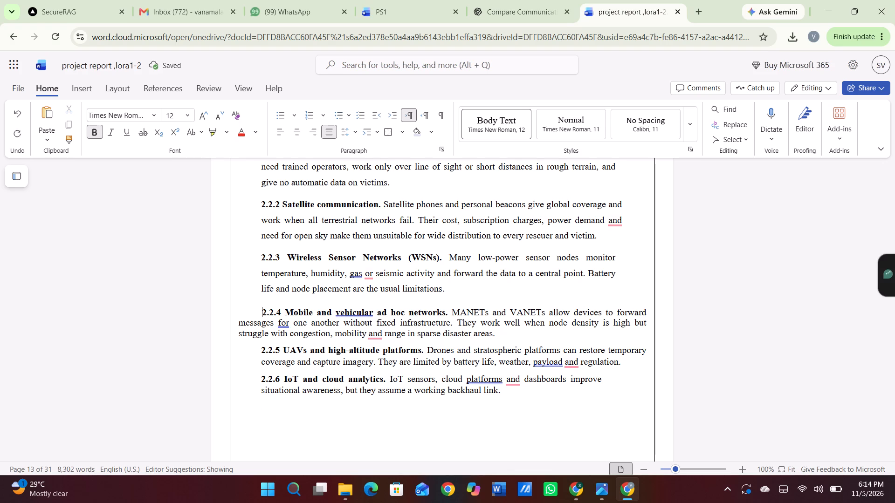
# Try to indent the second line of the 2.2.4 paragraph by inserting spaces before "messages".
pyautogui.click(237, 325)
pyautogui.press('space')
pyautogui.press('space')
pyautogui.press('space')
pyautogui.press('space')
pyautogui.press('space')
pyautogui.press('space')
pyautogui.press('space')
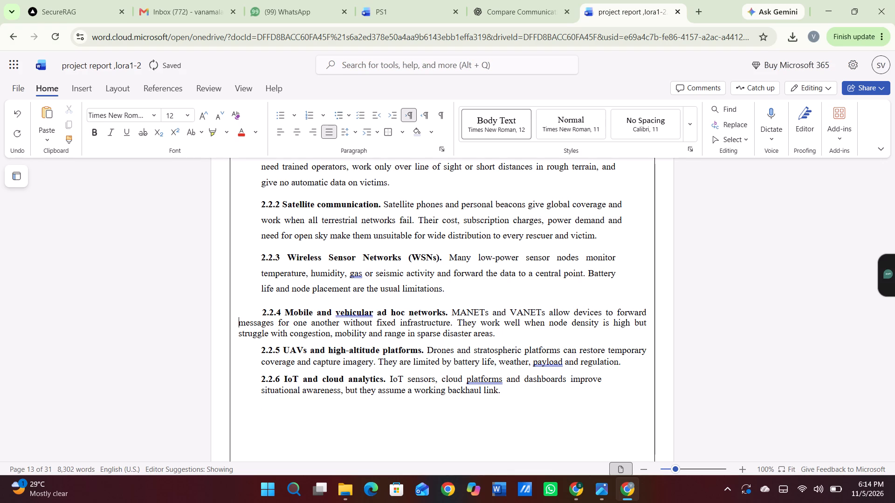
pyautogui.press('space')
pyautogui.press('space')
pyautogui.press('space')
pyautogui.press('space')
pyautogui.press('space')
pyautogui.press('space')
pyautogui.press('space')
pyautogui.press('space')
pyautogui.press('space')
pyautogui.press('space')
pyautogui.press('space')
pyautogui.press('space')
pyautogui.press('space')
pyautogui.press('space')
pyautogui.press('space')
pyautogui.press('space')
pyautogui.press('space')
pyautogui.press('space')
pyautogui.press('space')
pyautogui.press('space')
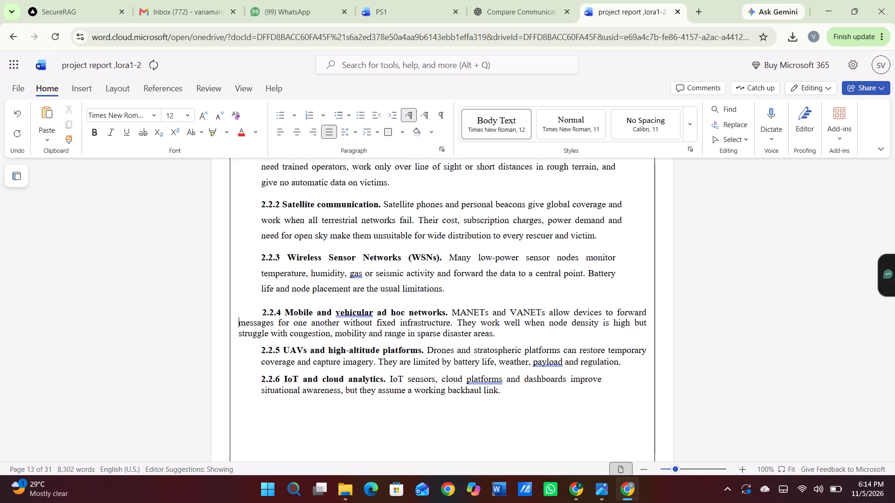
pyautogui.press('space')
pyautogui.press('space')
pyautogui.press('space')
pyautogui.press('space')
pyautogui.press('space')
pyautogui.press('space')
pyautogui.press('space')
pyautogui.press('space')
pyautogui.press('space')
pyautogui.click(675, 10)
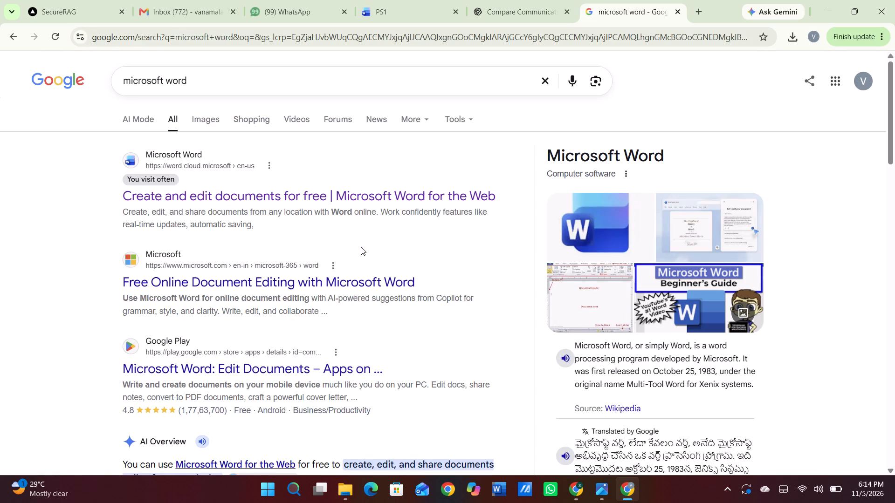
pyautogui.click(275, 197)
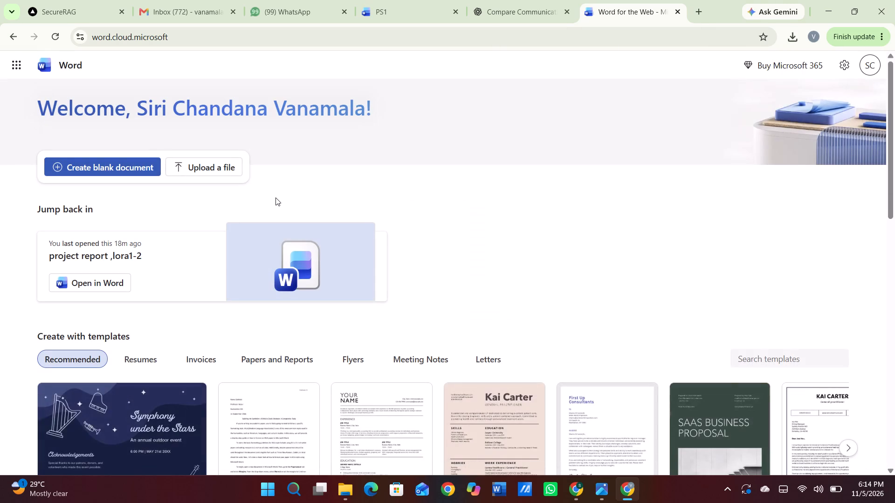
pyautogui.click(196, 170)
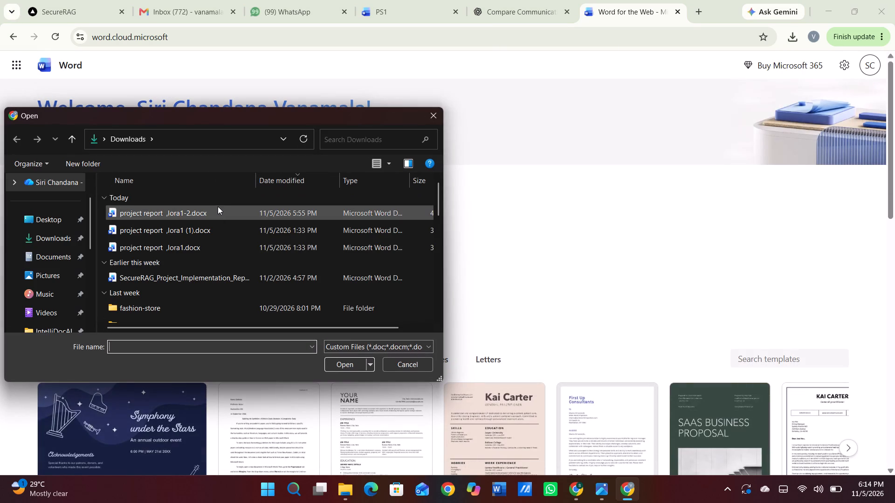
pyautogui.click(218, 206)
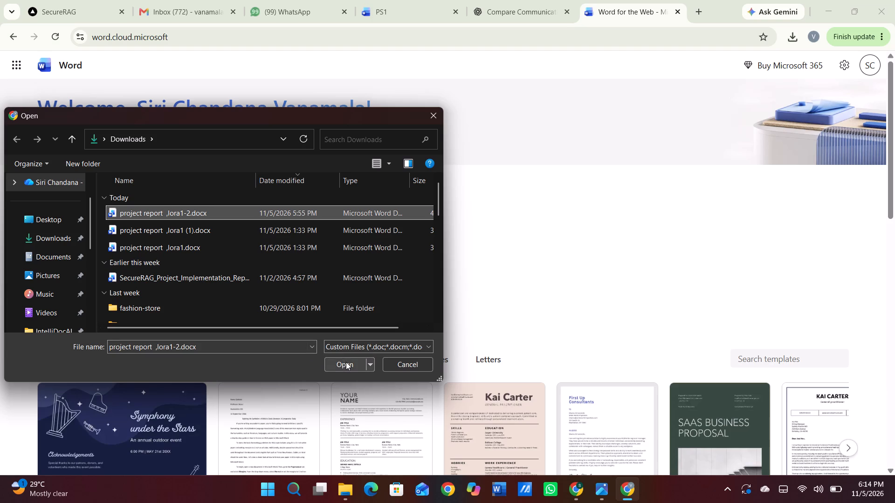
pyautogui.click(346, 362)
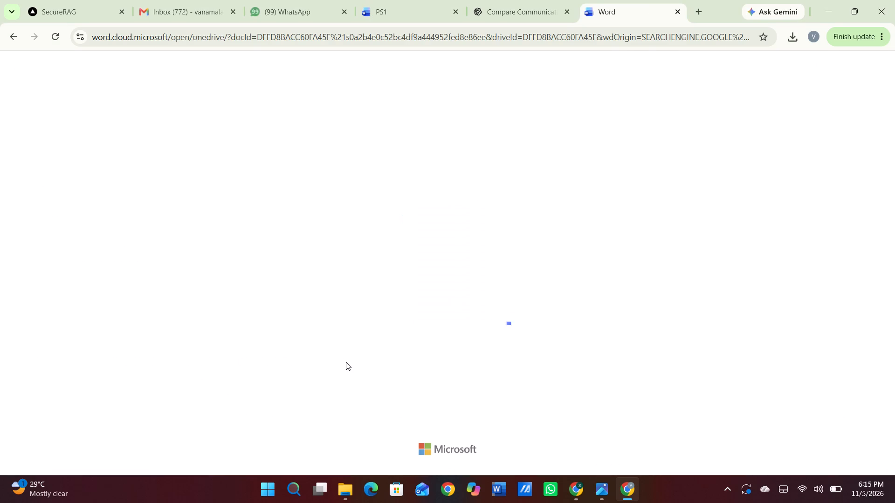
# Replace the gap before the first student's roll number on the cover page with spaces, aligning it with the second student's number.
pyautogui.scroll(-2, 387, 282)
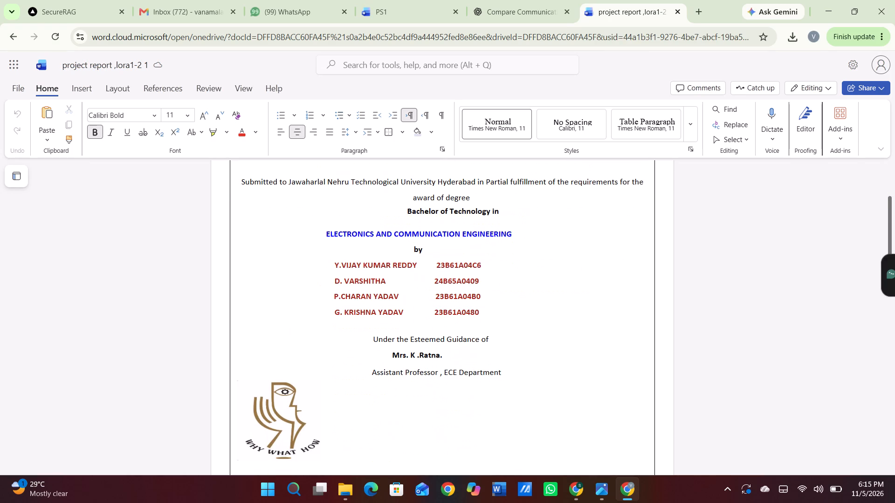
pyautogui.click(436, 265)
pyautogui.press('BackSpace')
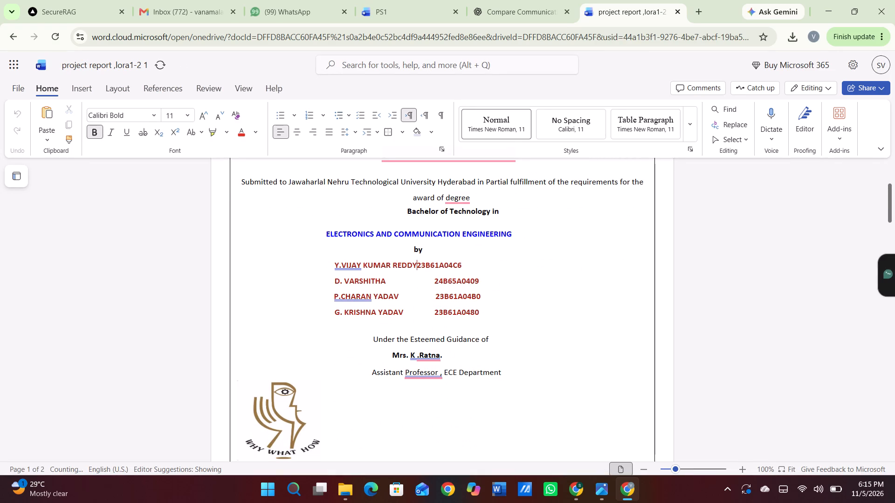
pyautogui.press('space')
pyautogui.press('space')
pyautogui.press('space')
pyautogui.press('space')
pyautogui.press('space')
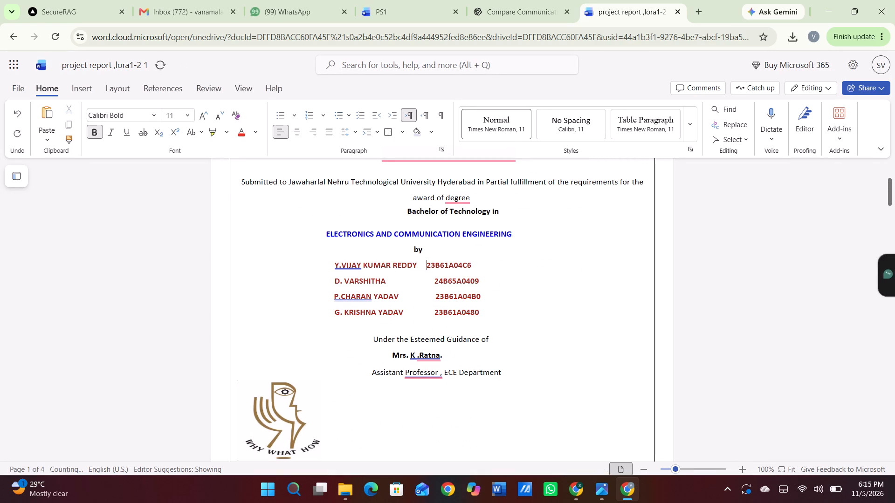
pyautogui.press('space')
pyautogui.press('space')
pyautogui.press('space')
pyautogui.press('space')
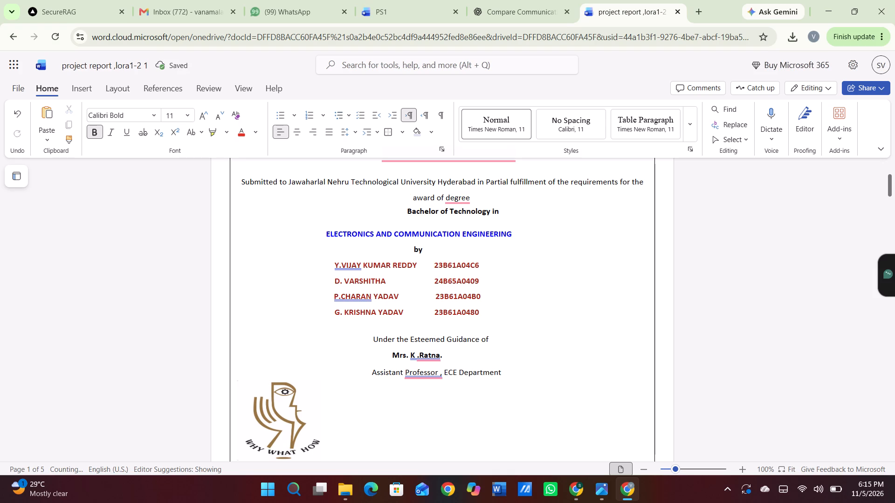
# Replace the gap before the third student's roll number on the cover page with spaces, aligning it with the other roll numbers.
pyautogui.click(434, 295)
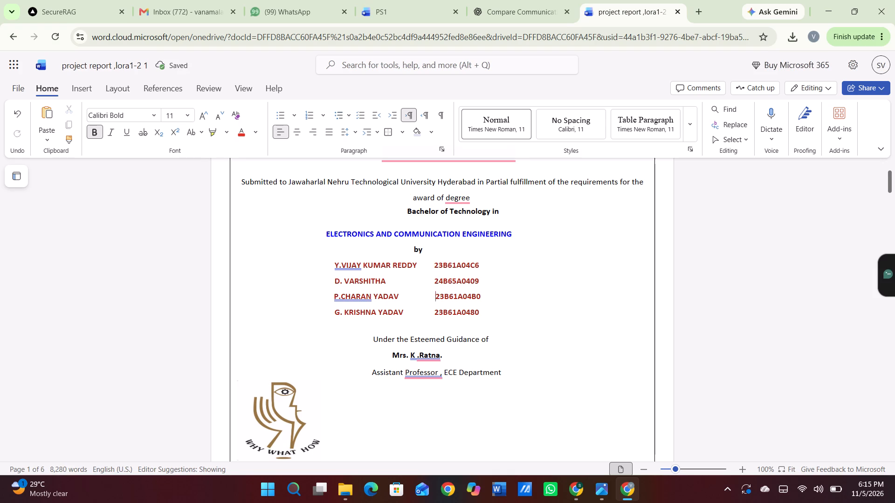
pyautogui.press('BackSpace')
pyautogui.press('space')
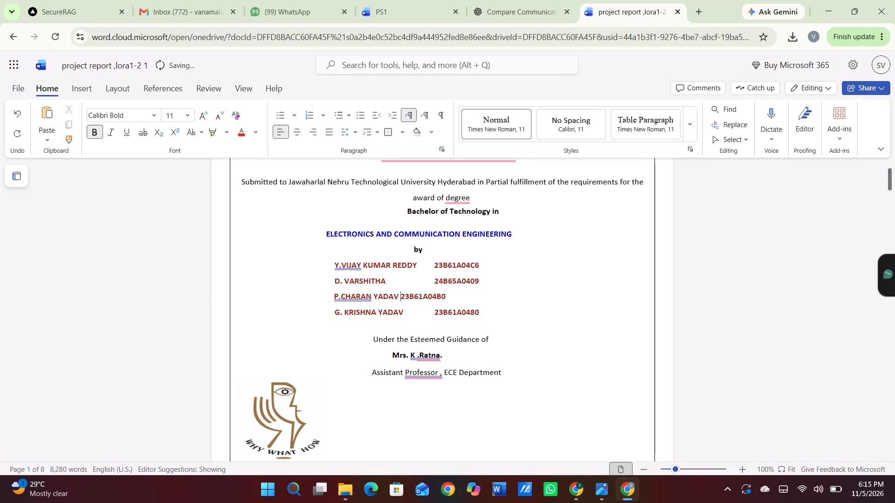
pyautogui.press('space')
pyautogui.press('space')
pyautogui.press('space')
pyautogui.press('space')
pyautogui.press('space')
pyautogui.press('space')
pyautogui.press('space')
pyautogui.press('space')
pyautogui.press('space')
pyautogui.press('space')
pyautogui.press('space')
pyautogui.press('space')
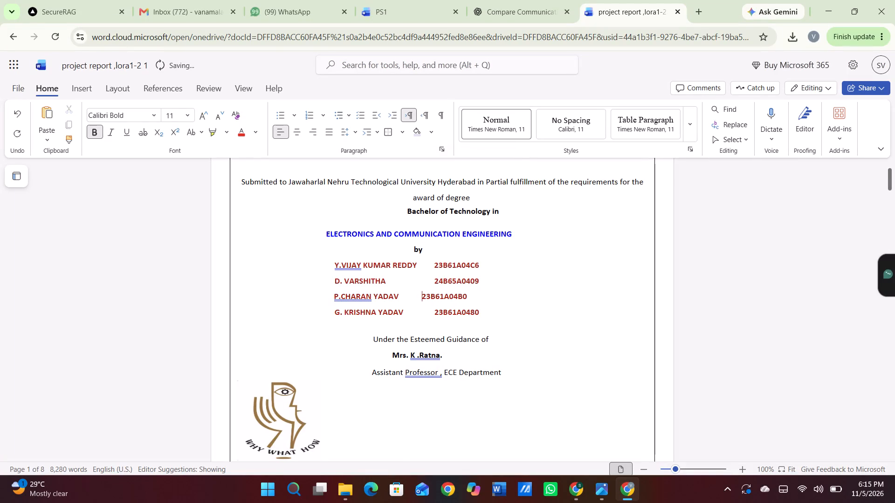
pyautogui.press('space')
pyautogui.press('space')
pyautogui.press('space')
pyautogui.press('space')
pyautogui.press('space')
pyautogui.press('space')
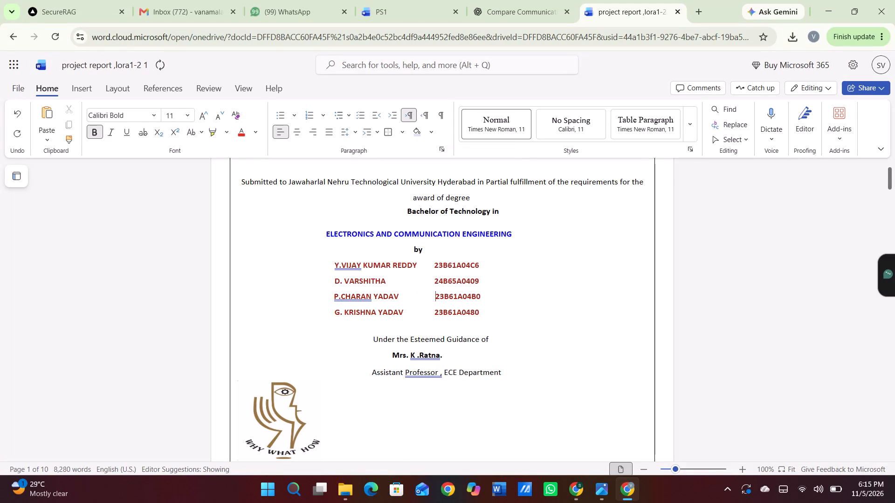
pyautogui.press('BackSpace')
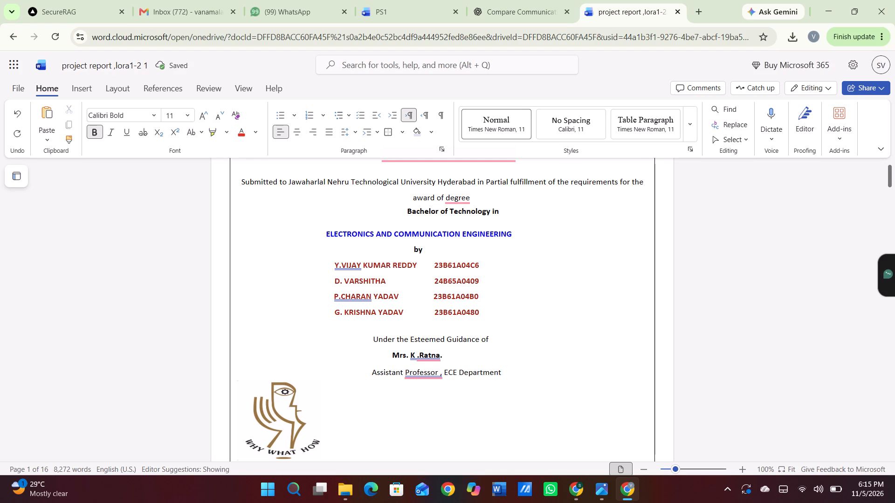
pyautogui.press('Up')
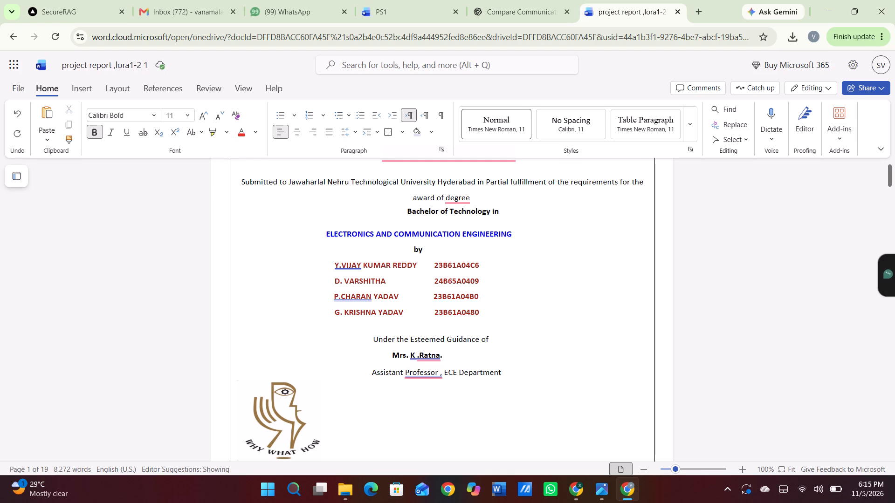
pyautogui.press('Down')
pyautogui.press('Down')
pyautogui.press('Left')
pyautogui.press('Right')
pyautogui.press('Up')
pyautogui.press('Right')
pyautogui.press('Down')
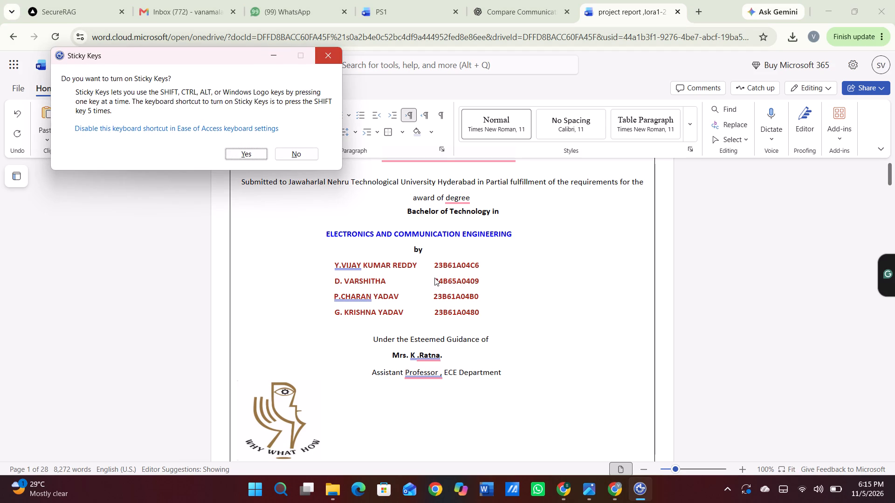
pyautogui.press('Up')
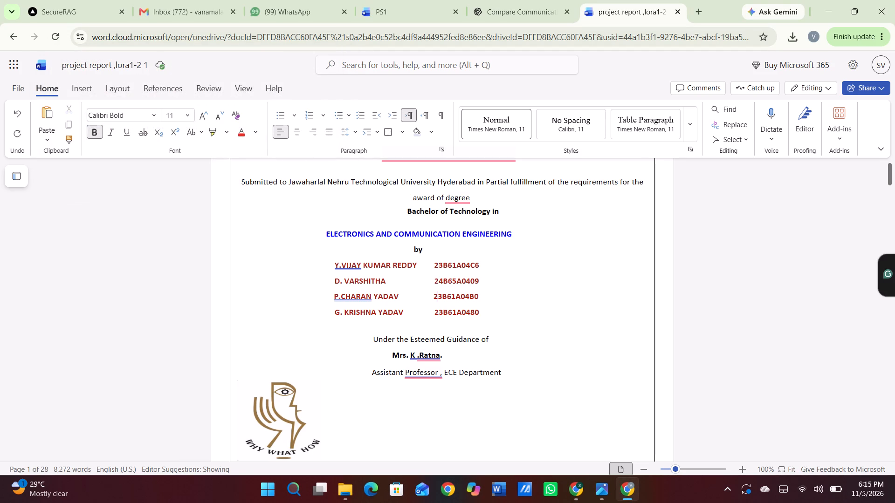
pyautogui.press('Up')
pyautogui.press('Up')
# Replace the gap before the second student's roll number on the cover page with spaces, aligning it with the other roll numbers.
pyautogui.click(434, 279)
pyautogui.press('BackSpace')
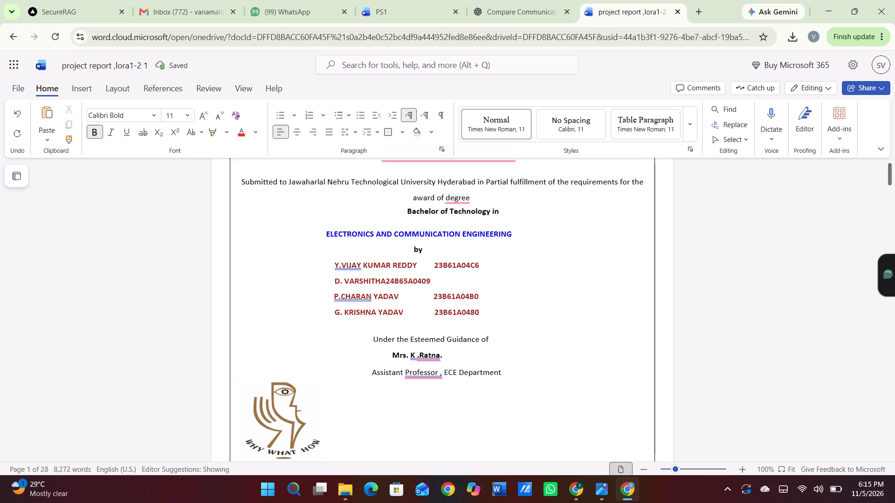
pyautogui.press('space')
pyautogui.press('space')
pyautogui.press('space')
pyautogui.press('space')
pyautogui.press('space')
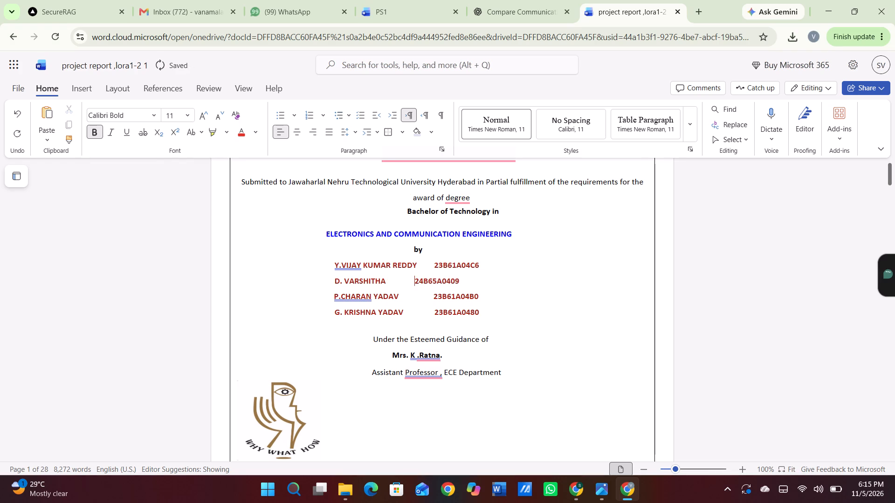
pyautogui.press('BackSpace')
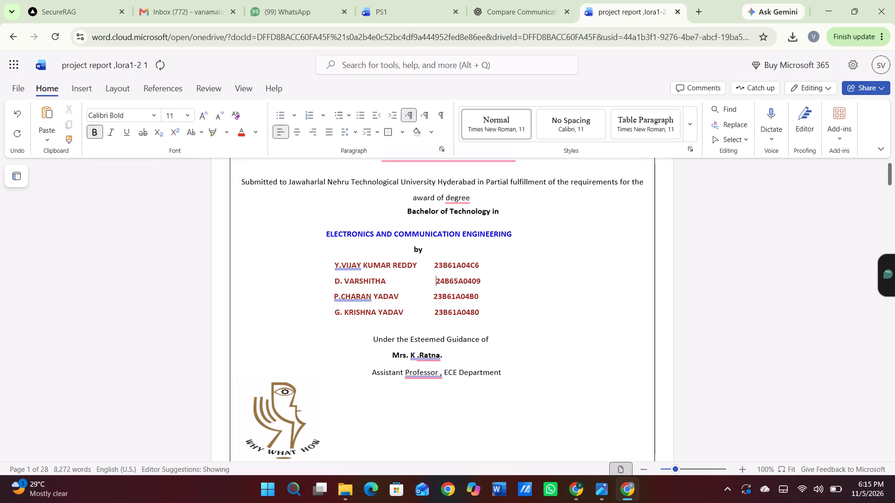
pyautogui.press('BackSpace')
# On the declaration page, insert 20 spaces between the second student's name and roll number, lining the number up under the first student's.
pyautogui.scroll(-4, 434, 268)
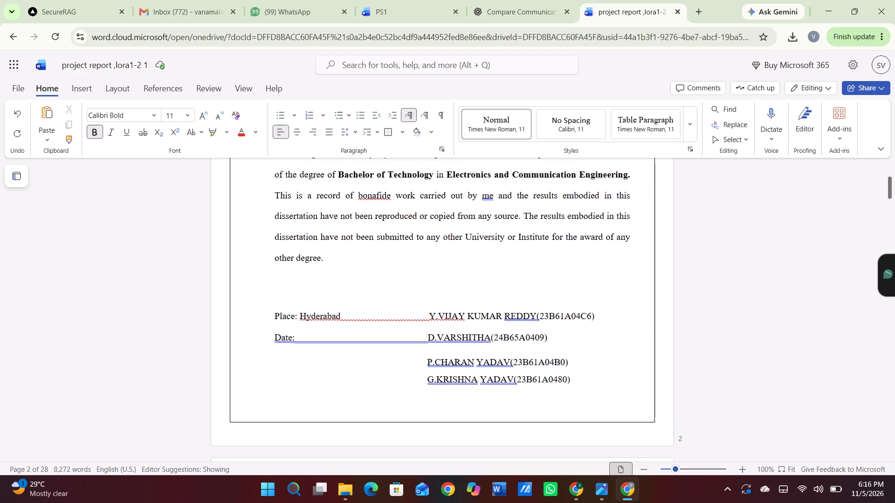
pyautogui.scroll(-1, 434, 268)
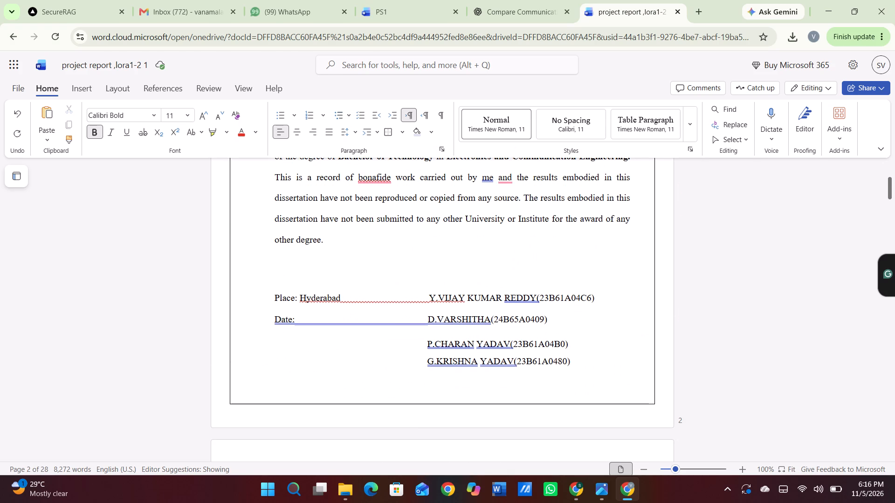
pyautogui.click(490, 319)
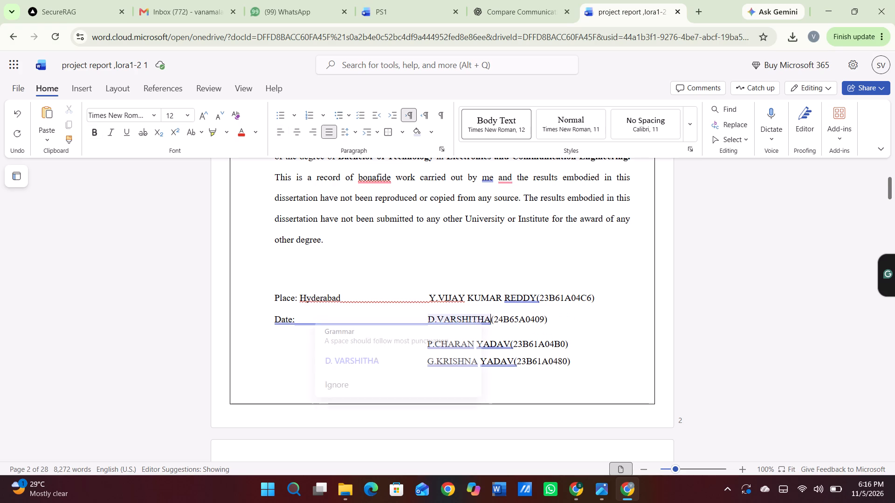
pyautogui.press('space')
pyautogui.press('space')
pyautogui.press('space')
pyautogui.press('space')
pyautogui.press('space')
pyautogui.press('space')
pyautogui.press('space')
pyautogui.press('space')
pyautogui.press('space')
pyautogui.press('space')
pyautogui.press('space')
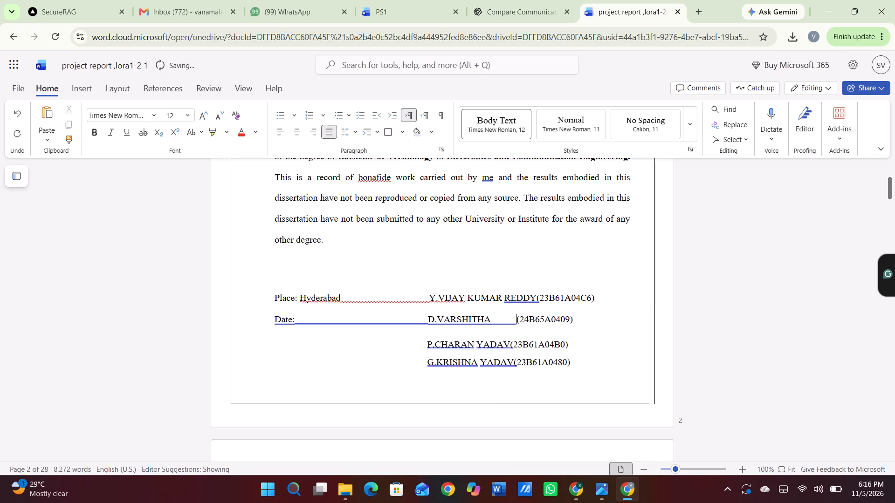
pyautogui.press('space')
pyautogui.press('space')
pyautogui.press('space')
pyautogui.press('space')
pyautogui.press('space')
pyautogui.press('space')
pyautogui.press('space')
pyautogui.press('space')
pyautogui.press('space')
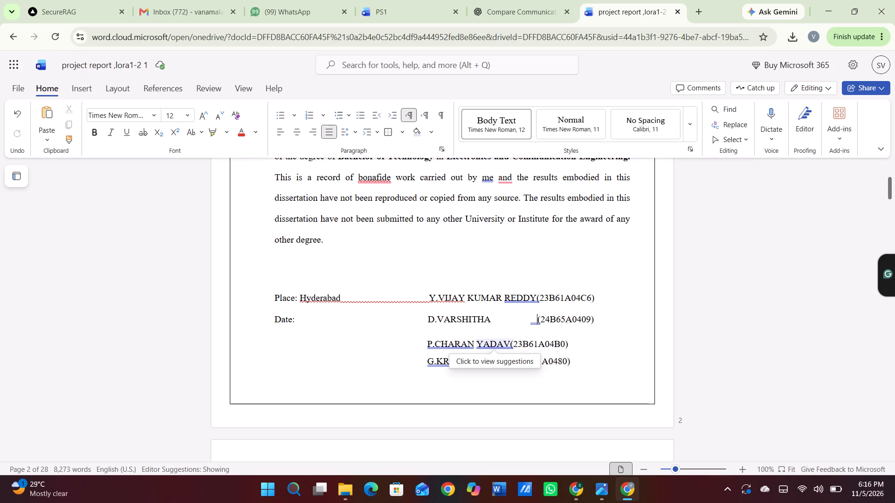
# Insert 12 spaces between the third student's name and bracketed roll number on the declaration page, aligning it with the numbers above.
pyautogui.press('Down')
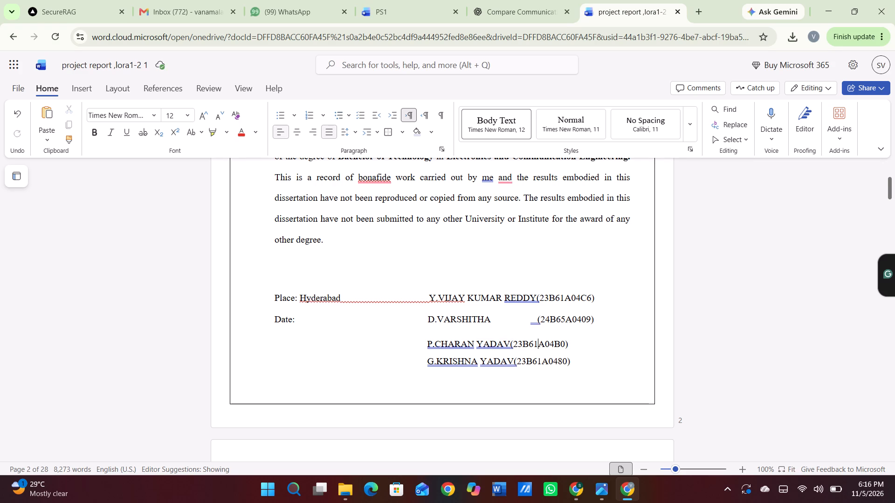
pyautogui.press('Left')
pyautogui.press('Left')
pyautogui.press('Left')
pyautogui.press('Left')
pyautogui.press('Left')
pyautogui.press('Left')
pyautogui.press('space')
pyautogui.press('space')
pyautogui.press('space')
pyautogui.press('space')
pyautogui.press('space')
pyautogui.press('space')
pyautogui.press('space')
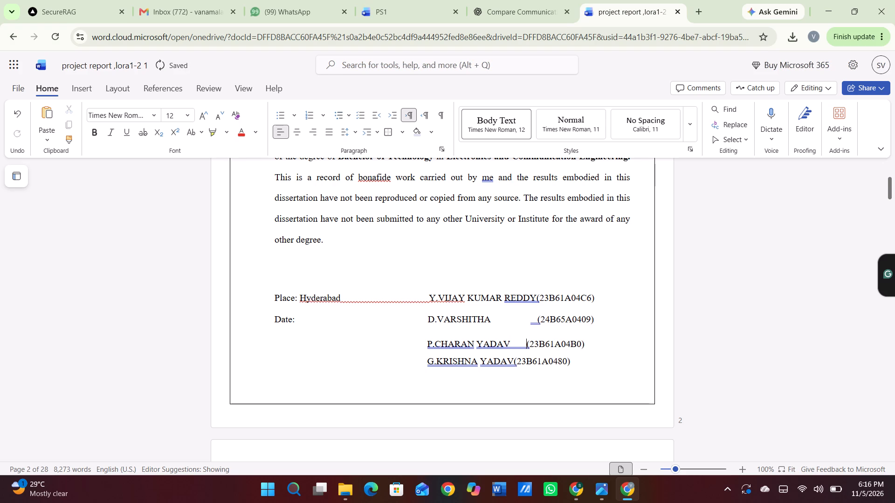
pyautogui.press('space')
pyautogui.press('space')
pyautogui.press('space')
pyautogui.press('space')
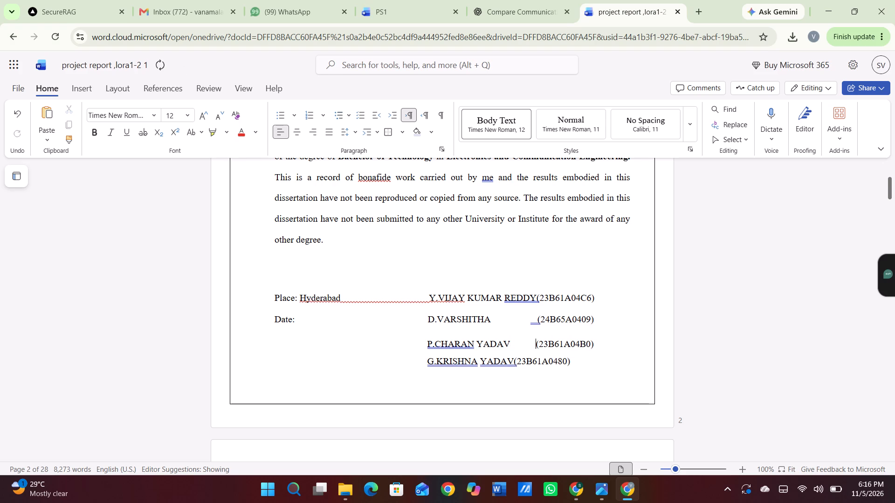
pyautogui.press('space')
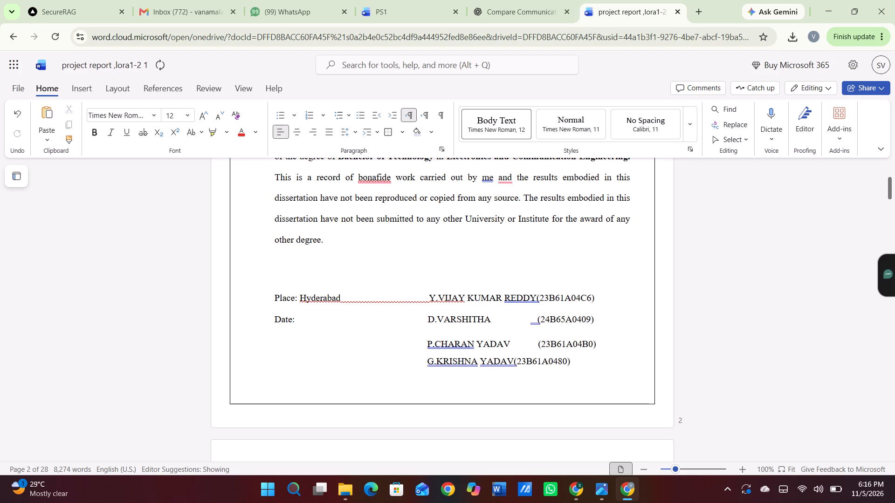
# Insert 11 spaces between the fourth student's name and bracketed roll number on the declaration page, aligning it with the numbers above.
pyautogui.click(514, 358)
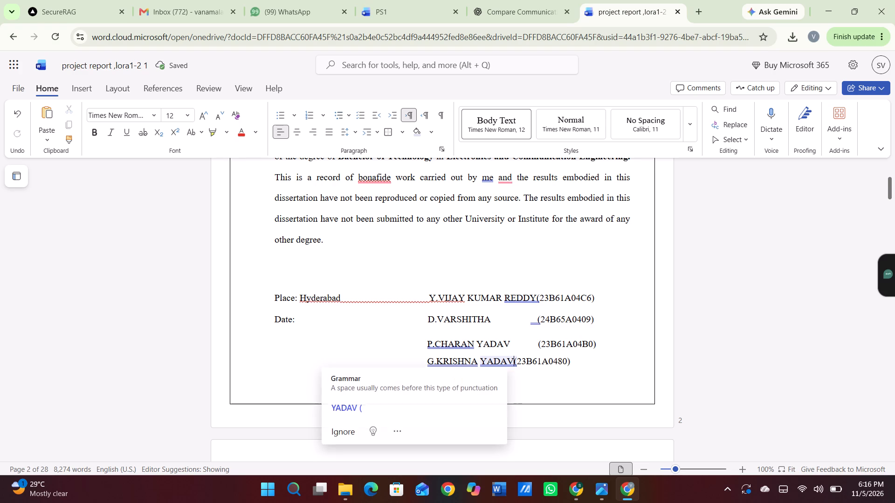
pyautogui.press('space')
pyautogui.press('space')
pyautogui.press('space')
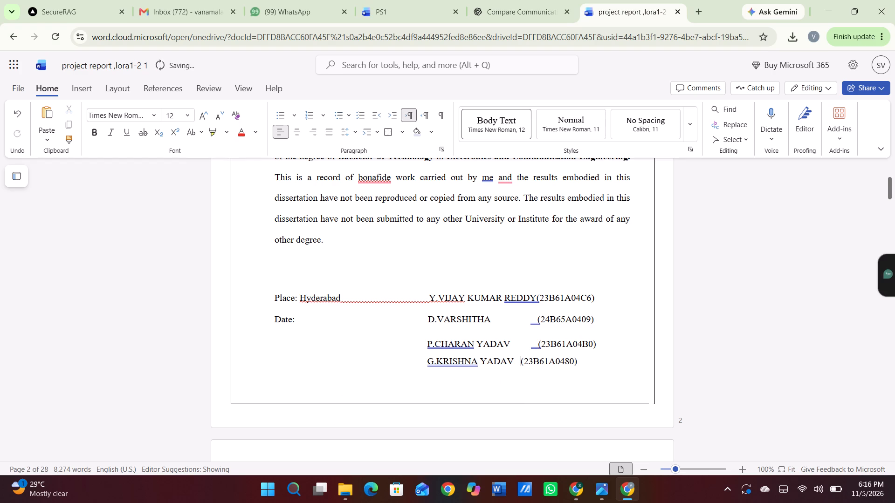
pyautogui.press('space')
pyautogui.press('space')
pyautogui.press('space')
pyautogui.press('space')
pyautogui.press('space')
pyautogui.press('space')
pyautogui.press('space')
pyautogui.press('space')
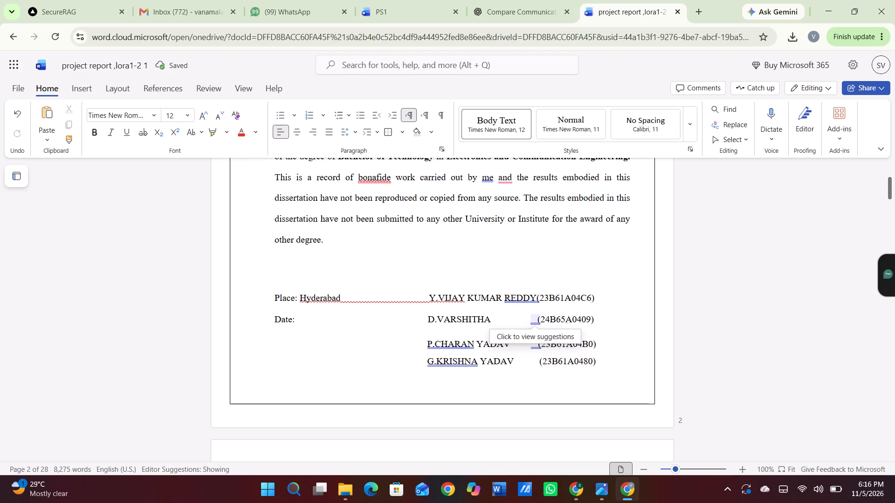
# Add one more space before the second student's roll number on the declaration page to fine-tune its alignment.
pyautogui.press('Up')
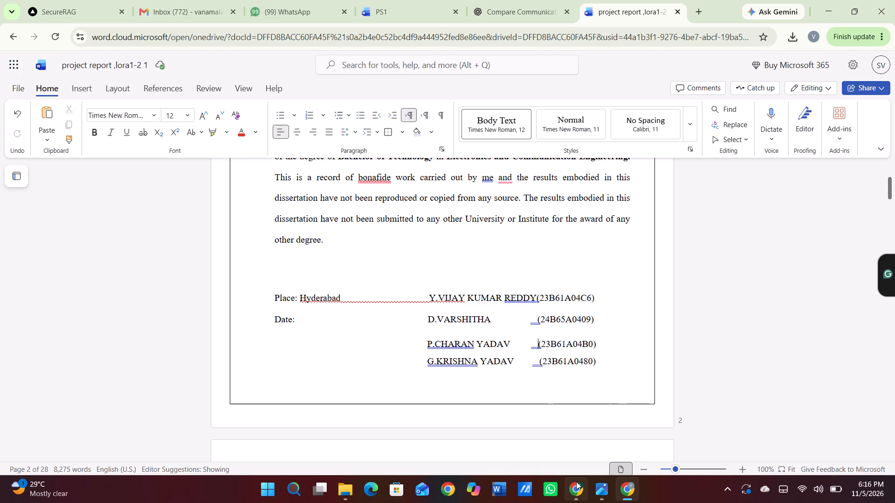
pyautogui.press('Up')
pyautogui.press('Left')
pyautogui.press('space')
# Change the department head's first initial to "D." in the acknowledgement's third paragraph.
pyautogui.scroll(-1, 600, 502)
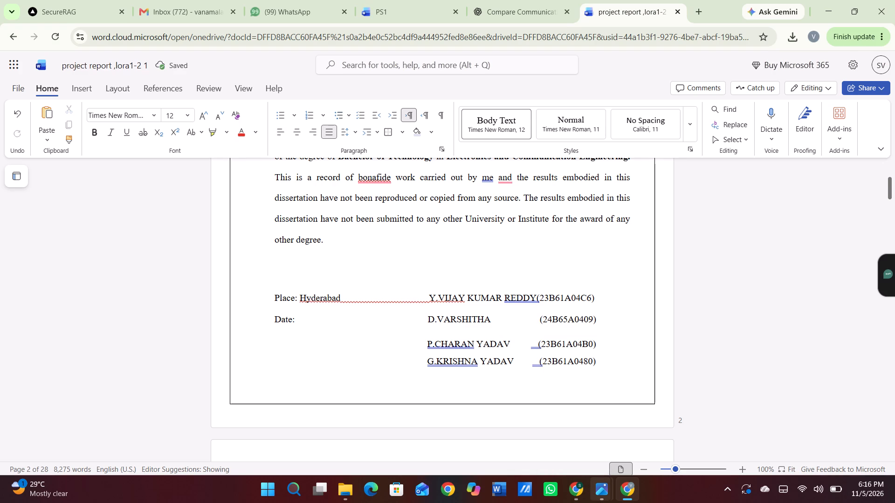
pyautogui.scroll(-1, 600, 502)
pyautogui.click(593, 343)
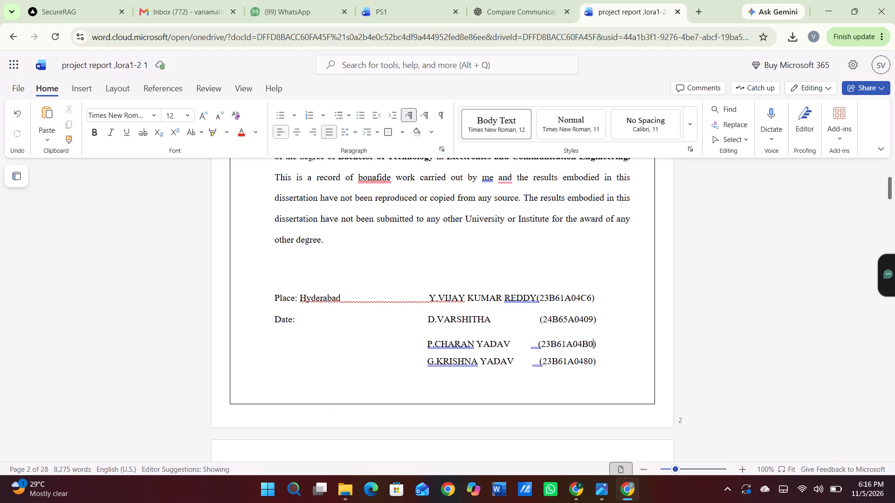
pyautogui.scroll(-4, 593, 343)
pyautogui.scroll(1, 593, 343)
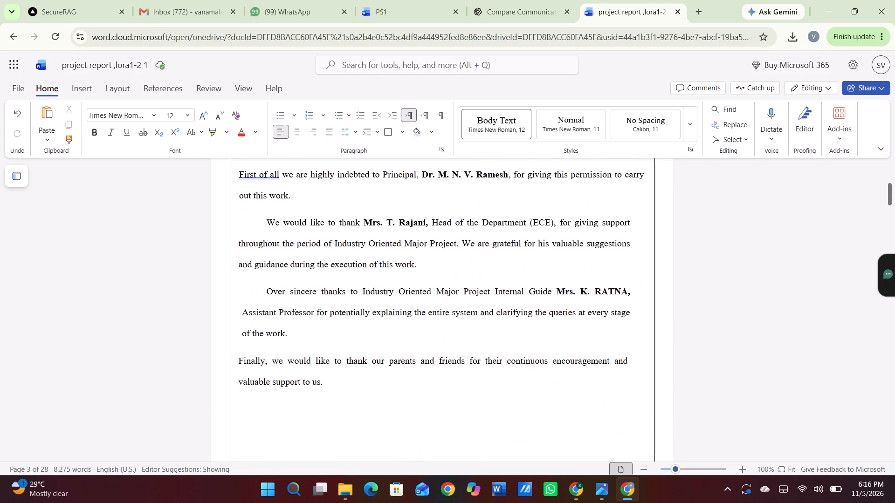
pyautogui.scroll(2, 593, 343)
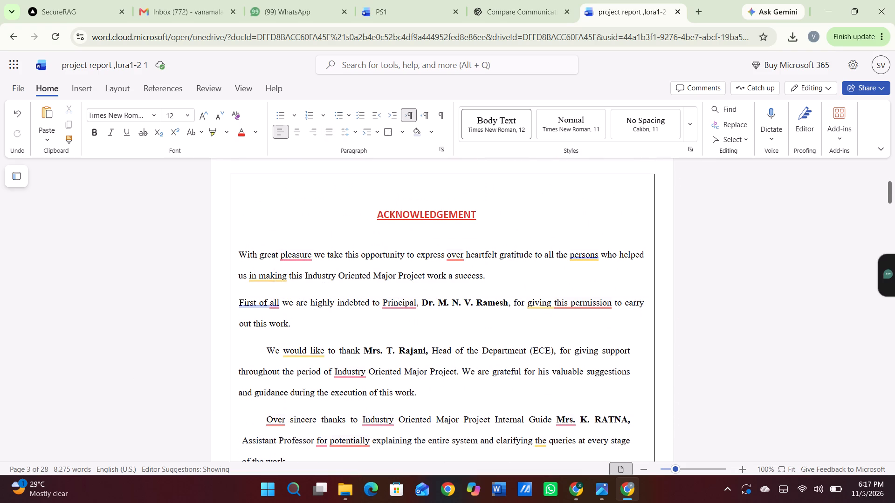
pyautogui.click(395, 351)
pyautogui.press('BackSpace')
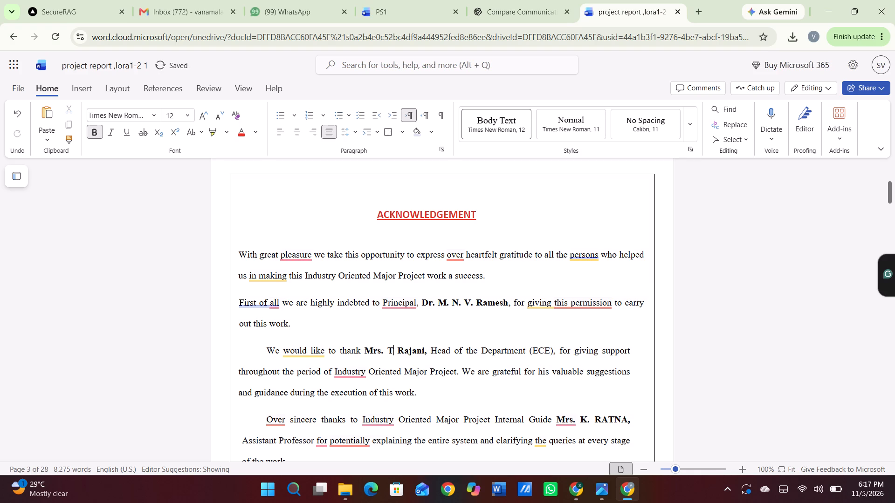
pyautogui.press('BackSpace')
pyautogui.press('d')
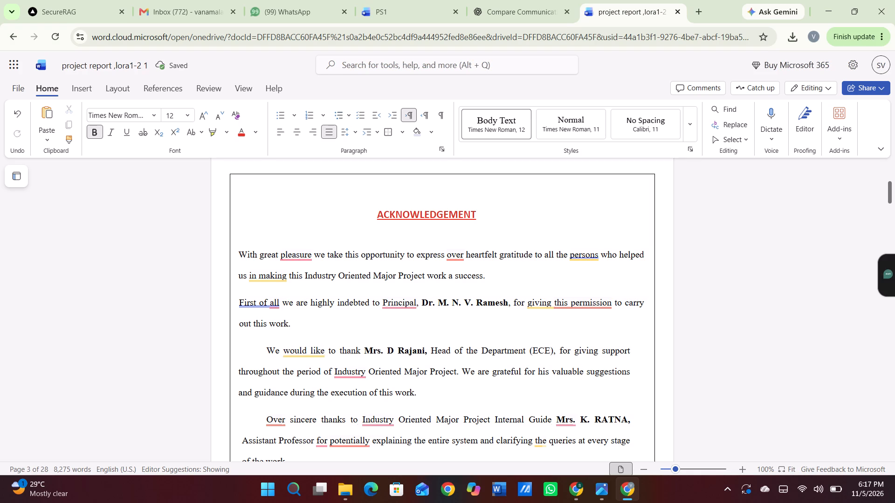
pyautogui.press('.')
# Remove the spaces before and after the department head's initial "D." in the acknowledgement, keeping its period.
pyautogui.press('Right')
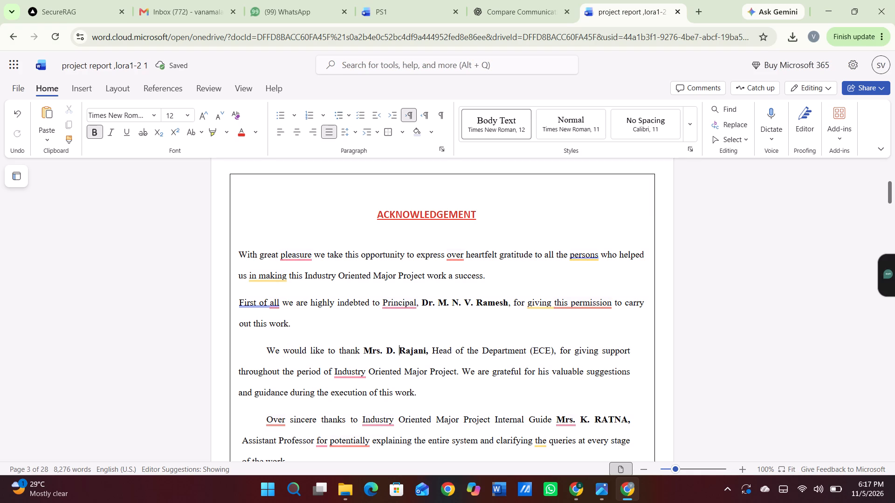
pyautogui.press('BackSpace')
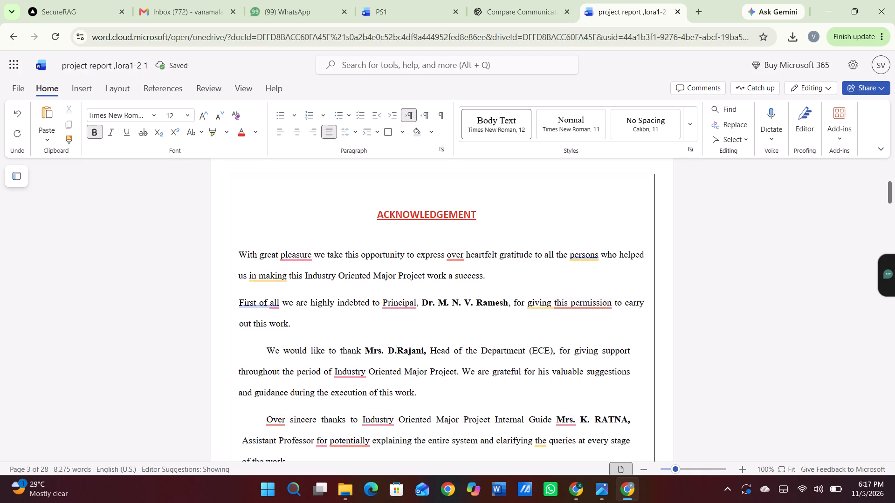
pyautogui.press('BackSpace')
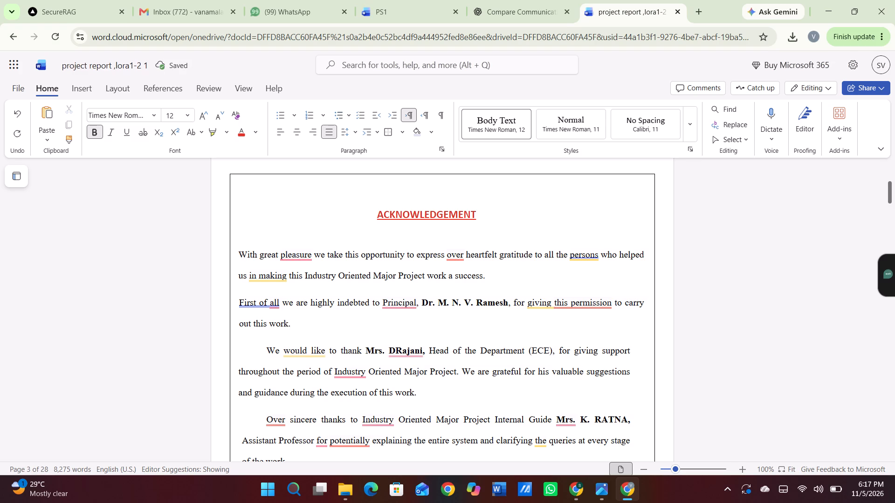
pyautogui.press('.')
pyautogui.press('Left')
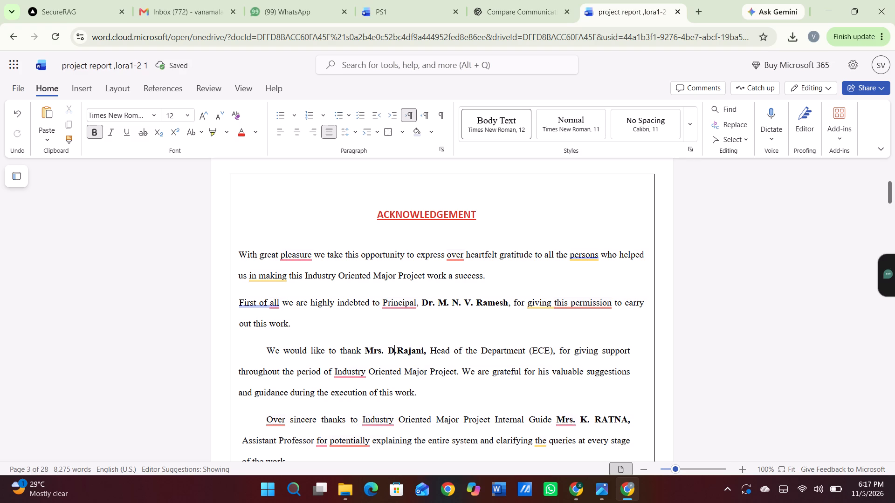
pyautogui.press('Left')
pyautogui.press('BackSpace')
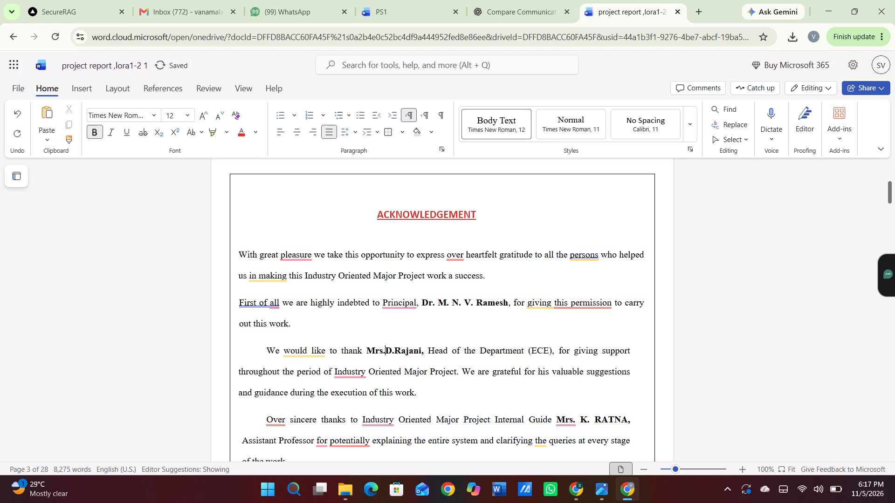
# Set the acknowledgement's body paragraphs to 1.5 line spacing and justified alignment.
pyautogui.moveTo(243, 251); pyautogui.dragTo(520, 392)
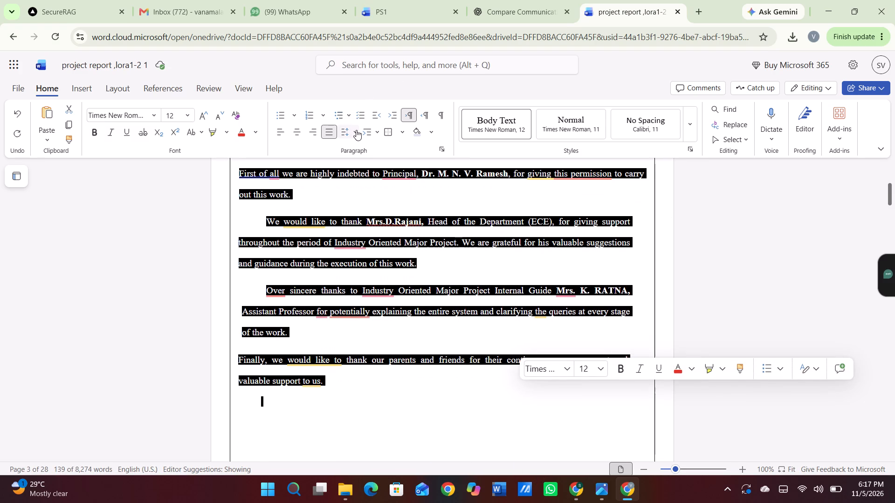
pyautogui.click(356, 130)
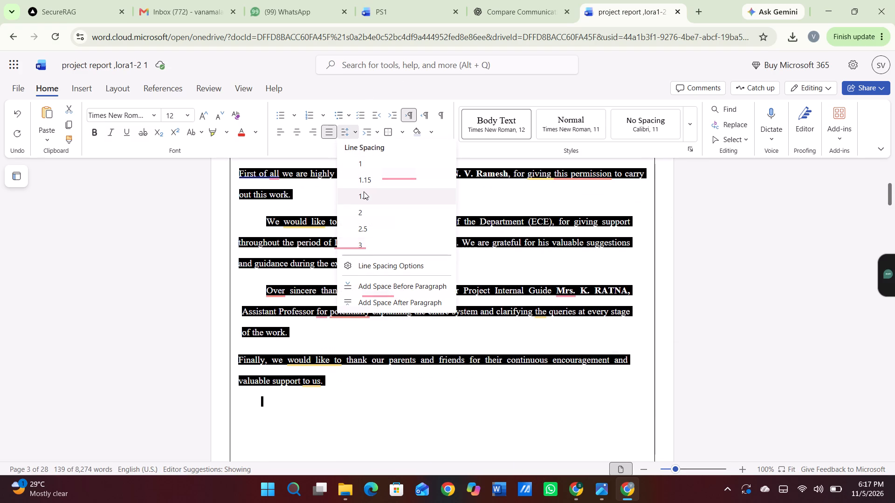
pyautogui.click(364, 191)
pyautogui.click(328, 135)
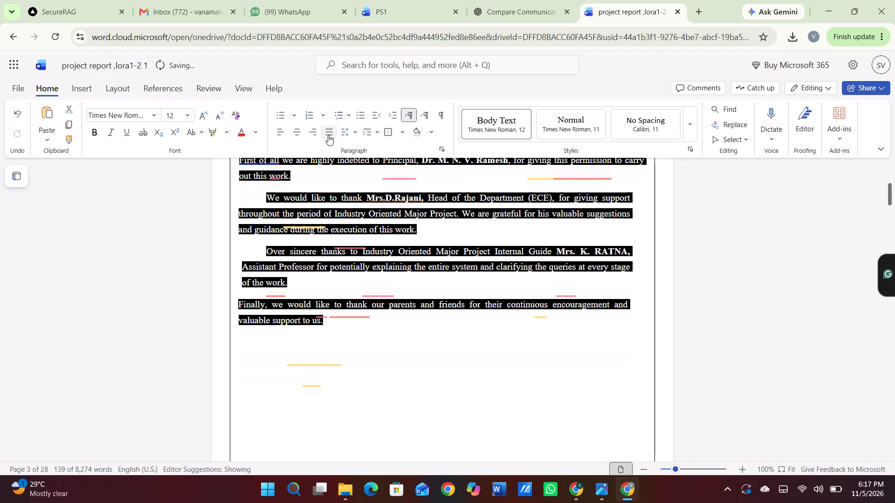
pyautogui.click(328, 135)
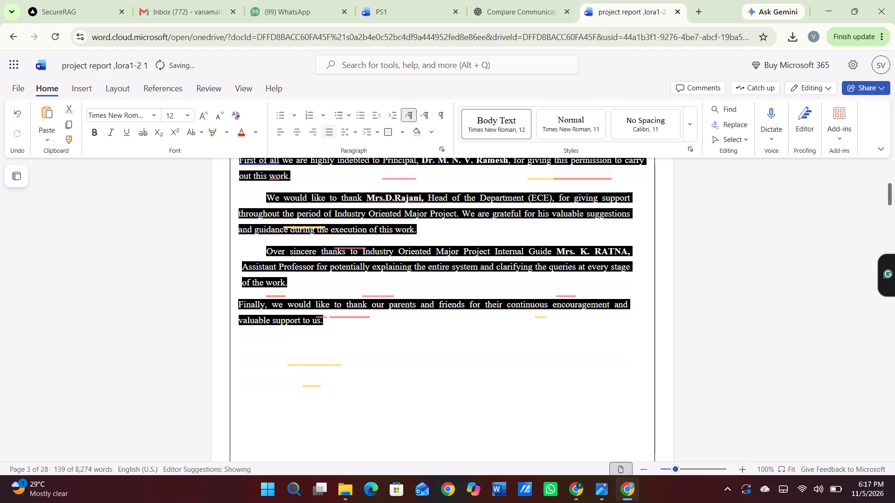
pyautogui.click(368, 238)
pyautogui.scroll(3, 368, 238)
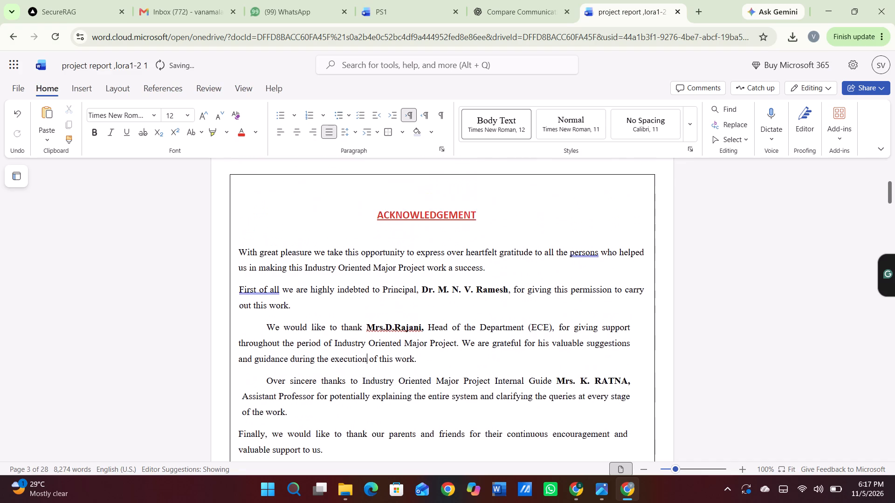
pyautogui.scroll(1, 368, 238)
# Extend the certificate page's red heading to read "CERTIFICATE'S DECLARATION".
pyautogui.scroll(-3, 368, 238)
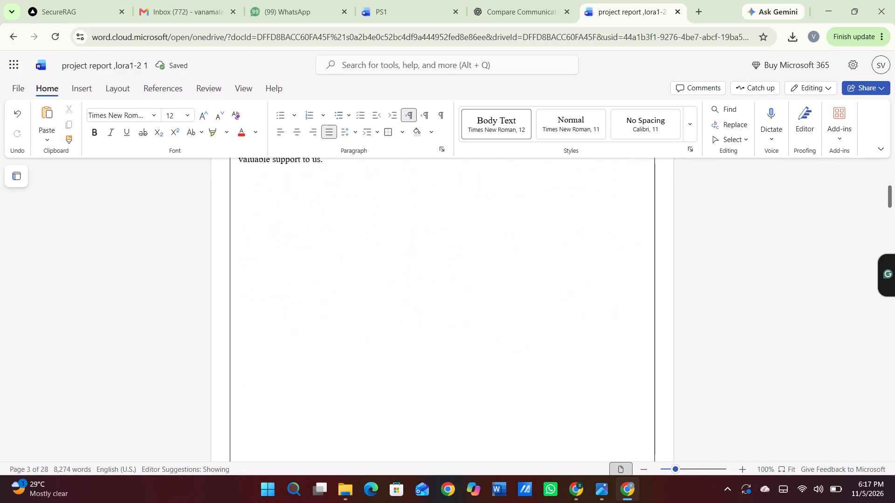
pyautogui.scroll(-4, 368, 238)
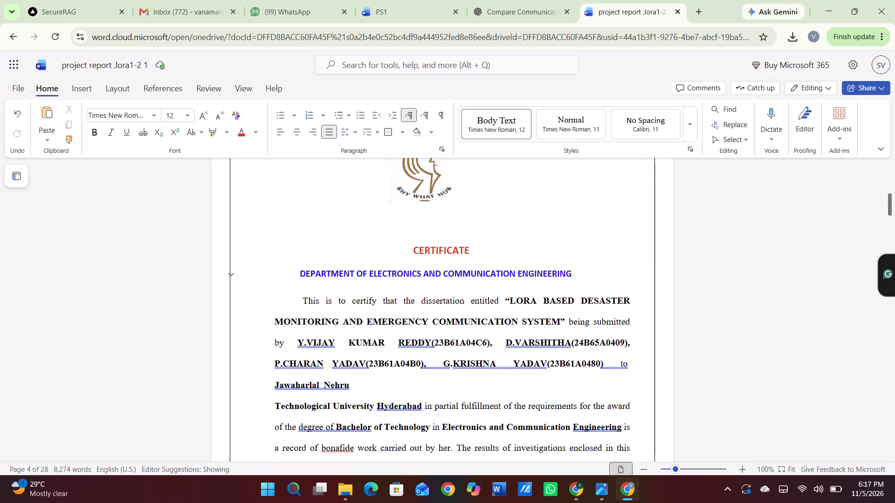
pyautogui.click(478, 247)
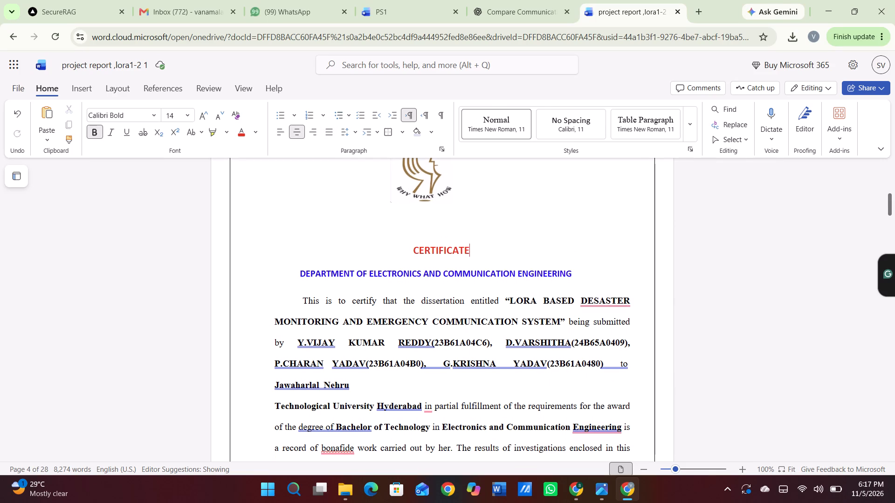
pyautogui.press("'")
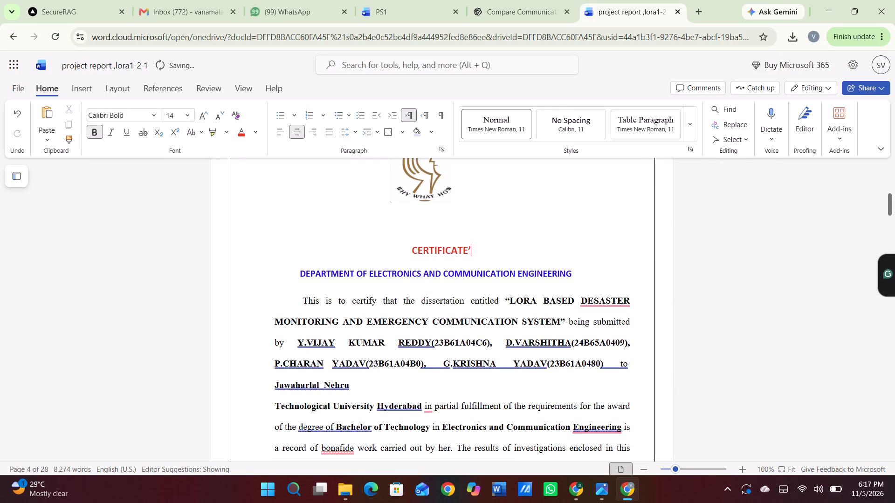
pyautogui.press('s')
pyautogui.press('space')
pyautogui.write('DECLARA')
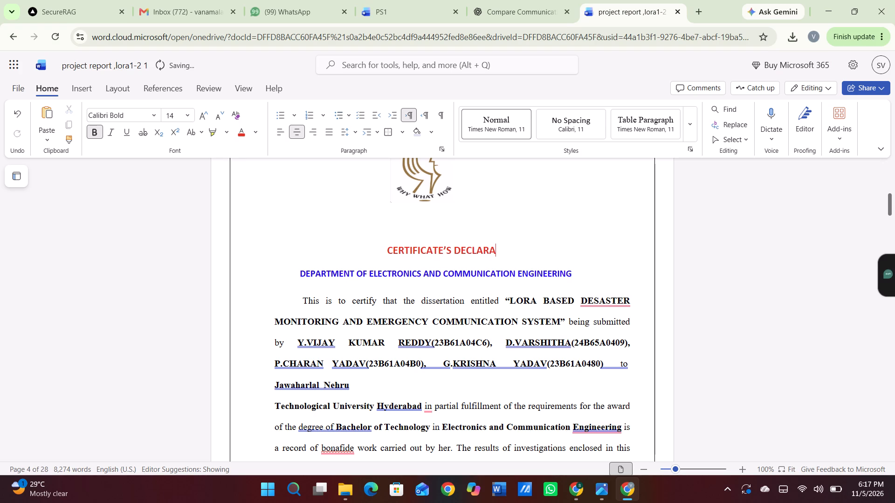
pyautogui.write('TION')
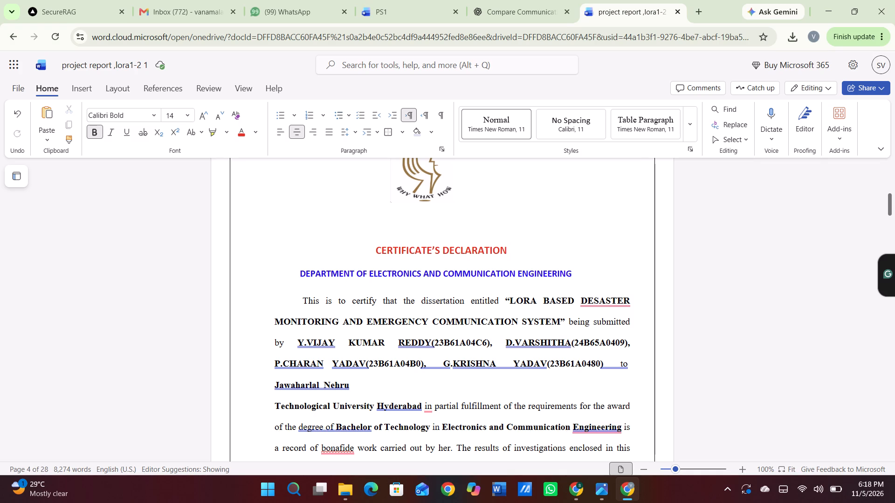
# Delete the empty line above EXTERNAL EXAMINER on the certificate page, moving the signature label inside the page border.
pyautogui.scroll(-3, 459, 372)
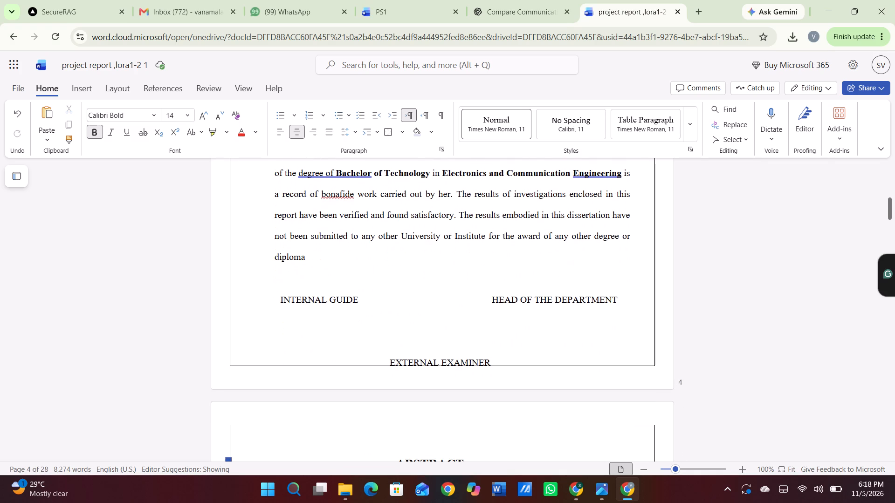
pyautogui.scroll(2, 459, 372)
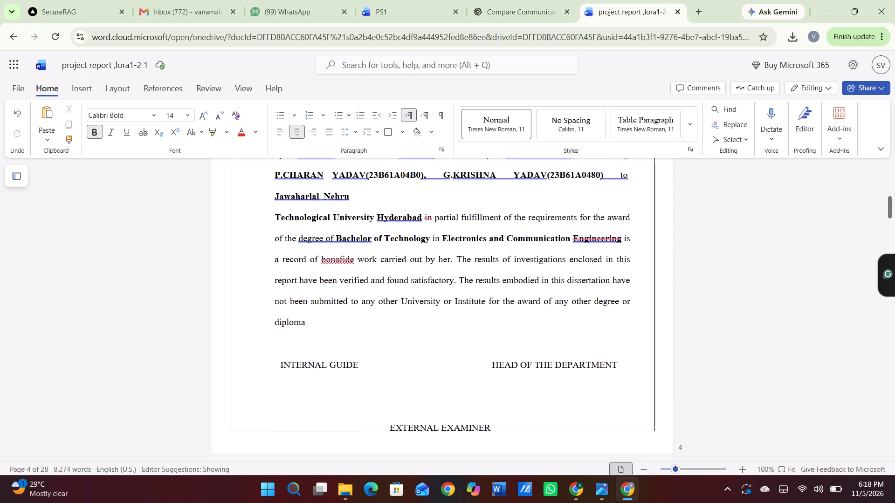
pyautogui.click(388, 421)
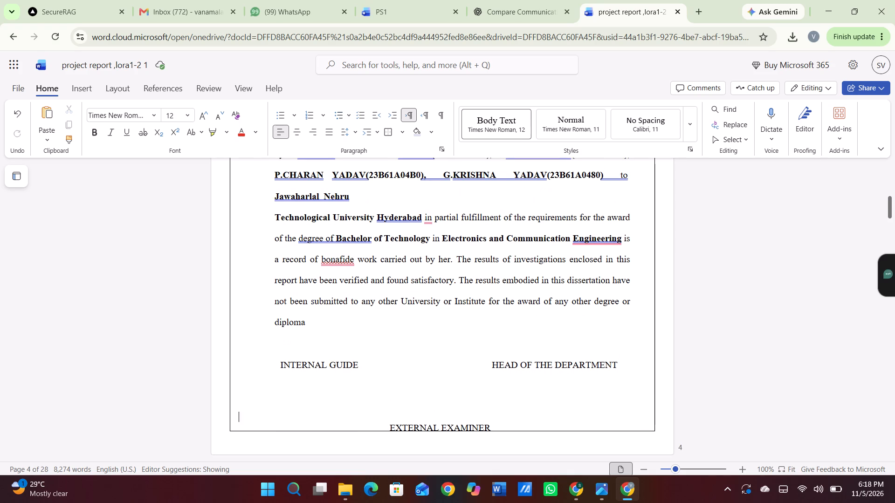
pyautogui.press('BackSpace')
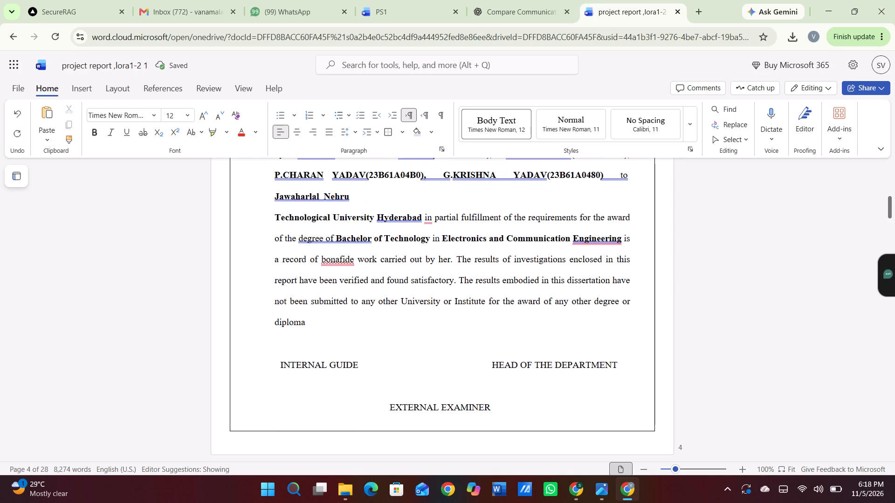
# Set the abstract's body text, including the keywords, to 1.5 line spacing and justified alignment.
pyautogui.scroll(3, 509, 300)
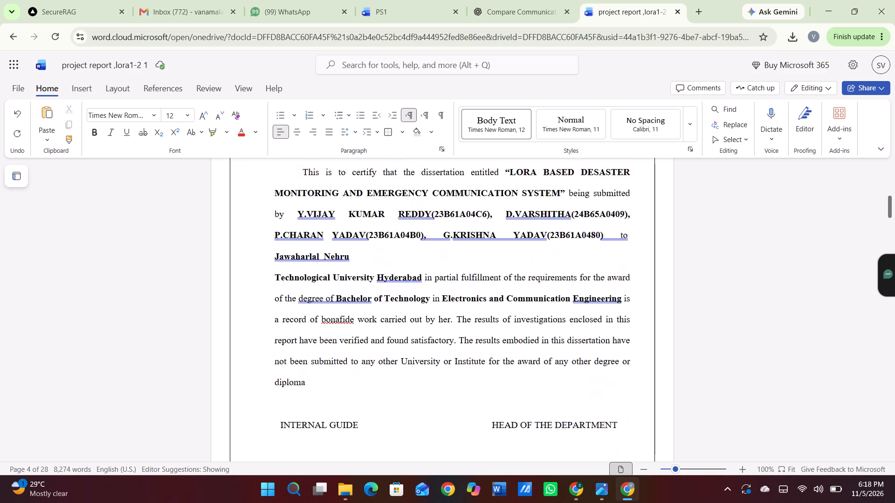
pyautogui.scroll(-2, 509, 300)
pyautogui.scroll(3, 509, 300)
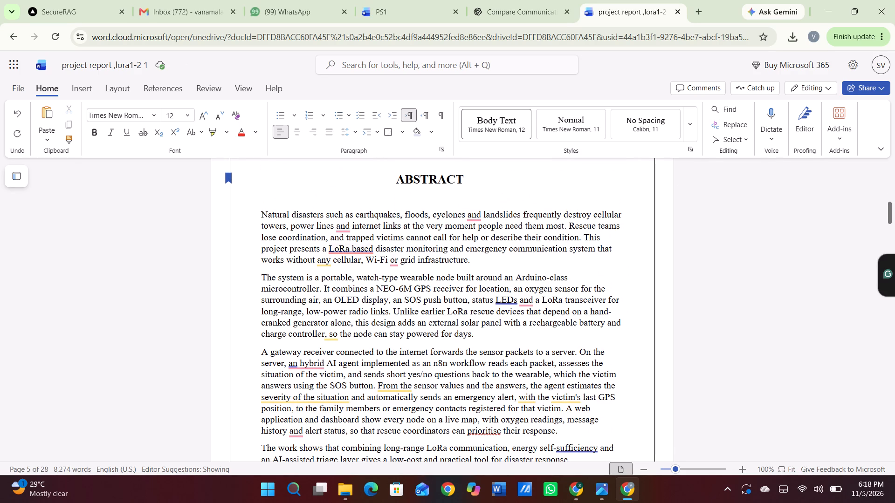
pyautogui.moveTo(255, 215); pyautogui.dragTo(469, 358)
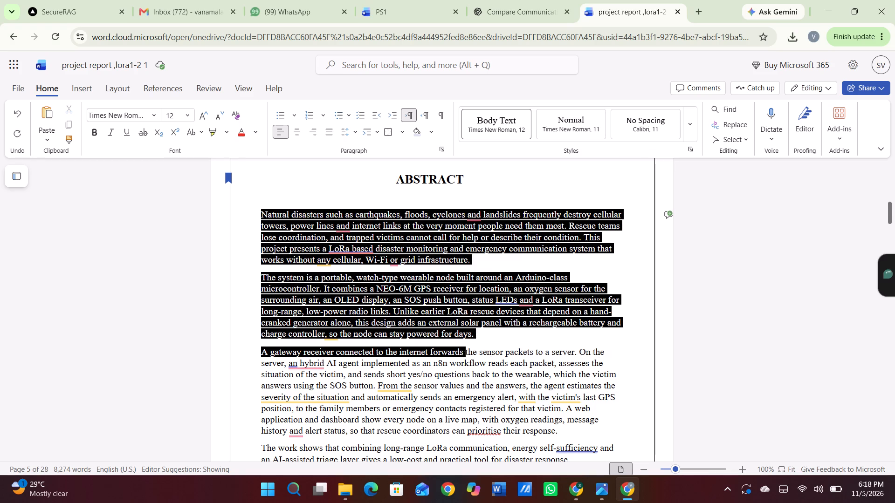
pyautogui.moveTo(469, 358); pyautogui.dragTo(626, 448)
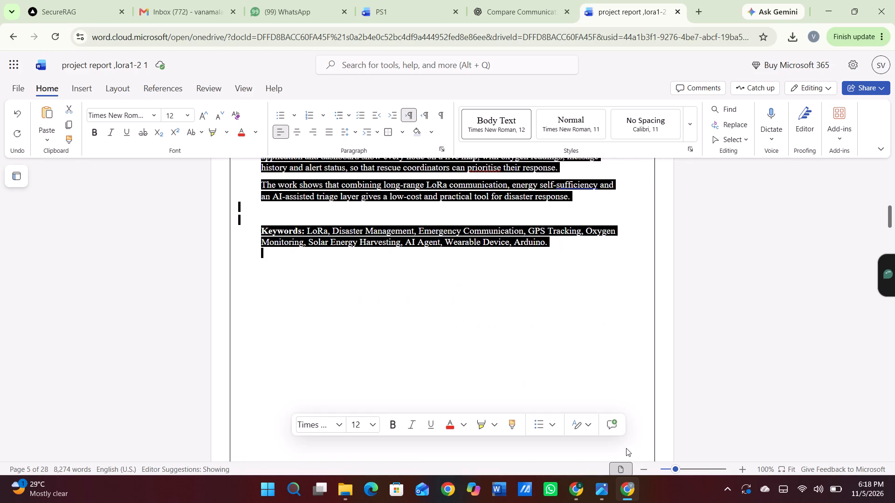
pyautogui.click(345, 130)
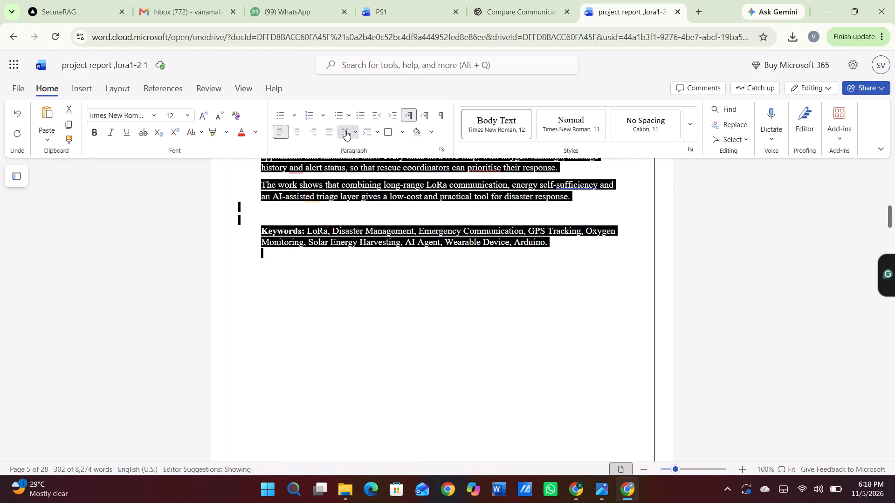
pyautogui.click(377, 194)
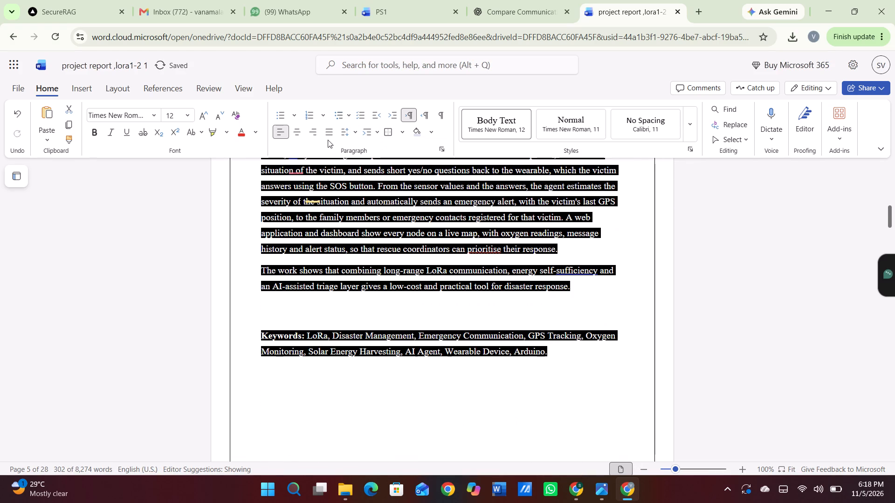
pyautogui.click(328, 136)
pyautogui.click(386, 245)
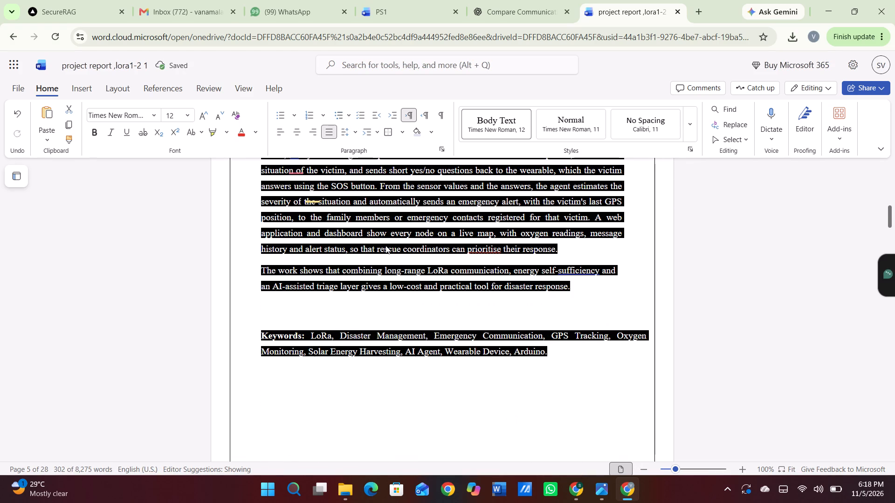
pyautogui.scroll(3, 386, 245)
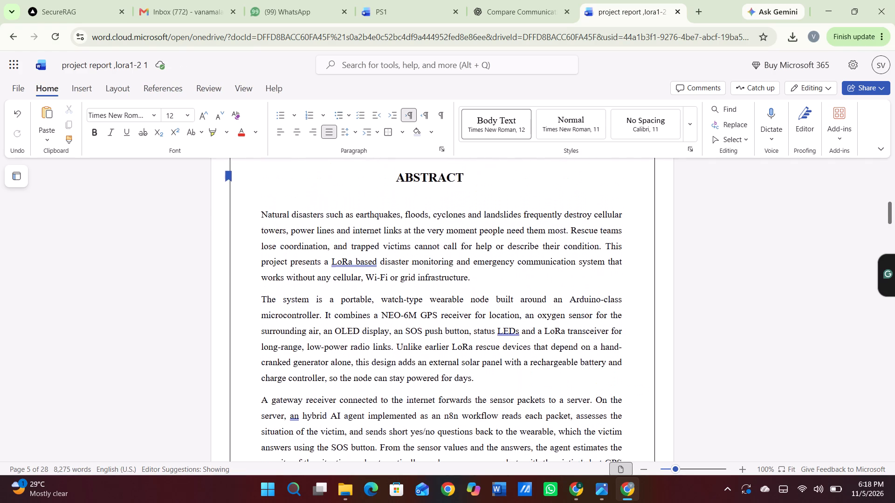
pyautogui.scroll(2, 386, 245)
pyautogui.scroll(-2, 386, 245)
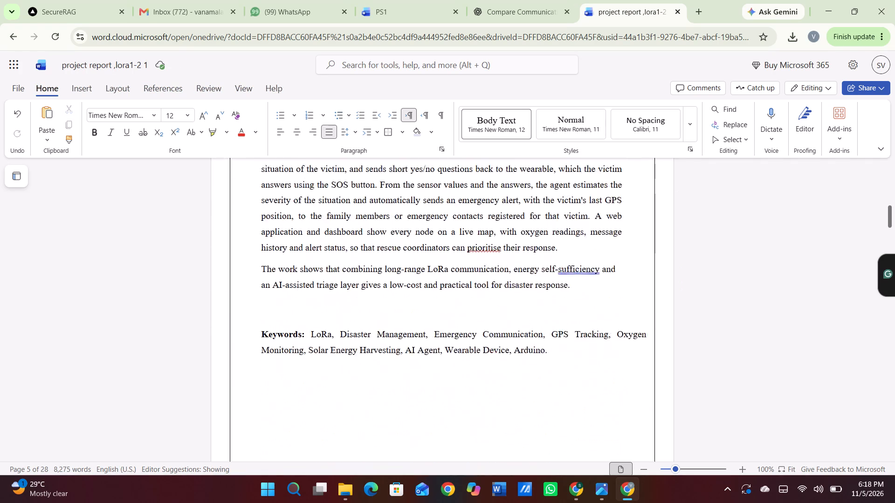
# Split the "Chapter 1: Introduction" heading so that "Introduction" sits on its own line below.
pyautogui.scroll(-1, 386, 245)
pyautogui.scroll(1, 386, 245)
pyautogui.scroll(-3, 386, 245)
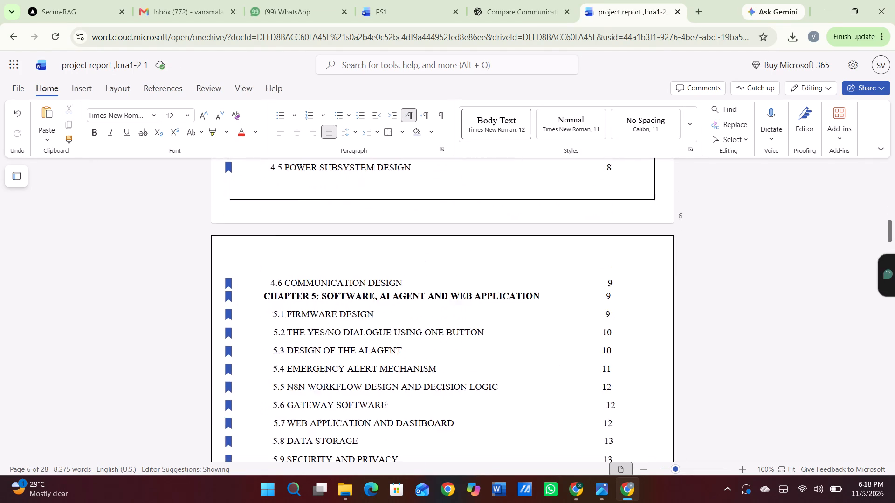
pyautogui.scroll(-2, 386, 245)
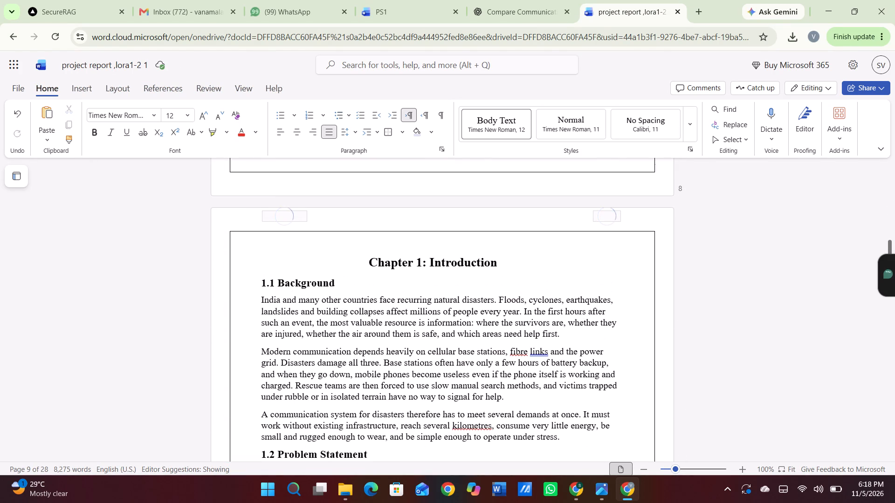
pyautogui.scroll(-1, 386, 245)
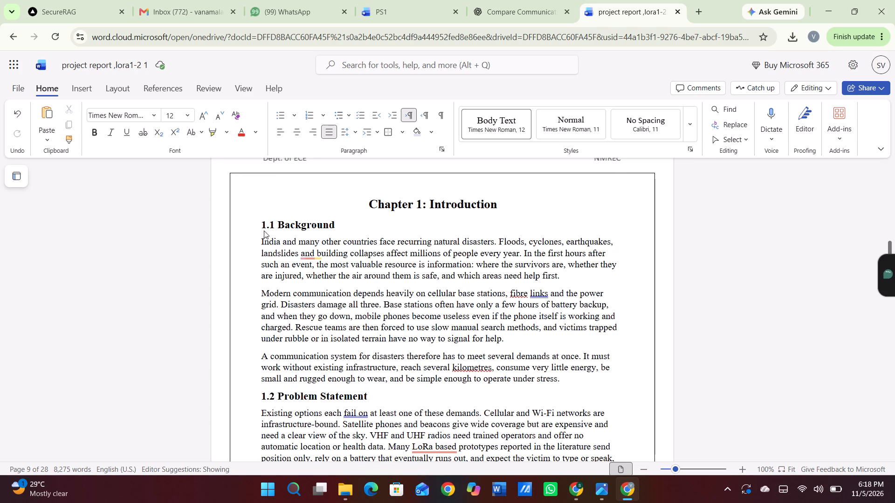
pyautogui.scroll(-1, 260, 225)
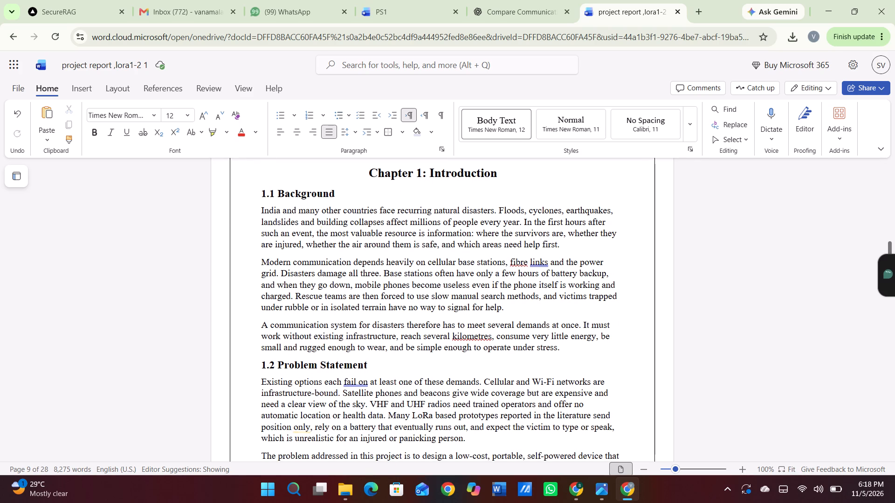
pyautogui.click(430, 175)
pyautogui.click(430, 175)
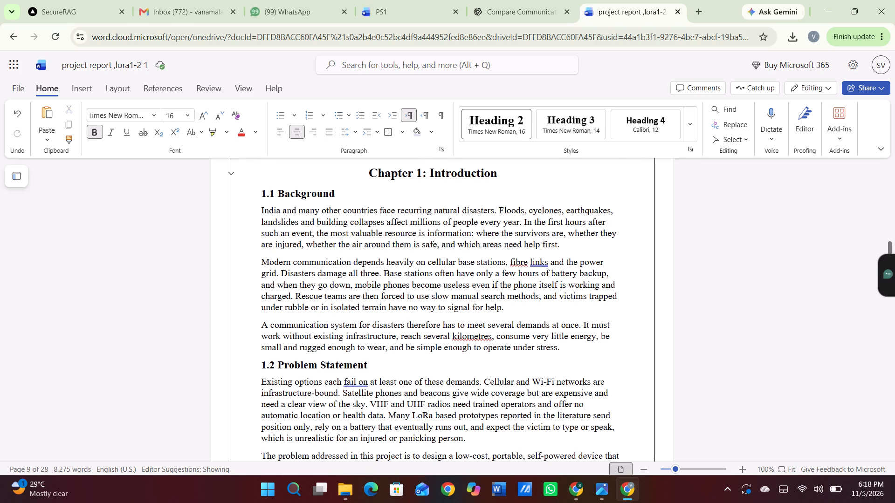
pyautogui.press('Return')
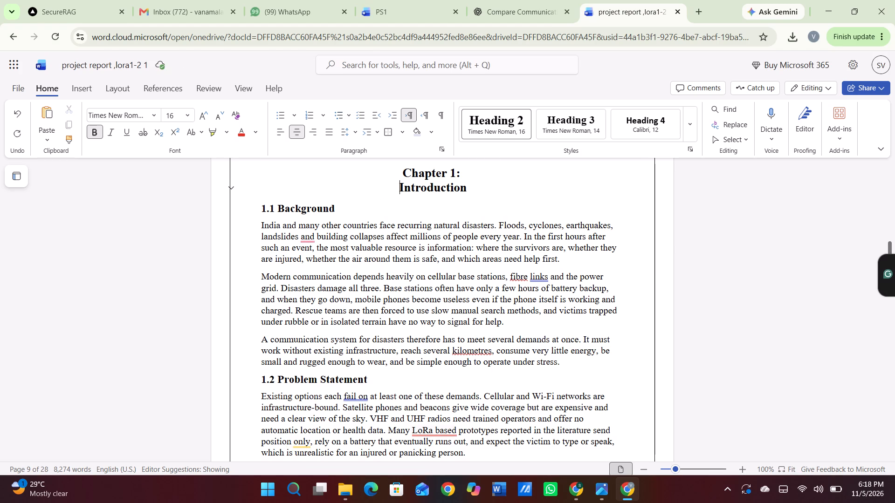
# Delete the colon after "Chapter 1" in the first line of the chapter heading.
pyautogui.press('Up')
pyautogui.press('Right')
pyautogui.press('Right')
pyautogui.press('Right')
pyautogui.press('Right')
pyautogui.press('Right')
pyautogui.press('Right')
pyautogui.press('Right')
pyautogui.press('Right')
pyautogui.press('Right')
pyautogui.press('Right')
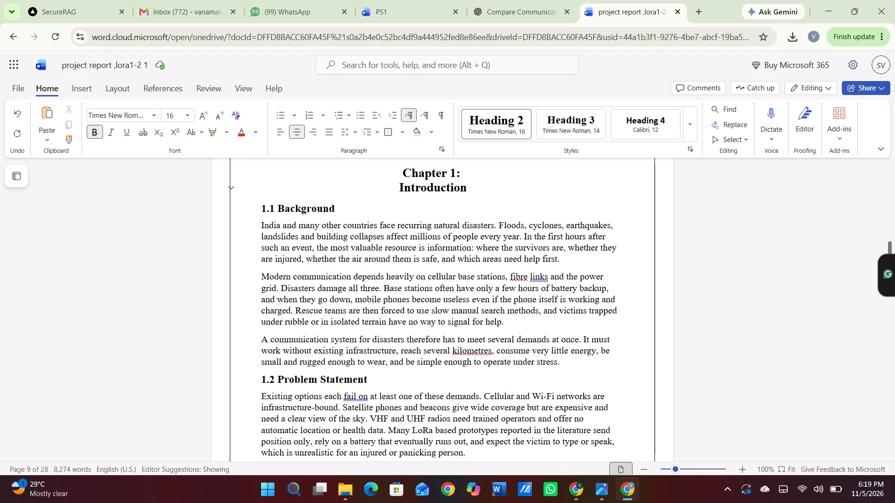
pyautogui.press('BackSpace')
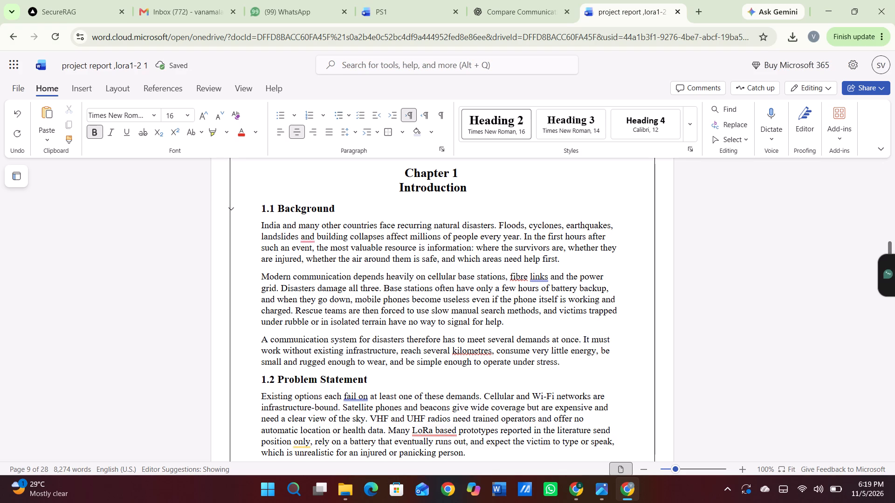
# Set sections 1.1 Background through 1.3 Objectives, including the numbered objectives, to 1.5 line spacing and justified alignment.
pyautogui.moveTo(258, 203); pyautogui.dragTo(408, 345)
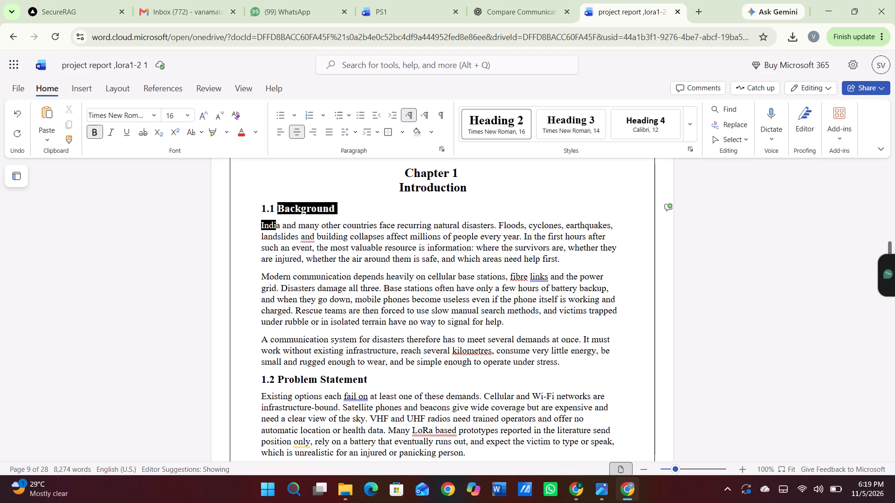
pyautogui.moveTo(408, 345); pyautogui.dragTo(543, 469)
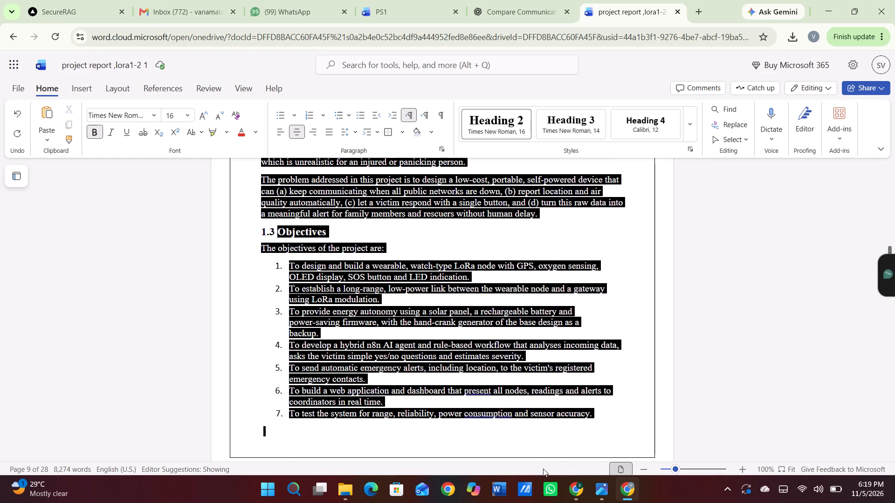
pyautogui.moveTo(543, 469); pyautogui.dragTo(542, 468)
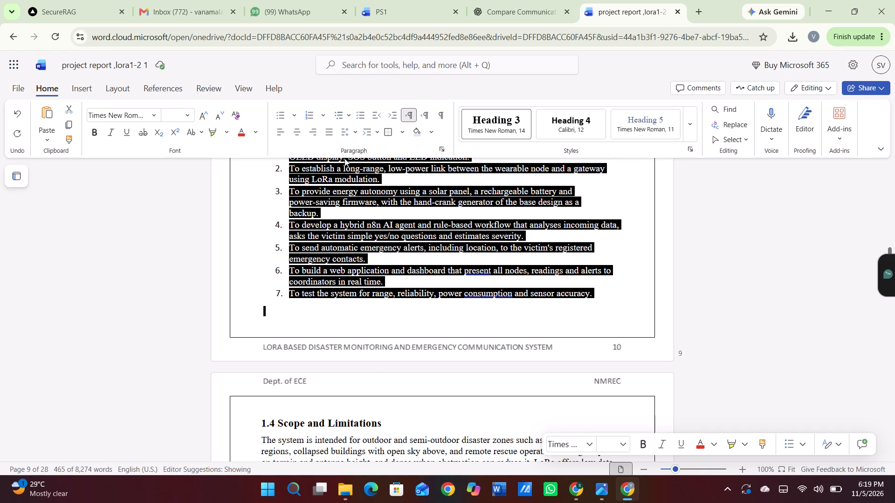
pyautogui.click(360, 130)
pyautogui.click(356, 131)
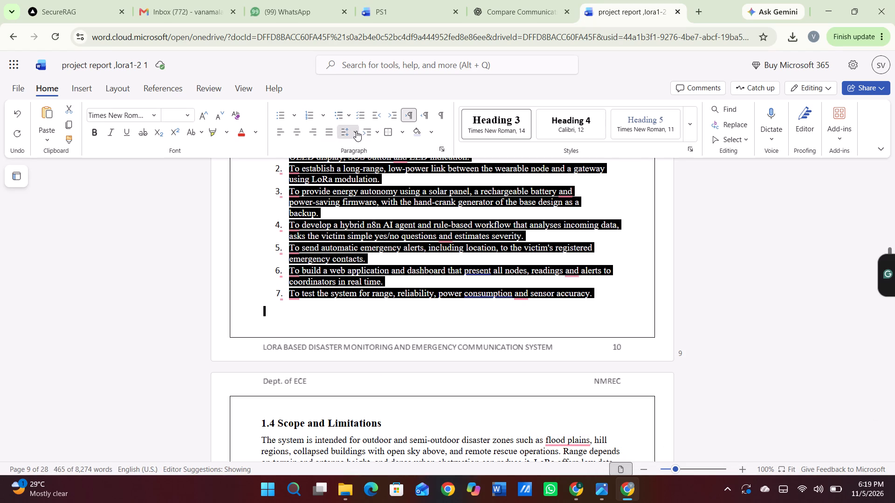
pyautogui.click(358, 197)
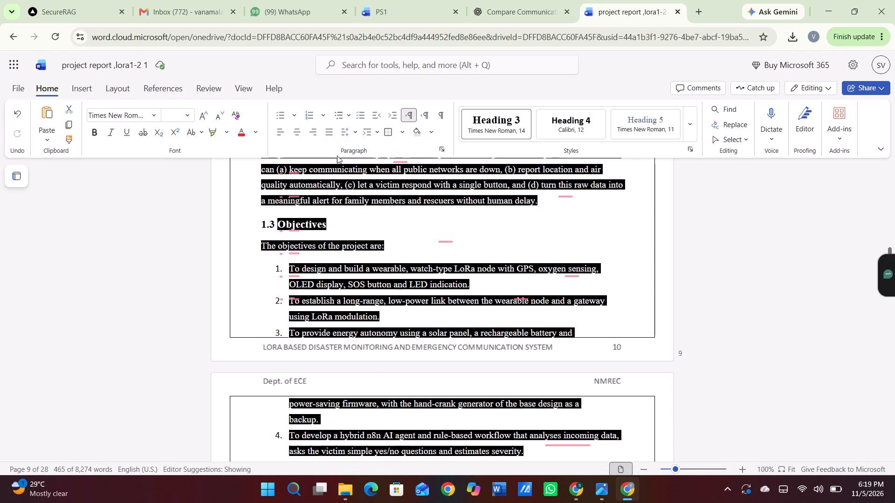
pyautogui.click(332, 136)
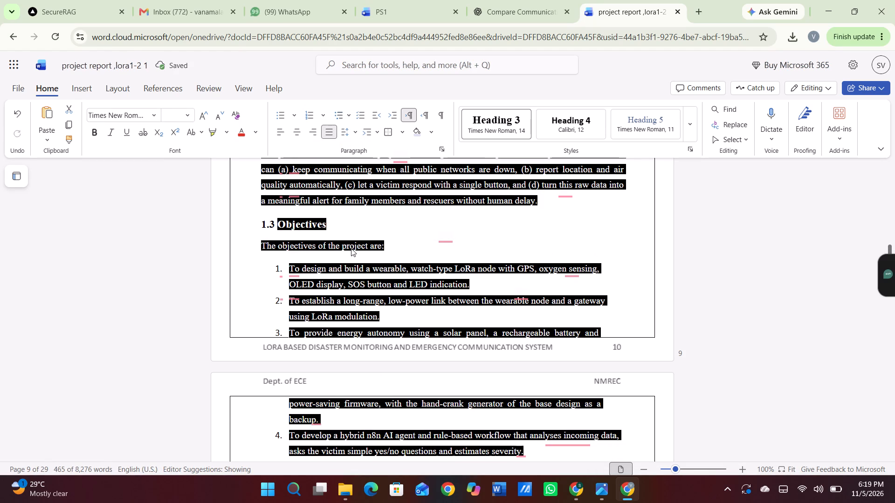
pyautogui.click(351, 248)
# Review the reformatted Chapter 1 text from the chapter heading through the objectives list to section 1.4.
pyautogui.scroll(5, 351, 248)
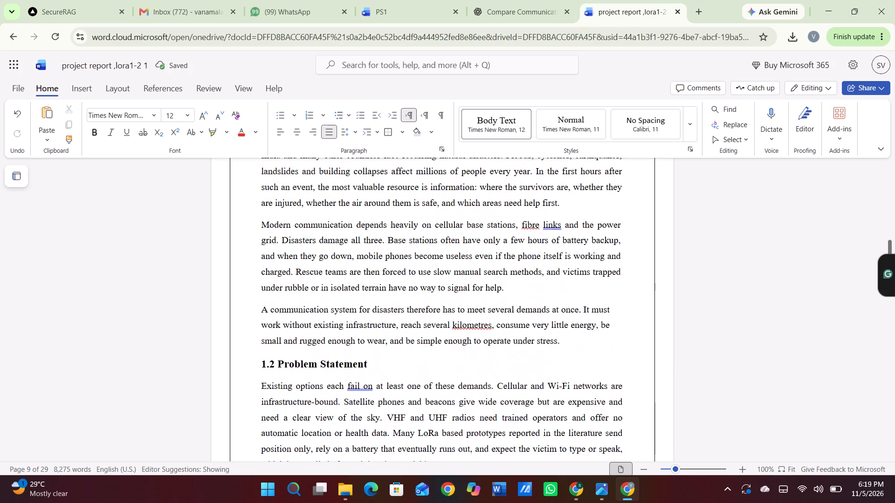
pyautogui.scroll(2, 351, 248)
pyautogui.scroll(-2, 351, 248)
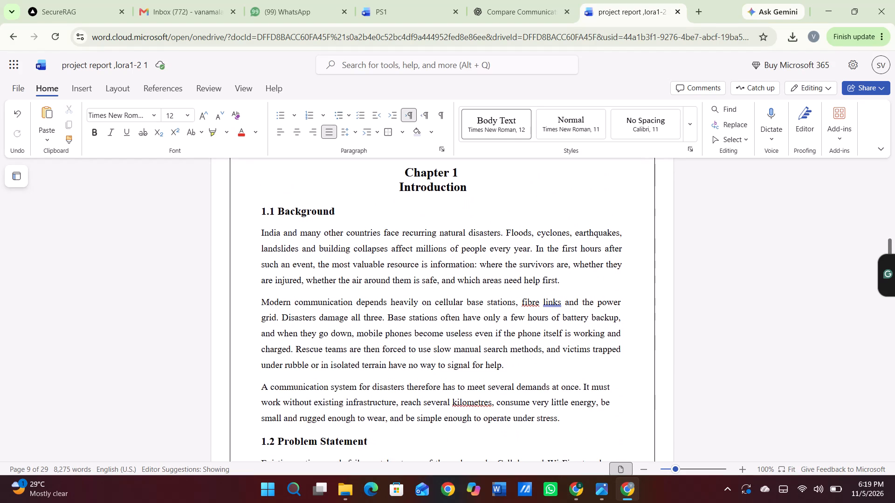
pyautogui.scroll(-1, 351, 248)
pyautogui.scroll(1, 351, 248)
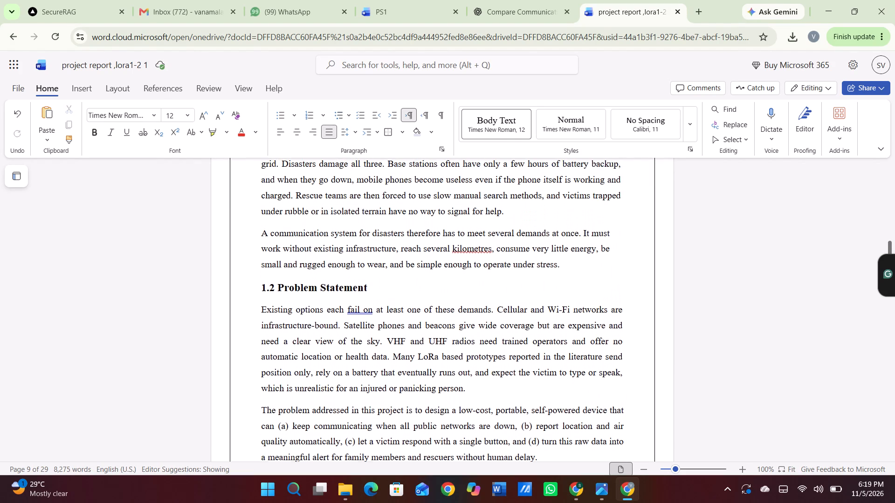
pyautogui.scroll(4, 351, 248)
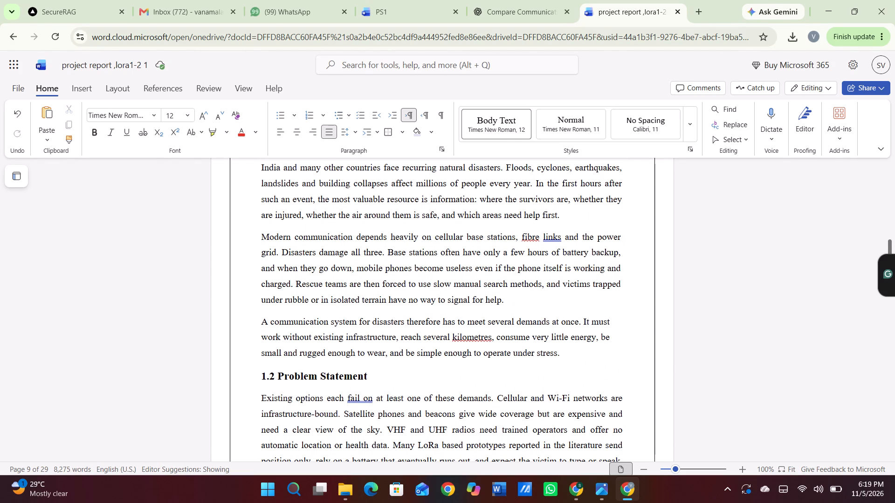
pyautogui.scroll(-3, 351, 248)
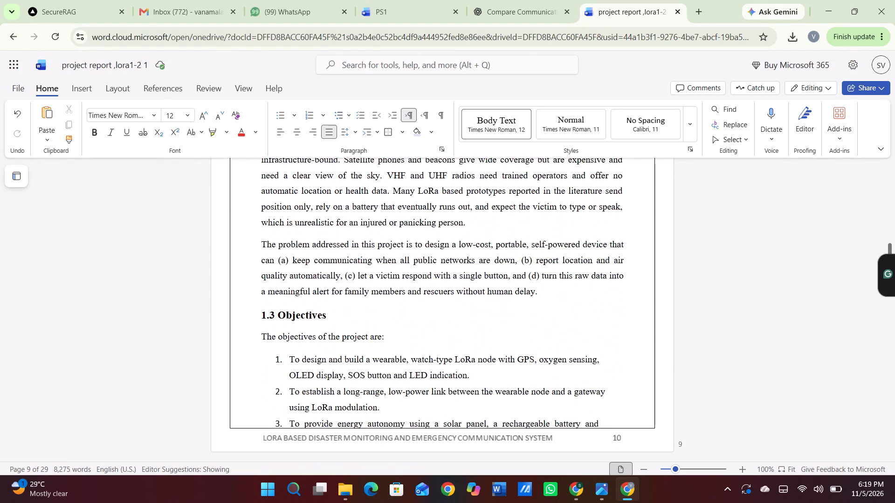
pyautogui.scroll(-4, 351, 248)
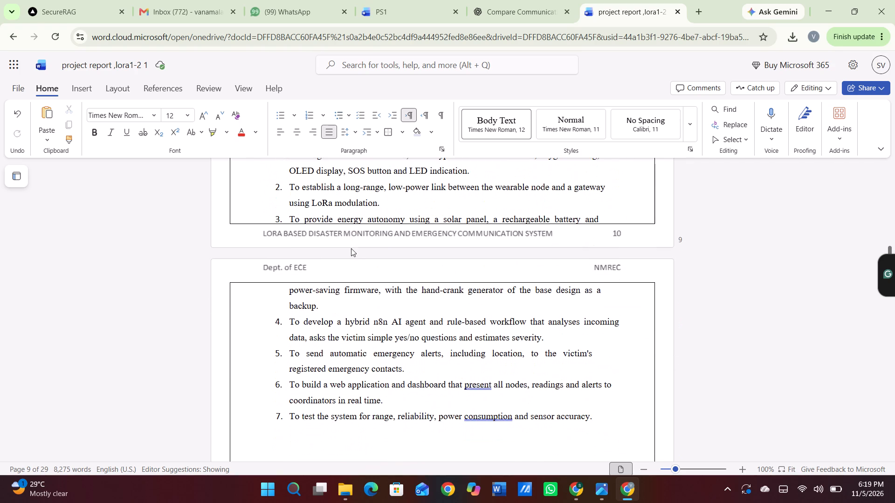
pyautogui.scroll(-4, 354, 220)
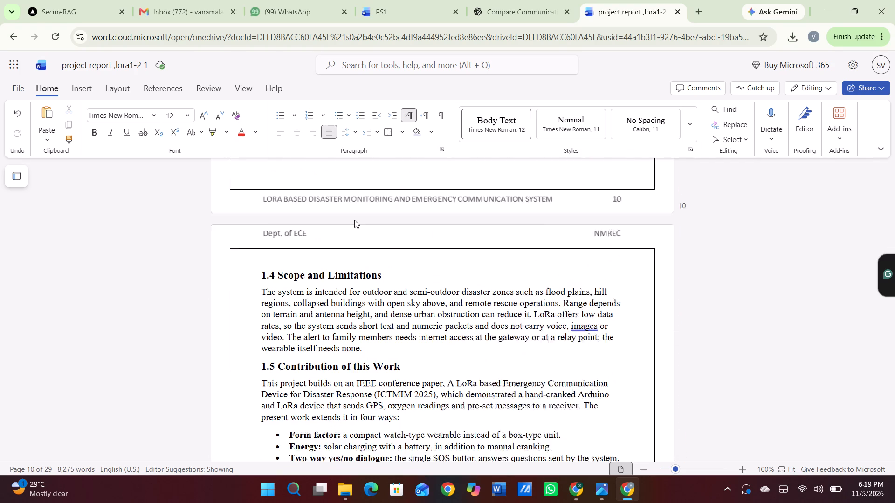
# Delete the empty paragraph below the seventh objective at the end of section 1.3.
pyautogui.scroll(5, 354, 220)
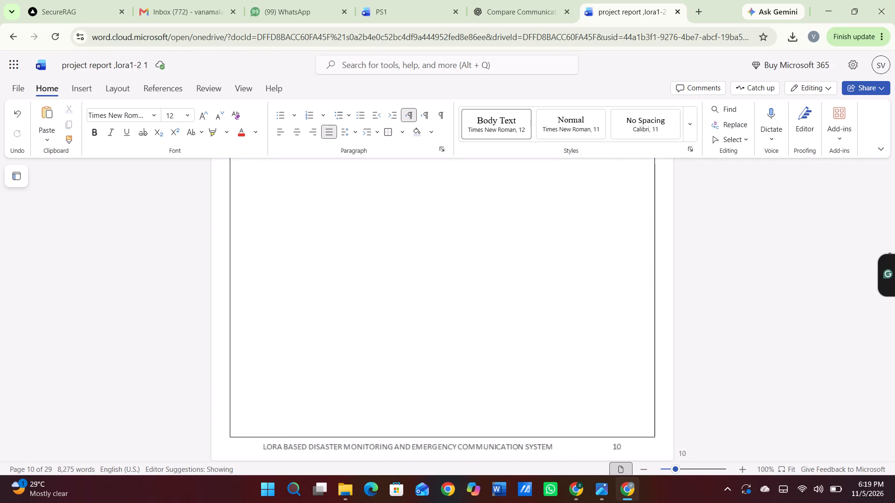
pyautogui.scroll(1, 354, 220)
pyautogui.scroll(-1, 354, 220)
pyautogui.scroll(2, 354, 220)
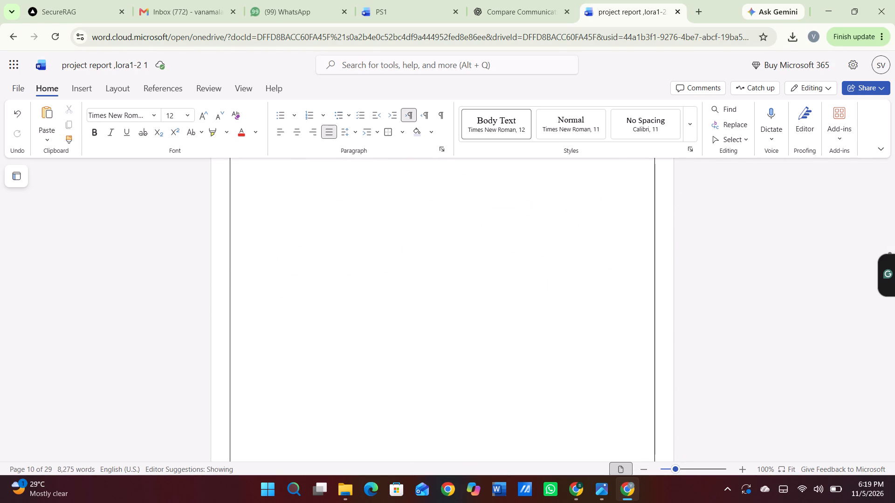
pyautogui.scroll(3, 354, 220)
pyautogui.scroll(1, 379, 260)
pyautogui.click(304, 269)
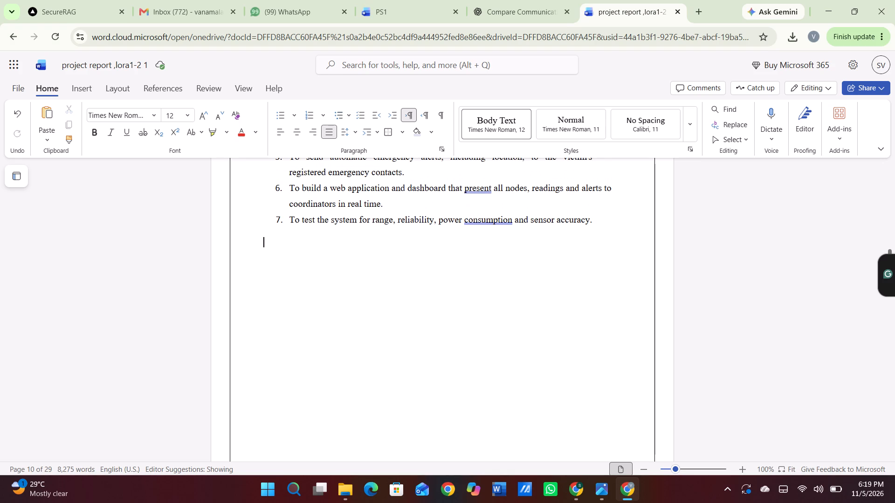
pyautogui.press('BackSpace')
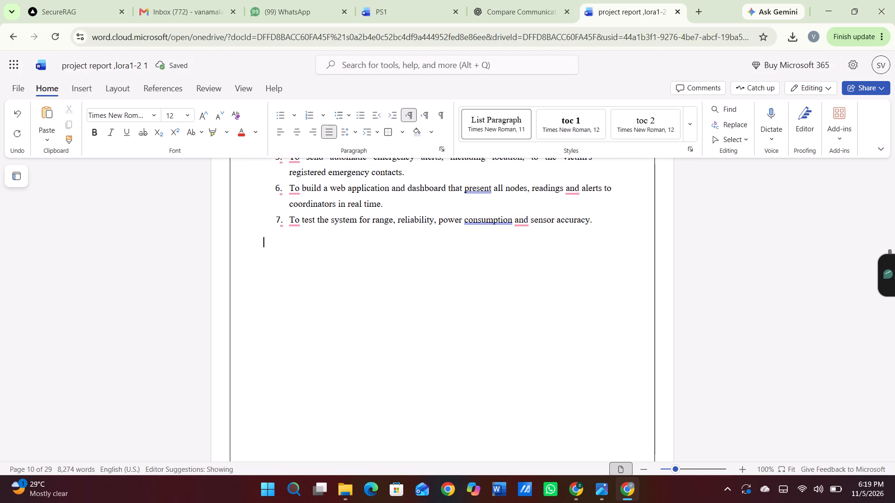
# Examine the blank space between the end of the objectives list and the 1.4 Scope and Limitations heading.
pyautogui.scroll(-3, 325, 315)
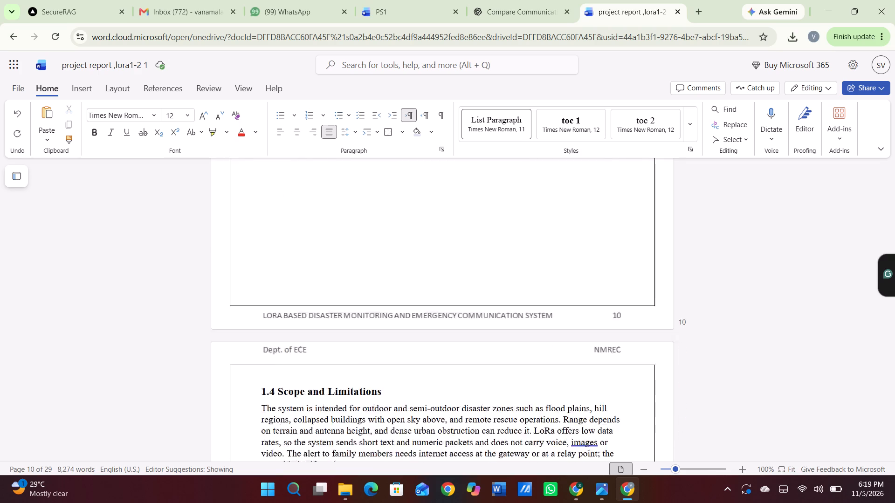
pyautogui.scroll(-1, 325, 315)
pyautogui.click(255, 292)
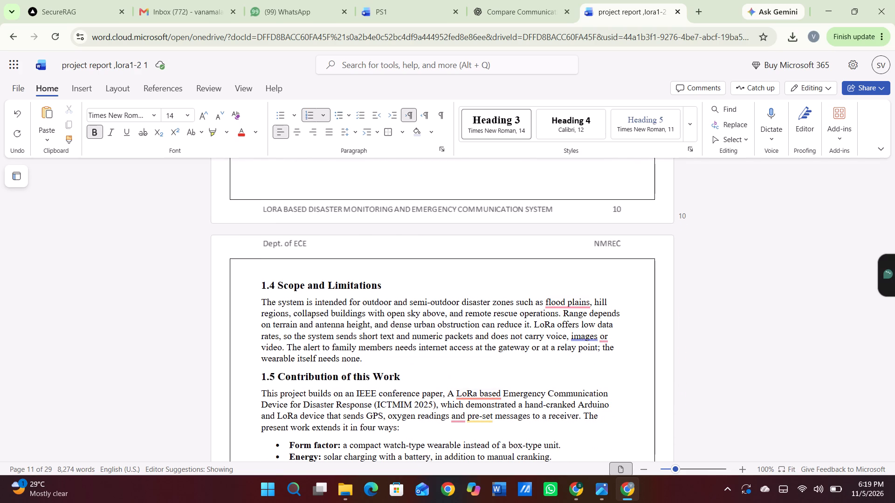
pyautogui.click(260, 287)
pyautogui.scroll(4, 260, 287)
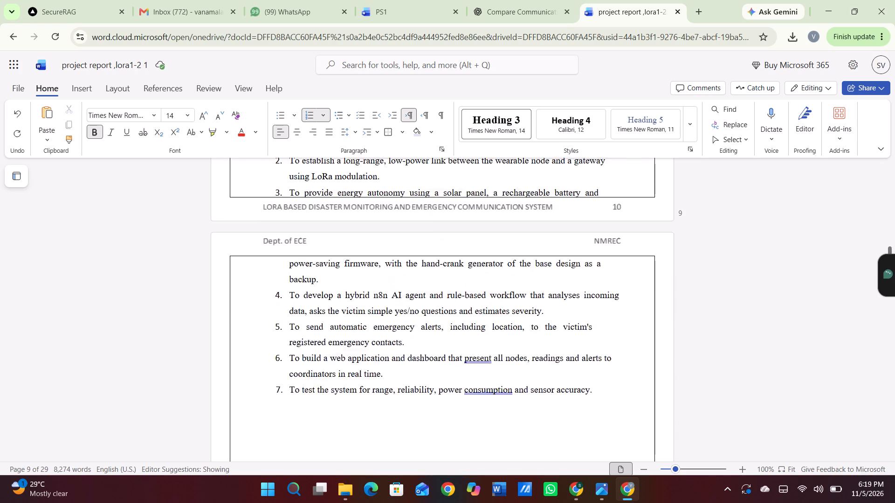
pyautogui.scroll(1, 260, 287)
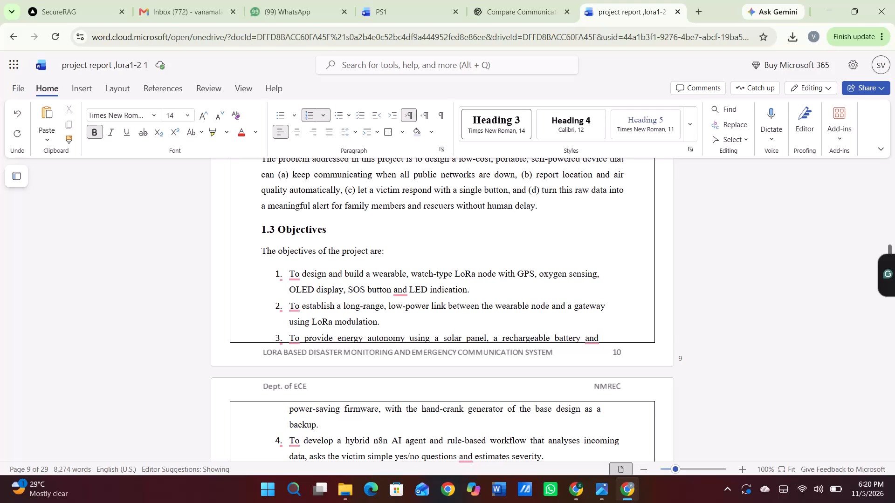
pyautogui.scroll(2, 365, 258)
pyautogui.scroll(-2, 365, 258)
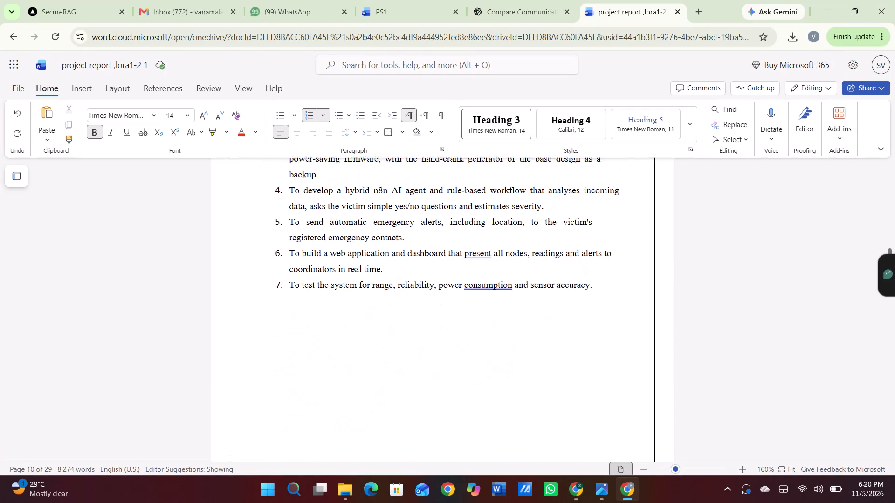
pyautogui.scroll(-2, 365, 258)
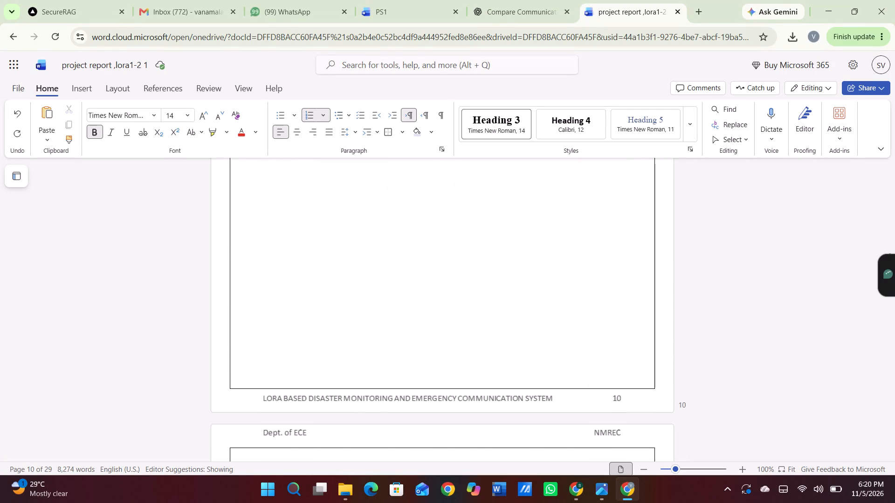
pyautogui.scroll(-1, 365, 258)
pyautogui.scroll(2, 365, 258)
pyautogui.scroll(-1, 365, 258)
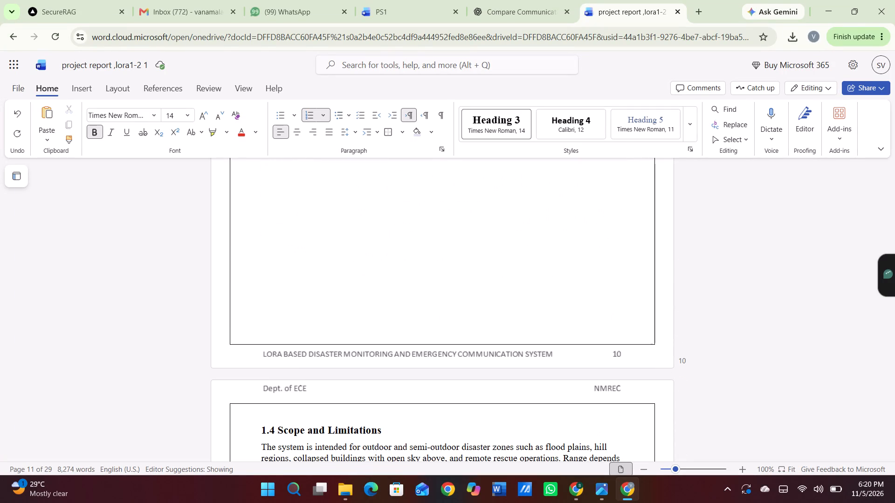
# Place the cursor on the empty line above the 1.4 Scope and Limitations heading.
pyautogui.click(522, 306)
pyautogui.click(454, 297)
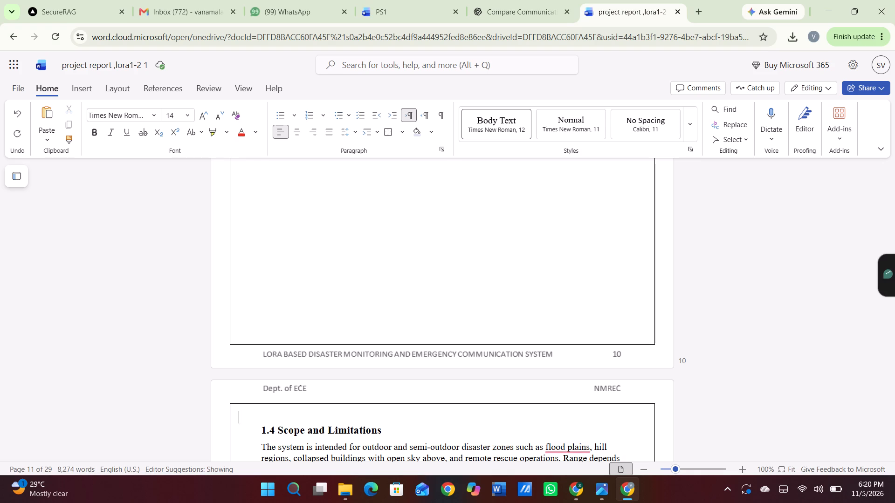
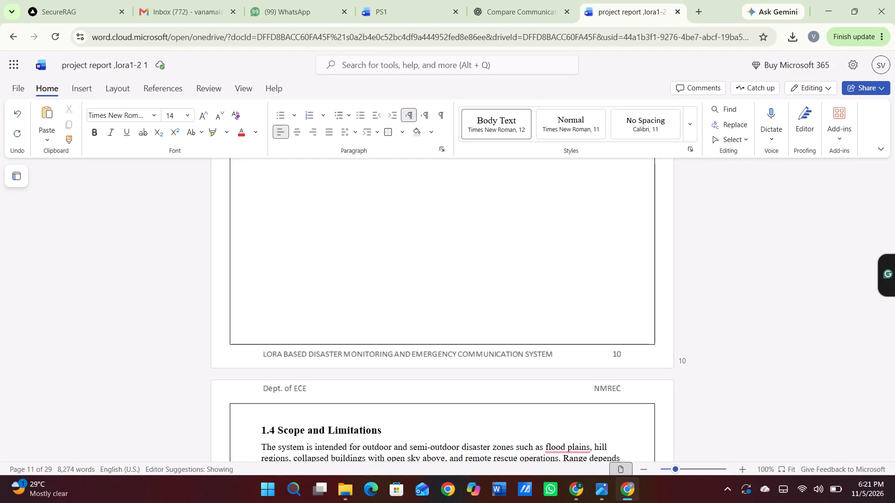
# Review the pages from the 1.4 Scope and Limitations heading back to the Chapter 1 title, checking the blank gaps between them.
pyautogui.scroll(4, 450, 224)
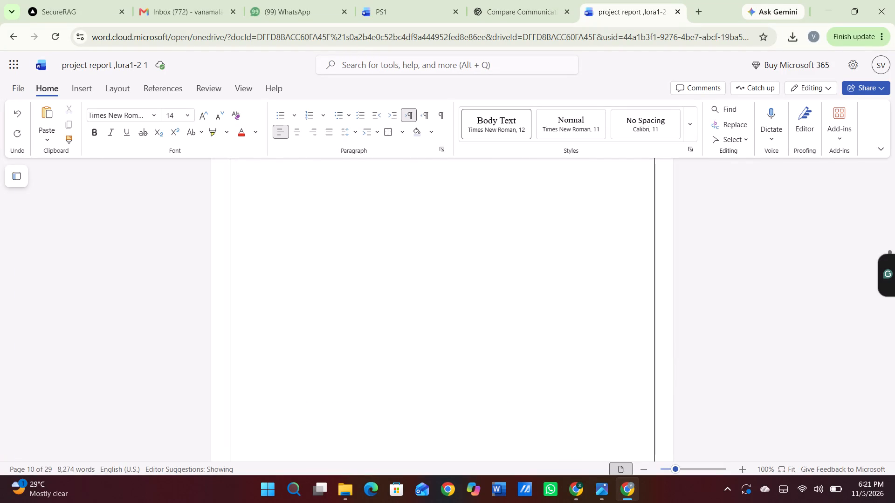
pyautogui.scroll(1, 450, 224)
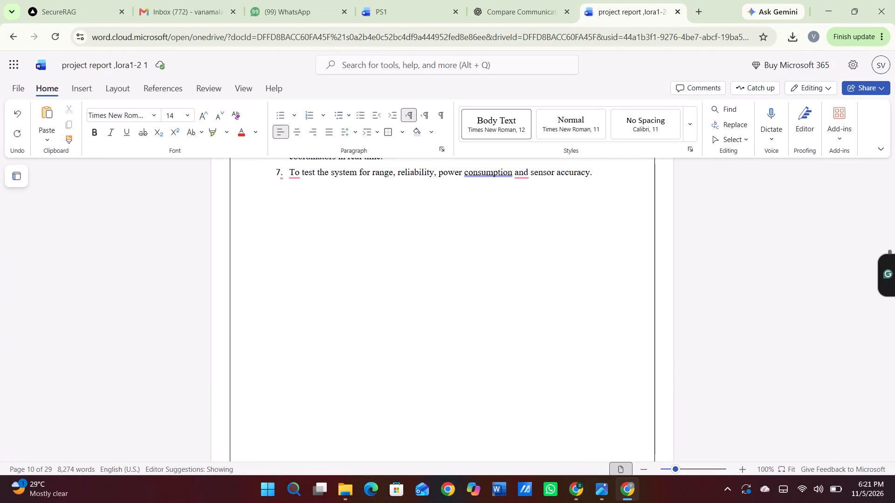
pyautogui.scroll(6, 450, 224)
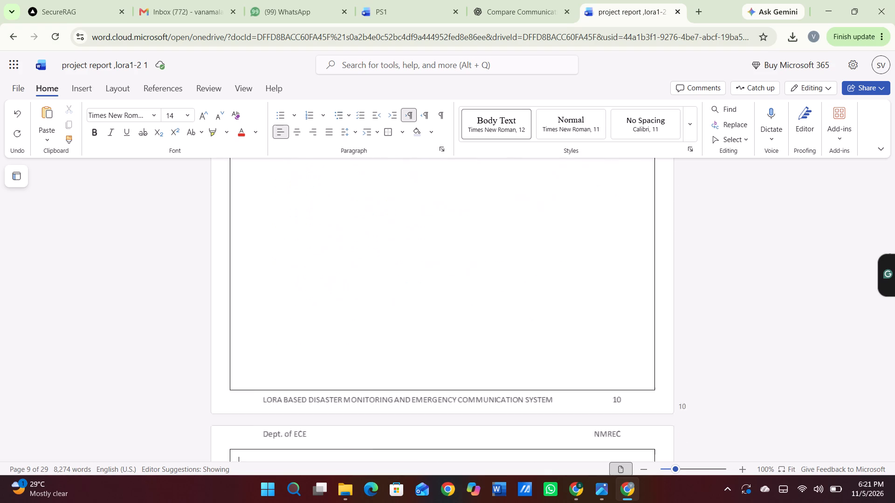
pyautogui.scroll(9, 450, 224)
pyautogui.scroll(-1, 450, 224)
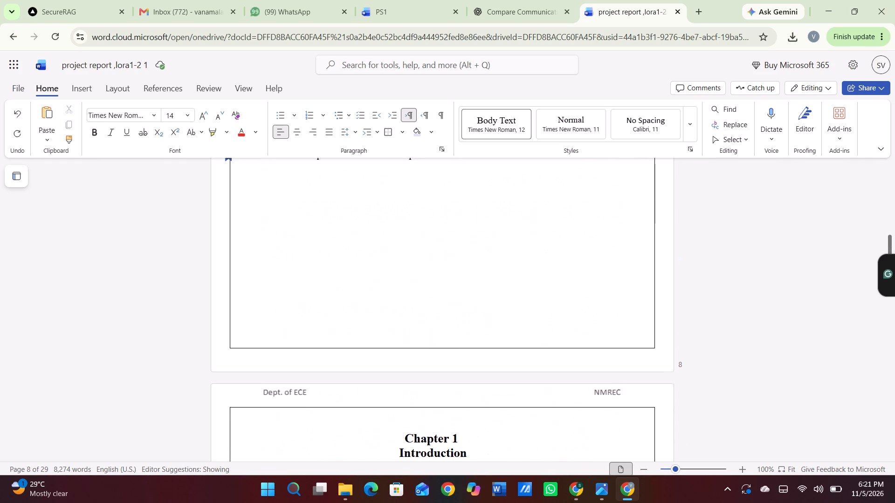
pyautogui.scroll(-1, 450, 224)
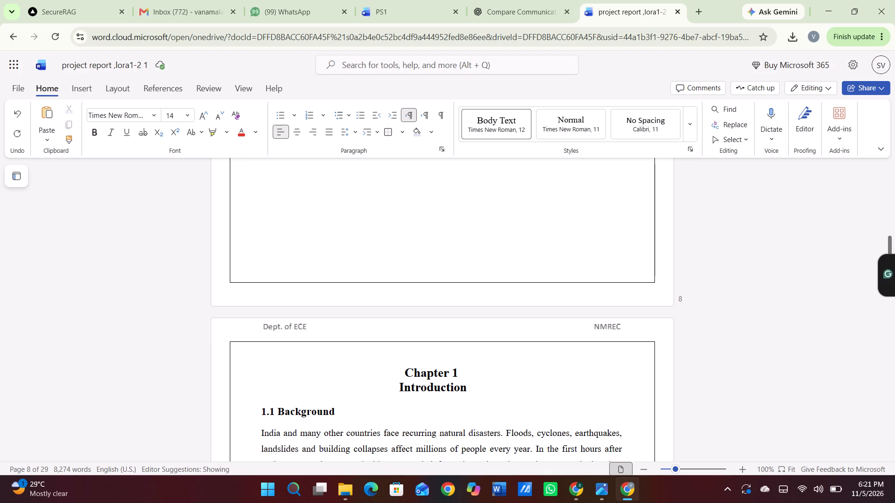
pyautogui.scroll(-6, 450, 224)
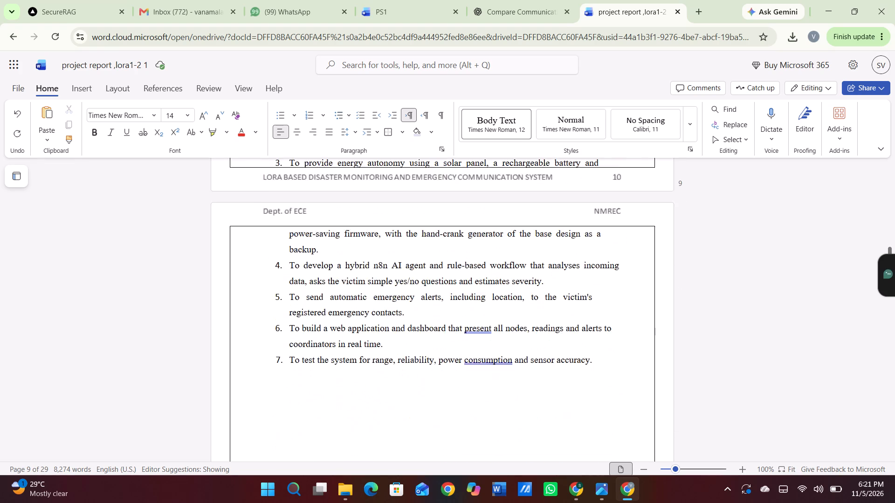
pyautogui.scroll(-3, 450, 224)
pyautogui.scroll(5, 450, 224)
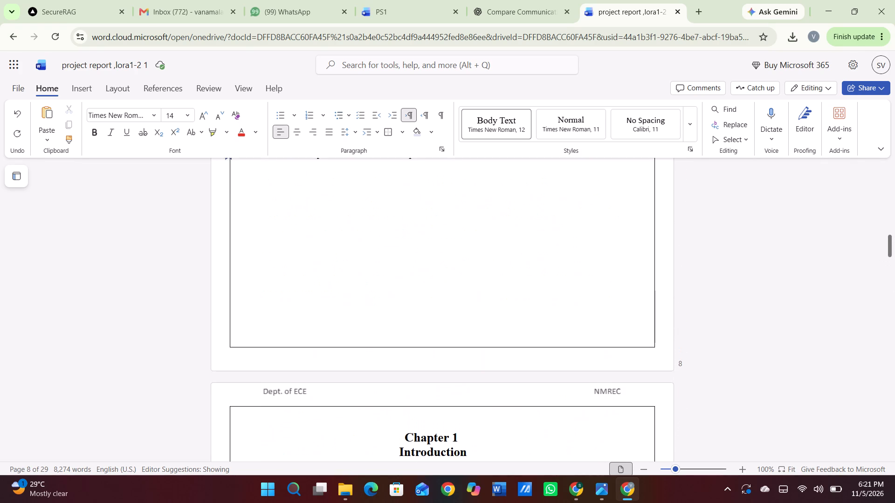
pyautogui.scroll(1, 450, 224)
# Insert empty lines above the Chapter 1 Introduction heading until it moves down to the top of page 11.
pyautogui.scroll(-1, 450, 224)
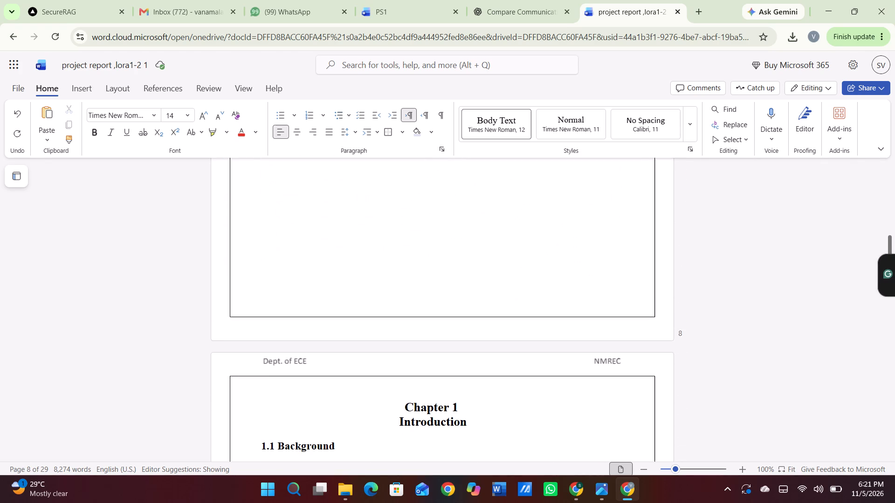
pyautogui.scroll(-1, 450, 224)
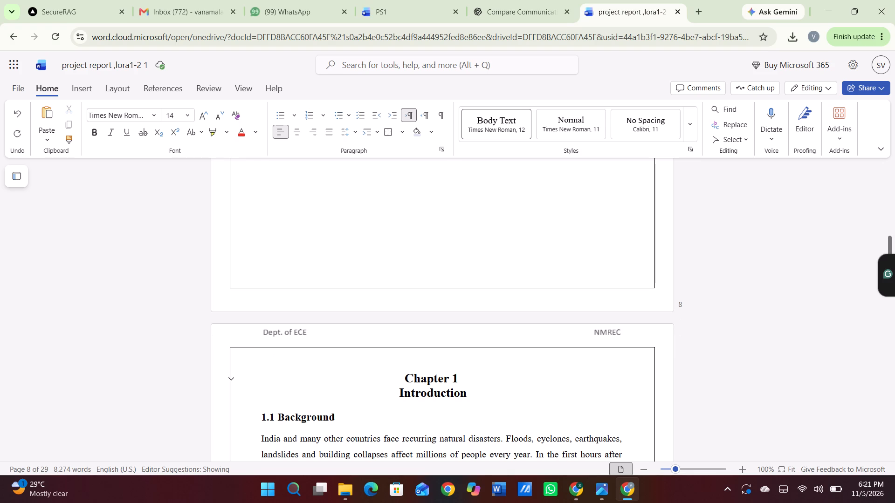
pyautogui.click(405, 380)
pyautogui.press('Return')
pyautogui.press('Return')
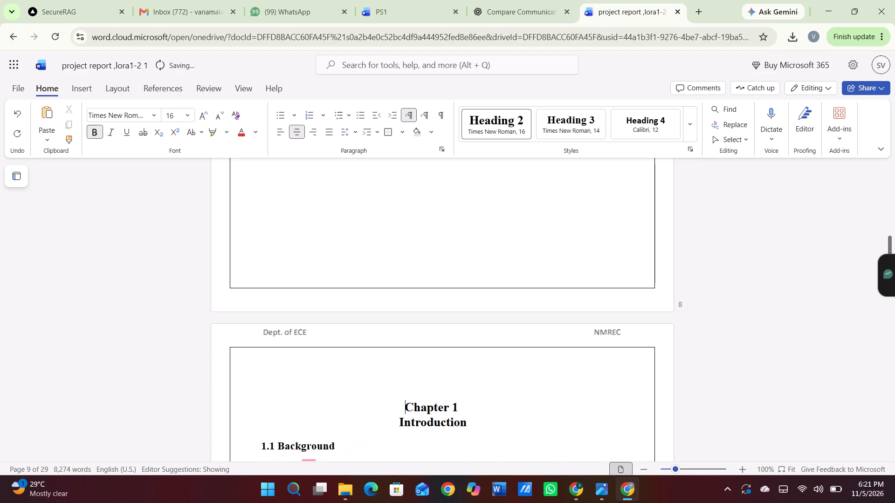
pyautogui.press('Return')
pyautogui.press('Return')
pyautogui.press('Return')
pyautogui.press('Return')
pyautogui.press('Return')
pyautogui.press('Return')
pyautogui.press('Return')
pyautogui.press('Return')
pyautogui.press('Return')
pyautogui.press('Return')
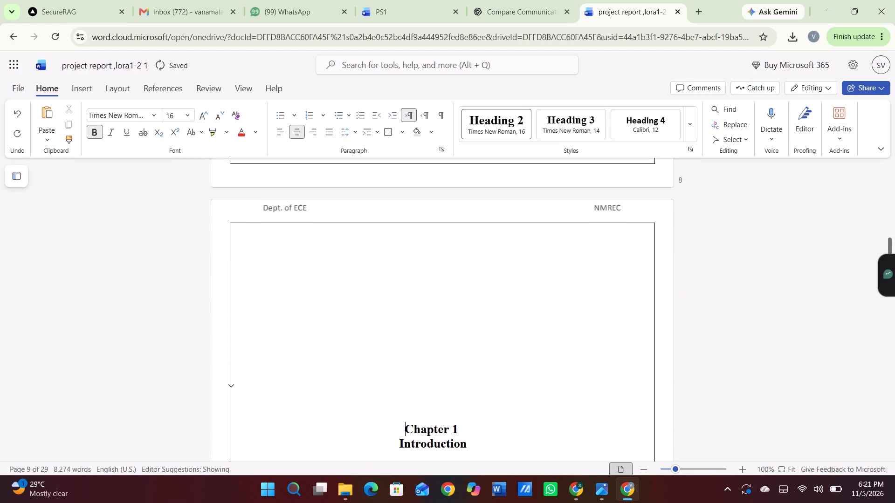
pyautogui.press('Return')
pyautogui.press('Return')
pyautogui.press('Return')
pyautogui.press('Return')
pyautogui.press('Return')
pyautogui.press('Return')
pyautogui.press('Return')
pyautogui.press('Return')
pyautogui.press('Return')
pyautogui.press('Return')
pyautogui.press('Return')
pyautogui.press('Return')
pyautogui.press('Return')
pyautogui.press('Return')
pyautogui.press('Return')
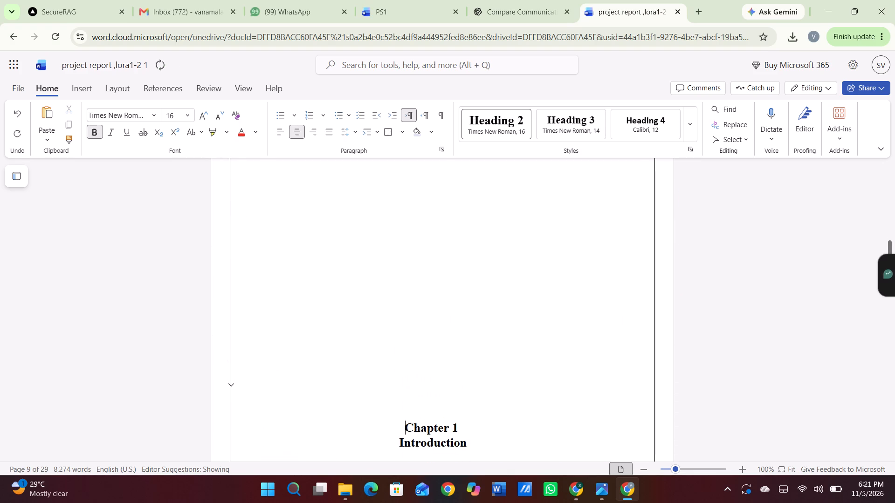
pyautogui.press('Return')
pyautogui.press('Return')
pyautogui.press('Return')
pyautogui.press('Return')
pyautogui.press('Return')
pyautogui.press('Return')
pyautogui.press('Return')
pyautogui.press('Return')
pyautogui.press('Return')
pyautogui.press('Return')
pyautogui.press('Return')
pyautogui.press('Return')
pyautogui.press('Return')
pyautogui.press('Return')
pyautogui.press('Return')
pyautogui.press('Return')
pyautogui.press('Return')
pyautogui.press('Return')
pyautogui.press('Return')
pyautogui.press('Return')
pyautogui.press('Return')
pyautogui.press('Return')
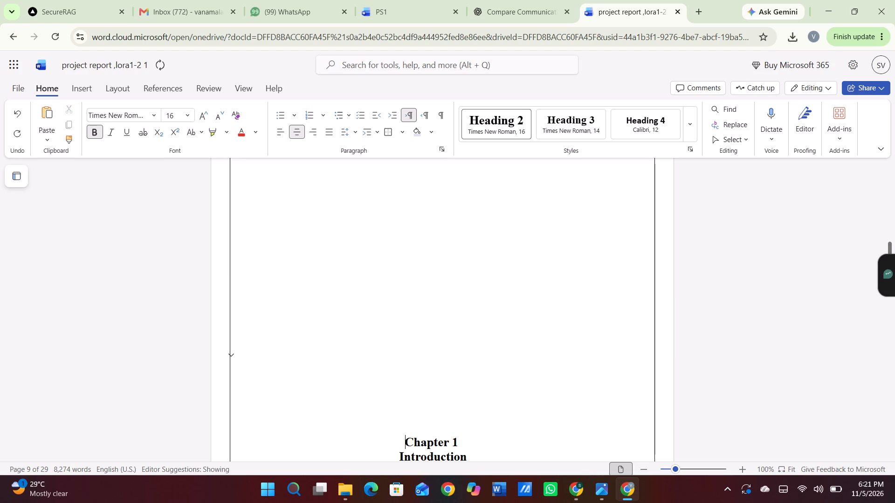
pyautogui.scroll(-4, 405, 380)
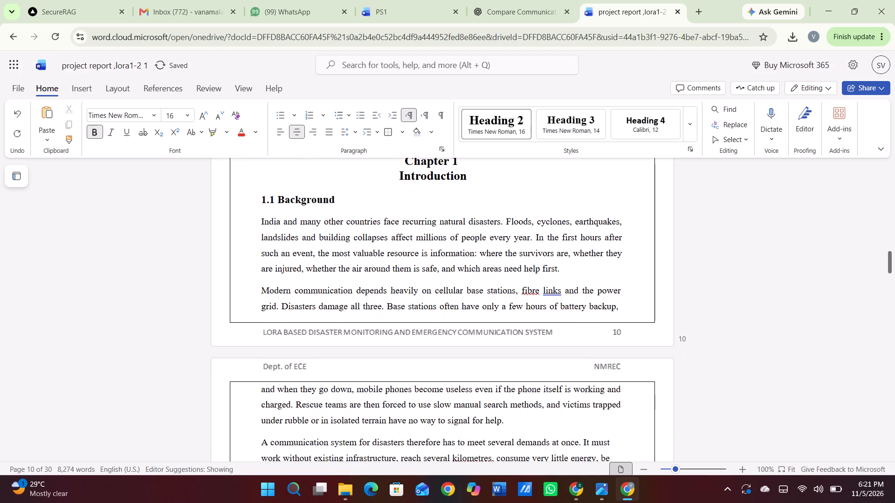
pyautogui.press('Return')
pyautogui.press('Return')
pyautogui.press('Return')
pyautogui.press('Return')
pyautogui.press('Return')
pyautogui.press('Return')
pyautogui.press('Return')
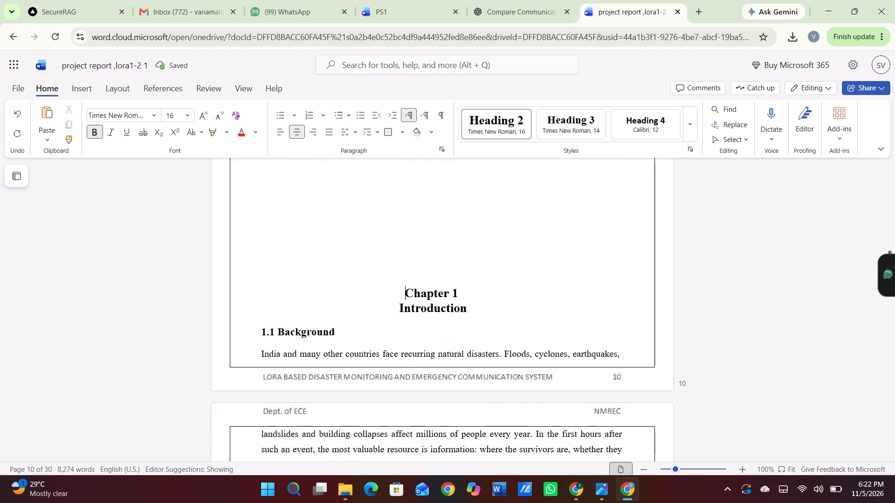
pyautogui.press('Return')
pyautogui.press('Return')
pyautogui.press('Return')
pyautogui.press('Return')
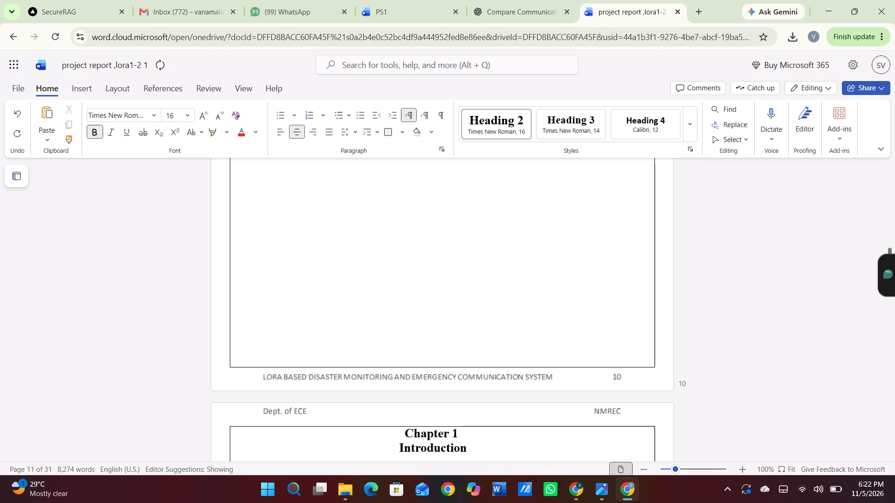
pyautogui.press('Return')
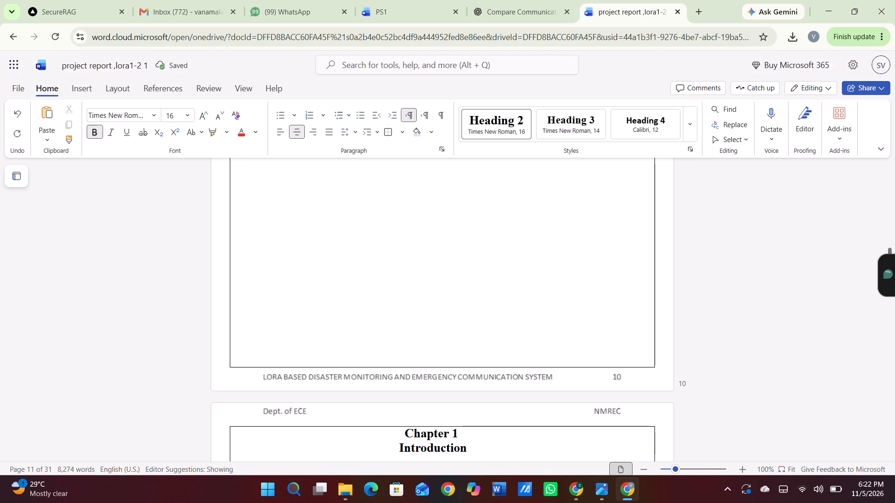
# Review the shifted Chapter 1 text and the blank space between the seventh objective and the 1.4 Scope and Limitations heading.
pyautogui.scroll(-5, 405, 380)
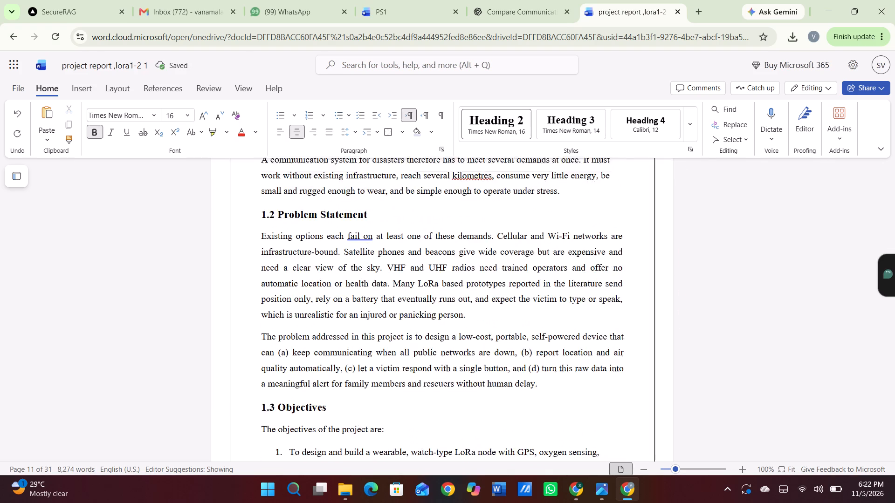
pyautogui.scroll(-3, 405, 380)
pyautogui.scroll(1, 405, 380)
pyautogui.scroll(-2, 405, 380)
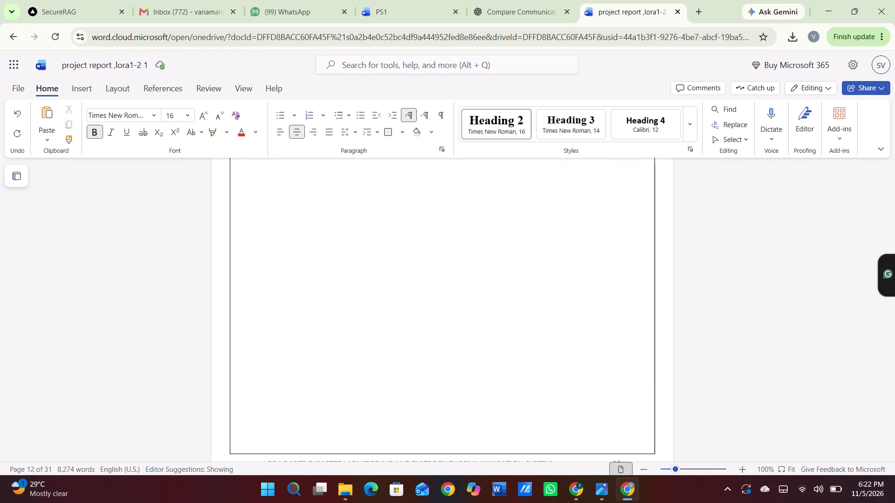
pyautogui.scroll(-1, 405, 380)
pyautogui.scroll(4, 405, 380)
pyautogui.scroll(-1, 405, 380)
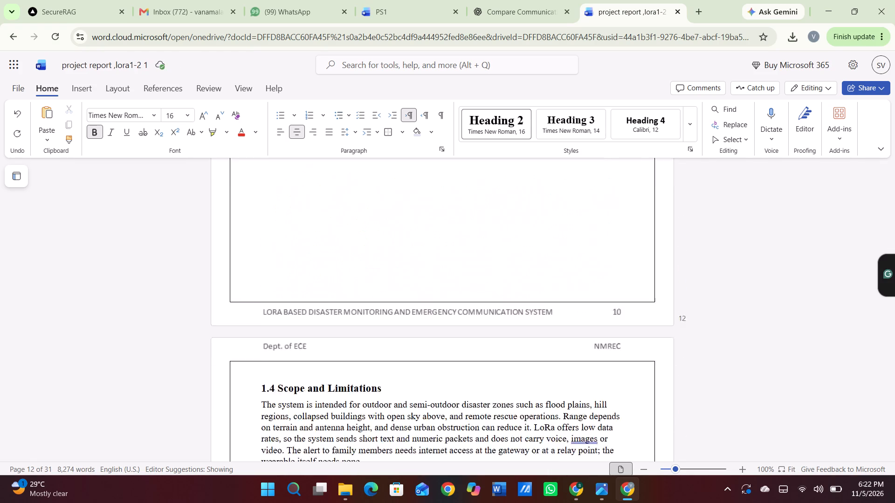
pyautogui.scroll(-1, 405, 380)
pyautogui.scroll(5, 405, 380)
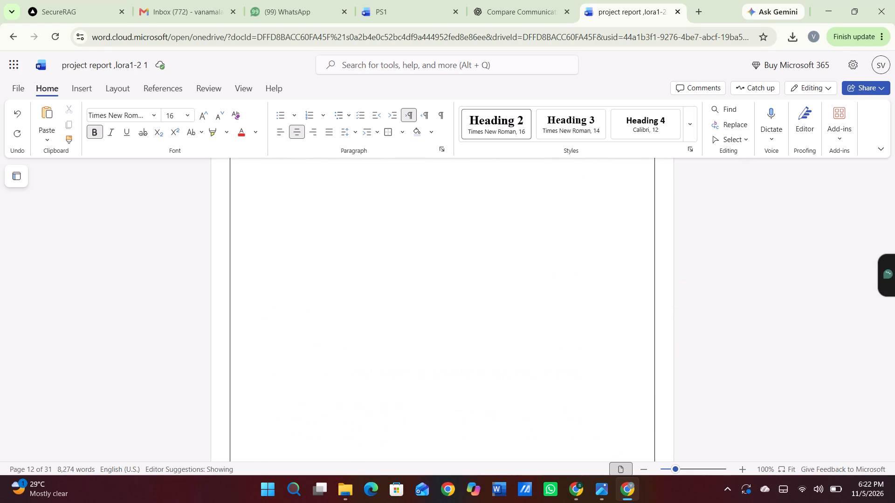
pyautogui.scroll(1, 405, 380)
# Delete the empty line directly above the 1.4 Scope and Limitations heading.
pyautogui.click(418, 338)
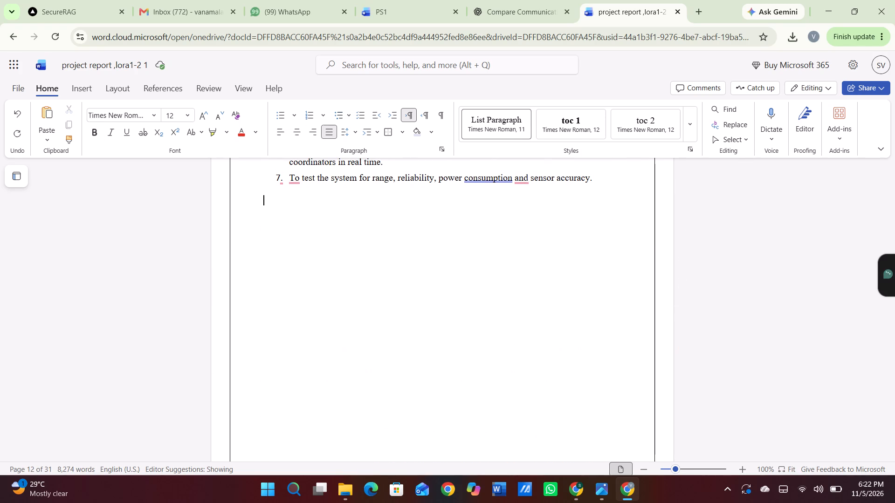
pyautogui.click(414, 371)
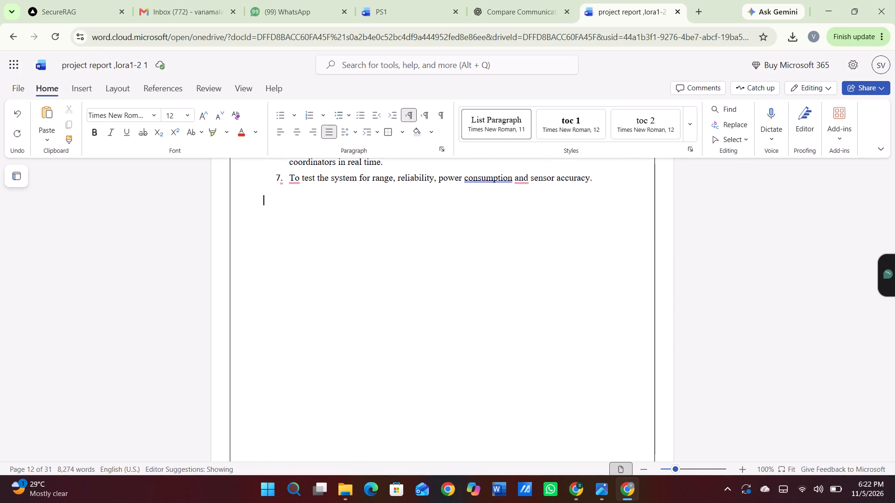
pyautogui.click(414, 371)
pyautogui.press('Down')
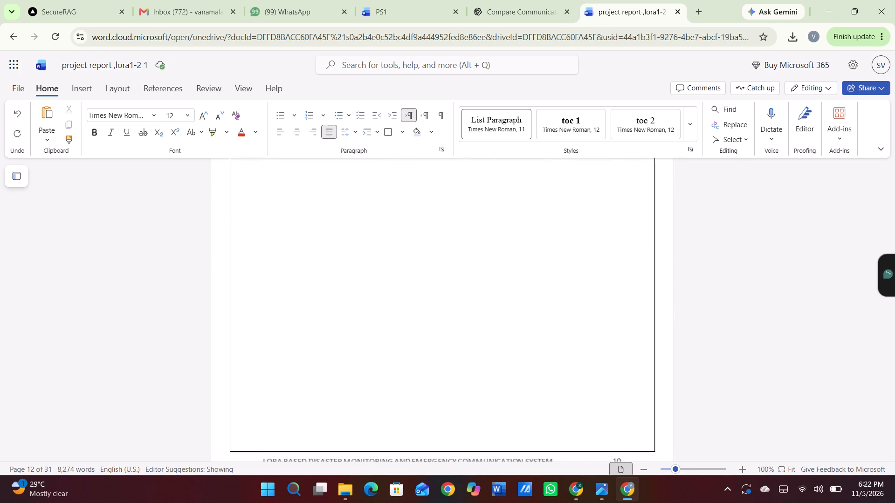
pyautogui.press('BackSpace')
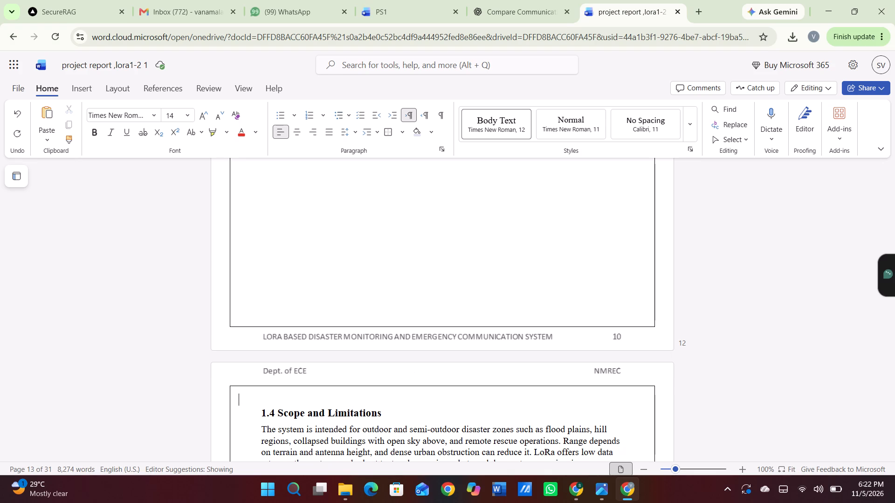
pyautogui.press('BackSpace')
pyautogui.press('BackSpace')
pyautogui.press('BackSpace')
pyautogui.press('BackSpace')
pyautogui.press('BackSpace')
pyautogui.press('BackSpace')
pyautogui.press('Delete')
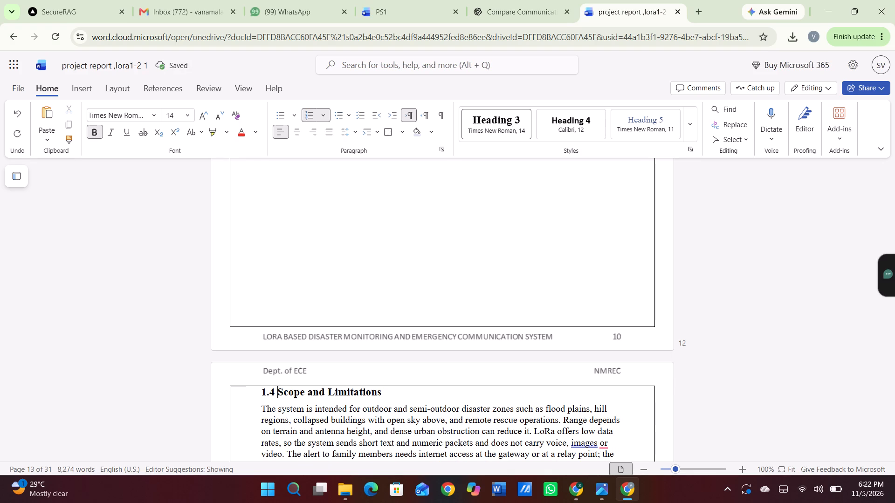
pyautogui.click(416, 290)
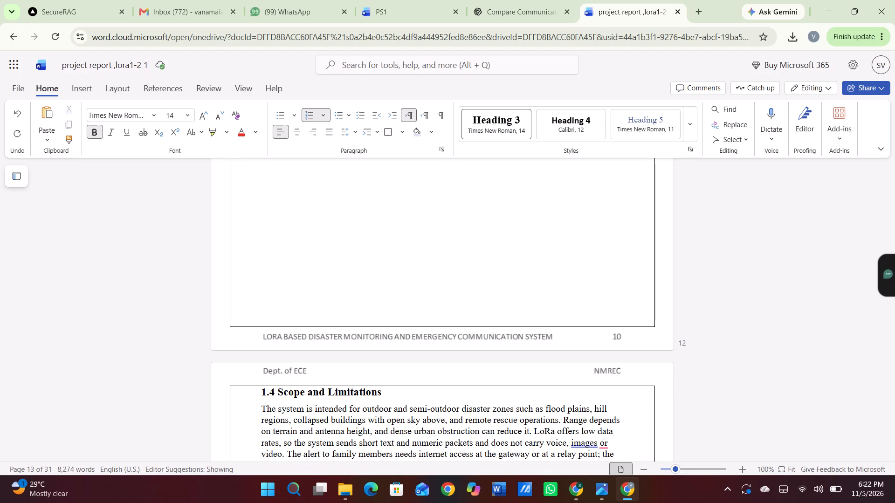
# Copy the text from the 1.4 Scope and Limitations heading through the end of section 1.6, stopping before the Chapter 2 heading.
pyautogui.scroll(-1, 255, 387)
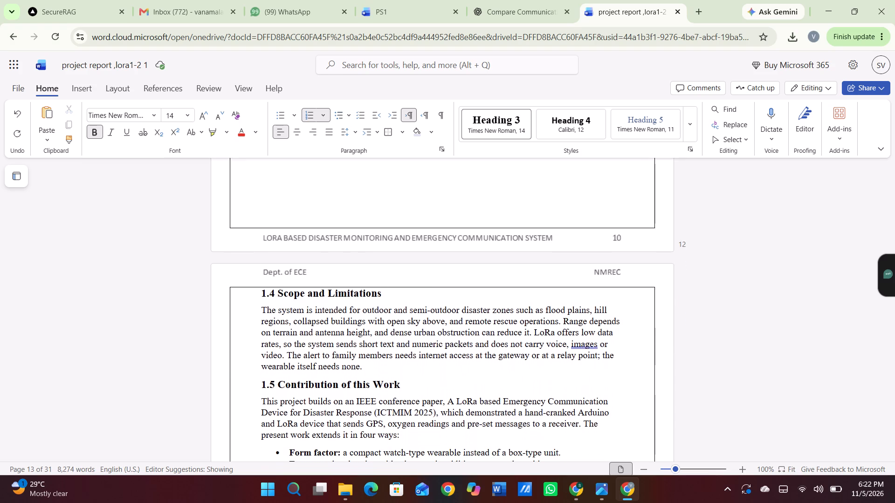
pyautogui.scroll(-1, 255, 387)
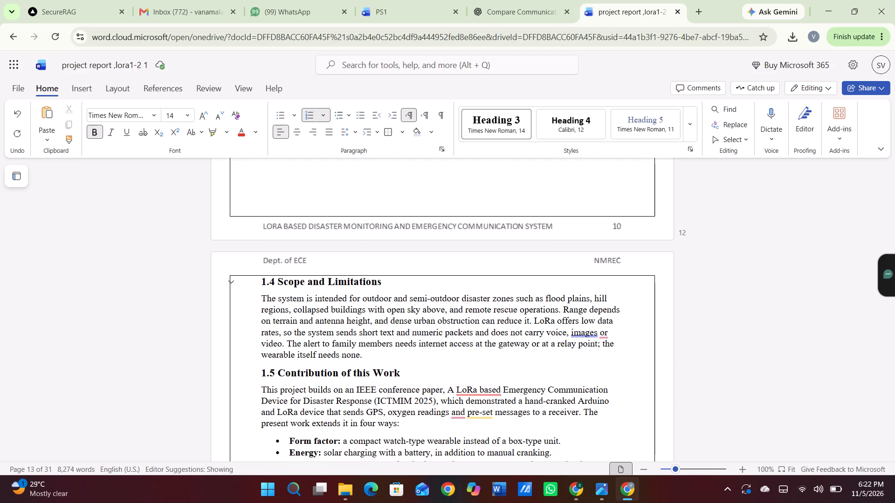
pyautogui.moveTo(258, 281); pyautogui.dragTo(509, 499)
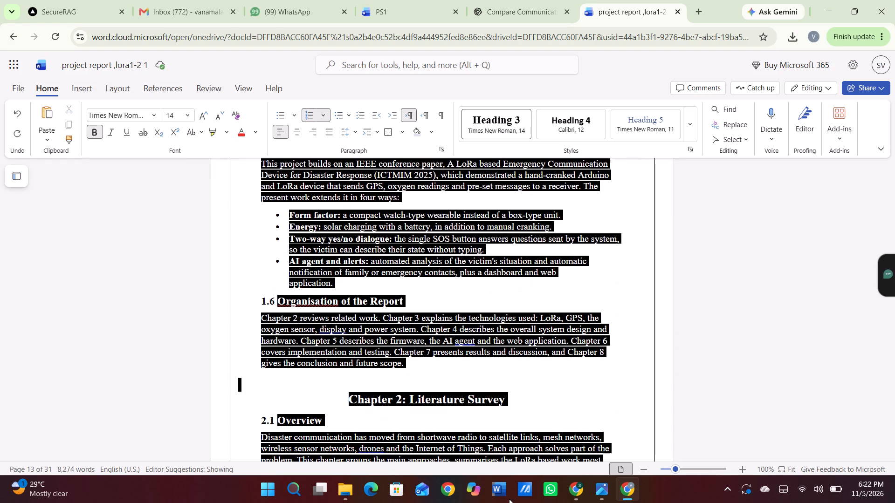
pyautogui.moveTo(509, 499); pyautogui.dragTo(435, 198)
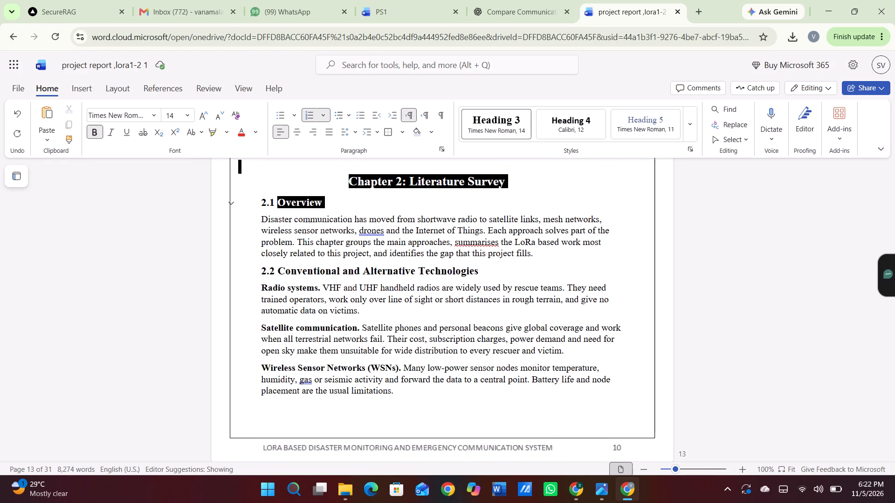
pyautogui.moveTo(435, 198); pyautogui.dragTo(409, 168)
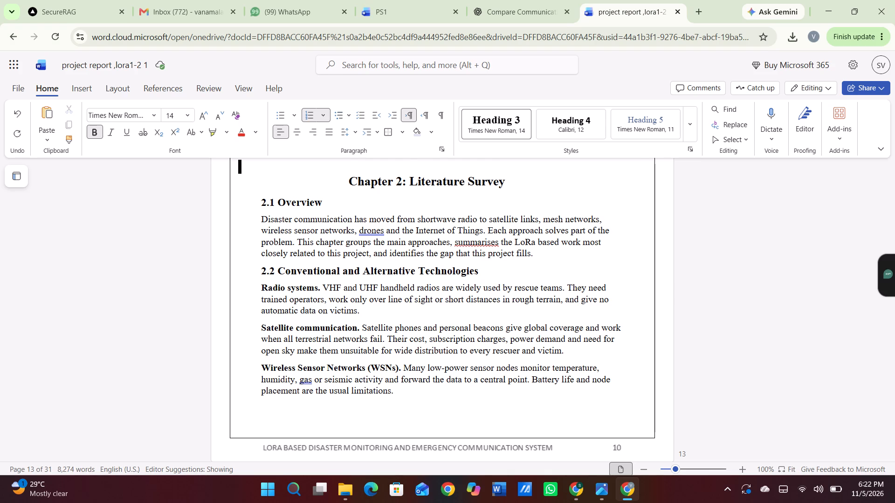
pyautogui.hotkey('ctrl', 'c')
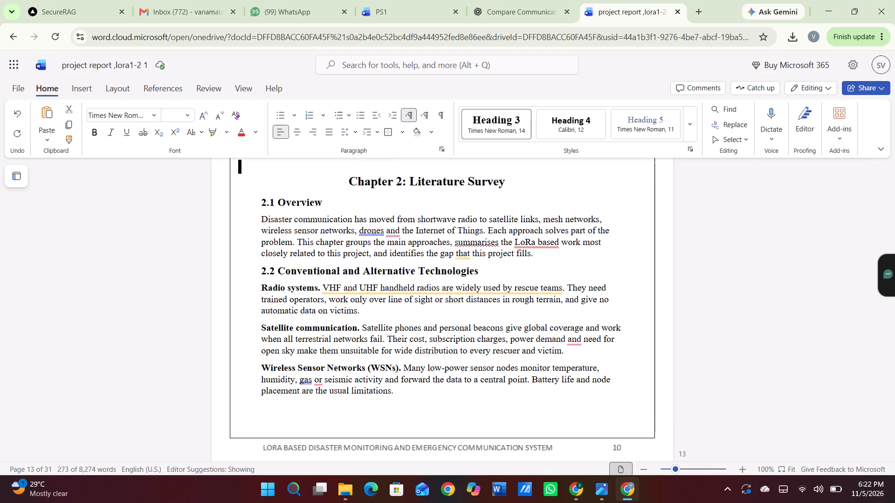
# Paste the copied sections 1.4 to 1.6 directly below the seventh objective of section 1.3.
pyautogui.scroll(7, 409, 168)
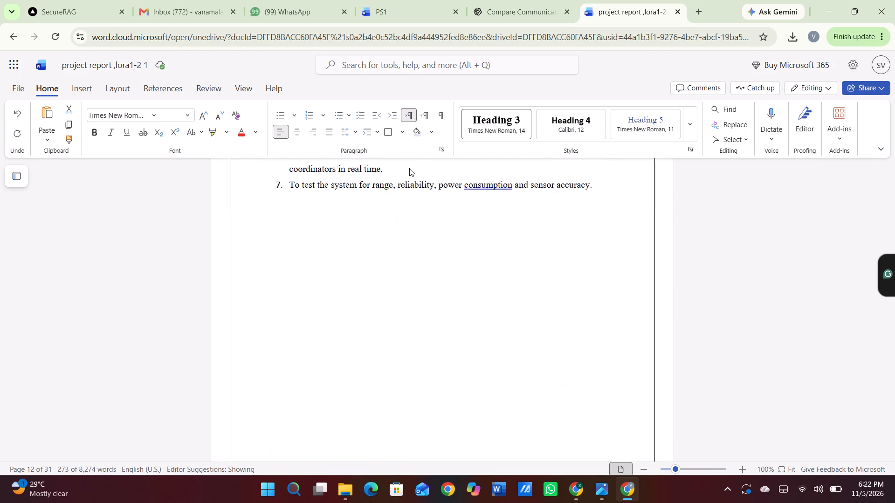
pyautogui.scroll(1, 409, 168)
pyautogui.click(268, 317)
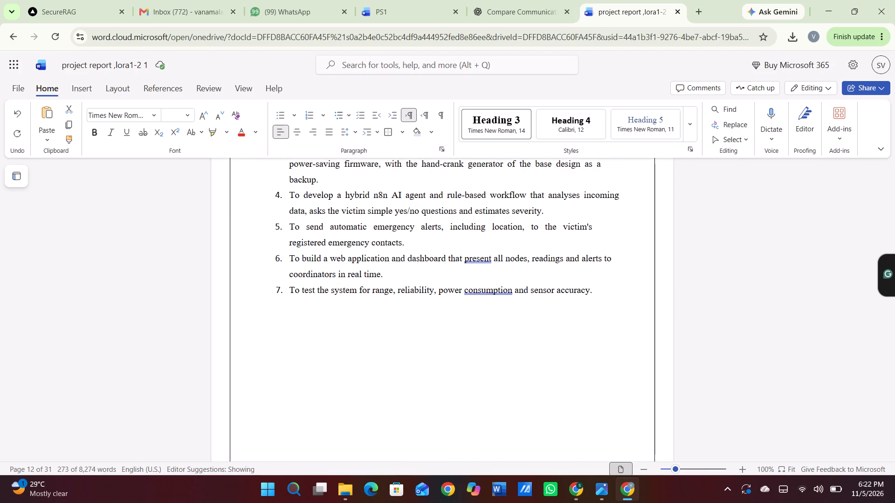
pyautogui.hotkey('ctrl', 'v')
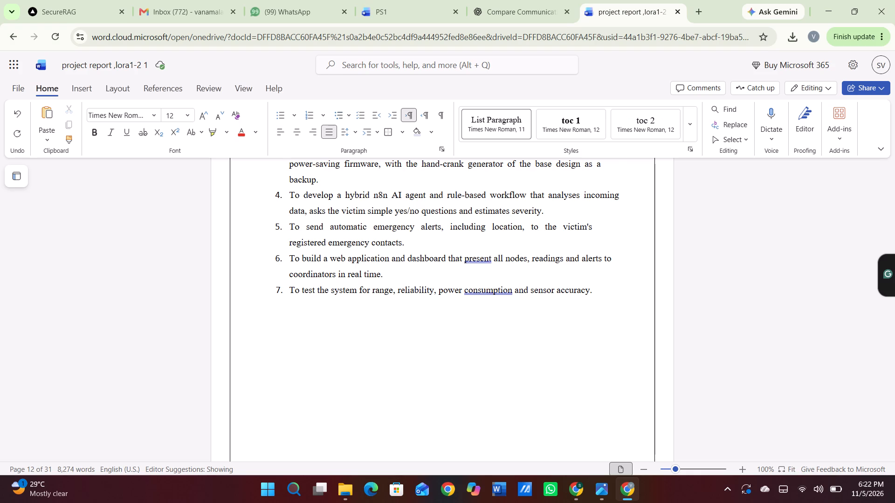
pyautogui.hscroll(1, 268, 317)
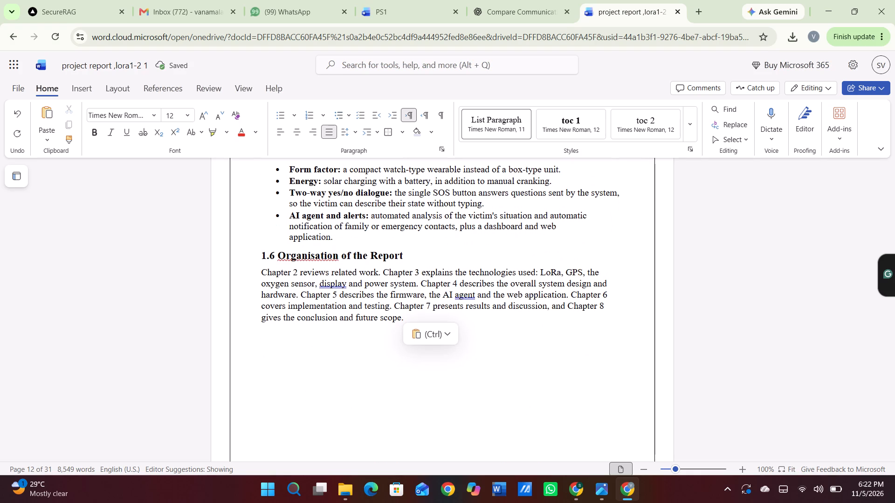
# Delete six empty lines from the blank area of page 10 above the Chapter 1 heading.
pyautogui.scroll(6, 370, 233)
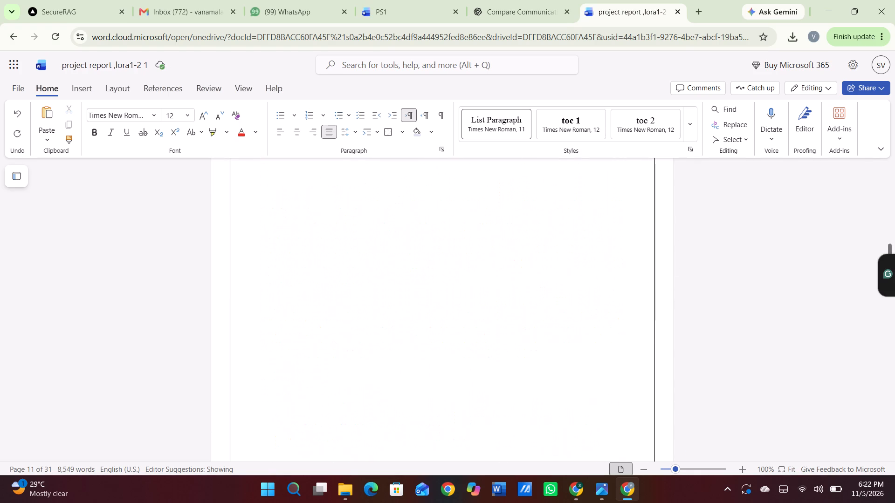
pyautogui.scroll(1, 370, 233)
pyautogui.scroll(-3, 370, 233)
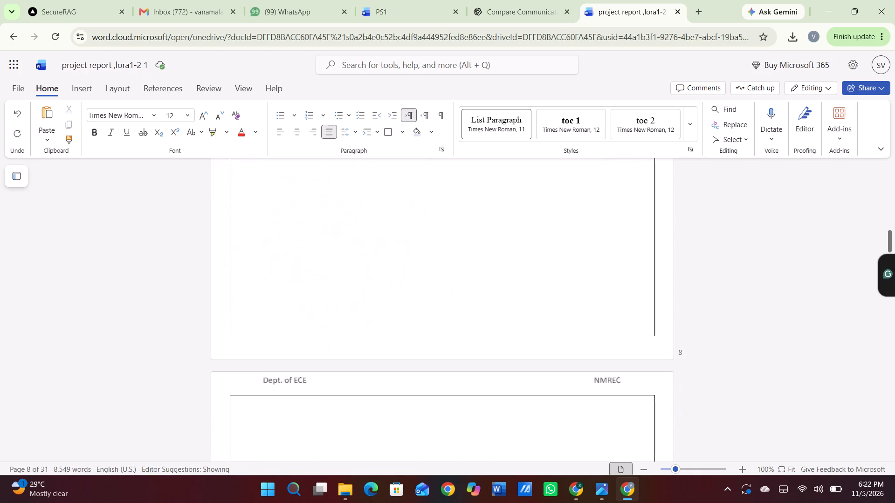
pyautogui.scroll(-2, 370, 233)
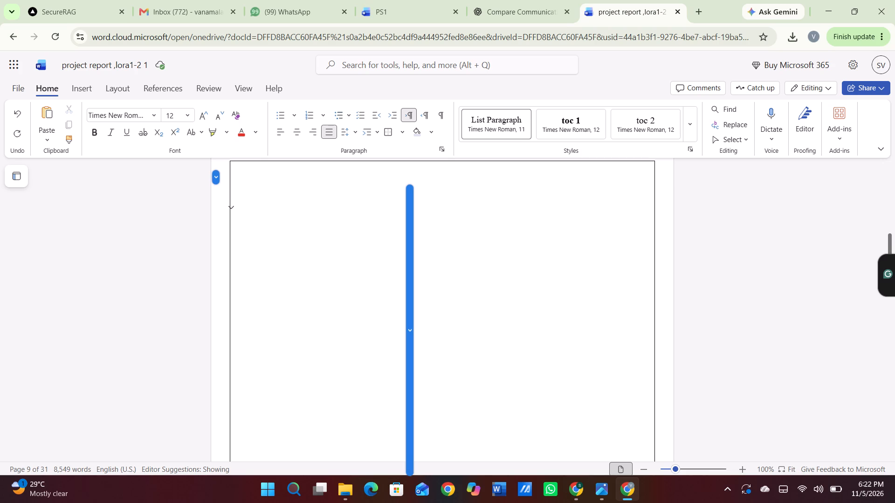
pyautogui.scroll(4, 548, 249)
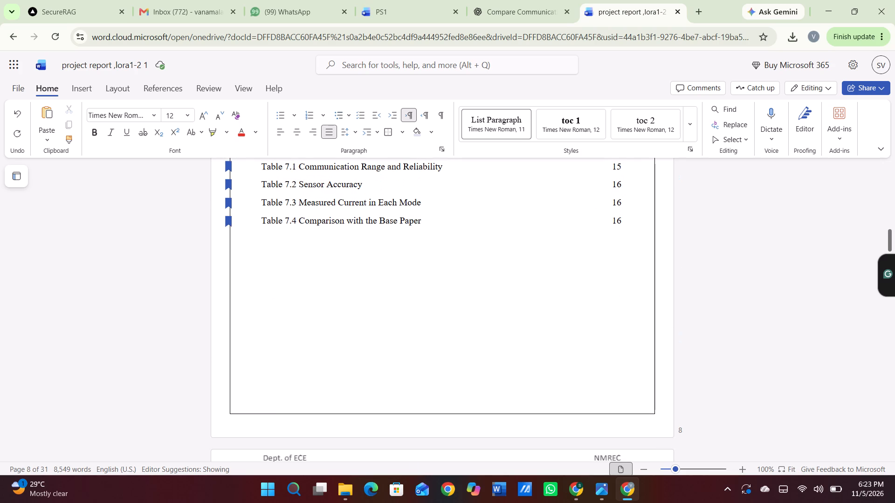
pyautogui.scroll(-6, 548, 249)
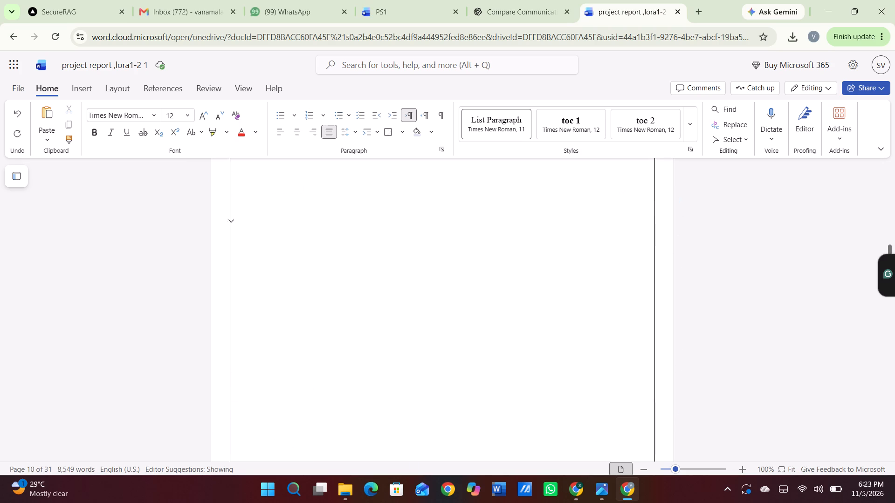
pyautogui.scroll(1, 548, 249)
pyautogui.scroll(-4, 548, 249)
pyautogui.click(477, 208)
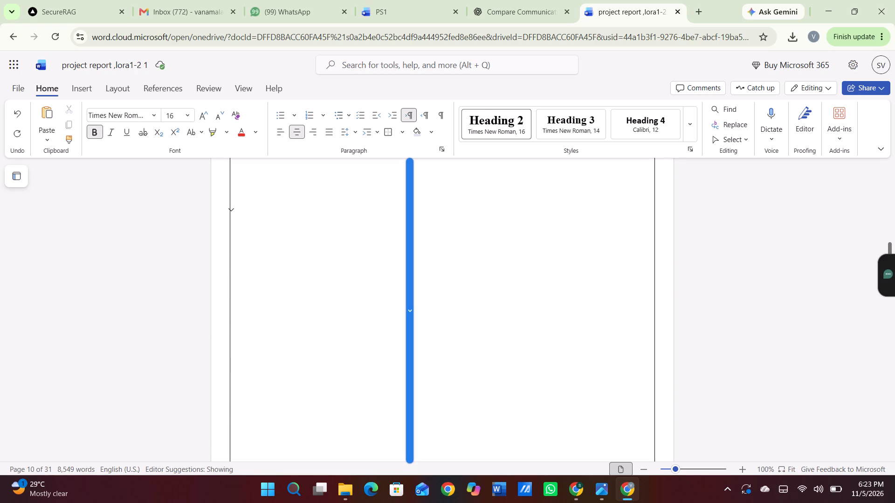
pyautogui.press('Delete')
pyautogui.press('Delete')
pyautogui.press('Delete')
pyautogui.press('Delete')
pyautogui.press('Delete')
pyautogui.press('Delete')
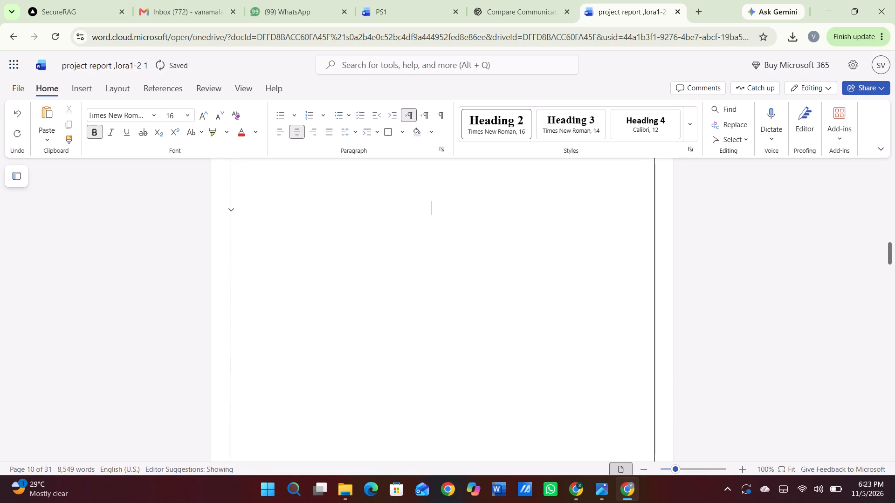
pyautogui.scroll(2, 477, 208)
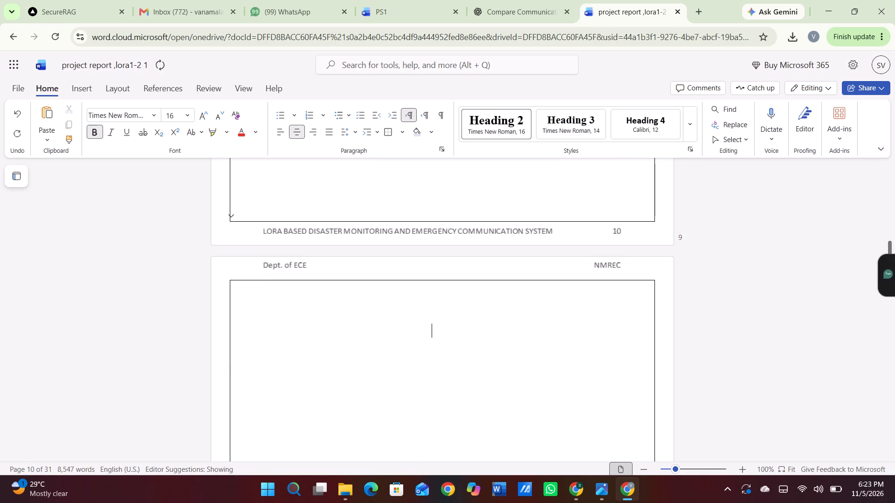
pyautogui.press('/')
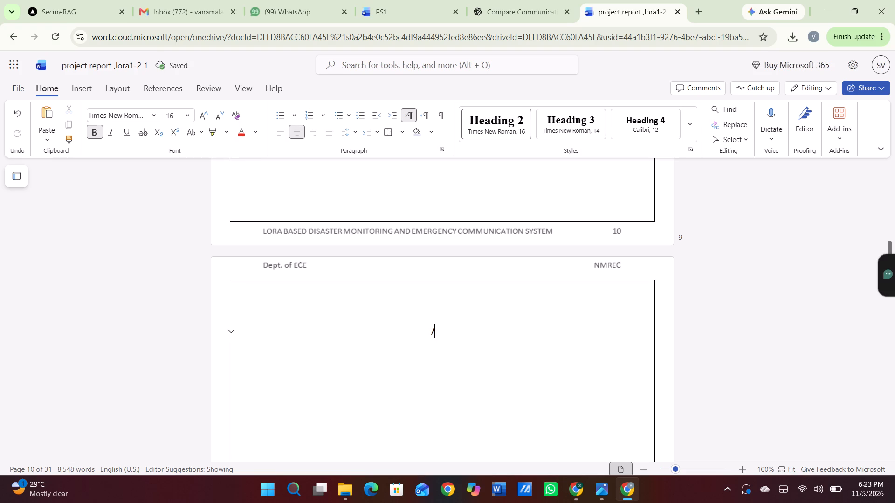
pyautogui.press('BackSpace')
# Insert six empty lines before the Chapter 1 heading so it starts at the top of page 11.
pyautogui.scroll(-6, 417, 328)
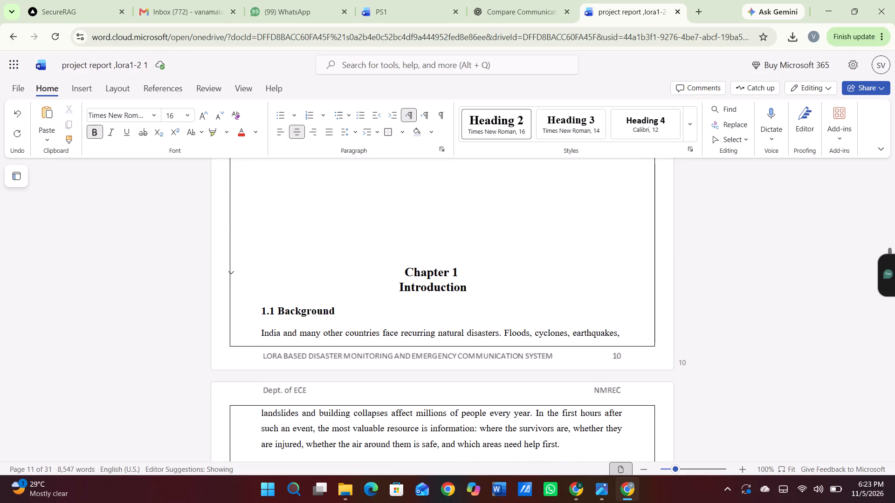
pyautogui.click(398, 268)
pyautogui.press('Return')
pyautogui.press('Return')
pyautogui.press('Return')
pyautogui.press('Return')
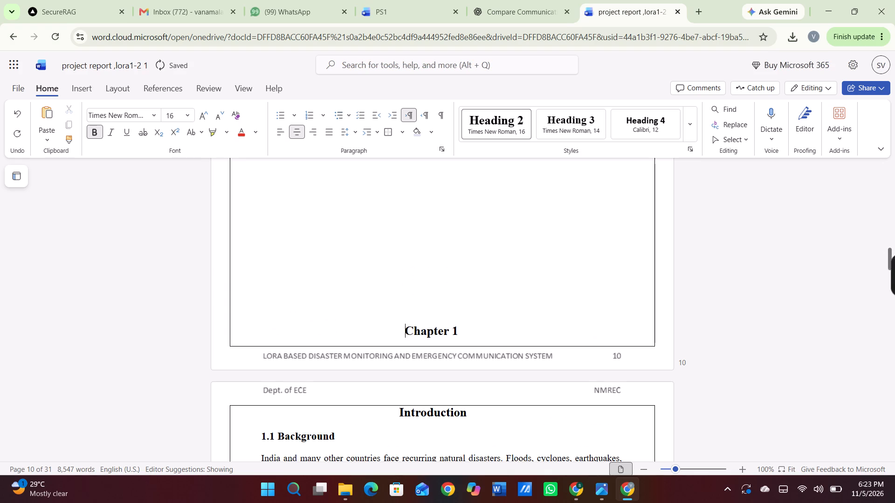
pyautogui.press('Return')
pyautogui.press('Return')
# Review Chapter 1 from its heading through the pasted sections and the original copies of them on the following page.
pyautogui.scroll(-3, 398, 268)
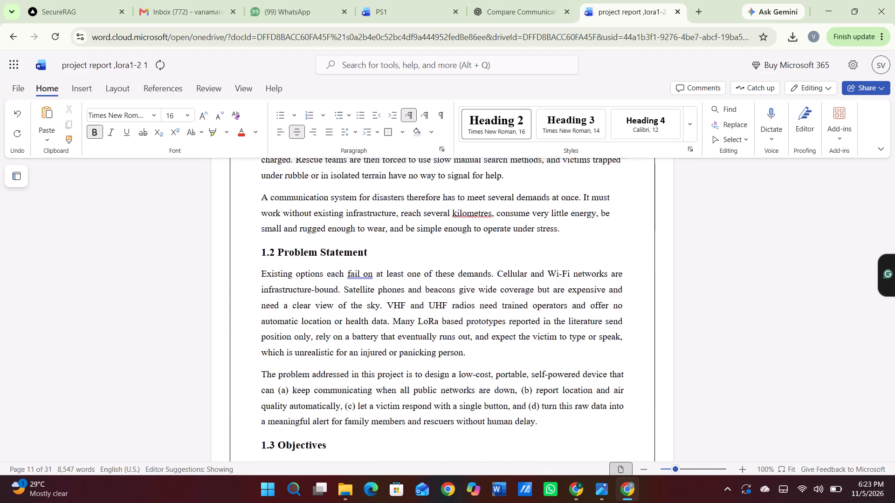
pyautogui.scroll(-5, 398, 268)
pyautogui.scroll(4, 398, 268)
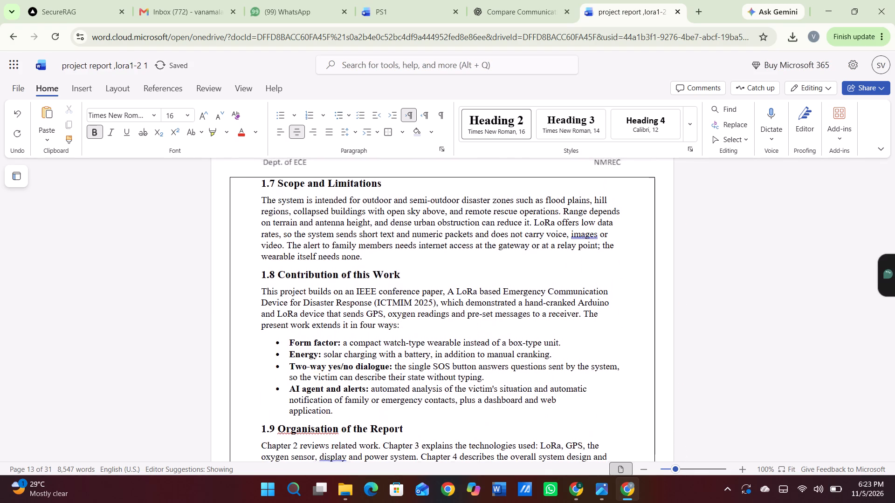
pyautogui.scroll(3, 398, 268)
pyautogui.scroll(-3, 398, 268)
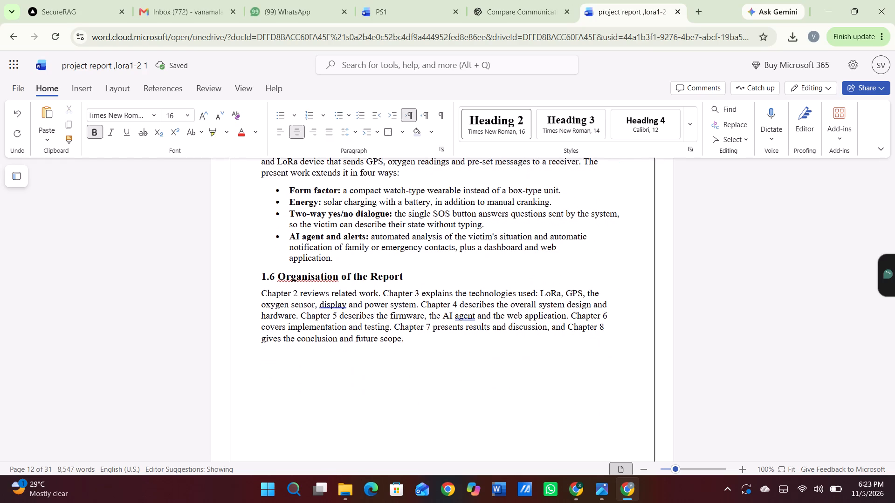
pyautogui.scroll(-4, 398, 268)
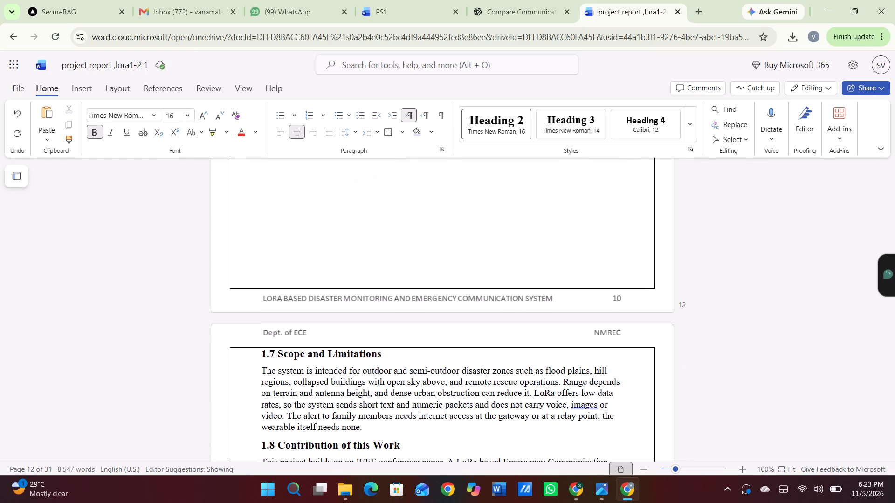
pyautogui.scroll(2, 398, 268)
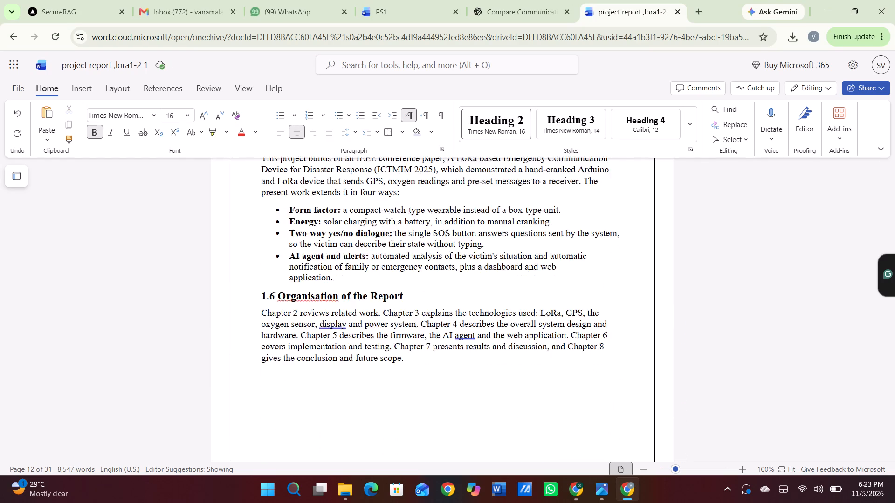
pyautogui.scroll(5, 398, 268)
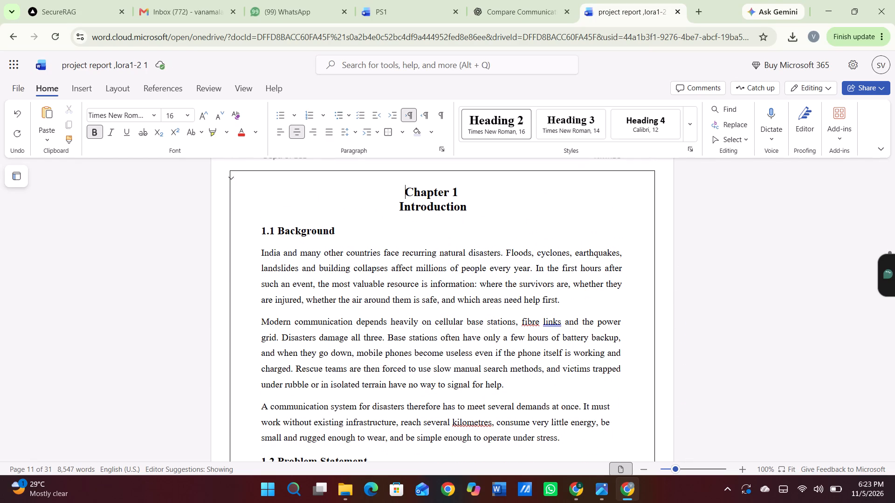
# Apply 1.5 line spacing and justified alignment from the 1.1 Background heading through the Energy bullet in section 1.5.
pyautogui.moveTo(259, 229); pyautogui.dragTo(405, 304)
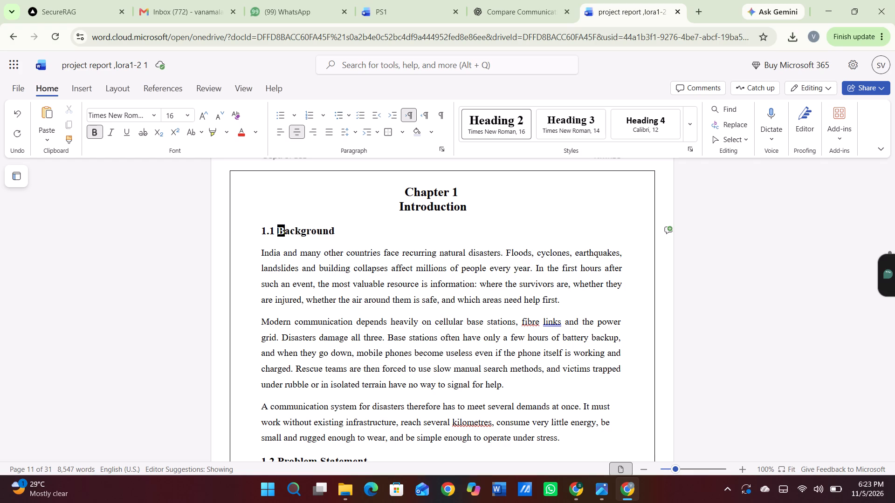
pyautogui.moveTo(405, 304); pyautogui.dragTo(551, 471)
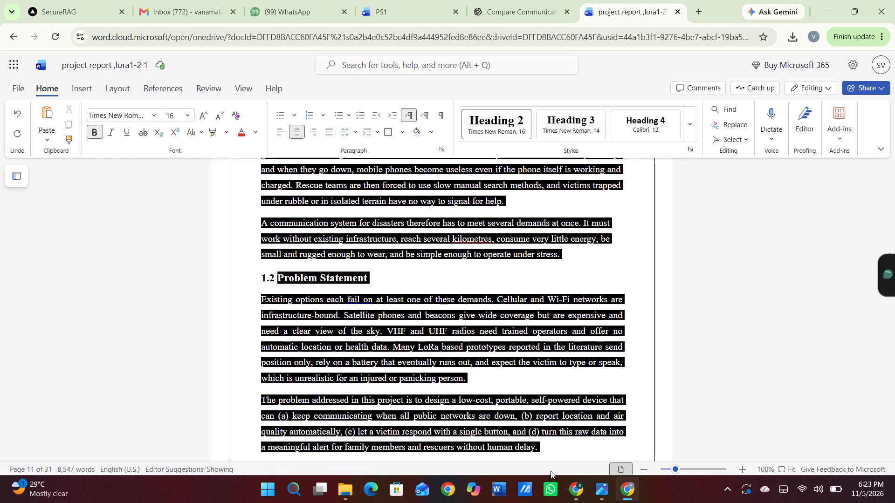
pyautogui.moveTo(551, 471); pyautogui.dragTo(545, 465)
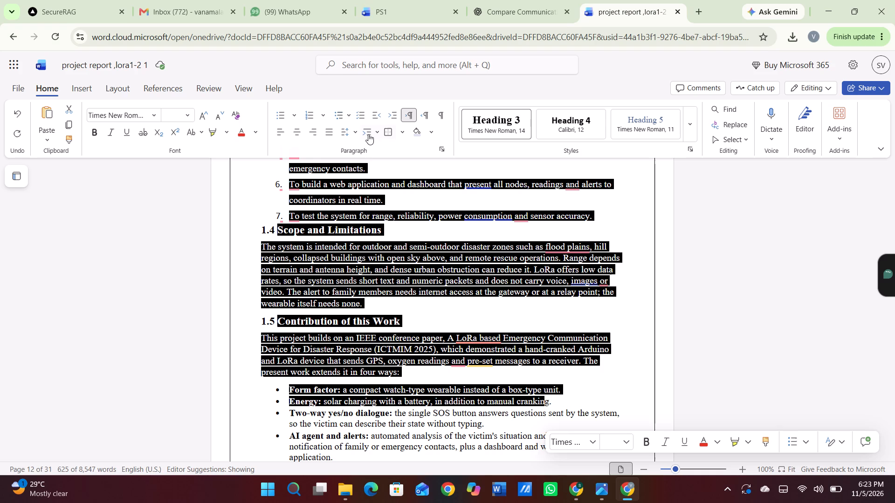
pyautogui.click(355, 135)
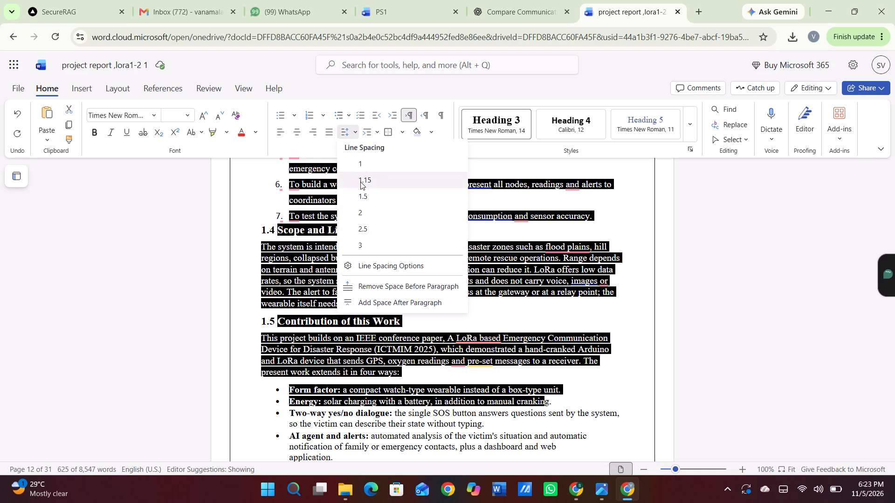
pyautogui.click(360, 192)
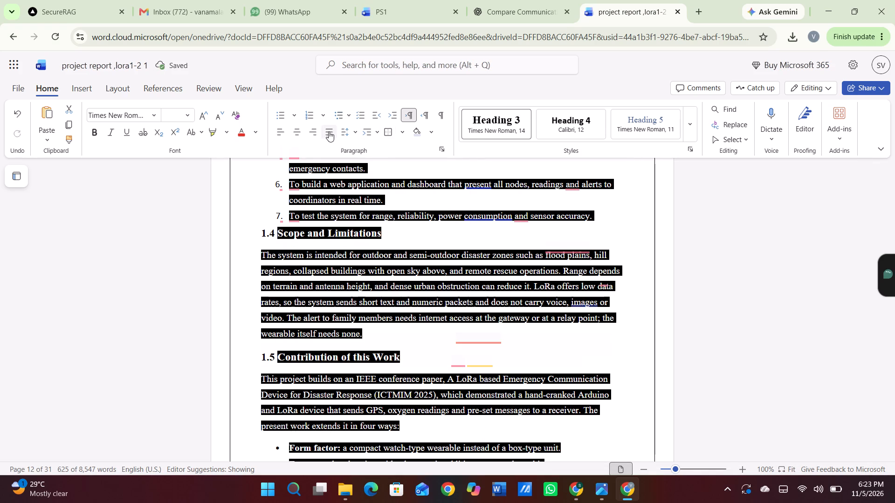
pyautogui.click(329, 131)
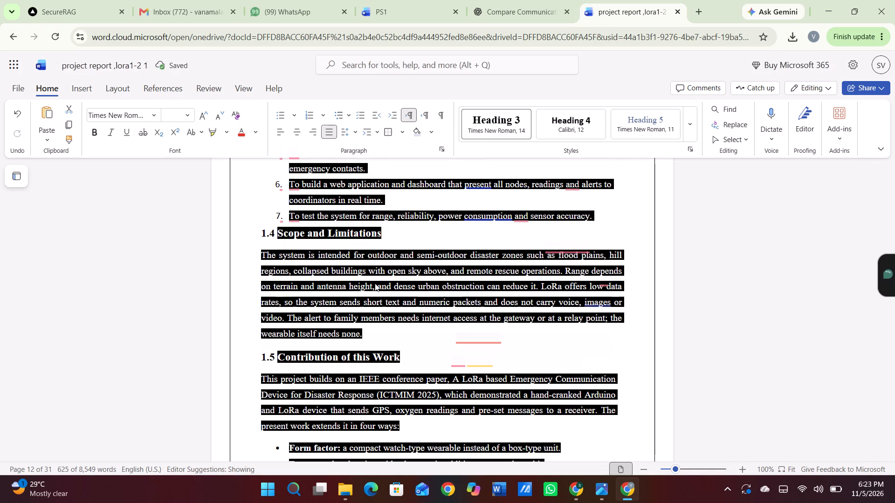
pyautogui.click(375, 283)
# Review the spacing, alignment and page breaks of Chapter 1 from section 1.1 to section 1.4.
pyautogui.scroll(5, 375, 283)
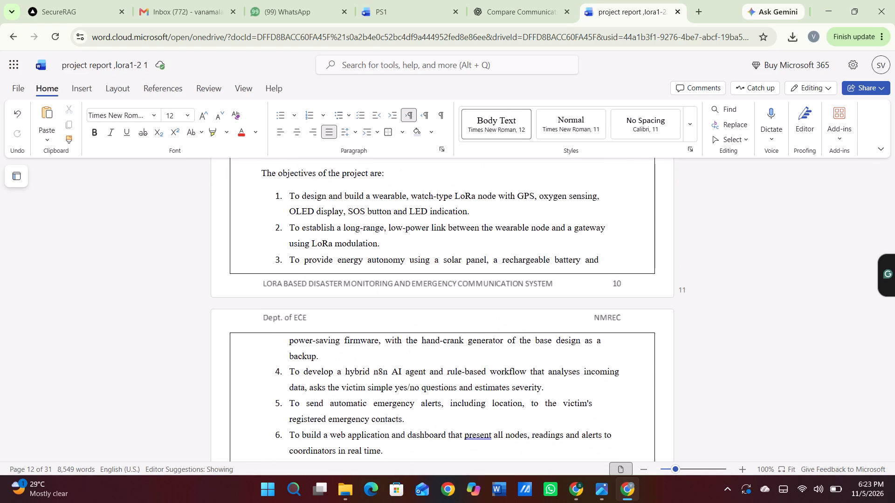
pyautogui.scroll(4, 375, 283)
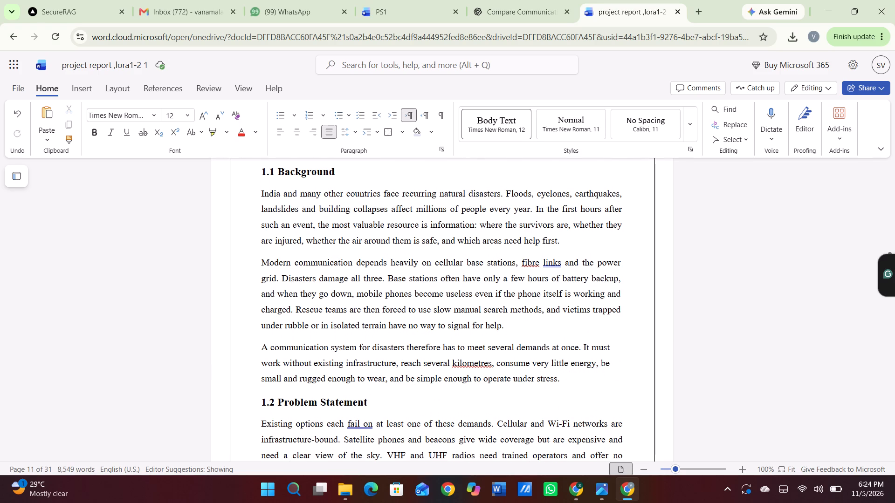
pyautogui.scroll(-4, 470, 313)
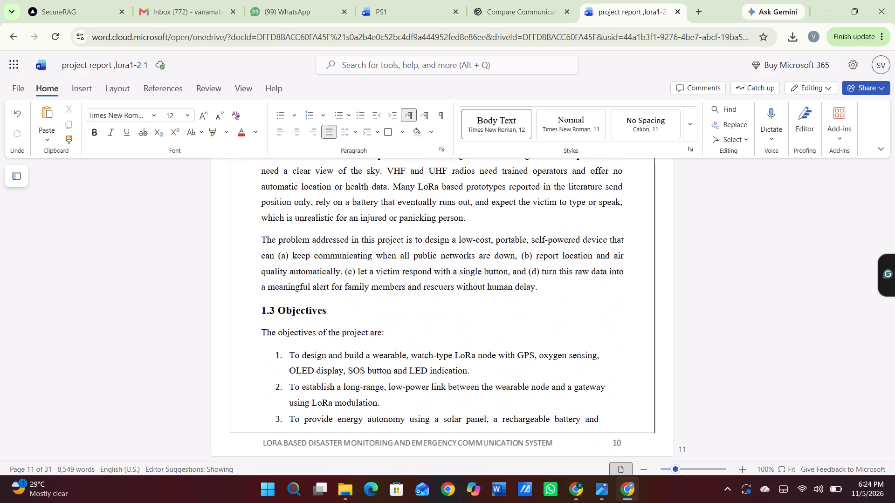
pyautogui.scroll(-3, 470, 313)
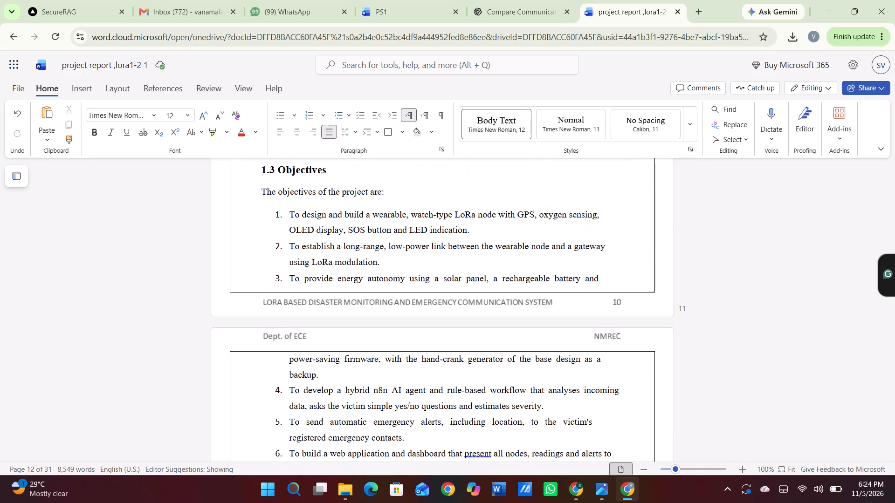
pyautogui.scroll(-3, 470, 313)
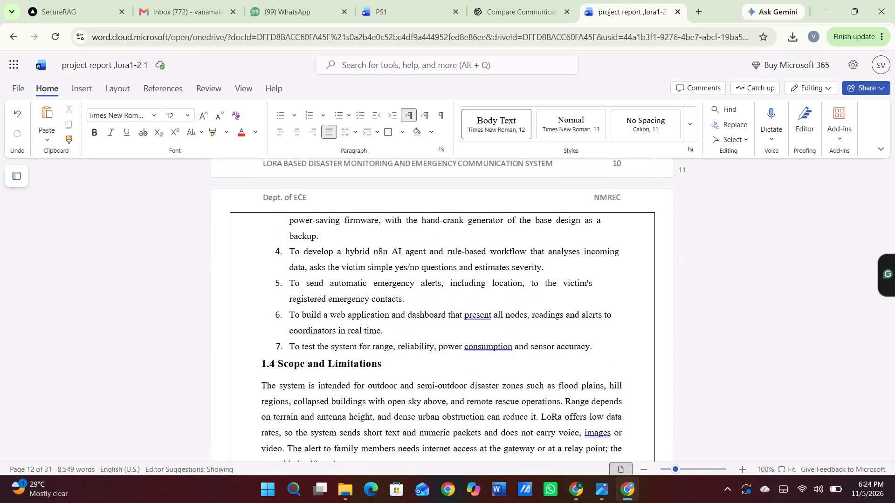
pyautogui.scroll(-1, 470, 313)
pyautogui.scroll(6, 470, 313)
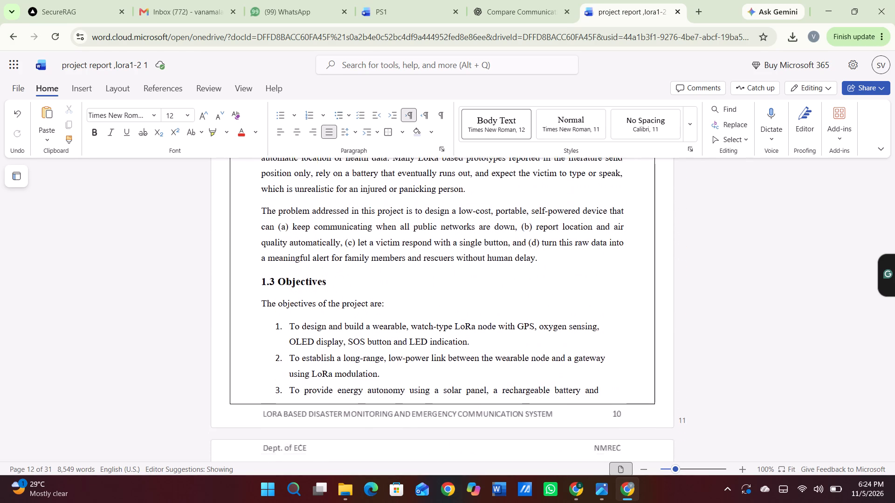
# Review the spacing and alignment of Chapter 1 from section 1.2 through section 1.6.
pyautogui.scroll(1, 470, 313)
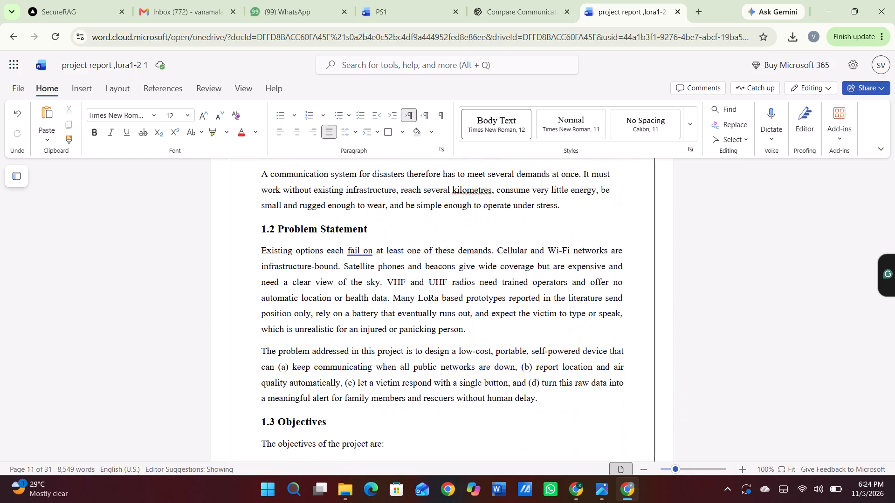
pyautogui.scroll(-1, 470, 313)
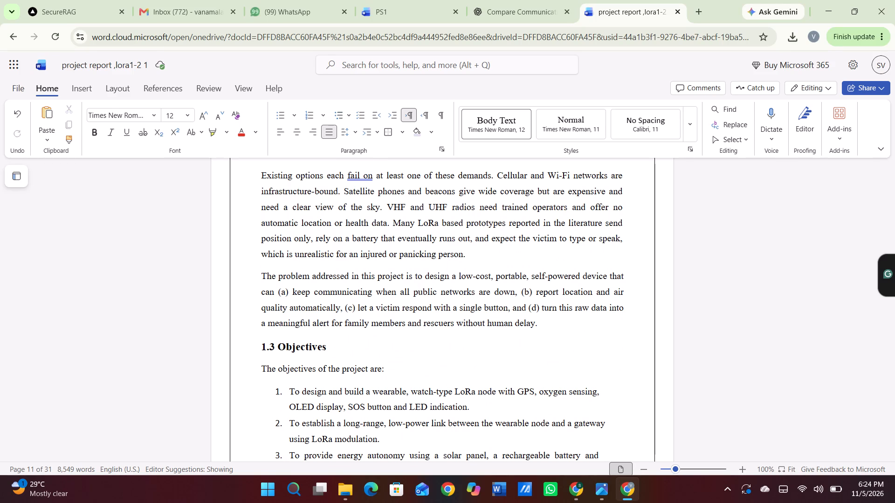
pyautogui.scroll(-5, 460, 283)
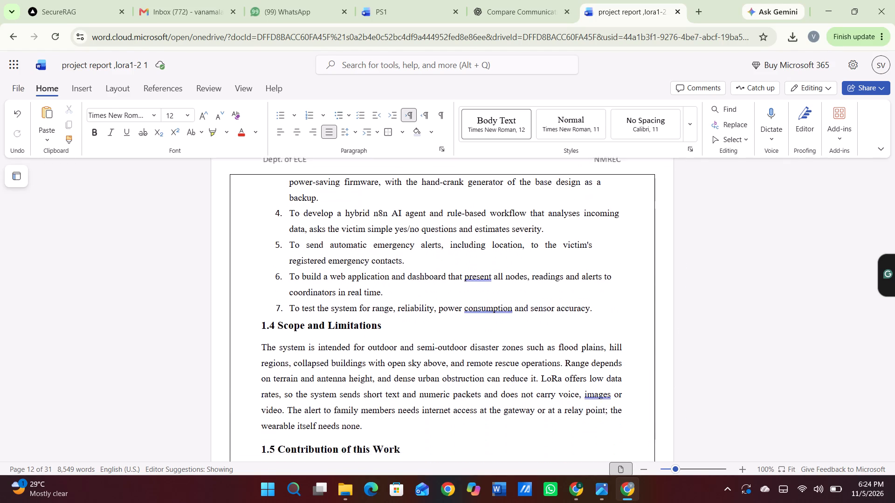
pyautogui.scroll(-4, 460, 283)
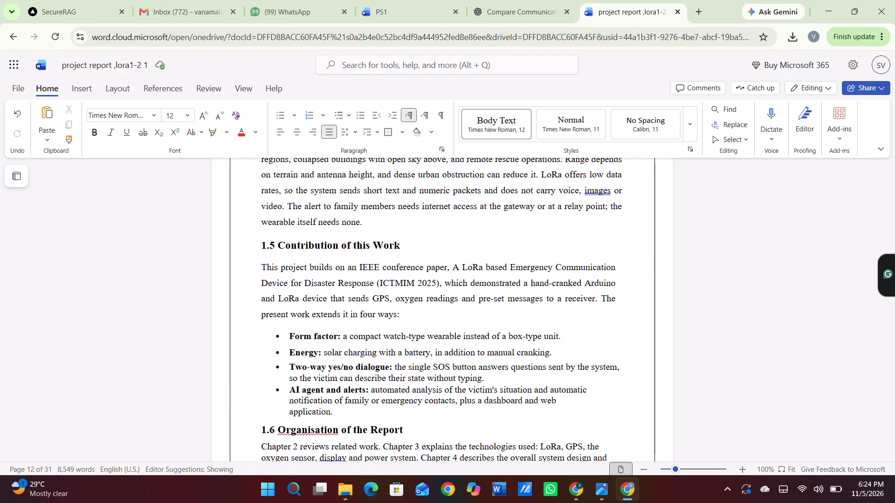
pyautogui.scroll(-2, 460, 283)
pyautogui.scroll(6, 460, 283)
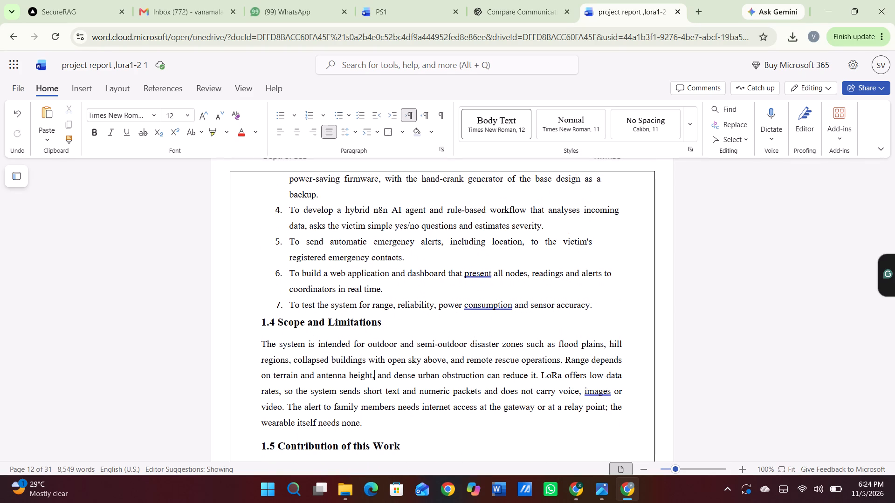
# Shorten the section 1.4 heading to "Scope" by removing "and Limitations".
pyautogui.click(391, 325)
pyautogui.press('BackSpace')
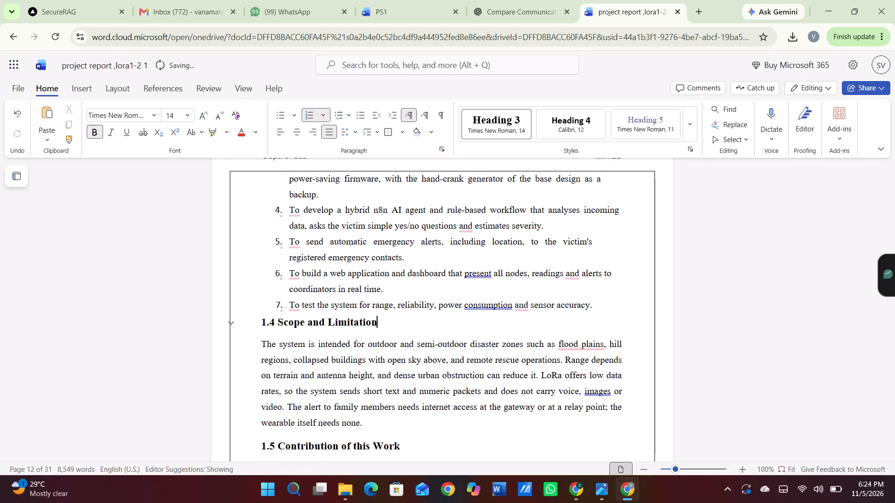
pyautogui.press('BackSpace')
pyautogui.press('BackSpace')
pyautogui.press('BackSpace')
pyautogui.press('BackSpace')
pyautogui.press('BackSpace')
pyautogui.press('BackSpace')
pyautogui.press('BackSpace')
pyautogui.press('BackSpace')
pyautogui.press('BackSpace')
pyautogui.press('BackSpace')
pyautogui.press('BackSpace')
pyautogui.press('BackSpace')
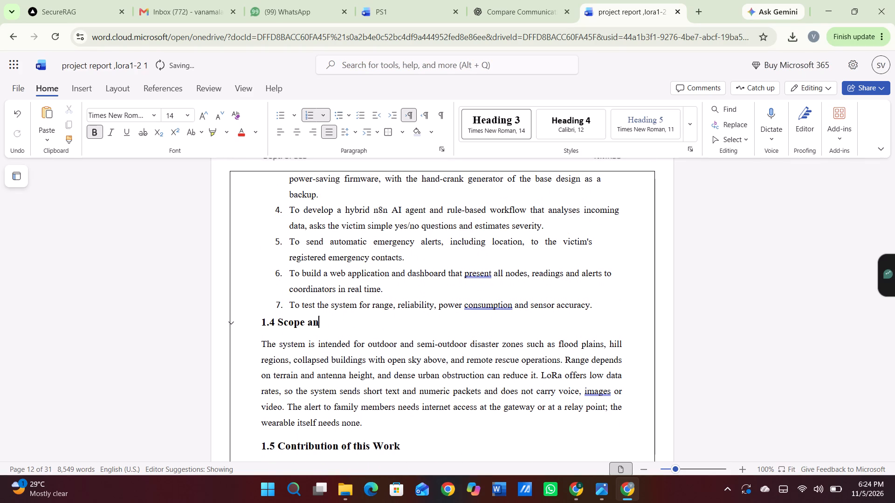
pyautogui.press('BackSpace')
pyautogui.press('BackSpace')
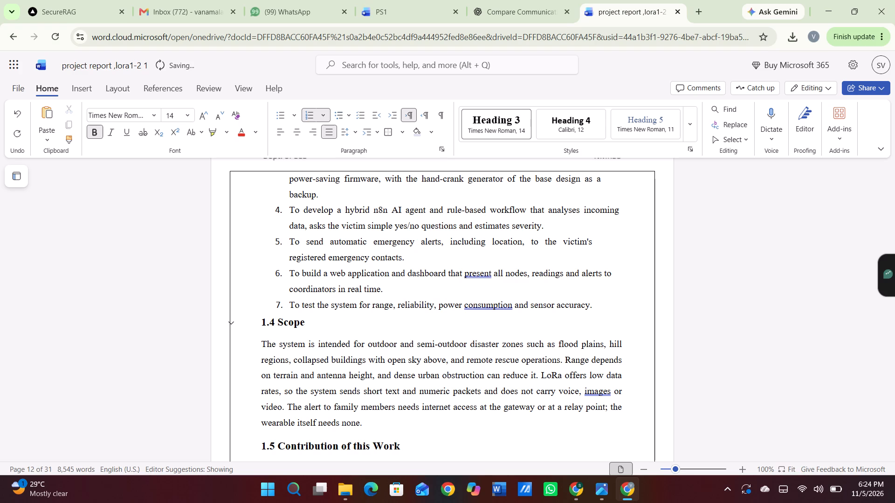
# Apply 1.5 line spacing and justified alignment from the 1.4 Scope heading through the AI agent and alerts bullet in section 1.5.
pyautogui.moveTo(261, 318); pyautogui.dragTo(367, 421)
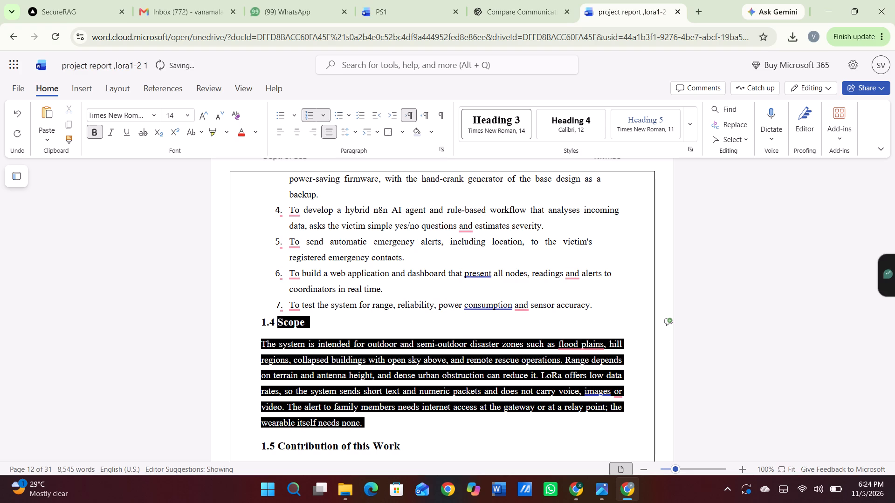
pyautogui.moveTo(367, 421); pyautogui.dragTo(436, 438)
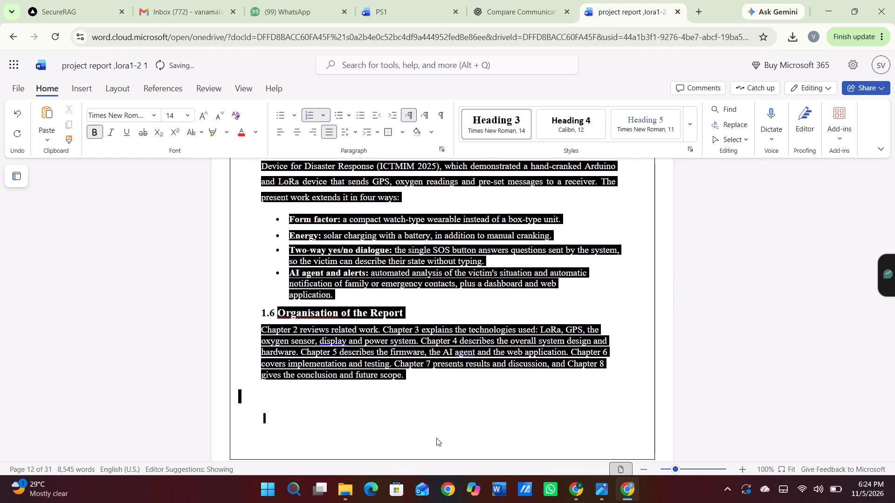
pyautogui.moveTo(436, 438); pyautogui.dragTo(409, 280)
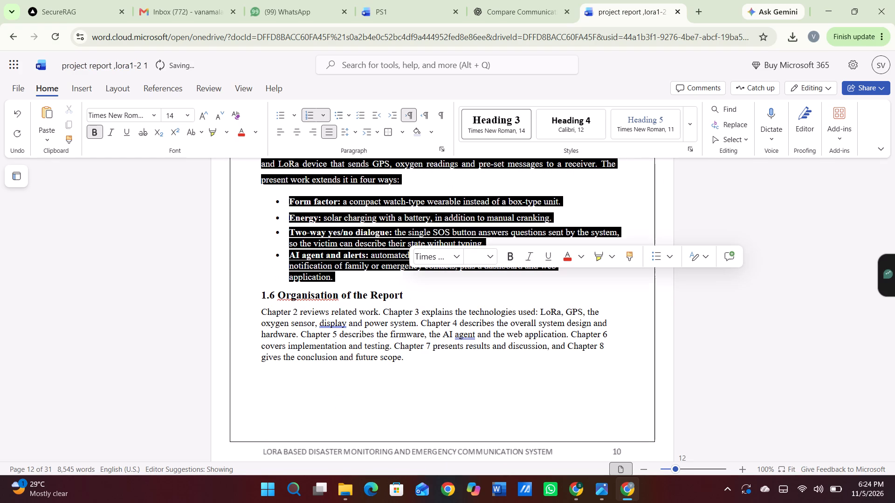
pyautogui.click(355, 133)
pyautogui.click(368, 200)
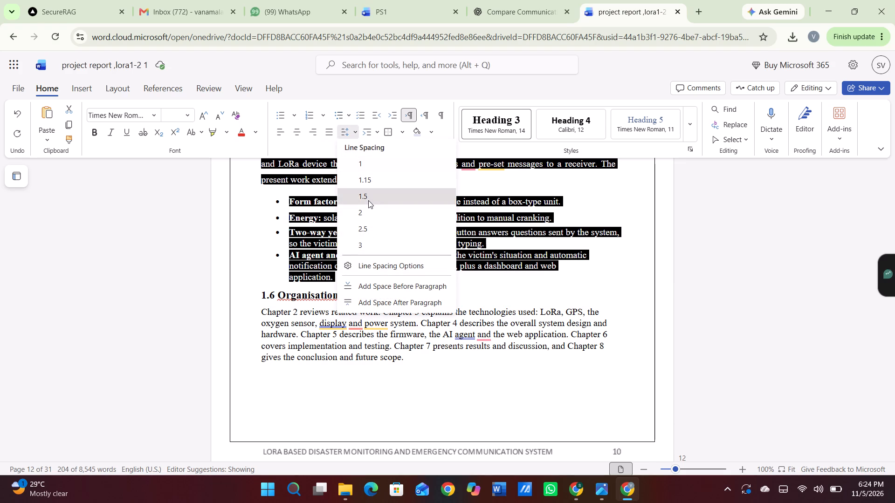
pyautogui.click(326, 125)
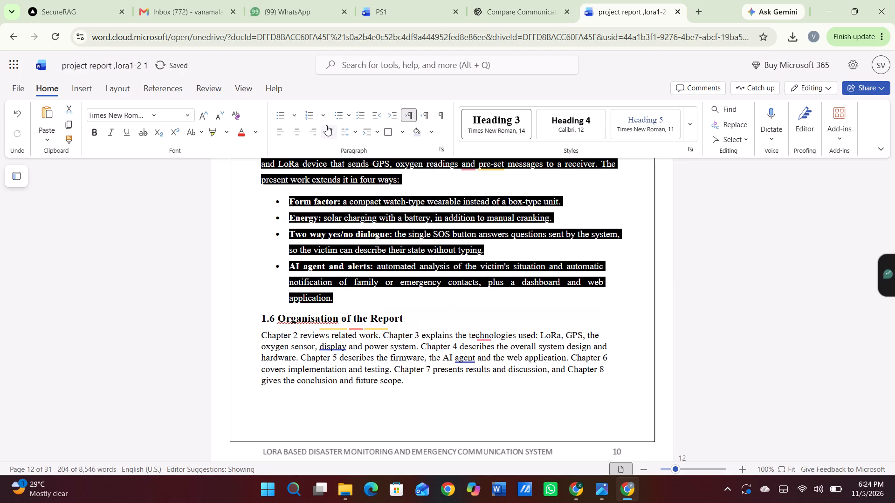
pyautogui.click(369, 292)
# Review the reformatted Chapter 1 sections from 1.2 onward and the repeated sections 1.7 to 1.9 before Chapter 2.
pyautogui.scroll(1, 369, 292)
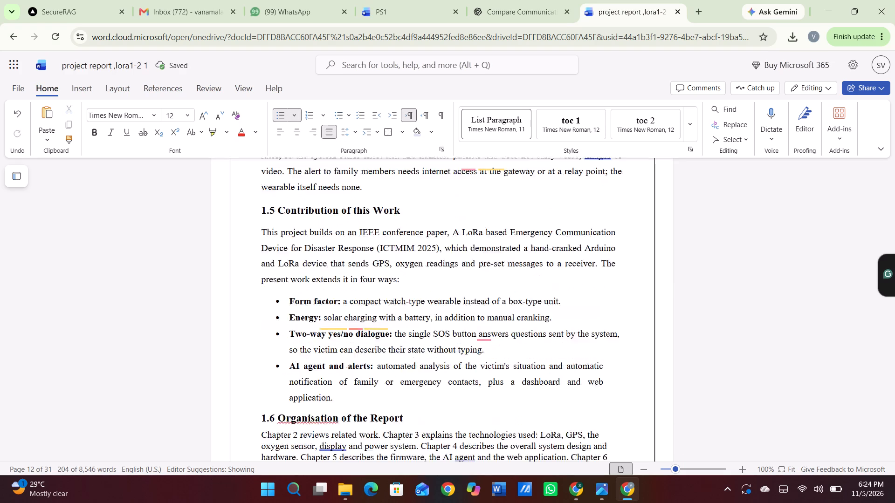
pyautogui.scroll(6, 369, 292)
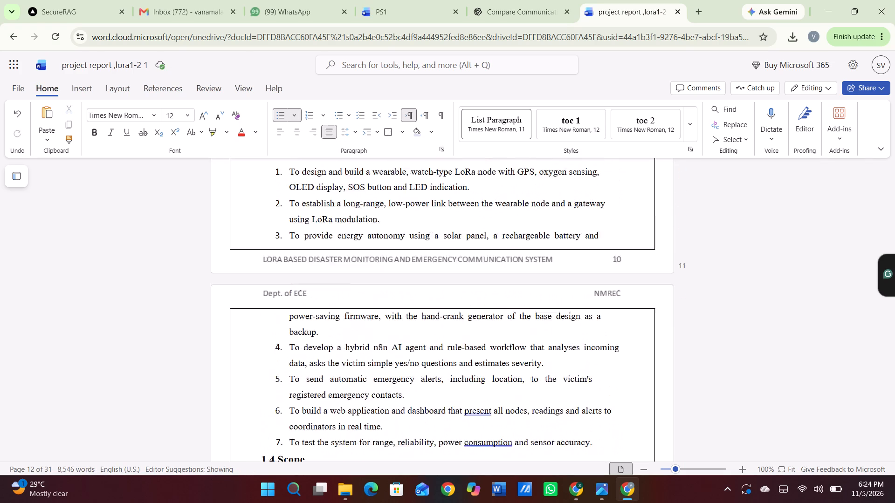
pyautogui.scroll(1, 369, 292)
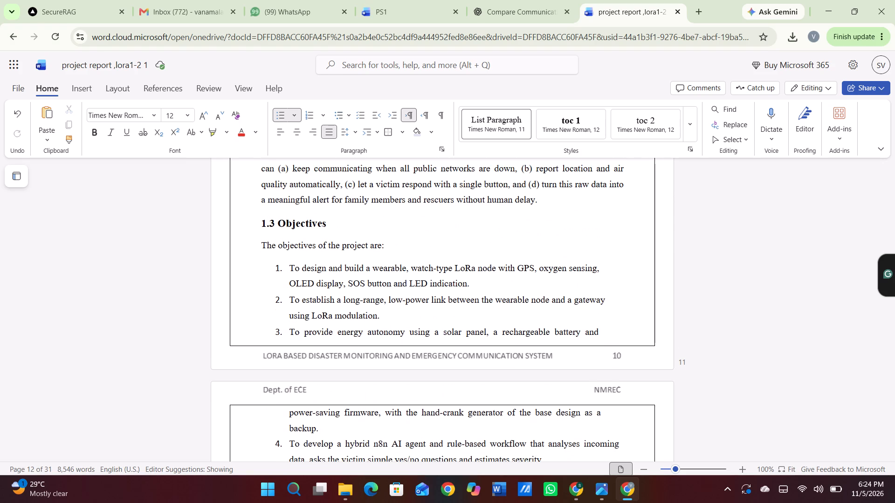
pyautogui.scroll(-3, 369, 292)
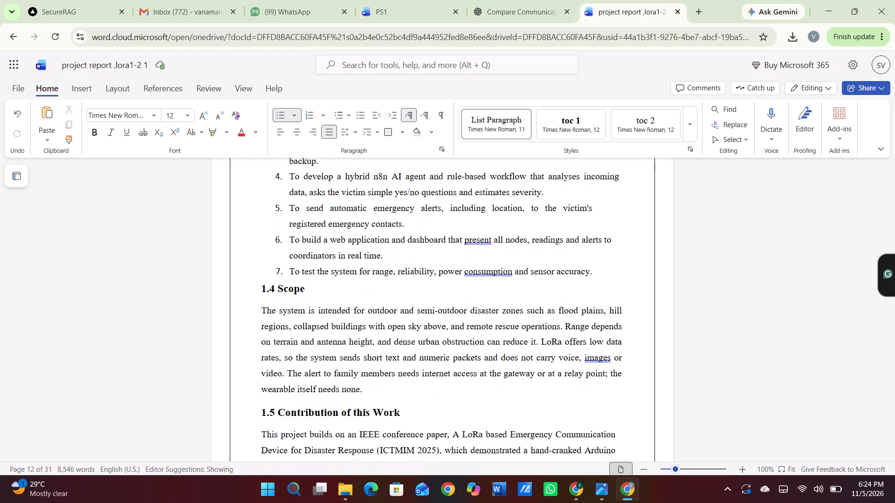
pyautogui.scroll(-3, 369, 292)
pyautogui.scroll(2, 369, 292)
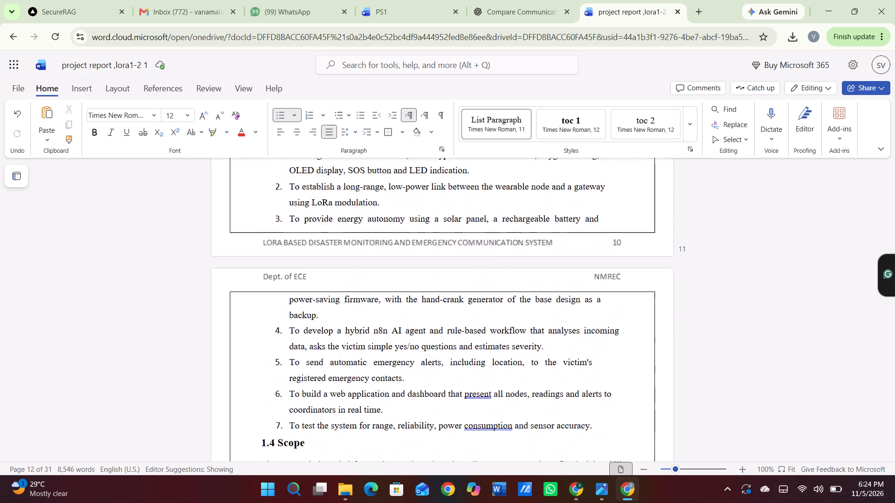
pyautogui.scroll(3, 369, 292)
pyautogui.scroll(-1, 369, 292)
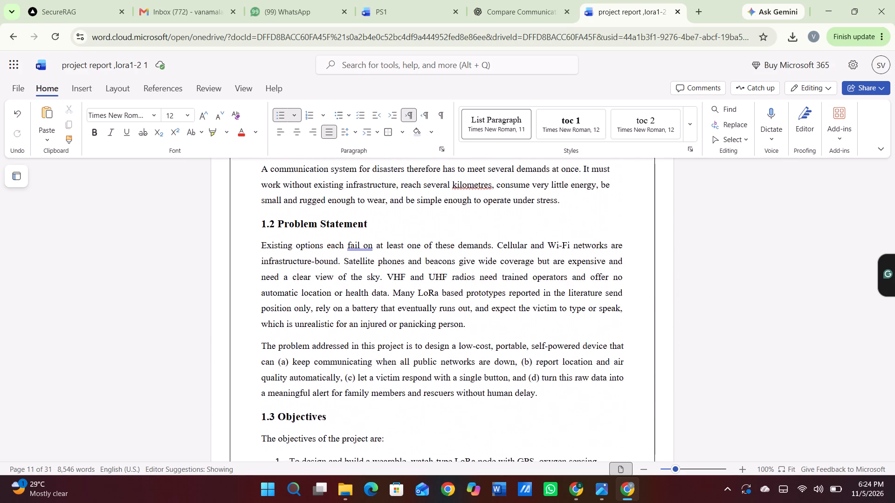
pyautogui.scroll(-3, 369, 292)
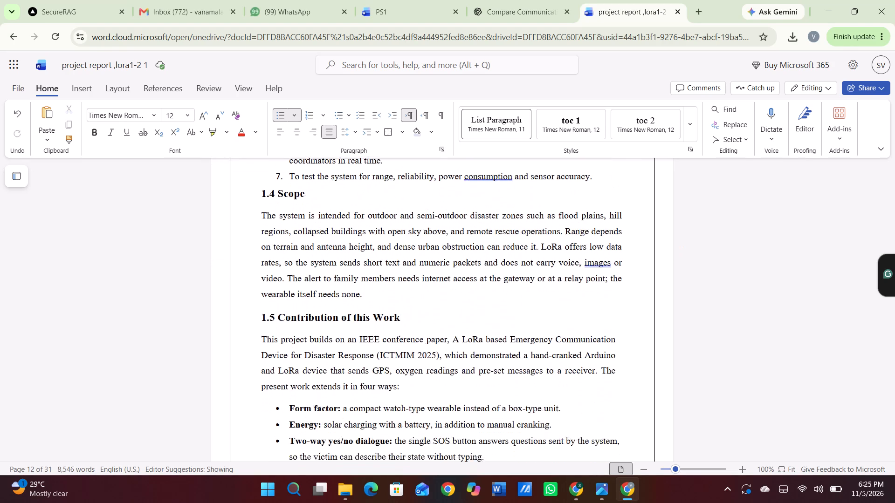
pyautogui.scroll(-3, 369, 292)
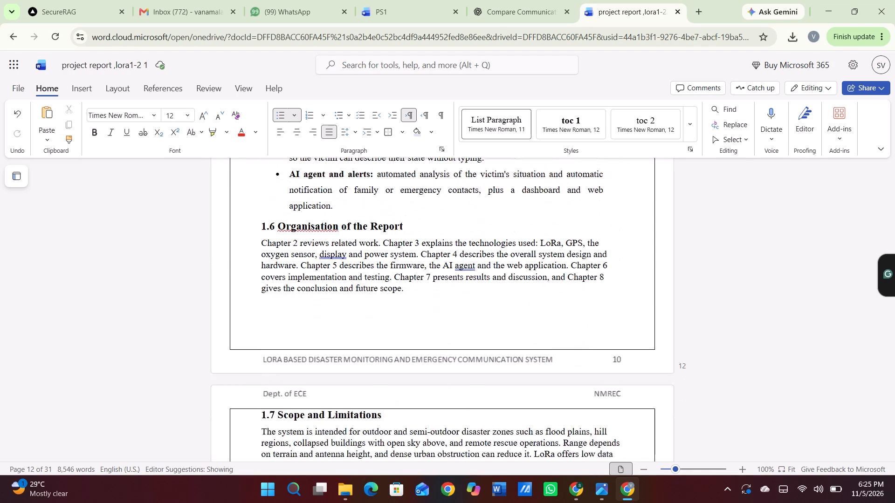
pyautogui.scroll(-3, 369, 292)
pyautogui.scroll(1, 369, 292)
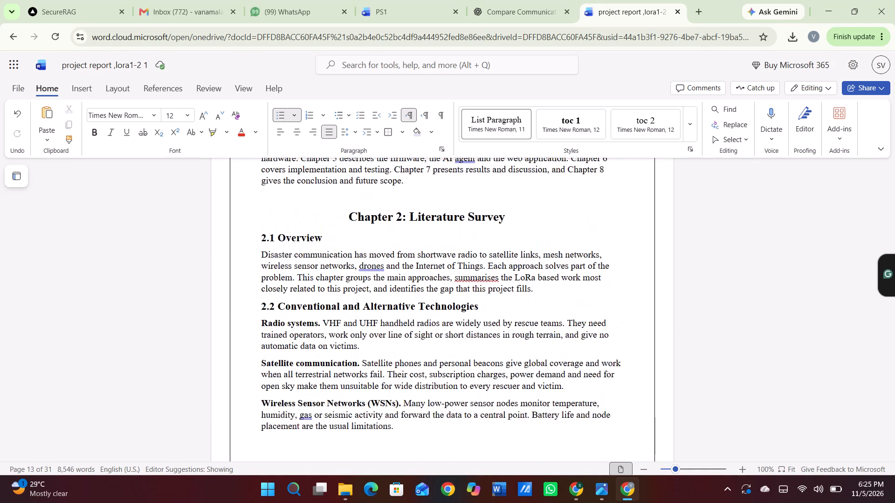
pyautogui.scroll(4, 369, 292)
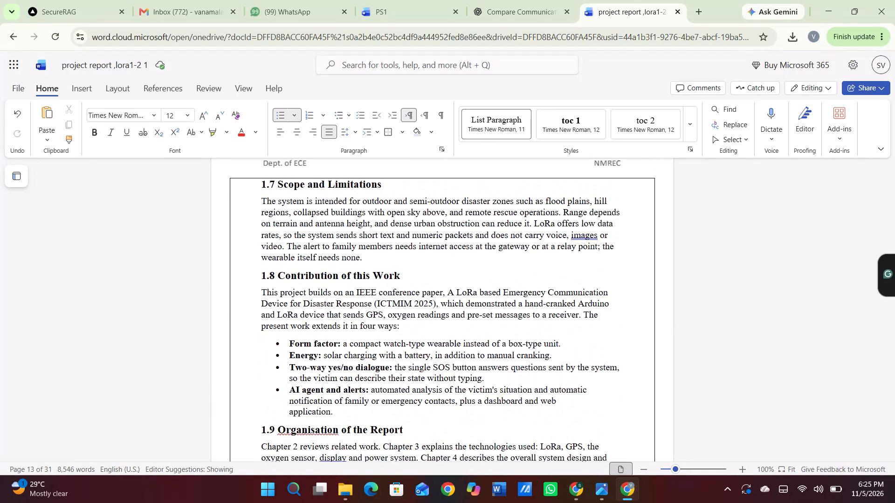
# Delete the section 1.6 Organisation of the Report heading and its paragraph at the end of page 12.
pyautogui.scroll(2, 369, 292)
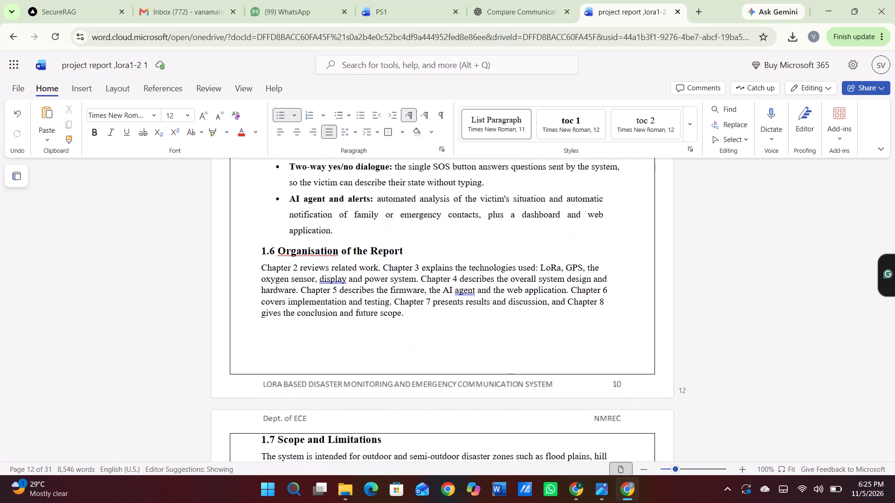
pyautogui.moveTo(262, 248); pyautogui.dragTo(295, 305)
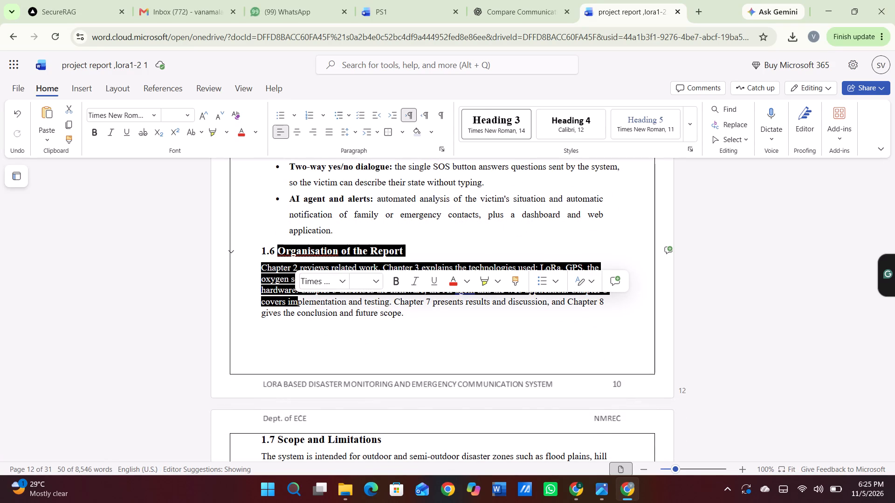
pyautogui.moveTo(261, 245); pyautogui.dragTo(382, 333)
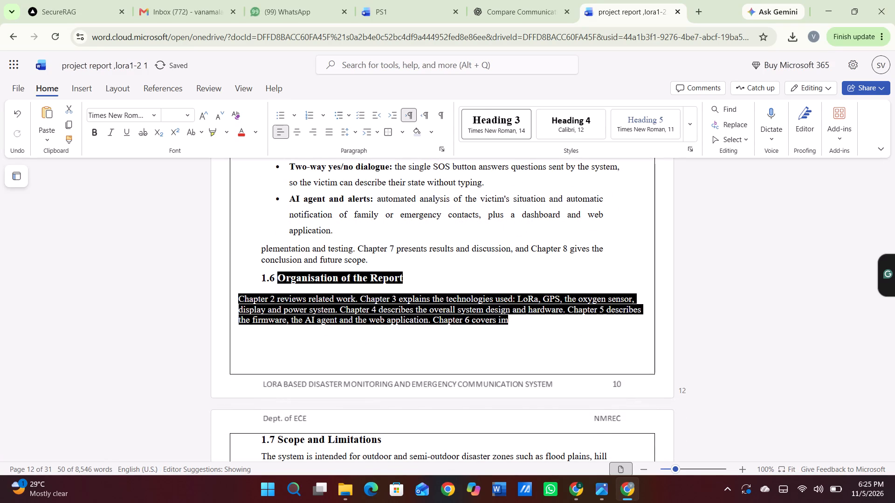
pyautogui.press('BackSpace')
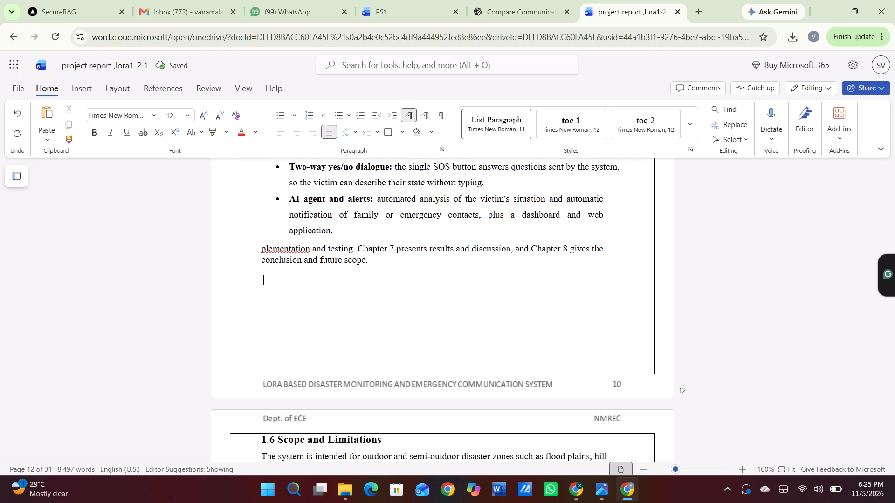
pyautogui.scroll(2, 364, 311)
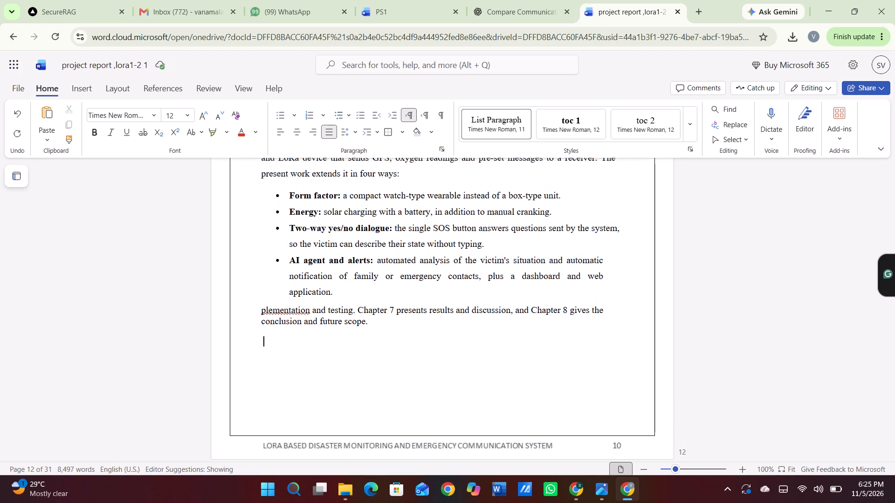
pyautogui.scroll(1, 363, 315)
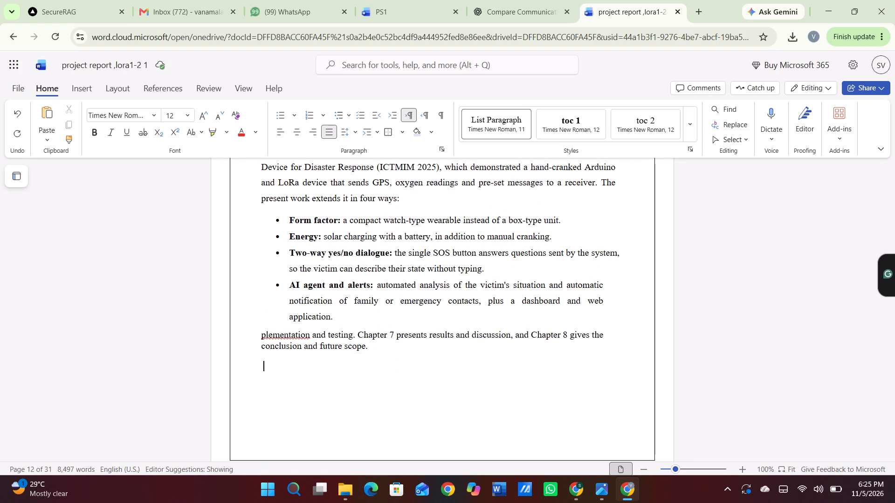
pyautogui.moveTo(249, 336); pyautogui.dragTo(370, 349)
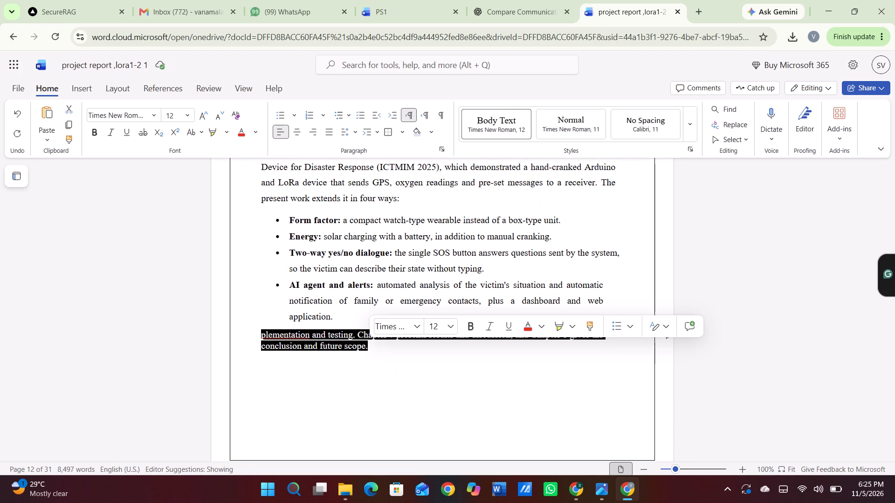
pyautogui.press('BackSpace')
# Compare sections 1.4 and 1.5 with the repeated 1.6 Scope and Limitations and 1.7 Contribution of this Work on the following page.
pyautogui.scroll(-3, 370, 349)
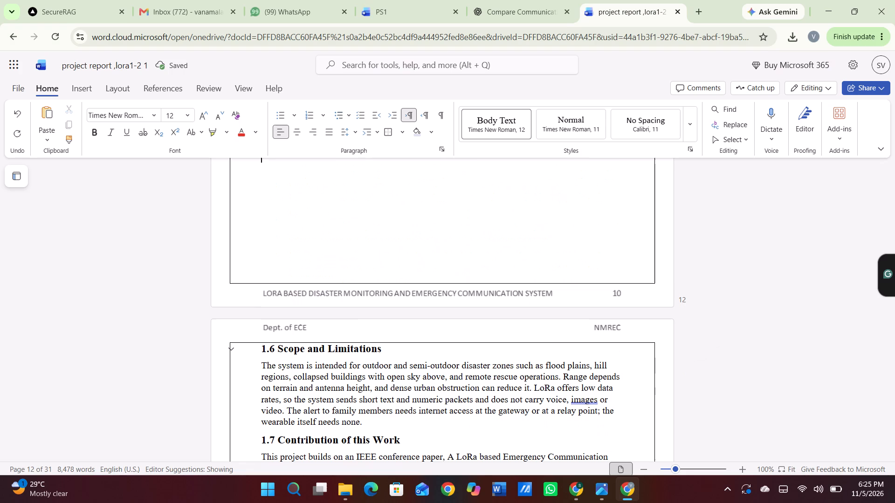
pyautogui.scroll(1, 370, 349)
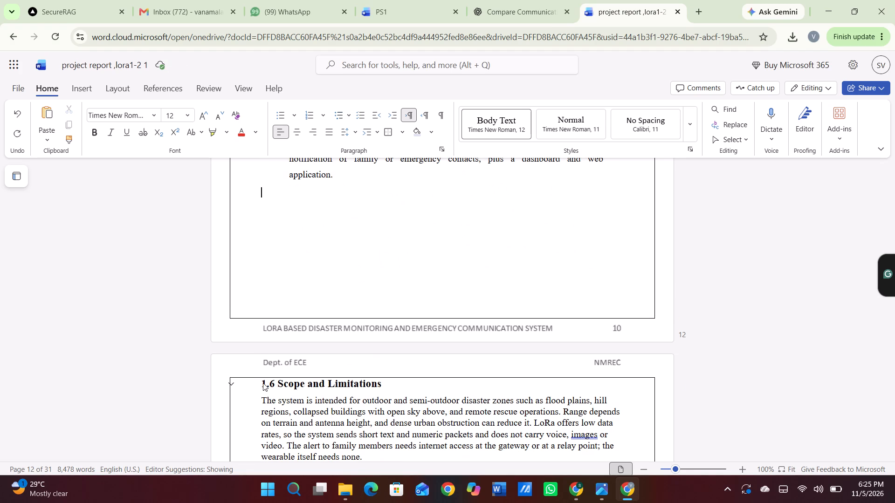
pyautogui.click(259, 381)
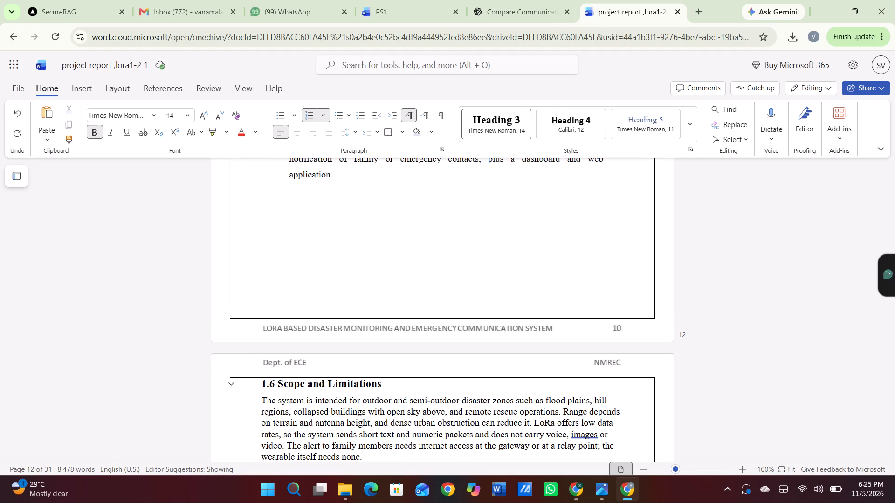
pyautogui.press('Left')
pyautogui.scroll(-2, 253, 385)
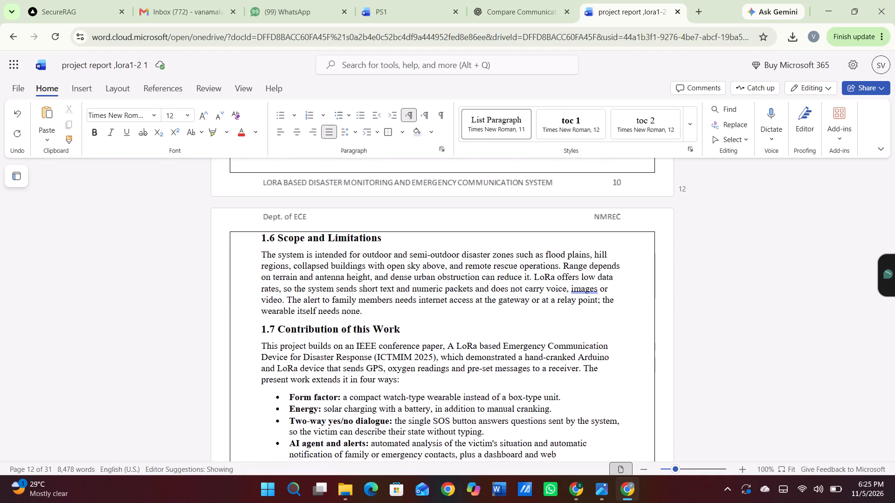
pyautogui.scroll(3, 253, 385)
pyautogui.scroll(-1, 253, 385)
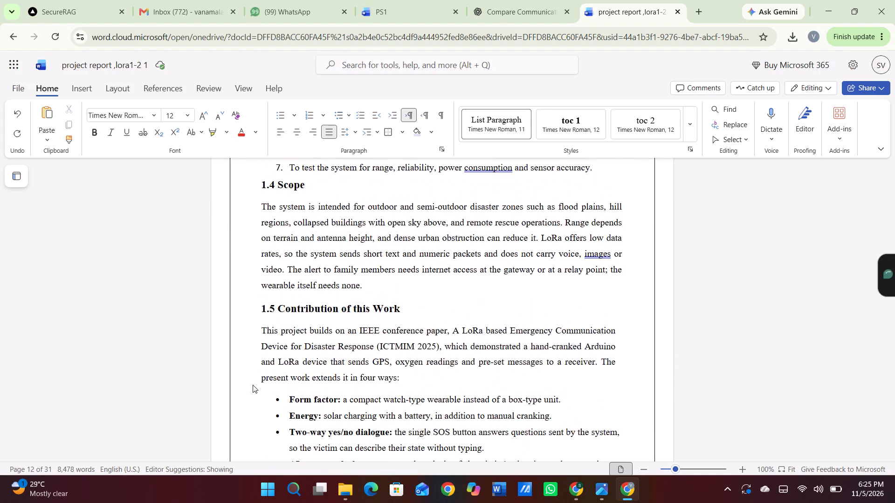
pyautogui.scroll(-4, 253, 385)
pyautogui.scroll(1, 253, 385)
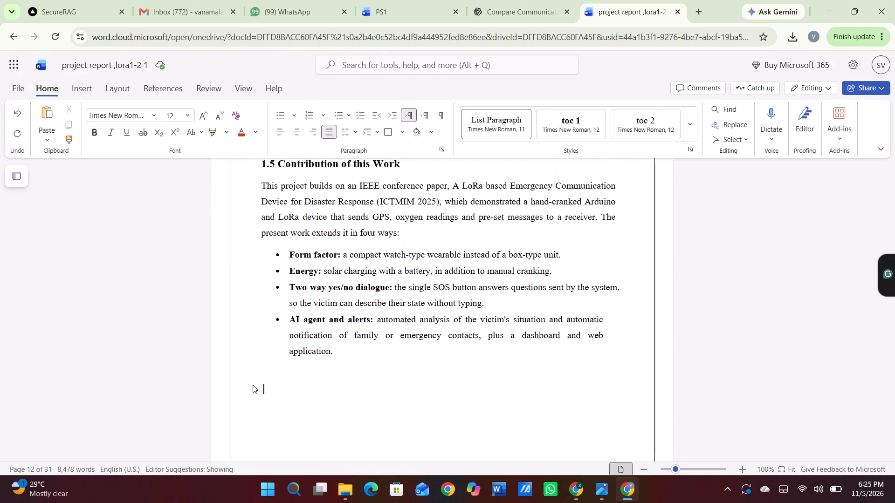
pyautogui.scroll(2, 253, 385)
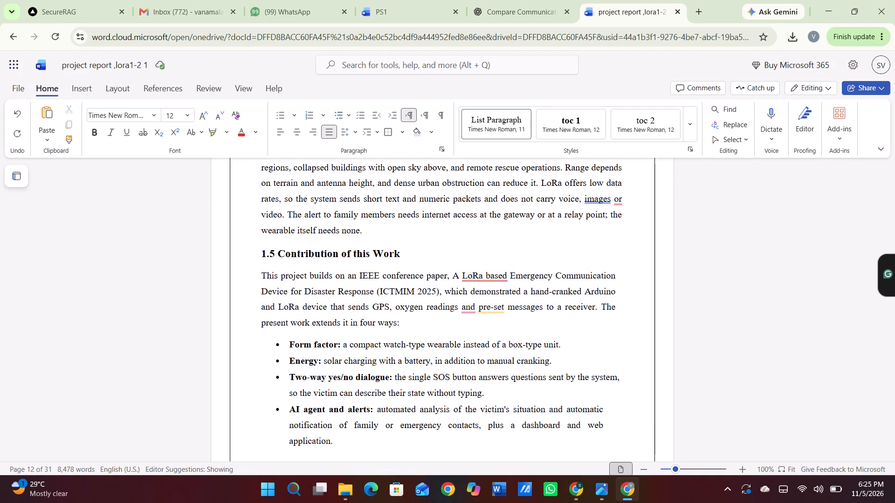
# In section 1.5, remove the bullet and indent from the "Form factor:" item and number it 1.5.1.
pyautogui.click(287, 343)
pyautogui.press('BackSpace')
pyautogui.press('BackSpace')
pyautogui.press('BackSpace')
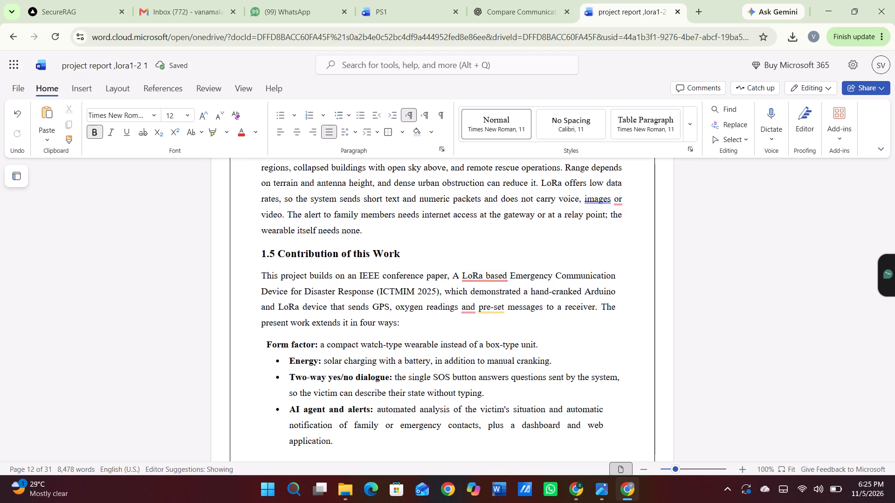
pyautogui.press('BackSpace')
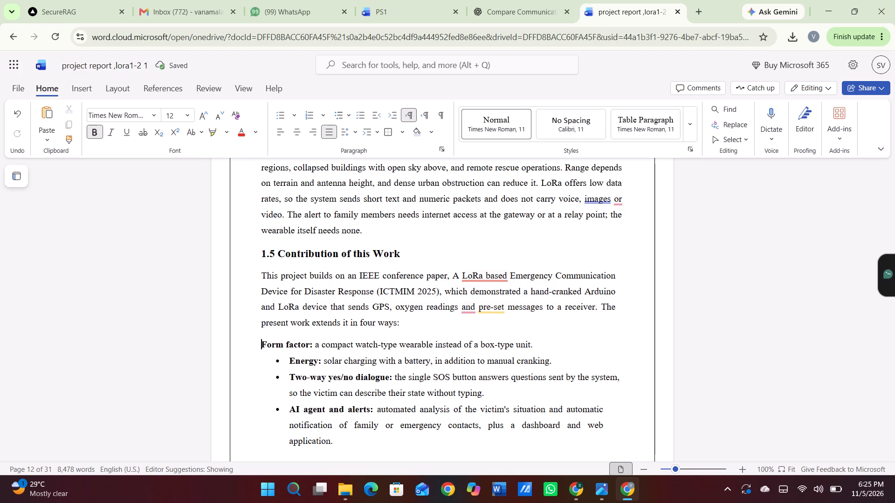
pyautogui.write('1.')
pyautogui.write('5.1')
pyautogui.press('space')
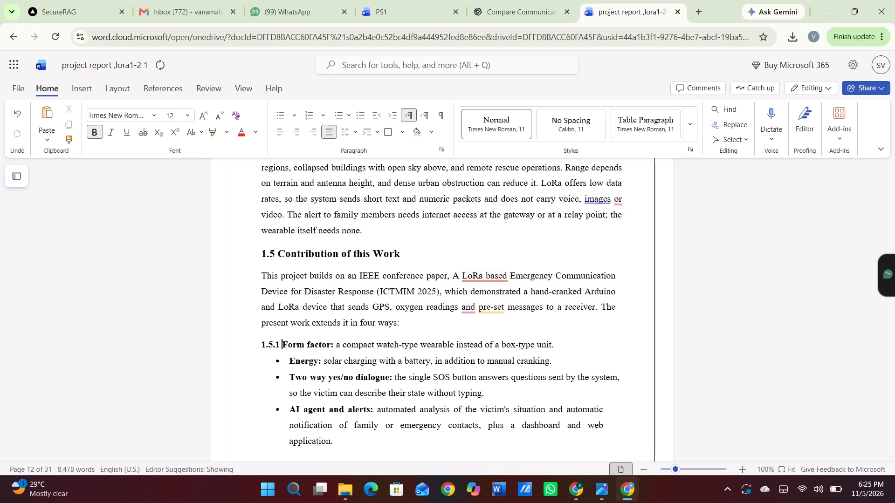
# Remove the bullet and indent from the "Energy:" item in section 1.5 and number it 1.5.2.
pyautogui.press('Down')
pyautogui.press('BackSpace')
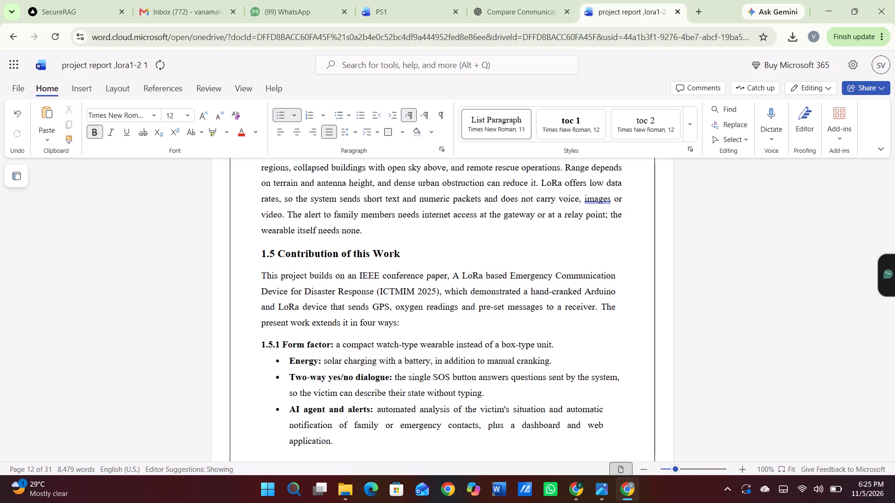
pyautogui.press('BackSpace')
pyautogui.press('BackSpace')
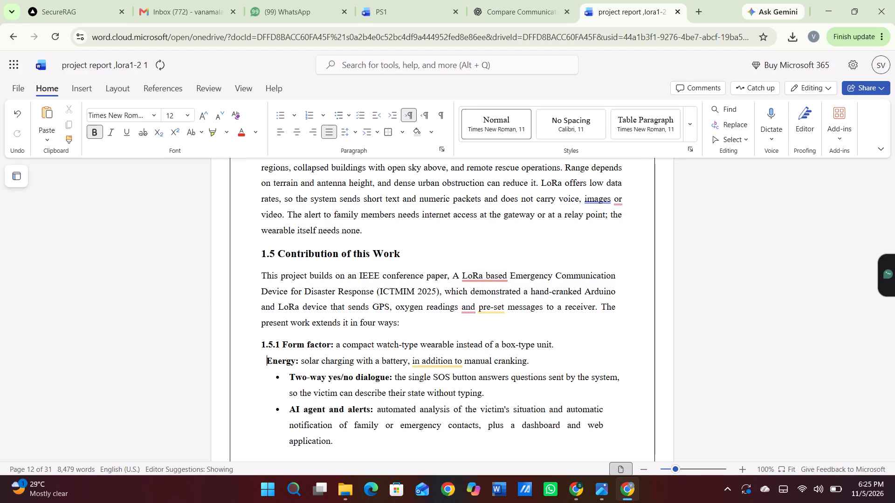
pyautogui.press('1')
pyautogui.press('BackSpace')
pyautogui.press('BackSpace')
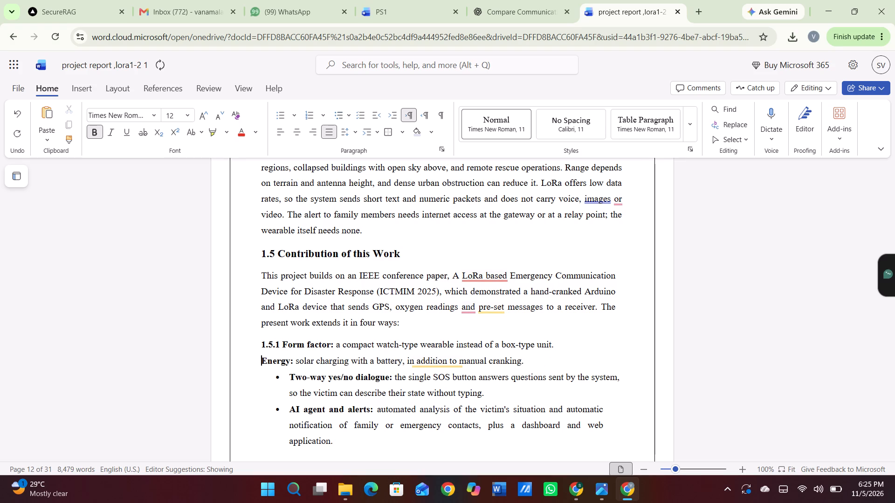
pyautogui.write('1.')
pyautogui.write('5.2')
pyautogui.press('space')
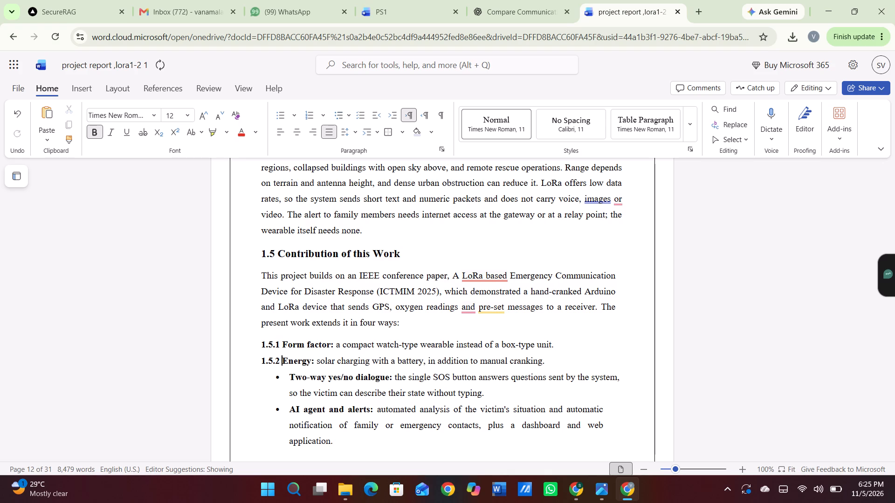
# Remove the bullet and indent from the "Two-way yes/no dialogue:" item in section 1.5 and number it 1.5.3.
pyautogui.press('Down')
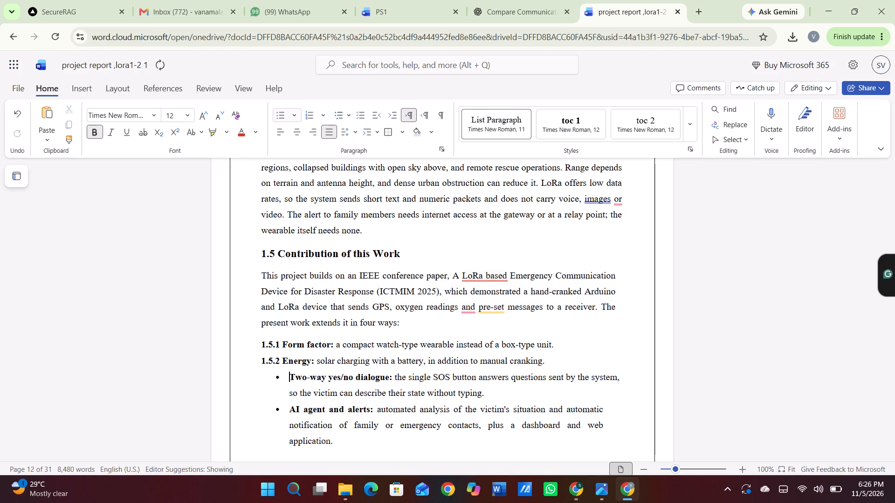
pyautogui.press('BackSpace')
pyautogui.press('BackSpace')
pyautogui.press('BackSpace')
pyautogui.press('BackSpace')
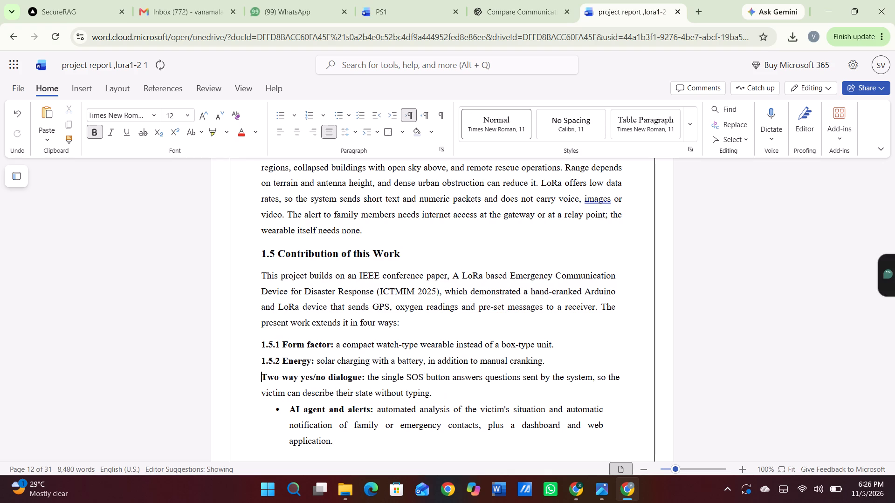
pyautogui.press('1')
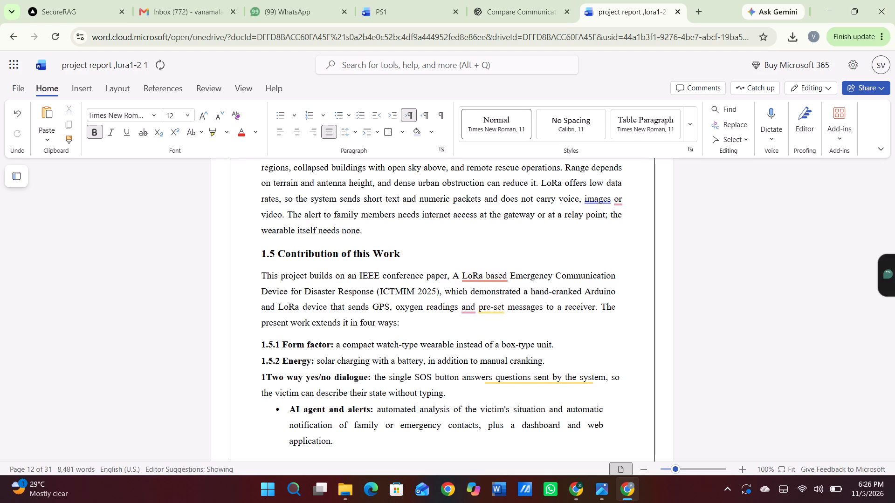
pyautogui.press('.')
pyautogui.write('5.')
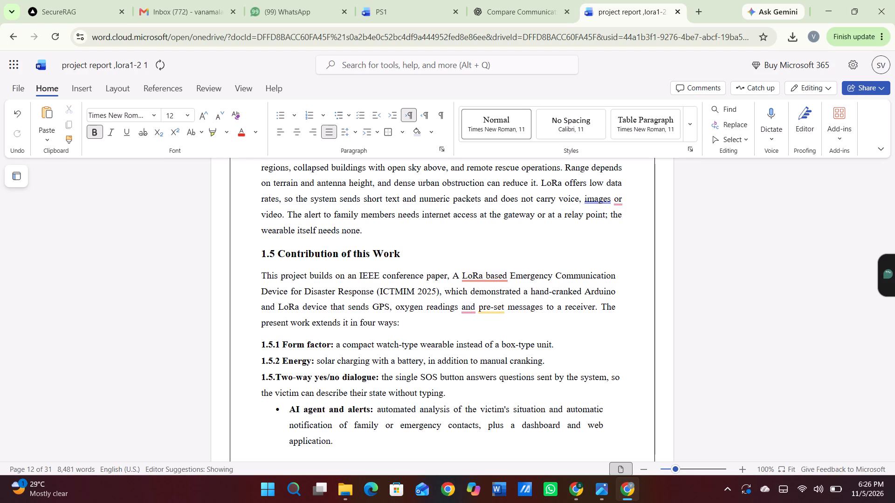
pyautogui.write('3')
pyautogui.press('space')
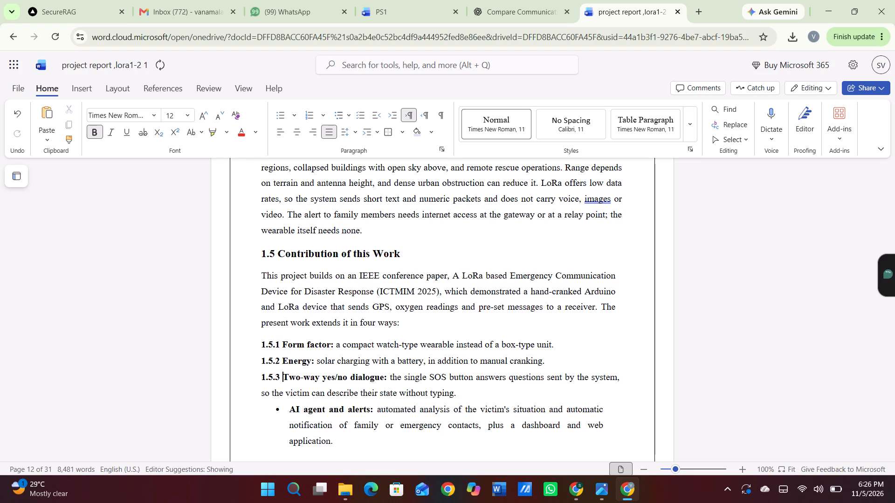
# Remove the bullet and indent from the "AI agent and alerts:" item in section 1.5 and number it 1.5.4.
pyautogui.press('Down')
pyautogui.press('Down')
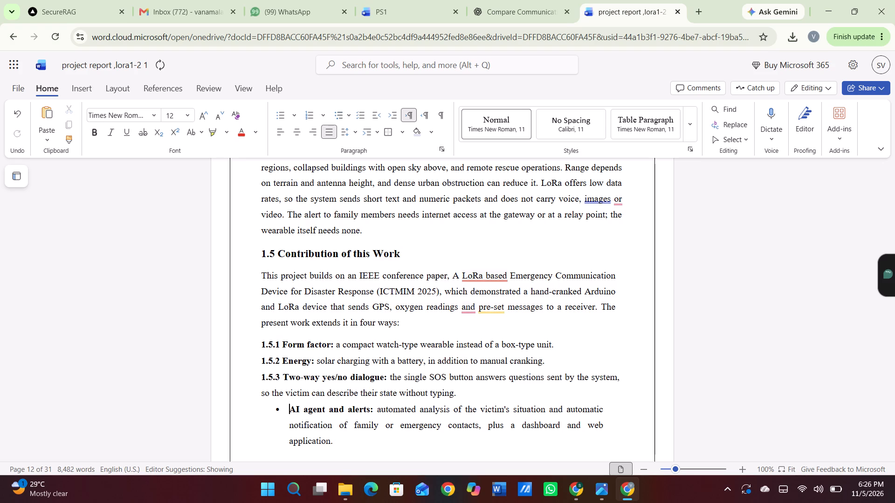
pyautogui.press('BackSpace')
pyautogui.press('BackSpace')
pyautogui.press('BackSpace')
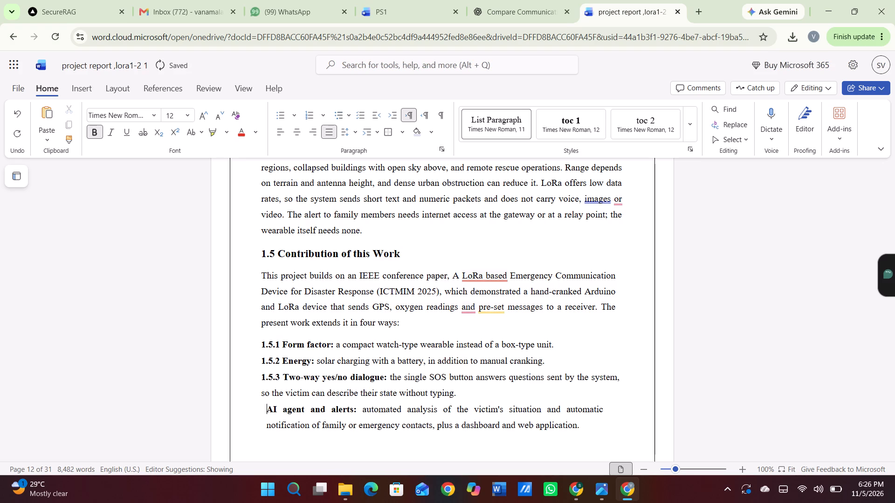
pyautogui.press('BackSpace')
pyautogui.press('1')
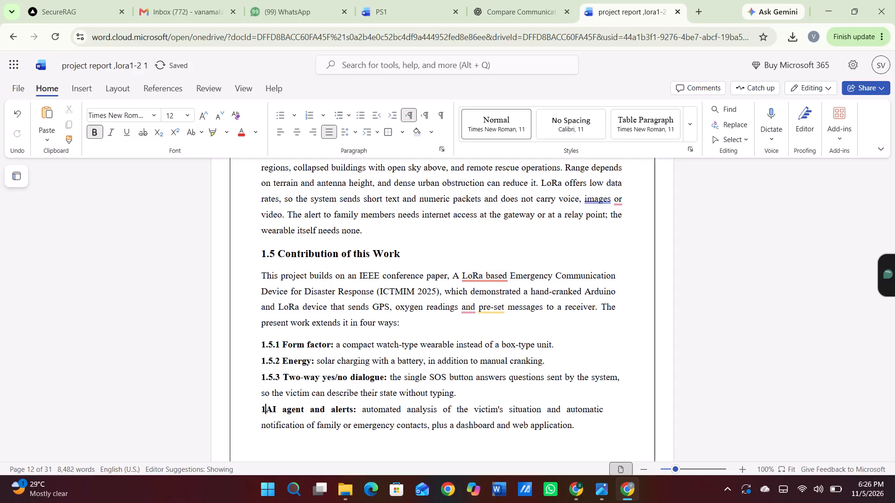
pyautogui.press('.')
pyautogui.write('5.')
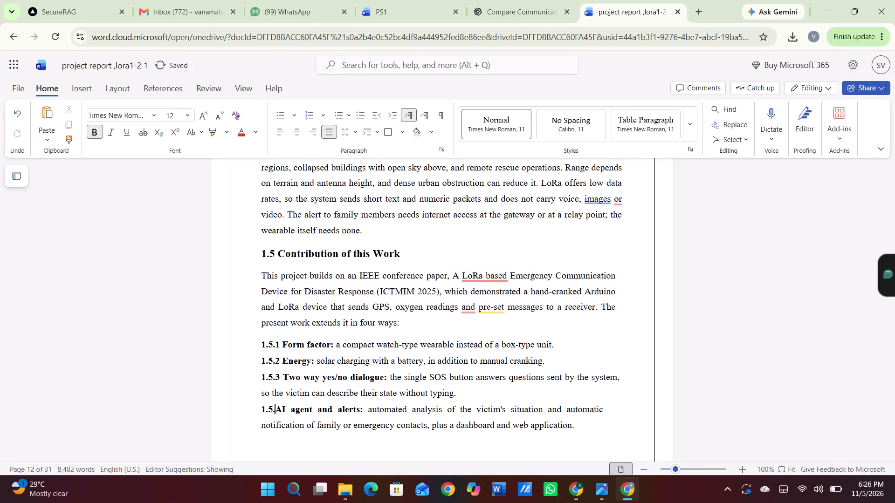
pyautogui.write('4')
pyautogui.press('space')
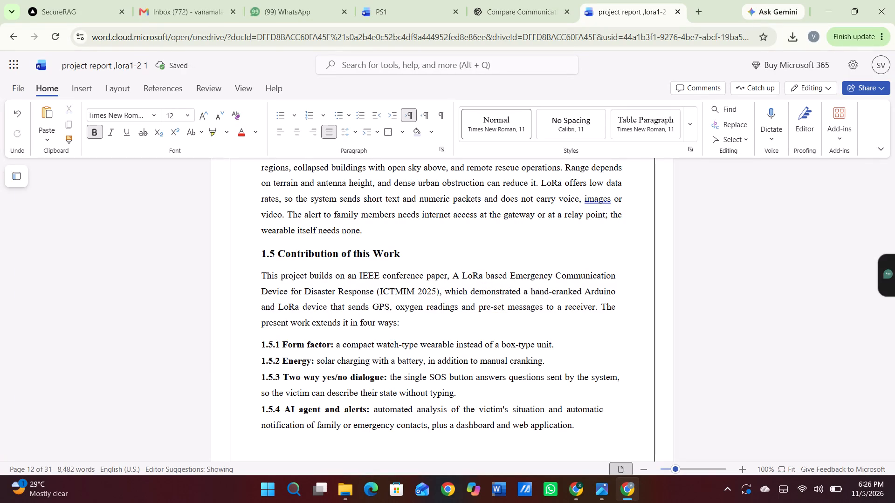
# Set sections 1.6 Scope and Limitations and 1.7 Contribution of this Work, including the bullets, to 1.5 line spacing and justified alignment.
pyautogui.scroll(-3, 352, 325)
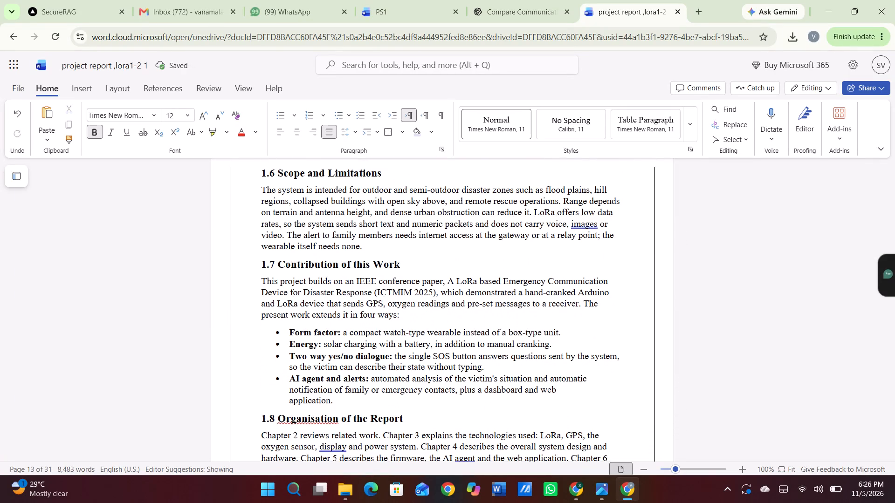
pyautogui.scroll(4, 352, 325)
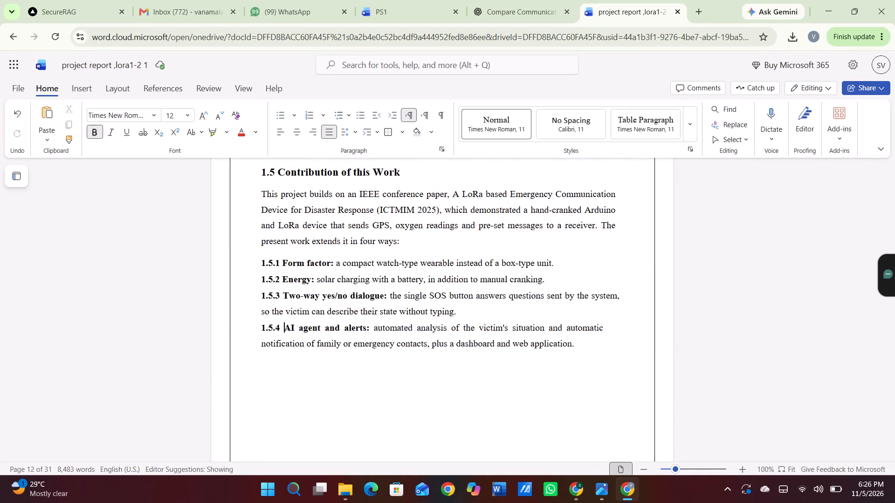
pyautogui.scroll(-3, 352, 325)
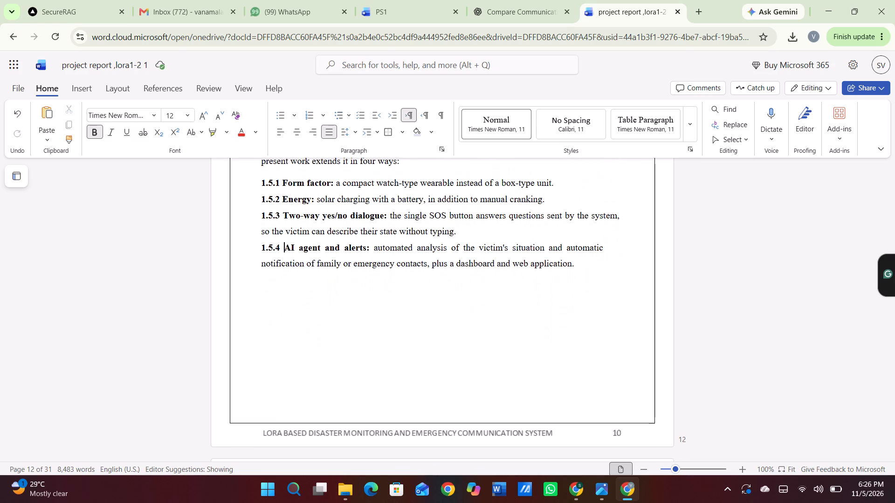
pyautogui.scroll(-3, 352, 325)
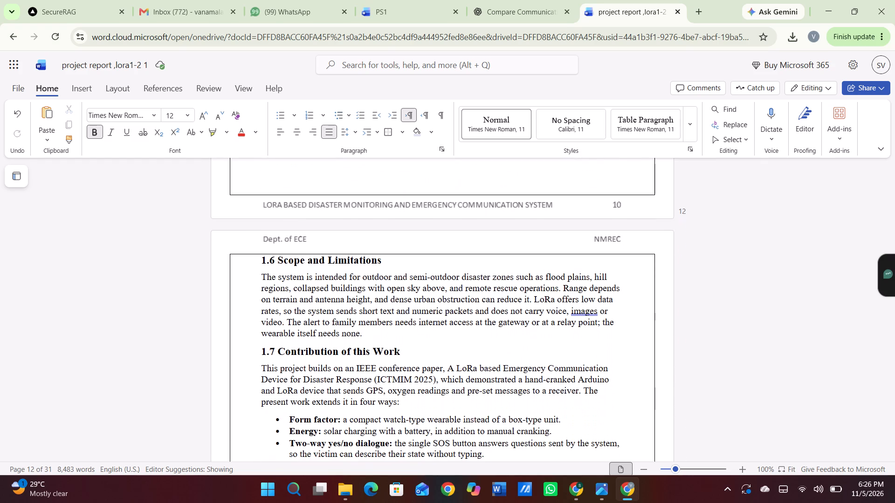
pyautogui.scroll(-1, 352, 325)
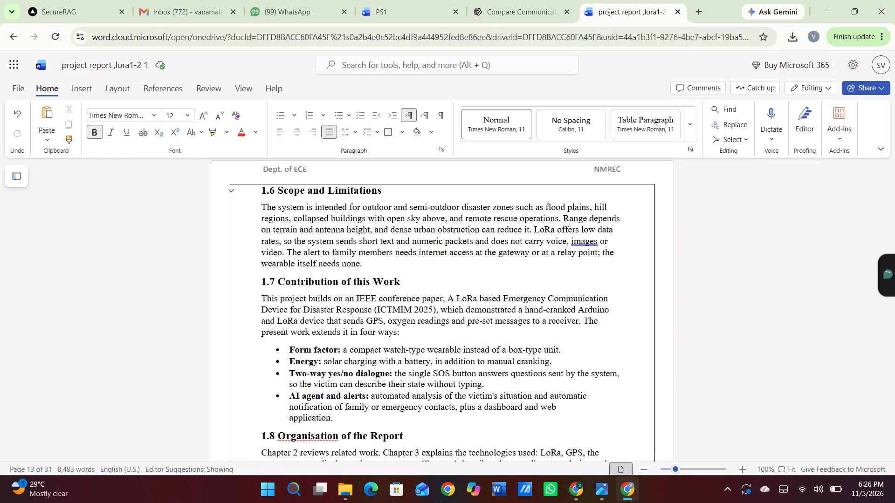
pyautogui.moveTo(260, 191); pyautogui.dragTo(425, 417)
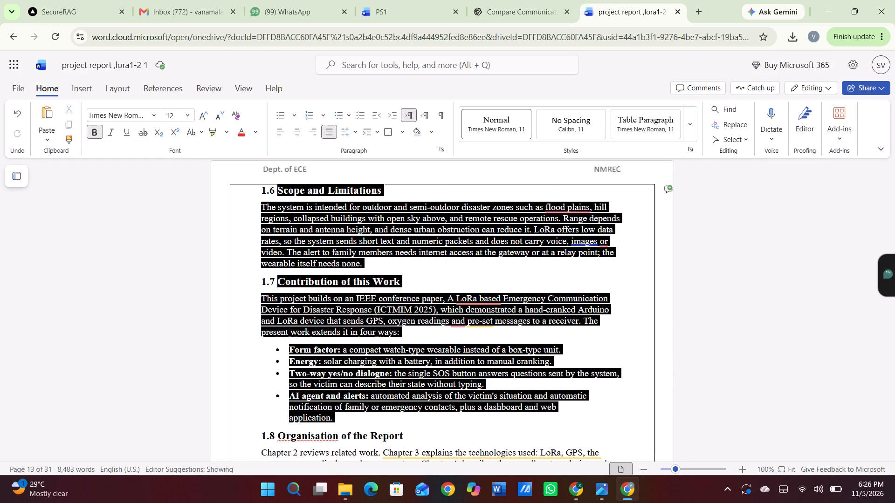
pyautogui.moveTo(425, 417); pyautogui.dragTo(426, 417)
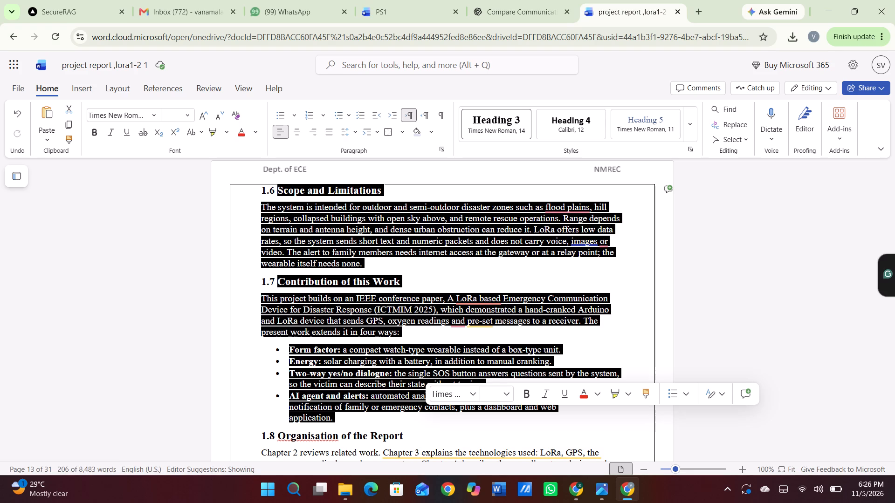
pyautogui.scroll(4, 426, 417)
pyautogui.scroll(-2, 426, 417)
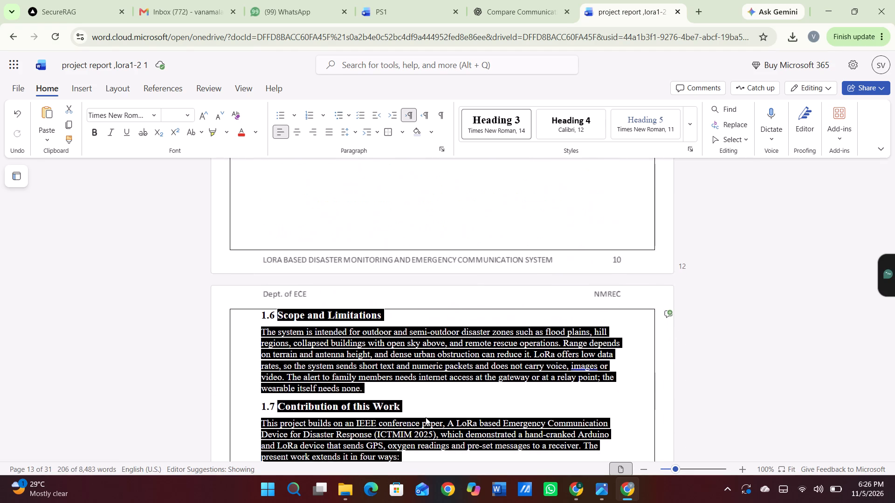
pyautogui.scroll(-2, 426, 417)
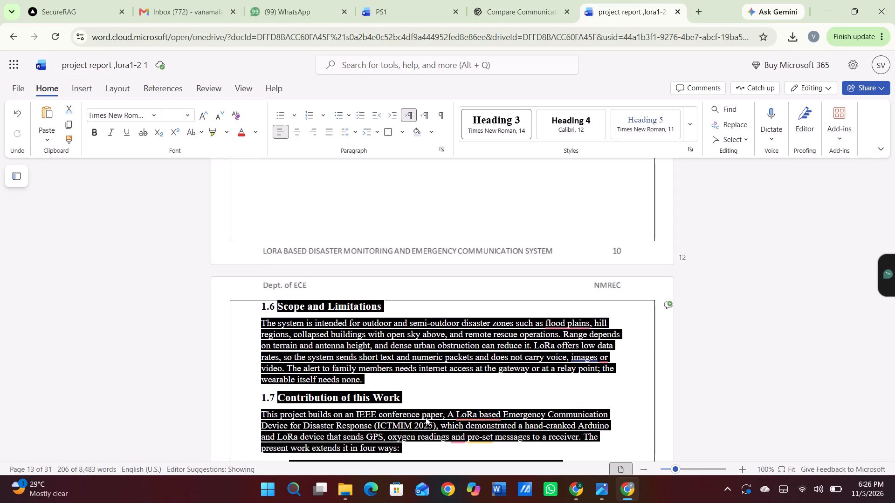
pyautogui.scroll(-1, 426, 417)
pyautogui.click(372, 130)
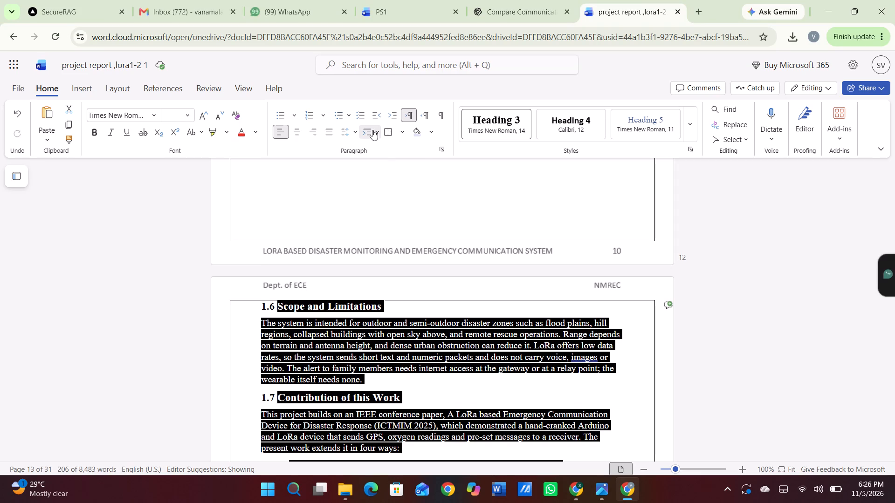
pyautogui.click(347, 129)
pyautogui.click(361, 197)
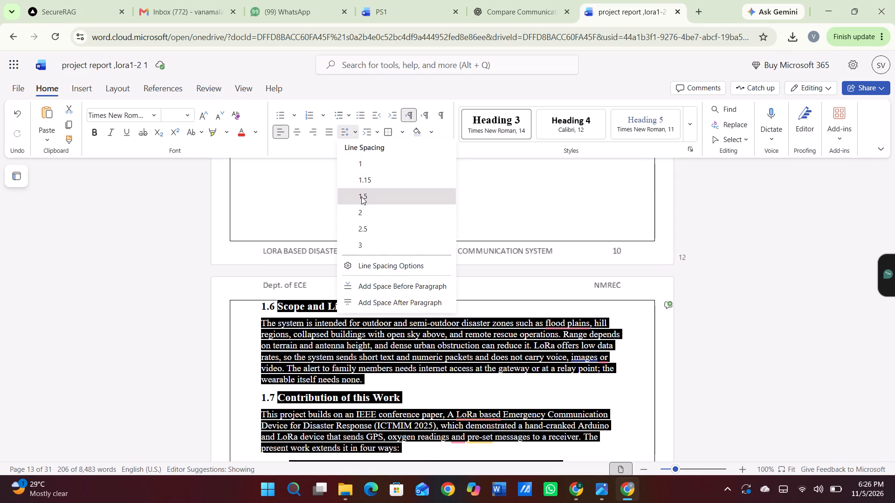
pyautogui.click(332, 134)
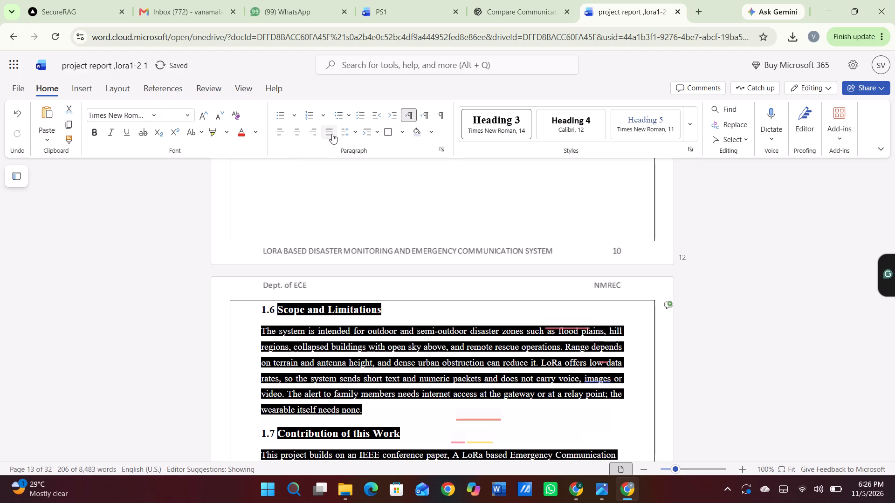
# Shorten the section 1.6 heading to "Scope" by deleting "and Limitations".
pyautogui.click(360, 306)
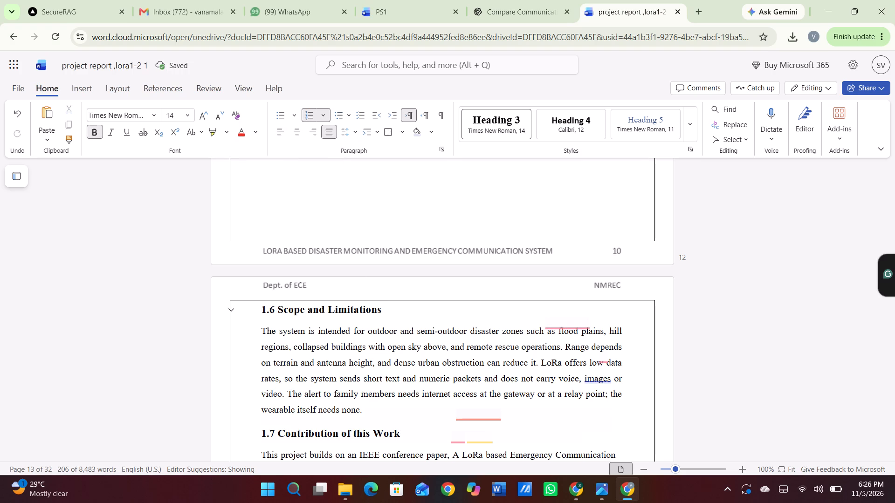
pyautogui.click(392, 306)
pyautogui.press('BackSpace')
pyautogui.press('BackSpace')
pyautogui.press('BackSpace')
pyautogui.press('BackSpace')
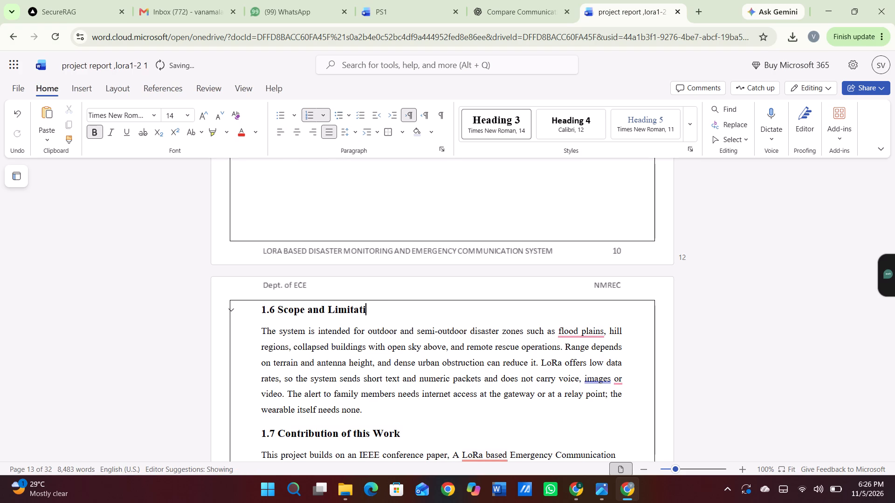
pyautogui.press('BackSpace')
pyautogui.press('BackSpace')
pyautogui.press('BackSpace')
pyautogui.press('BackSpace')
pyautogui.press('BackSpace')
pyautogui.press('BackSpace')
pyautogui.press('BackSpace')
pyautogui.press('BackSpace')
pyautogui.press('BackSpace')
pyautogui.press('BackSpace')
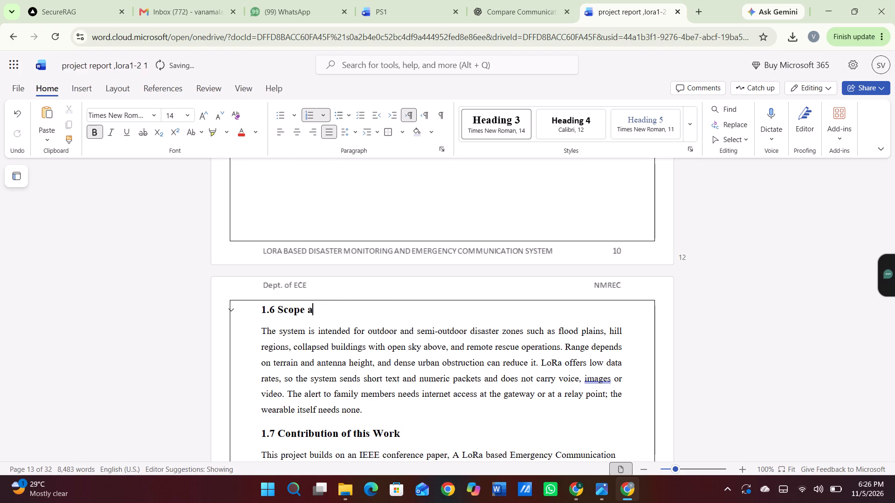
pyautogui.press('BackSpace')
# In section 1.7, remove the bullet and indent from the "Form factor:" item and number it 1.7.1.
pyautogui.scroll(-4, 392, 306)
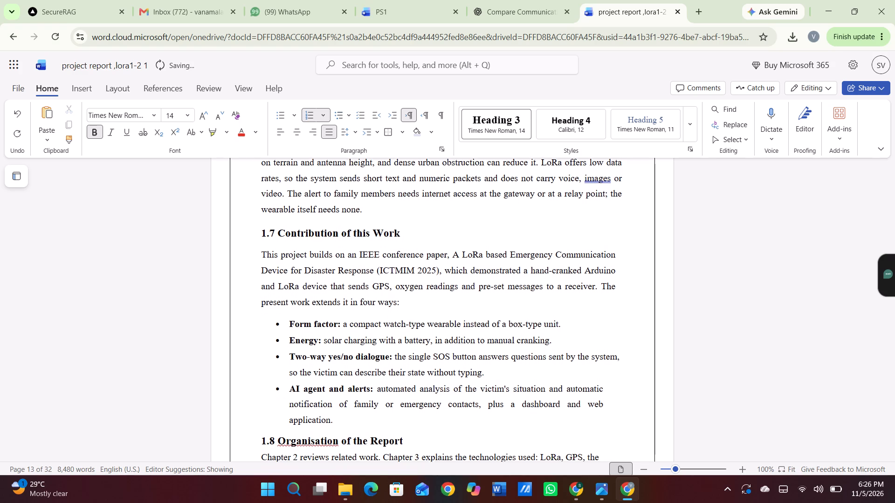
pyautogui.scroll(-2, 392, 306)
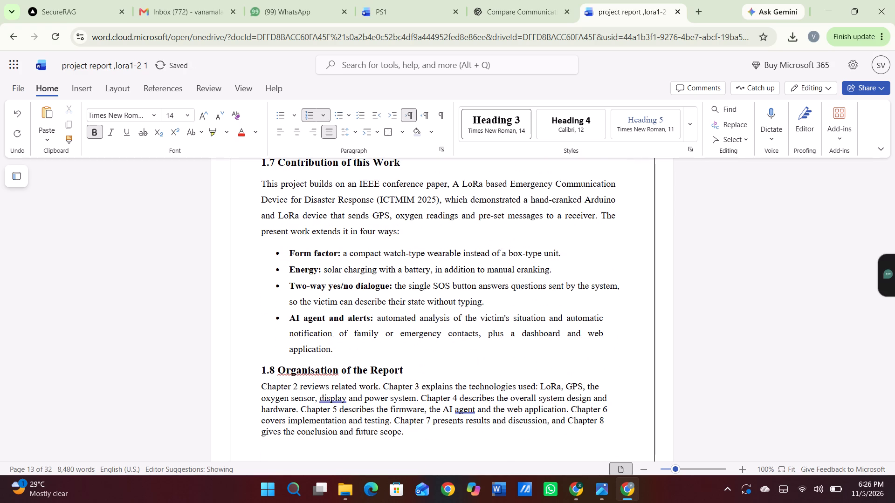
pyautogui.scroll(-1, 392, 306)
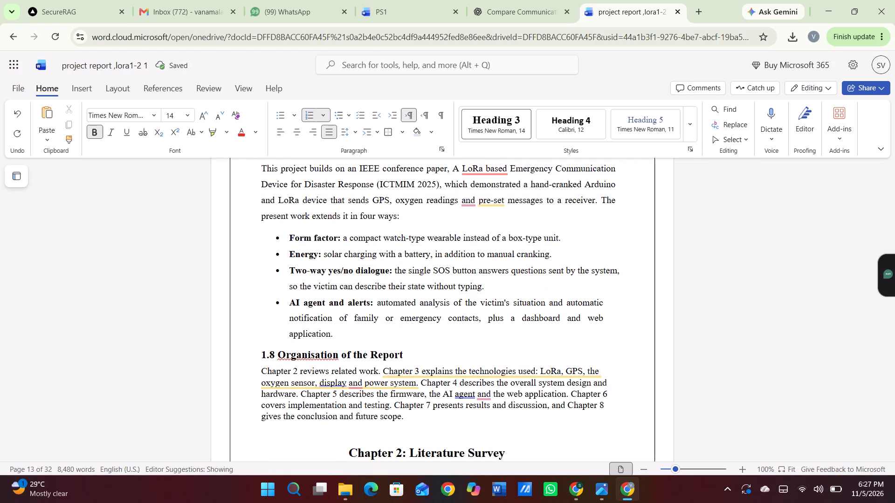
pyautogui.click(289, 239)
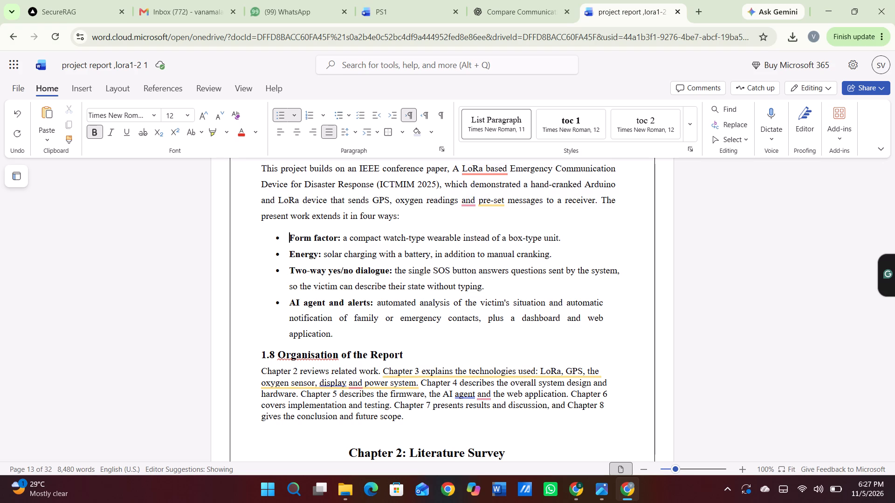
pyautogui.press('BackSpace')
pyautogui.press('BackSpace')
pyautogui.press('BackSpace')
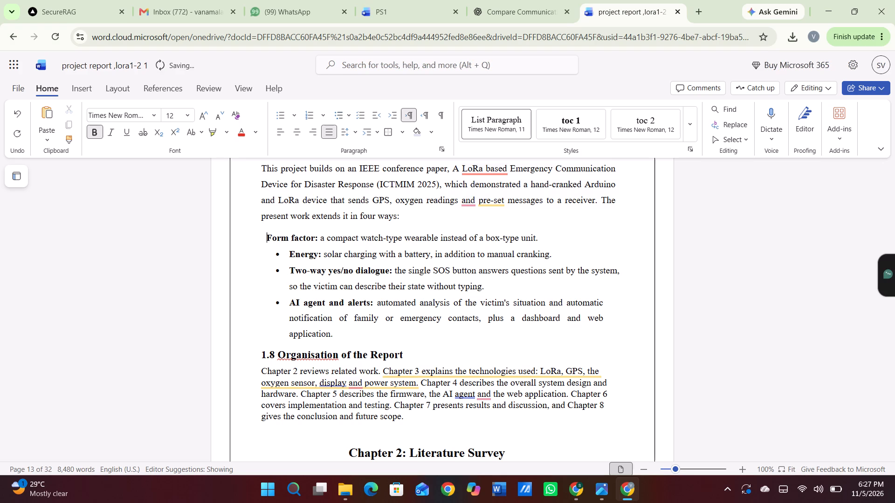
pyautogui.press('BackSpace')
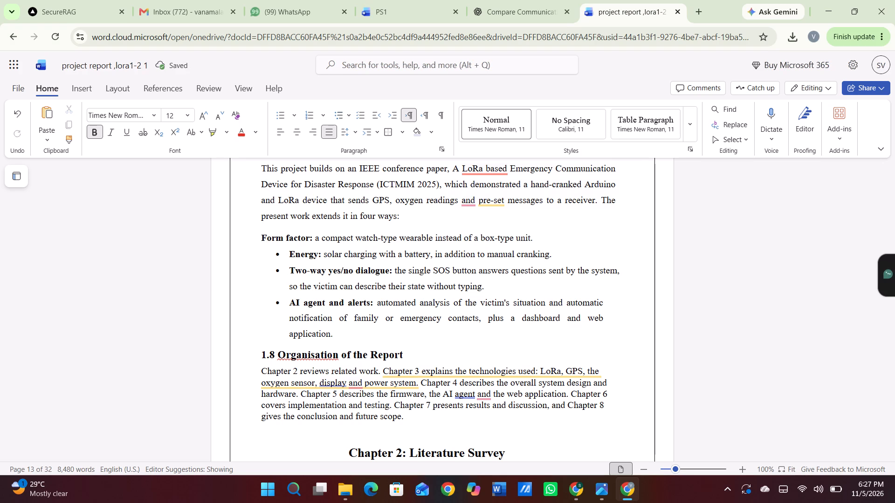
pyautogui.write('1.')
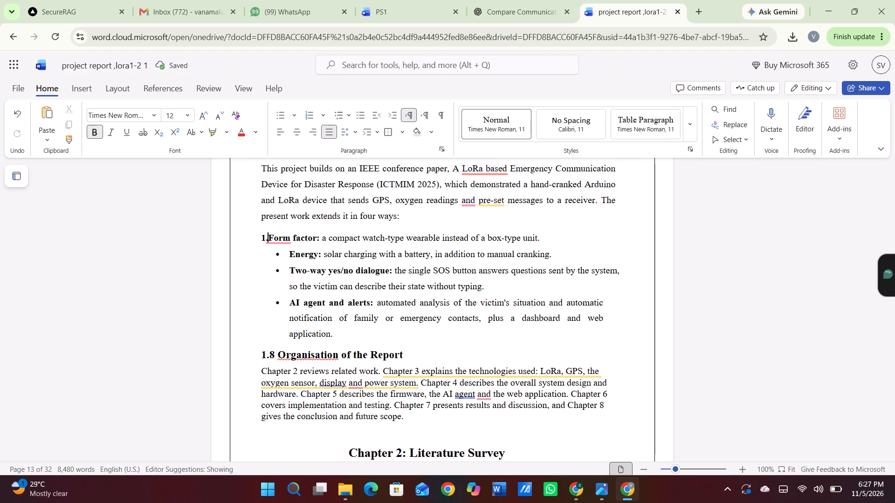
pyautogui.write('7.1')
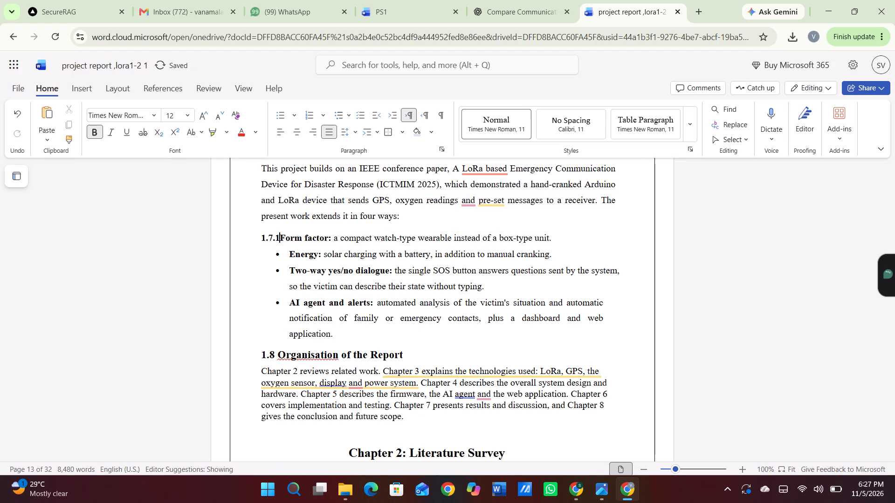
# Remove the bullet and indent from the "Energy:" item in section 1.7 and number it 1.7.2.
pyautogui.press('Down')
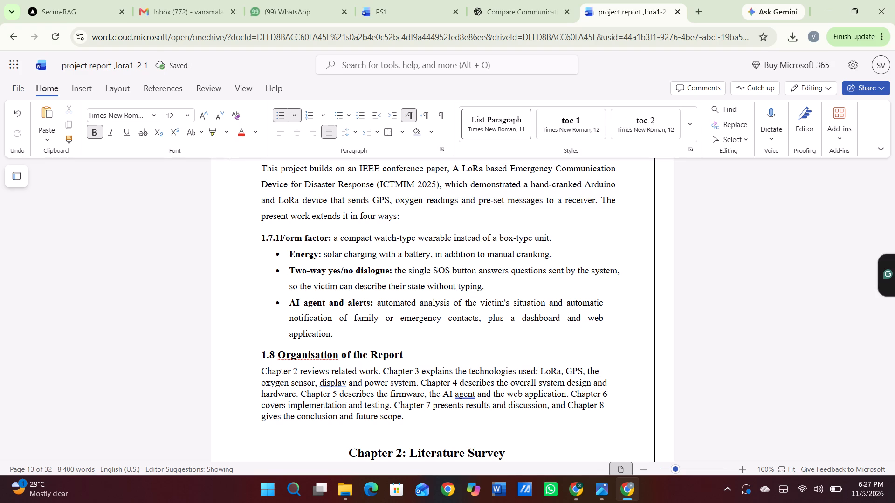
pyautogui.press('BackSpace')
pyautogui.press('BackSpace')
pyautogui.press('BackSpace')
pyautogui.press('BackSpace')
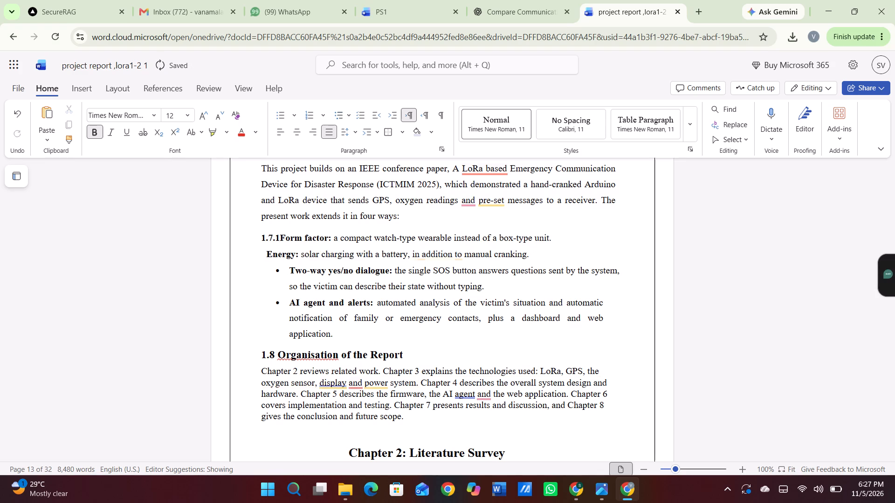
pyautogui.press('1')
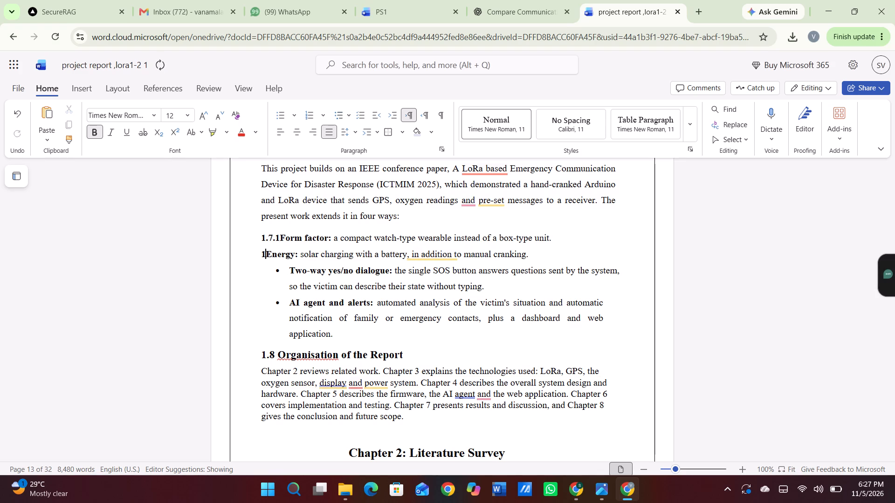
pyautogui.press('.')
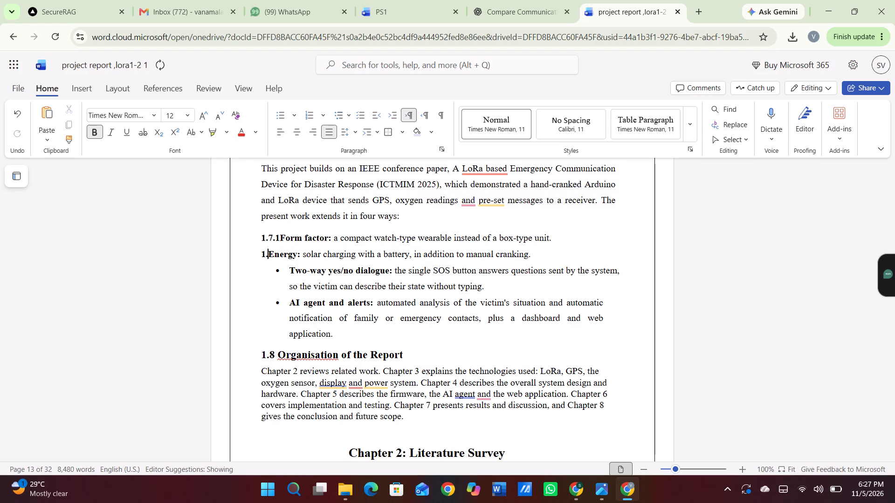
pyautogui.write('7.2')
pyautogui.press('space')
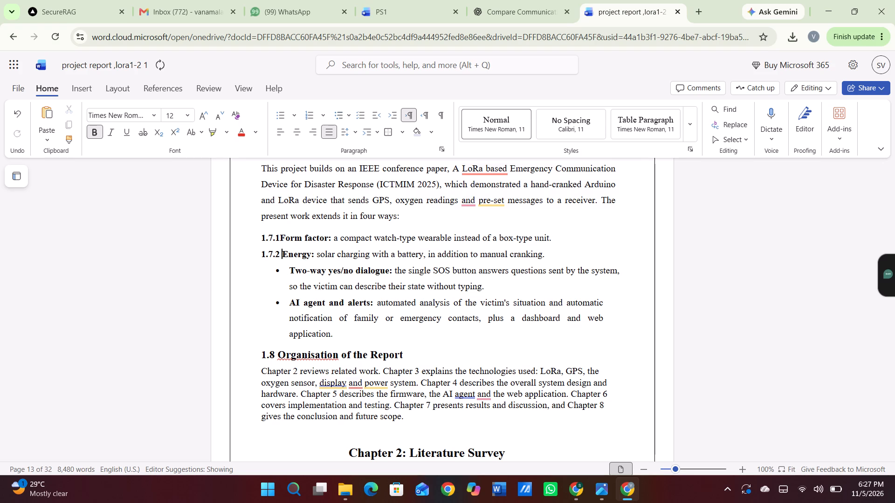
# Remove the bullet and indent from the "Two-way yes/no dialogue:" item in section 1.7 and number it 1.7.3.
pyautogui.press('Down')
pyautogui.press('BackSpace')
pyautogui.press('BackSpace')
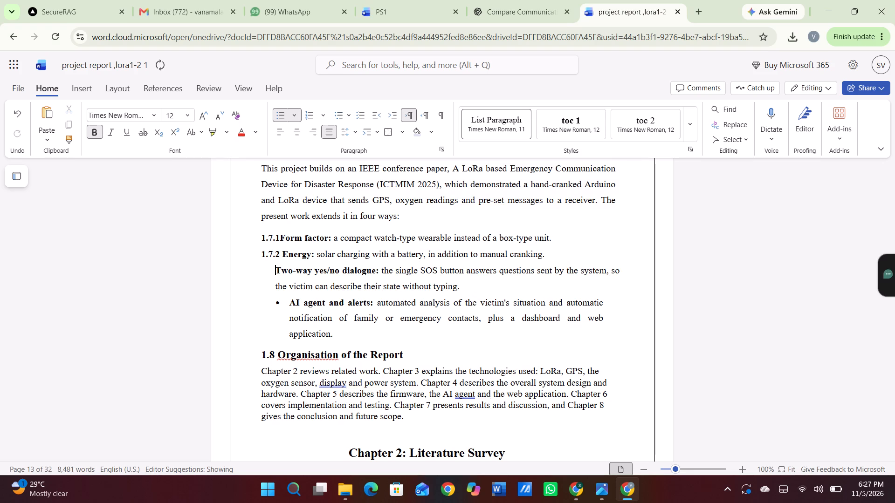
pyautogui.press('BackSpace')
pyautogui.press('BackSpace')
pyautogui.write('1.')
pyautogui.write('7.3')
pyautogui.press('space')
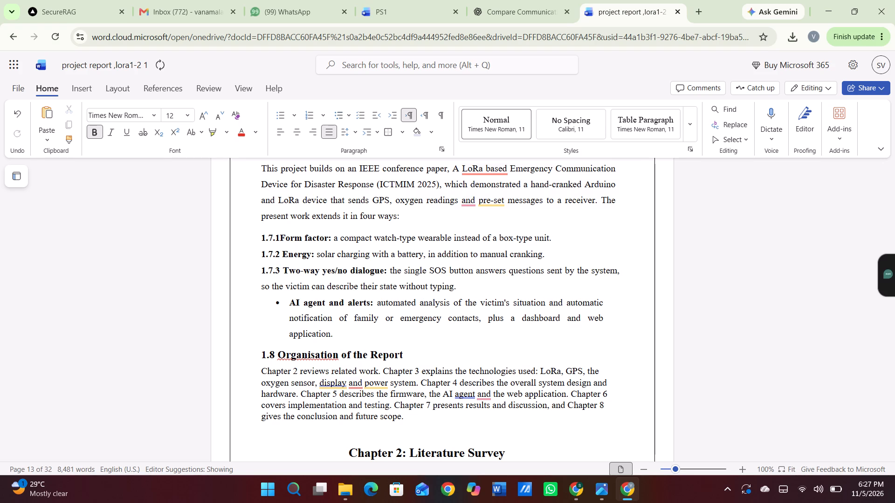
# Remove the bullet and indent from the "AI agent and alerts:" item in section 1.7 and number it 1.7.4.
pyautogui.press('Down')
pyautogui.press('Down')
pyautogui.press('BackSpace')
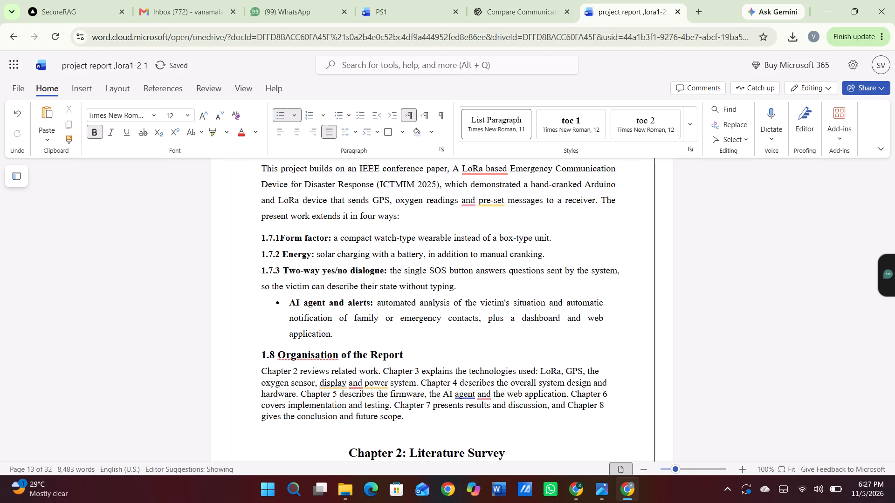
pyautogui.press('BackSpace')
pyautogui.press('BackSpace')
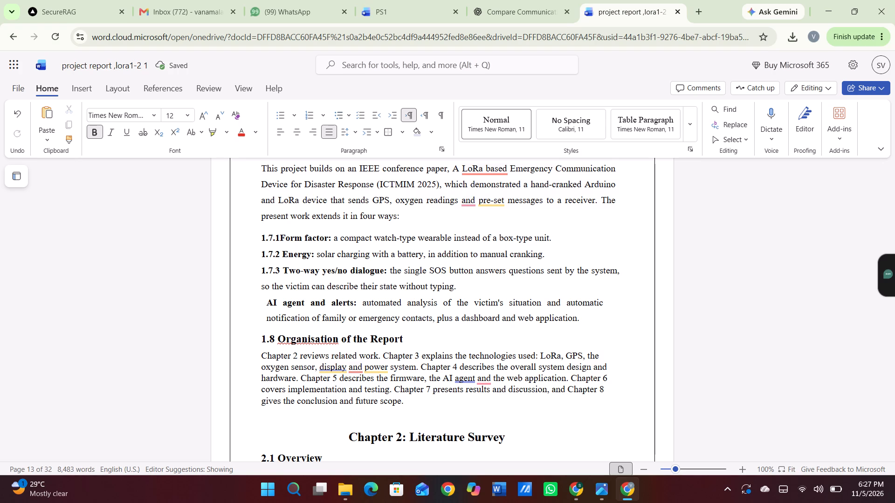
pyautogui.press('BackSpace')
pyautogui.write('1.')
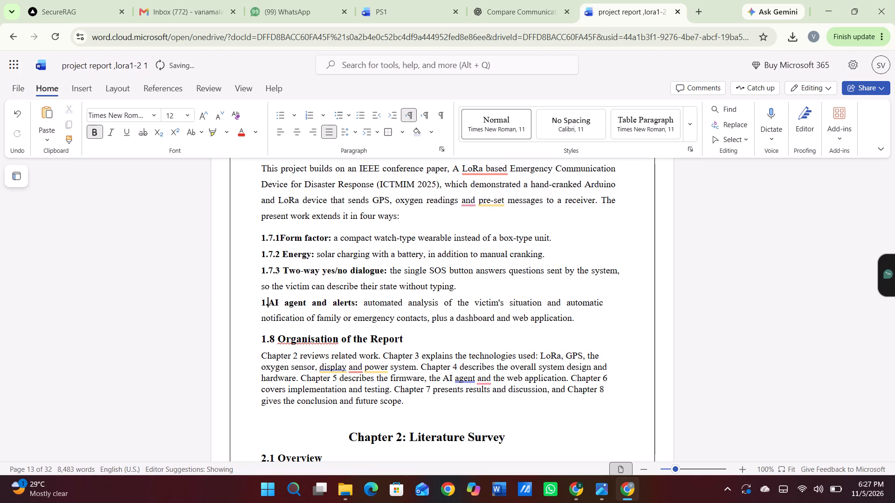
pyautogui.write('7.4')
pyautogui.press('space')
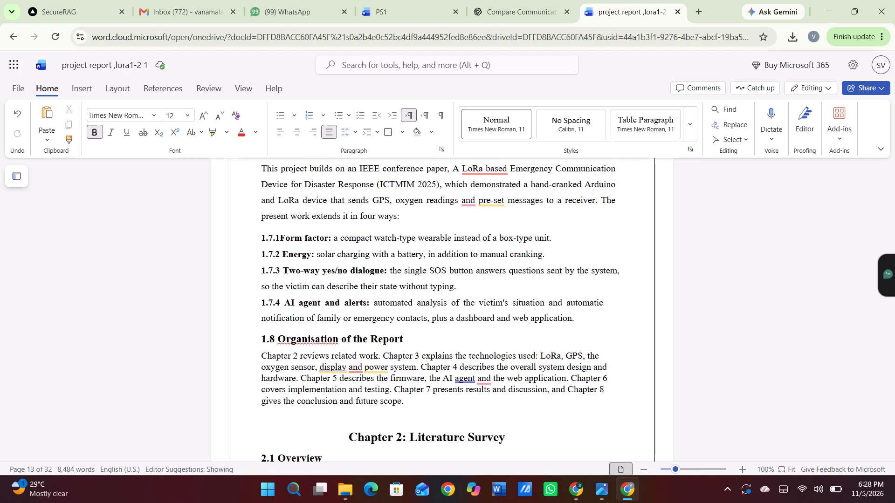
pyautogui.scroll(2, 314, 308)
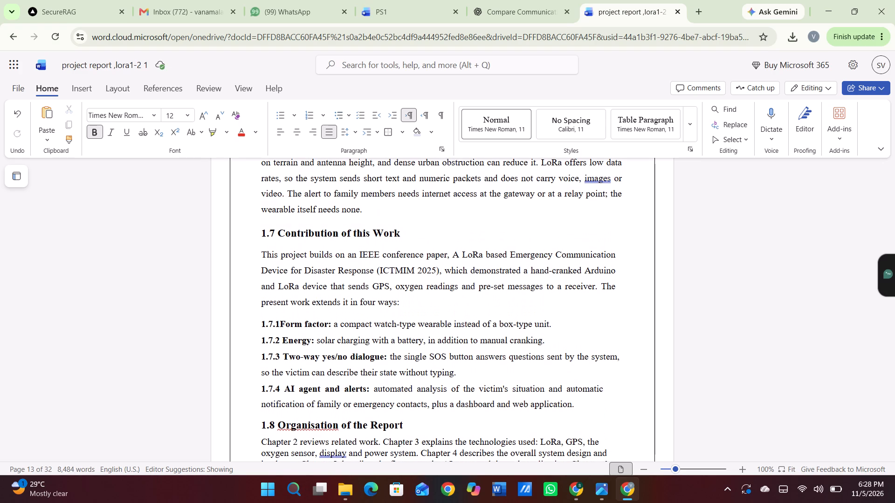
# Set section 1.8, the "Organisation of the Report" heading and its paragraph, to 1.5 line spacing and justify it.
pyautogui.scroll(-1, 314, 308)
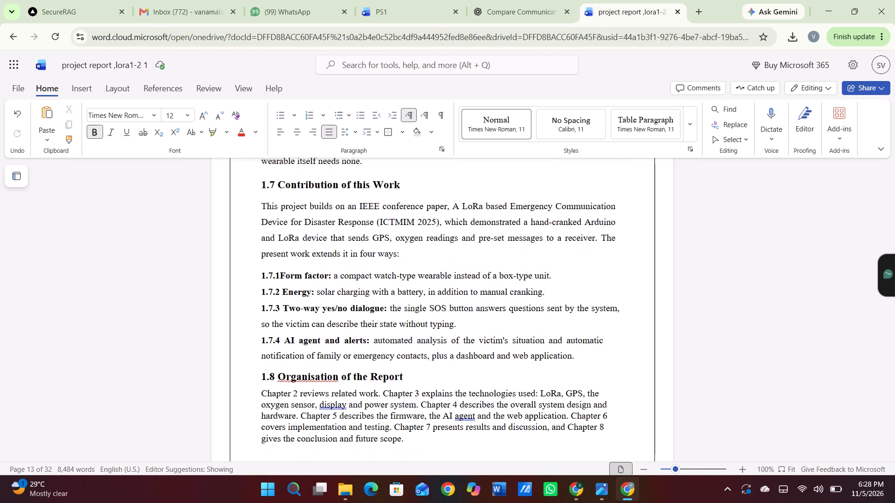
pyautogui.scroll(-2, 314, 308)
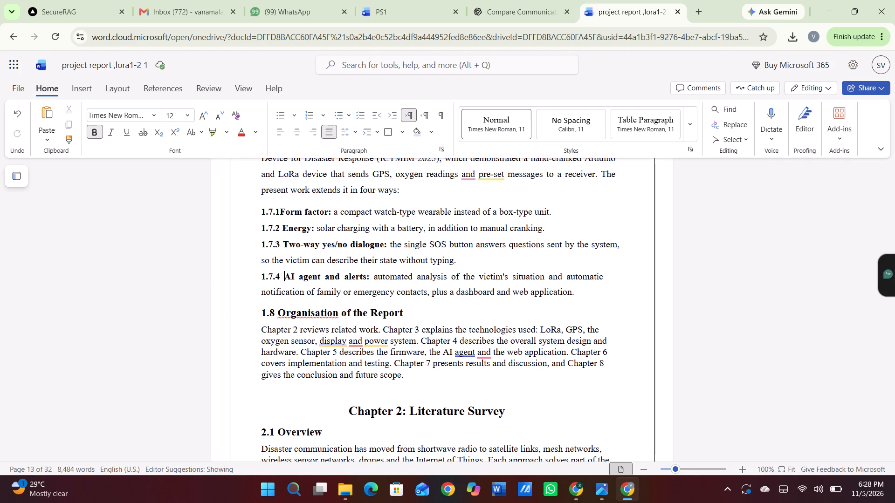
pyautogui.moveTo(259, 313); pyautogui.dragTo(308, 376)
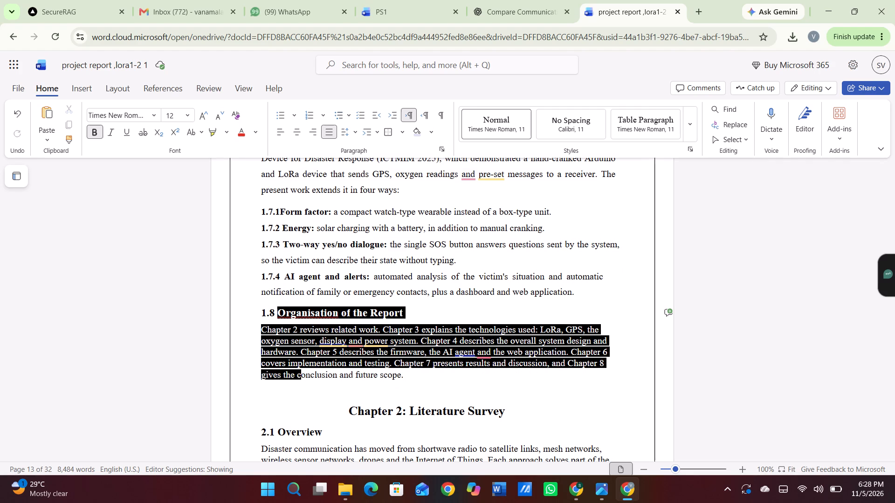
pyautogui.moveTo(308, 376); pyautogui.dragTo(405, 379)
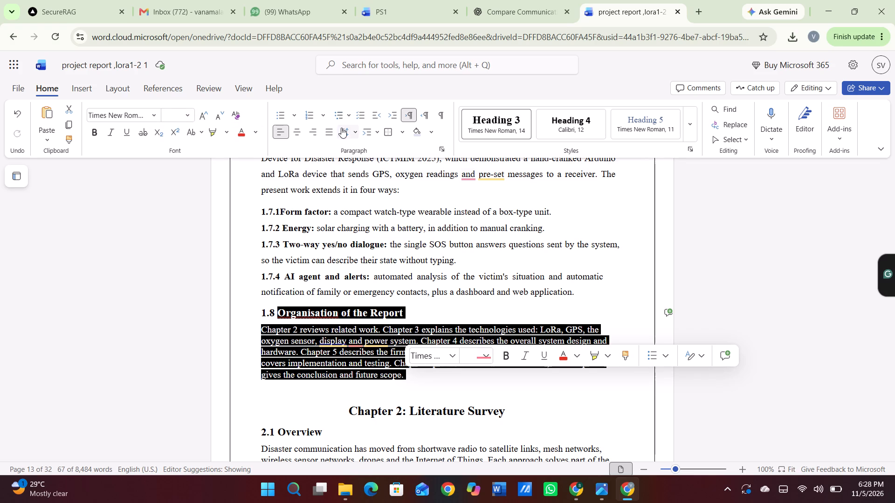
pyautogui.click(354, 132)
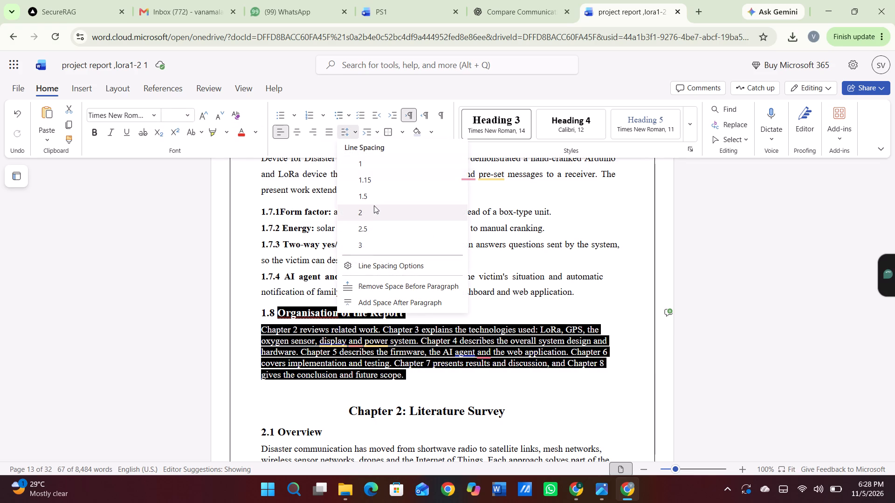
pyautogui.click(374, 197)
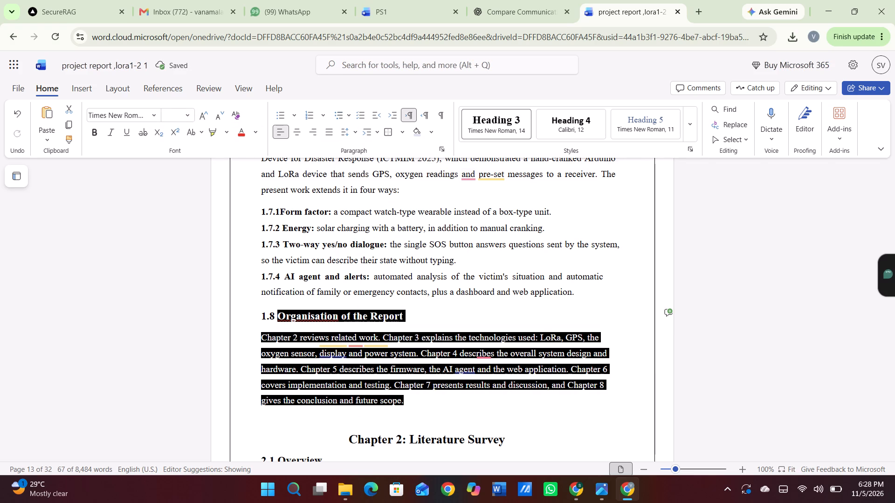
pyautogui.click(330, 137)
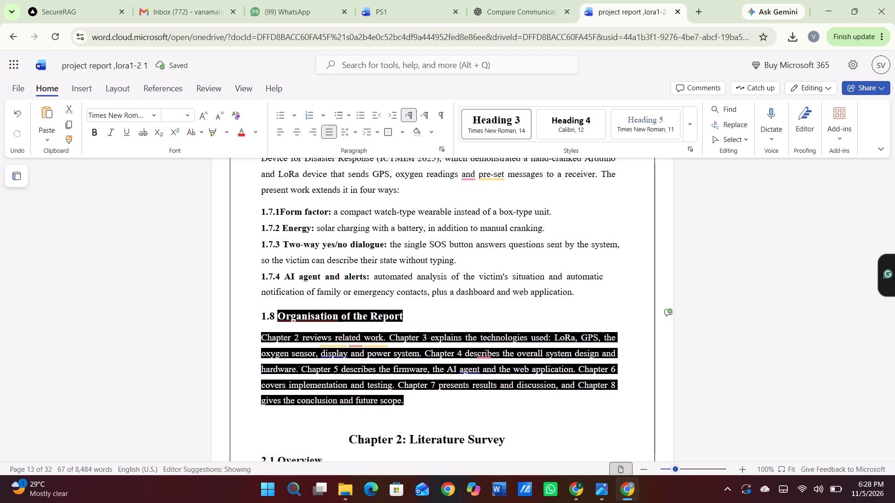
pyautogui.click(421, 340)
# Insert blank lines before the "Chapter 2: Literature Survey" heading so that the chapter starts on a new page.
pyautogui.scroll(-1, 421, 340)
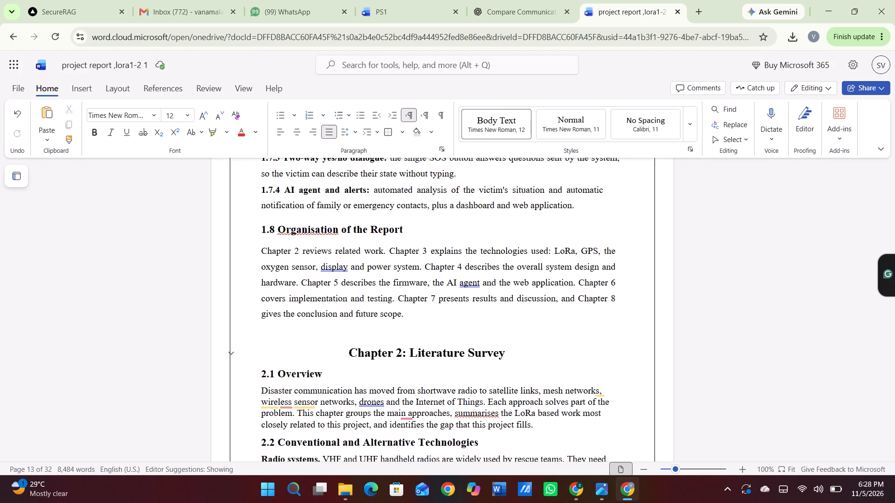
pyautogui.click(344, 349)
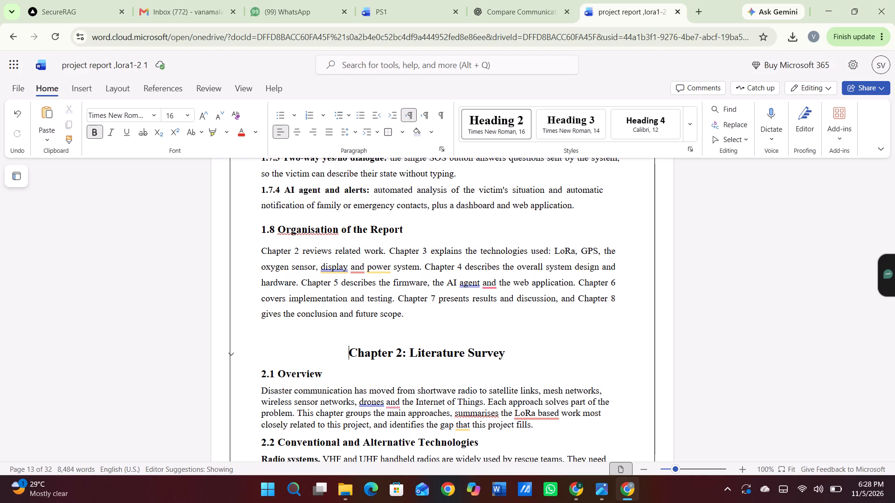
pyautogui.press('Return')
pyautogui.press('Return')
pyautogui.press('Return')
pyautogui.press('Return')
pyautogui.press('Return')
pyautogui.press('Return')
pyautogui.press('Return')
pyautogui.press('Return')
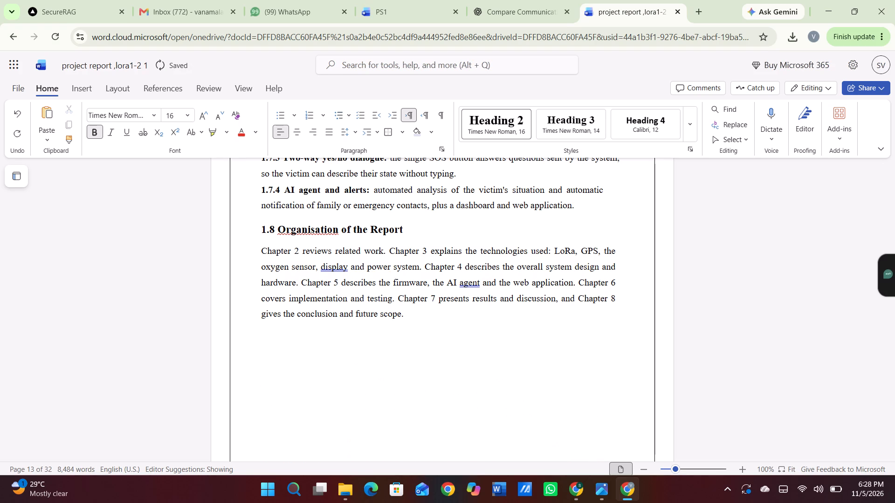
pyautogui.press('Return')
pyautogui.scroll(-1, 344, 349)
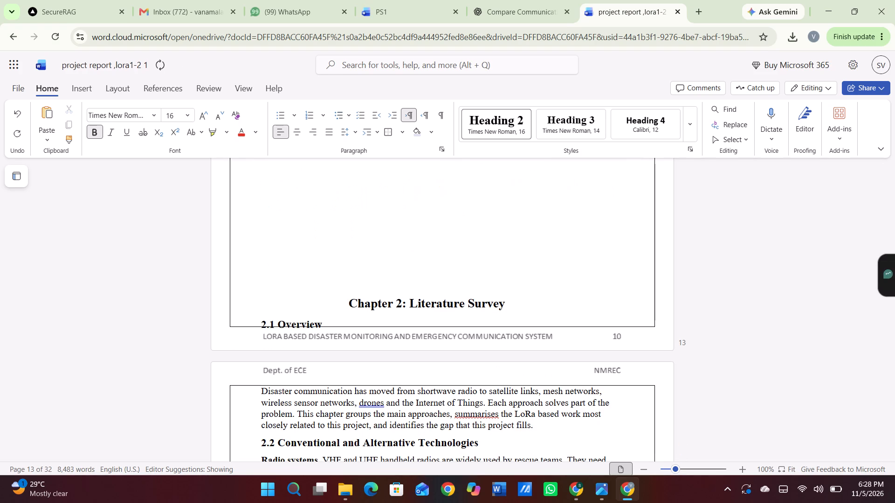
pyautogui.press('Return')
pyautogui.press('Return')
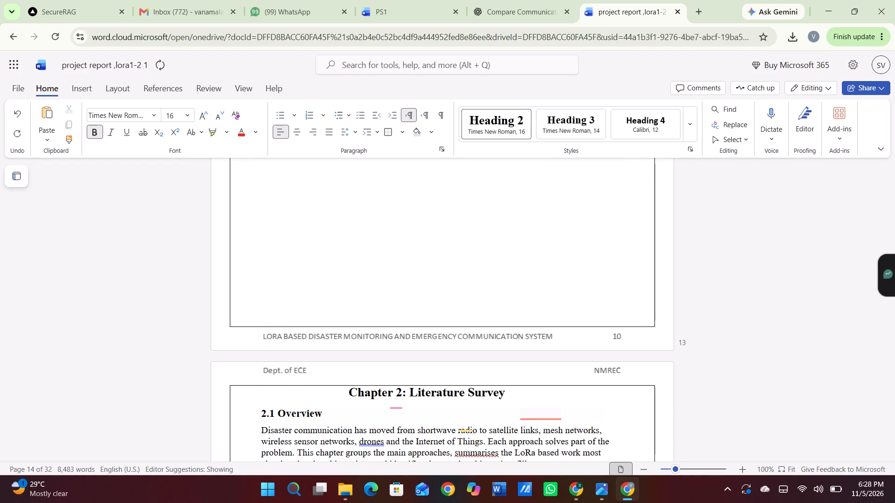
pyautogui.press('Return')
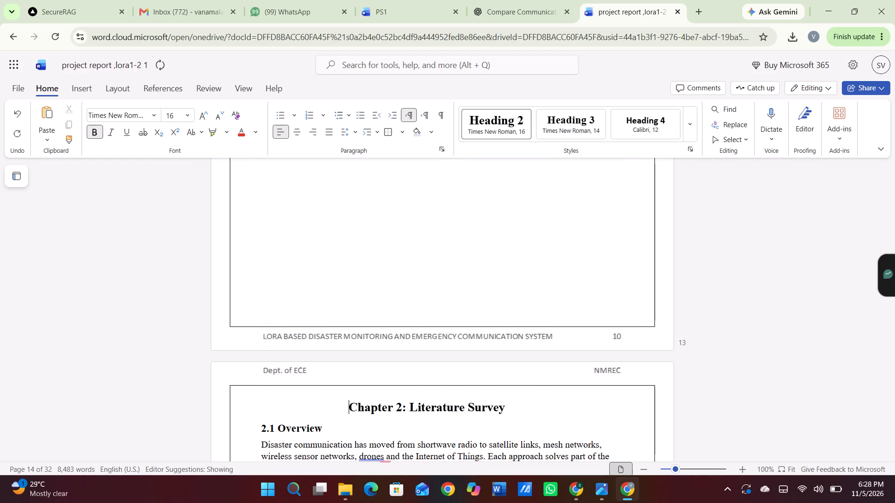
# Split the Chapter 2 heading into two lines, "Chapter 2" and "Literature Survey", and remove the colon.
pyautogui.click(409, 408)
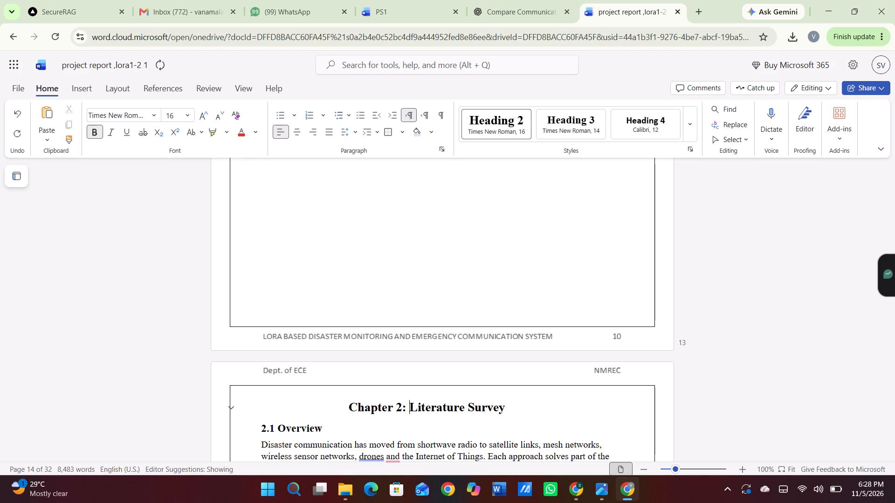
pyautogui.press('Return')
pyautogui.click(409, 408)
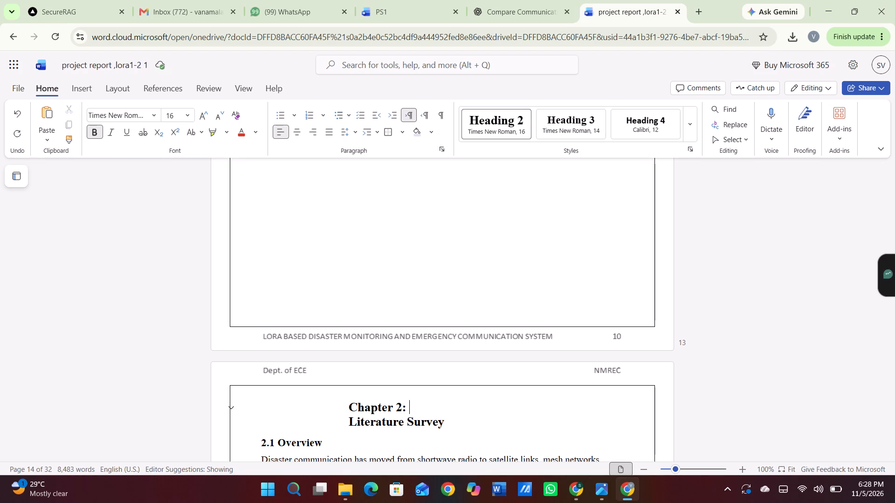
pyautogui.press('BackSpace')
pyautogui.press('BackSpace')
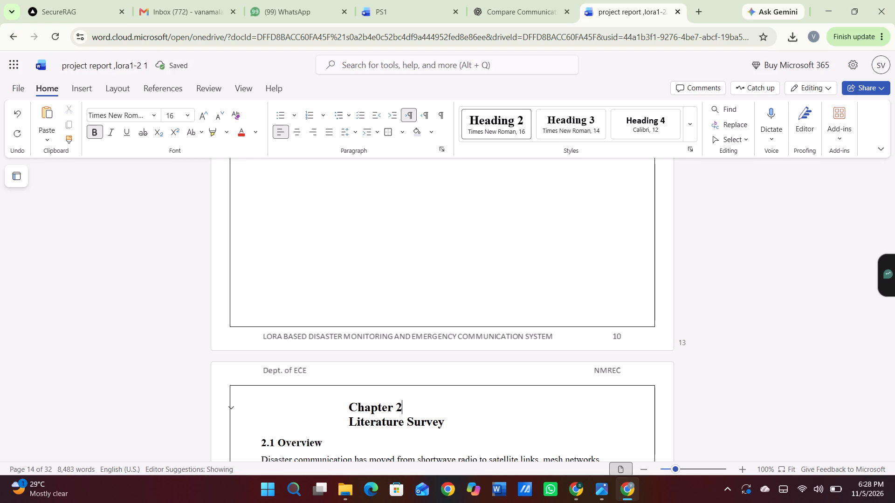
pyautogui.click(347, 423)
pyautogui.press('BackSpace')
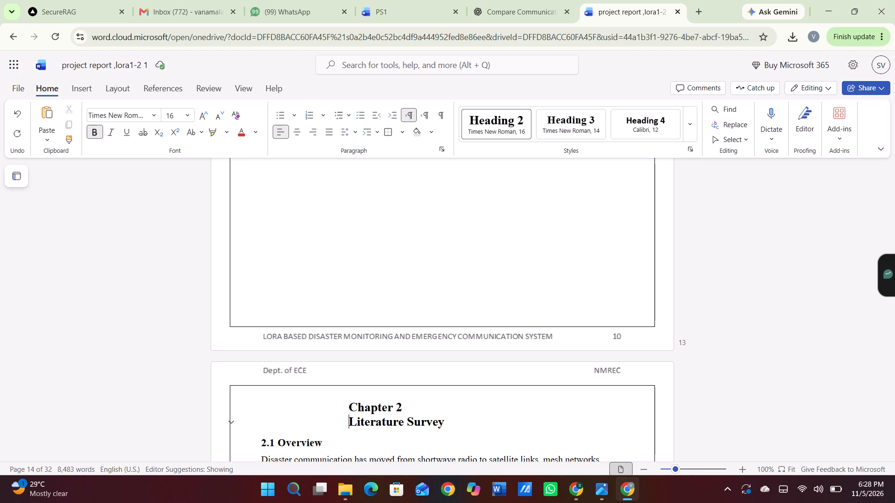
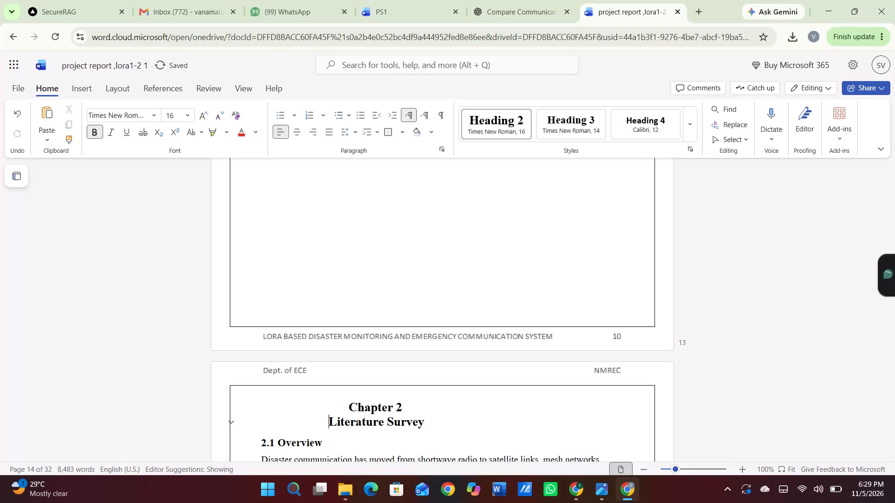
# Number the "Radio systems." and "Satellite communication." items in section 2.2 as 2.2.1 and 2.2.2.
pyautogui.scroll(-3, 385, 424)
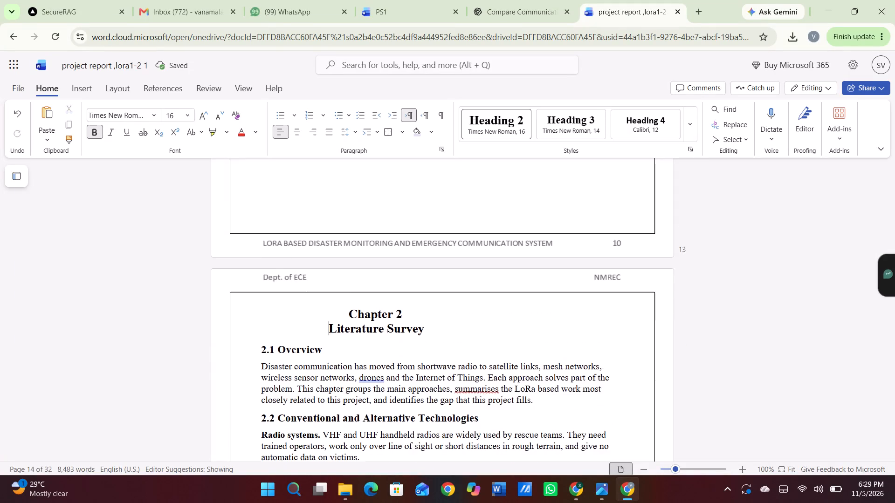
pyautogui.scroll(-2, 385, 424)
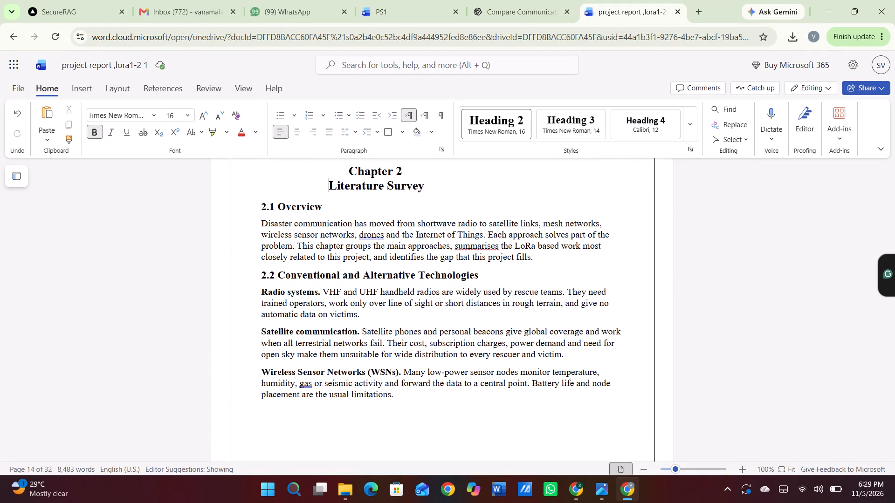
pyautogui.click(261, 295)
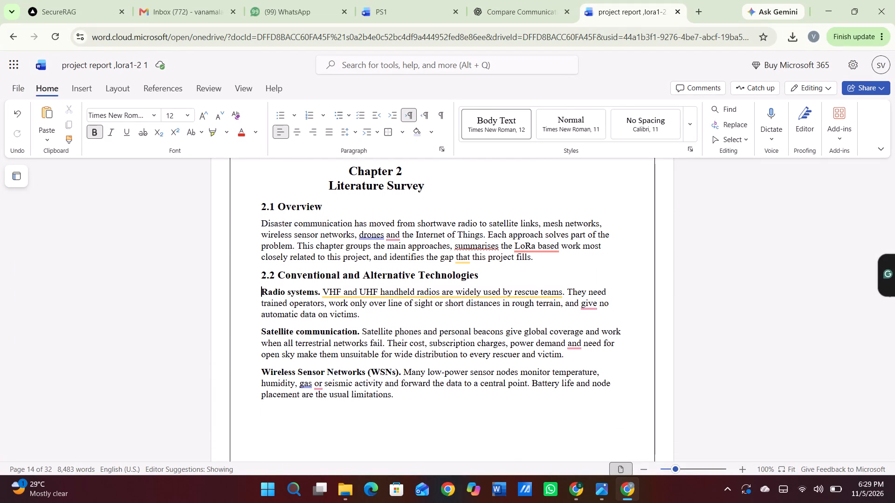
pyautogui.write('2.2')
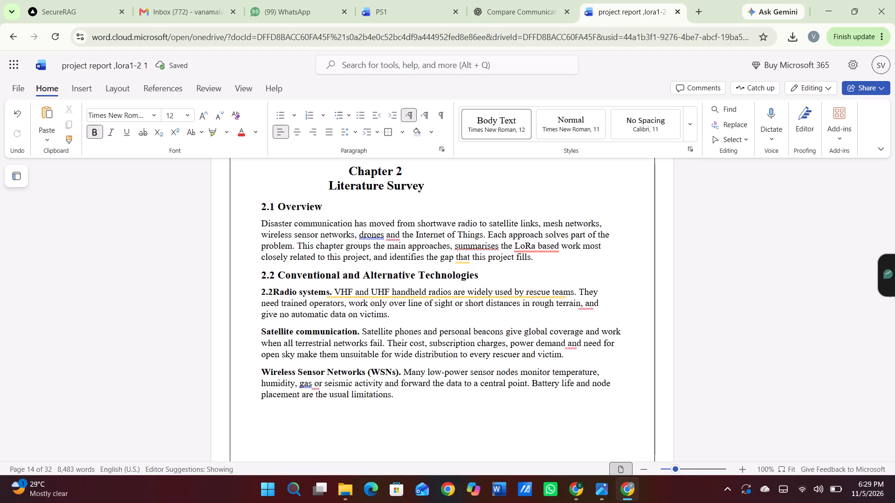
pyautogui.write('.1')
pyautogui.press('space')
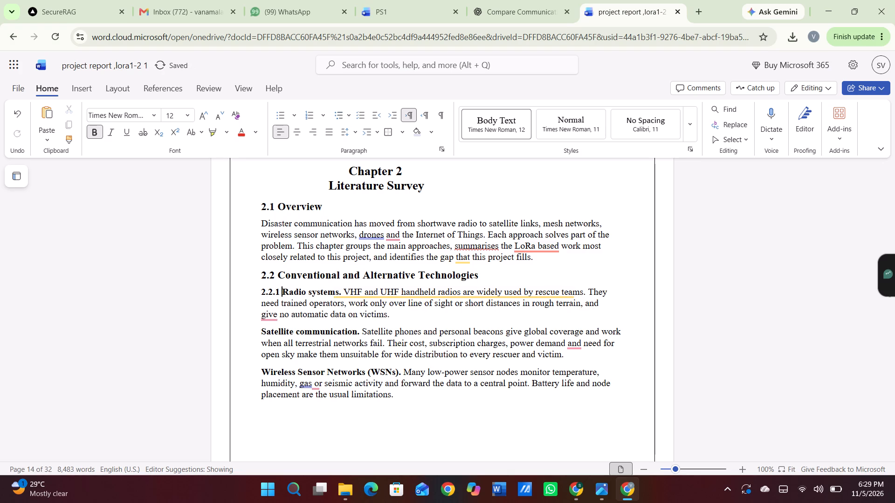
pyautogui.click(260, 331)
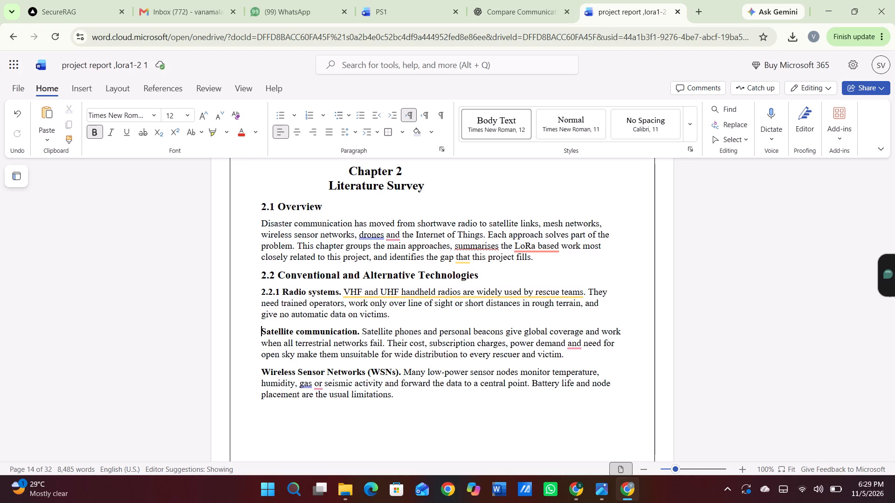
pyautogui.press('2')
pyautogui.press('.')
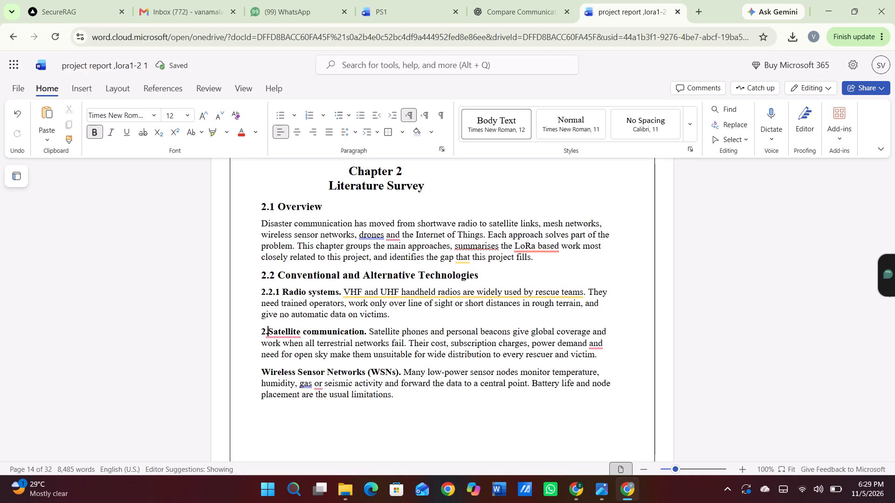
# Complete the number of the "Satellite communication." paragraph in section 2.2 as 2.2.2, followed by a space.
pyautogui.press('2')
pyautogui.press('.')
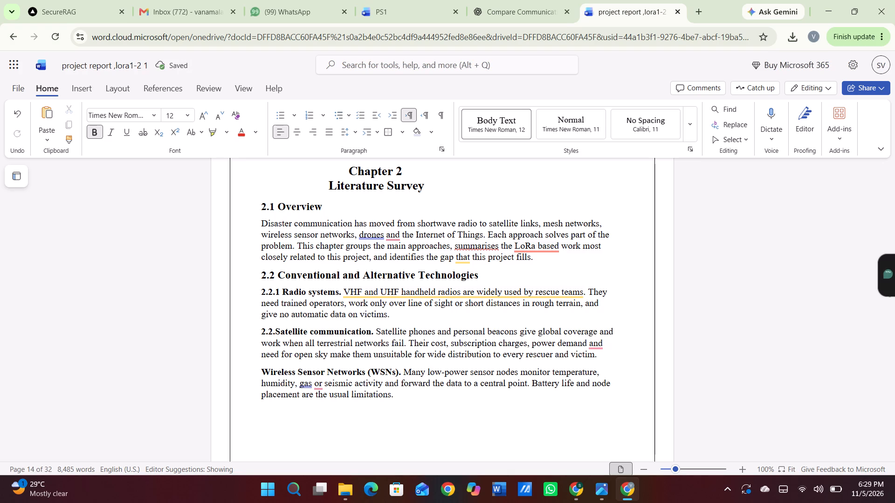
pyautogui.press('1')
pyautogui.press('BackSpace')
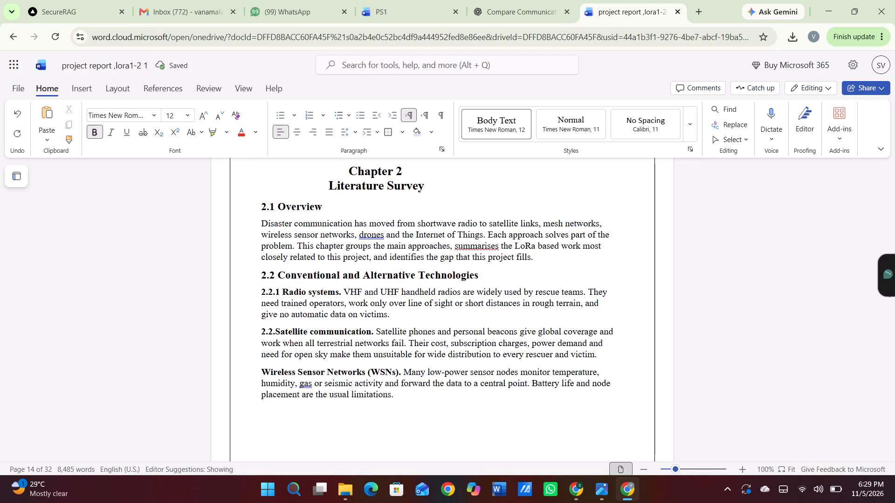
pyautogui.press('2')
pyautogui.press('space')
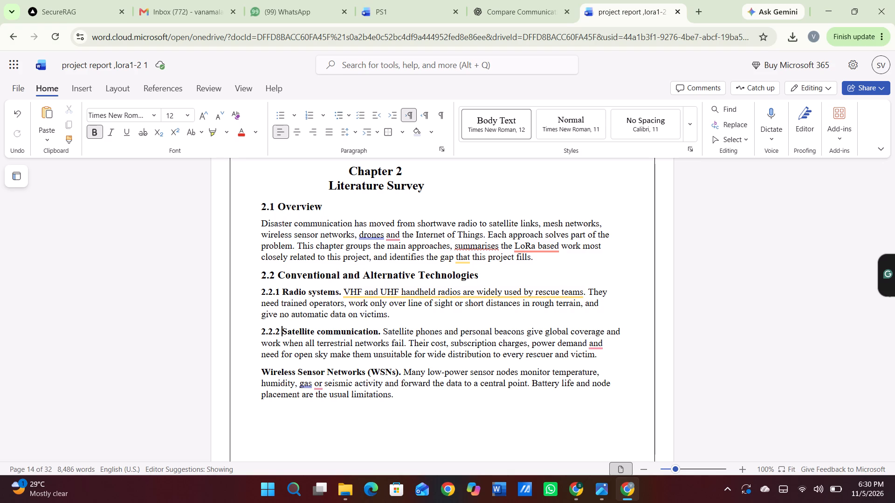
# Number the "Wireless Sensor Networks (WSNs)." paragraph as 2.2.3.
pyautogui.click(261, 370)
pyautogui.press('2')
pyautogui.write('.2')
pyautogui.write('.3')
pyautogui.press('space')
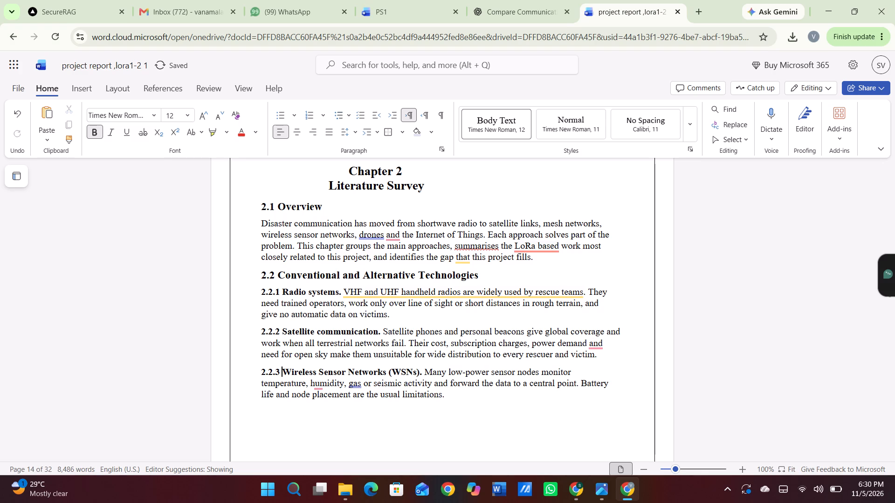
# Justify the Chapter 2 text from the "Literature Survey" heading line through the end of paragraph 2.2.3.
pyautogui.scroll(-4, 313, 347)
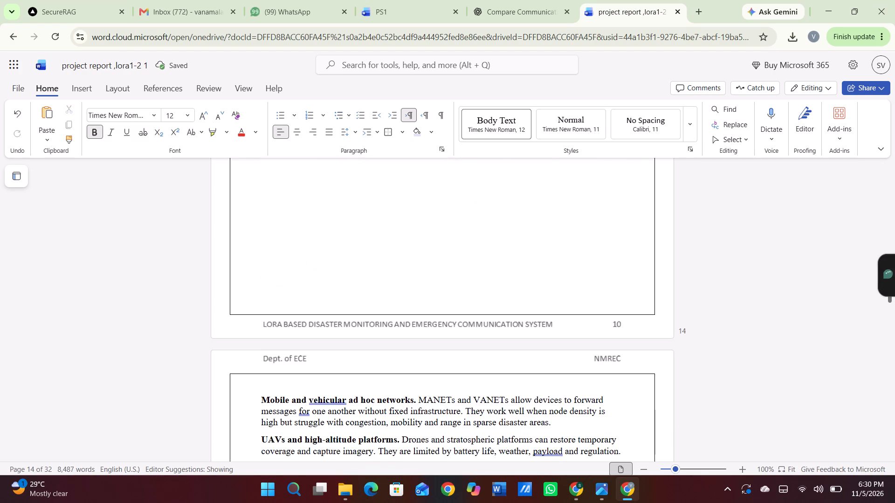
pyautogui.scroll(-2, 313, 344)
pyautogui.scroll(2, 313, 344)
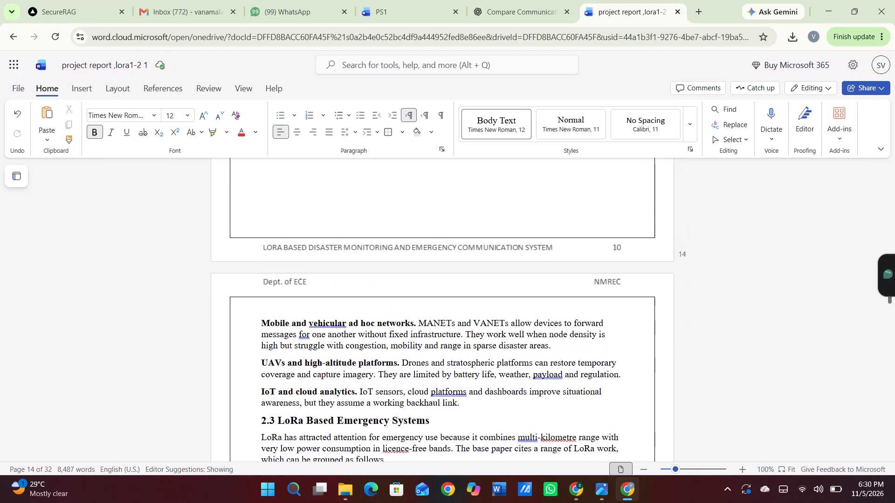
pyautogui.scroll(4, 313, 344)
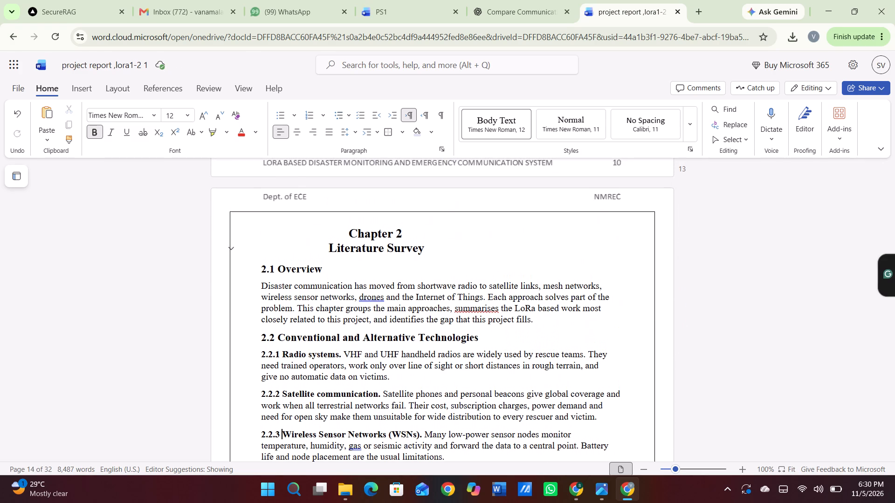
pyautogui.moveTo(256, 259); pyautogui.dragTo(420, 412)
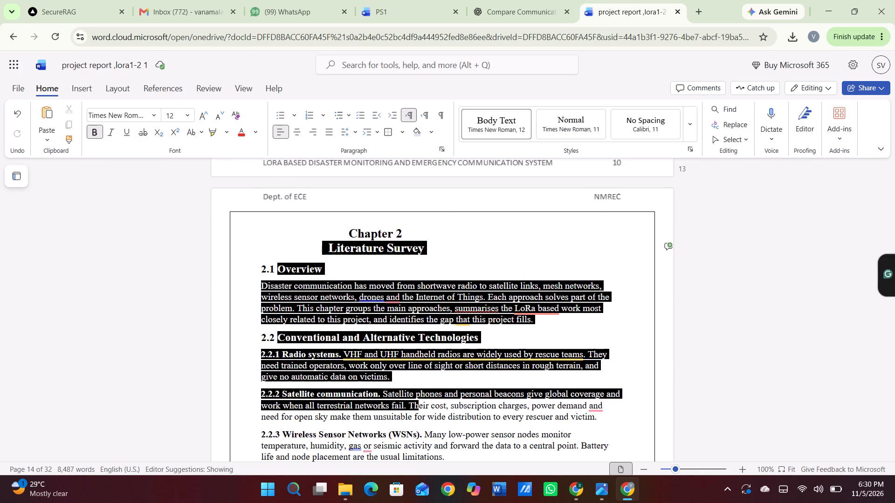
pyautogui.moveTo(420, 412); pyautogui.dragTo(627, 461)
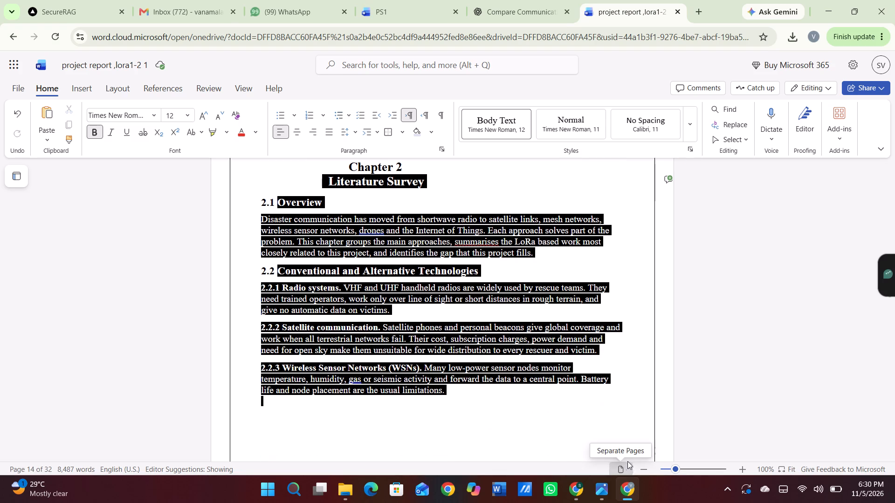
pyautogui.moveTo(627, 461); pyautogui.dragTo(626, 459)
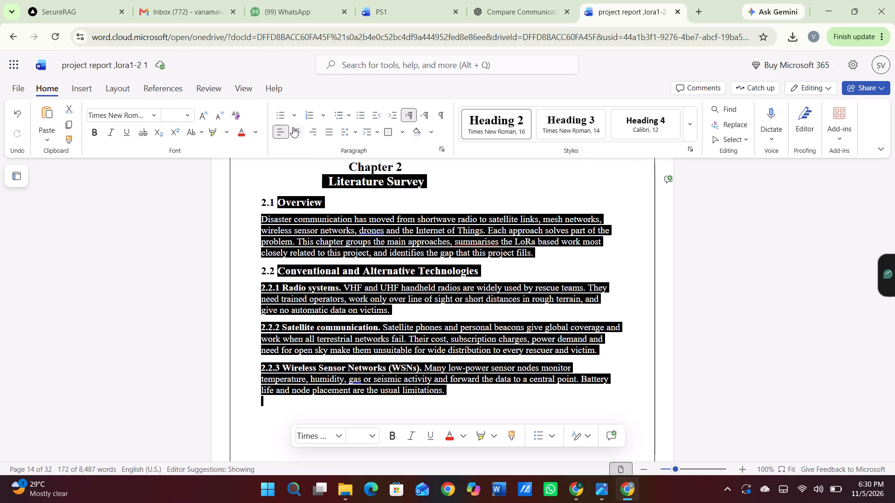
pyautogui.click(331, 129)
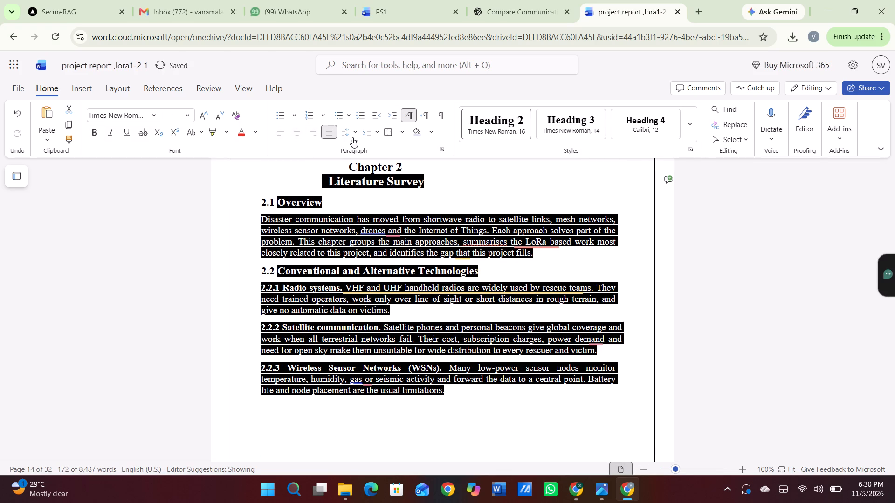
# Open the line spacing choices for the selected Chapter 2 text.
pyautogui.click(355, 136)
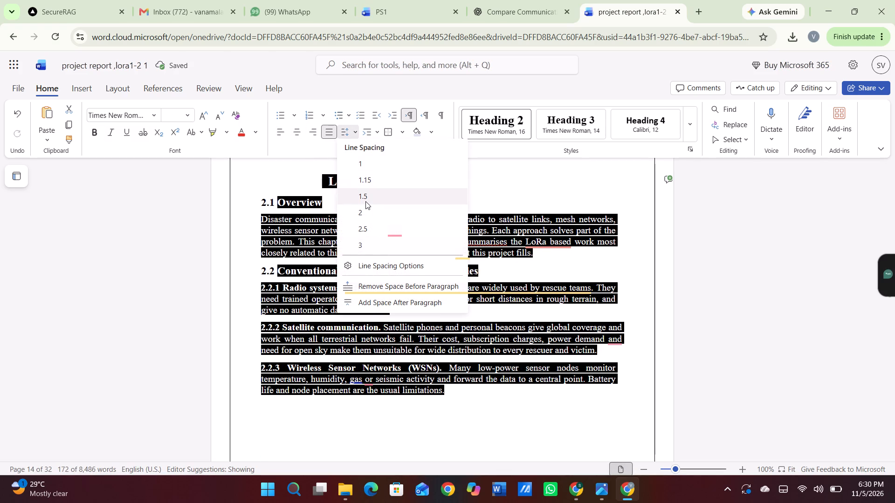
# Set the selected Chapter 2 text, from "Literature Survey" through item 2.2.3, to 1.5 line spacing.
pyautogui.click(365, 201)
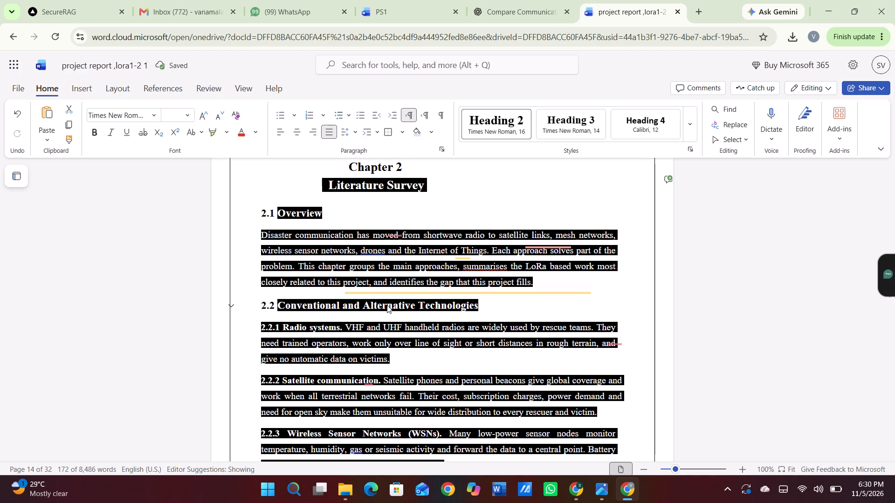
pyautogui.click(387, 305)
# Copy the mobile ad hoc networks, UAVs and IoT paragraphs from the following page and paste them below item 2.2.3.
pyautogui.scroll(-3, 387, 305)
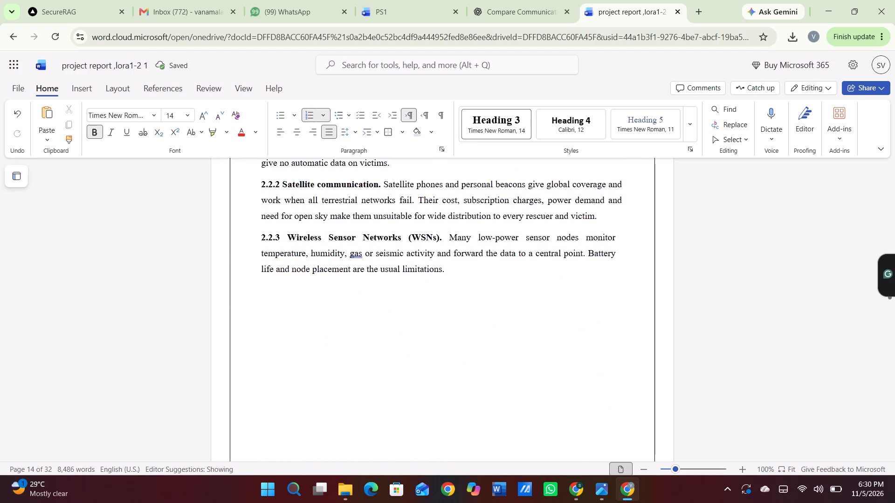
pyautogui.scroll(-2, 387, 305)
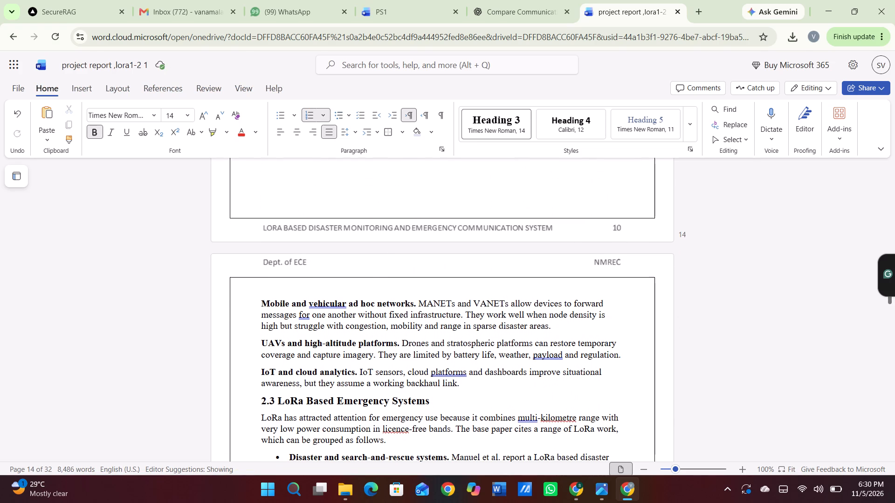
pyautogui.moveTo(260, 300); pyautogui.dragTo(461, 384)
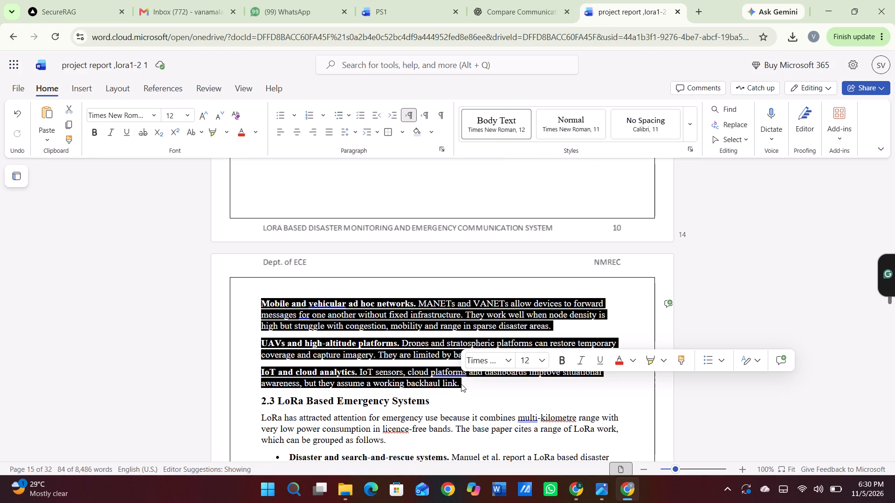
pyautogui.hotkey('ctrl', 'c')
pyautogui.scroll(2, 443, 234)
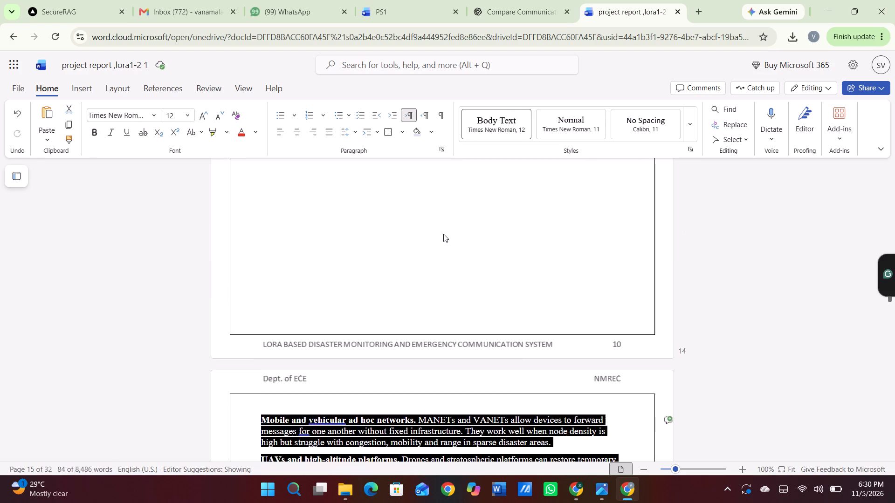
pyautogui.scroll(1, 443, 234)
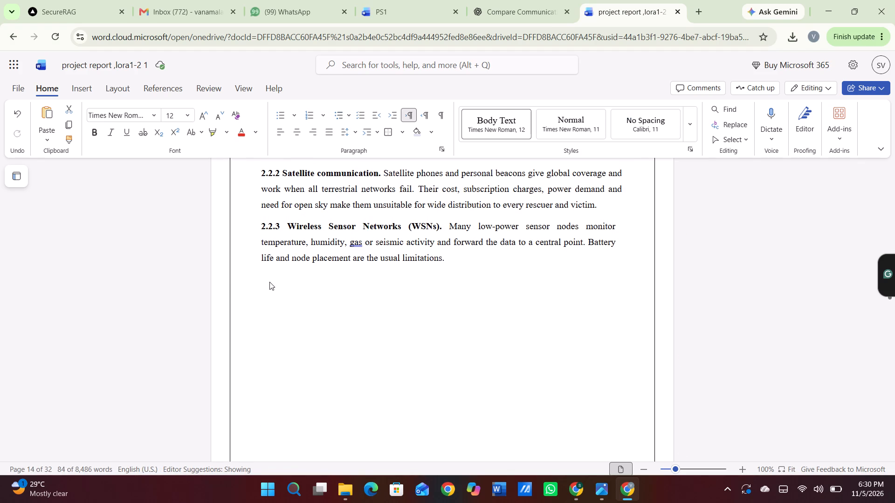
pyautogui.click(267, 282)
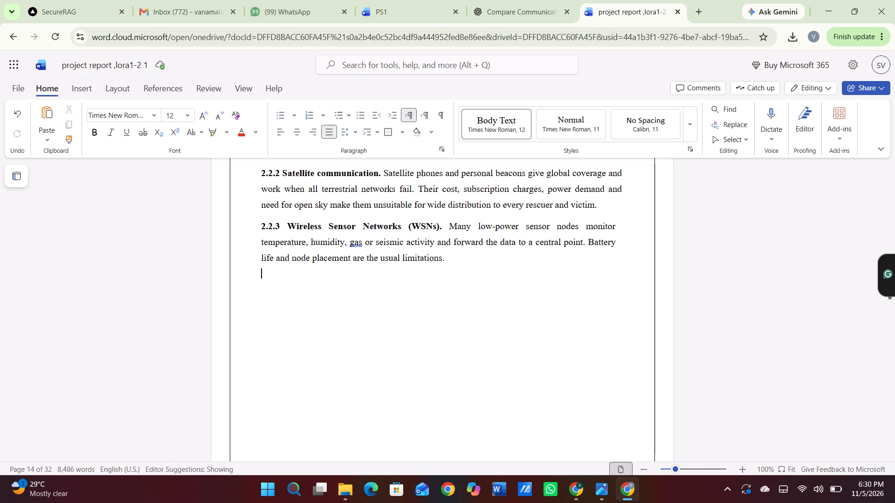
pyautogui.hotkey('ctrl', 'v')
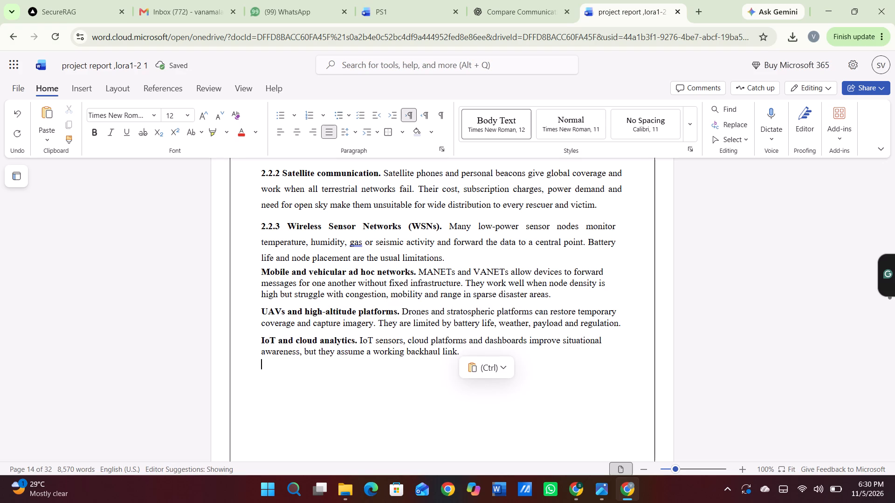
# Number the pasted "Mobile and vehicular ad hoc networks." and "UAVs and high-altitude platforms." paragraphs as 2.2.4 and 2.2.5.
pyautogui.click(258, 271)
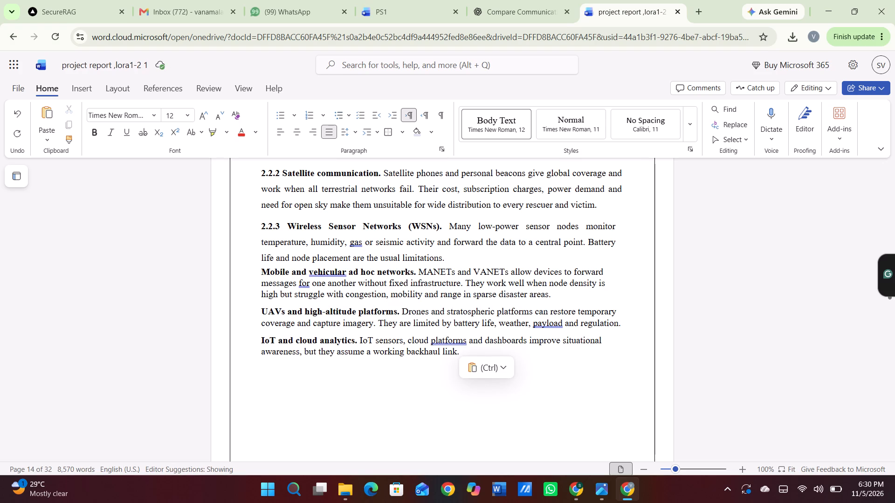
pyautogui.click(259, 272)
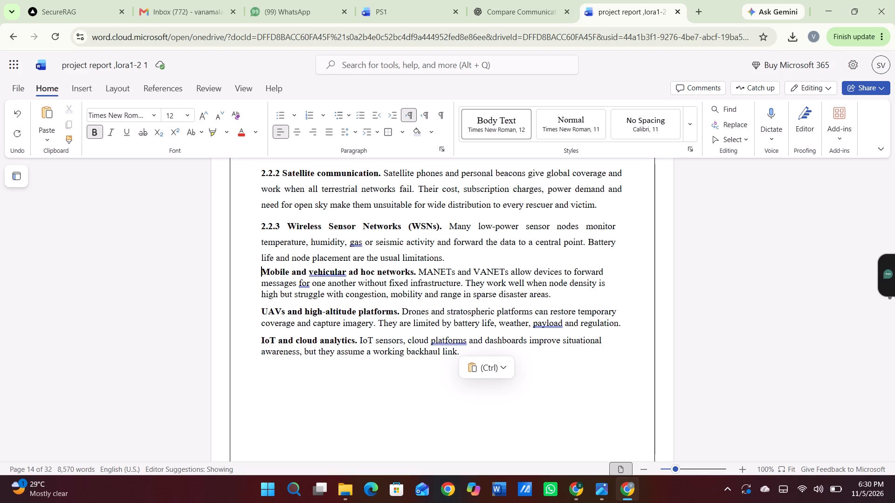
pyautogui.write('2.2.4')
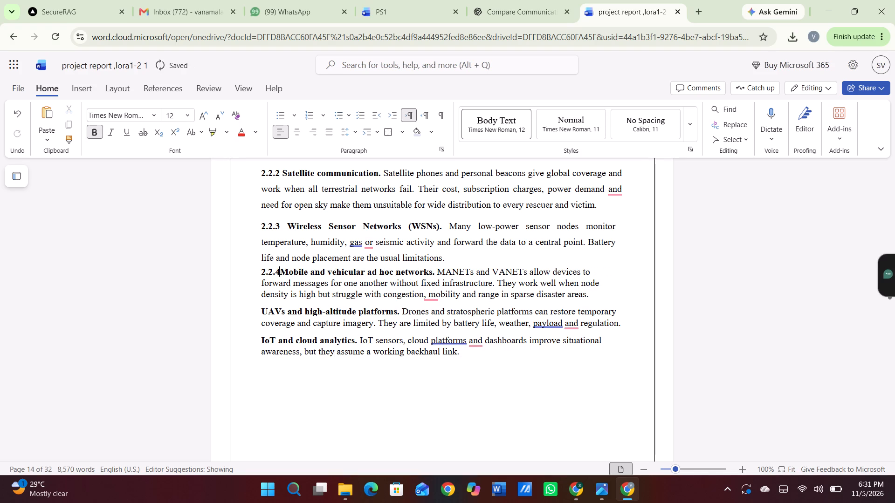
pyautogui.press('space')
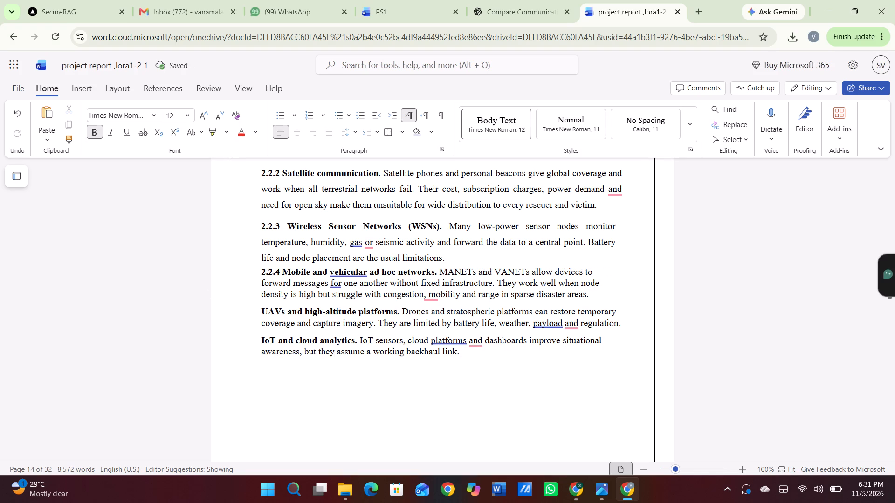
pyautogui.click(262, 311)
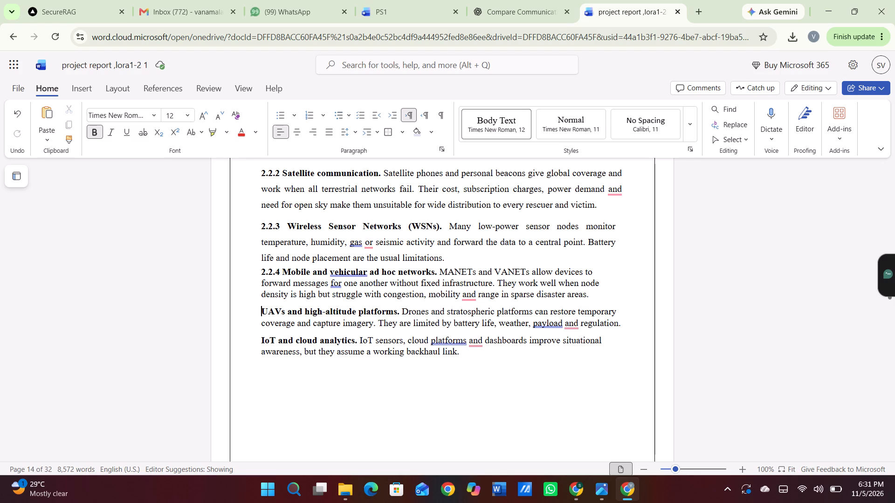
pyautogui.write('2.2')
pyautogui.write('.5')
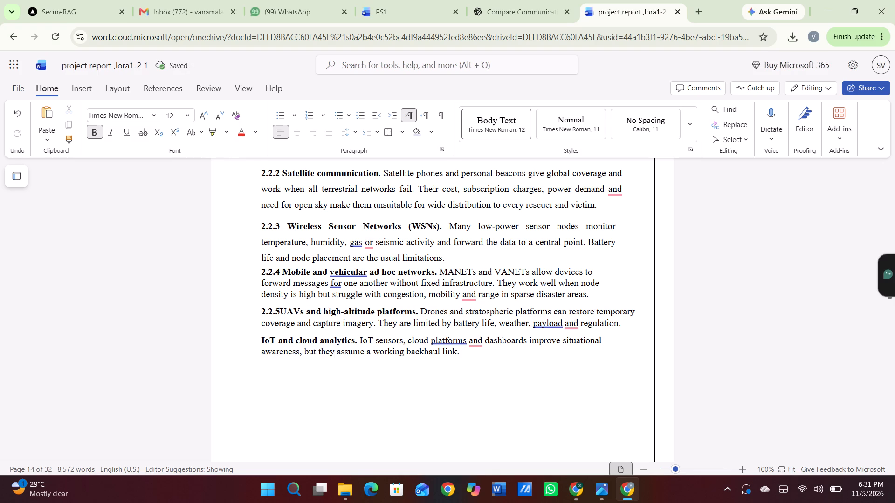
pyautogui.press('space')
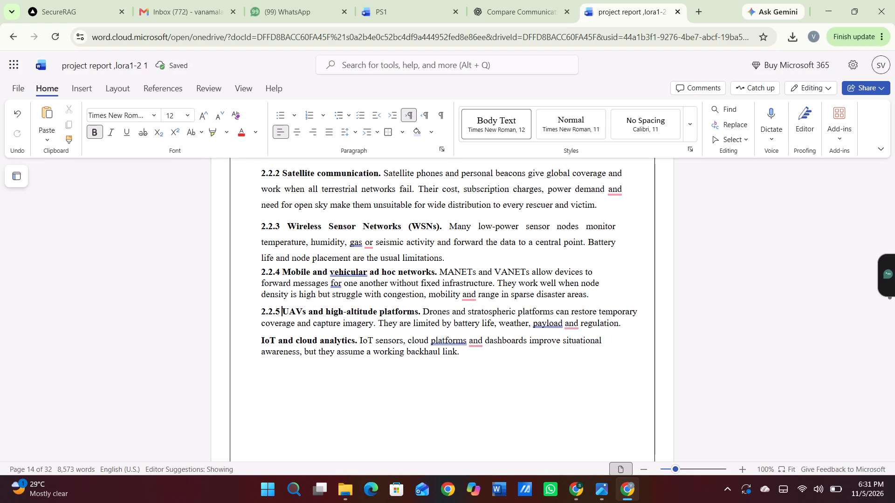
# Number the "IoT and cloud analytics." paragraph in section 2.2 as 2.2.6.
pyautogui.click(256, 340)
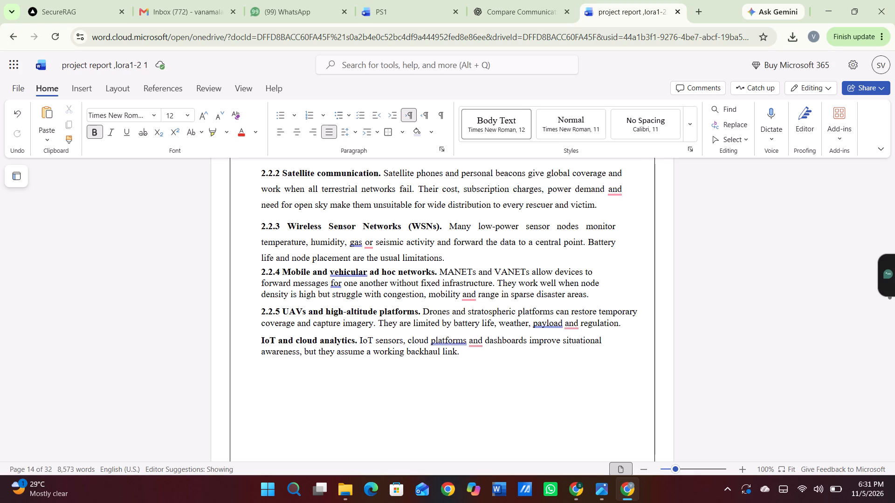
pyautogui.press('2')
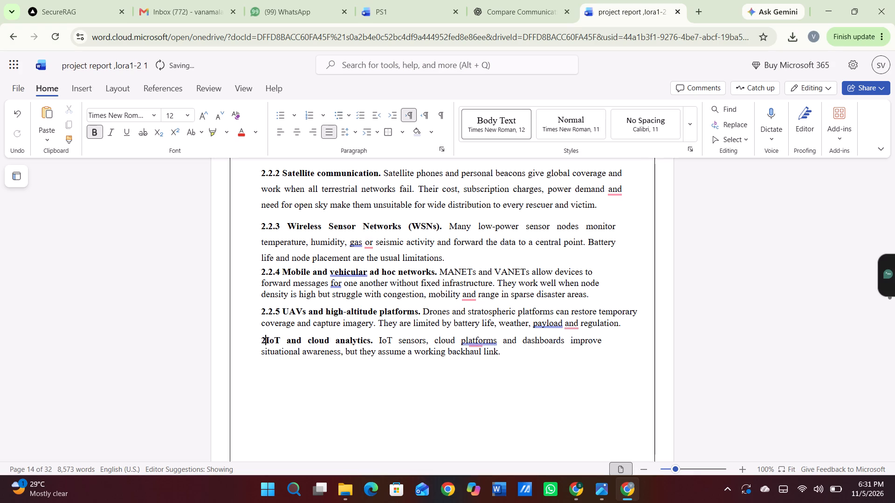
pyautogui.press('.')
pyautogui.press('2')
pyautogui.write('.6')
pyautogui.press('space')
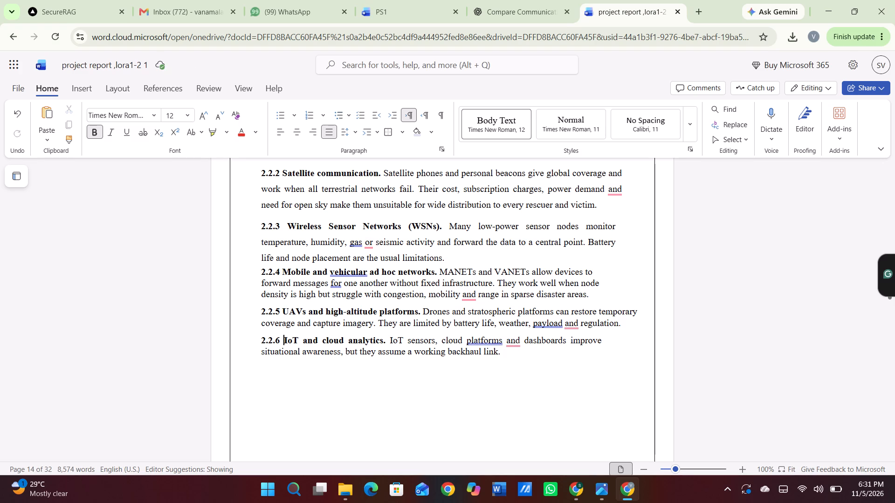
# Set paragraphs 2.2.4 through 2.2.6 to 1.5 line spacing and justify them.
pyautogui.moveTo(260, 272); pyautogui.dragTo(346, 366)
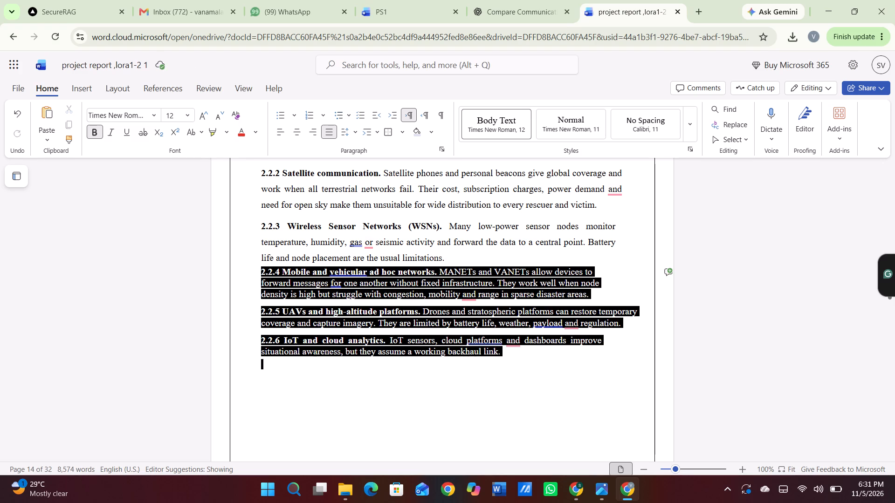
pyautogui.moveTo(346, 366); pyautogui.dragTo(350, 367)
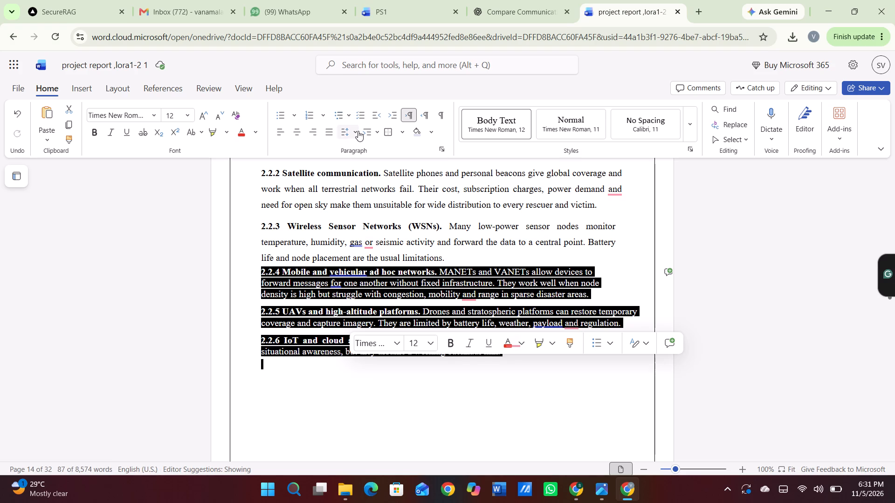
pyautogui.click(358, 131)
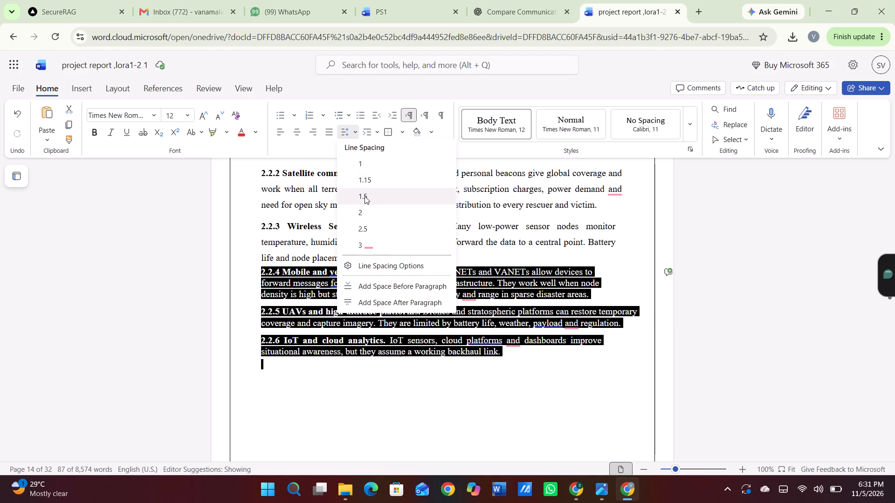
pyautogui.click(365, 196)
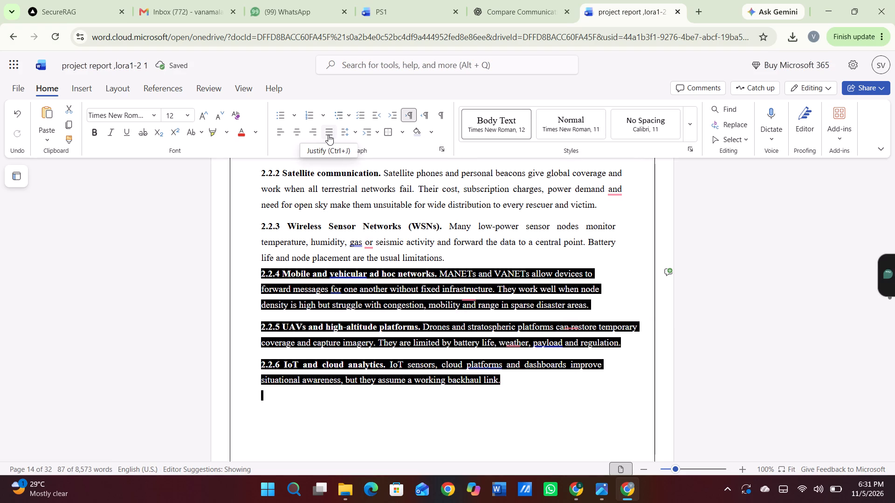
pyautogui.click(329, 135)
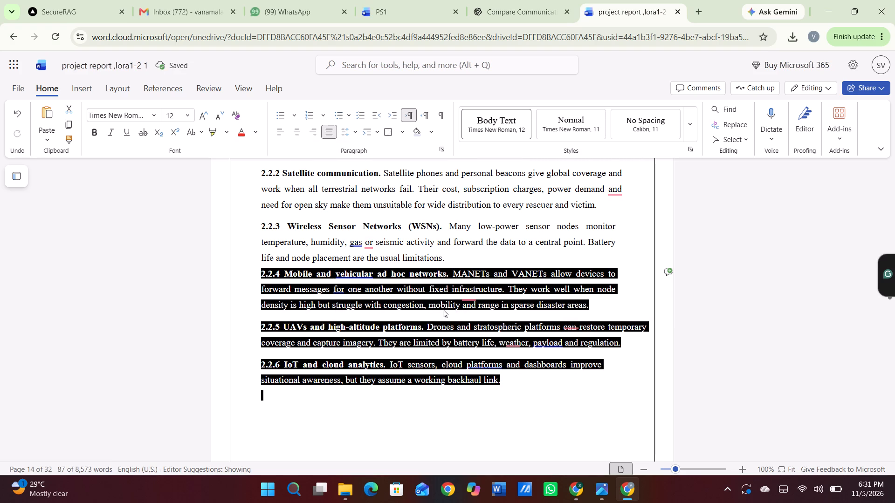
pyautogui.click(443, 309)
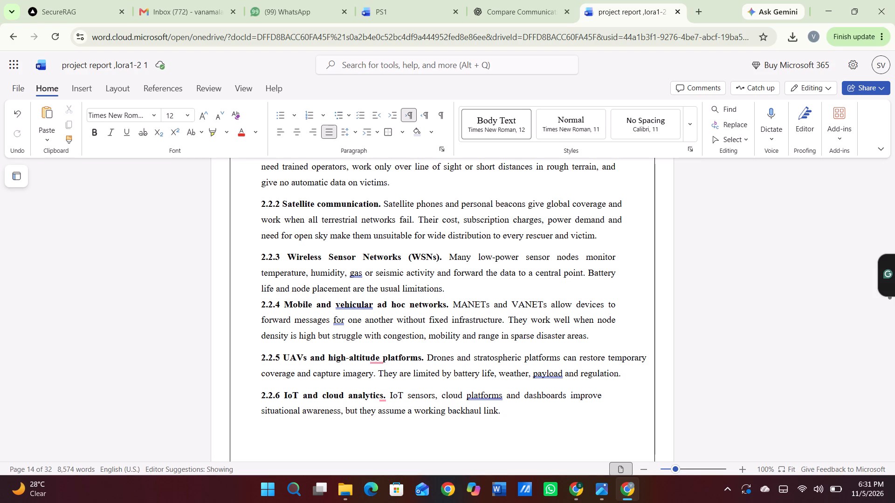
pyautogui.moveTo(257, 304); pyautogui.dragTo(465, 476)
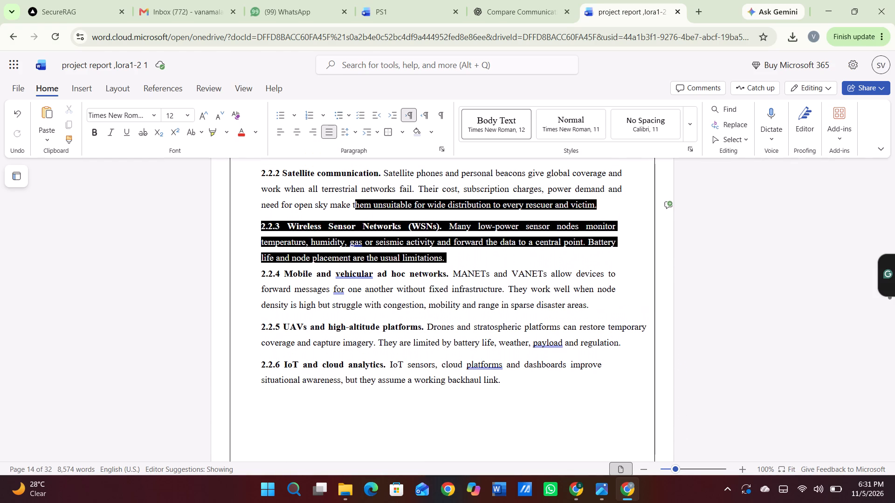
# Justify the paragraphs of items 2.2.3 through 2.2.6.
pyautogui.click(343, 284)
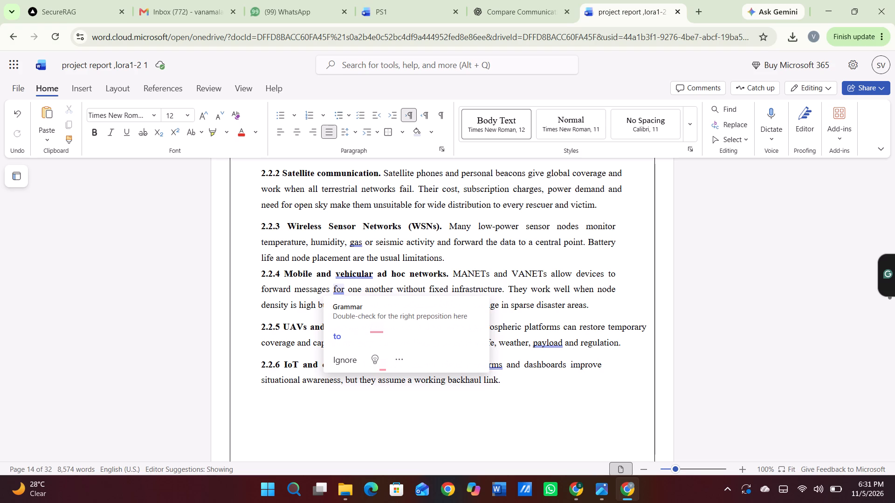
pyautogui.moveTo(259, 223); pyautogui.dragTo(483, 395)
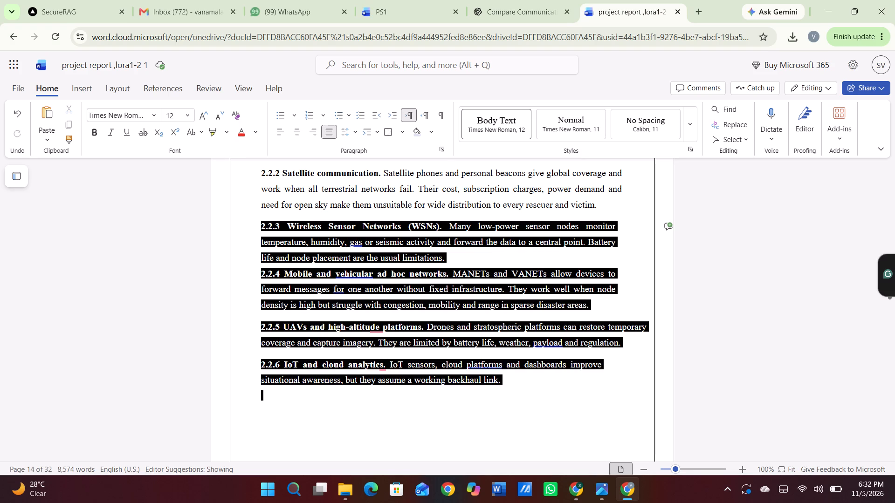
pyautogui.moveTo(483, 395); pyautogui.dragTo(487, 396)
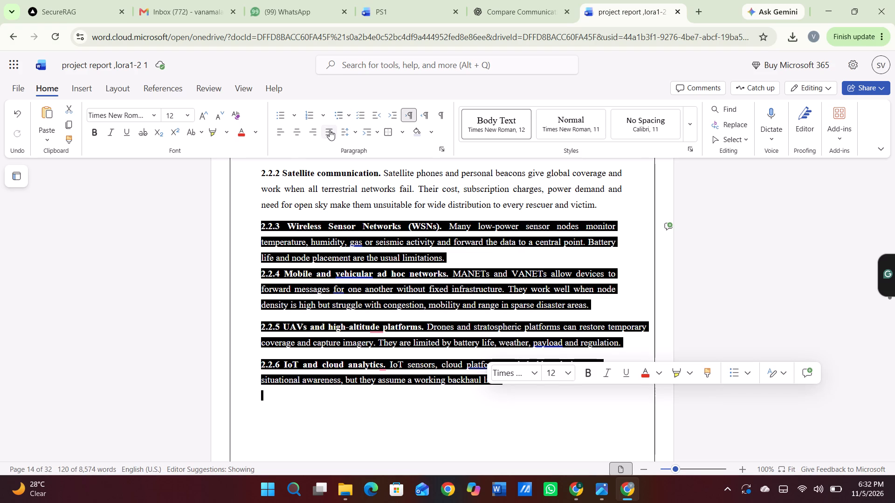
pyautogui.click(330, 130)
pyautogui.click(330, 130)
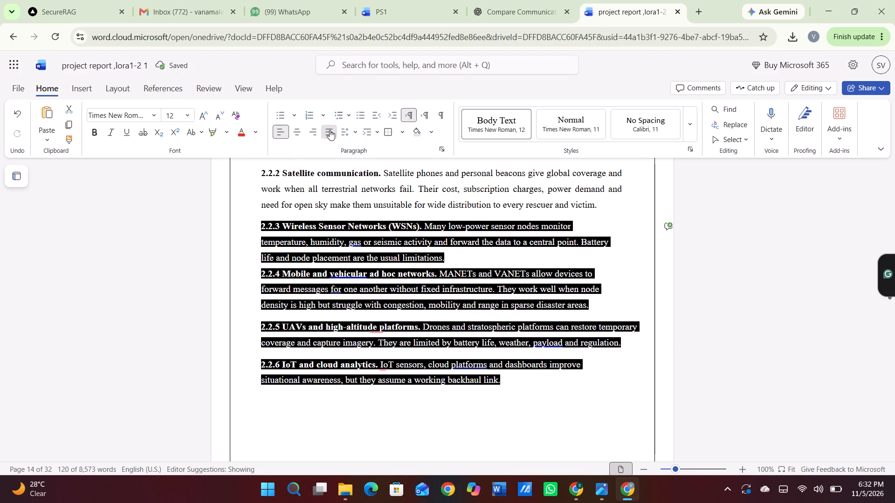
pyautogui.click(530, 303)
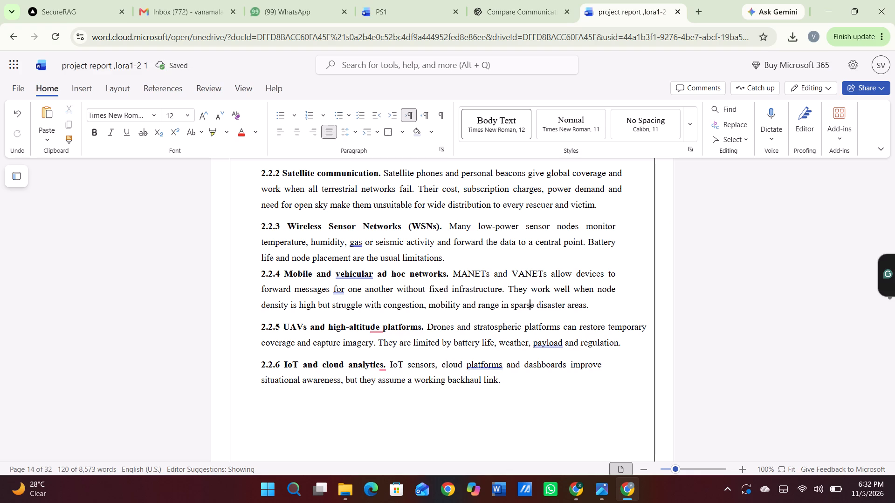
# Review the alignment and spacing of section 2.2 against sections 1.7 and 1.8 on the preceding page.
pyautogui.scroll(4, 520, 358)
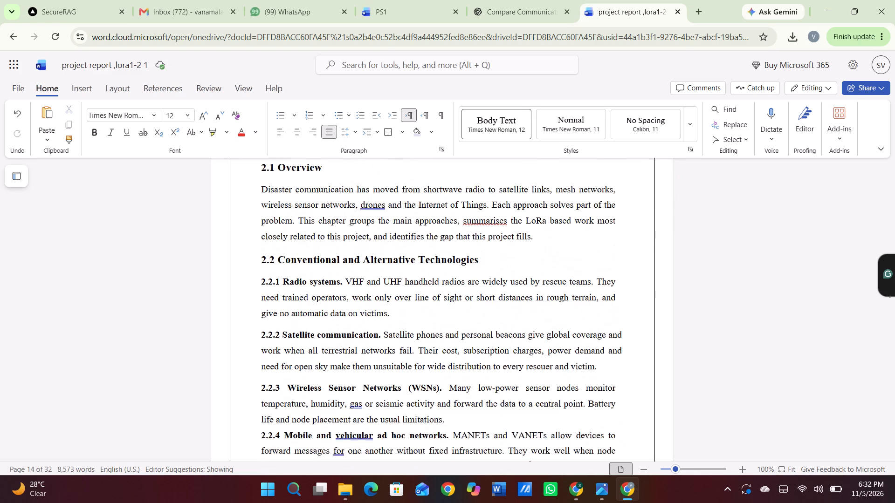
pyautogui.scroll(3, 520, 358)
pyautogui.scroll(-3, 520, 358)
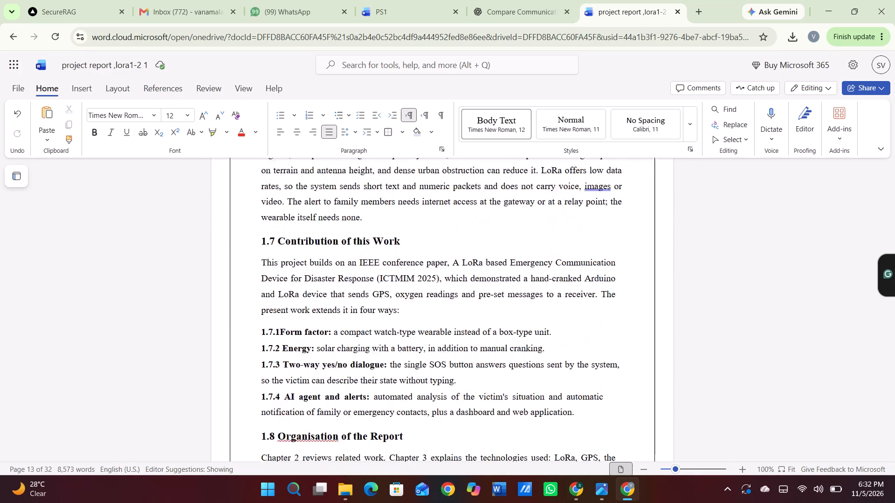
pyautogui.scroll(-6, 520, 358)
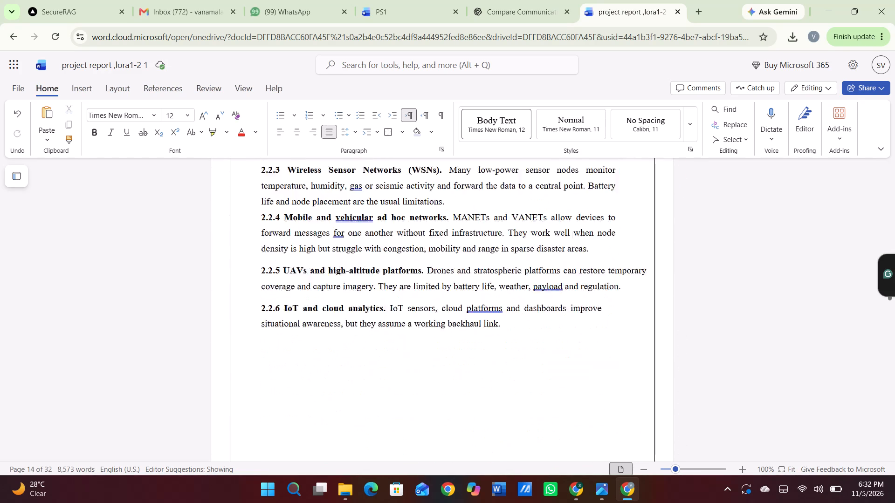
pyautogui.scroll(-2, 520, 334)
pyautogui.scroll(3, 520, 334)
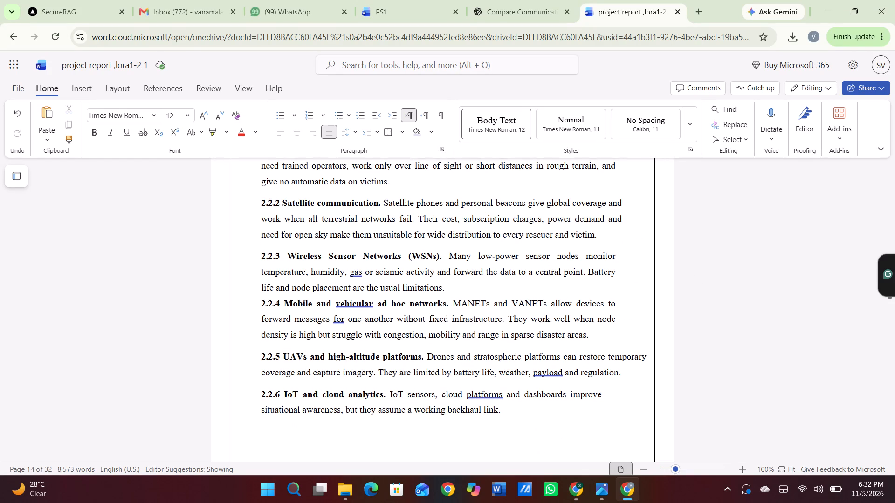
# Set the text from heading 2.1 Overview through item 2.2.6 to 1.5 line spacing.
pyautogui.scroll(3, 341, 211)
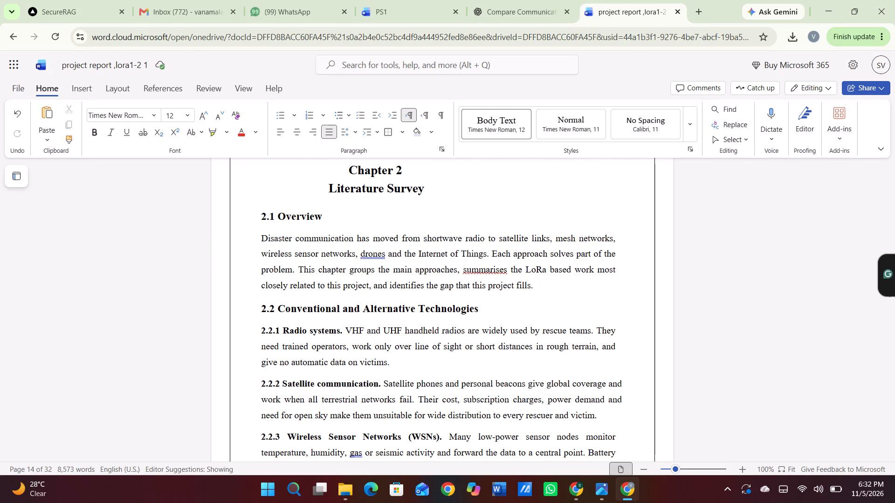
pyautogui.moveTo(256, 218); pyautogui.dragTo(550, 483)
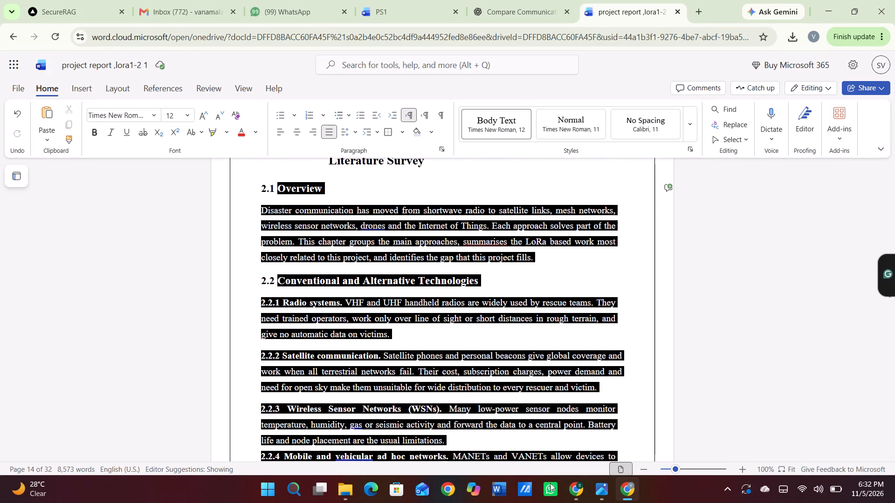
pyautogui.moveTo(550, 483); pyautogui.dragTo(560, 487)
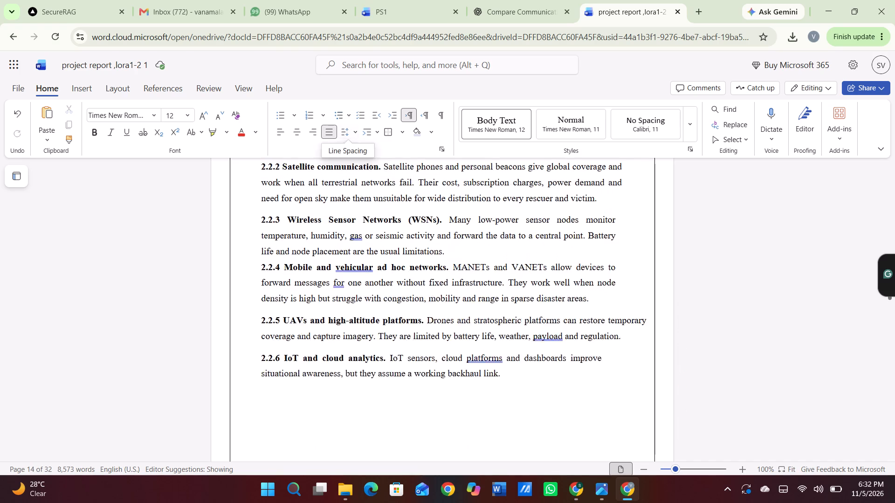
pyautogui.click(557, 452)
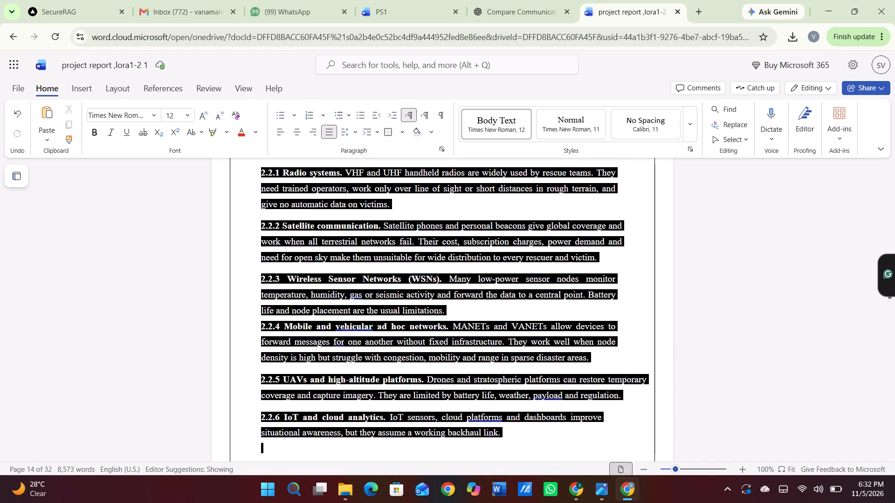
pyautogui.scroll(1, 398, 296)
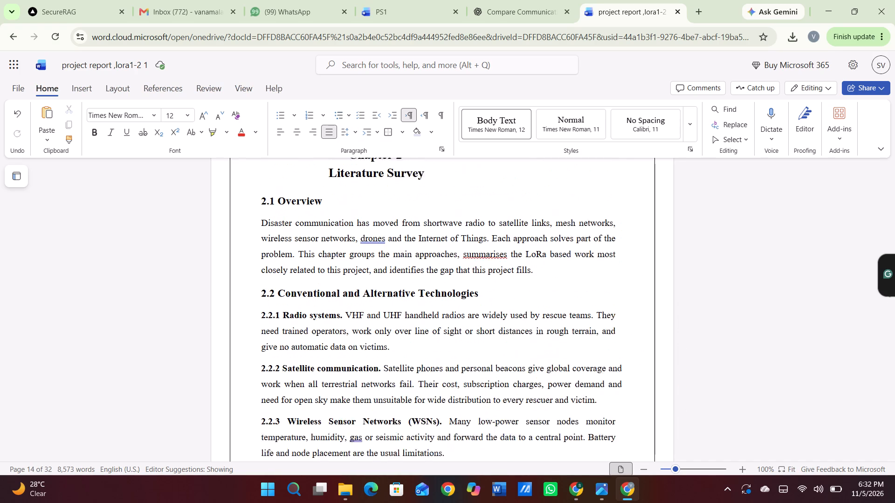
pyautogui.scroll(1, 398, 296)
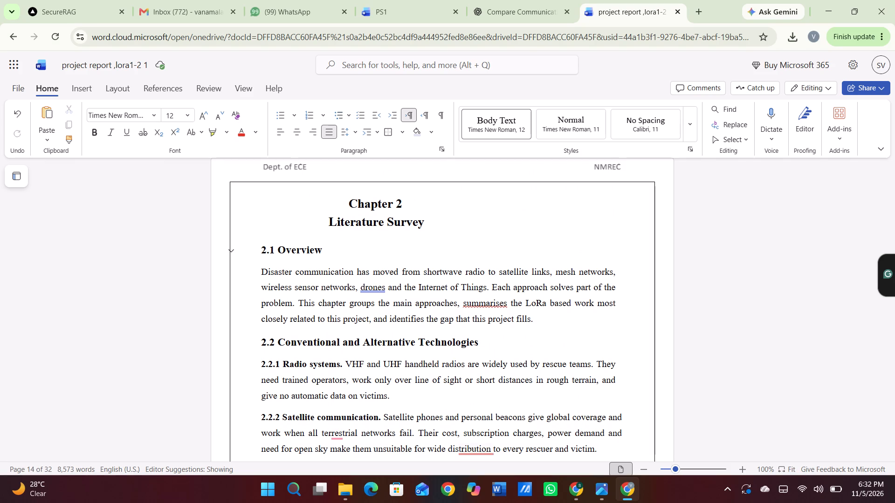
pyautogui.moveTo(254, 247); pyautogui.dragTo(551, 502)
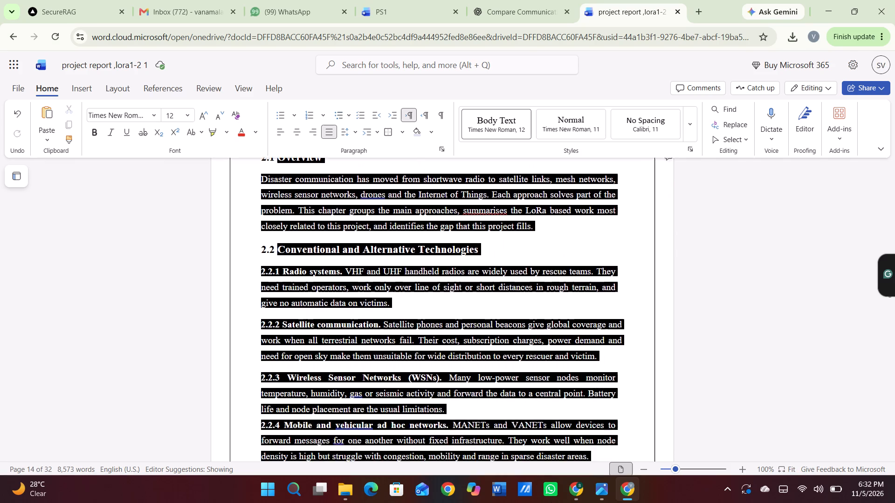
pyautogui.moveTo(551, 502); pyautogui.dragTo(503, 452)
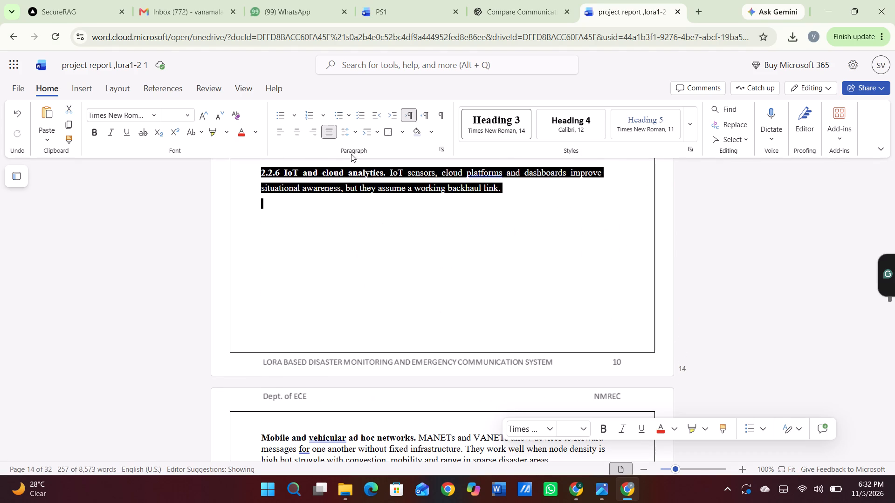
pyautogui.click(351, 130)
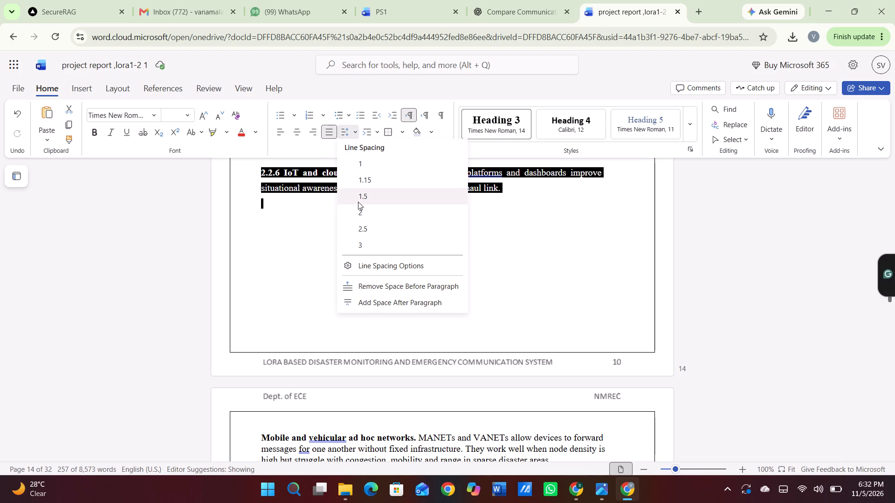
pyautogui.click(362, 201)
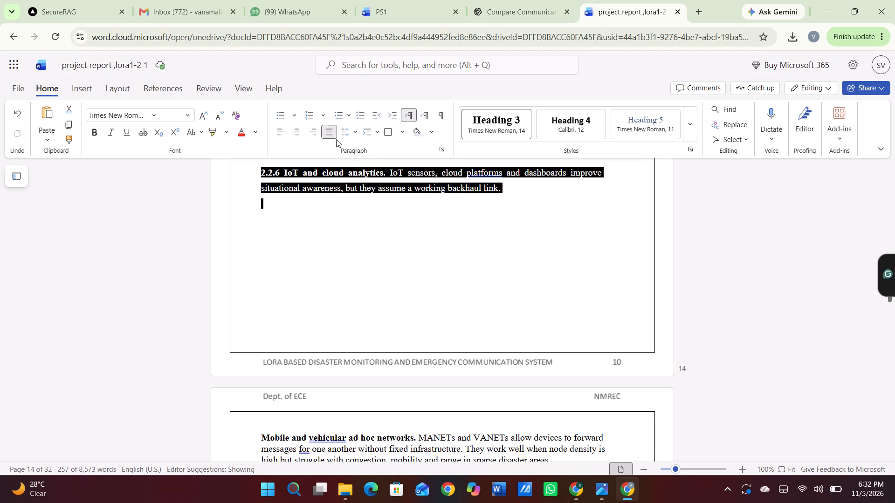
# Justify the selected text from 2.1 Overview through item 2.2.6.
pyautogui.click(332, 132)
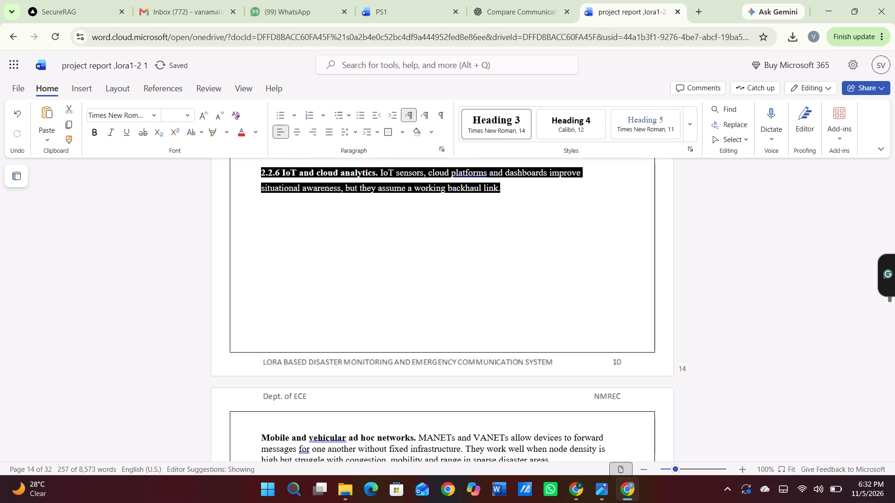
pyautogui.scroll(3, 375, 203)
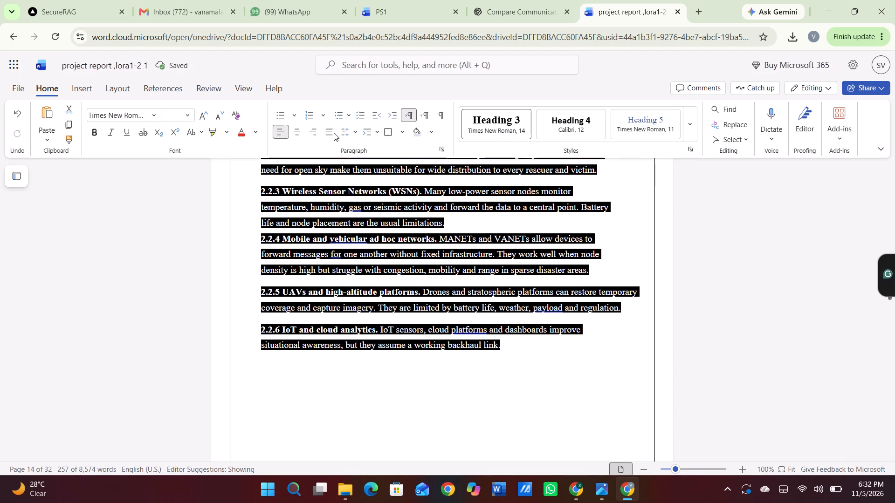
pyautogui.click(329, 132)
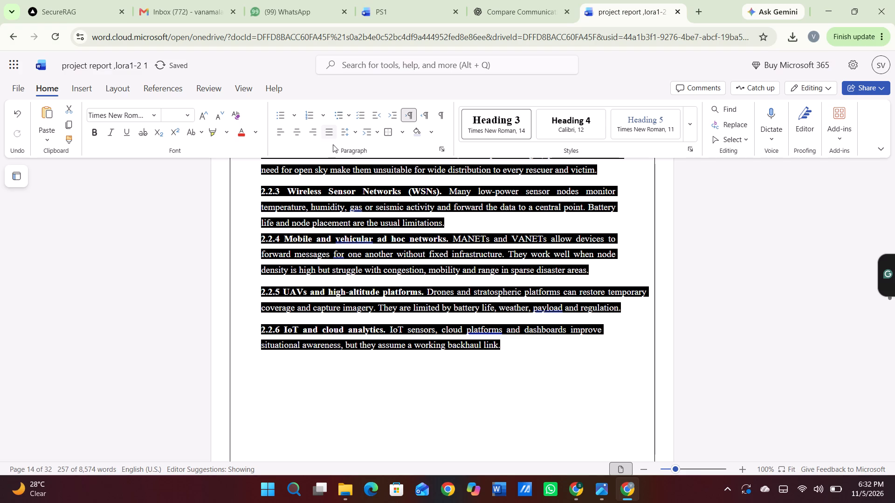
pyautogui.click(373, 191)
# Check the layout of section 2.2 against sections 1.7 and 1.8 at the end of Chapter 1.
pyautogui.scroll(2, 373, 191)
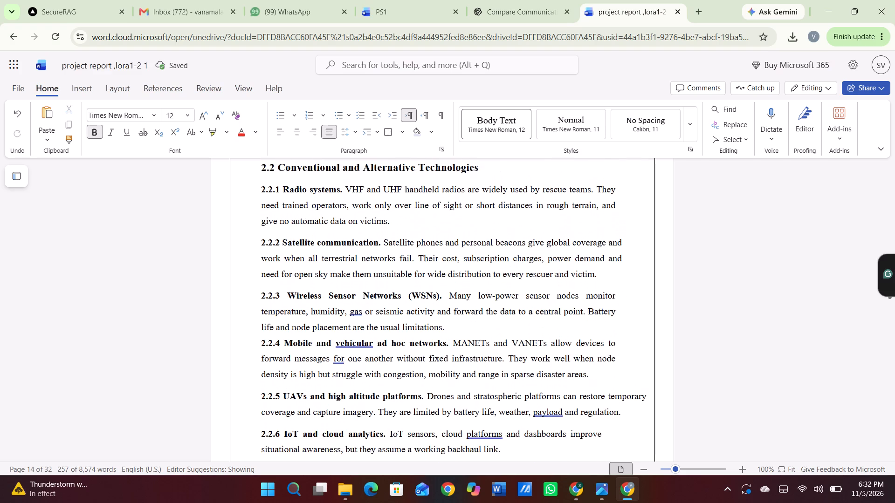
pyautogui.scroll(6, 373, 191)
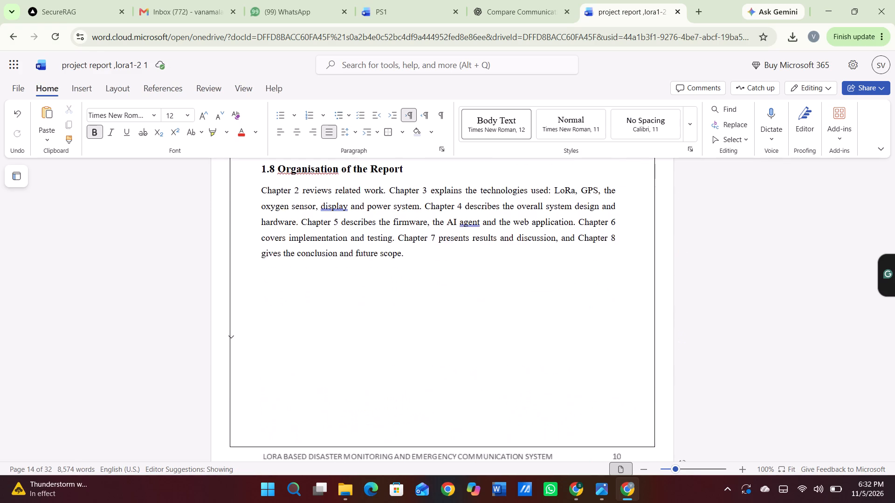
pyautogui.scroll(1, 373, 191)
pyautogui.scroll(-3, 373, 191)
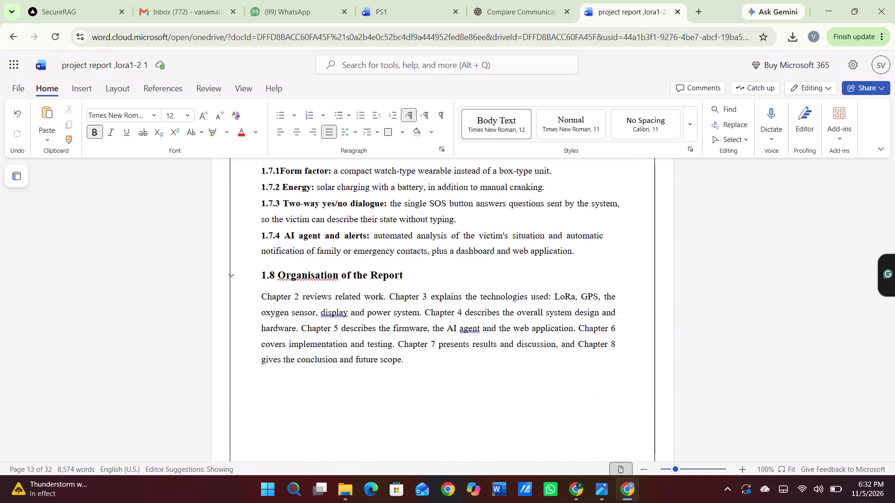
pyautogui.scroll(-3, 373, 191)
pyautogui.scroll(1, 373, 191)
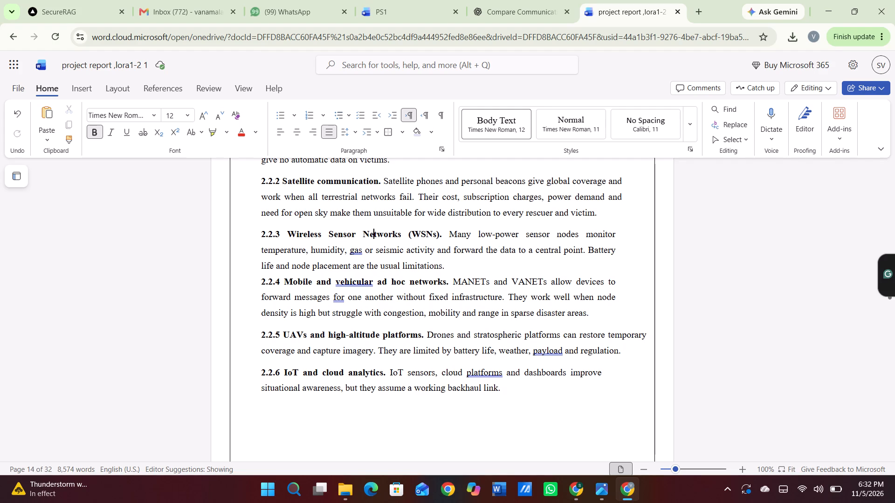
# Copy the "Mobile and vehicular ad hoc networks." paragraph from the following page and paste it below item 2.2.6.
pyautogui.scroll(-1, 436, 315)
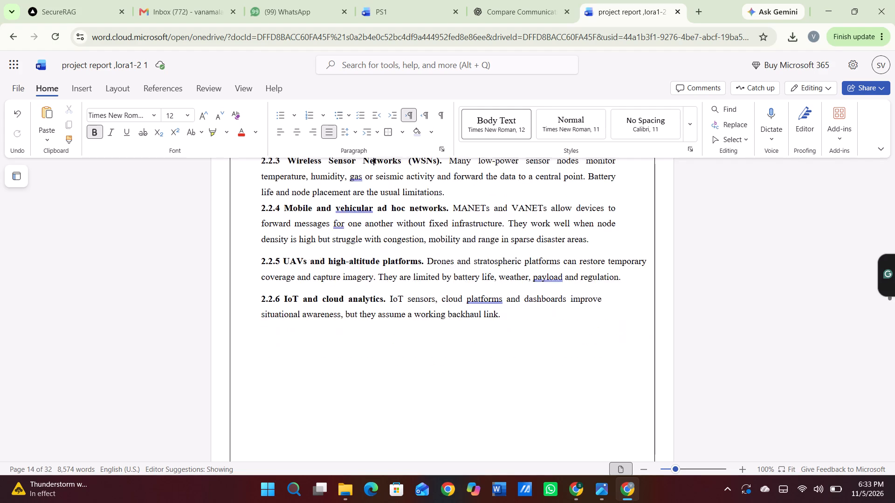
pyautogui.scroll(-2, 436, 315)
pyautogui.scroll(1, 436, 315)
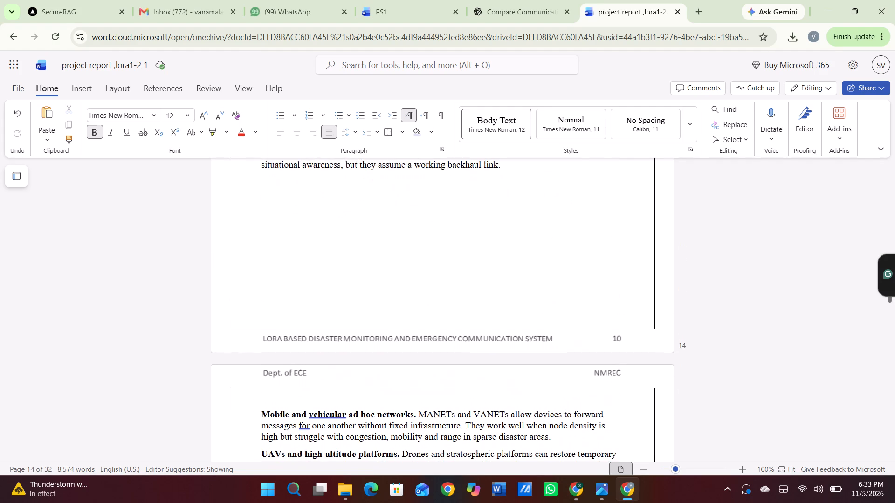
pyautogui.scroll(1, 436, 315)
pyautogui.scroll(-3, 436, 315)
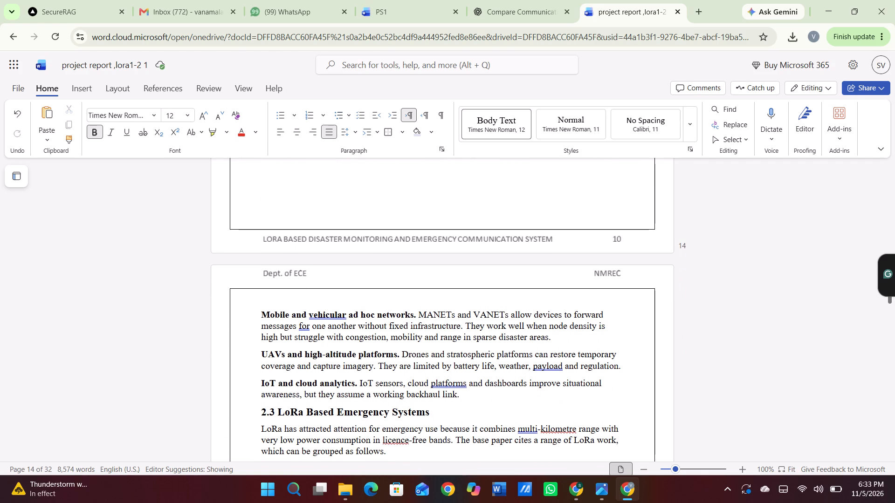
pyautogui.moveTo(255, 316); pyautogui.dragTo(355, 367)
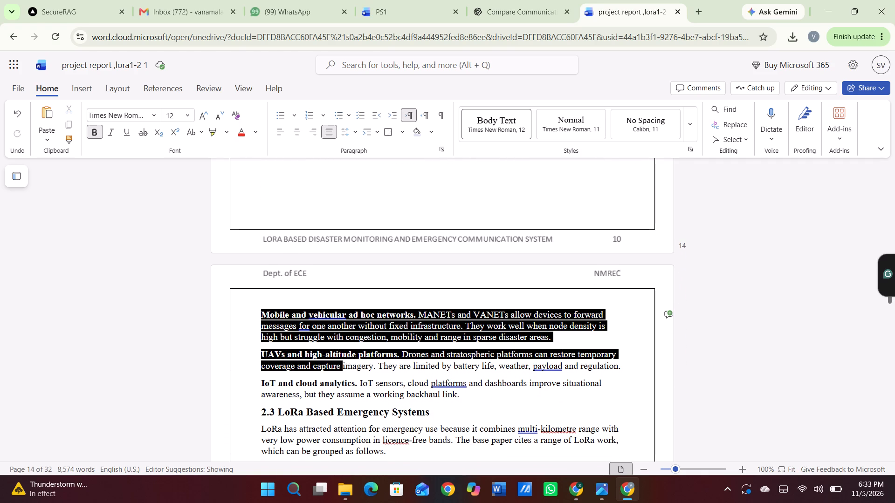
pyautogui.moveTo(355, 367); pyautogui.dragTo(554, 342)
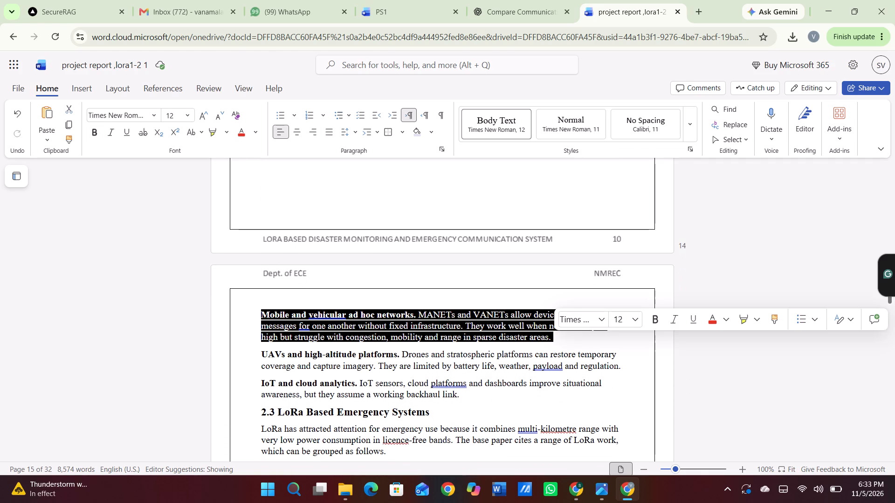
pyautogui.hotkey('ctrl', 'c')
pyautogui.scroll(1, 554, 342)
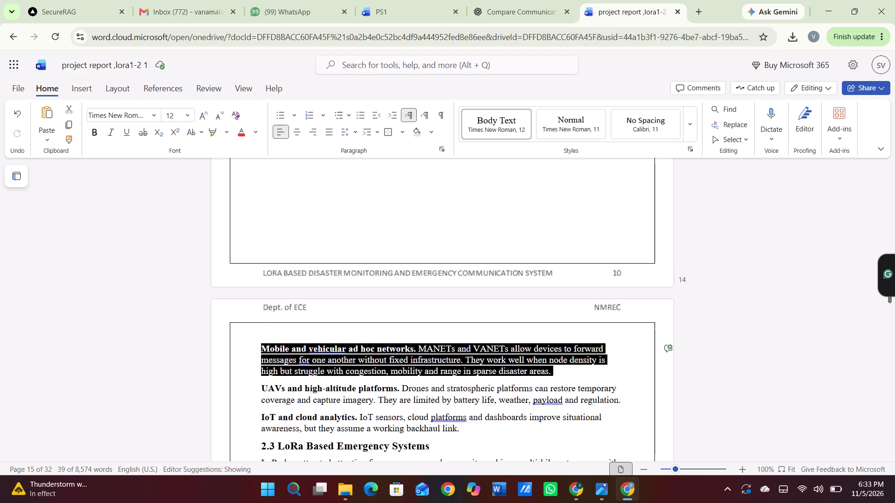
pyautogui.scroll(2, 554, 342)
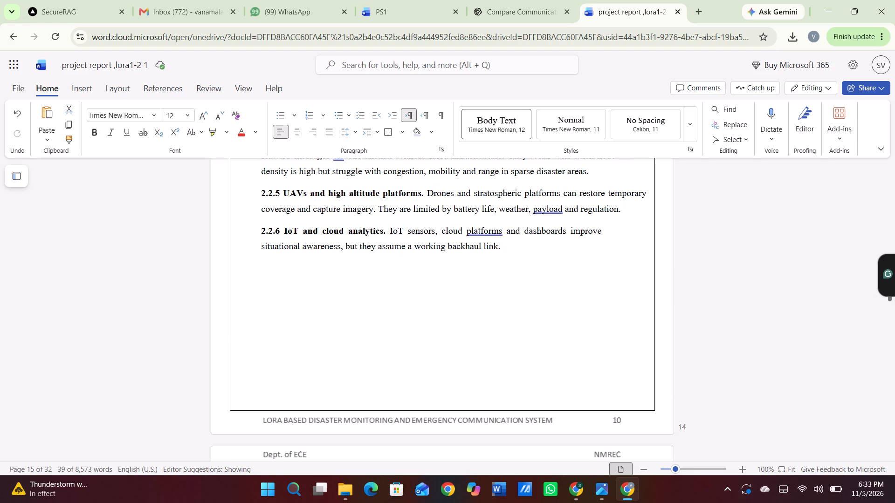
pyautogui.click(267, 267)
pyautogui.hotkey('ctrl', 'v')
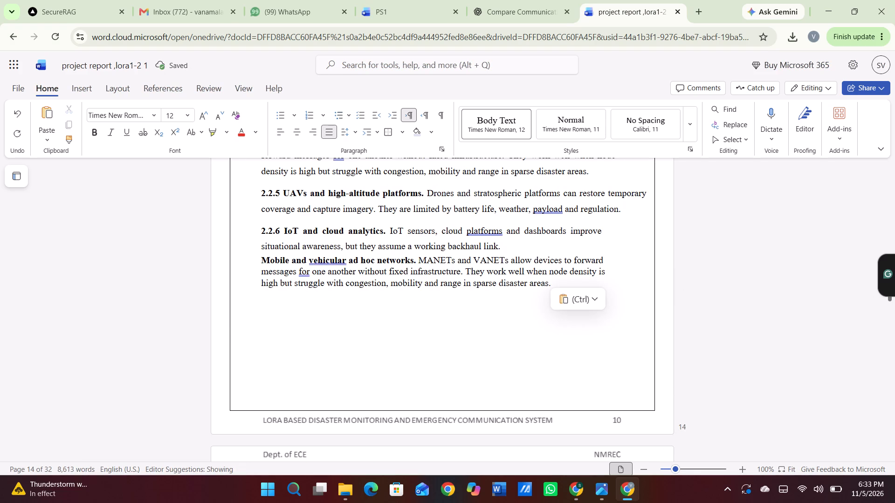
# Number the newly pasted "Mobile and vehicular ad hoc networks." paragraph as 2.2.7.
pyautogui.click(259, 262)
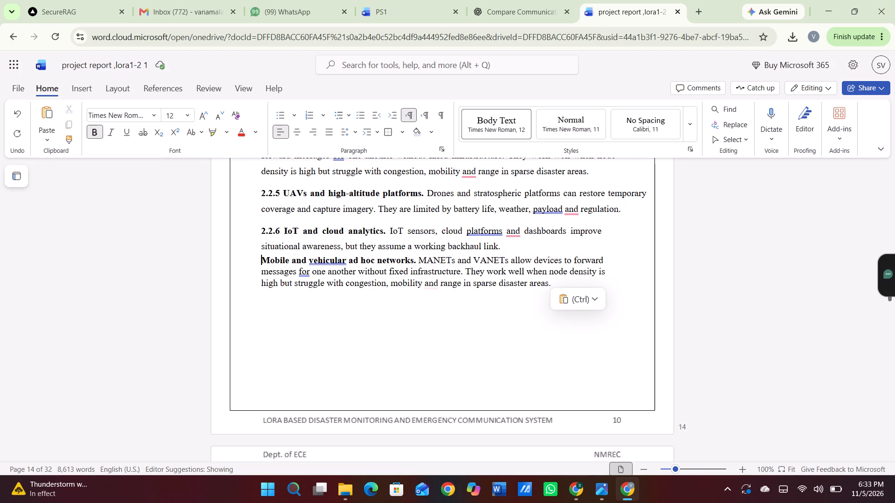
pyautogui.press('2')
pyautogui.write('.2.7')
pyautogui.press('space')
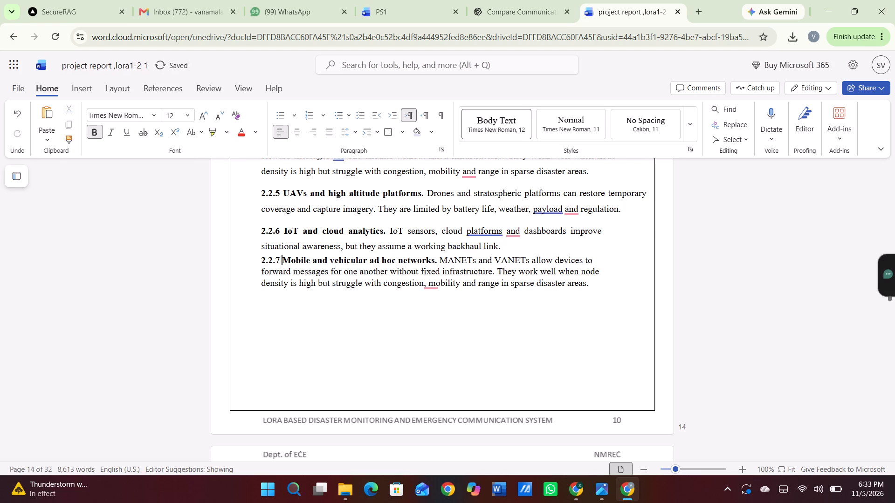
# Justify the 2.2.7 "Mobile and vehicular ad hoc networks." paragraph.
pyautogui.moveTo(260, 258); pyautogui.dragTo(432, 316)
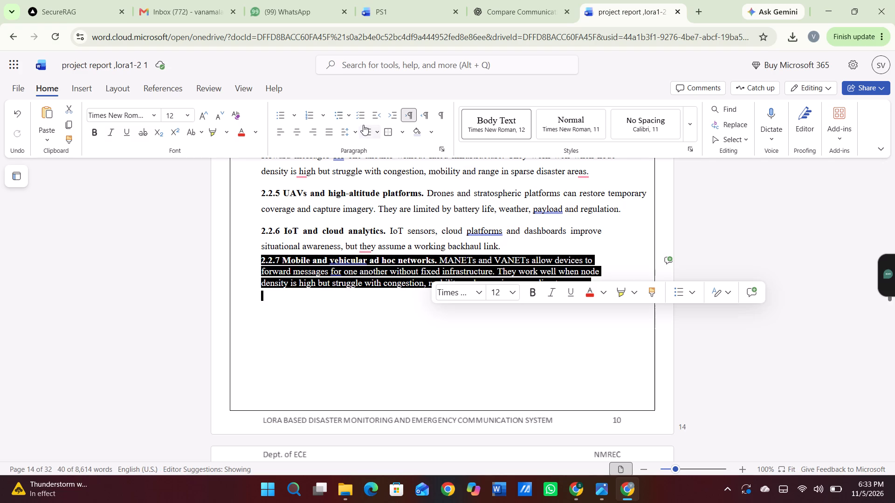
pyautogui.click(353, 133)
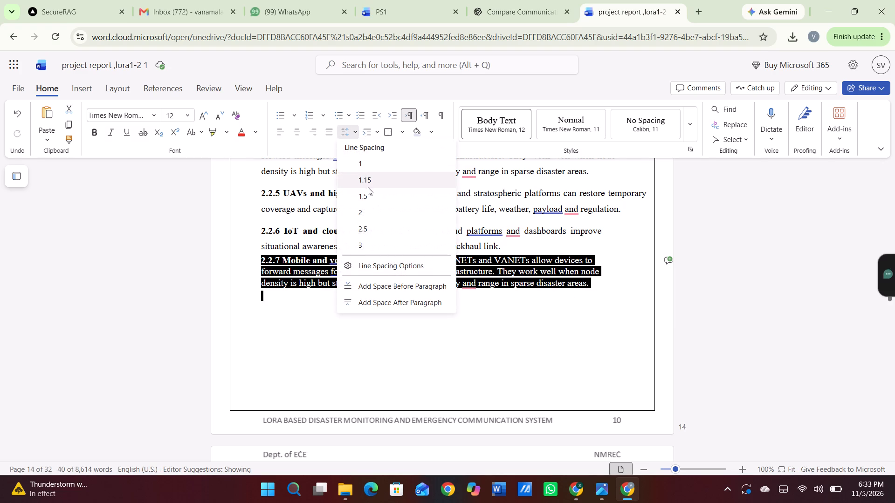
pyautogui.click(327, 132)
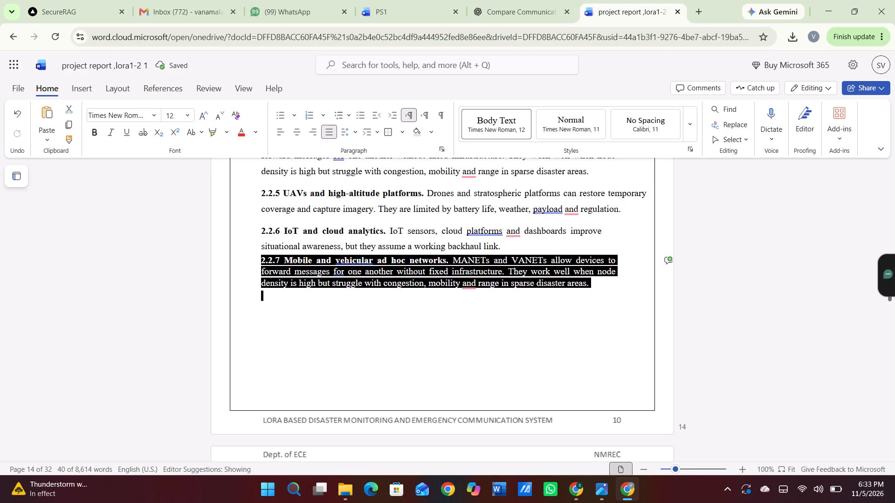
pyautogui.click(418, 242)
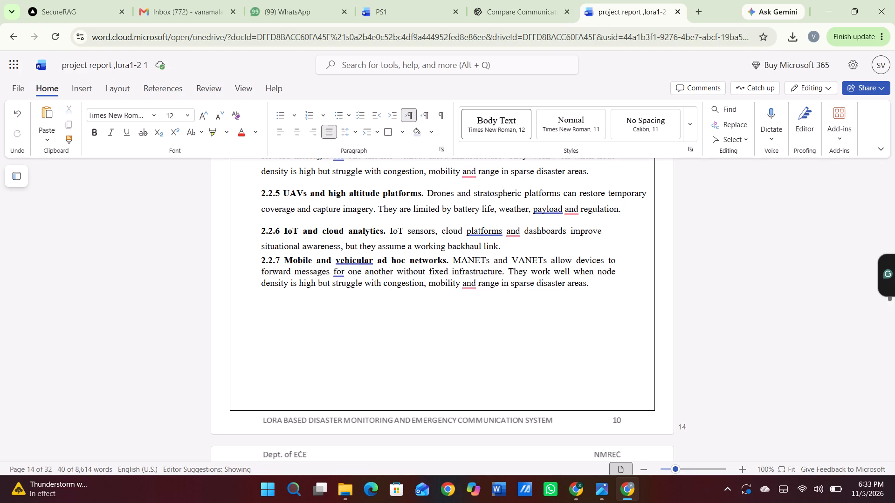
# Set items 2.2.6 and 2.2.7 to 1.5 line spacing with justified alignment.
pyautogui.scroll(6, 542, 309)
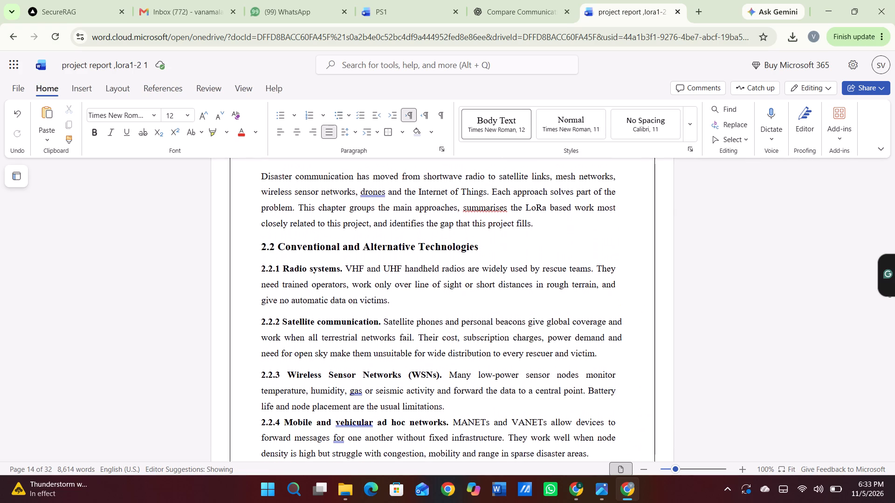
pyautogui.scroll(1, 542, 309)
pyautogui.scroll(-4, 542, 309)
pyautogui.scroll(1, 542, 309)
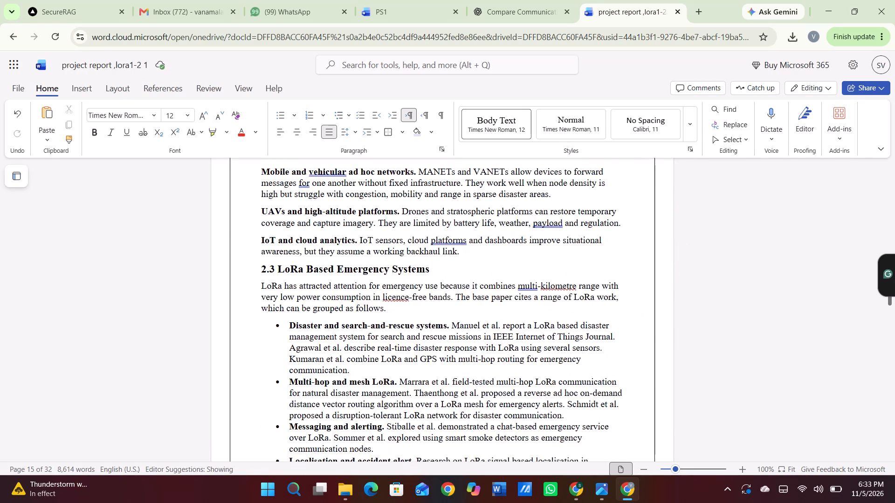
pyautogui.scroll(2, 542, 309)
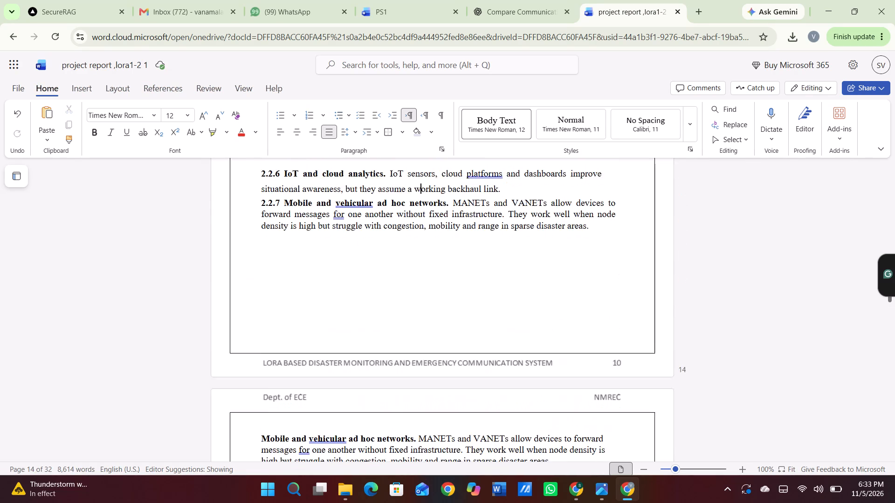
pyautogui.scroll(2, 542, 309)
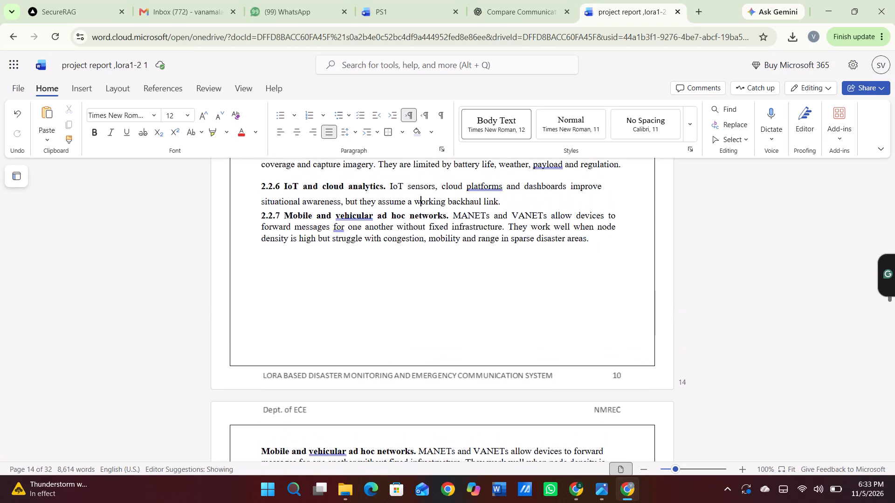
pyautogui.scroll(5, 542, 309)
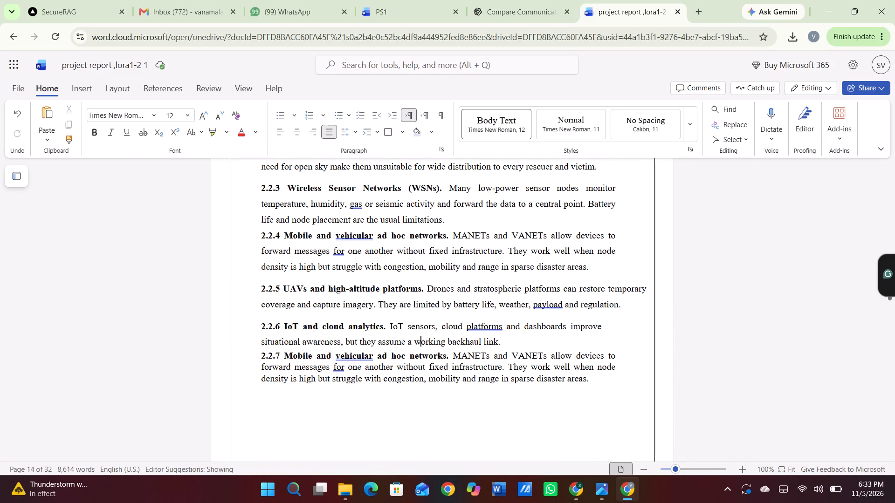
pyautogui.moveTo(261, 323); pyautogui.dragTo(470, 408)
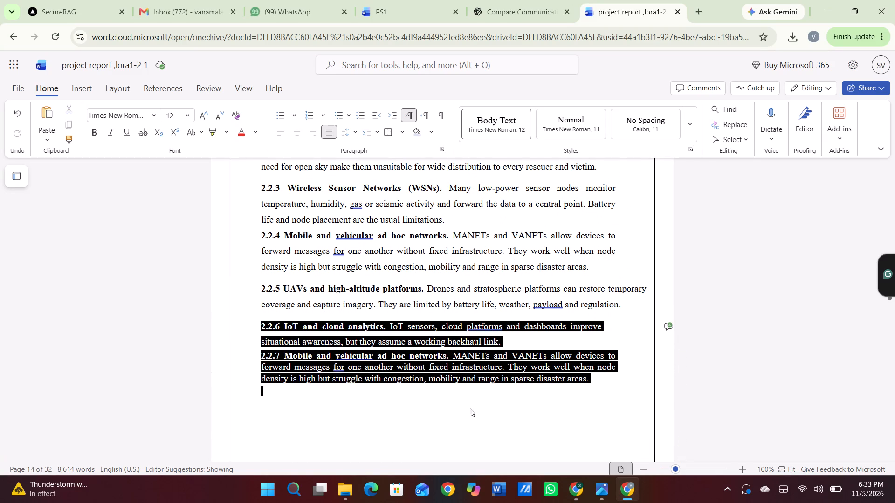
pyautogui.moveTo(470, 408); pyautogui.dragTo(504, 451)
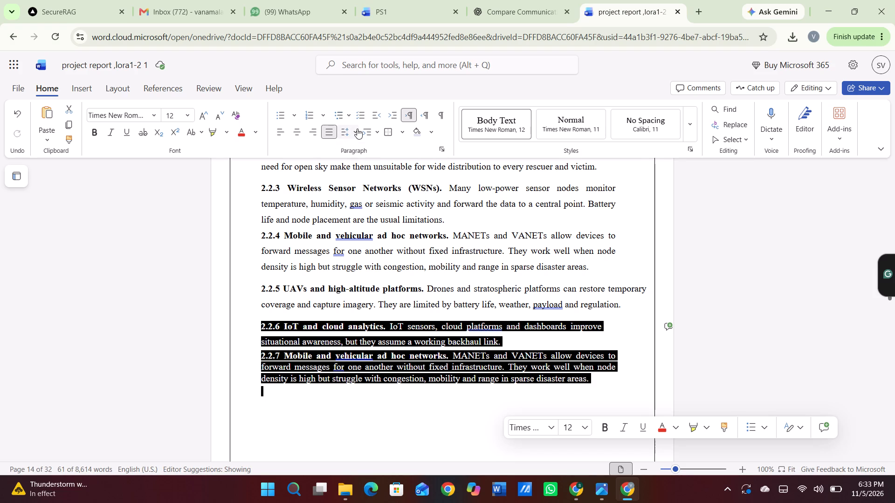
pyautogui.click(357, 129)
pyautogui.click(358, 198)
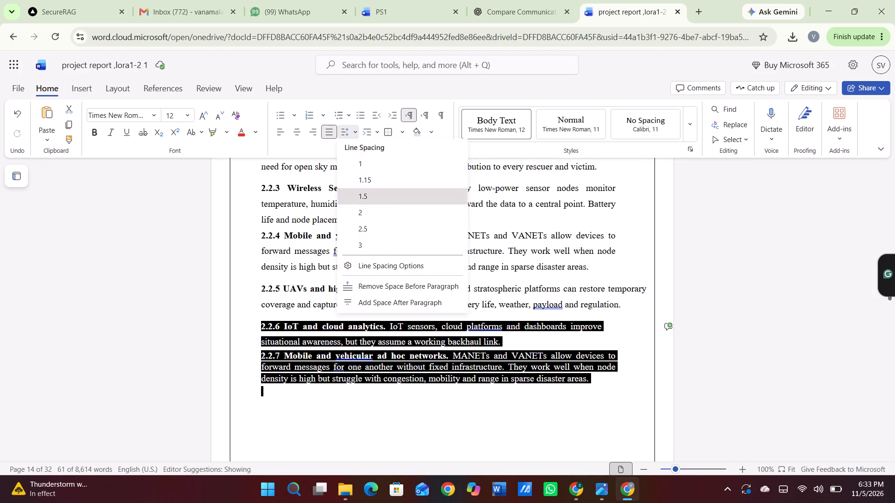
pyautogui.click(326, 132)
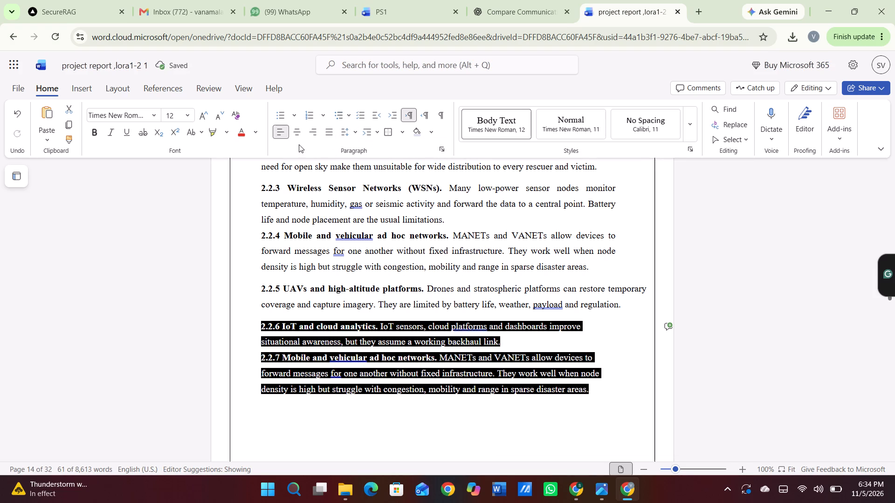
pyautogui.click(333, 133)
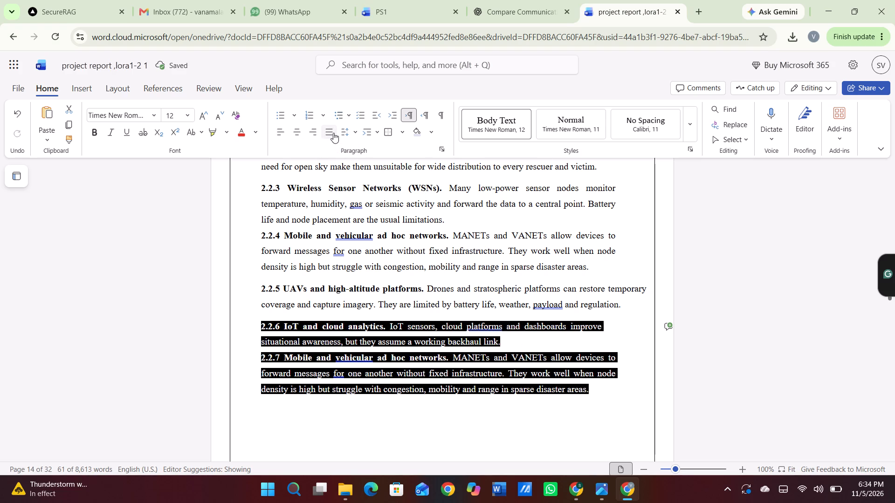
pyautogui.click(334, 133)
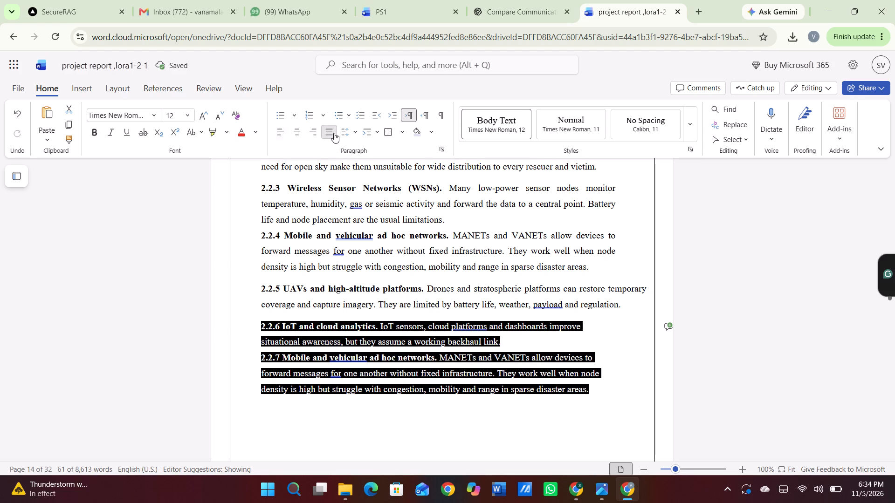
pyautogui.click(334, 133)
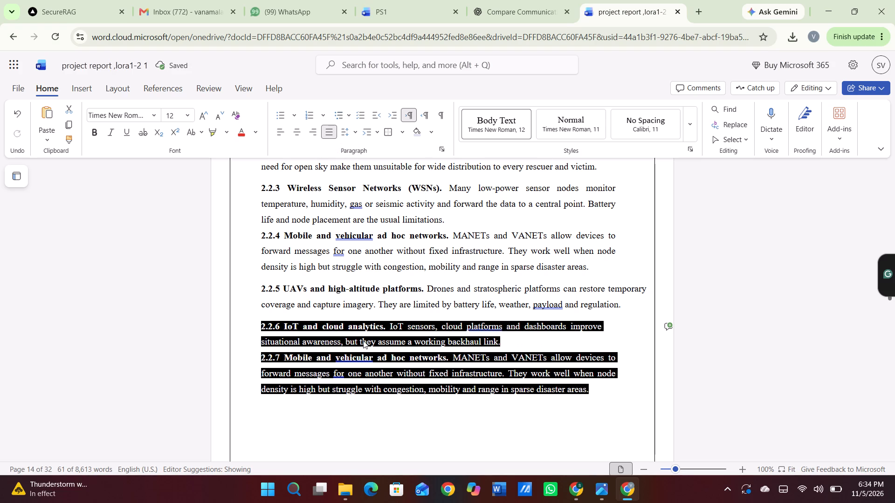
pyautogui.click(363, 341)
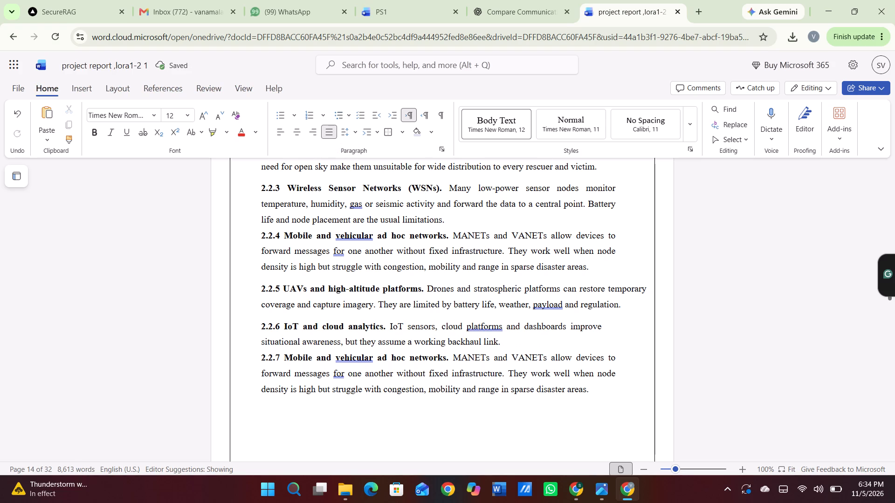
# Delete the unnumbered "Mobile and vehicular ad hoc networks." paragraph at the start of the following page.
pyautogui.scroll(-2, 477, 347)
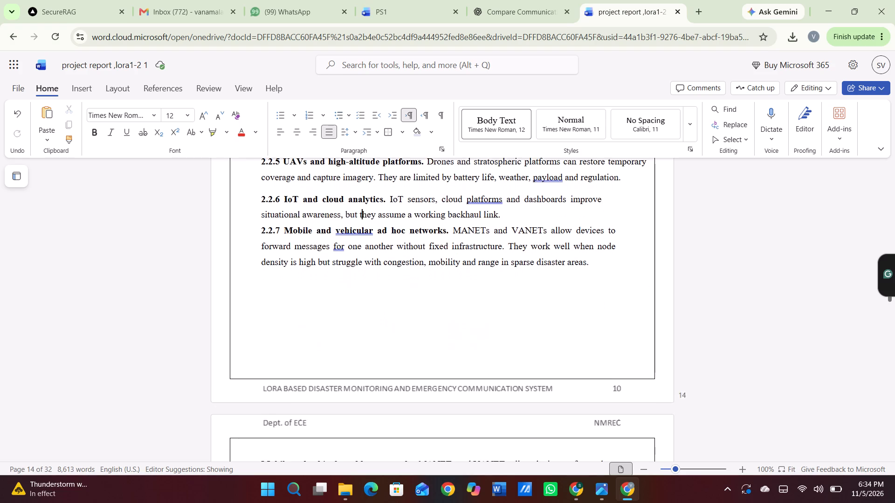
pyautogui.scroll(-2, 477, 347)
pyautogui.scroll(3, 477, 347)
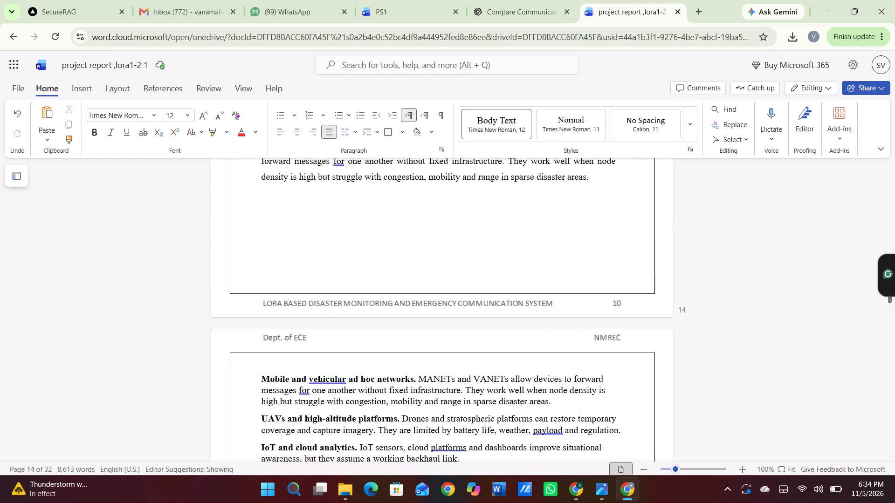
pyautogui.scroll(-1, 477, 347)
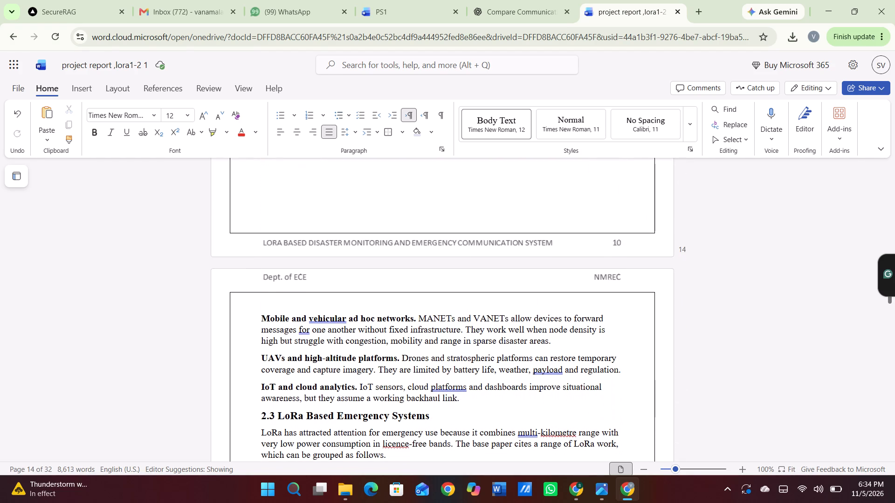
pyautogui.moveTo(257, 317); pyautogui.dragTo(539, 353)
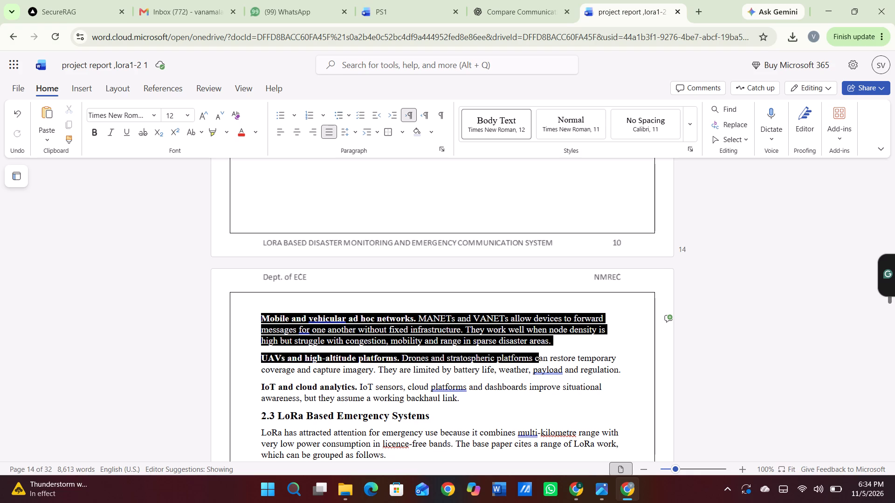
pyautogui.moveTo(539, 353); pyautogui.dragTo(557, 339)
pyautogui.press('BackSpace')
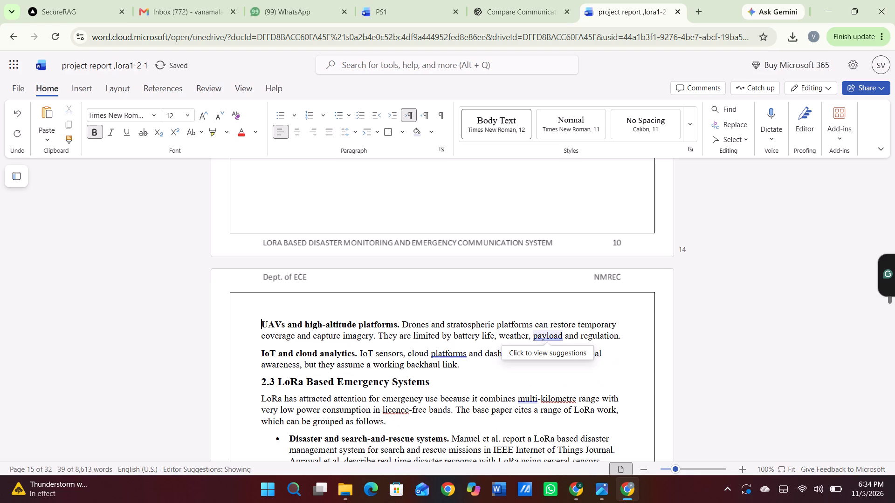
# Copy the "UAVs and high-altitude platforms." paragraph from the following page and paste it below item 2.2.7.
pyautogui.scroll(3, 557, 339)
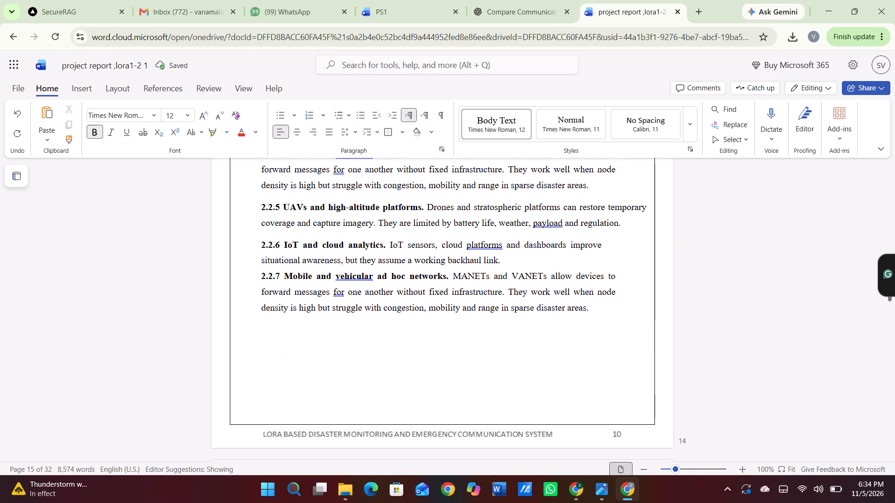
pyautogui.scroll(-4, 557, 339)
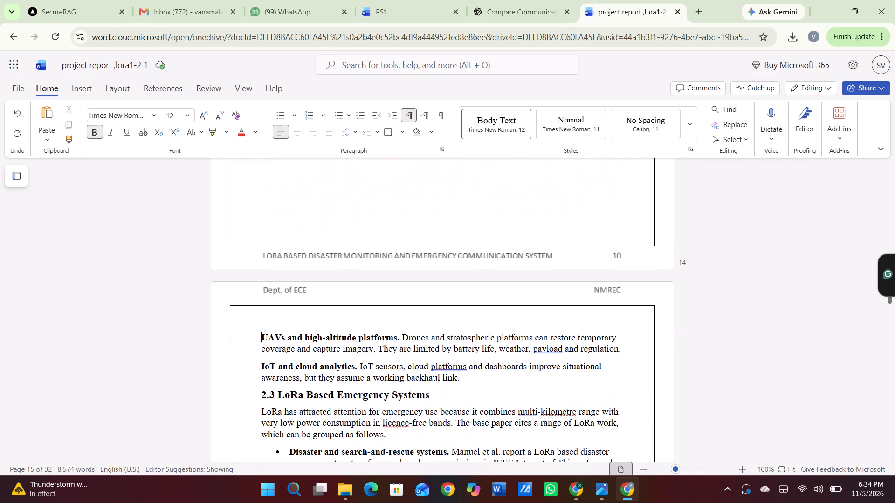
pyautogui.moveTo(262, 339); pyautogui.dragTo(615, 351)
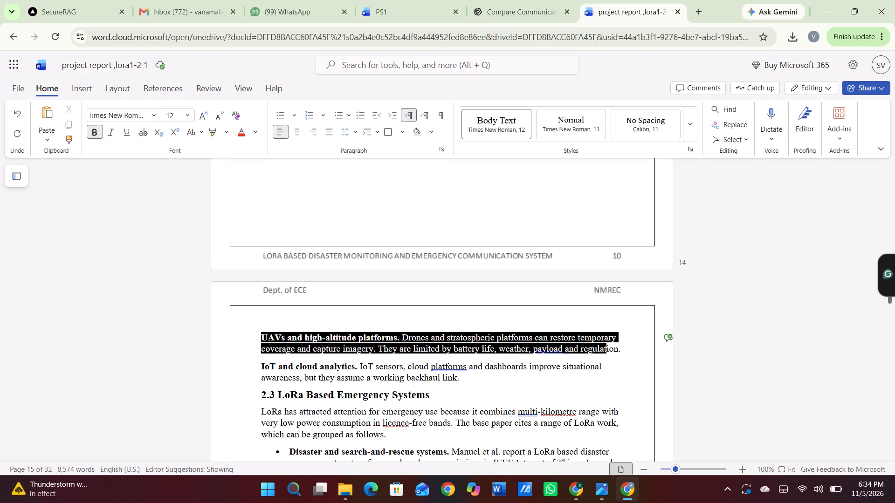
pyautogui.moveTo(615, 351); pyautogui.dragTo(625, 351)
pyautogui.hotkey('ctrl', 'c')
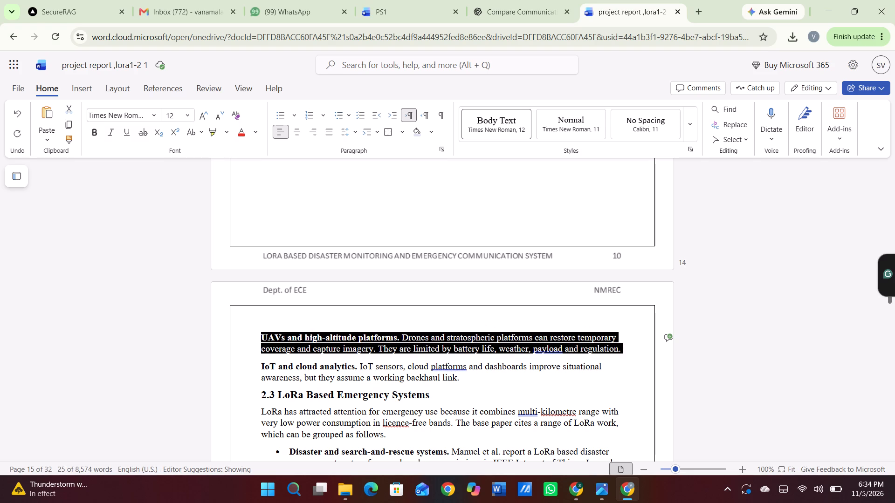
pyautogui.scroll(2, 625, 351)
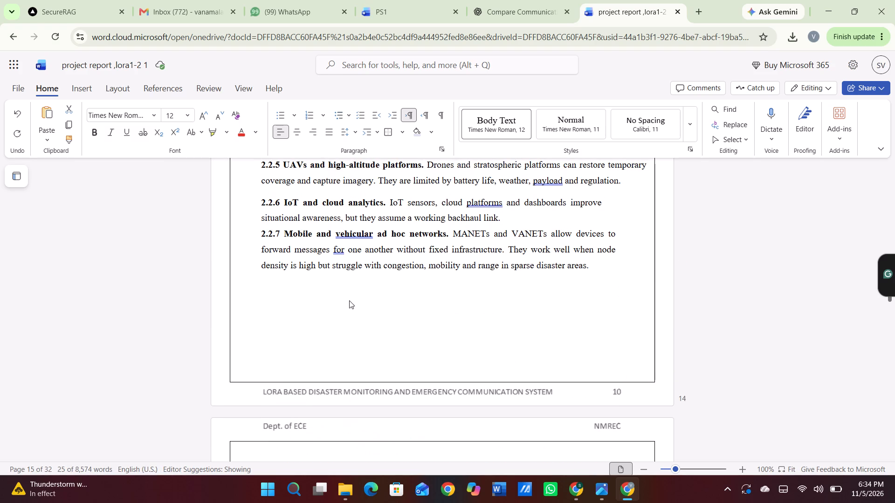
pyautogui.click(263, 285)
pyautogui.hotkey('ctrl', 'v')
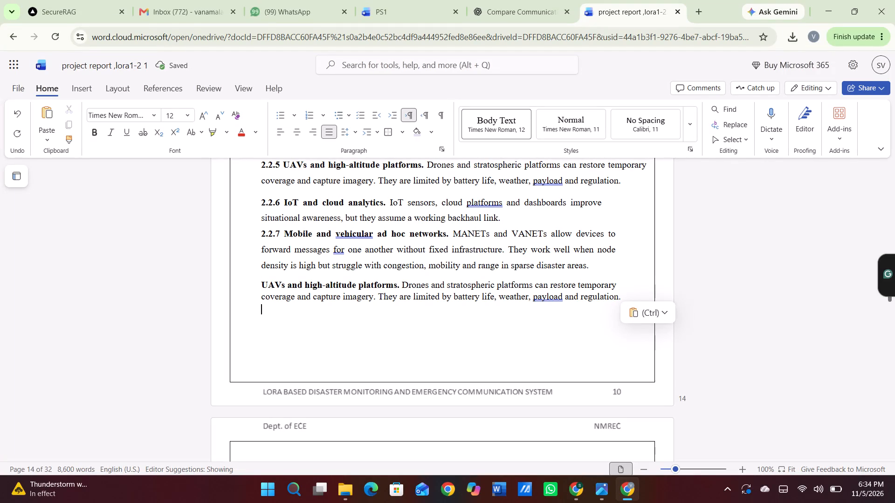
# Number the newly pasted "UAVs and high-altitude platforms." paragraph as 2.2.8.
pyautogui.click(260, 285)
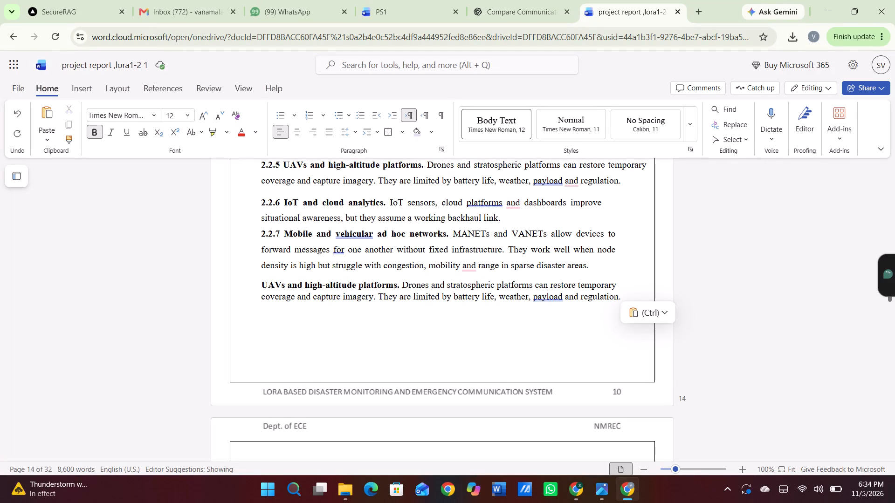
pyautogui.press('2')
pyautogui.press('.')
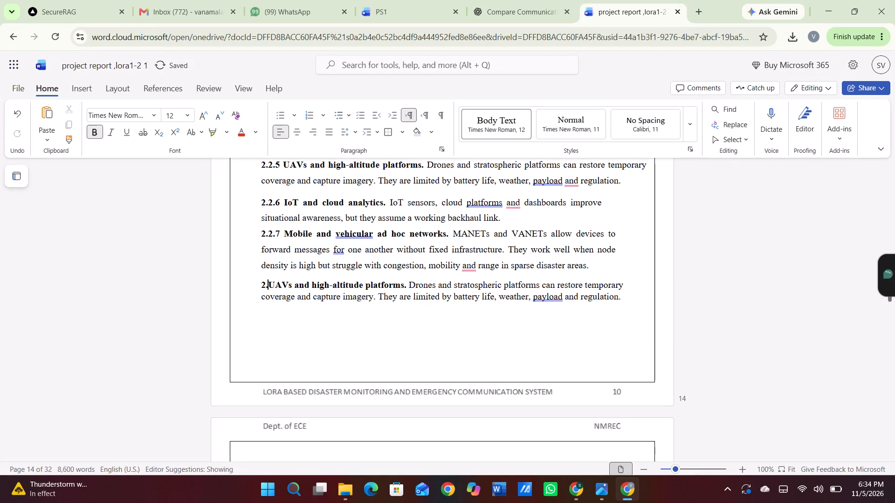
pyautogui.press('2')
pyautogui.write('.8')
pyautogui.press('space')
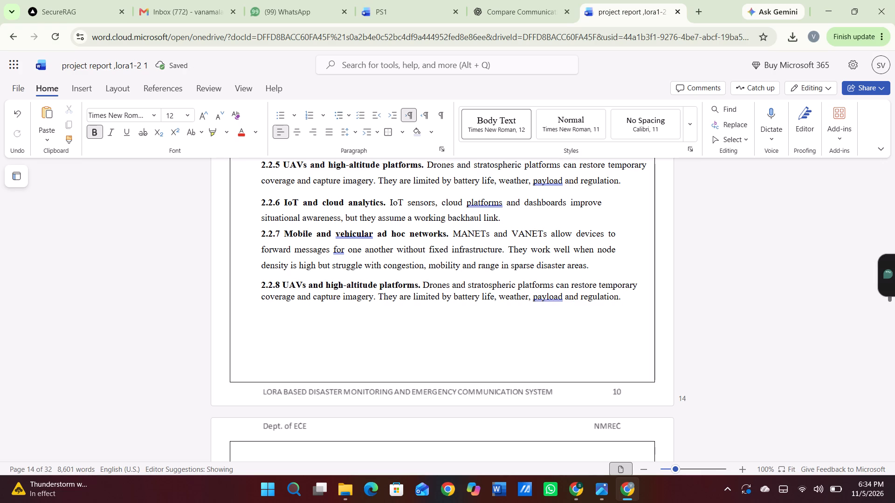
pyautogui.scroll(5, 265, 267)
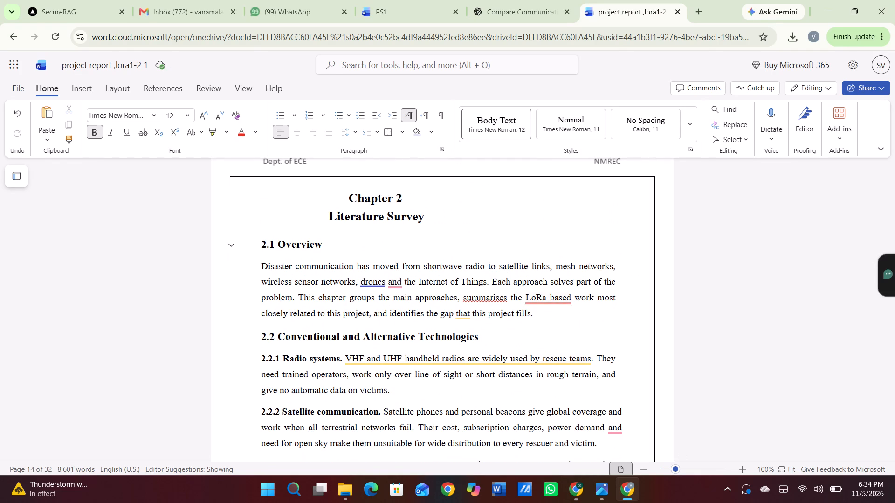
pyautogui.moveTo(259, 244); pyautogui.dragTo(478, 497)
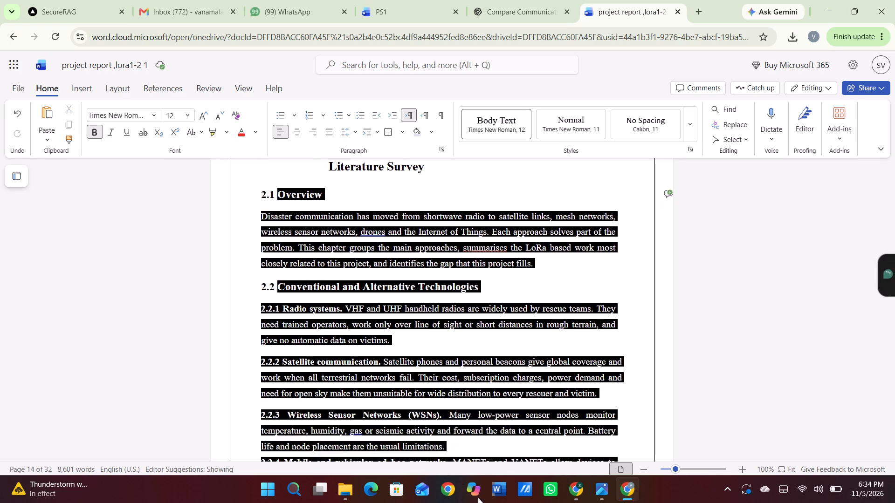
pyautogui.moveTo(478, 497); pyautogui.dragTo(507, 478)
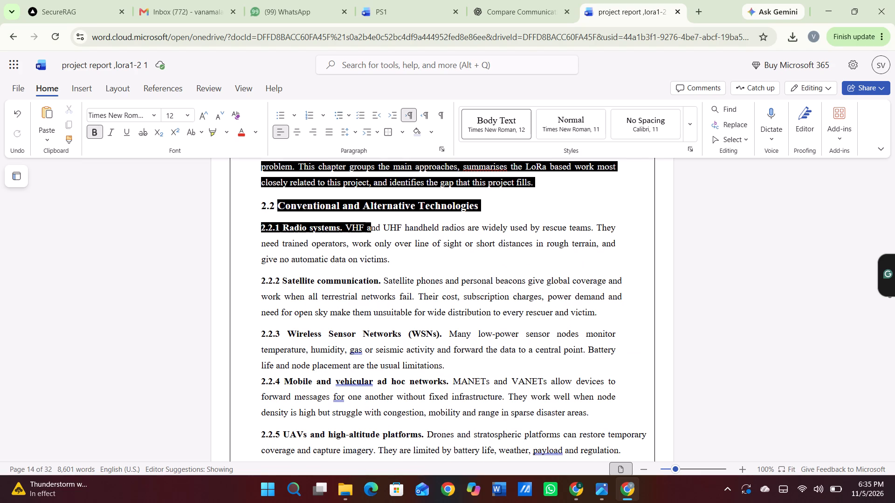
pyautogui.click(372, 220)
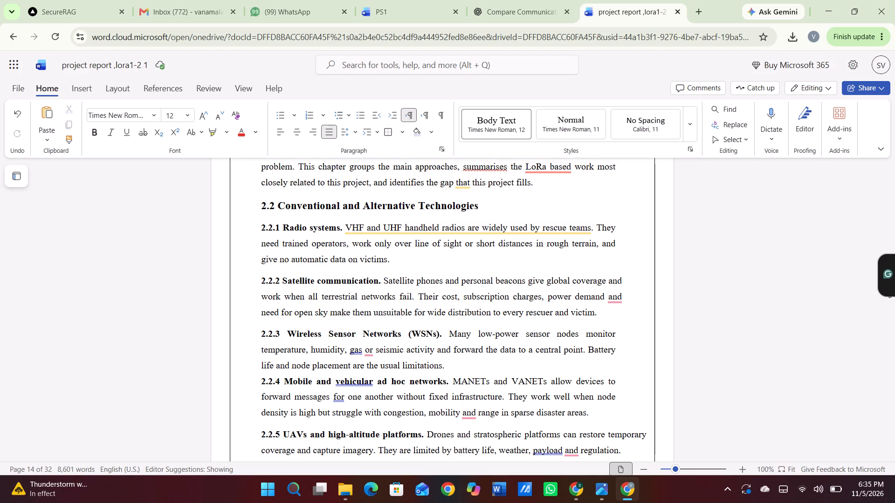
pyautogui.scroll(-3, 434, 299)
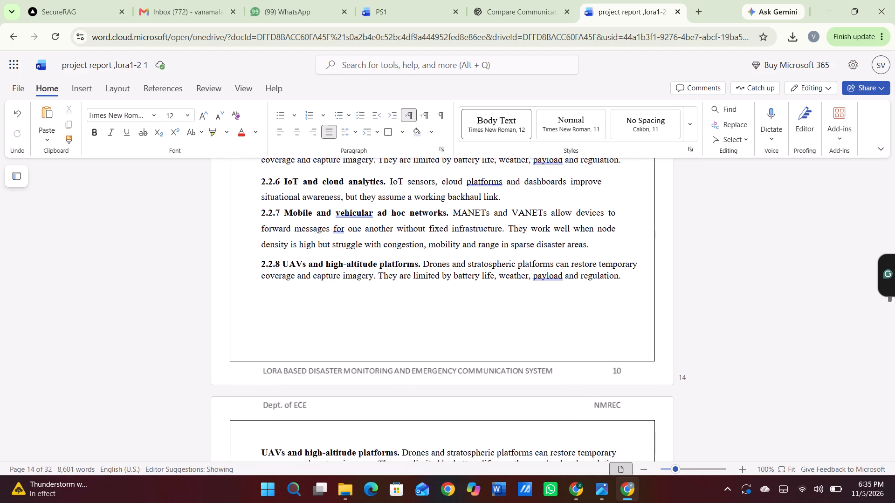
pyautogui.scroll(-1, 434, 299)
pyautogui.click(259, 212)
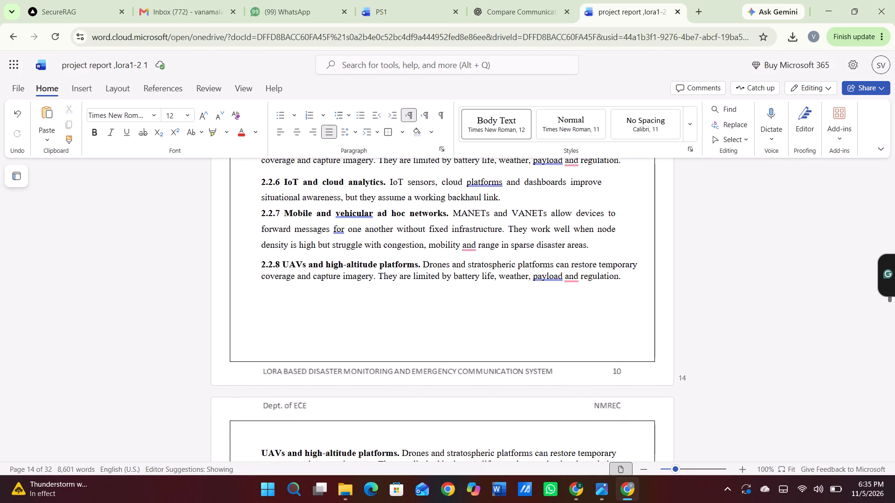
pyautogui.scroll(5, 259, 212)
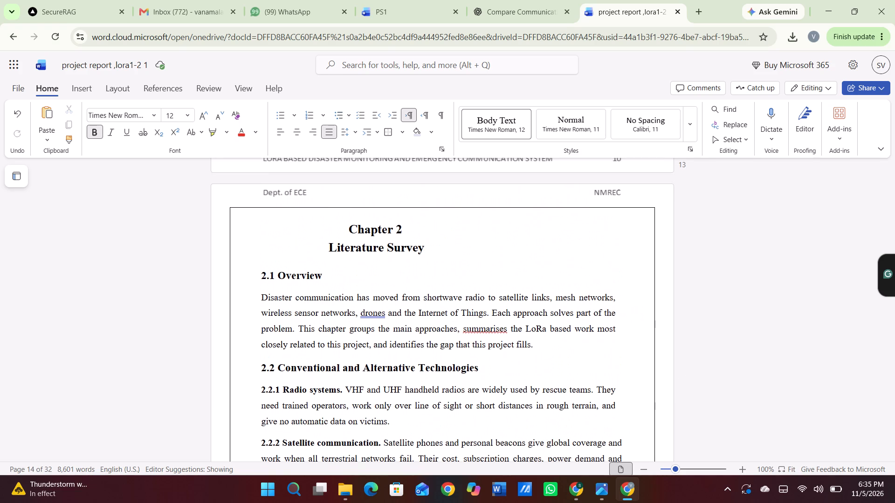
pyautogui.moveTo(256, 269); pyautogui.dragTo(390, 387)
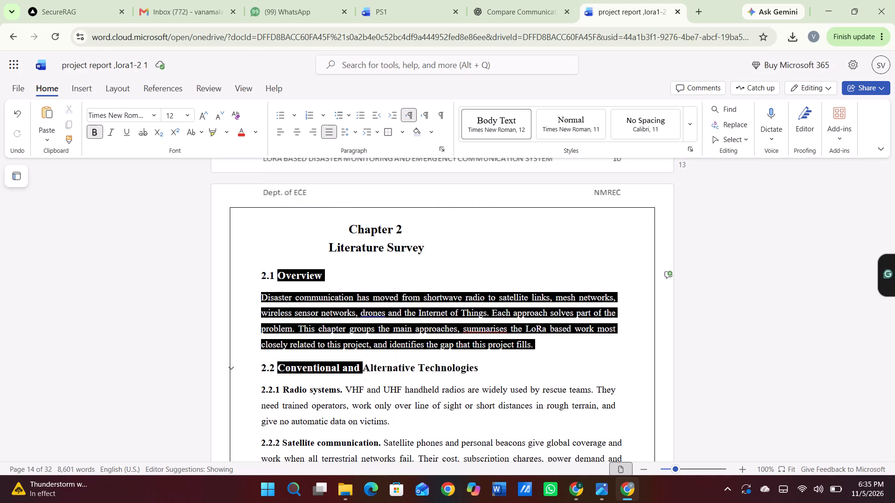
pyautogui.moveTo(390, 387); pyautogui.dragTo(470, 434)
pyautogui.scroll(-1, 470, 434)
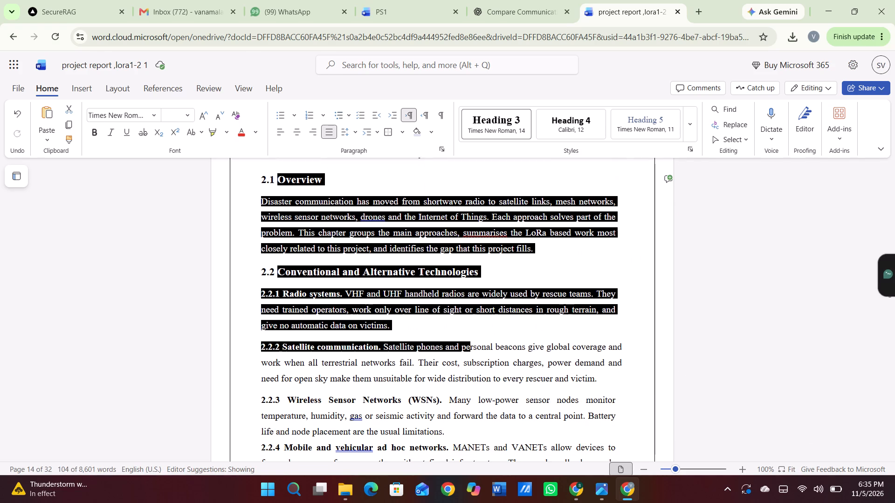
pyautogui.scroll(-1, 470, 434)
# Apply uniform line spacing and left alignment to the text from the 2.1 Overview heading through item 2.2.5.
pyautogui.click(263, 179)
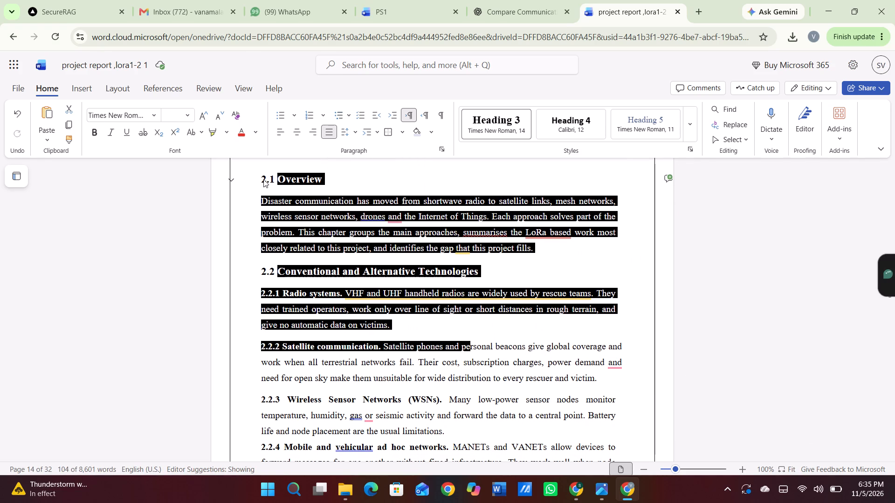
pyautogui.moveTo(261, 177); pyautogui.dragTo(683, 472)
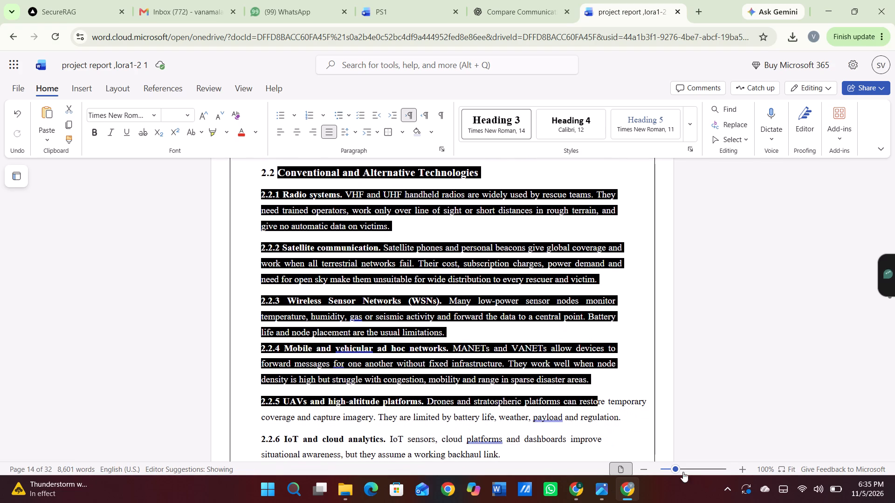
pyautogui.moveTo(683, 472); pyautogui.dragTo(698, 346)
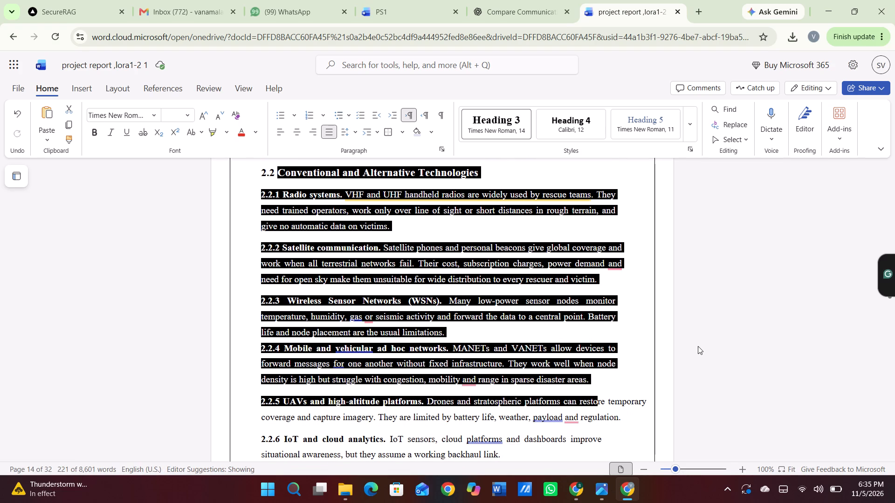
pyautogui.click(358, 134)
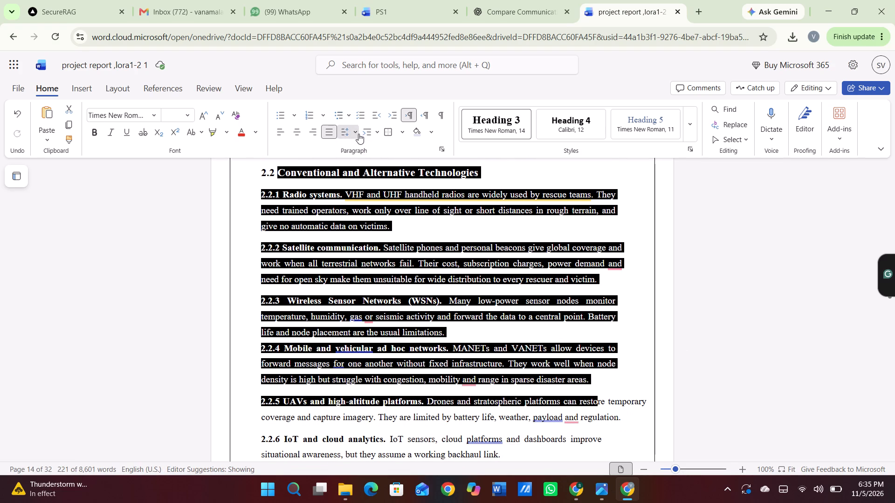
pyautogui.click(371, 191)
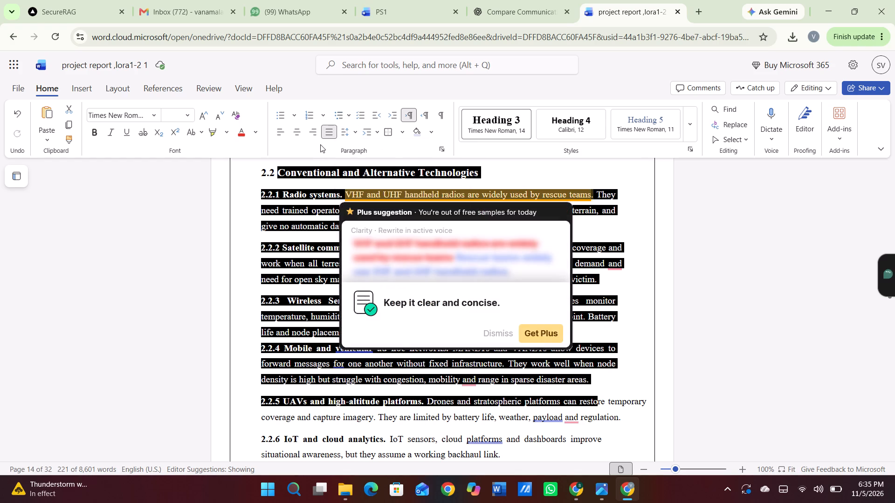
pyautogui.click(327, 134)
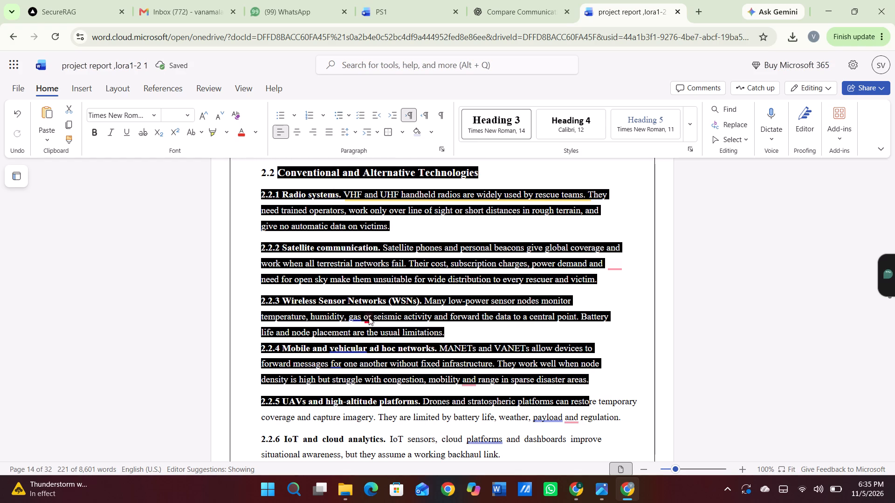
pyautogui.click(369, 317)
pyautogui.click(333, 299)
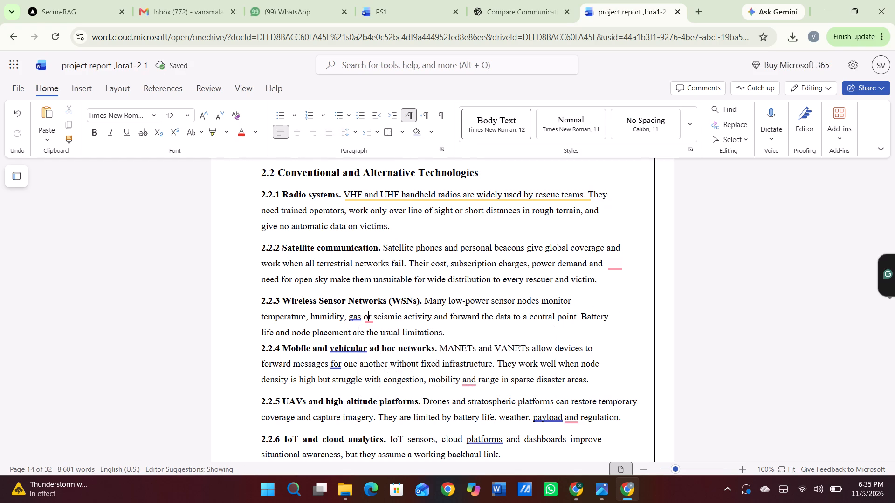
# Justify the Chapter 2 text from 2.1 Overview through item 2.2.8, giving 2.2.8 the same line spacing as the items above.
pyautogui.scroll(5, 333, 299)
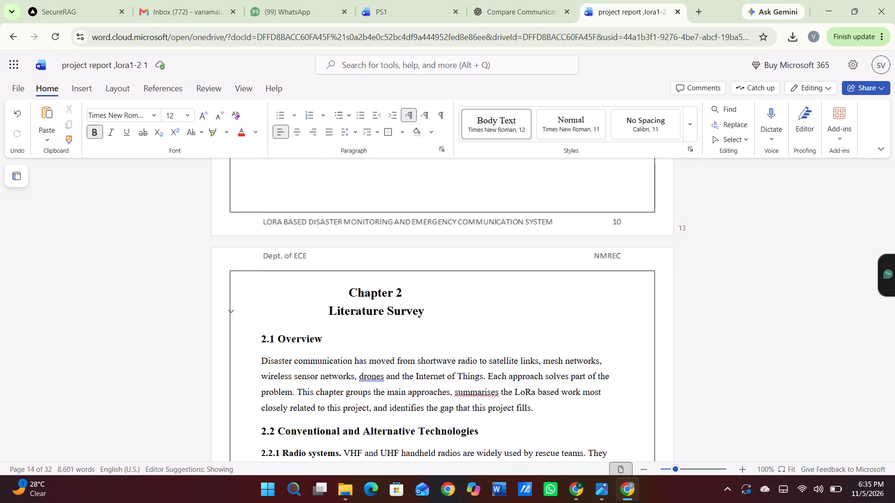
pyautogui.moveTo(263, 332); pyautogui.dragTo(509, 498)
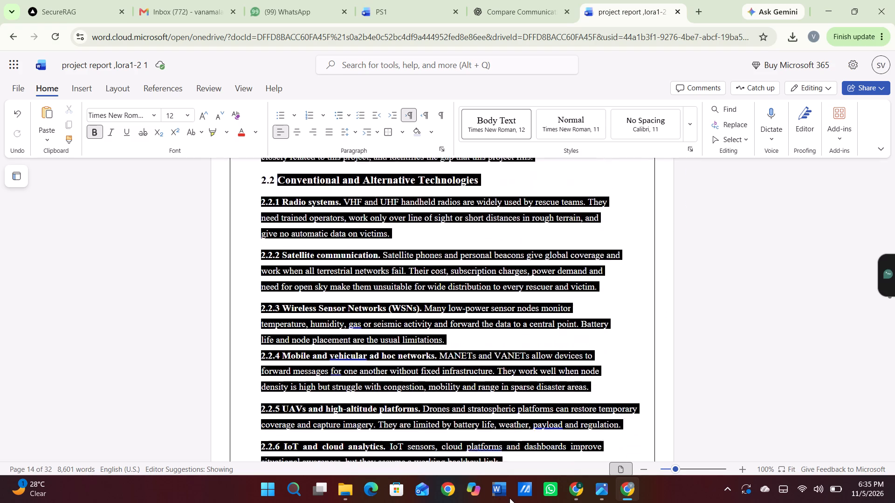
# Justify the text from the "Conventional and Alternative Technologies" heading through item 2.2.8 and set its line spacing to 1.5.
pyautogui.moveTo(509, 498); pyautogui.dragTo(503, 473)
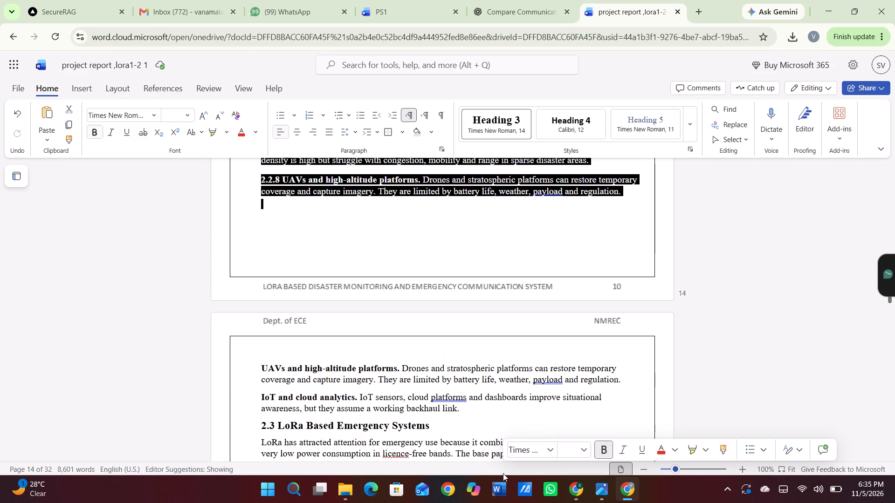
pyautogui.click(329, 132)
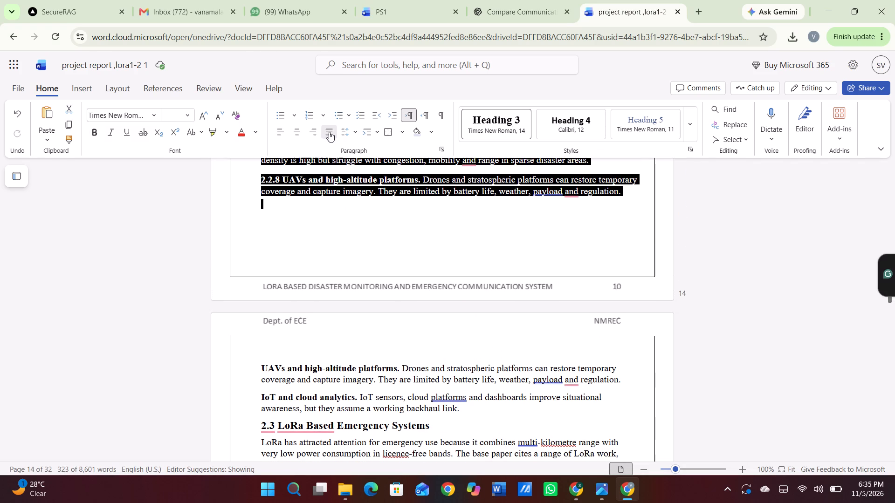
pyautogui.scroll(4, 329, 132)
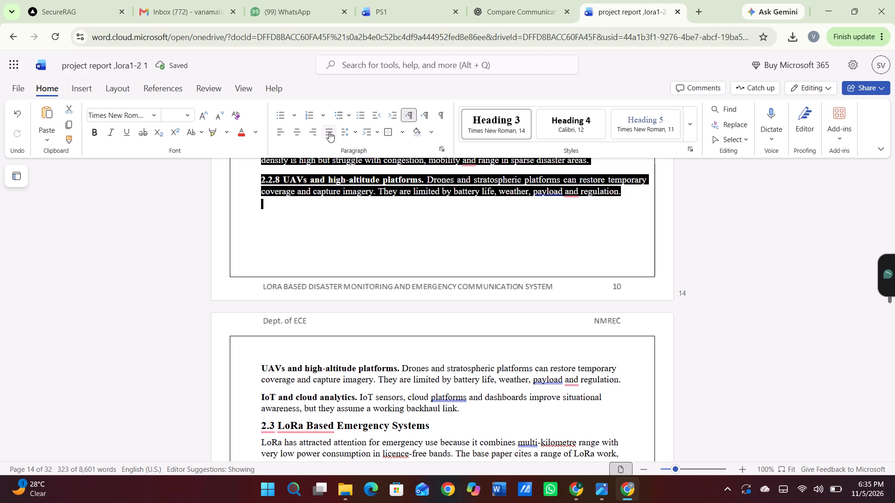
pyautogui.scroll(1, 352, 251)
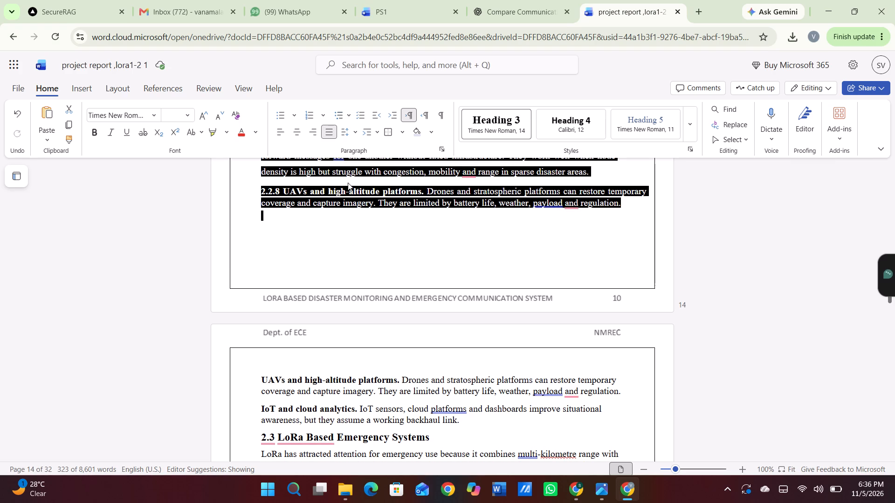
pyautogui.click(350, 134)
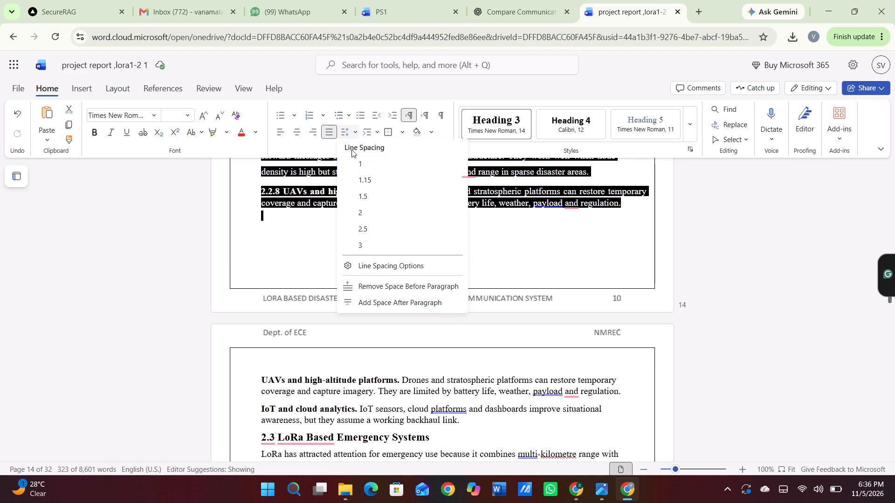
pyautogui.click(362, 193)
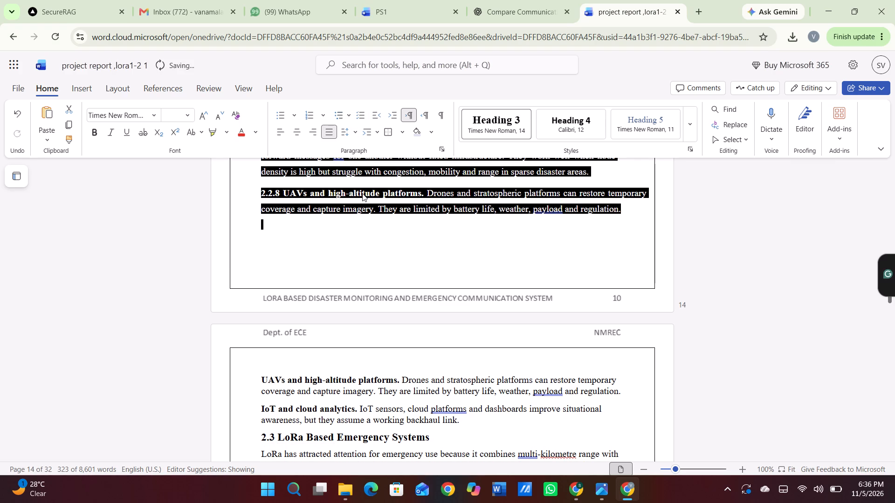
pyautogui.scroll(4, 384, 263)
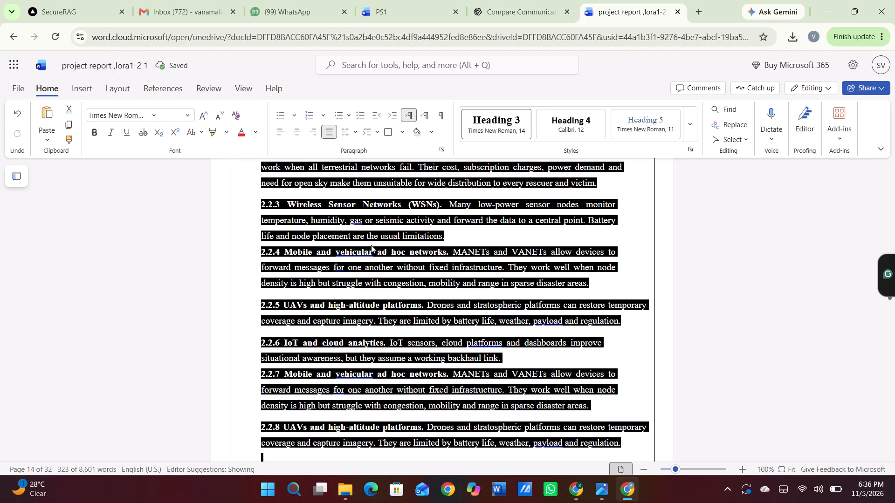
pyautogui.click(326, 136)
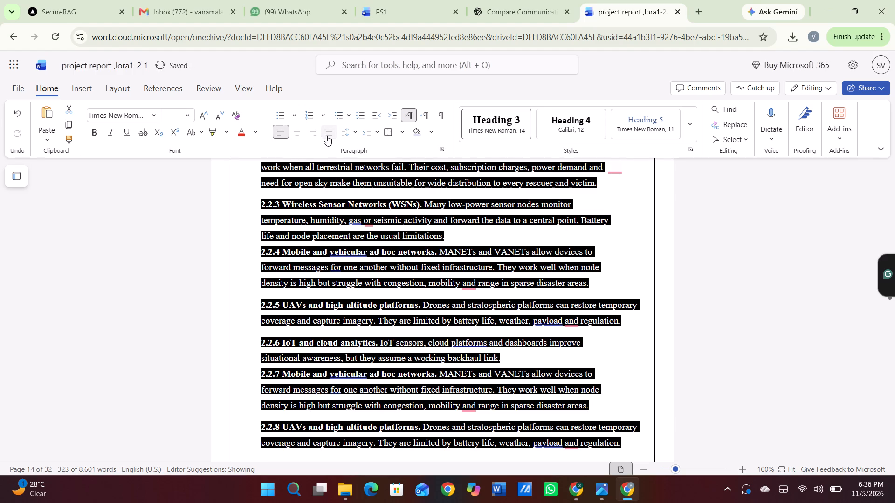
pyautogui.click(326, 136)
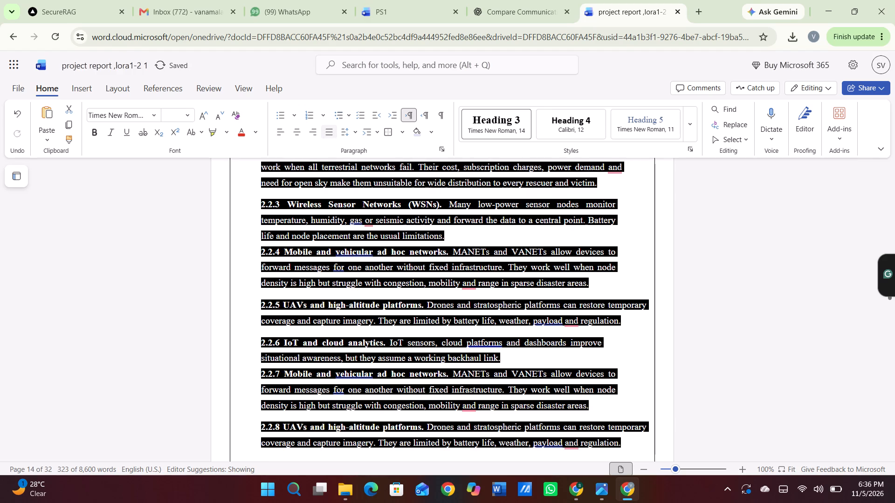
pyautogui.click(344, 224)
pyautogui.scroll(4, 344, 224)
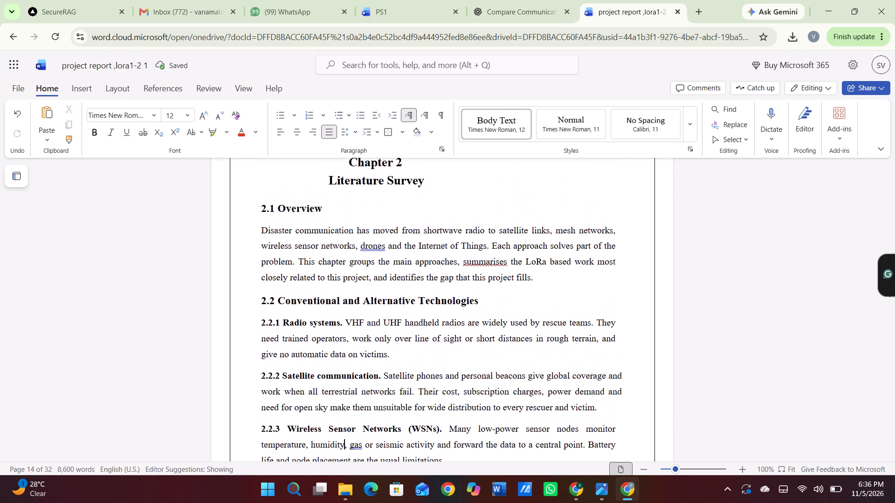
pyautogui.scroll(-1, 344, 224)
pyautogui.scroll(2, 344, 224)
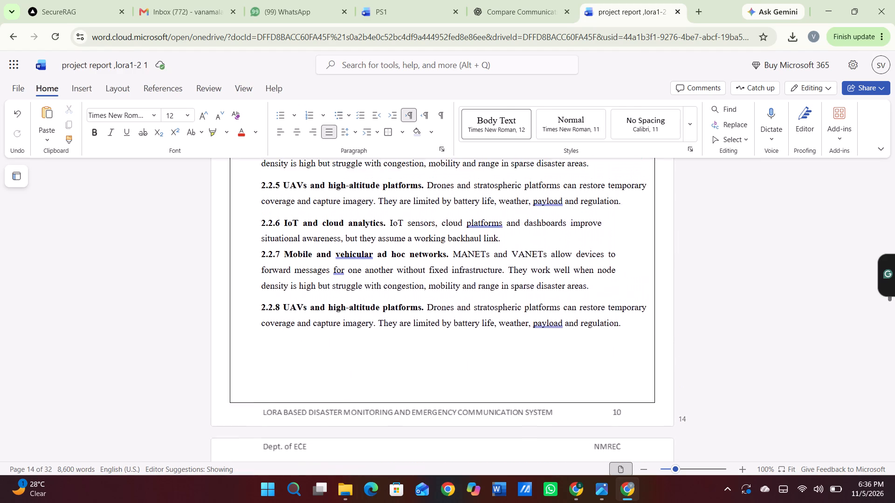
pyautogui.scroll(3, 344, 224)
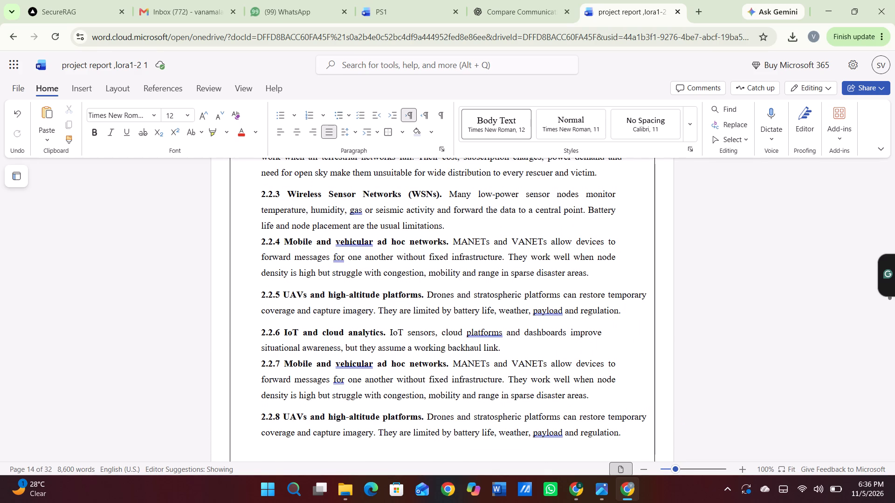
# Delete the unnumbered "UAVs and high-altitude platforms." paragraph at the start of the page after item 2.2.8.
pyautogui.scroll(1, 614, 229)
pyautogui.scroll(-4, 614, 229)
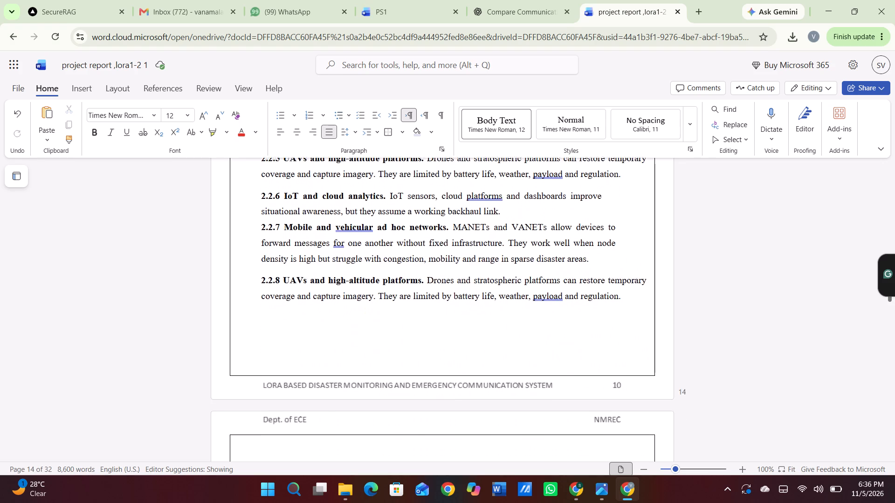
pyautogui.scroll(-1, 614, 229)
pyautogui.scroll(1, 614, 229)
pyautogui.scroll(-1, 614, 229)
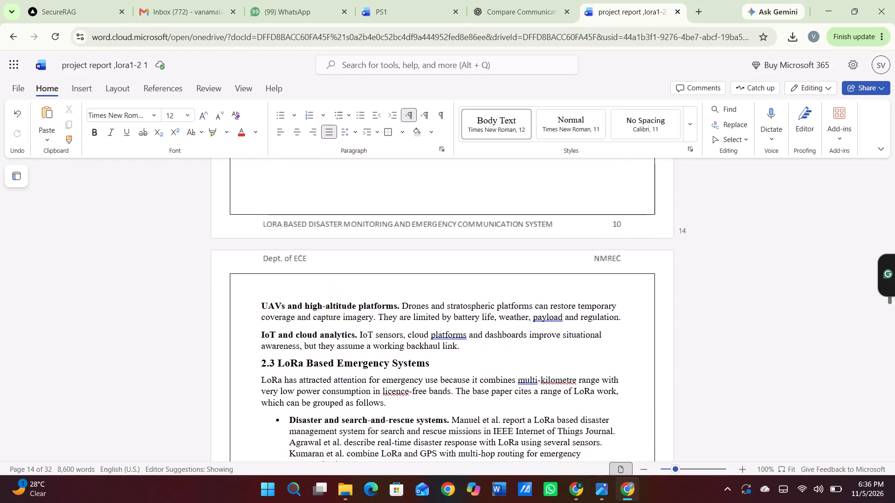
pyautogui.scroll(-1, 614, 229)
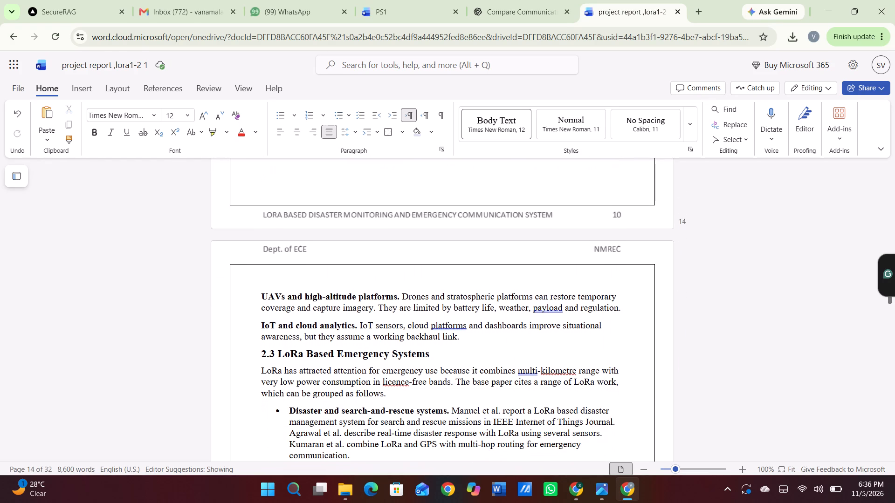
pyautogui.scroll(-1, 614, 229)
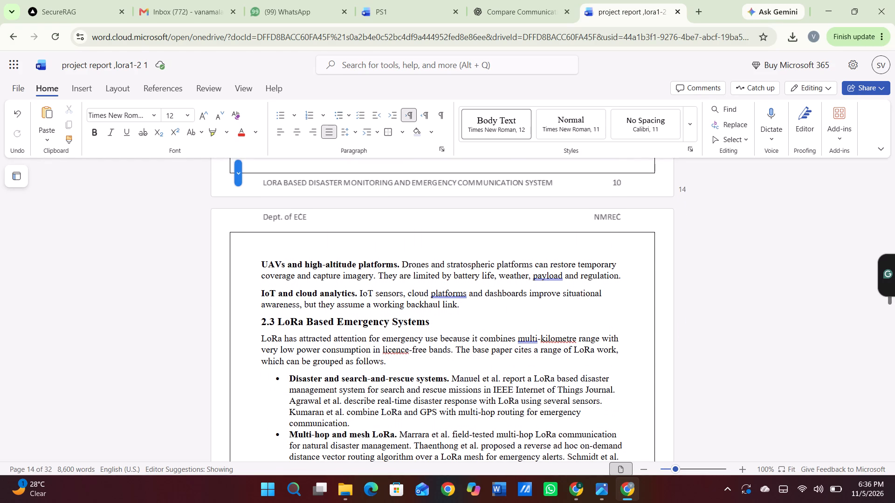
pyautogui.moveTo(258, 257); pyautogui.dragTo(555, 295)
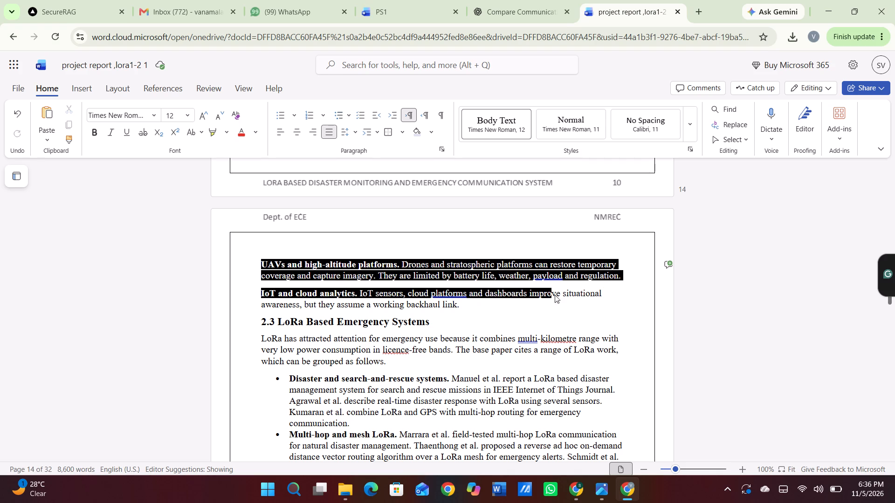
pyautogui.moveTo(555, 295); pyautogui.dragTo(621, 281)
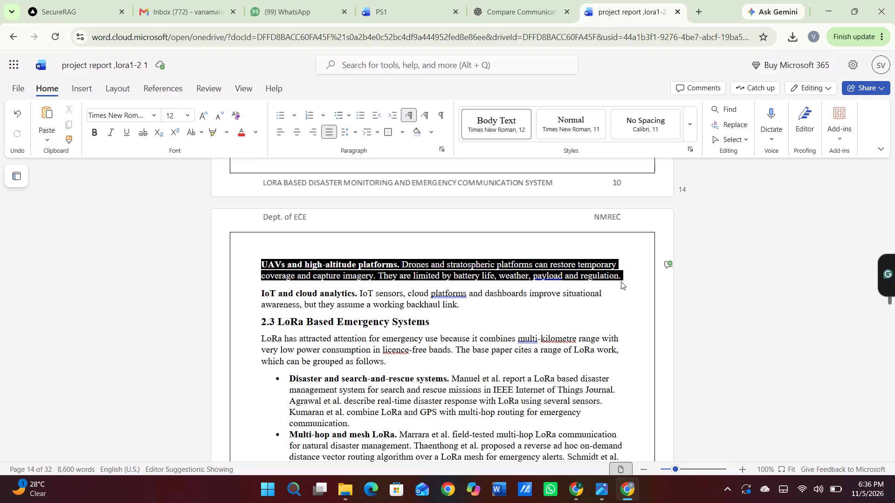
pyautogui.press('BackSpace')
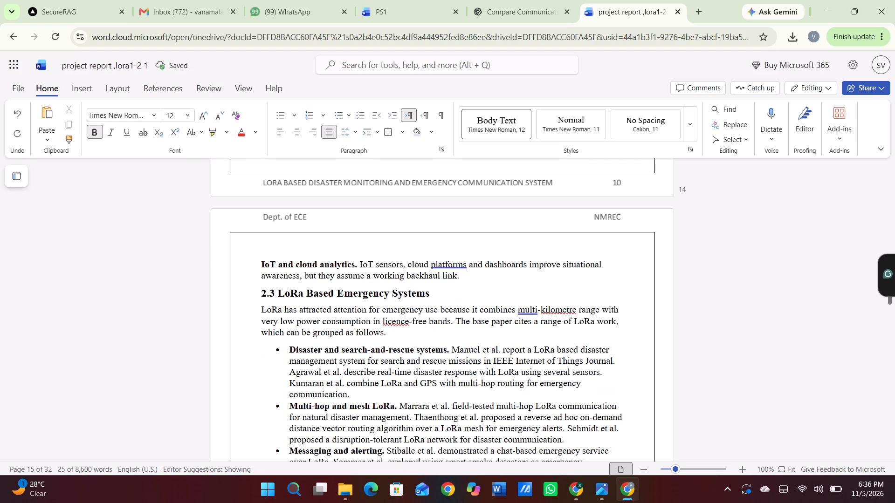
# Number the "IoT and cloud analytics." paragraph above heading 2.3 as 2.2.9.
pyautogui.scroll(3, 621, 281)
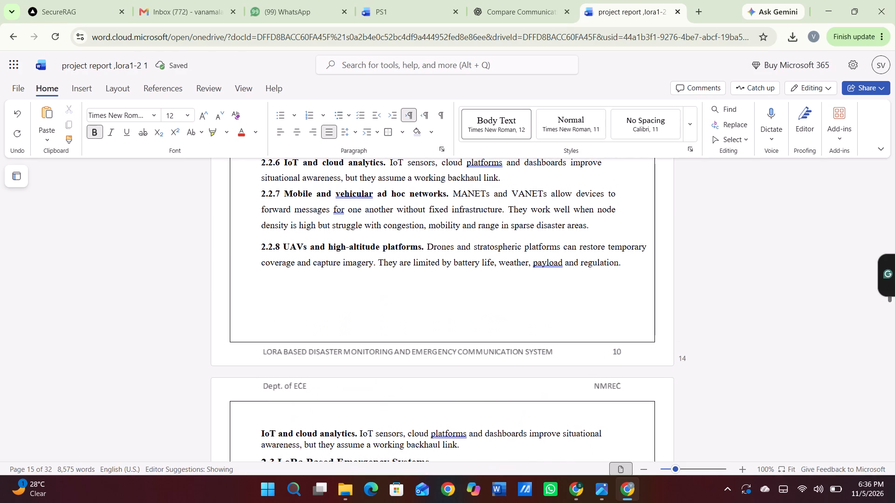
pyautogui.write('2.')
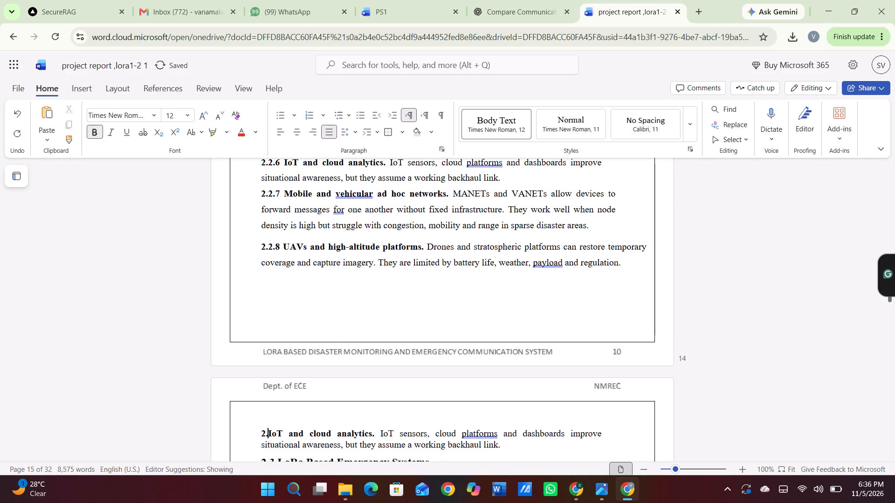
pyautogui.write('2.9')
pyautogui.press('space')
# Place the cursor at the start of the "Disaster and search-and-rescue systems." bullet under section 2.3.
pyautogui.scroll(-1, 545, 292)
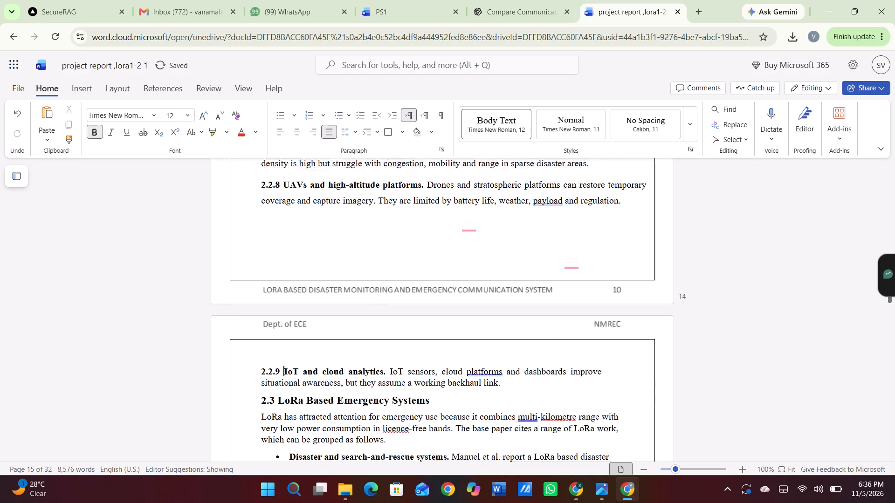
pyautogui.scroll(-1, 545, 292)
pyautogui.scroll(-1, 483, 258)
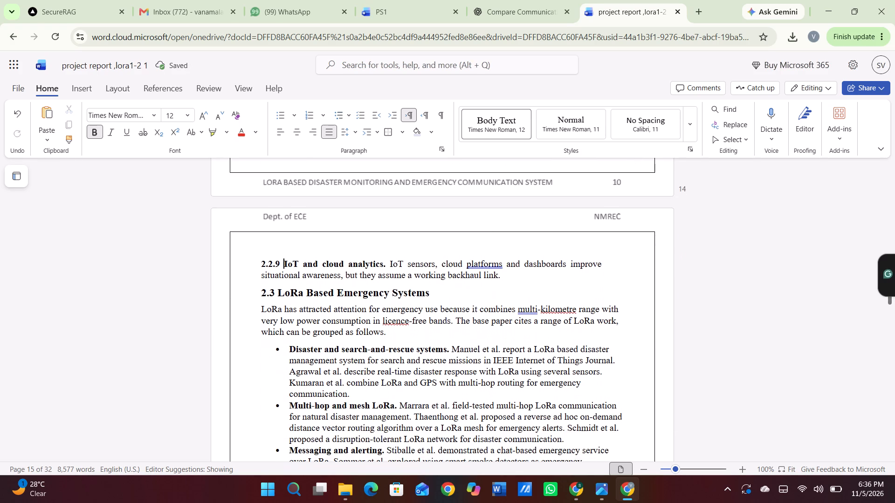
pyautogui.scroll(-2, 483, 258)
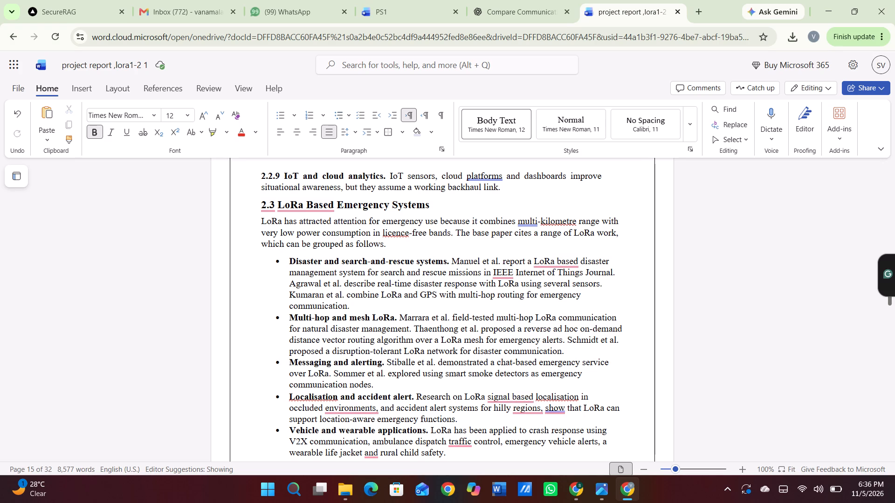
pyautogui.click(287, 262)
# Remove the bullet from the "Disaster and search-and-rescue systems." paragraph under section 2.3.
pyautogui.press('BackSpace')
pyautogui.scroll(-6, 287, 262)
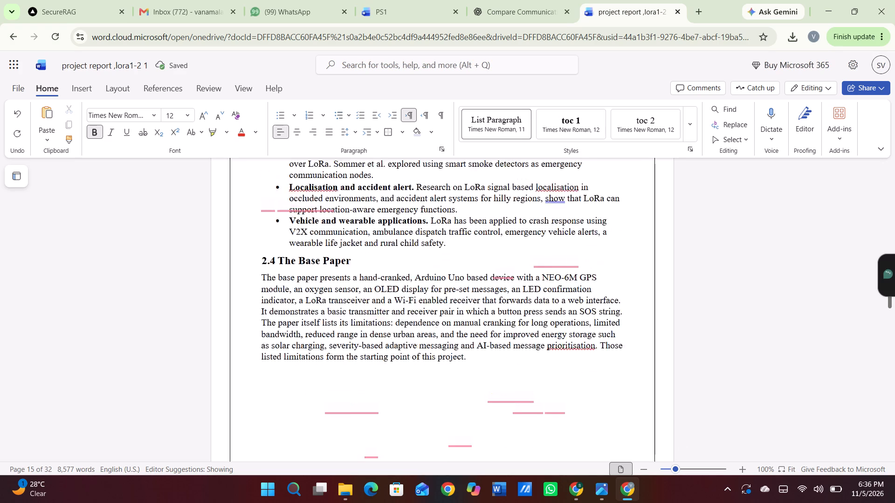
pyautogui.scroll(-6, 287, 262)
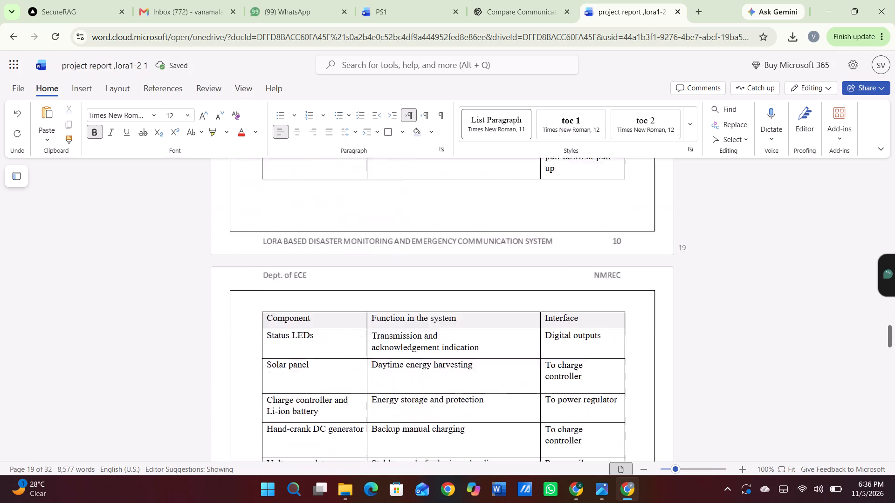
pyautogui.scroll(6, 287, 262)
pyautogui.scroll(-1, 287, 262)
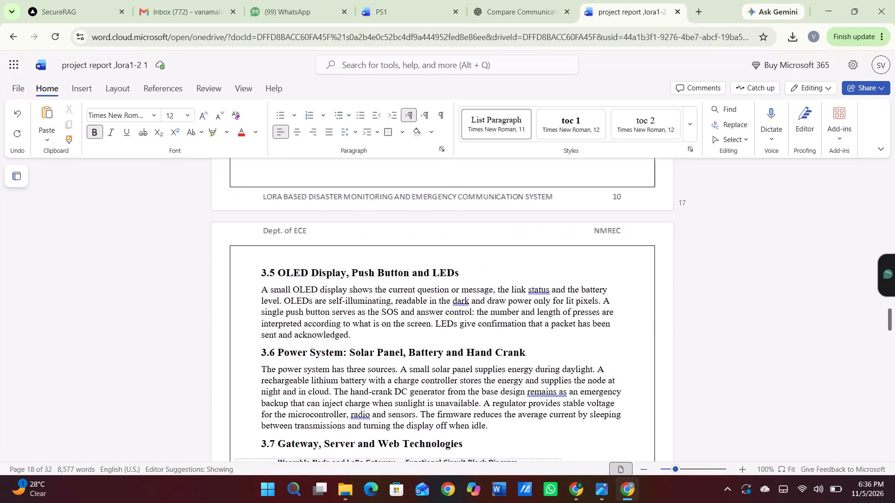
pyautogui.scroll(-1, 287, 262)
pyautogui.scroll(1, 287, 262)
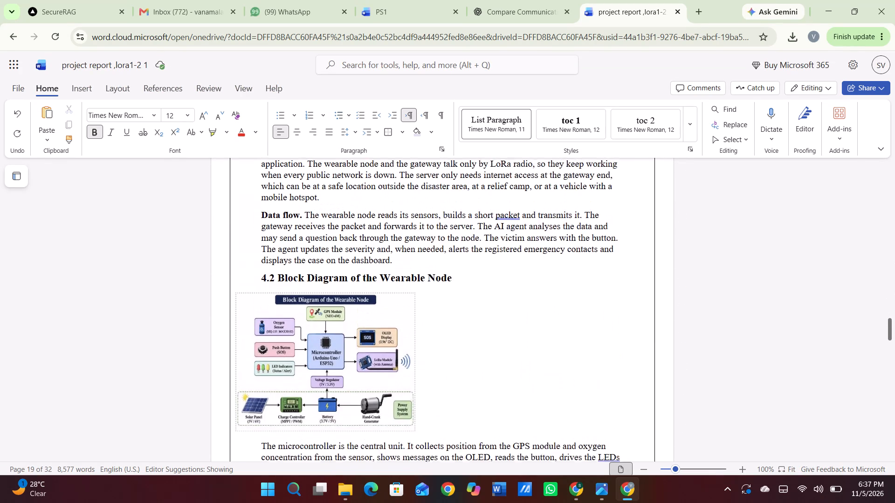
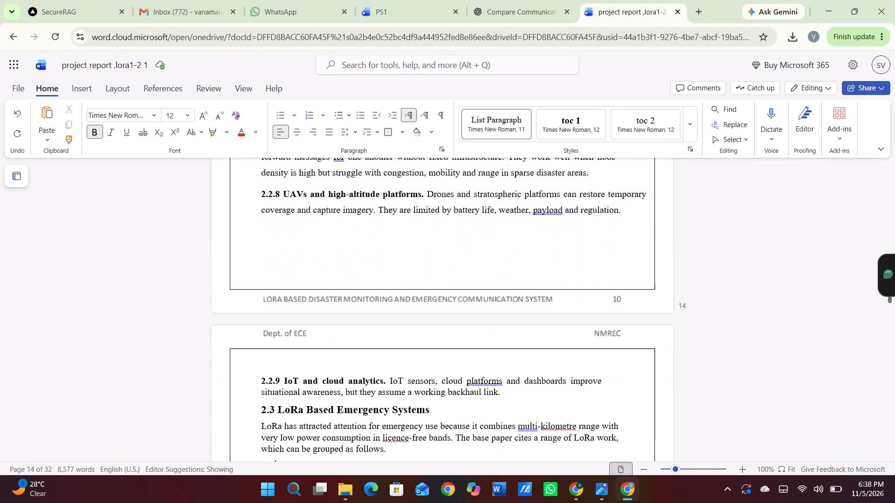
# Remove the remaining indent of the "Disaster and search-and-rescue systems" paragraph in section 2.3 and number it 2.3.1.
pyautogui.scroll(-1, 508, 257)
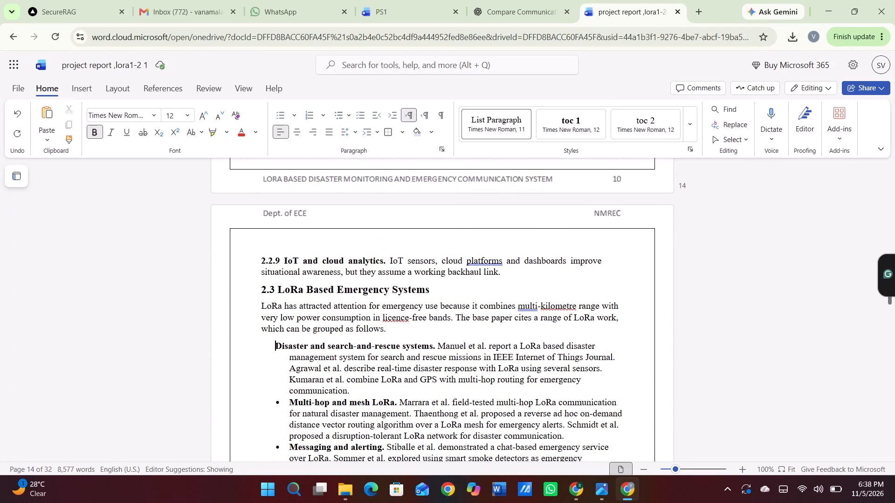
pyautogui.press('BackSpace')
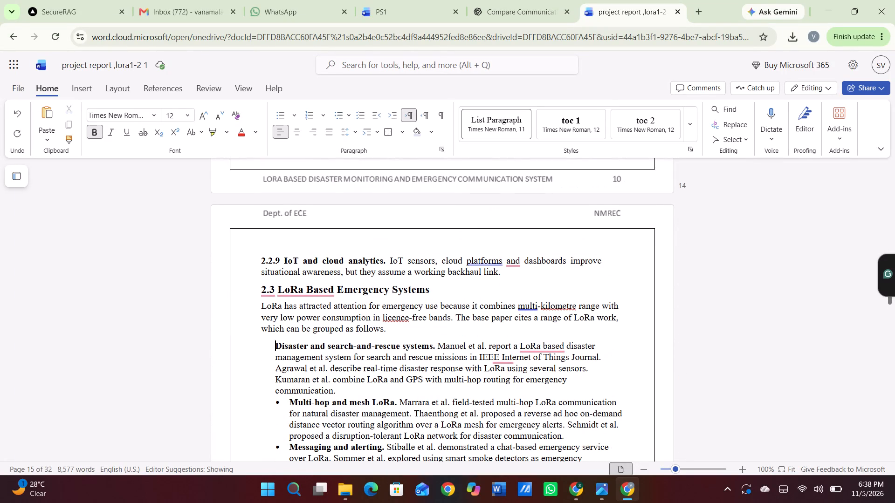
pyautogui.press('BackSpace')
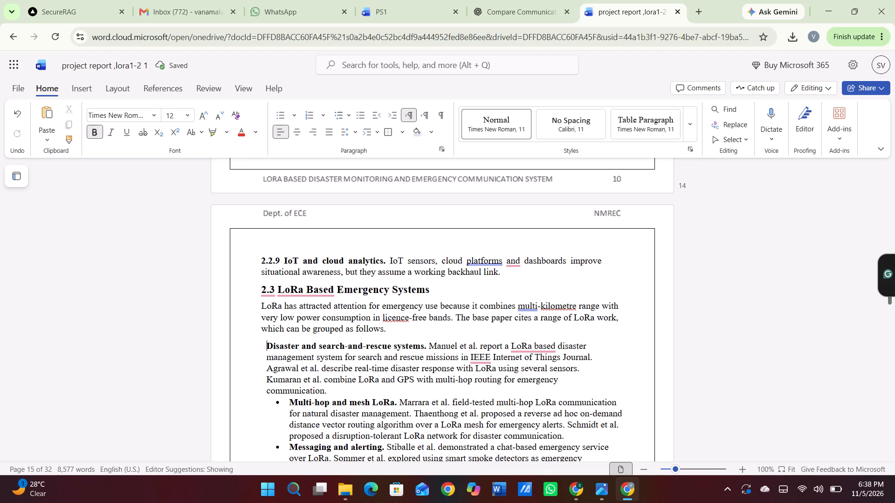
pyautogui.press('BackSpace')
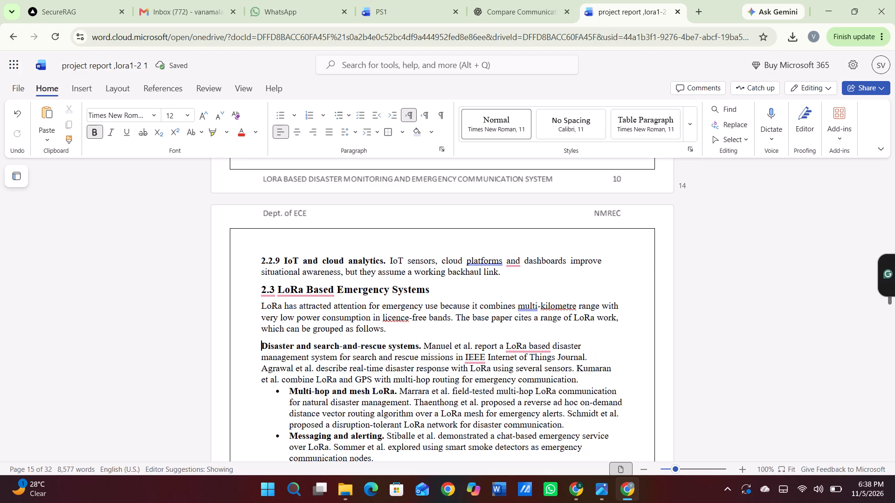
pyautogui.write('2.3.1')
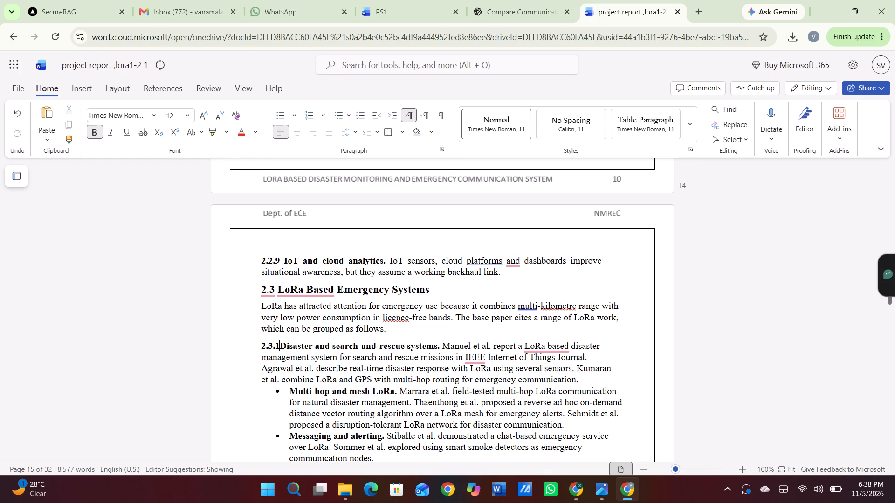
pyautogui.press('space')
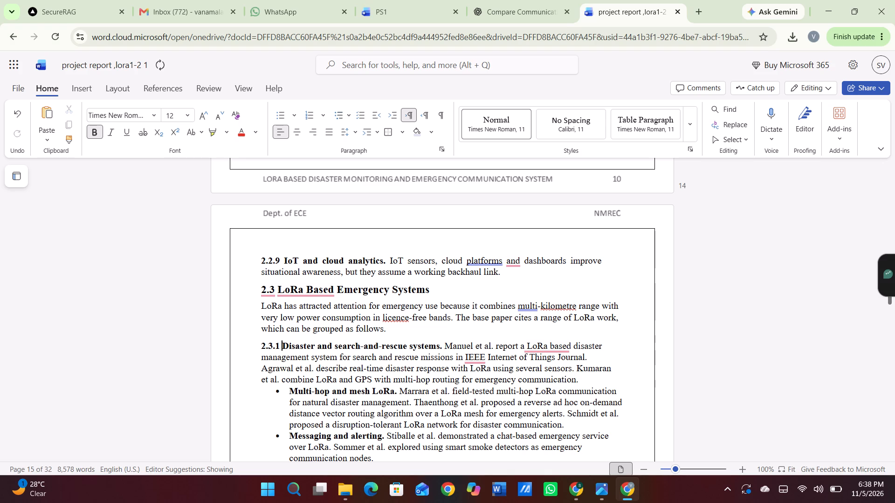
pyautogui.press('BackSpace')
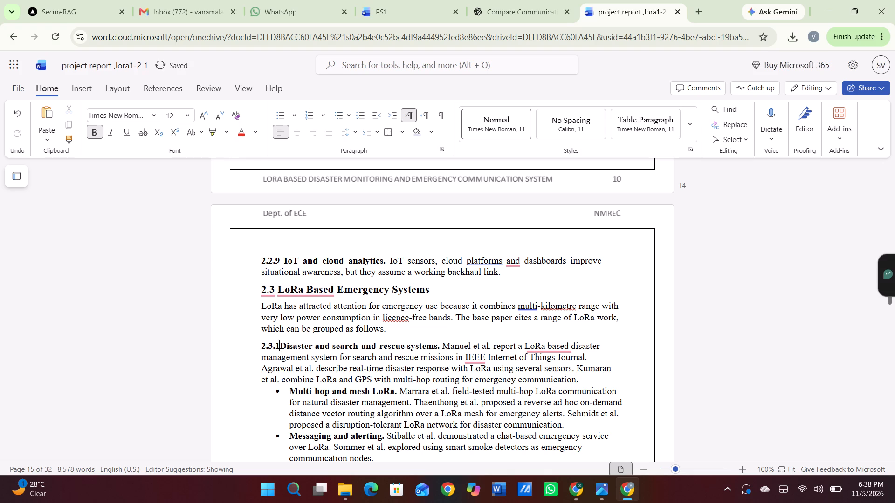
pyautogui.press('BackSpace')
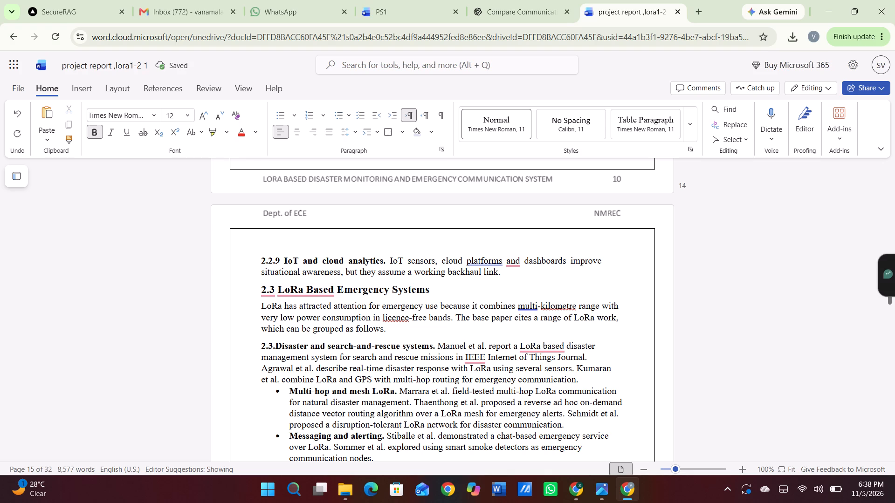
pyautogui.press('1')
pyautogui.press('space')
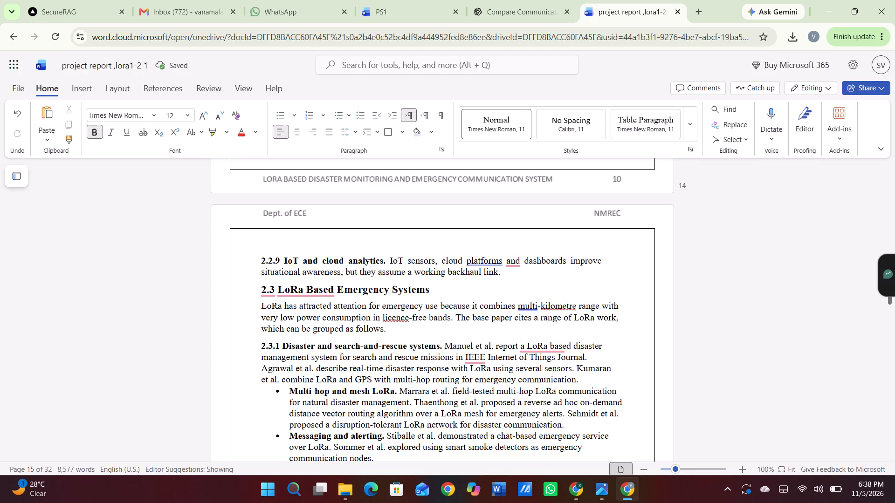
# Turn the "Multi-hop and mesh LoRa" bullet into an unindented paragraph numbered 2.3.2.
pyautogui.click(287, 393)
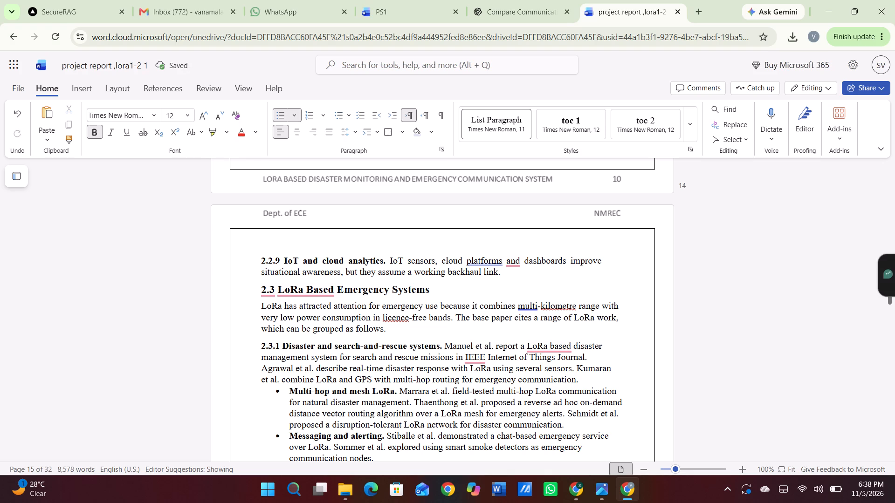
pyautogui.press('BackSpace')
pyautogui.press('BackSpace')
pyautogui.press('BackSpace')
pyautogui.press('BackSpace')
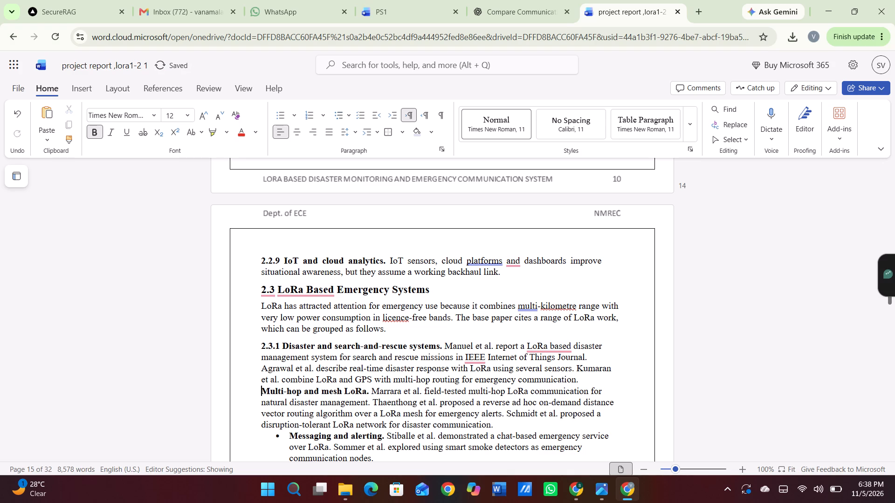
pyautogui.write('2.3.2')
pyautogui.press('space')
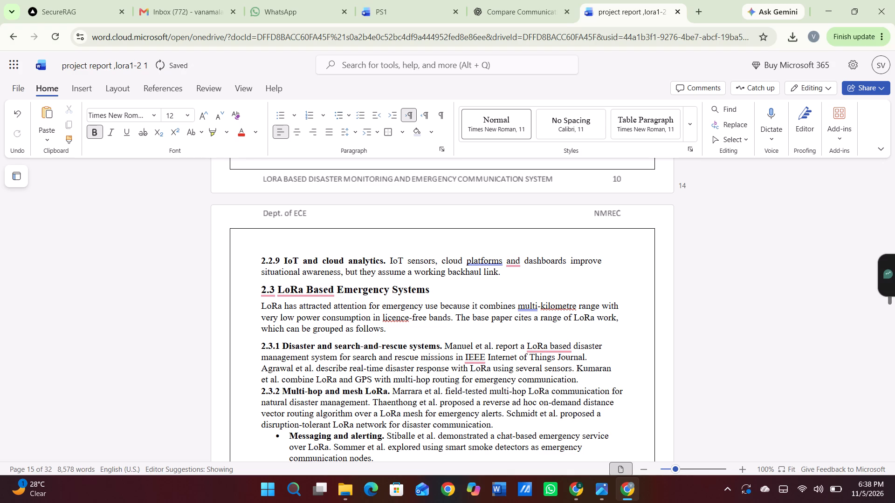
# Turn the "Messaging and alerting" bullet into an unindented paragraph and prefix it with the number 2.3.2.
pyautogui.scroll(-1, 302, 417)
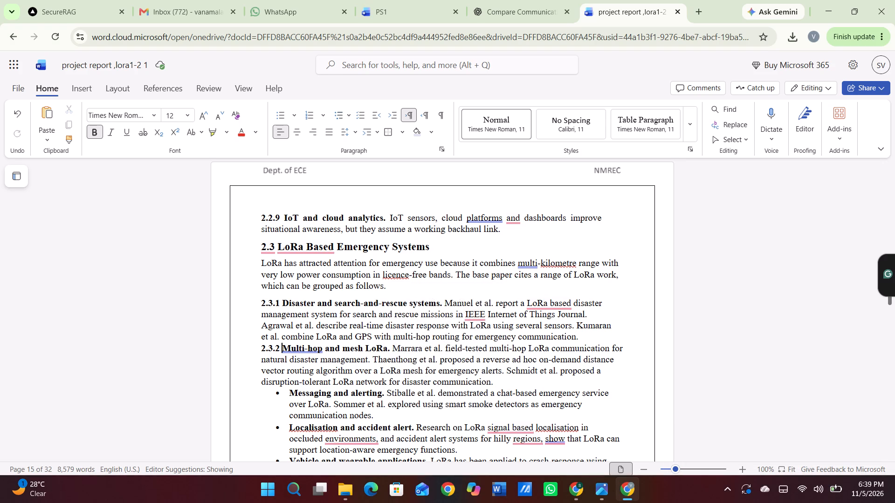
pyautogui.click(286, 393)
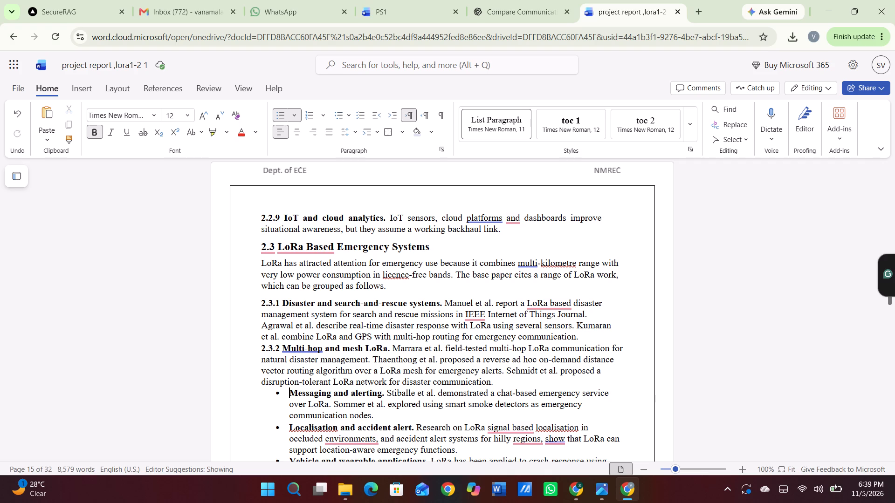
pyautogui.press('BackSpace')
pyautogui.press('BackSpace')
pyautogui.press('BackSpace')
pyautogui.press('BackSpace')
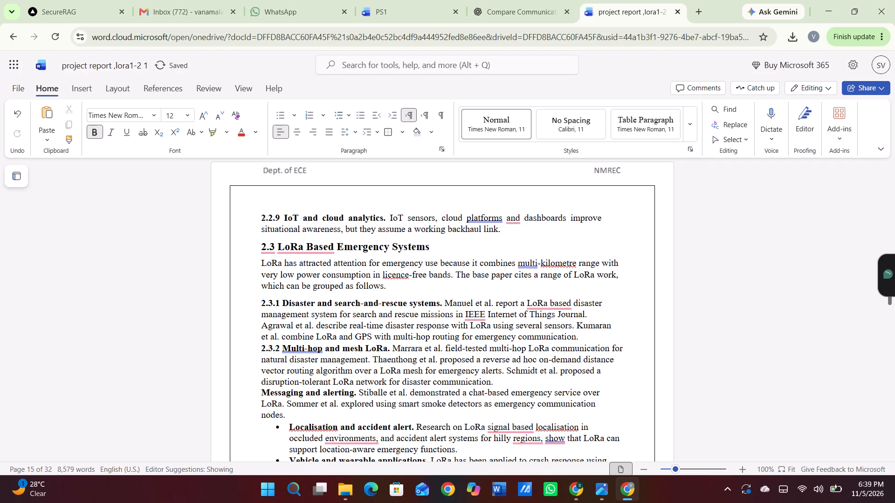
pyautogui.write('2.3.2')
pyautogui.press('space')
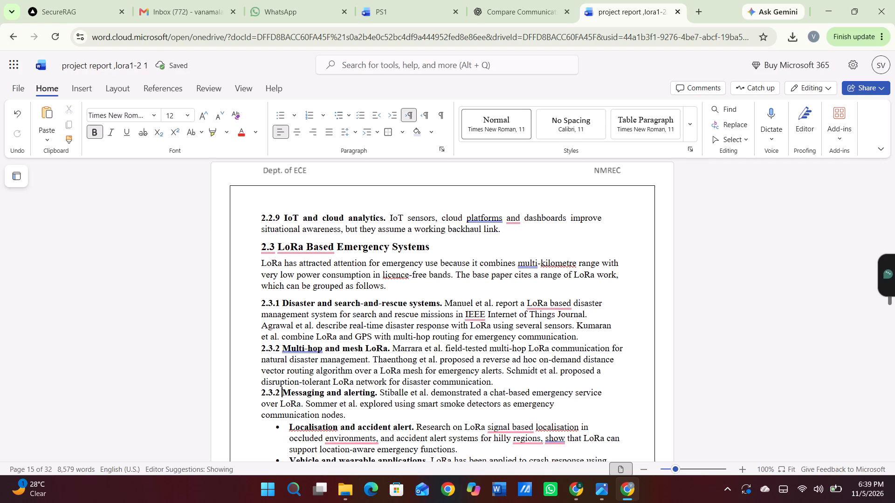
# Remove the bullet from the "Localisation and accident alert" paragraph, reduce its indent, and number it 2.3.3.
pyautogui.click(287, 426)
pyautogui.press('BackSpace')
pyautogui.press('BackSpace')
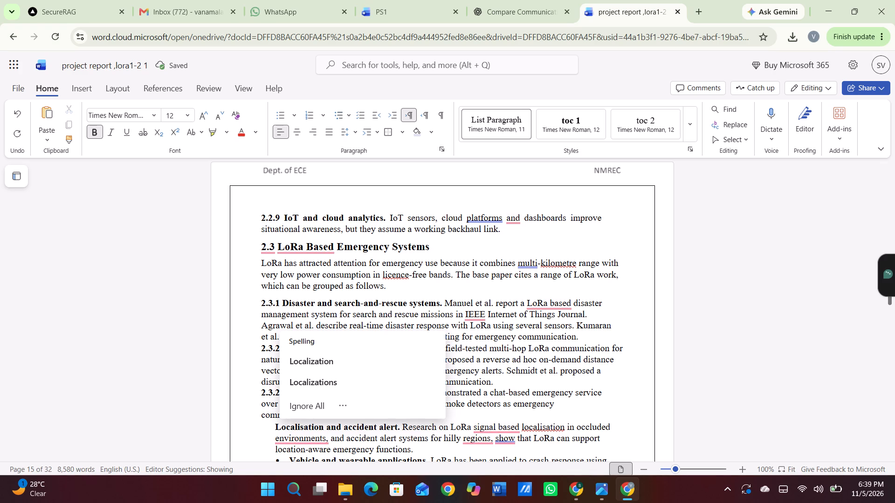
pyautogui.press('BackSpace')
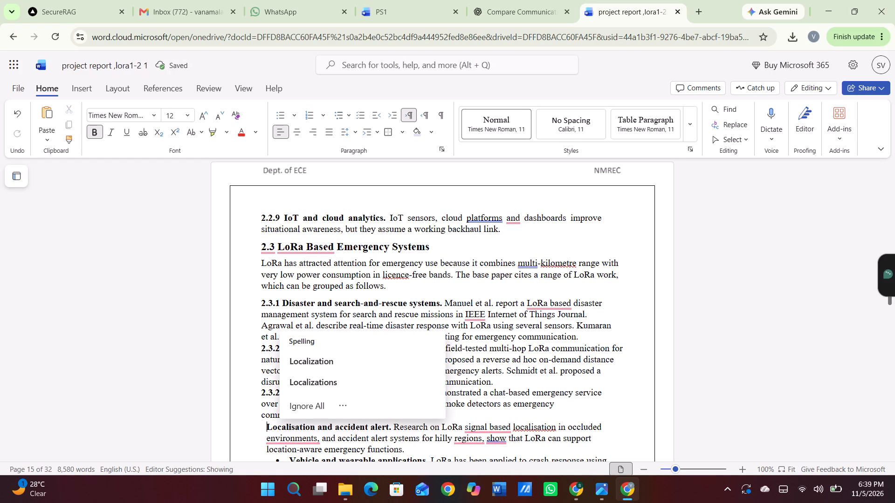
pyautogui.press('2')
pyautogui.write('.3.3')
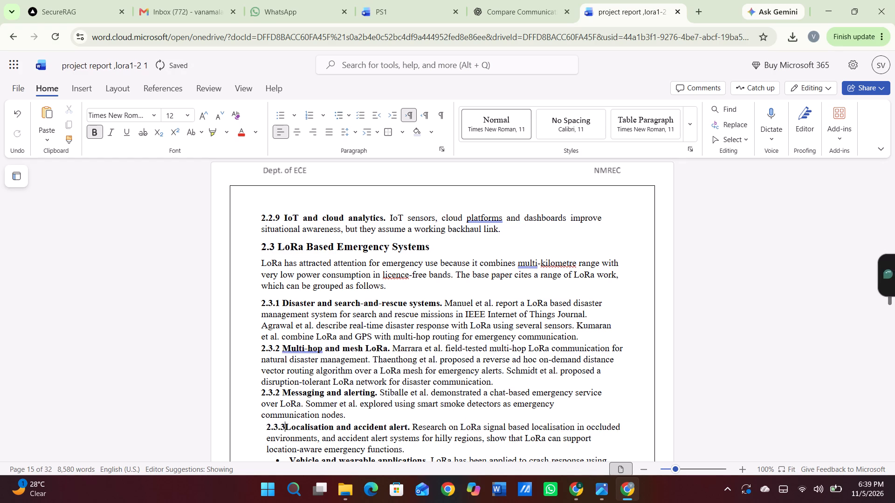
pyautogui.press('space')
# Remove the bullet and indent from the "Vehicle and wearable applications" paragraph, pad its first line with spaces, and number it 2.3.4.
pyautogui.scroll(-1, 287, 426)
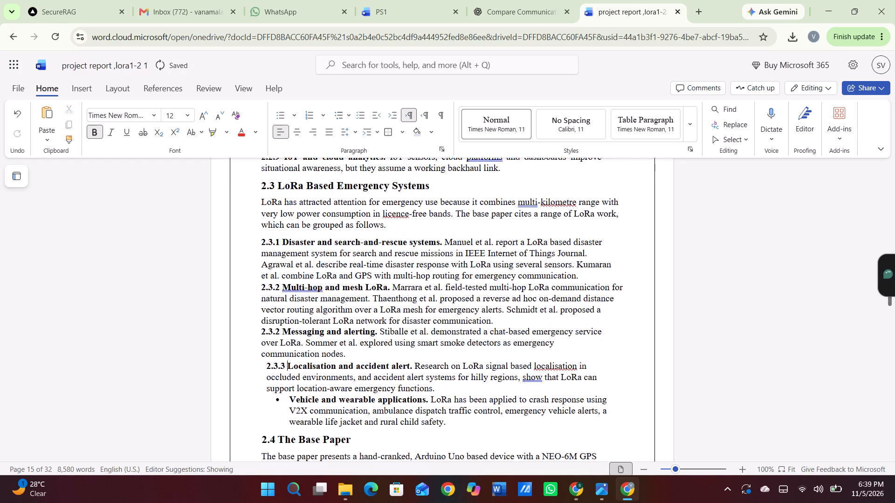
pyautogui.scroll(-1, 287, 426)
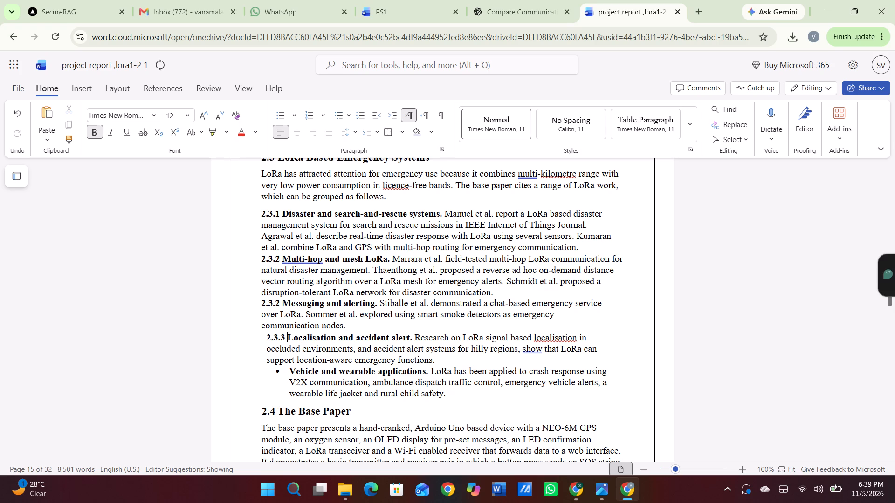
pyautogui.click(287, 368)
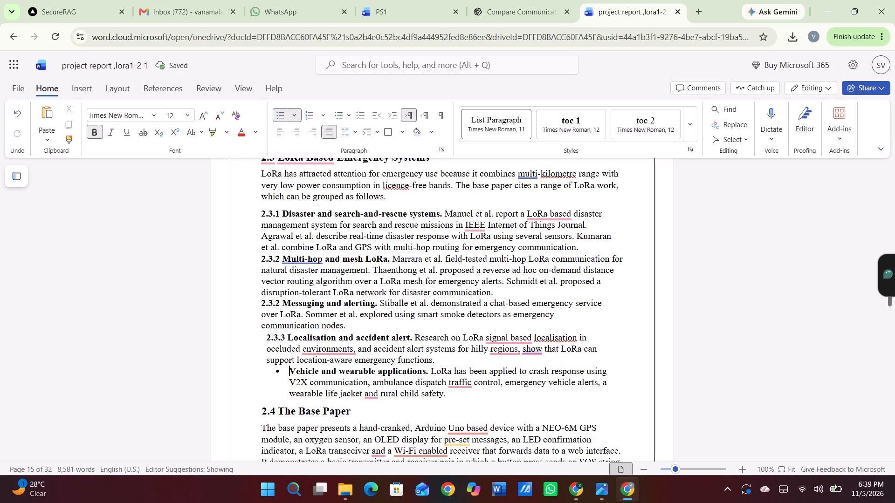
pyautogui.press('BackSpace')
pyautogui.press('BackSpace')
pyautogui.press('BackSpace')
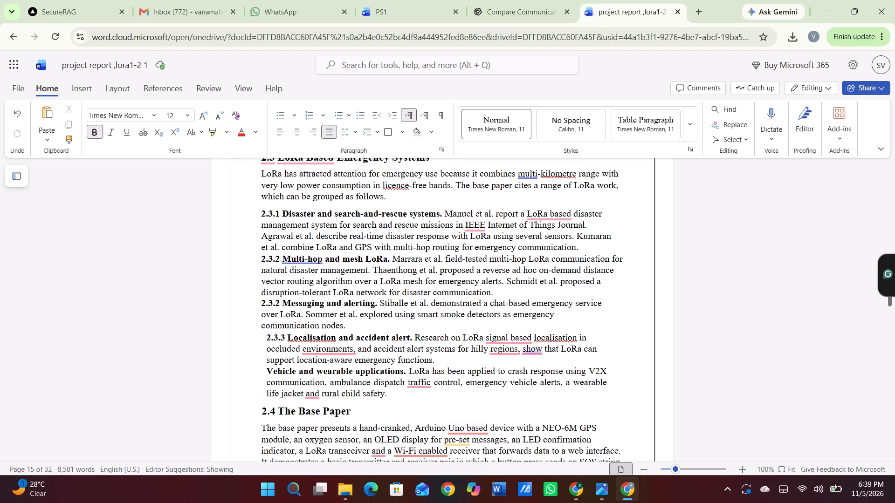
pyautogui.press('BackSpace')
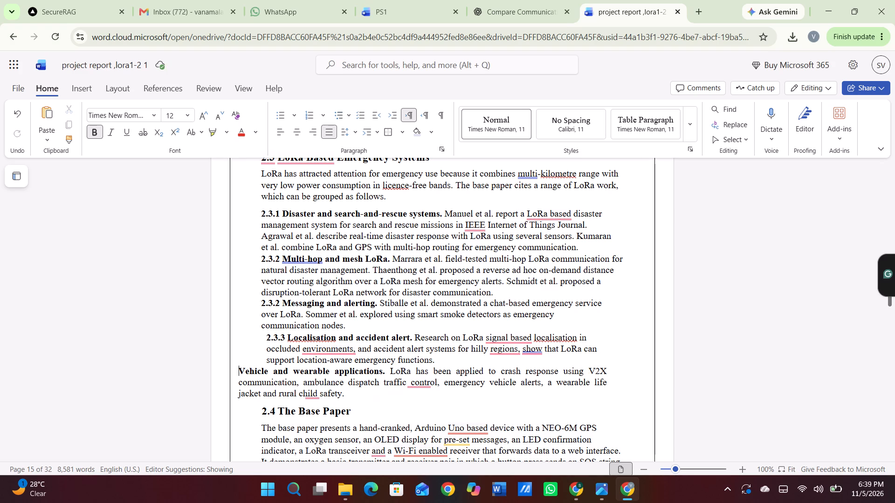
pyautogui.press('space')
pyautogui.press('space')
pyautogui.press('space')
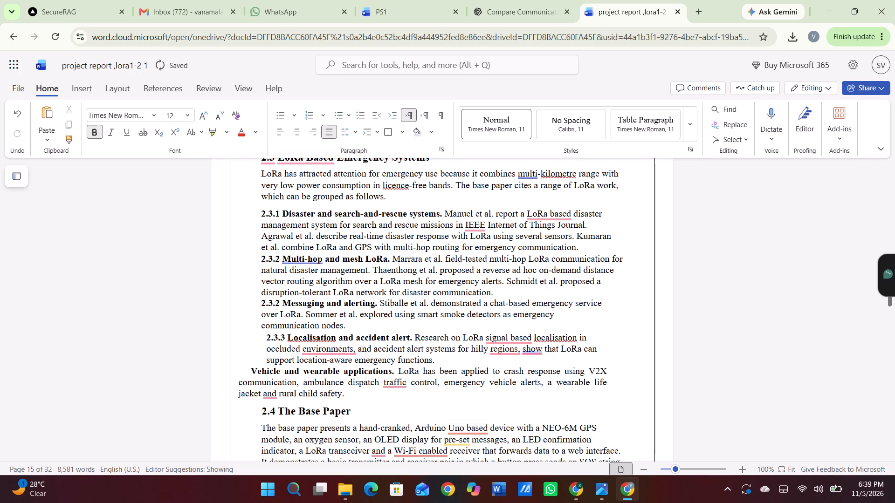
pyautogui.press('space')
pyautogui.press('space')
pyautogui.press('space')
pyautogui.press('space')
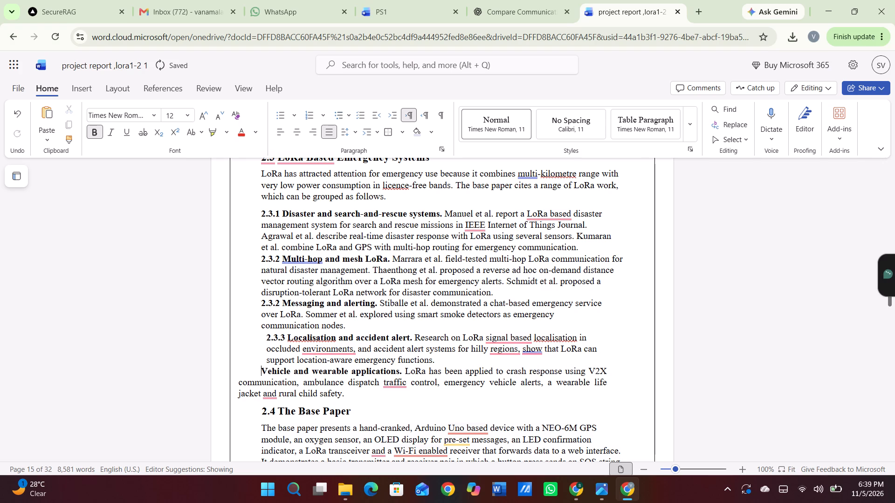
pyautogui.write('2.')
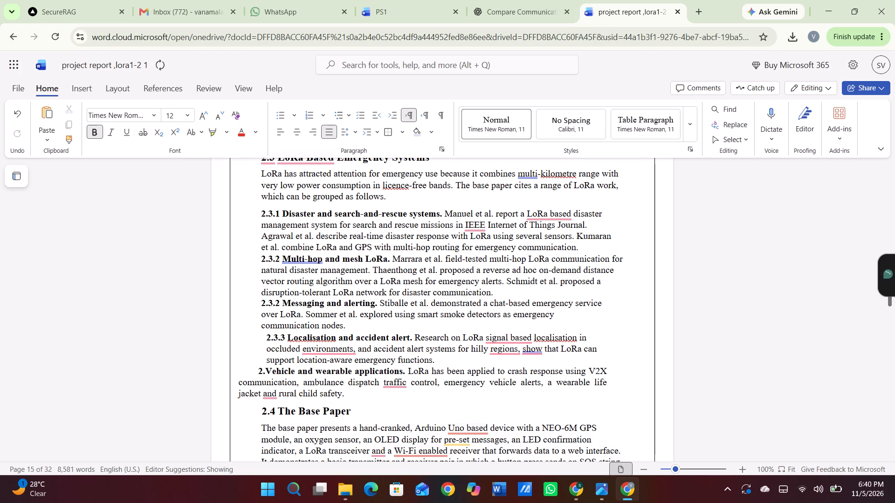
pyautogui.write('3.4')
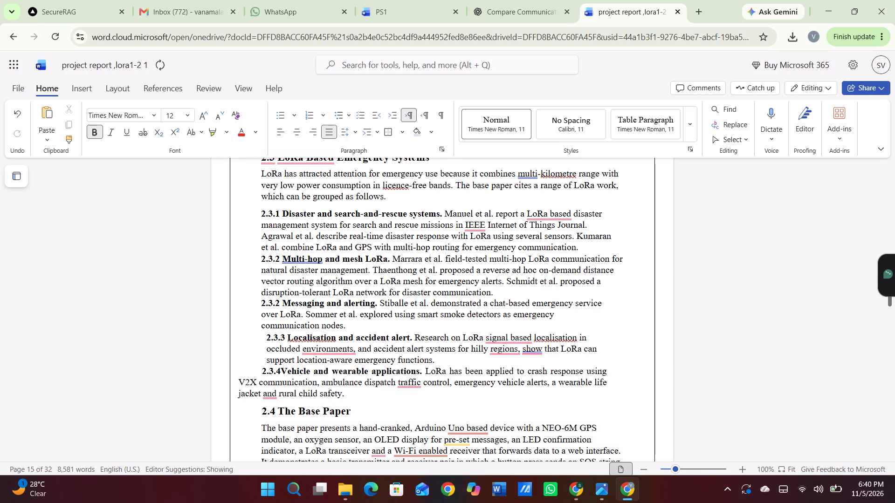
# Remove the leftover indent from paragraph 2.3.3 so it aligns with the paragraphs above.
pyautogui.click(265, 337)
pyautogui.press('BackSpace')
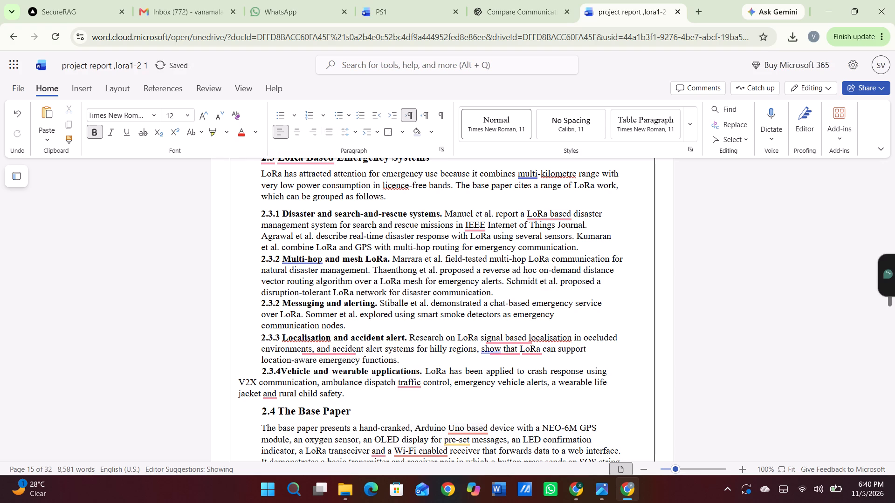
# Try to align the second line of paragraph 2.3.4 with the text margin by inserting spaces before "V2X communication".
pyautogui.click(237, 381)
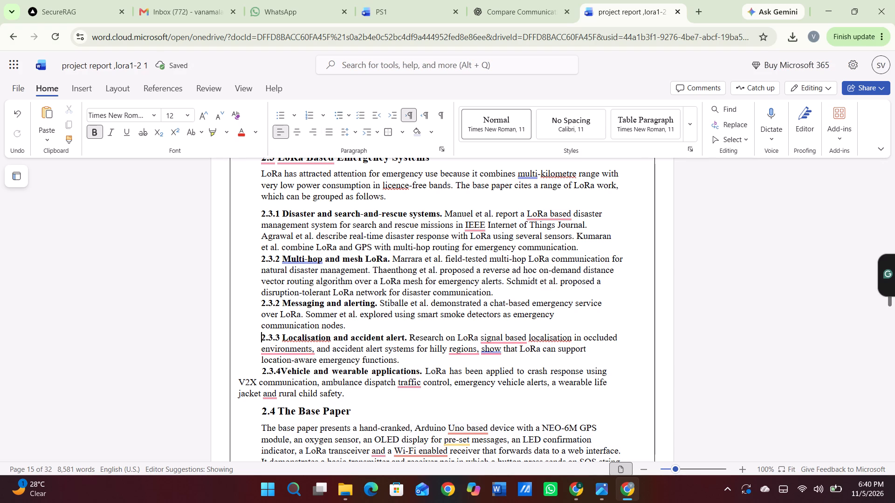
pyautogui.press('space')
pyautogui.press('space')
pyautogui.press('space')
pyautogui.press('space')
pyautogui.press('space')
pyautogui.press('space')
pyautogui.press('space')
pyautogui.press('space')
pyautogui.press('space')
pyautogui.press('space')
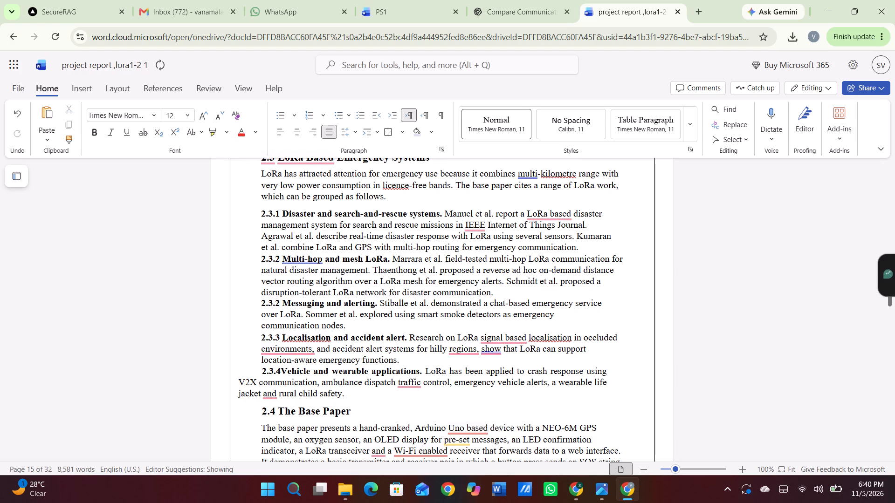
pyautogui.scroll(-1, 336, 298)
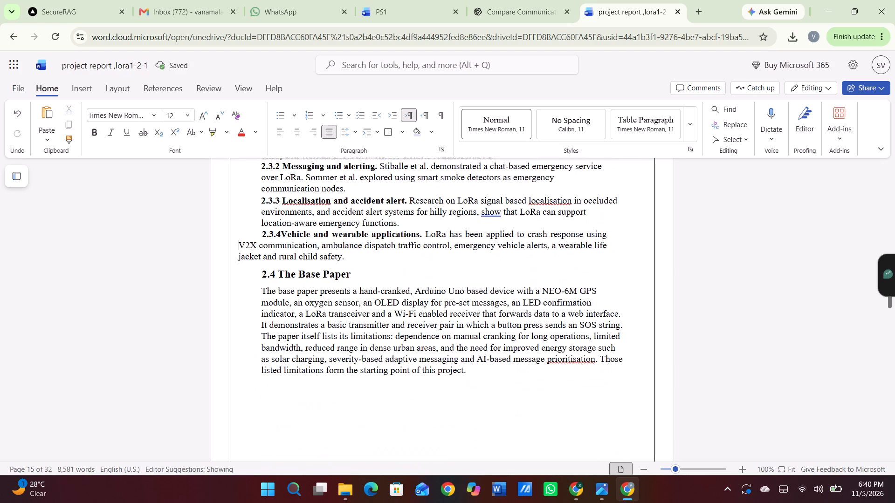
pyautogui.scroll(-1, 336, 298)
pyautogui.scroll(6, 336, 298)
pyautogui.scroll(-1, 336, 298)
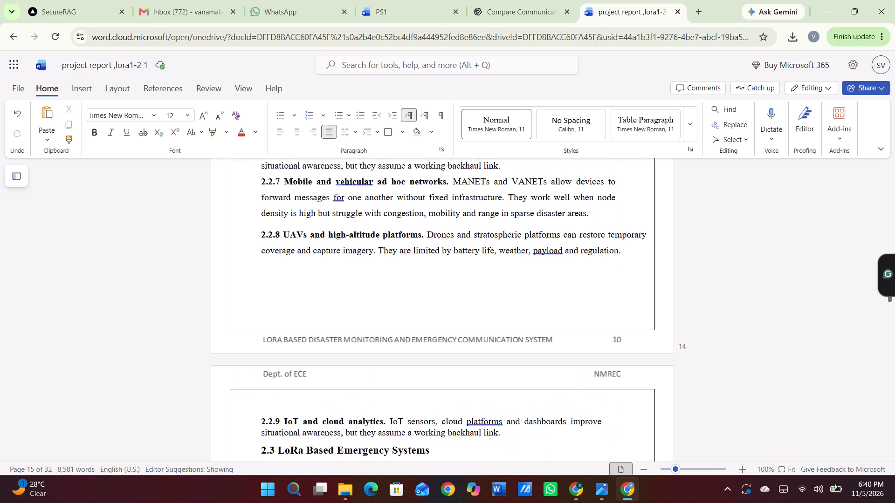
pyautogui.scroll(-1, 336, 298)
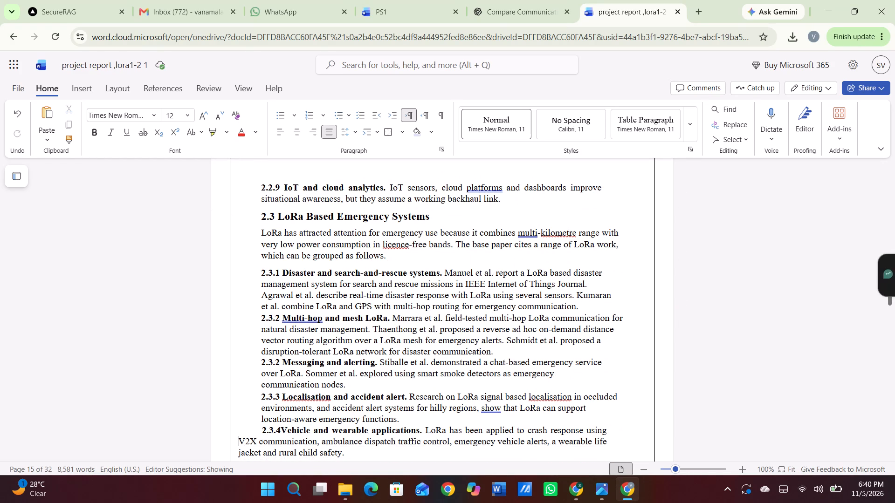
# Apply 1.5 line spacing and justified alignment to the text from paragraph 2.2.9 through the end of section 2.4.
pyautogui.moveTo(262, 185); pyautogui.dragTo(503, 459)
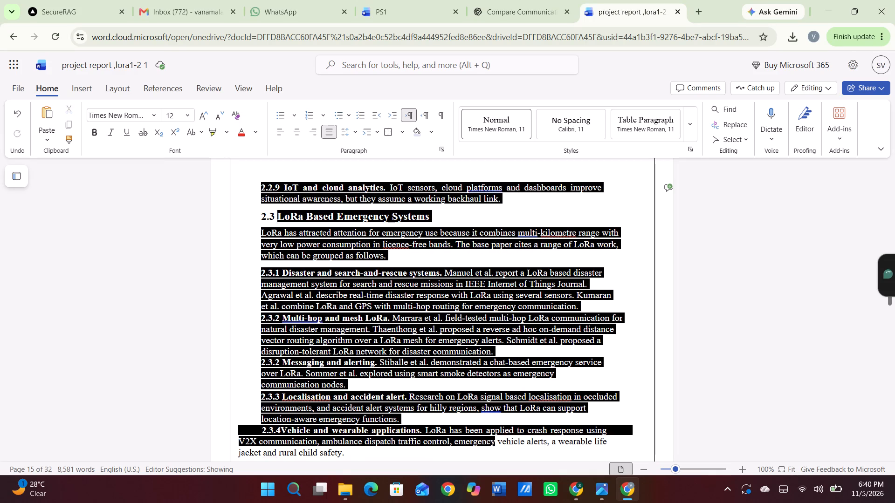
pyautogui.moveTo(503, 459); pyautogui.dragTo(510, 469)
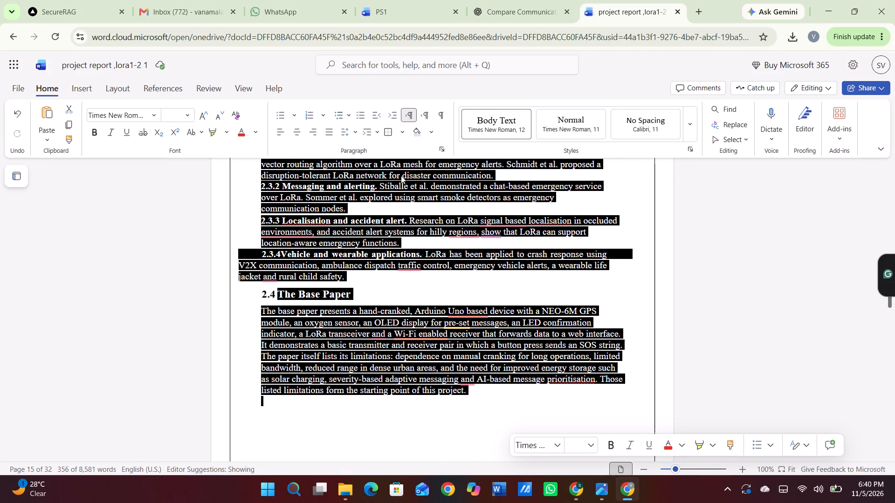
pyautogui.click(353, 130)
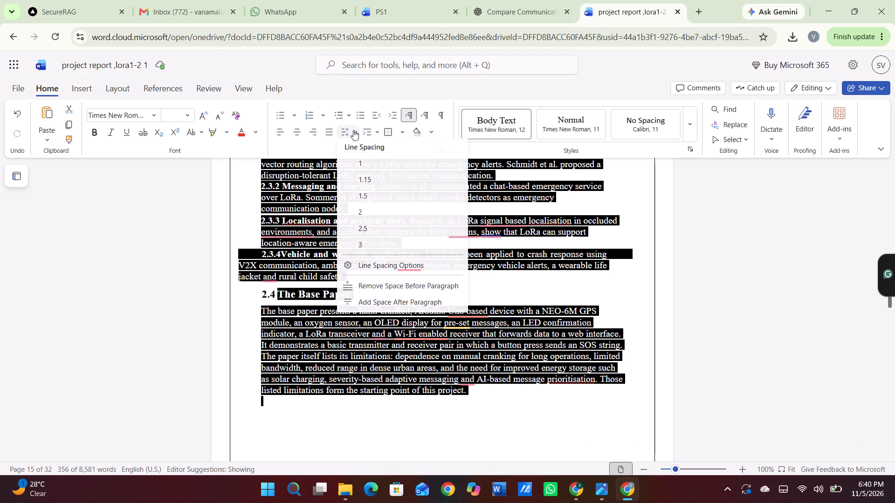
pyautogui.click(353, 193)
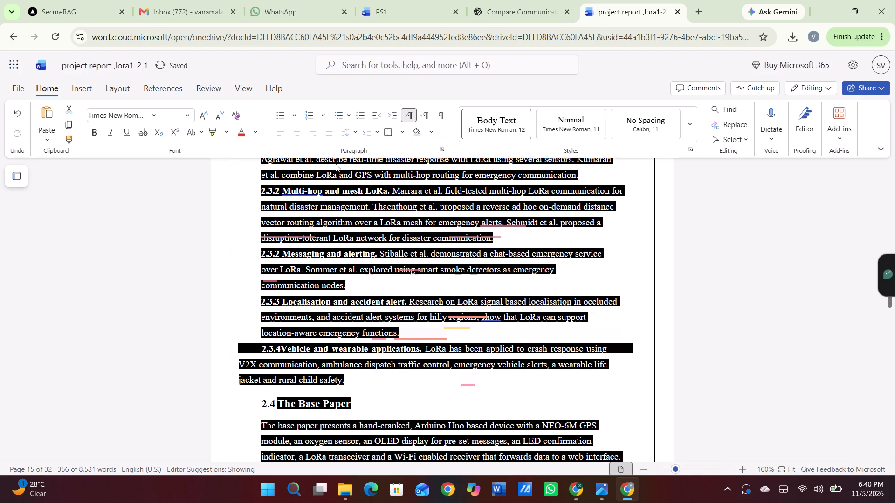
pyautogui.click(330, 137)
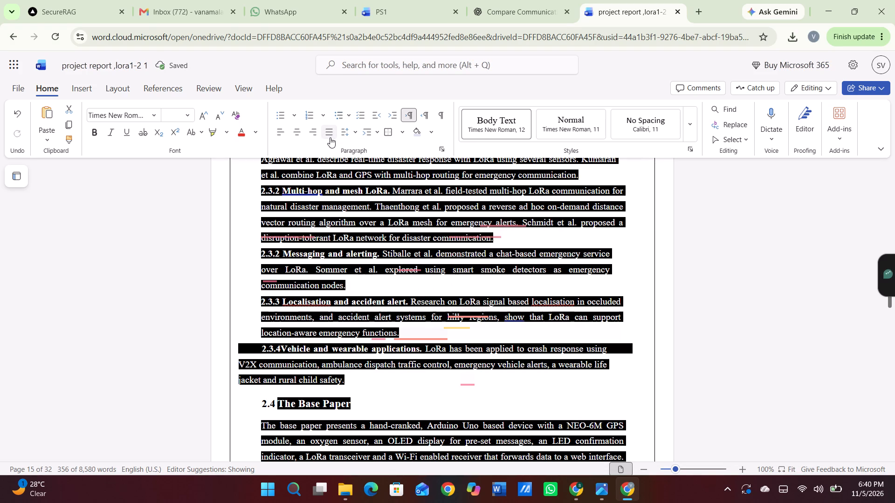
pyautogui.click(349, 353)
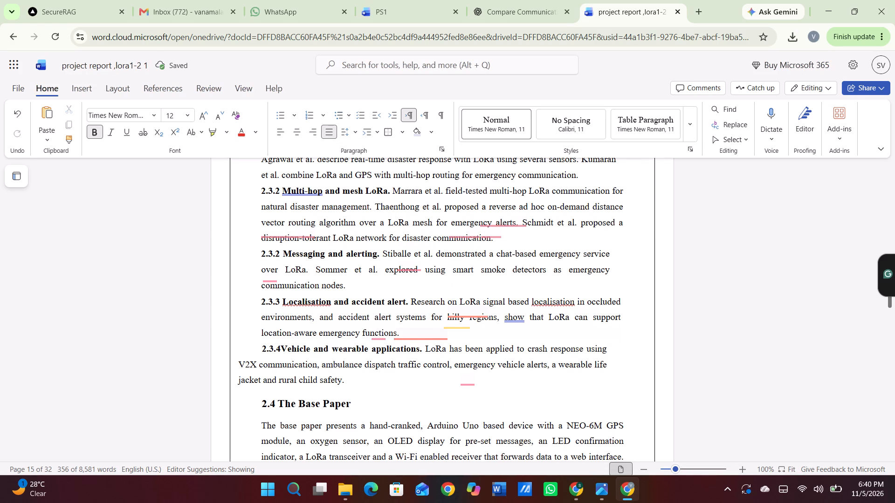
# Review the line spacing and alignment of the numbered paragraphs in sections 2.3 and 2.2.
pyautogui.scroll(2, 347, 270)
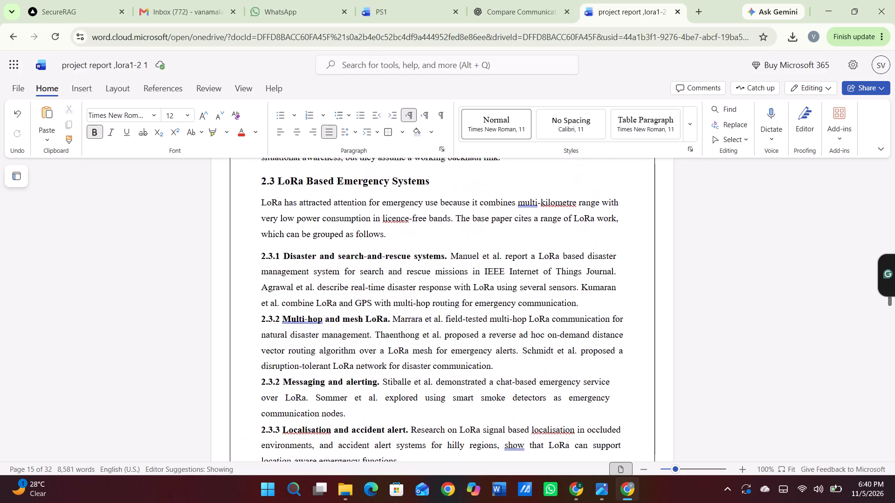
pyautogui.scroll(1, 347, 270)
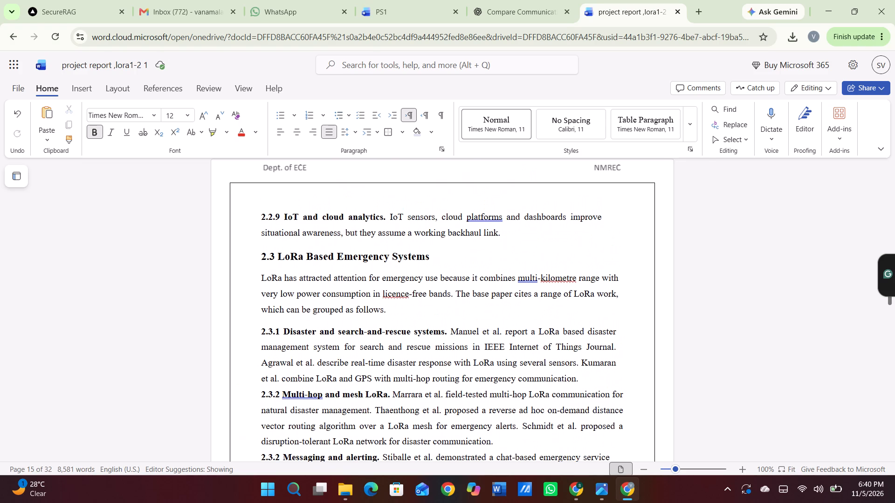
pyautogui.scroll(4, 347, 270)
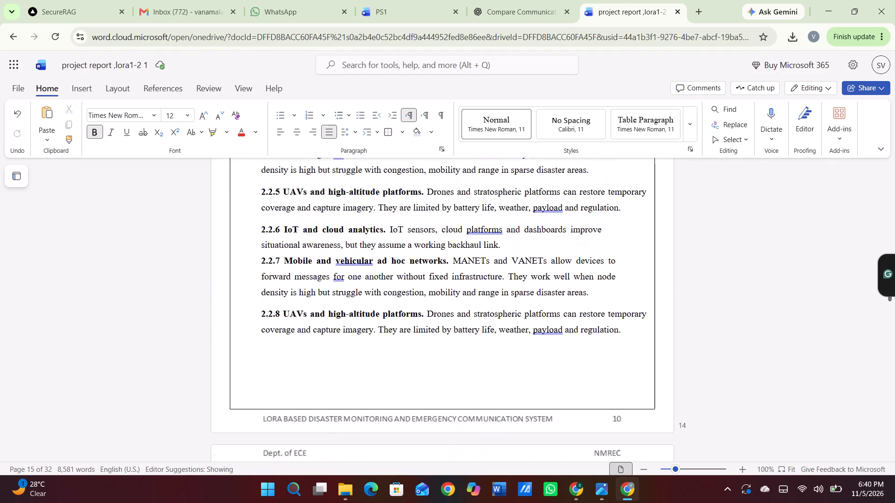
pyautogui.scroll(3, 347, 270)
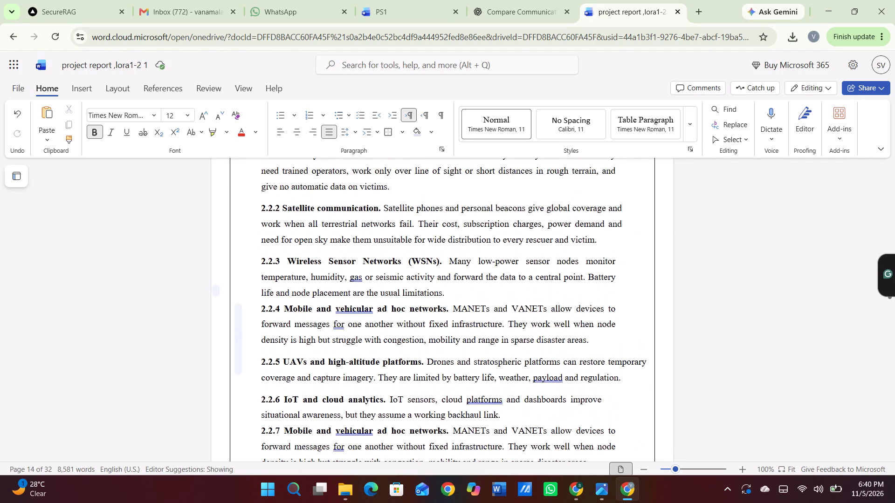
pyautogui.scroll(1, 347, 270)
# Turn off justification for the 2.2.6 "IoT and cloud analytics" paragraph so it is left-aligned.
pyautogui.click(622, 260)
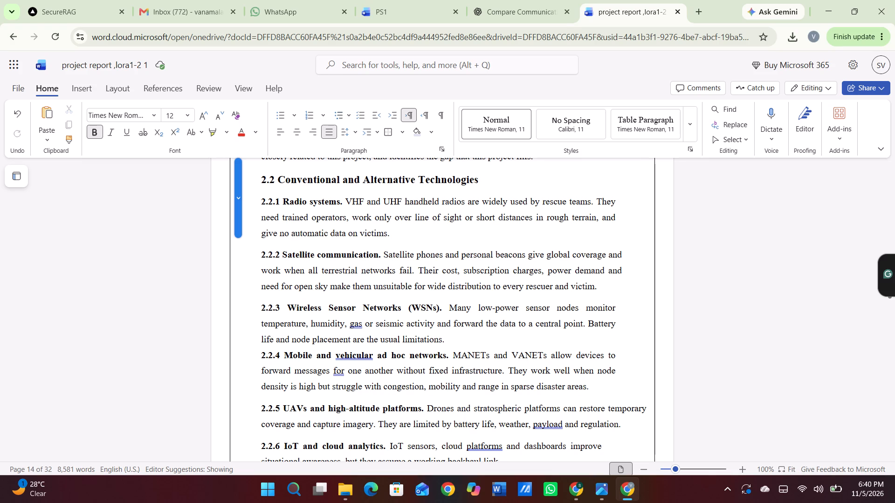
pyautogui.press('Down')
pyautogui.press('Down')
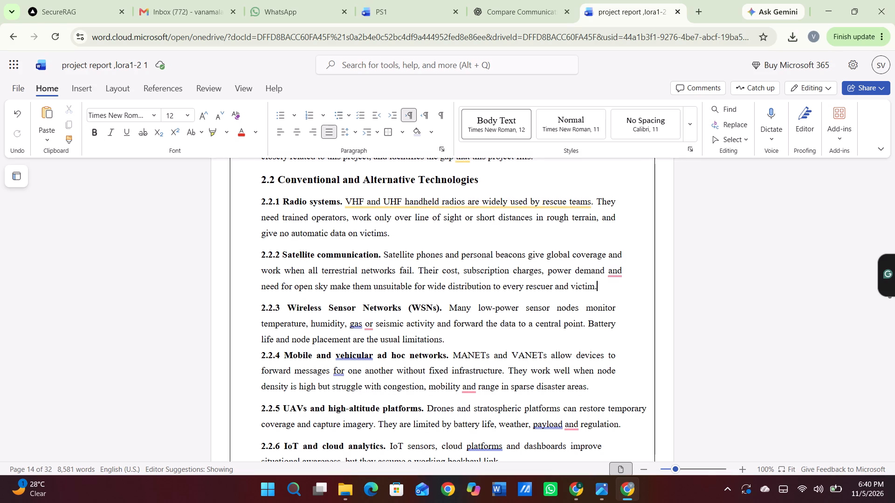
pyautogui.press('Down')
pyautogui.press('Down')
pyautogui.press('Down')
pyautogui.press('Down')
pyautogui.press('Down')
pyautogui.press('Down')
pyautogui.press('Down')
pyautogui.press('Down')
pyautogui.press('Down')
pyautogui.click(324, 132)
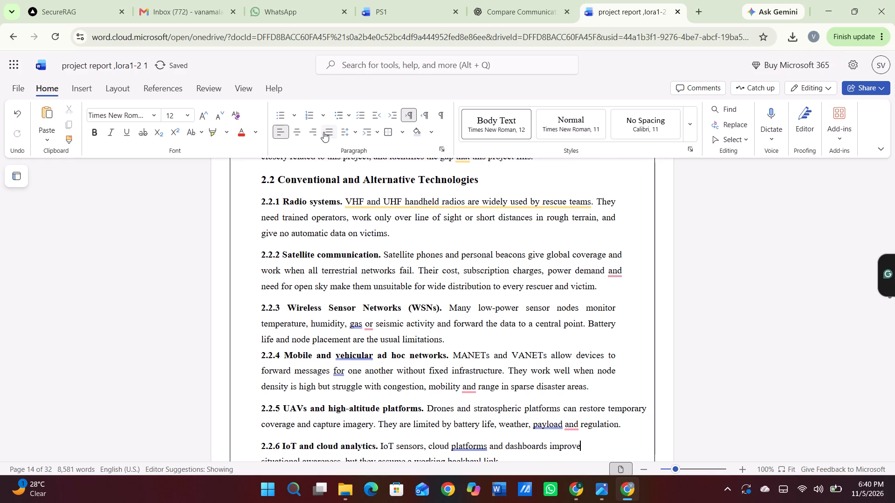
# Look through the rest of the report from section 2.2 to the start of Chapter 4.
pyautogui.scroll(-1, 557, 252)
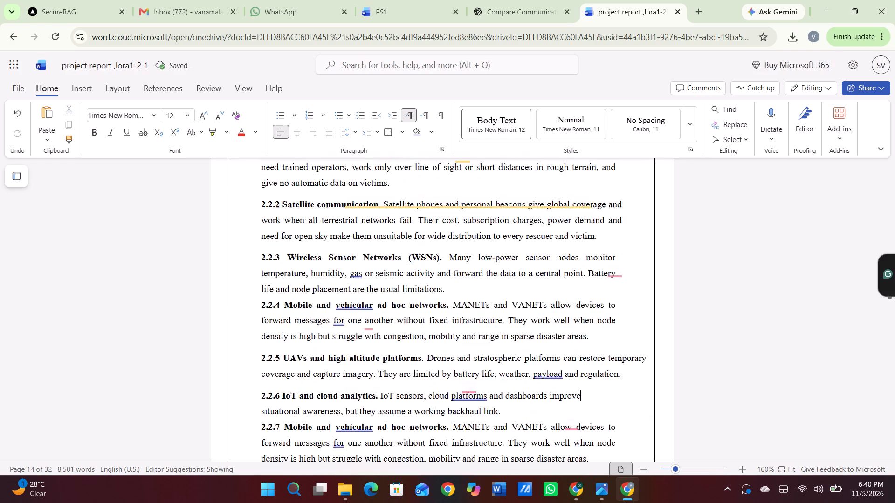
pyautogui.scroll(-6, 557, 252)
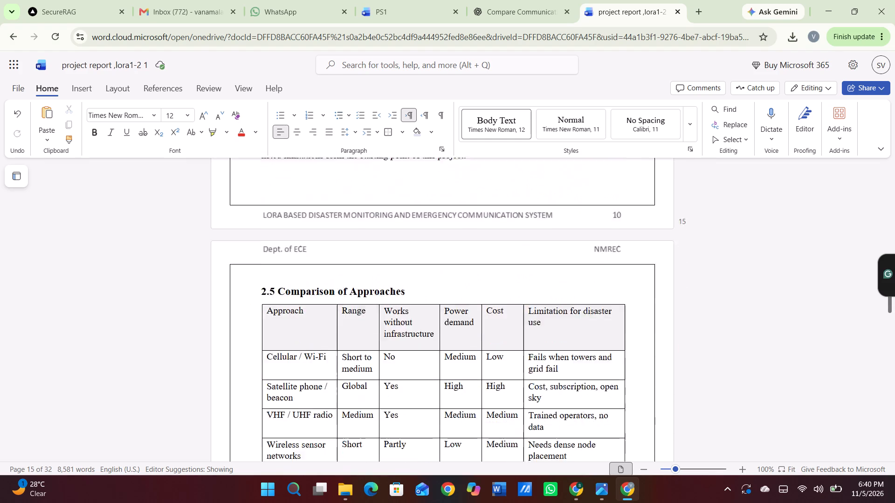
pyautogui.scroll(-6, 557, 252)
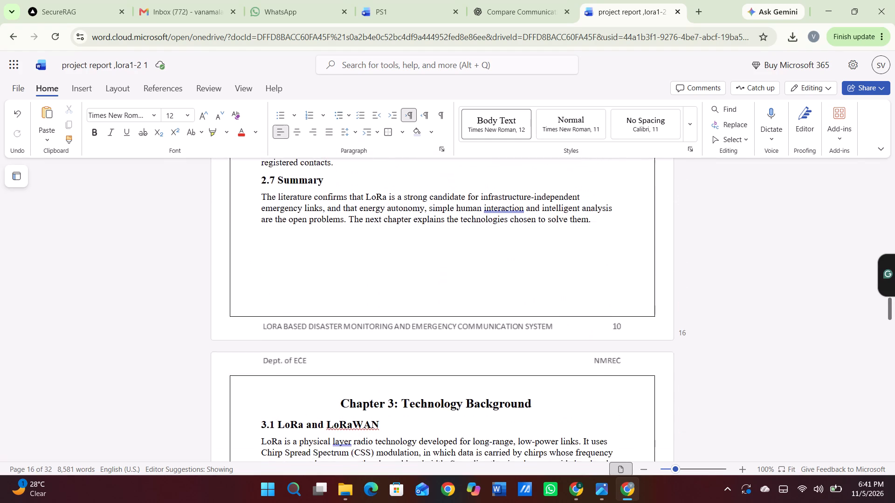
pyautogui.scroll(-4, 557, 252)
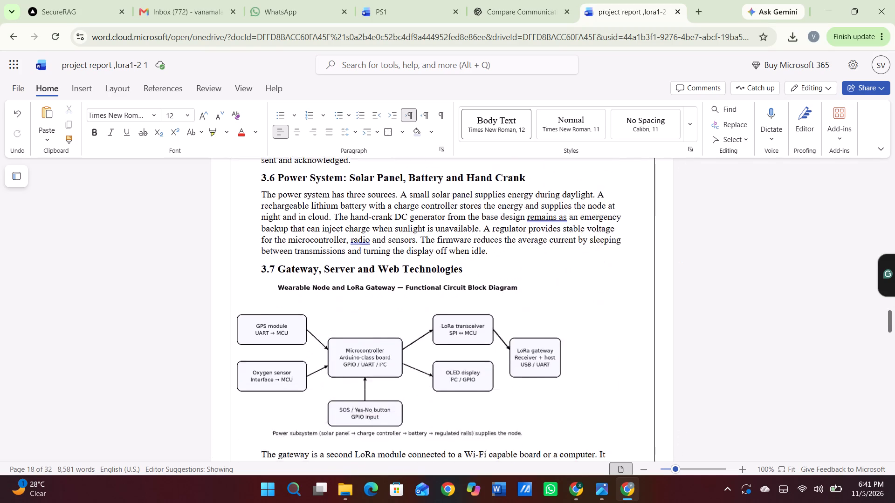
pyautogui.scroll(-1, 557, 252)
pyautogui.click(420, 0)
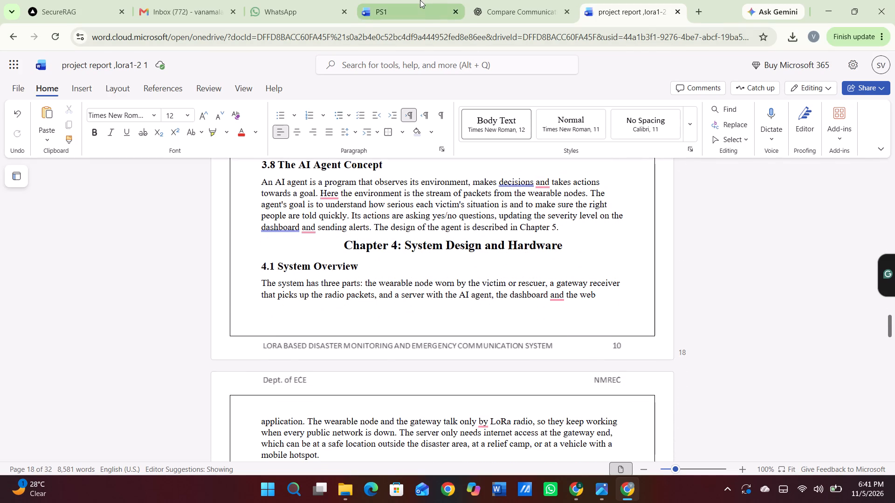
pyautogui.click(314, 259)
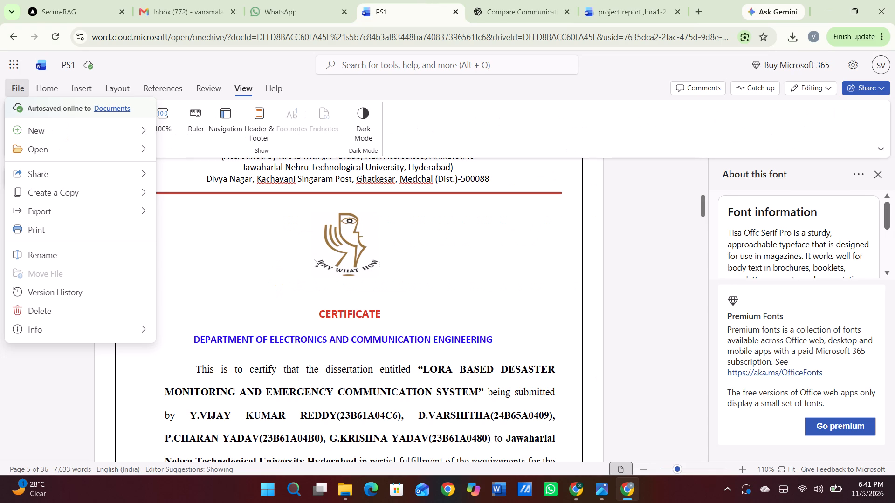
pyautogui.scroll(-11, 314, 259)
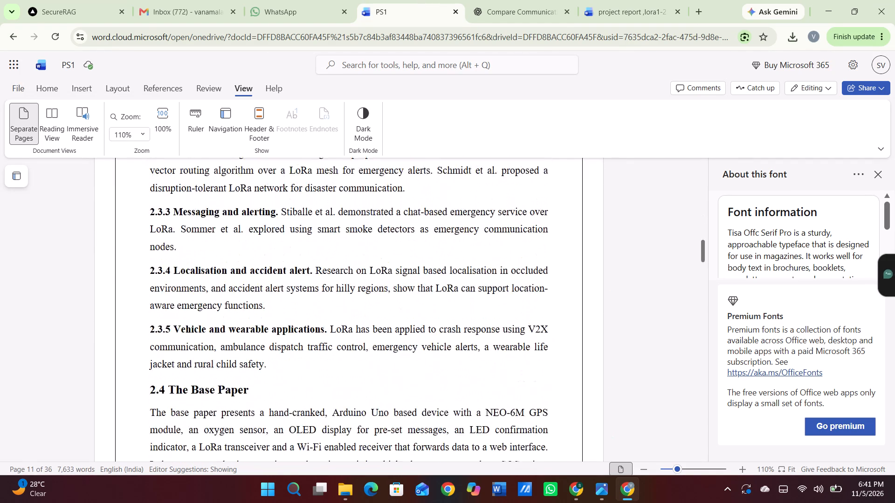
pyautogui.scroll(-2, 314, 259)
pyautogui.scroll(2, 314, 259)
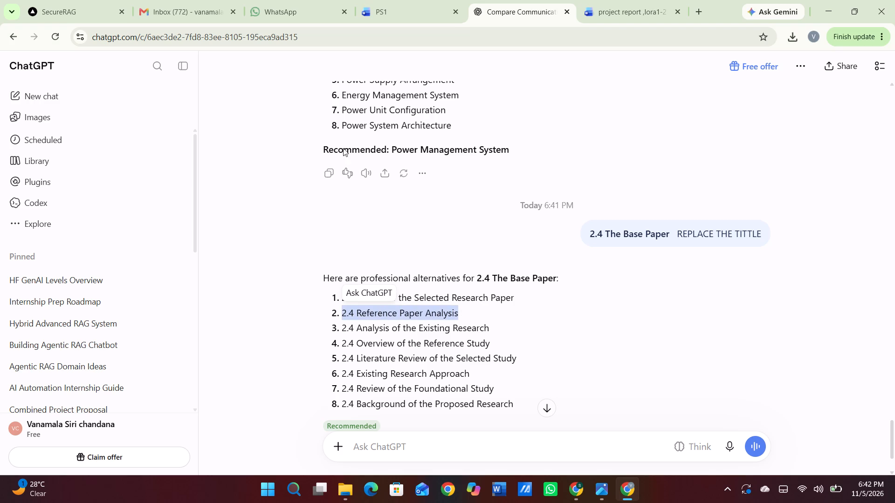
pyautogui.click(380, 12)
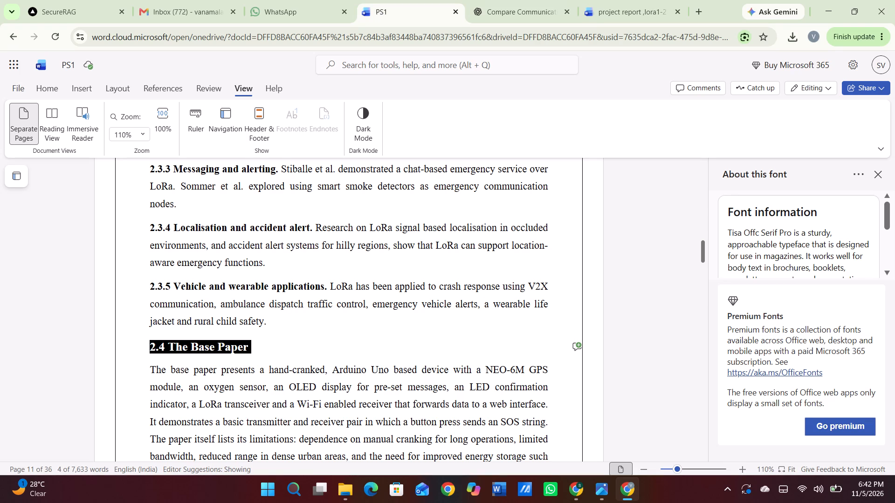
pyautogui.hotkey('ctrl', 'v')
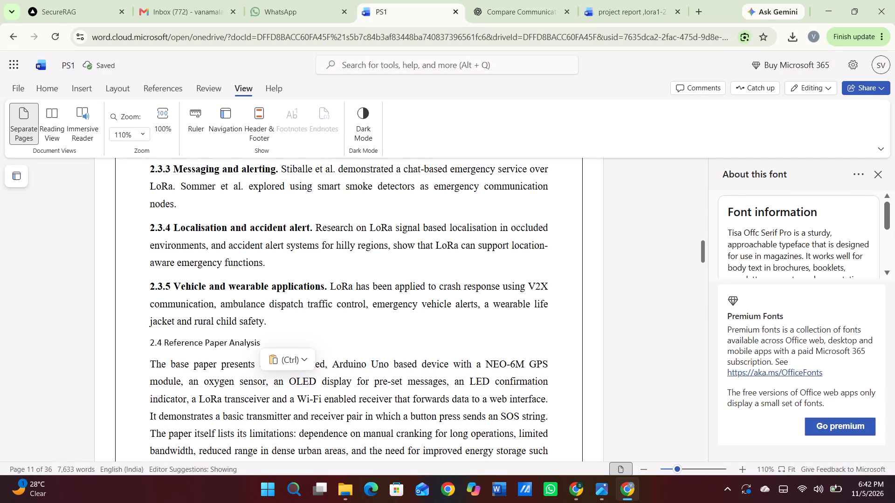
# Set the font size of the "2.4 Reference Paper Analysis" heading to 14.
pyautogui.moveTo(151, 342); pyautogui.dragTo(270, 355)
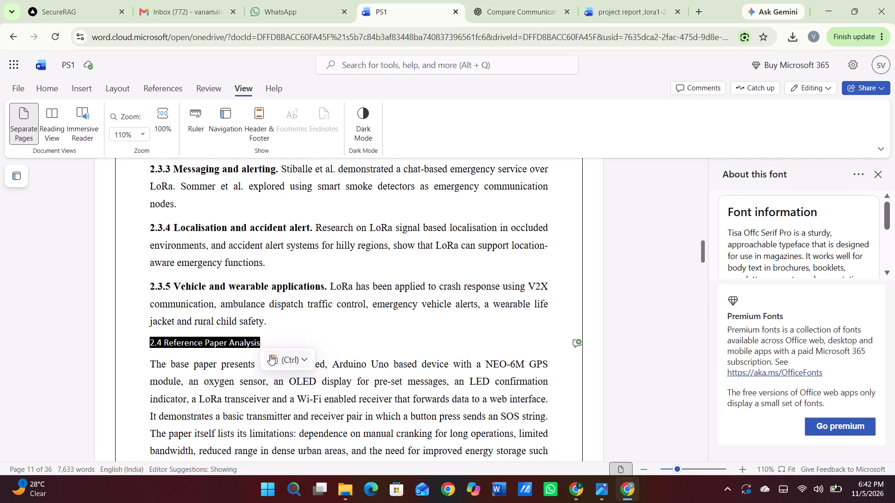
pyautogui.click(305, 335)
pyautogui.rightClick(305, 335)
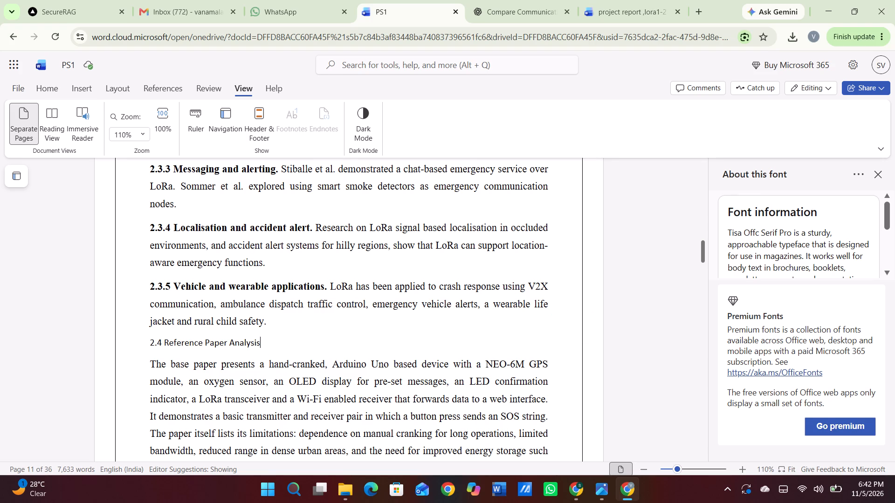
pyautogui.moveTo(147, 340); pyautogui.dragTo(269, 343)
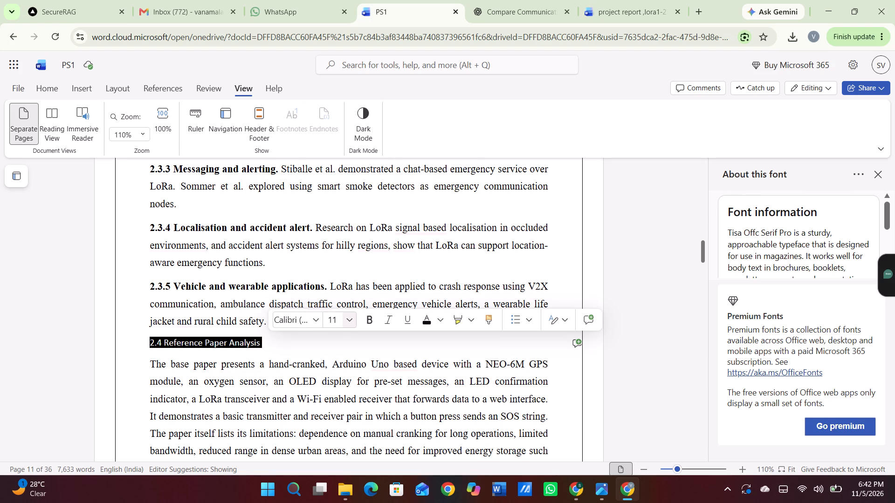
pyautogui.click(354, 317)
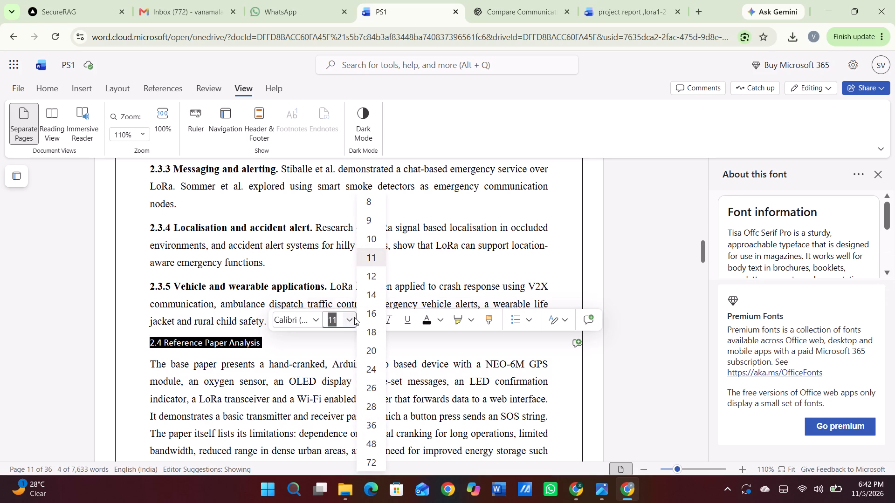
pyautogui.click(383, 293)
pyautogui.click(304, 341)
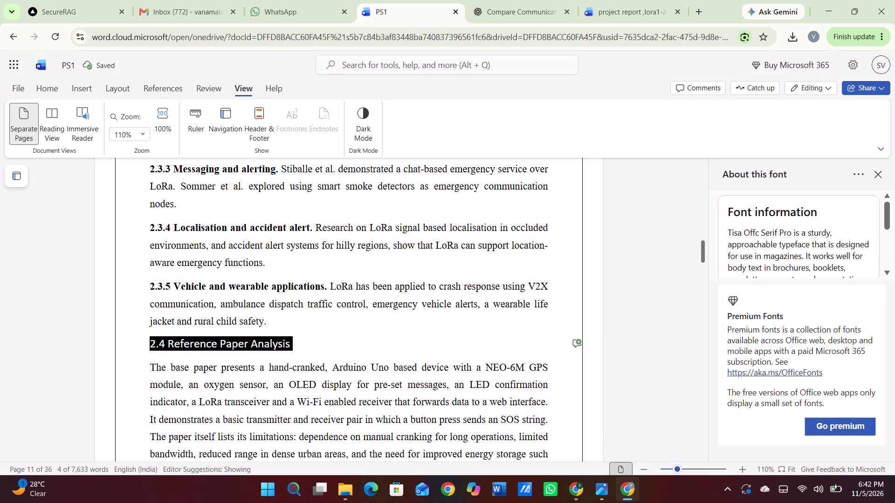
pyautogui.click(285, 341)
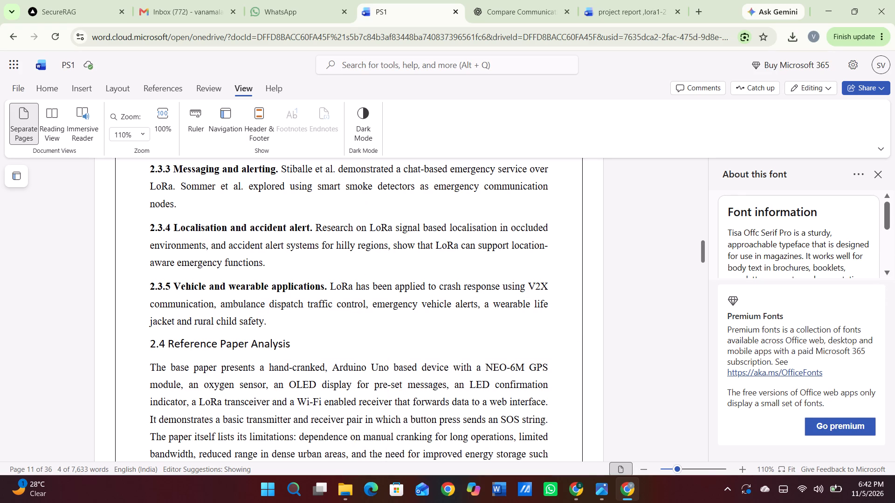
# Make the "2.4 Reference Paper Analysis" heading bold and keep the paragraph's opening words "The base paper presents" in regular weight.
pyautogui.moveTo(147, 340); pyautogui.dragTo(259, 363)
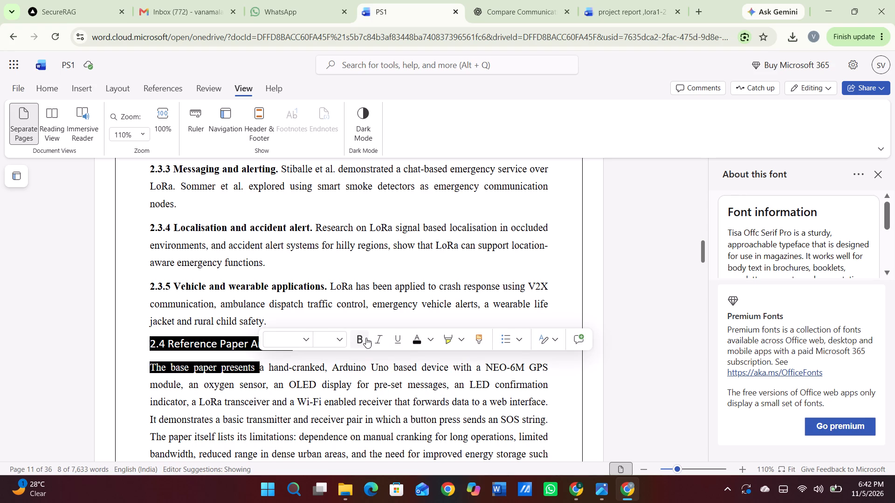
pyautogui.click(365, 338)
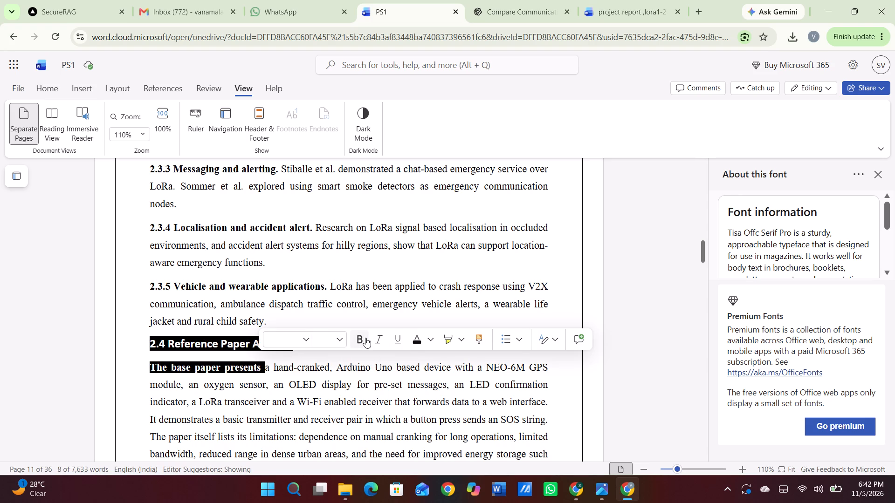
pyautogui.click(237, 366)
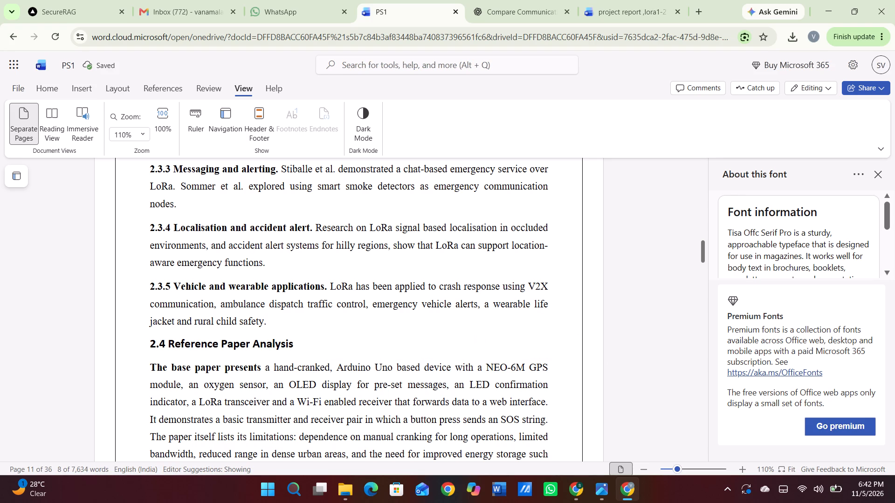
pyautogui.moveTo(151, 366); pyautogui.dragTo(242, 380)
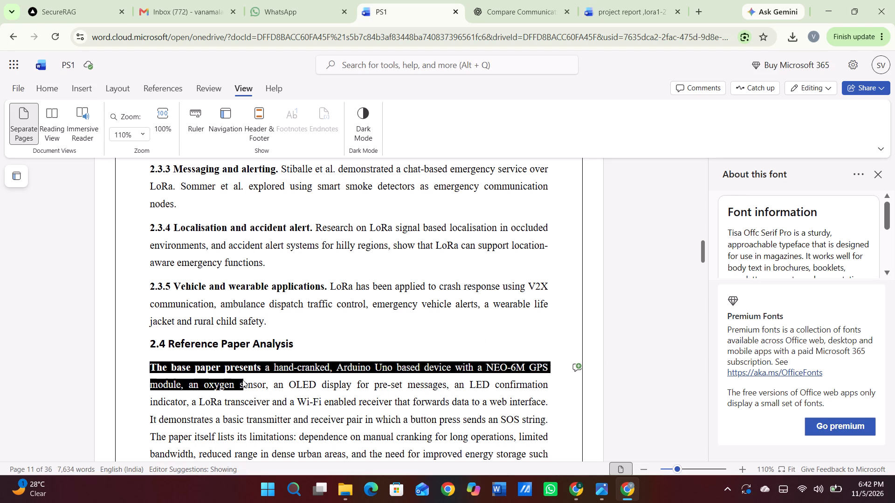
pyautogui.moveTo(242, 380); pyautogui.dragTo(261, 376)
pyautogui.click(360, 358)
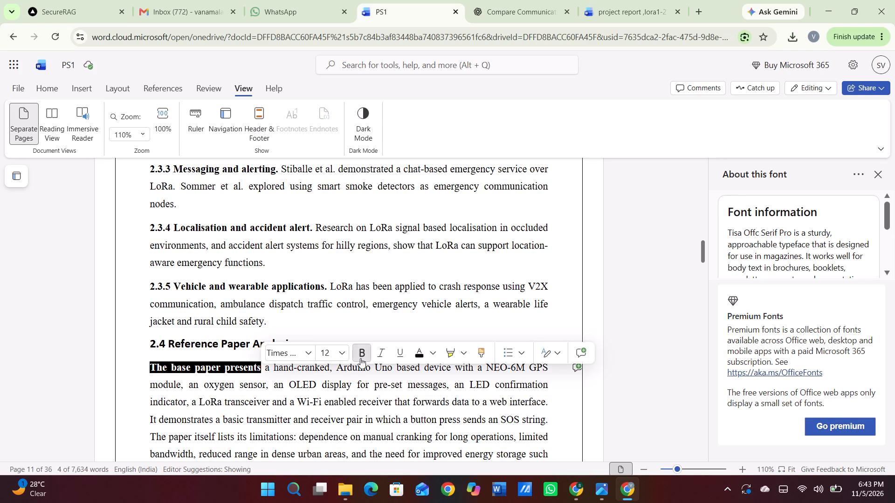
pyautogui.click(279, 428)
# Look over the pages around section 2.4, from sub-section 2.3.2 to section 3.1, to check their formatting.
pyautogui.scroll(-2, 279, 428)
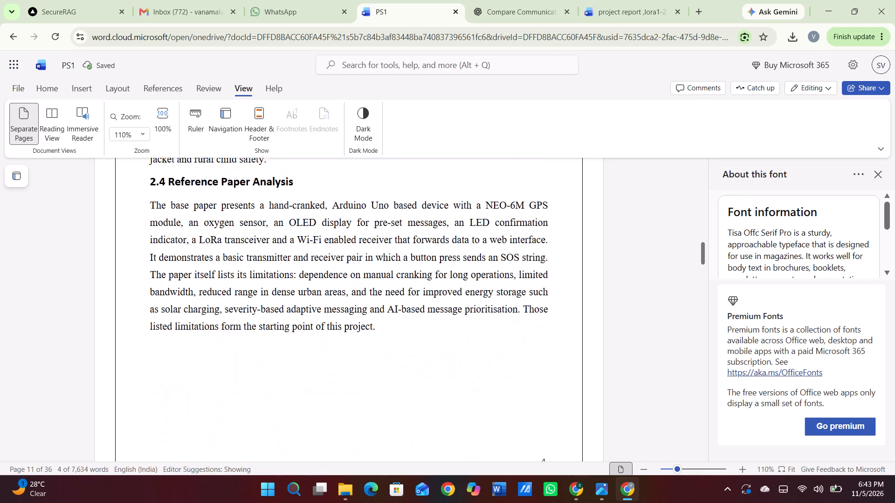
pyautogui.scroll(-3, 279, 428)
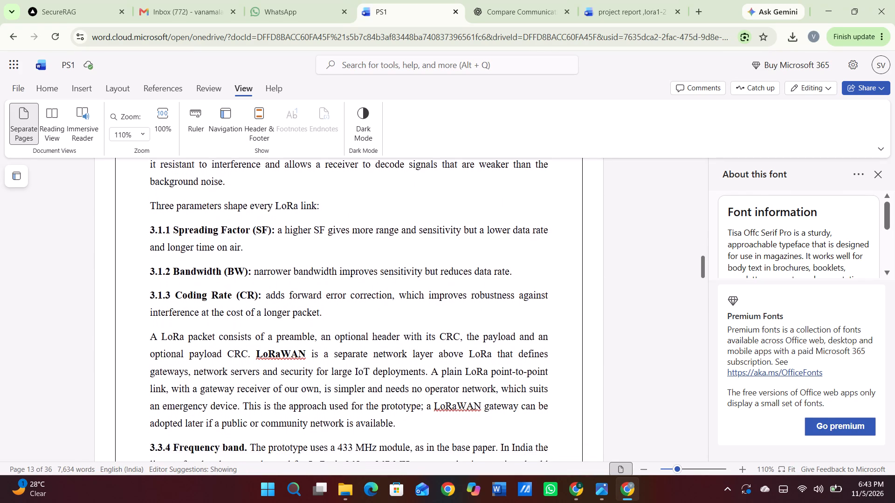
pyautogui.scroll(6, 279, 428)
pyautogui.scroll(-1, 279, 428)
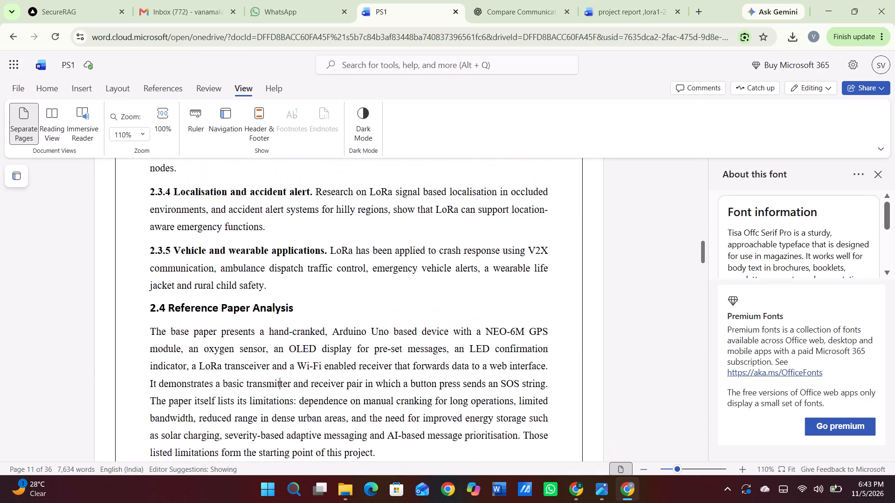
pyautogui.scroll(-2, 279, 428)
pyautogui.scroll(1, 279, 428)
pyautogui.scroll(-1, 279, 428)
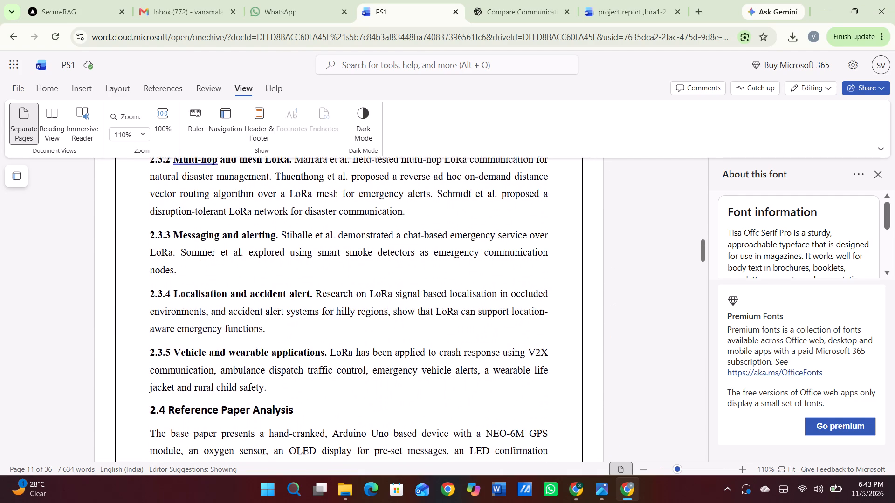
pyautogui.scroll(-3, 279, 428)
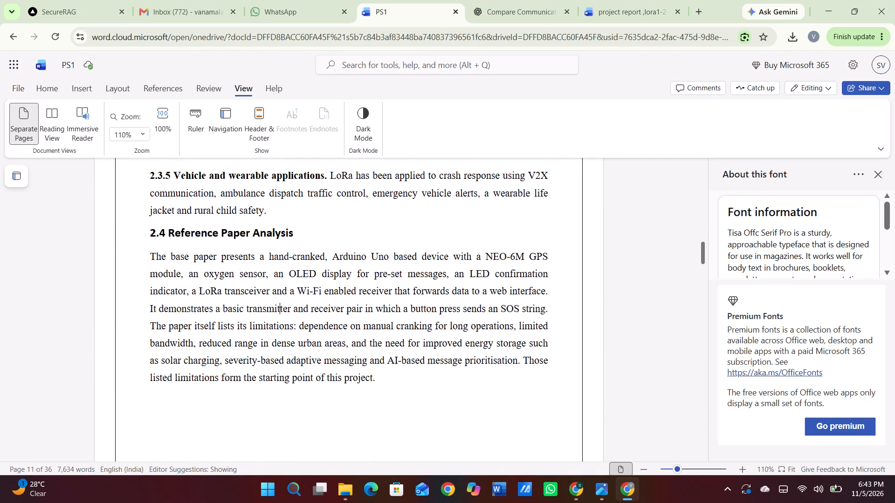
pyautogui.scroll(-1, 279, 428)
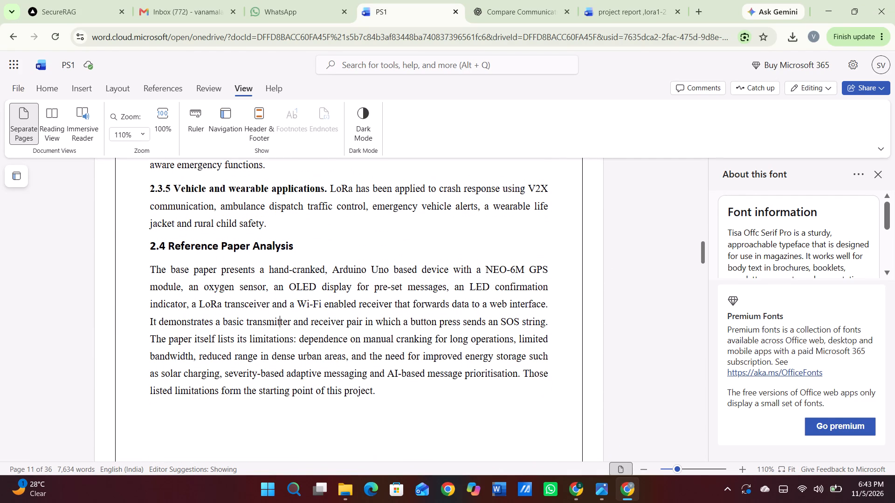
# Apply line spacing and justified alignment to the body paragraph under "2.4 Reference Paper Analysis".
pyautogui.moveTo(149, 265); pyautogui.dragTo(182, 308)
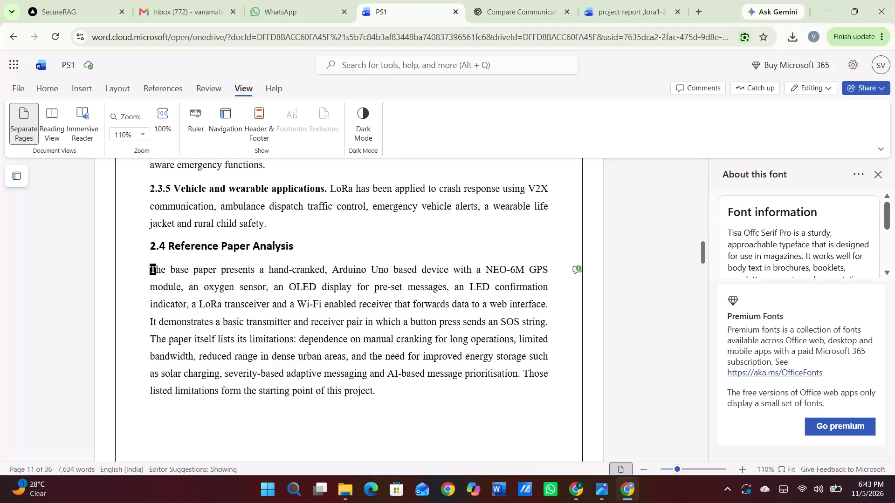
pyautogui.moveTo(182, 308); pyautogui.dragTo(352, 416)
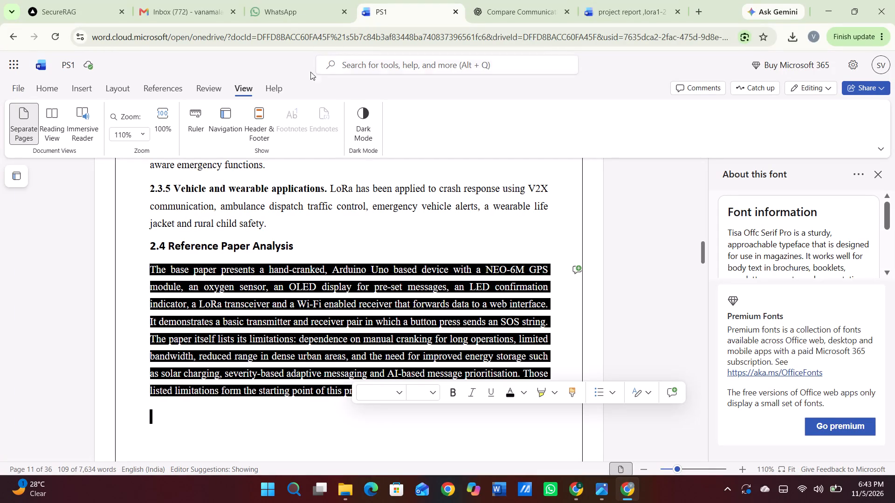
pyautogui.click(54, 84)
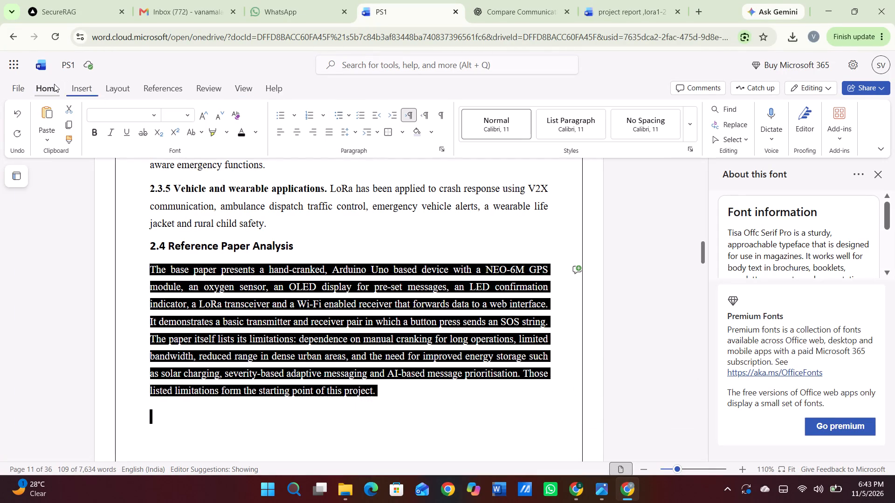
pyautogui.click(356, 136)
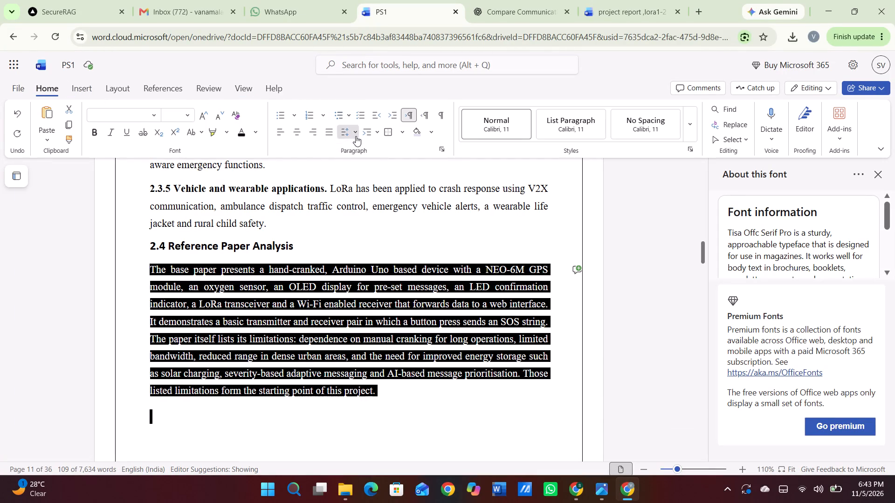
pyautogui.click(358, 198)
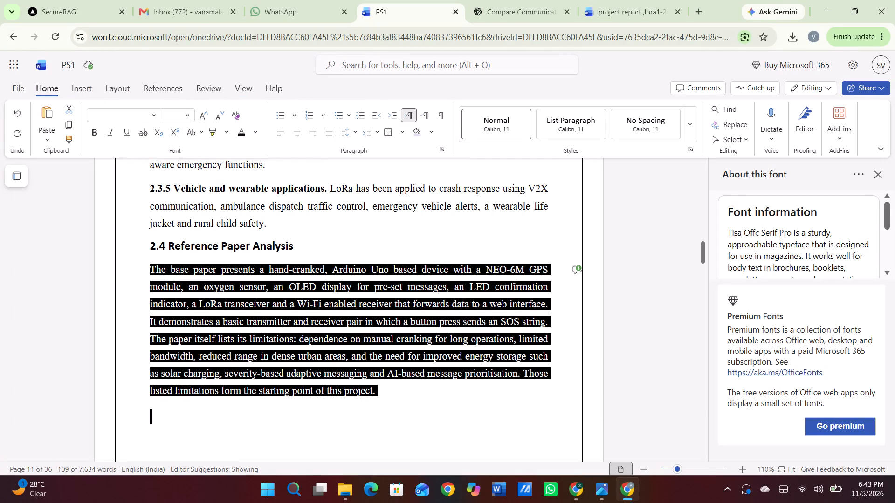
pyautogui.click(327, 135)
pyautogui.click(327, 135)
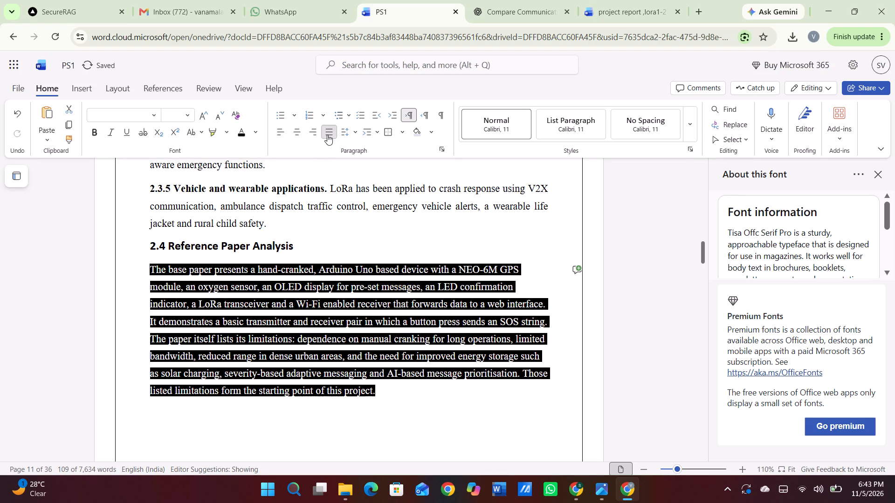
pyautogui.click(327, 135)
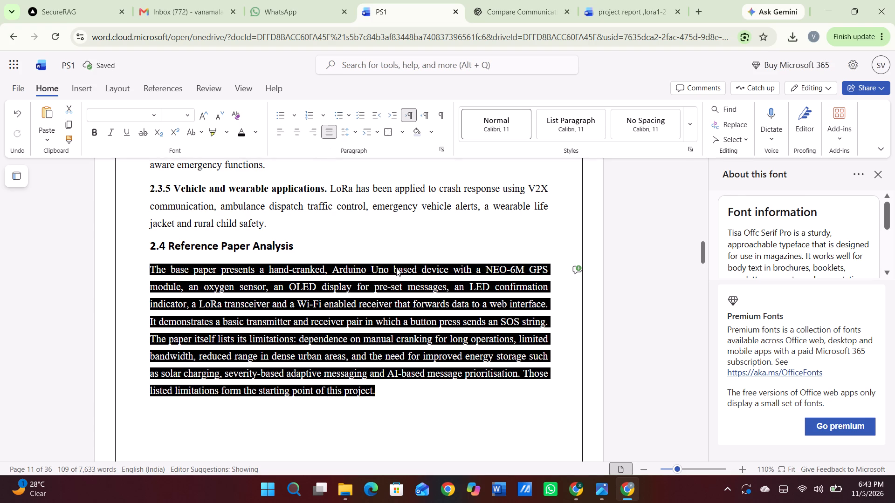
# Switch to the "project report ,lora1-2 1" document and look back through it from Chapter 4 to the start of Chapter 1.
pyautogui.click(626, 6)
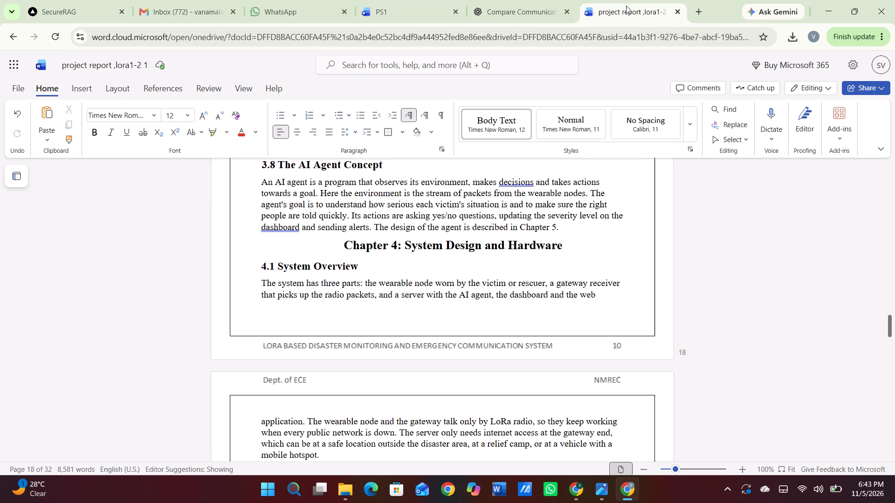
pyautogui.scroll(3, 410, 261)
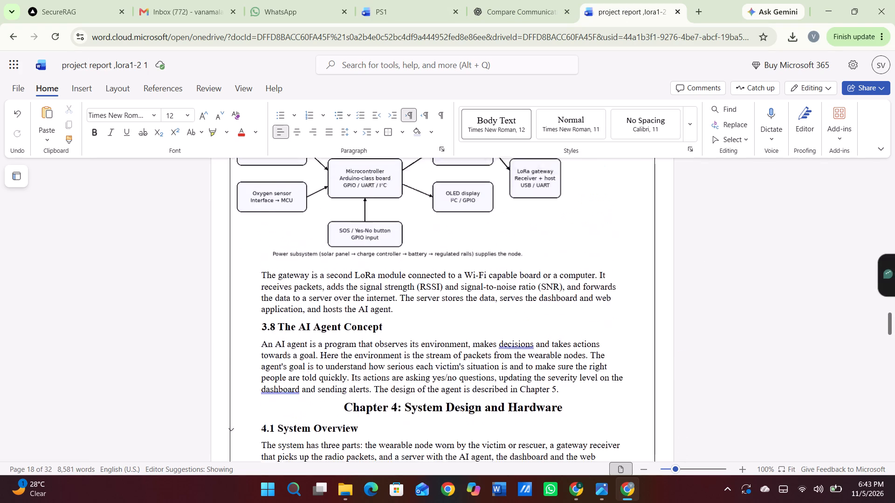
pyautogui.scroll(5, 410, 261)
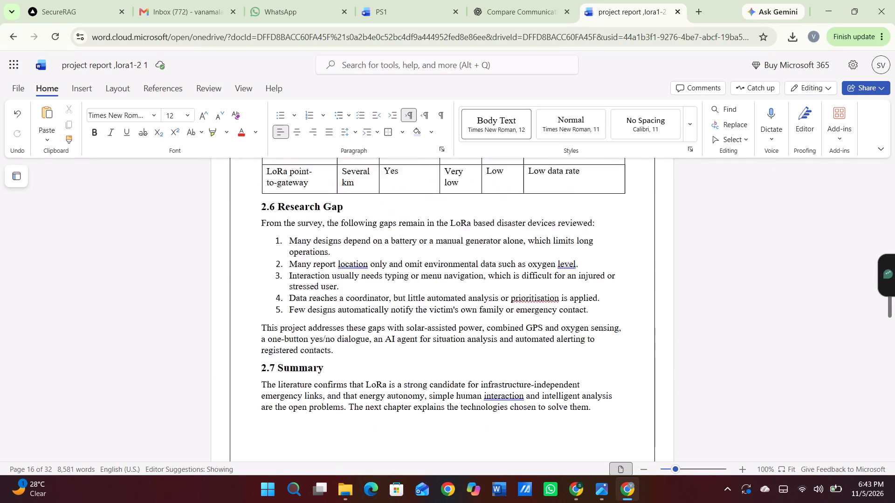
pyautogui.scroll(7, 410, 261)
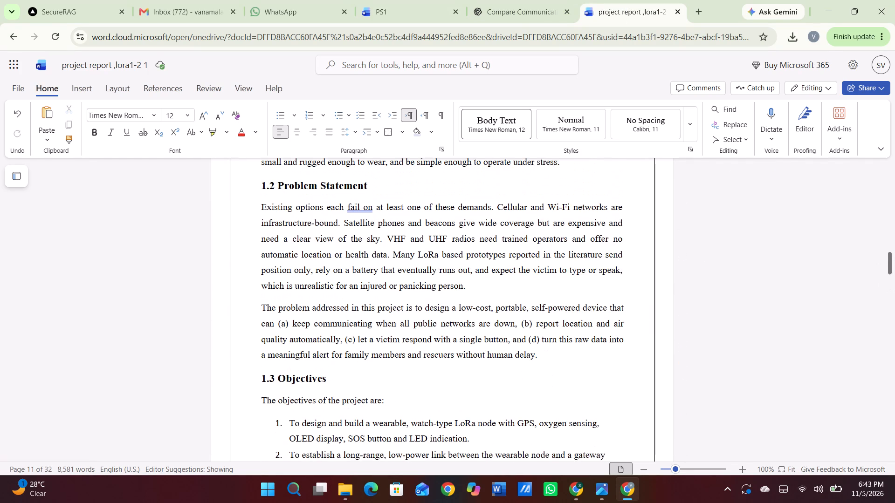
pyautogui.scroll(3, 410, 261)
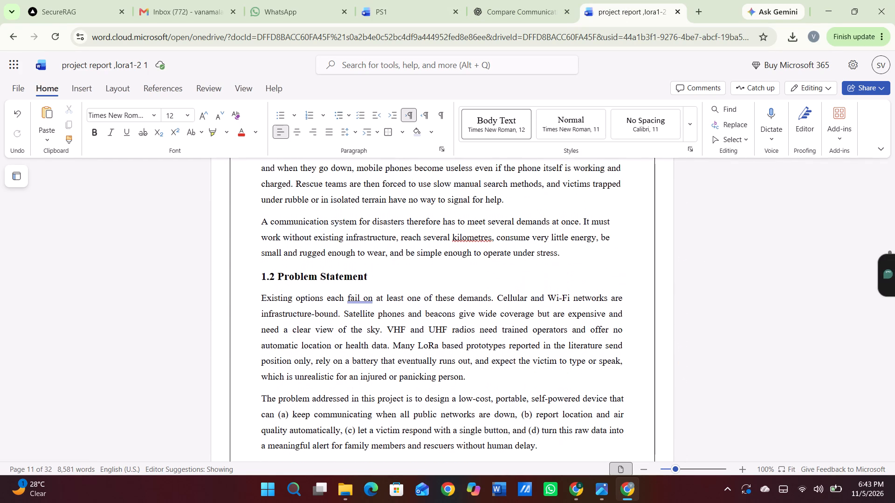
pyautogui.scroll(4, 410, 261)
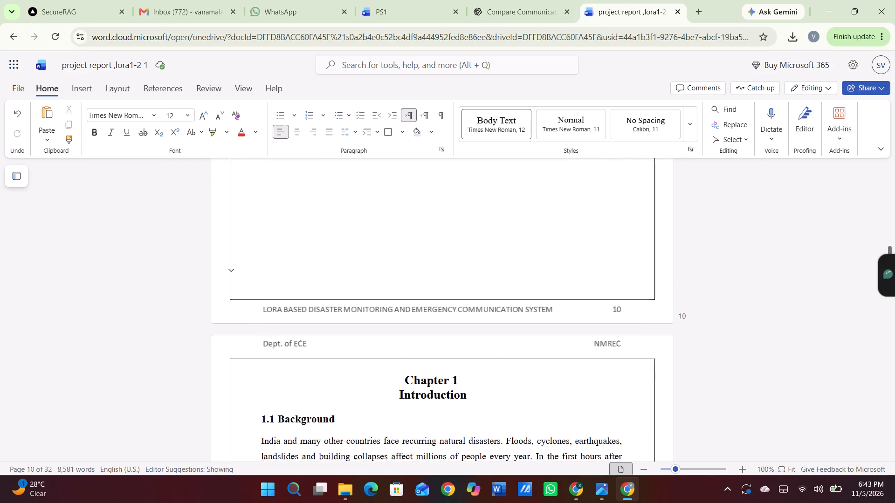
# Look over the "project report ,lora1-2 1" pages around the List of Figures, List of Tables and the start of Chapter 1.
pyautogui.scroll(4, 410, 261)
pyautogui.scroll(-3, 410, 261)
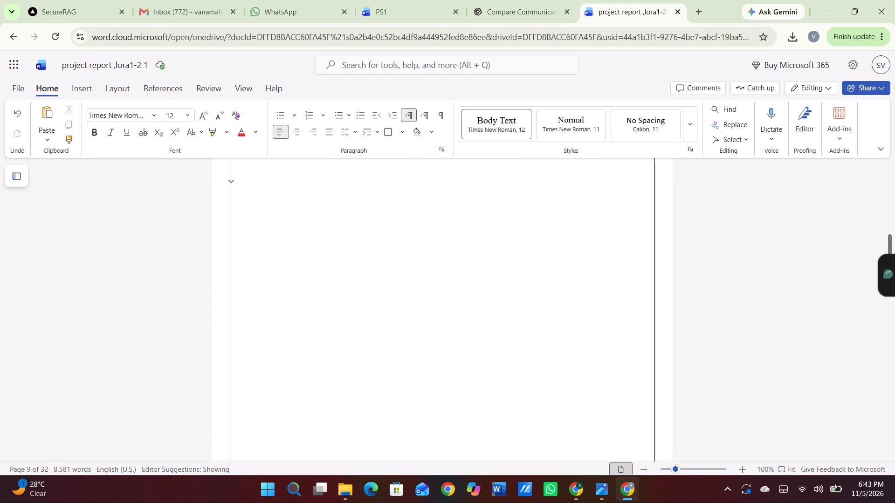
pyautogui.scroll(-1, 410, 261)
pyautogui.scroll(2, 410, 261)
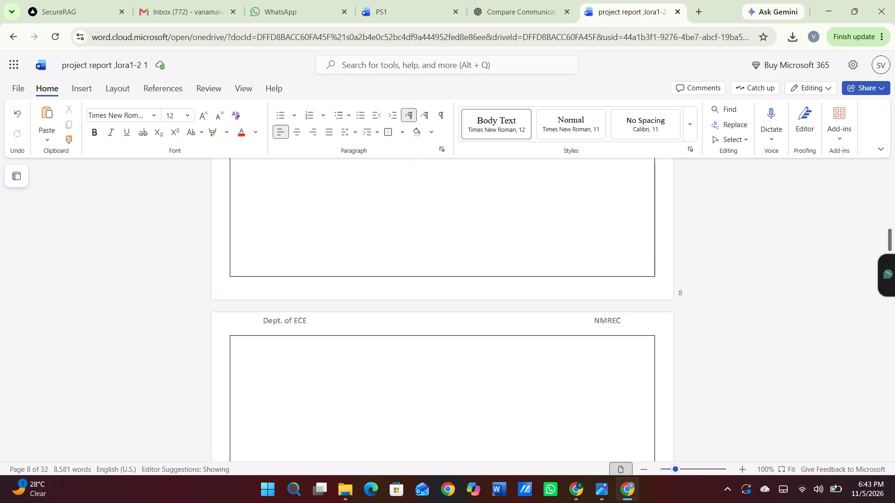
pyautogui.scroll(1, 410, 261)
pyautogui.scroll(-4, 410, 261)
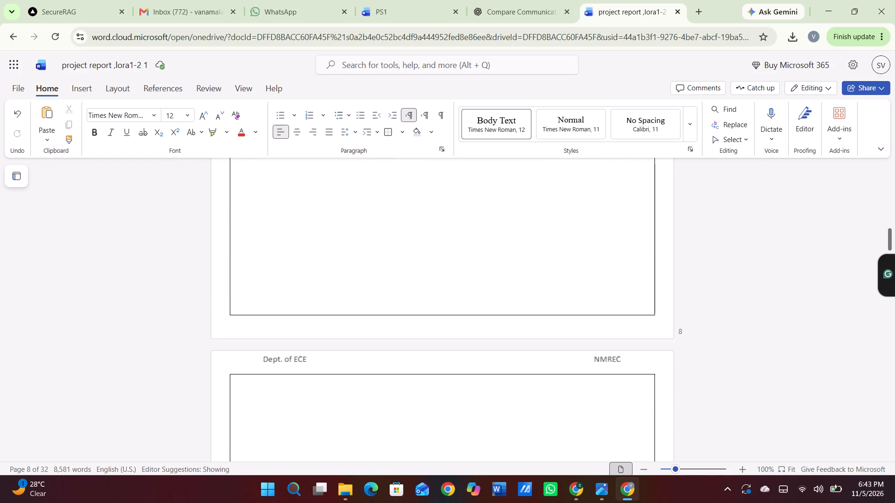
pyautogui.scroll(-2, 410, 261)
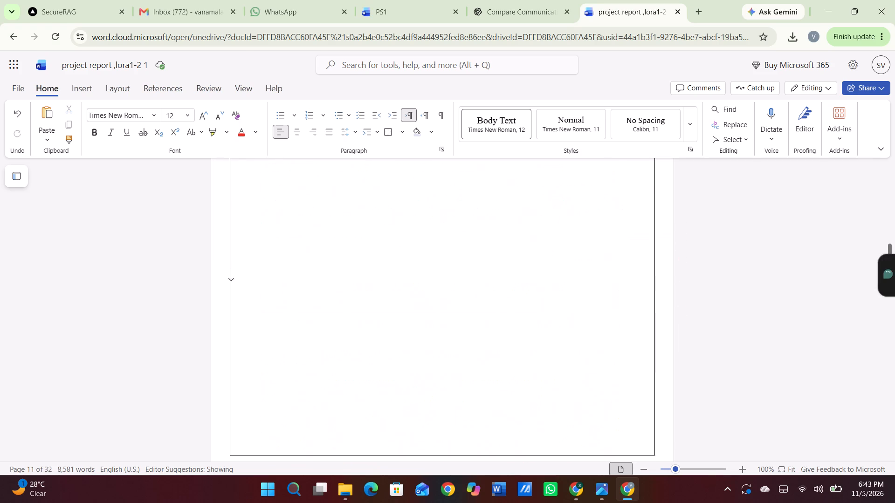
pyautogui.scroll(3, 410, 261)
pyautogui.scroll(-1, 410, 261)
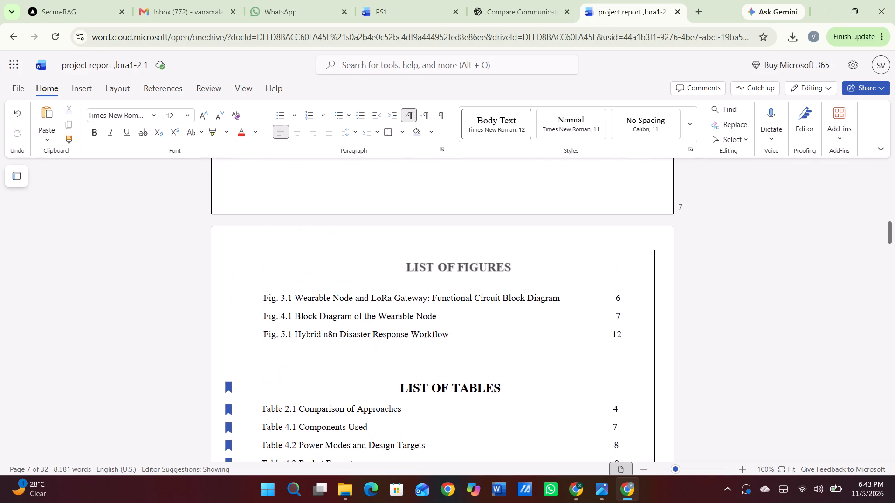
pyautogui.scroll(-2, 410, 261)
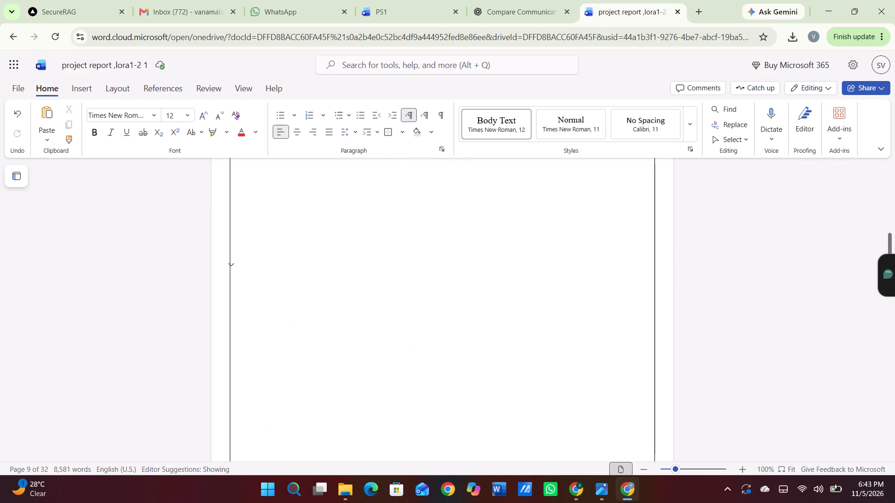
# Look through Chapter 1 from the blank pages before it to the start of Chapter 2, checking numbering, alignment and spacing.
pyautogui.scroll(-2, 410, 261)
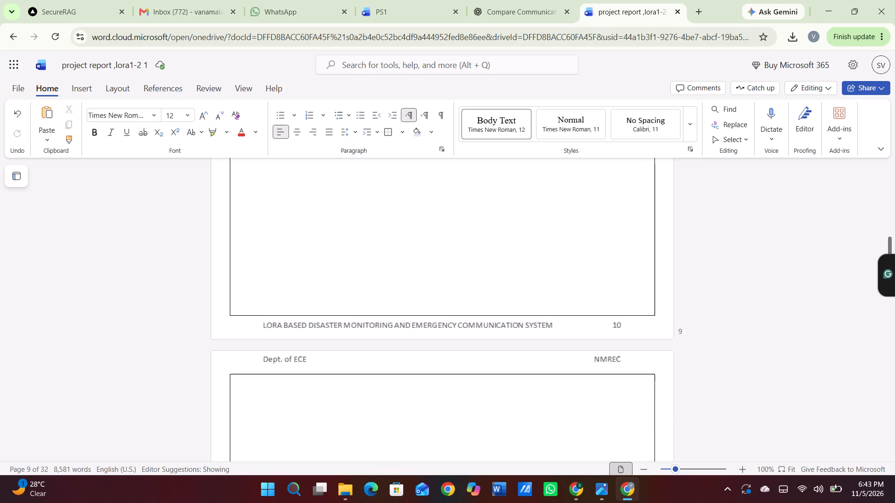
pyautogui.scroll(-6, 410, 261)
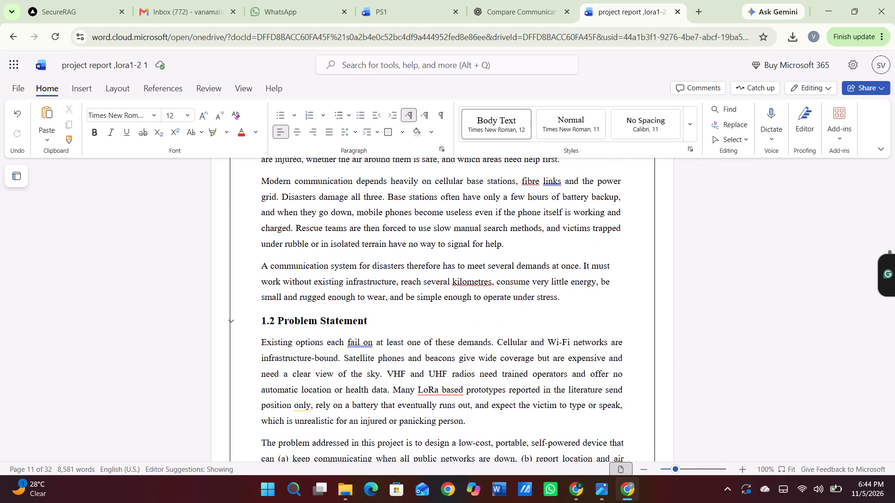
pyautogui.scroll(2, 318, 251)
pyautogui.scroll(-1, 318, 251)
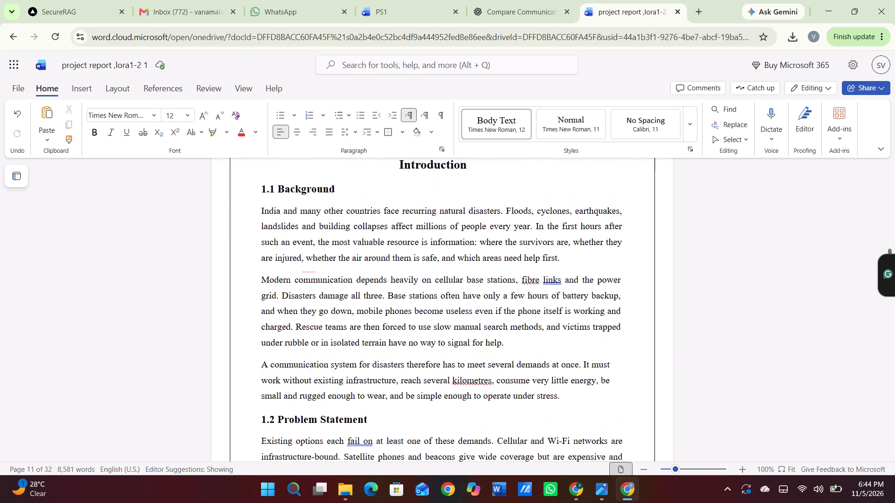
pyautogui.scroll(-5, 318, 251)
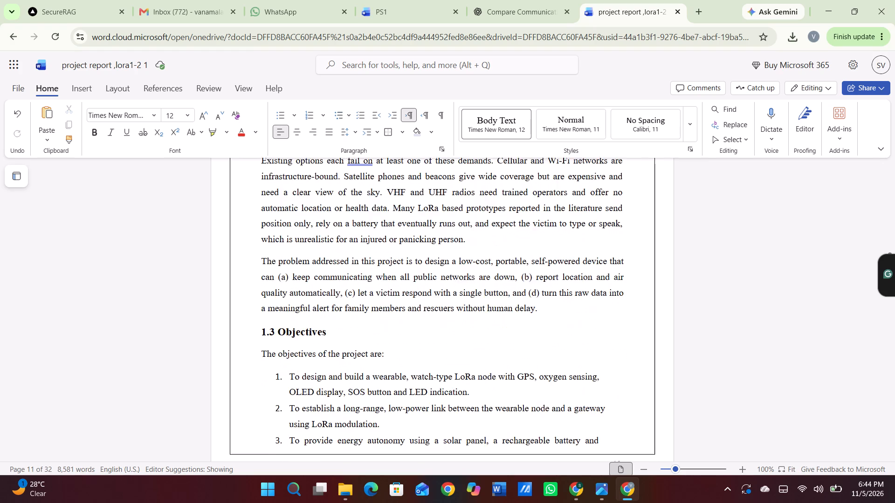
pyautogui.scroll(-5, 318, 251)
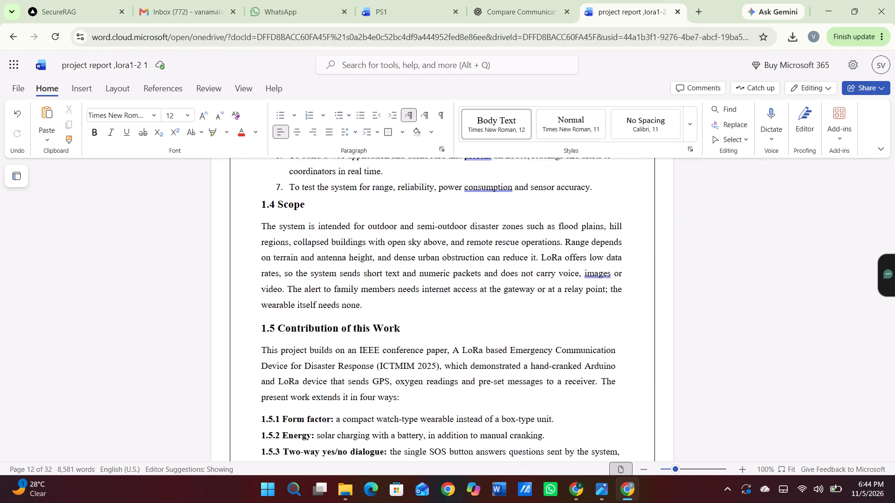
pyautogui.scroll(-2, 318, 251)
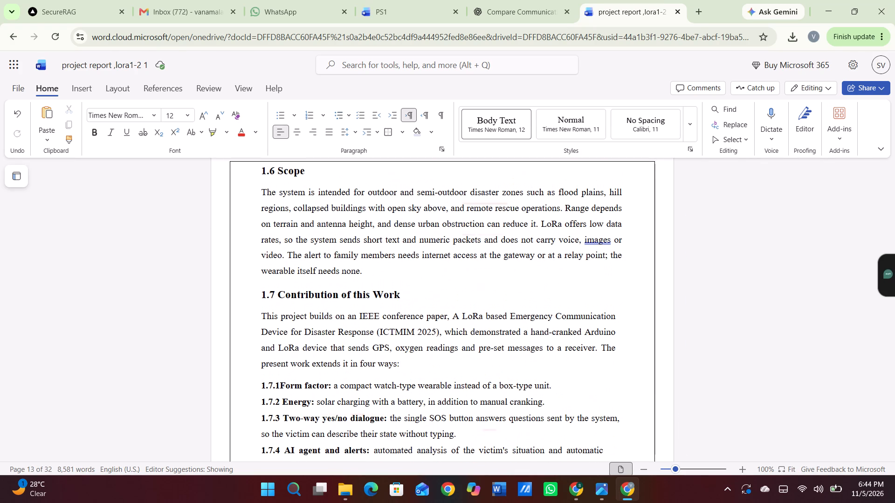
pyautogui.scroll(-2, 318, 251)
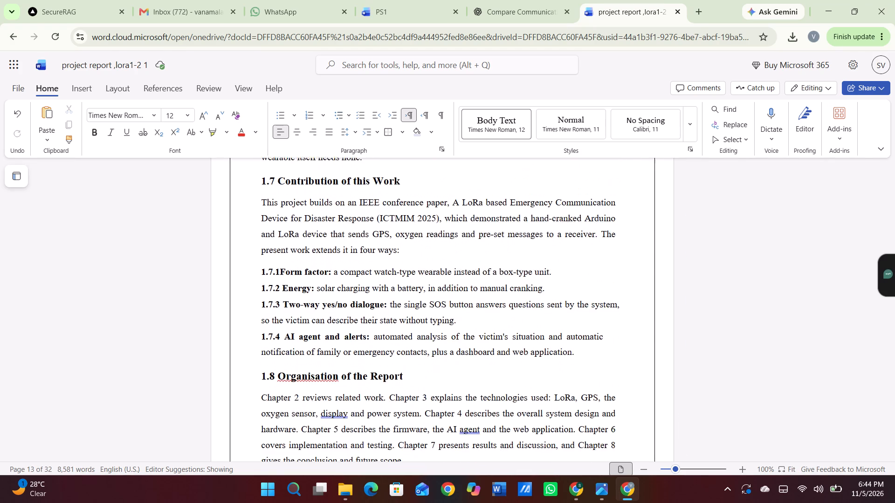
pyautogui.scroll(-6, 318, 251)
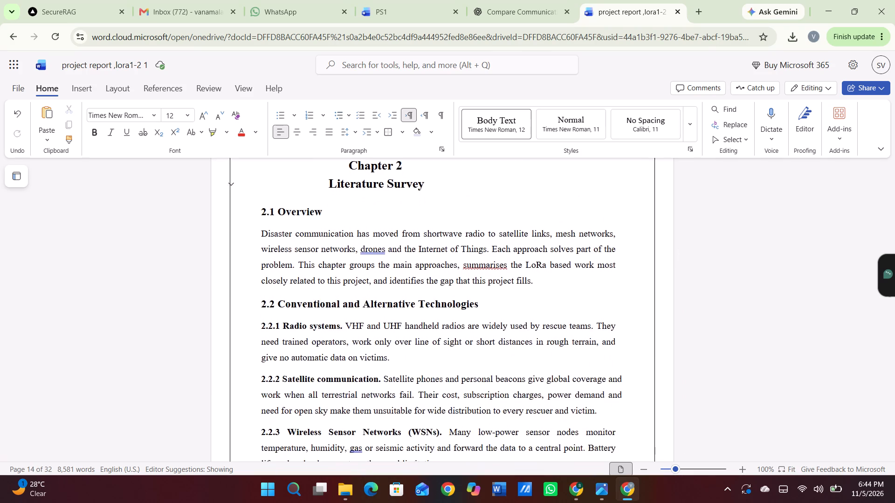
# Work on justified alignment for section 2.2, from the "Conventional and Alternative Technologies" heading through paragraph 2.2.6.
pyautogui.scroll(-1, 318, 251)
pyautogui.scroll(1, 318, 251)
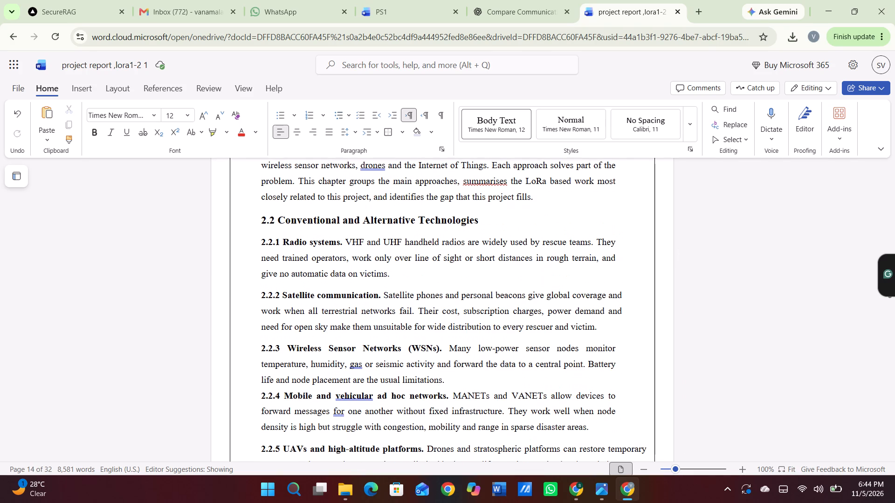
pyautogui.moveTo(259, 217); pyautogui.dragTo(583, 502)
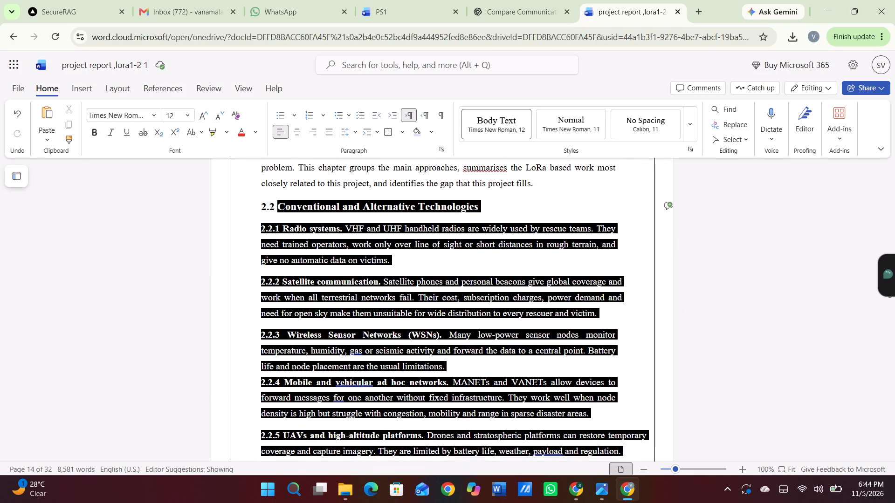
pyautogui.moveTo(583, 502); pyautogui.dragTo(583, 502)
pyautogui.hotkey('ctrl', 'j')
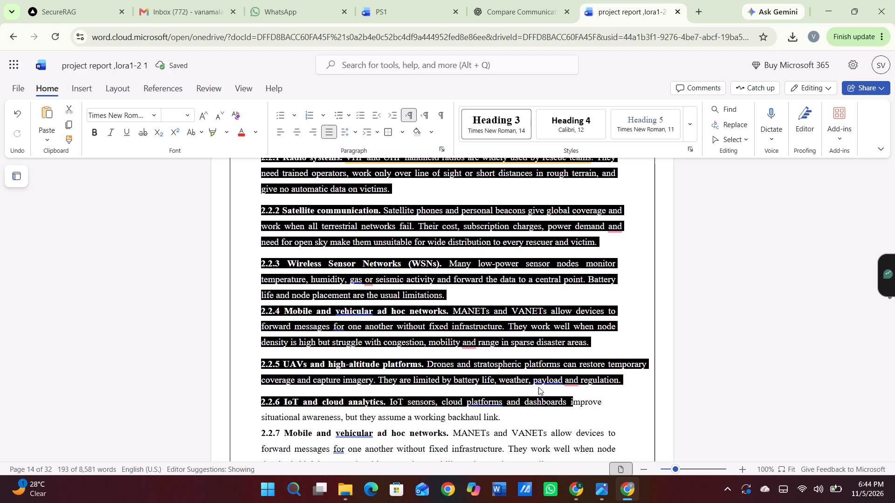
pyautogui.click(330, 133)
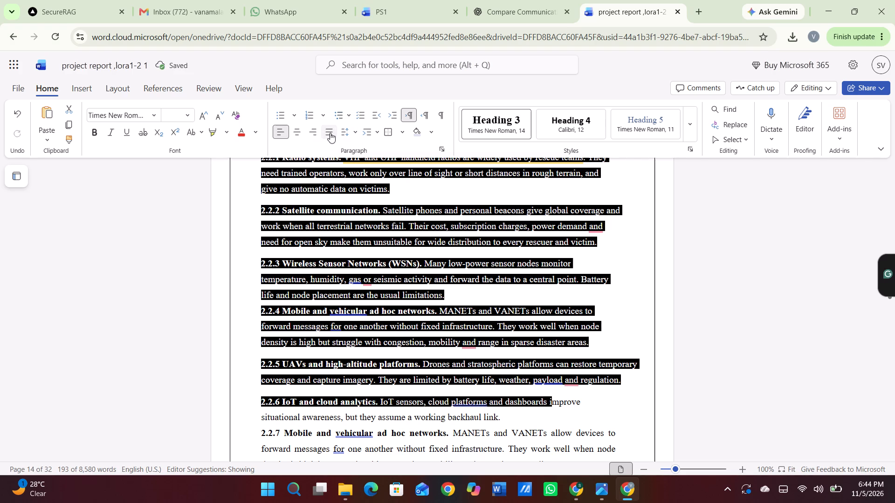
# Justify the selected sub-sections of section 2.2, from 2.2.1 Radio systems to 2.2.6 IoT and cloud analytics.
pyautogui.click(330, 133)
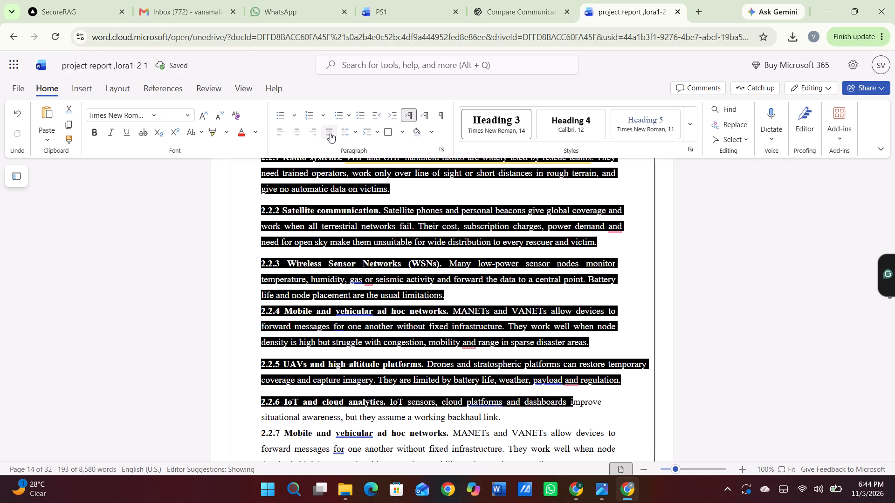
pyautogui.click(330, 133)
pyautogui.click(330, 133)
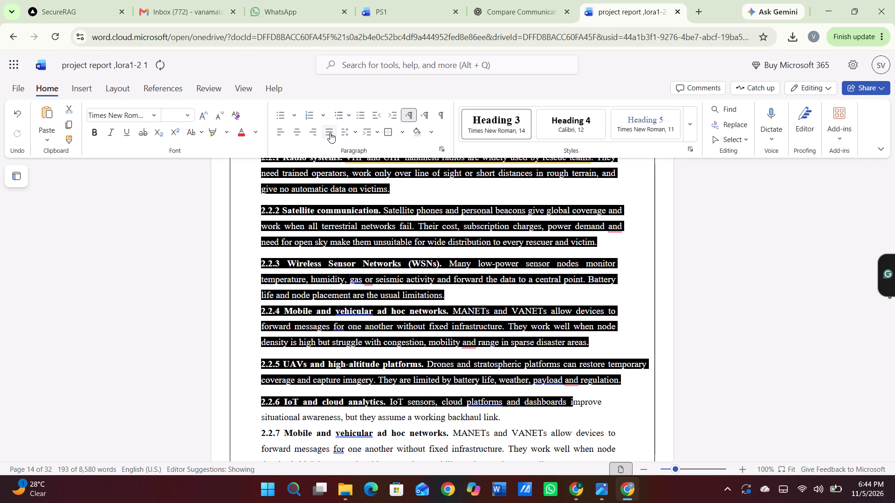
pyautogui.click(488, 298)
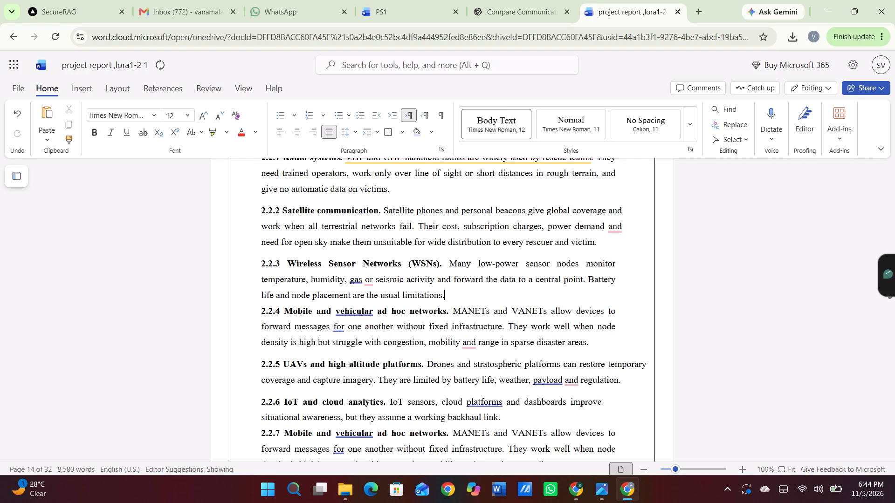
# Try to justify the last two lines of sub-section "2.3.4 Vehicle and wearable applications".
pyautogui.scroll(-3, 488, 298)
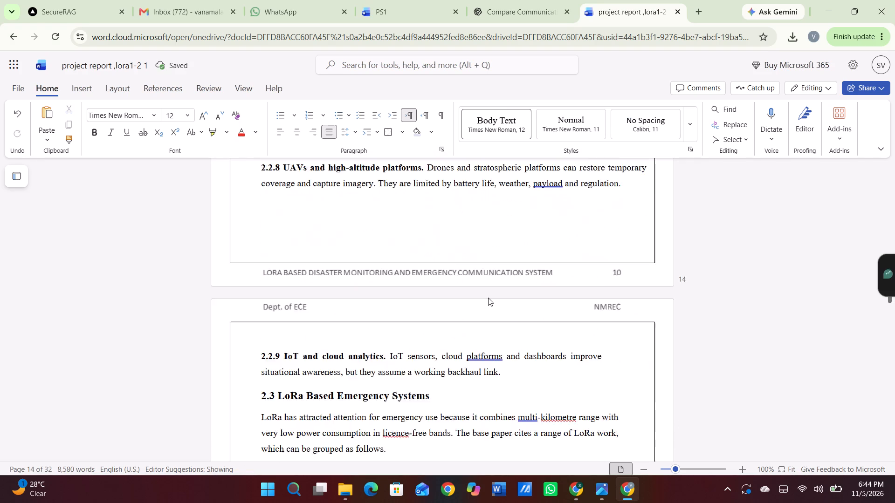
pyautogui.scroll(-4, 488, 298)
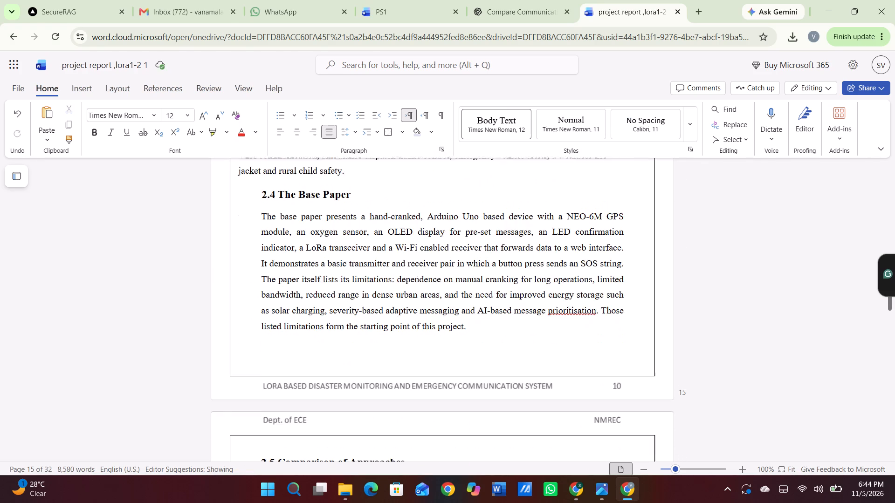
pyautogui.scroll(-2, 488, 298)
pyautogui.scroll(2, 488, 298)
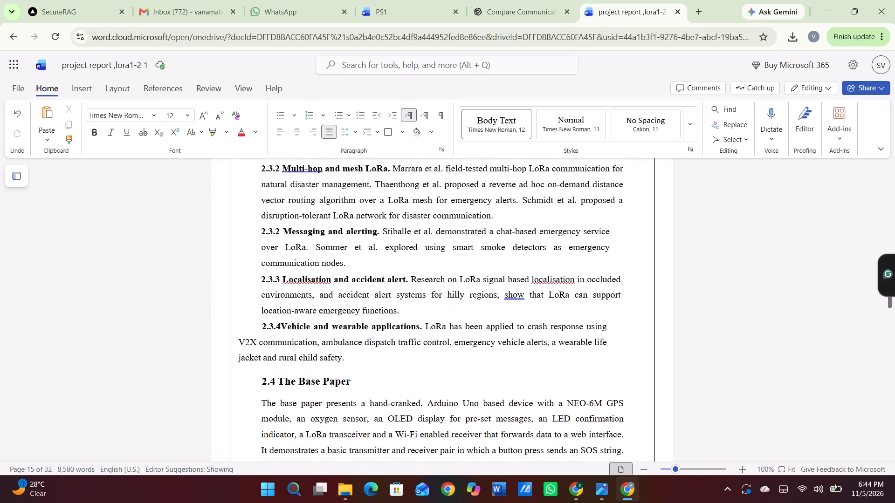
pyautogui.moveTo(240, 339); pyautogui.dragTo(377, 364)
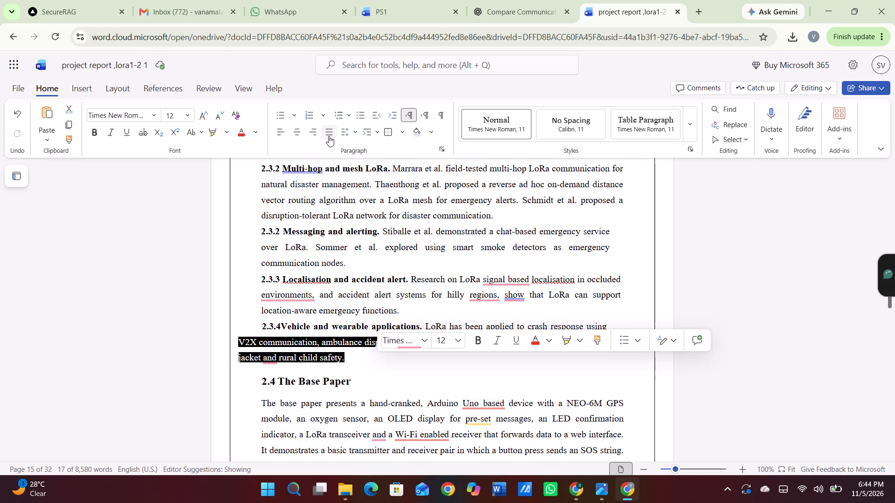
pyautogui.click(329, 136)
pyautogui.tripleClick(329, 136)
pyautogui.click(329, 136)
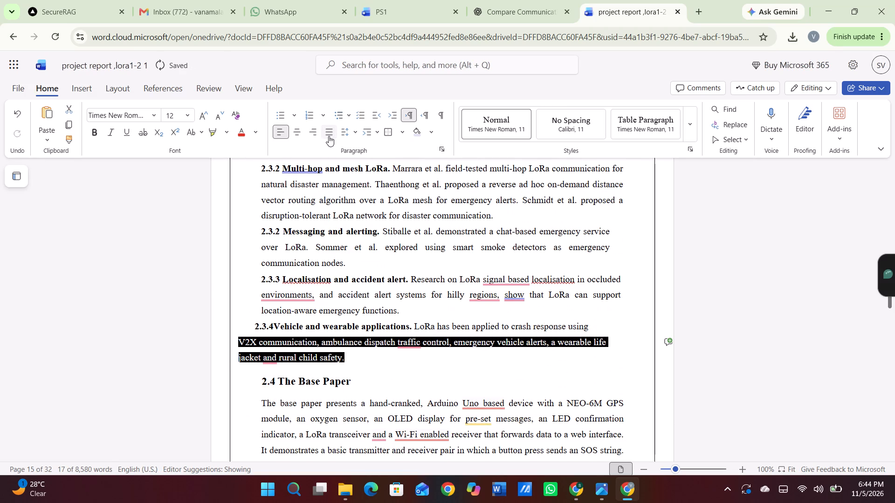
pyautogui.click(329, 136)
pyautogui.click(329, 136)
pyautogui.click(329, 136)
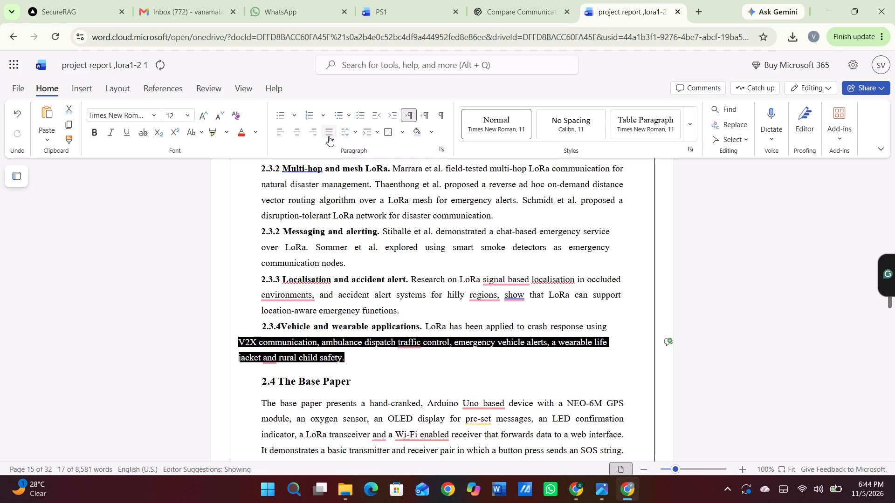
pyautogui.hotkey('ctrl', 'j')
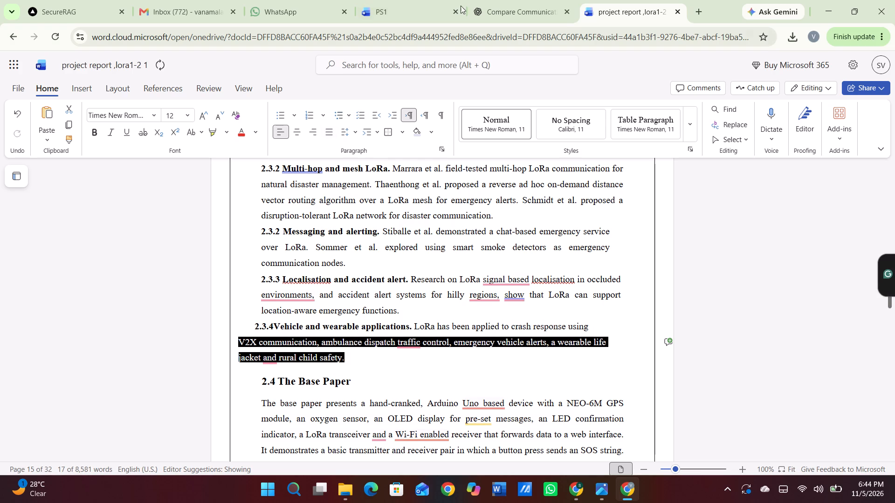
pyautogui.click(377, 251)
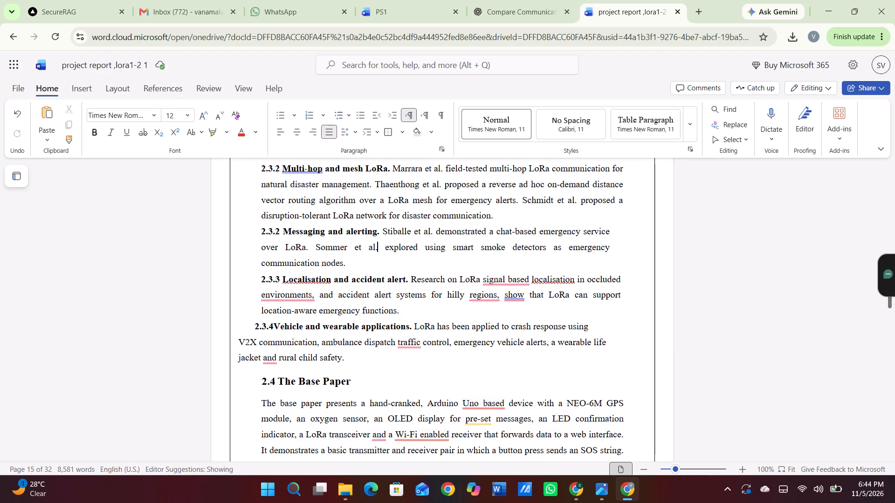
# Check sections 2.4 and 2.5, and compare with the PS1 document from section 2.3 through the start of Chapter 3.
pyautogui.scroll(-2, 329, 391)
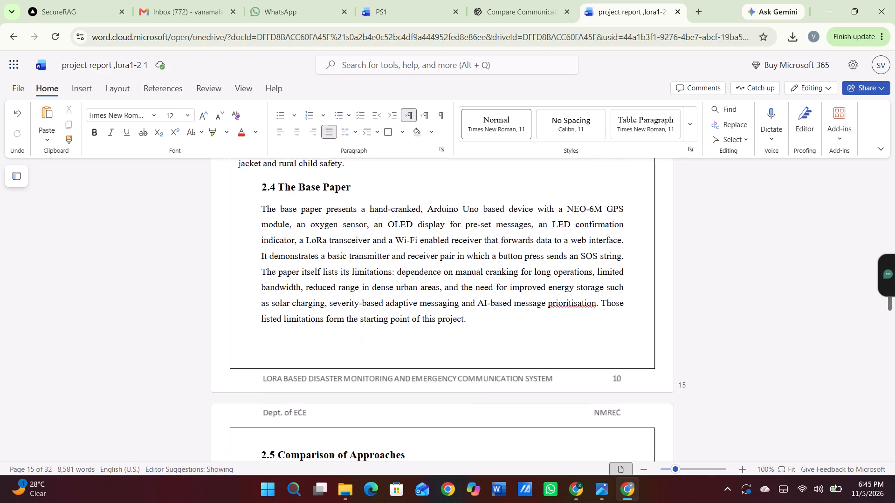
pyautogui.scroll(-2, 329, 391)
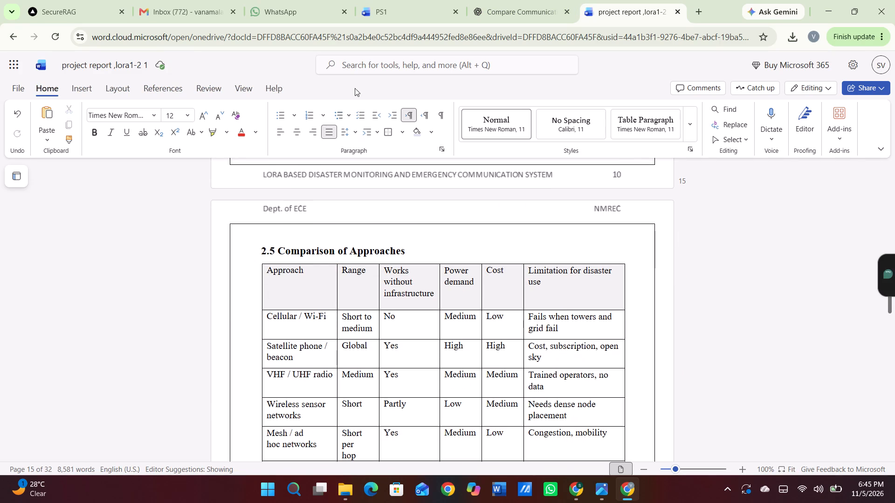
pyautogui.click(403, 7)
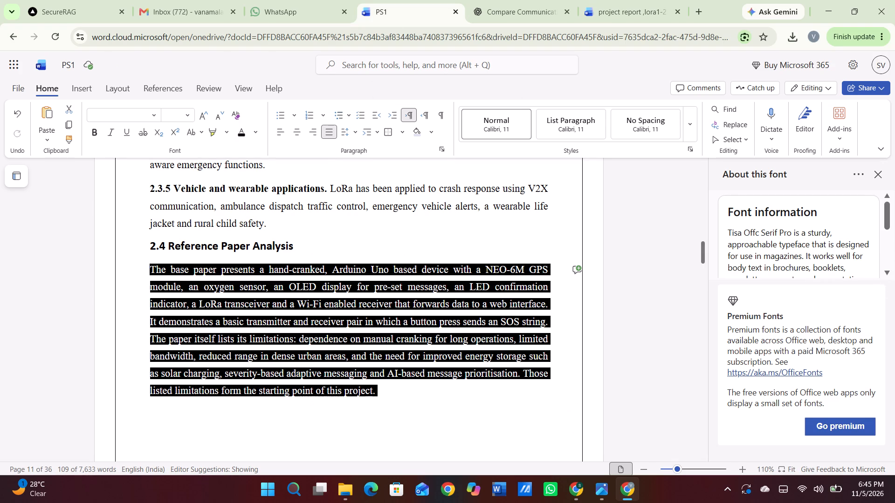
pyautogui.scroll(2, 273, 279)
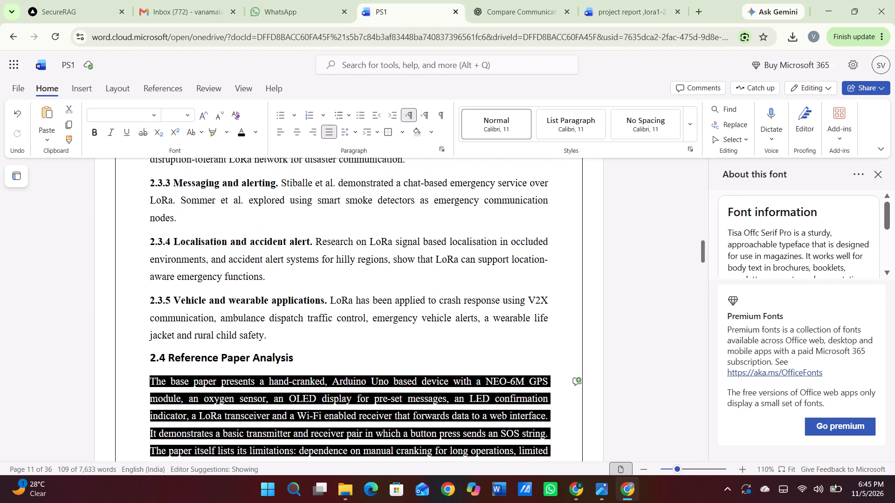
pyautogui.scroll(-4, 273, 279)
pyautogui.scroll(1, 273, 279)
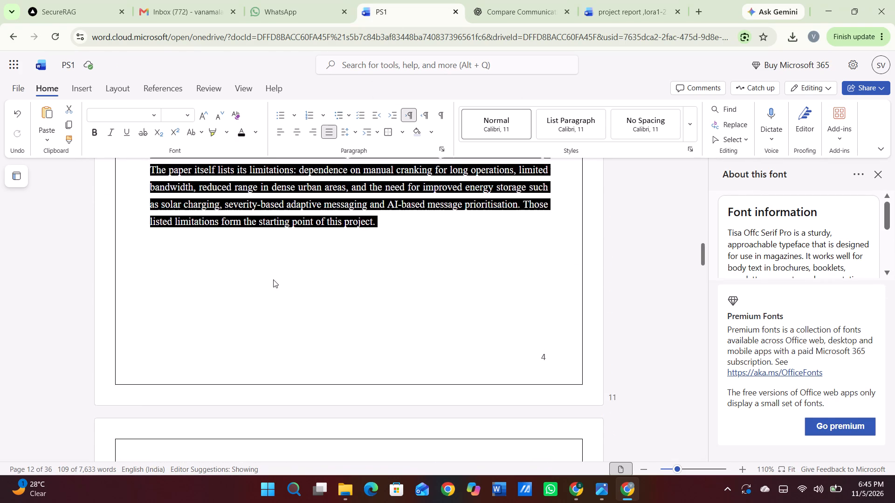
pyautogui.scroll(-3, 273, 279)
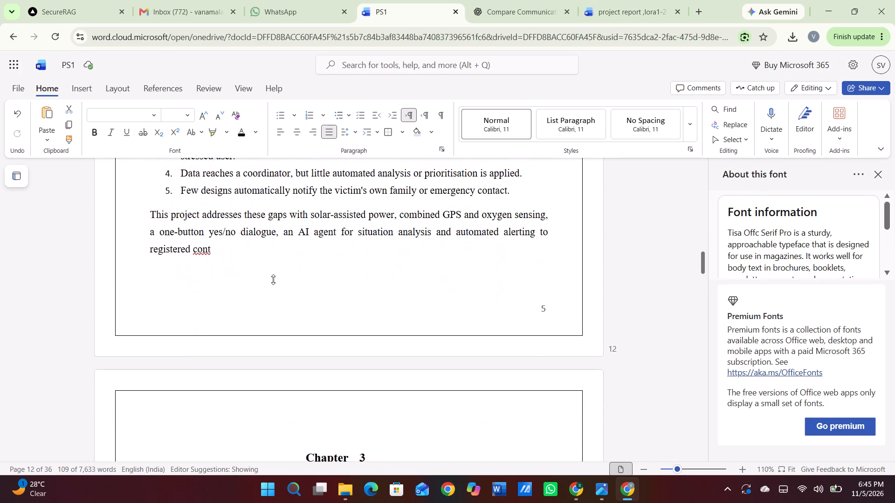
pyautogui.scroll(-3, 273, 279)
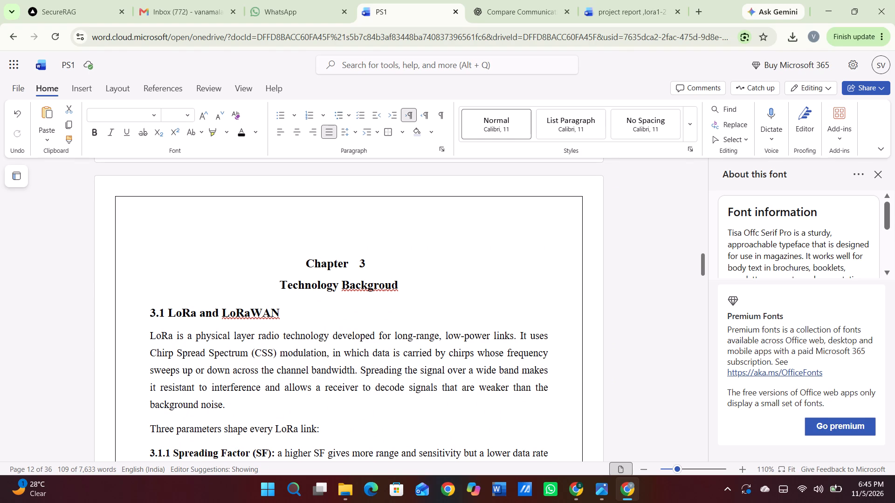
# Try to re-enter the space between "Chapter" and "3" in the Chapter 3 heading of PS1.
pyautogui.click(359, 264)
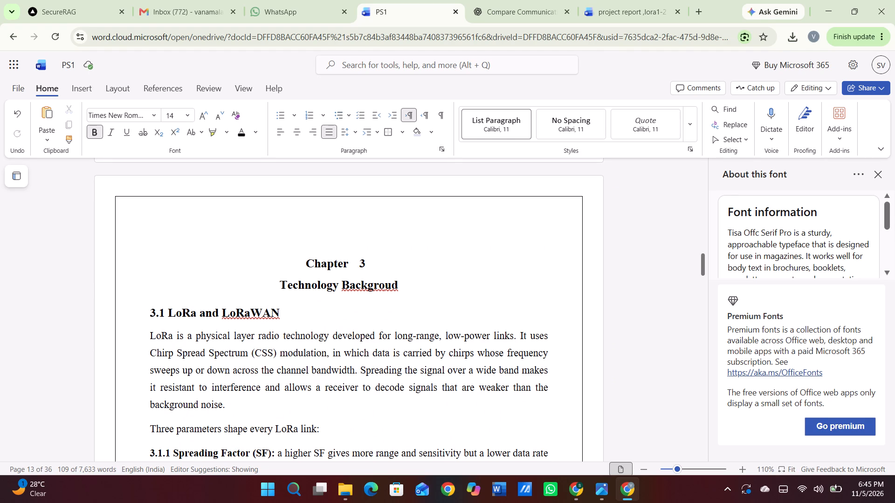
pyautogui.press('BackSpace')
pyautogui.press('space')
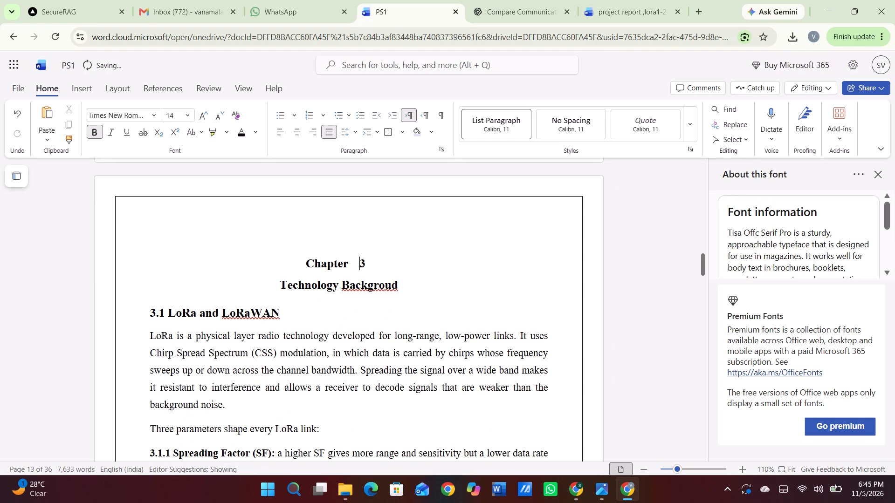
# Remove the blank line above the Chapter 3 heading.
pyautogui.click(336, 247)
pyautogui.press('BackSpace')
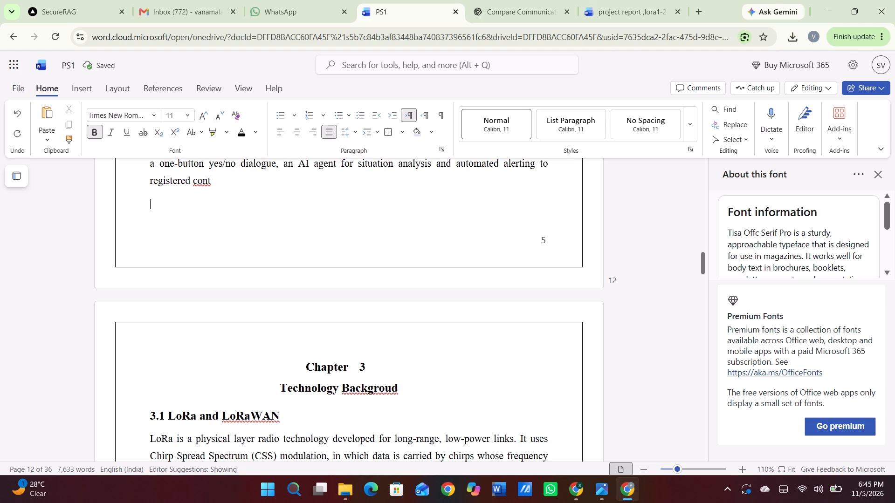
# Replace the "Chapter 3" heading line above "Technology Backgroud" with "CHAPTER3" in capitals.
pyautogui.moveTo(303, 362); pyautogui.dragTo(423, 369)
pyautogui.press('BackSpace')
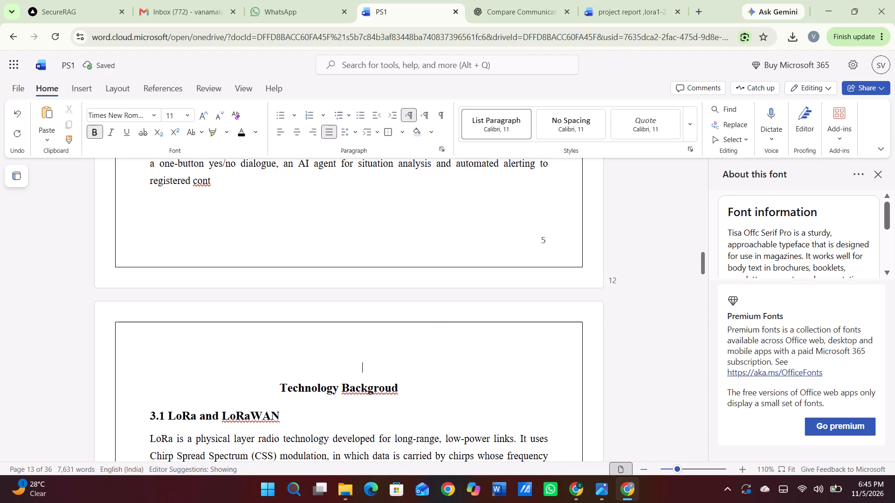
pyautogui.press('Left')
pyautogui.press('Left')
pyautogui.press('Left')
pyautogui.press('Left')
pyautogui.press('Left')
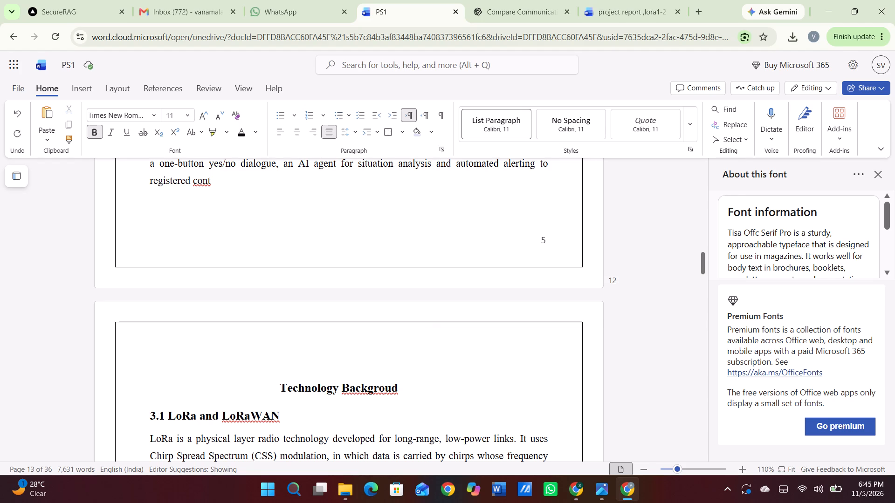
pyautogui.write('CHAPTER')
pyautogui.press('space')
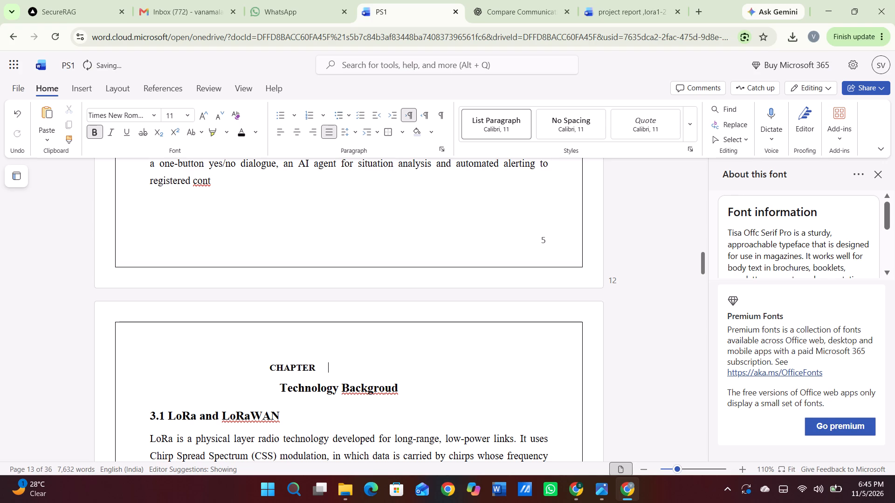
pyautogui.write('3')
pyautogui.press('BackSpace')
pyautogui.press('BackSpace')
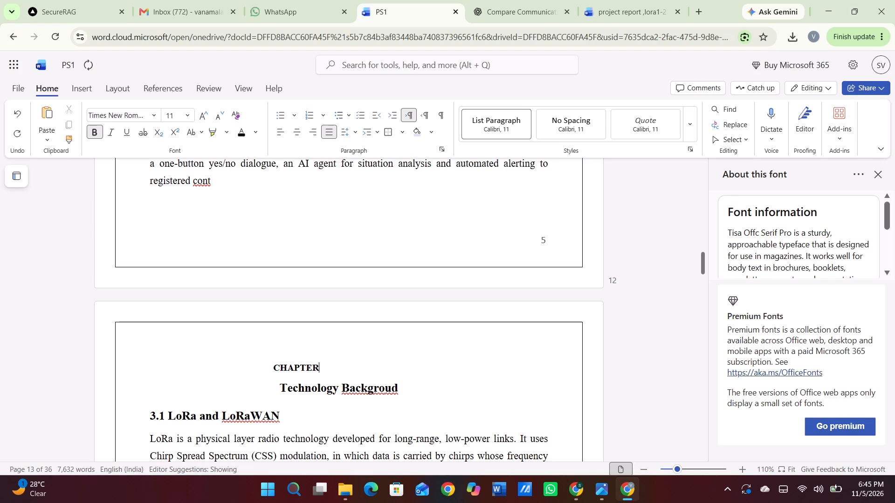
pyautogui.press('3')
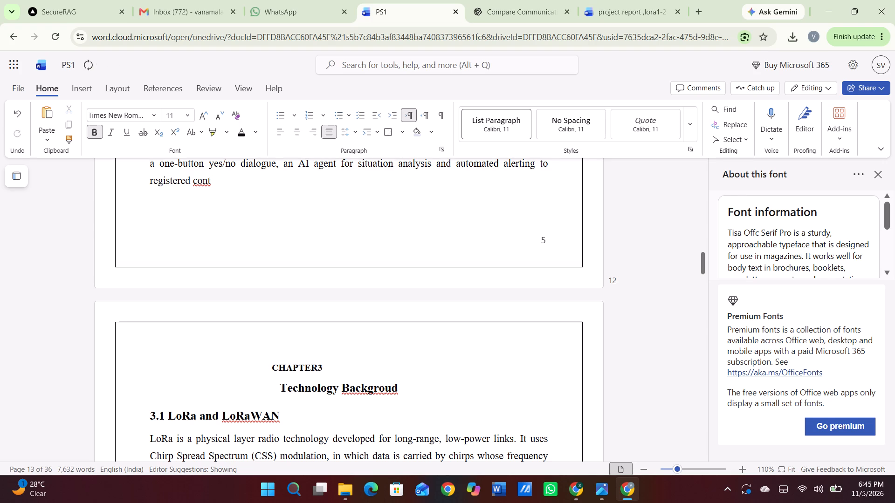
pyautogui.rightClick(423, 369)
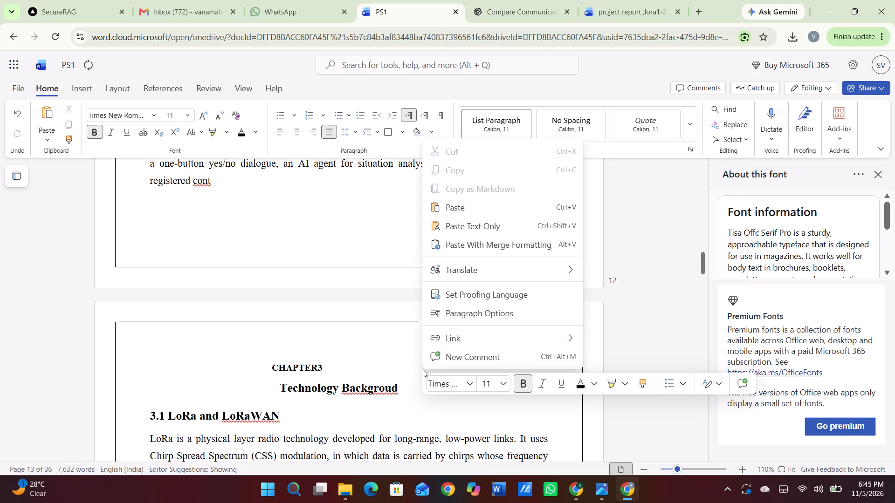
pyautogui.click(287, 258)
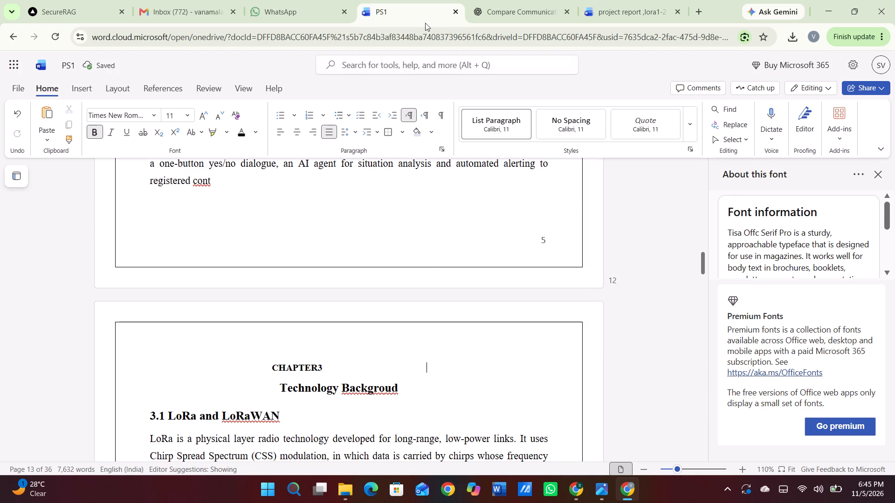
pyautogui.scroll(2, 400, 311)
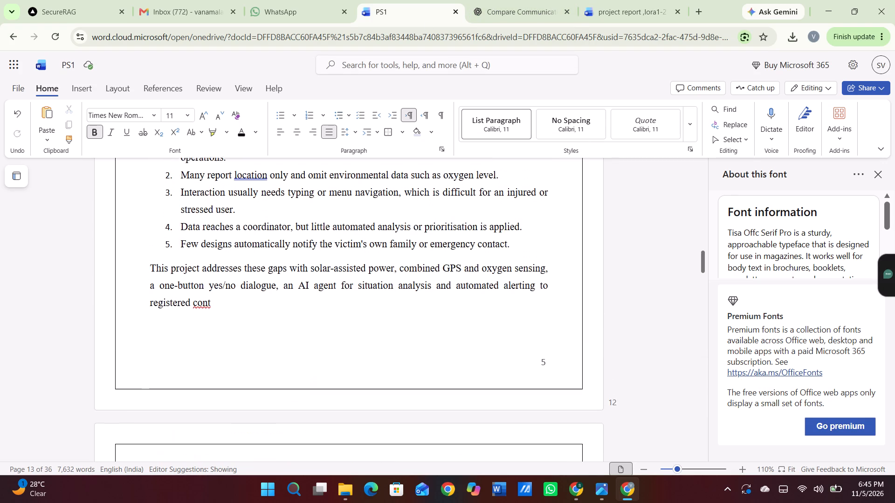
# Return to the cover page of PS1 and compare it with the cover page of the project report document.
pyautogui.scroll(19, 400, 311)
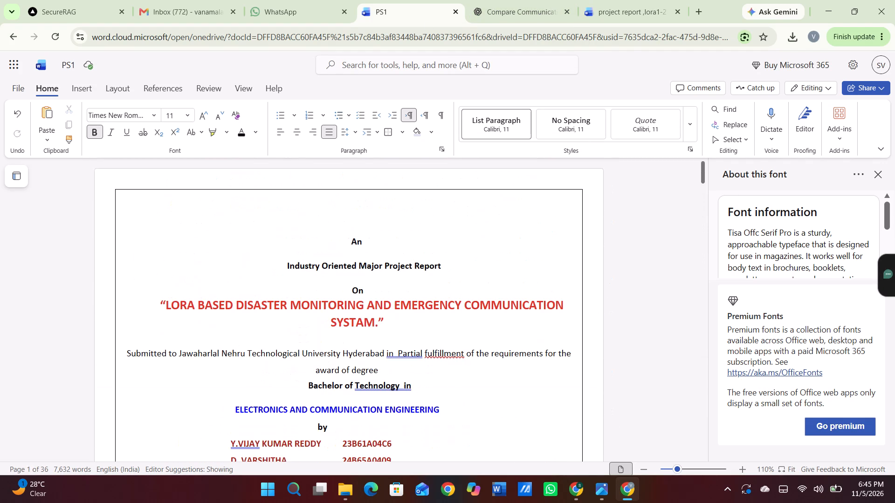
pyautogui.scroll(4, 400, 311)
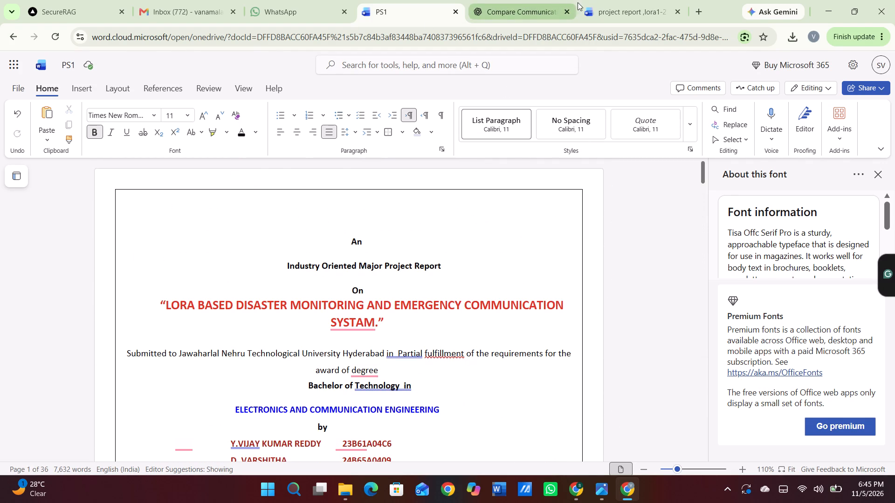
pyautogui.click(605, 9)
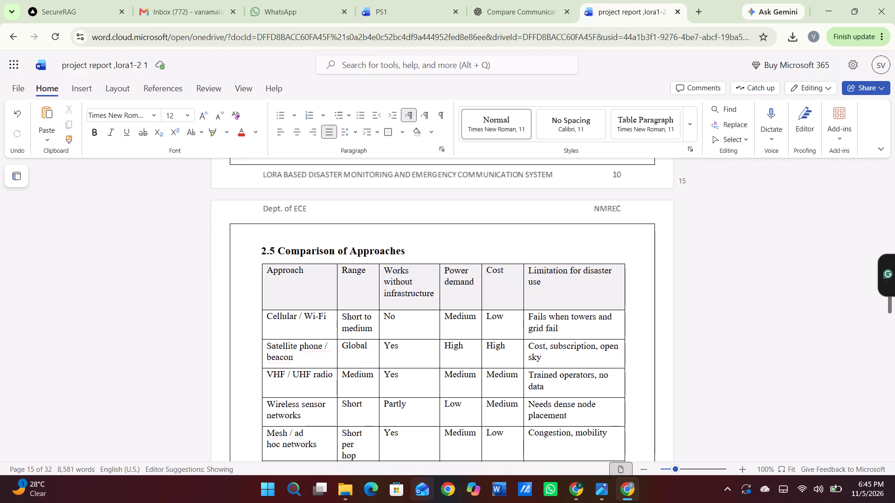
pyautogui.scroll(7, 513, 357)
pyautogui.scroll(16, 513, 357)
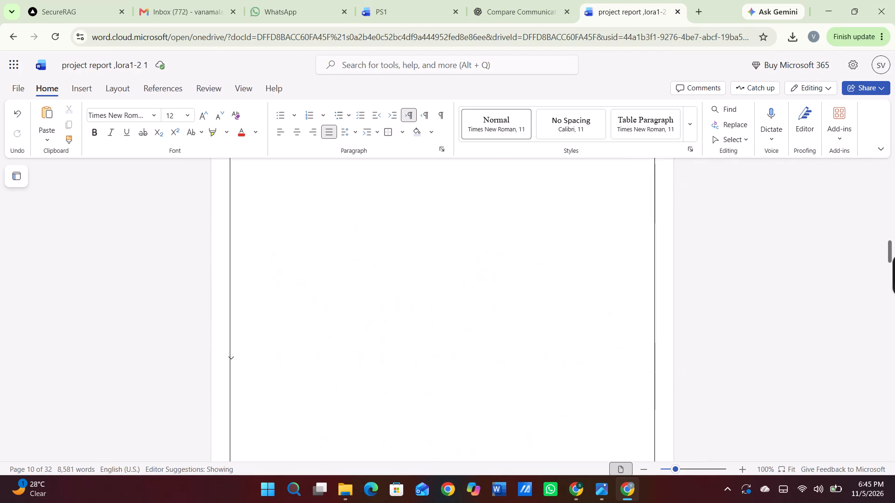
pyautogui.scroll(20, 513, 357)
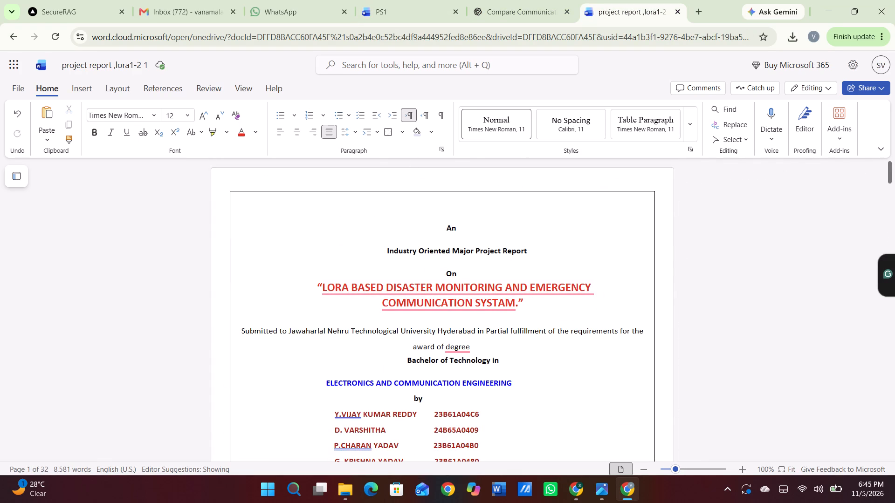
# Select the entire cover page content of the project report and create a new blank document for it.
pyautogui.moveTo(427, 223); pyautogui.dragTo(631, 502)
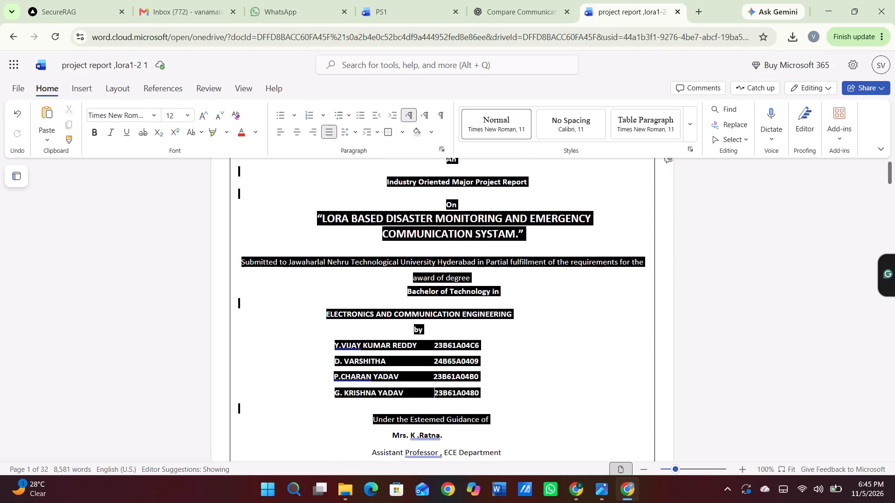
pyautogui.moveTo(631, 502); pyautogui.dragTo(634, 502)
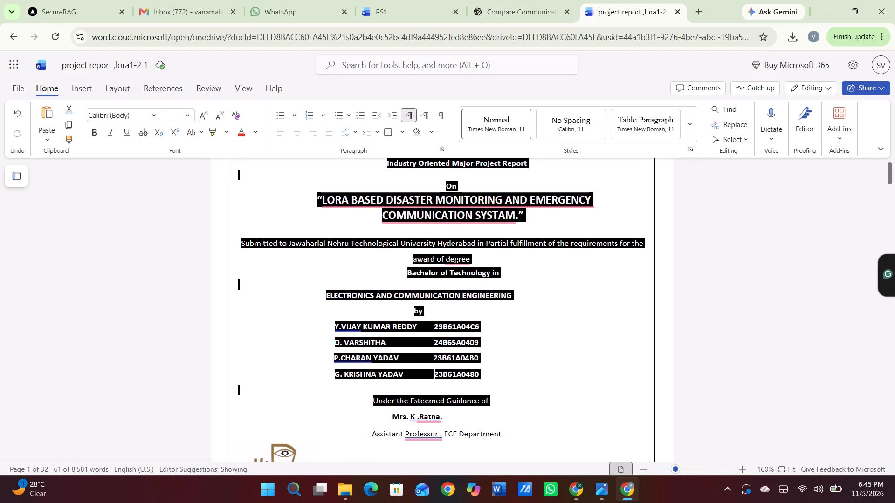
pyautogui.hotkey('ctrl', 'a')
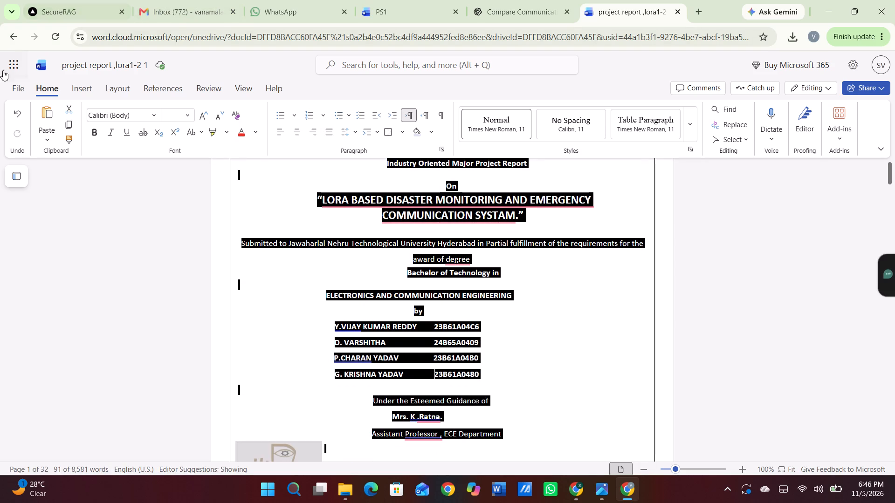
pyautogui.click(22, 91)
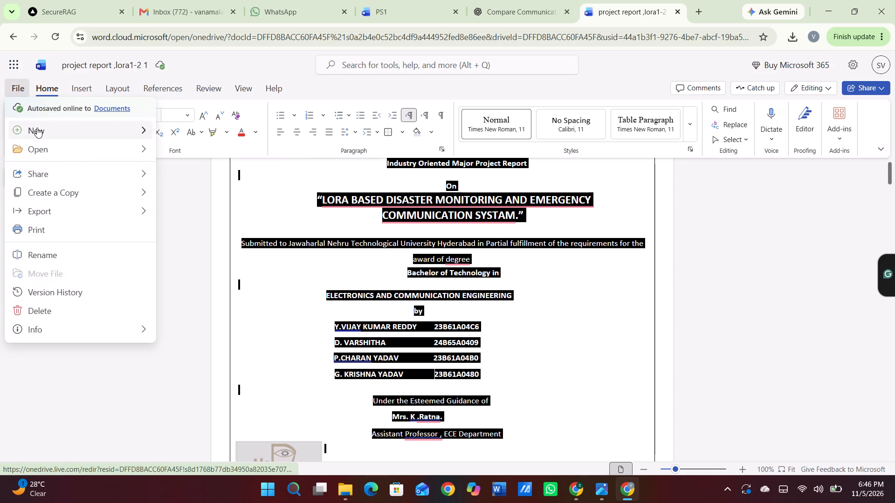
pyautogui.click(37, 128)
pyautogui.click(37, 128)
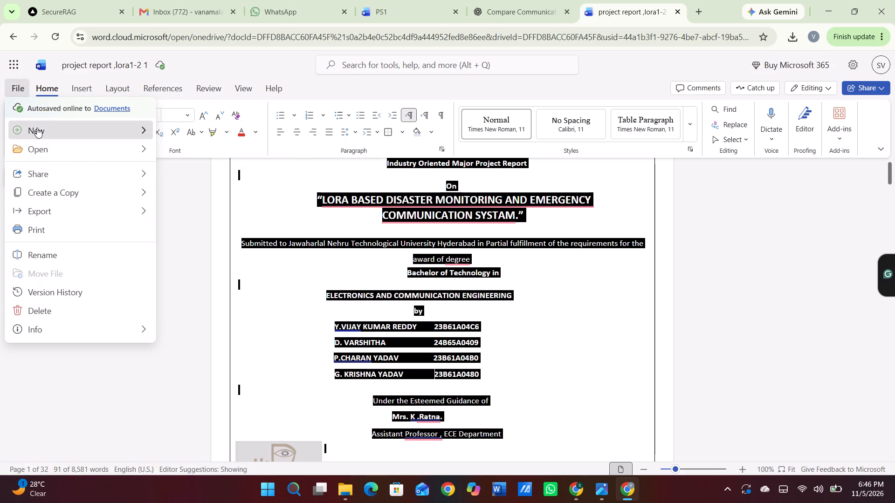
pyautogui.click(177, 137)
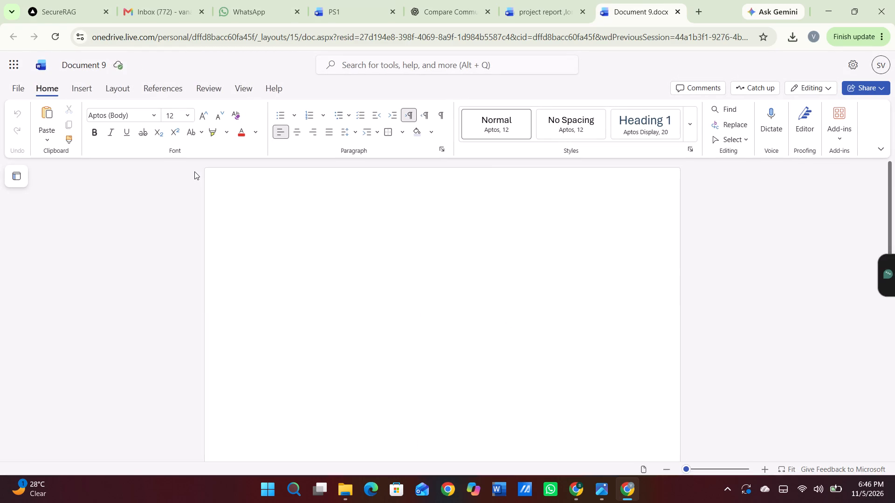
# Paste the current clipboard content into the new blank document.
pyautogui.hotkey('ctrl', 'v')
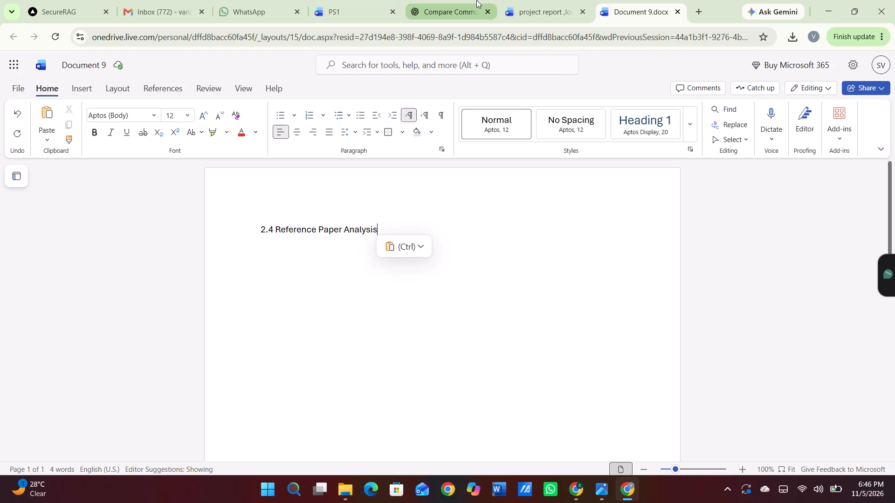
# Copy the selected cover page from the project report and paste it into the new document in place of the "2.4 Reference Paper Analysis" line.
pyautogui.click(537, 5)
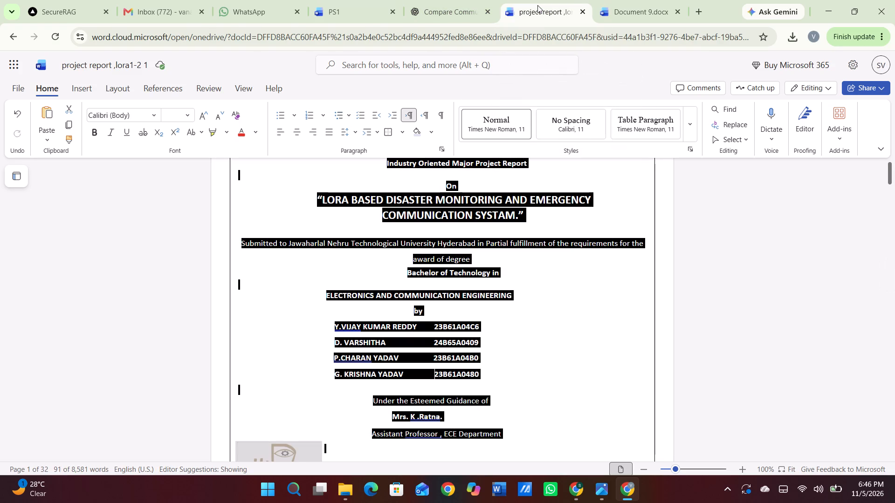
pyautogui.hotkey('ctrl', 'c')
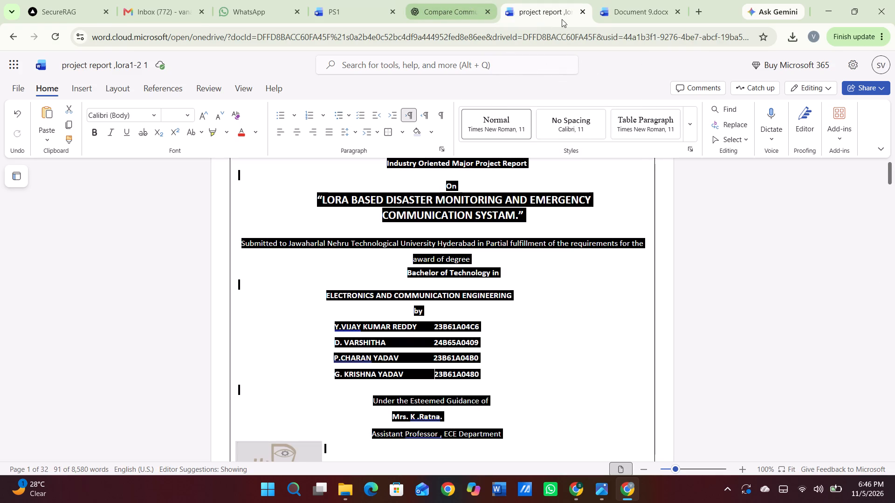
pyautogui.click(621, 6)
pyautogui.press('BackSpace')
pyautogui.press('BackSpace')
pyautogui.press('BackSpace')
pyautogui.press('BackSpace')
pyautogui.press('BackSpace')
pyautogui.press('BackSpace')
pyautogui.press('BackSpace')
pyautogui.press('BackSpace')
pyautogui.press('BackSpace')
pyautogui.press('BackSpace')
pyautogui.press('BackSpace')
pyautogui.press('BackSpace')
pyautogui.press('BackSpace')
pyautogui.press('BackSpace')
pyautogui.press('BackSpace')
pyautogui.press('BackSpace')
pyautogui.press('BackSpace')
pyautogui.press('BackSpace')
pyautogui.press('BackSpace')
pyautogui.press('BackSpace')
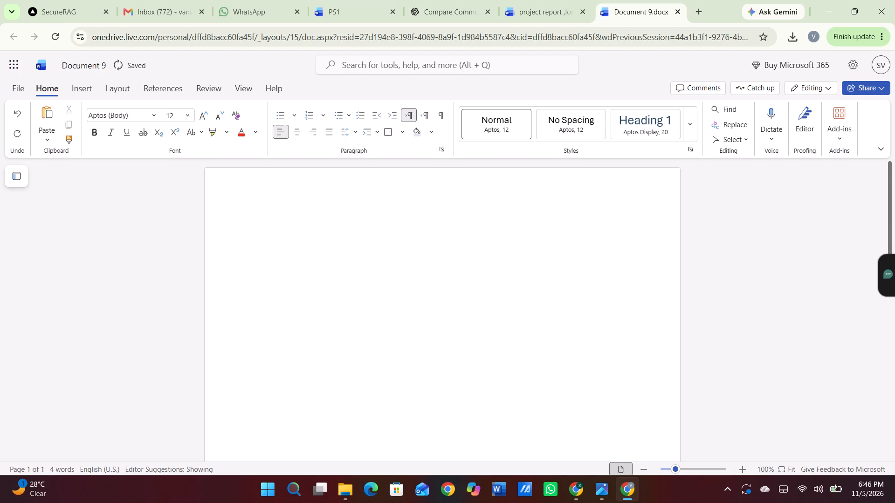
pyautogui.hotkey('ctrl', 'v')
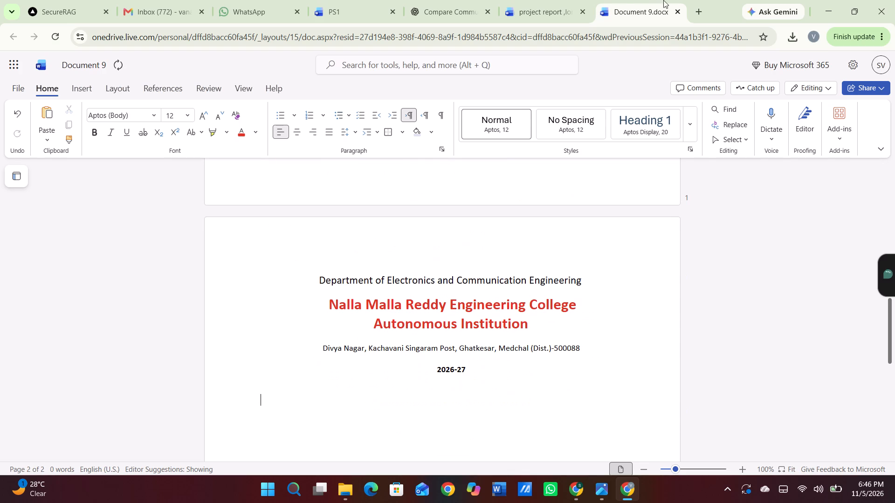
# Examine the layout of the pasted cover page, including the logo and college details, throughout the new document.
pyautogui.scroll(2, 464, 298)
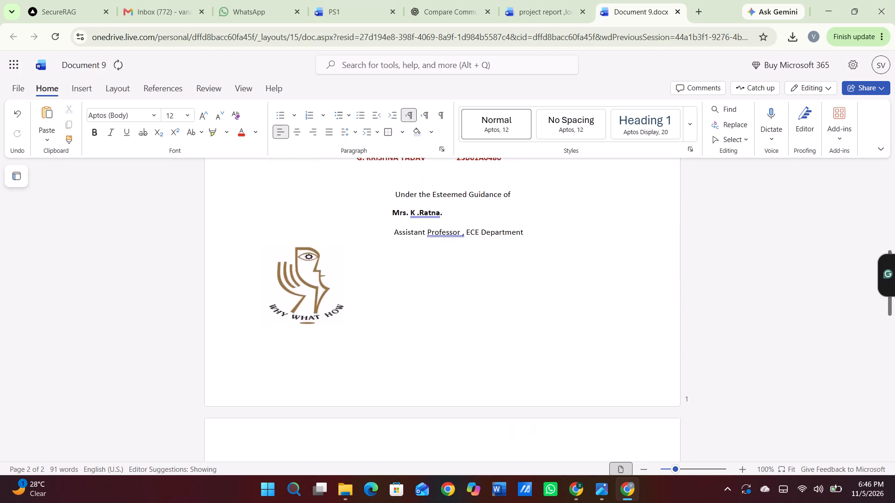
pyautogui.scroll(3, 464, 298)
pyautogui.scroll(-2, 464, 298)
pyautogui.scroll(1, 464, 298)
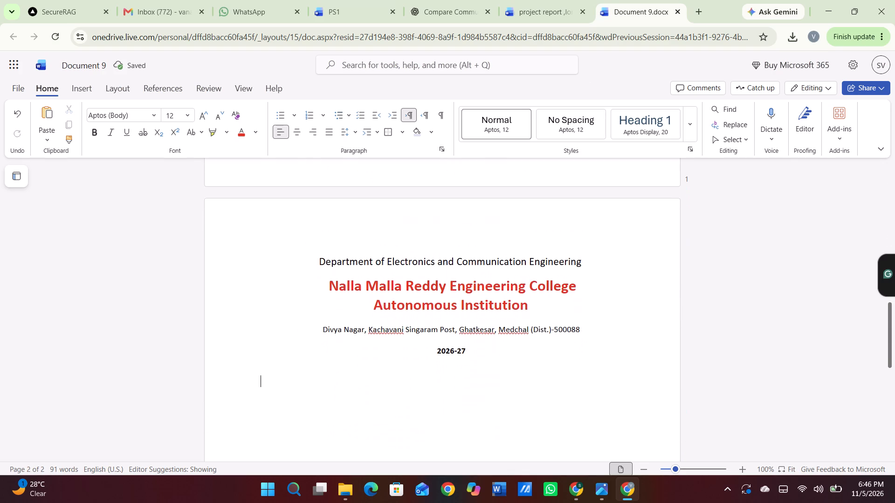
pyautogui.scroll(1, 464, 298)
pyautogui.scroll(-3, 464, 298)
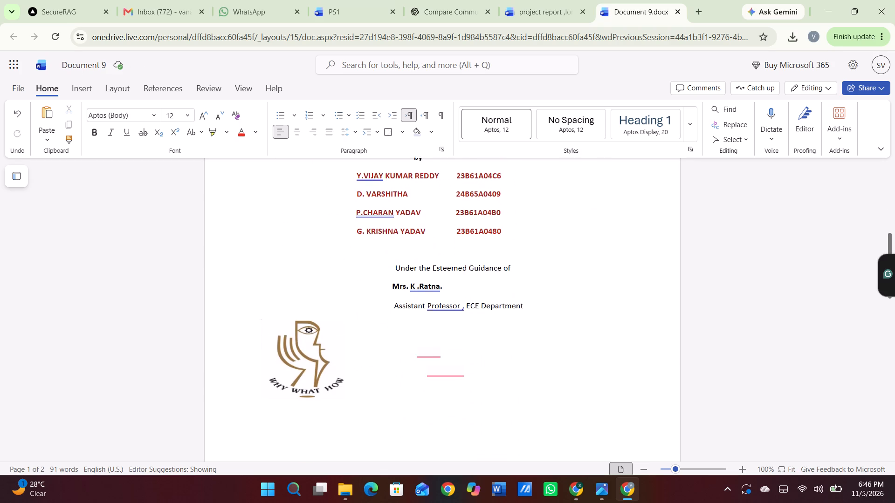
pyautogui.scroll(-3, 464, 298)
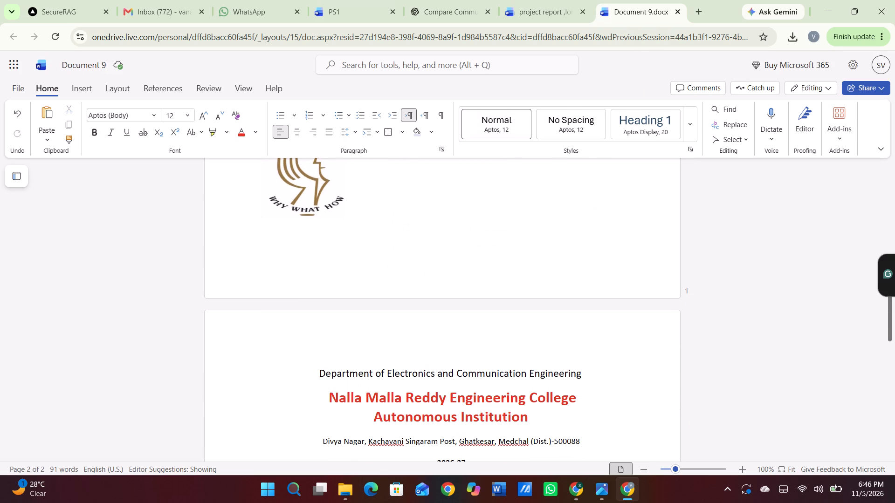
pyautogui.scroll(-4, 358, 285)
pyautogui.scroll(1, 358, 285)
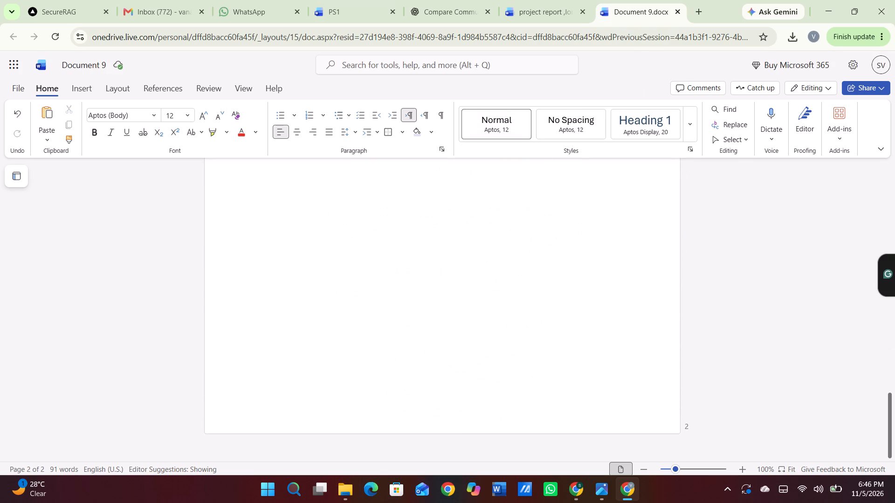
pyautogui.scroll(1, 358, 285)
pyautogui.scroll(-4, 358, 285)
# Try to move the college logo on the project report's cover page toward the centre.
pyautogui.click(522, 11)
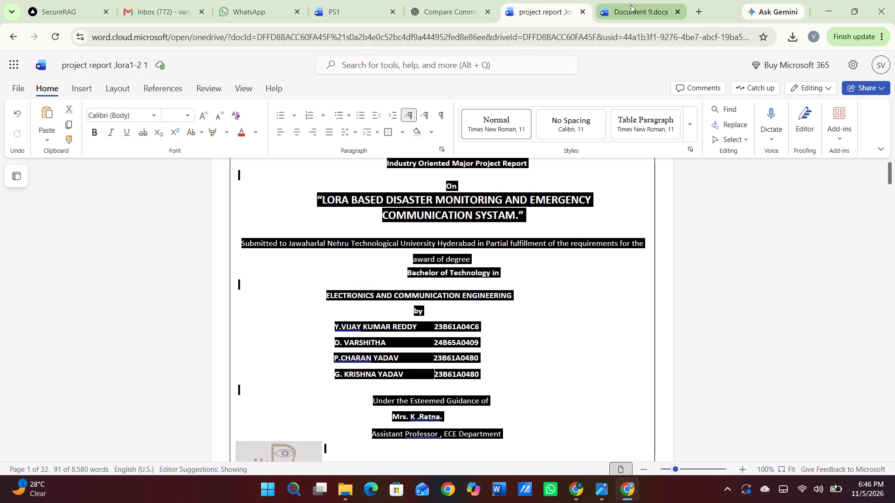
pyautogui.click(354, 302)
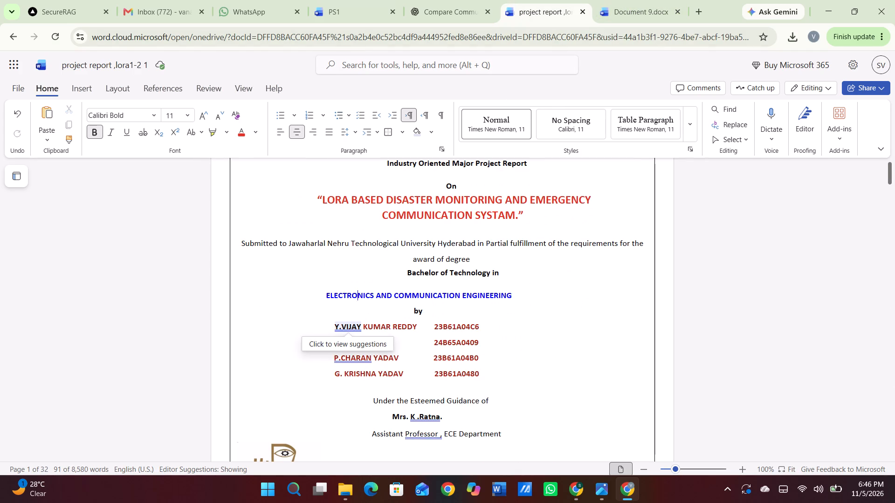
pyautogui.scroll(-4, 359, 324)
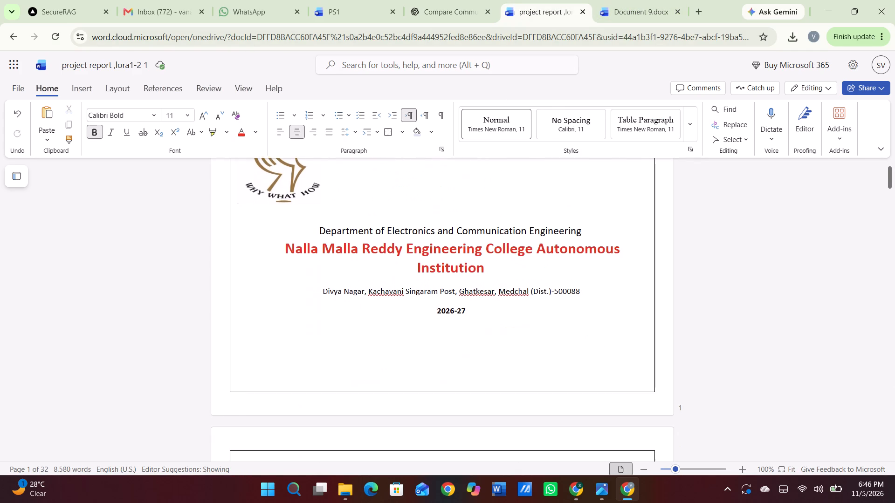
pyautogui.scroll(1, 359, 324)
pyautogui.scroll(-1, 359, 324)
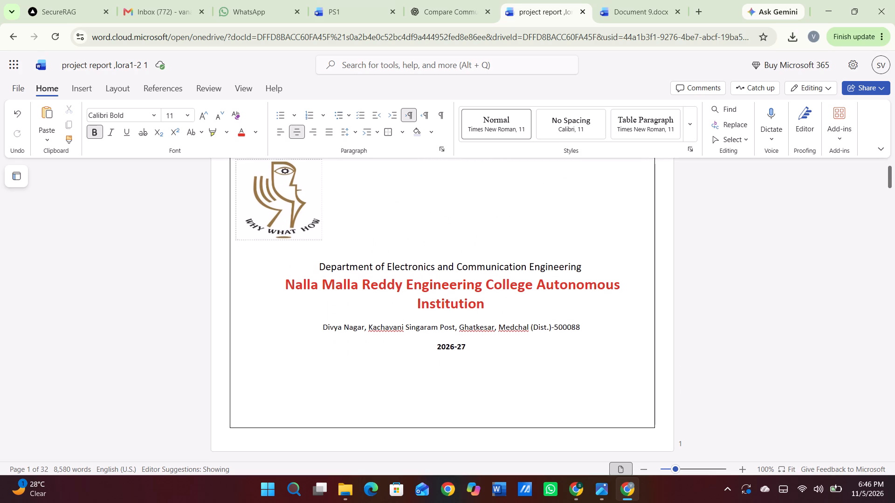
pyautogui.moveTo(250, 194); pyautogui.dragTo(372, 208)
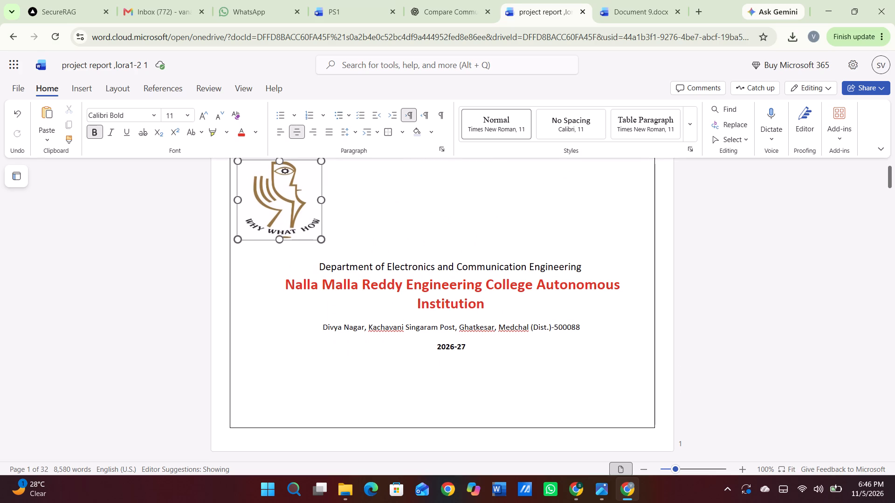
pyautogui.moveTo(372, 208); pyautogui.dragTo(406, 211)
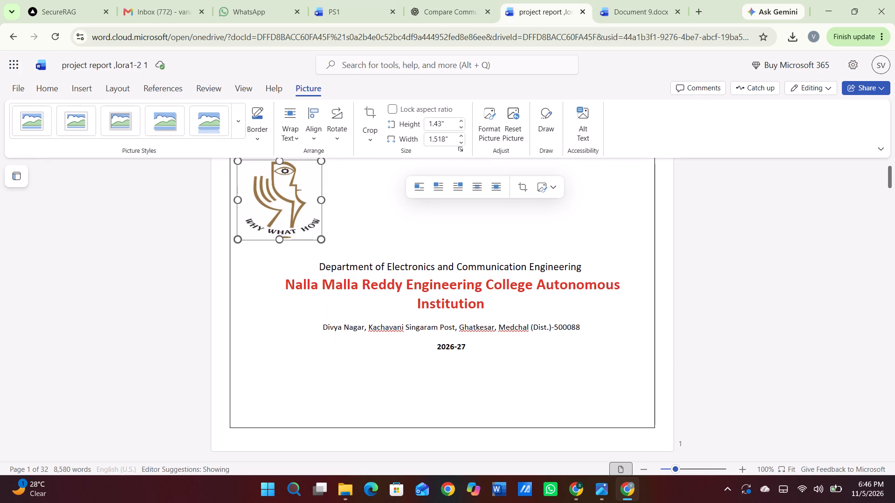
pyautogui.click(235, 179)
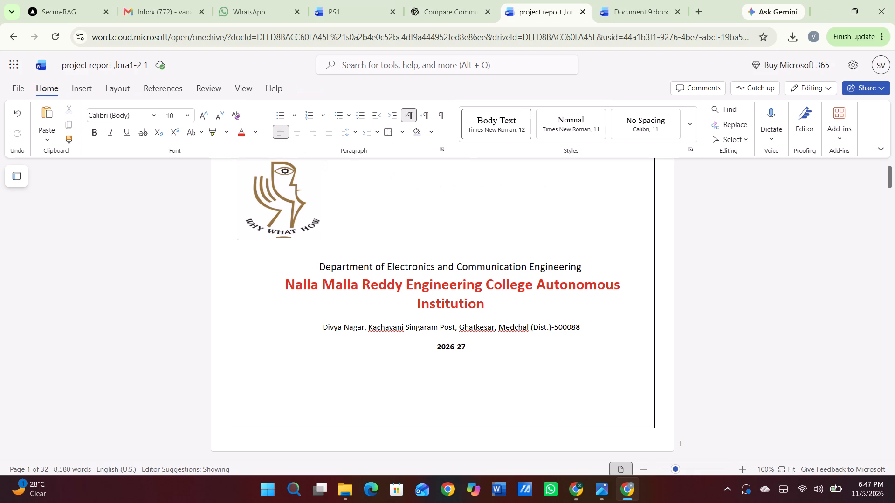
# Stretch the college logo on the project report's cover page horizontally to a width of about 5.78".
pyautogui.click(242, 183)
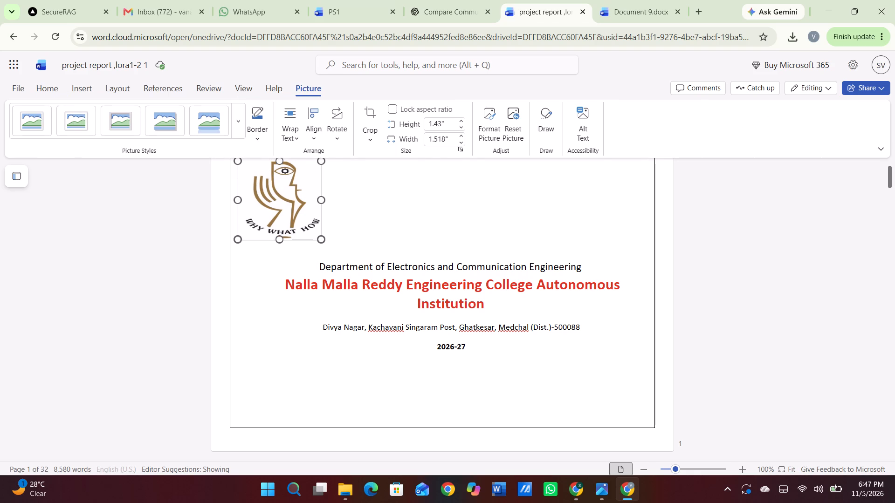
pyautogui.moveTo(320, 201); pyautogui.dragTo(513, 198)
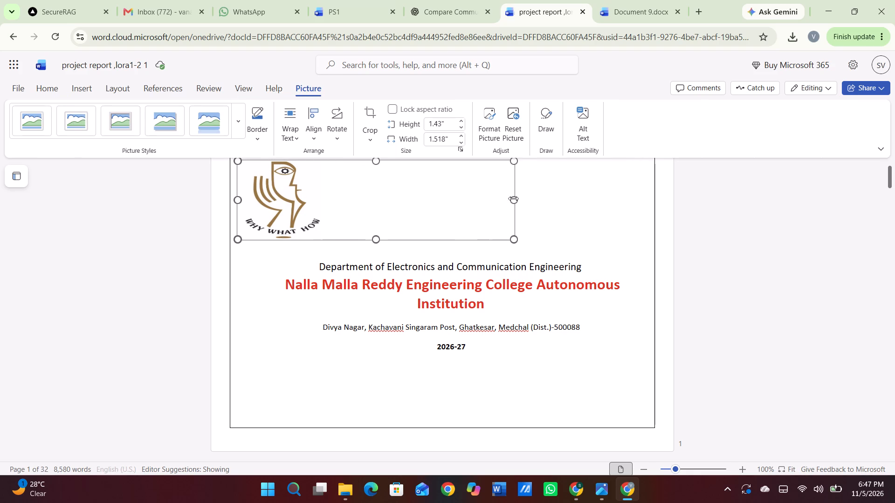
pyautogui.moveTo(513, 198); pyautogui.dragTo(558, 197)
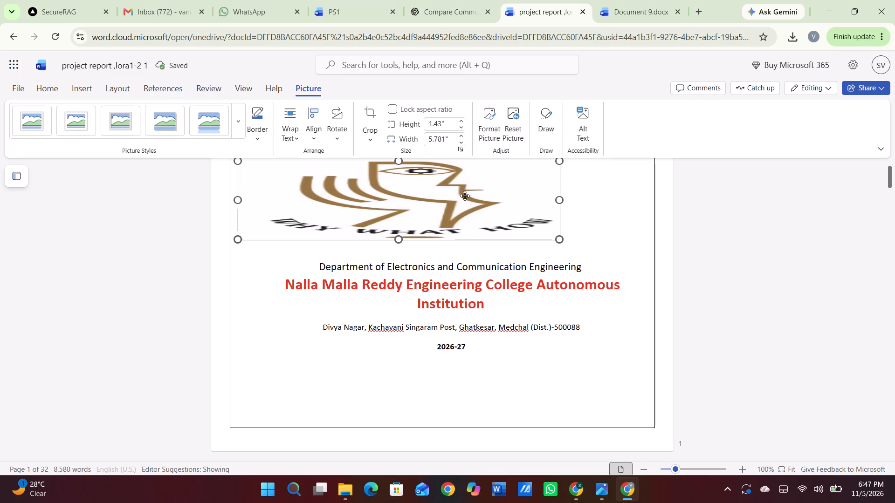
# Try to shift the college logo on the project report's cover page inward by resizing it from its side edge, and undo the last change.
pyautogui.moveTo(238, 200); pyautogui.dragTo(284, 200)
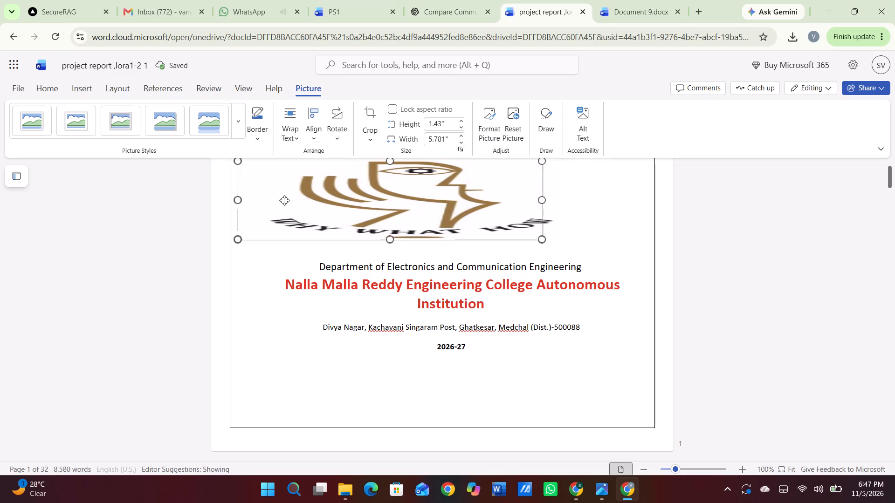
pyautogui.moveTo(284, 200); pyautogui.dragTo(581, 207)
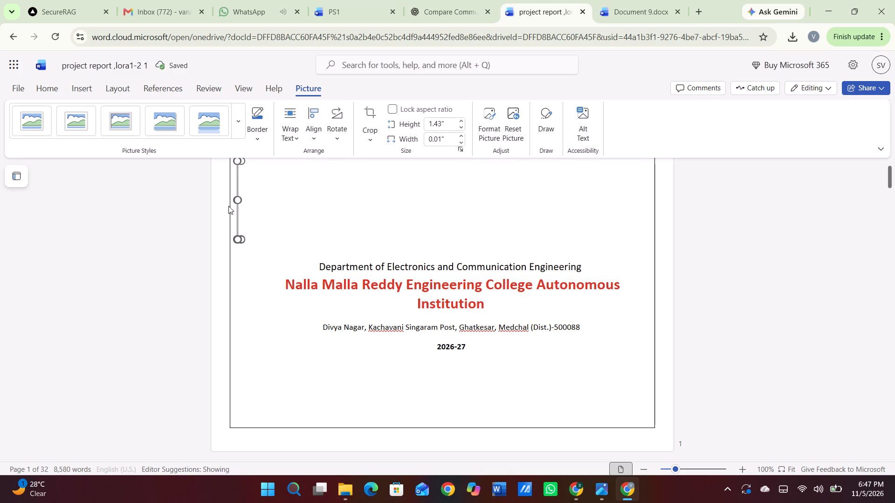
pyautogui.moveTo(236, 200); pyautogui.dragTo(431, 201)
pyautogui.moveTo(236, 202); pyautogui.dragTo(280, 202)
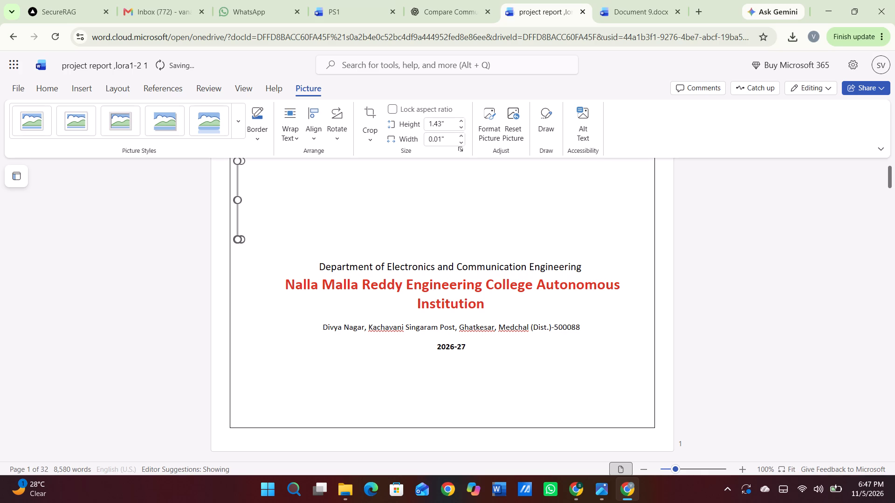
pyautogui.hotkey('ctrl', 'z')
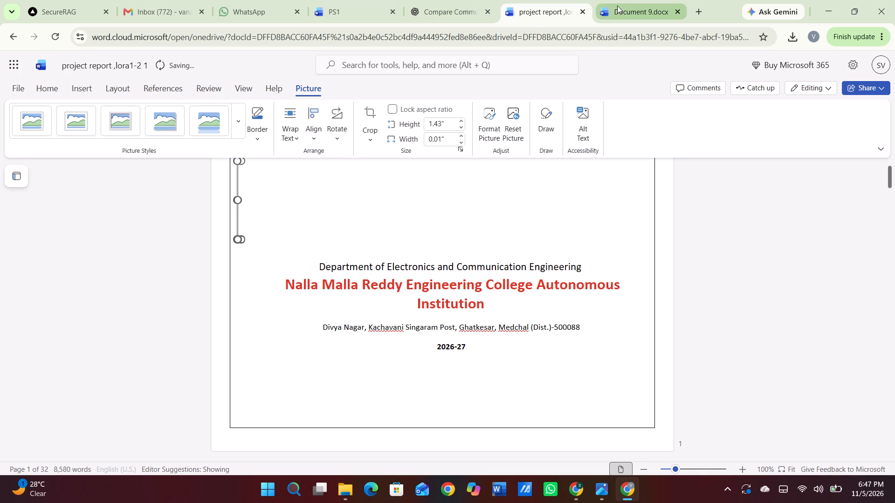
# Close Document 9 and the open project report.
pyautogui.click(558, 4)
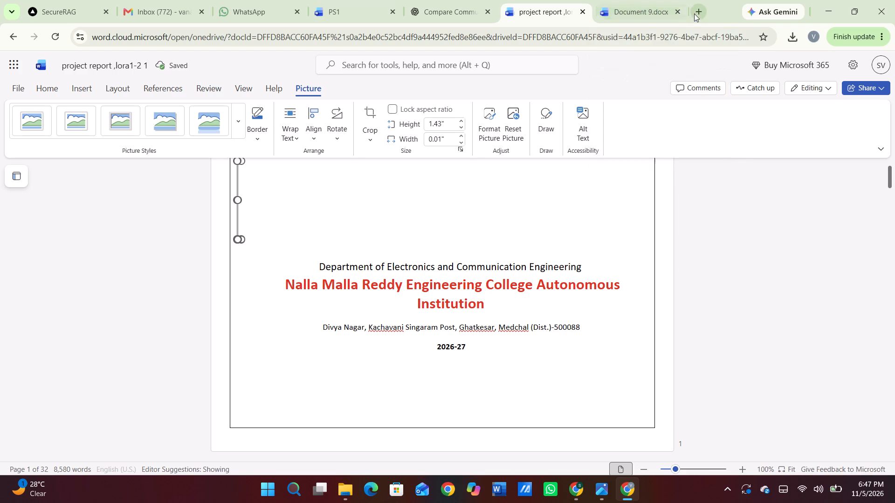
pyautogui.click(680, 9)
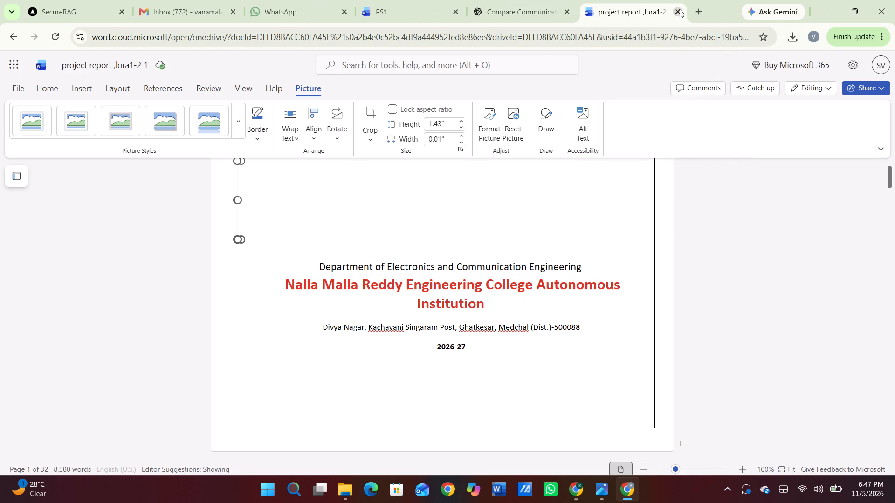
pyautogui.click(680, 9)
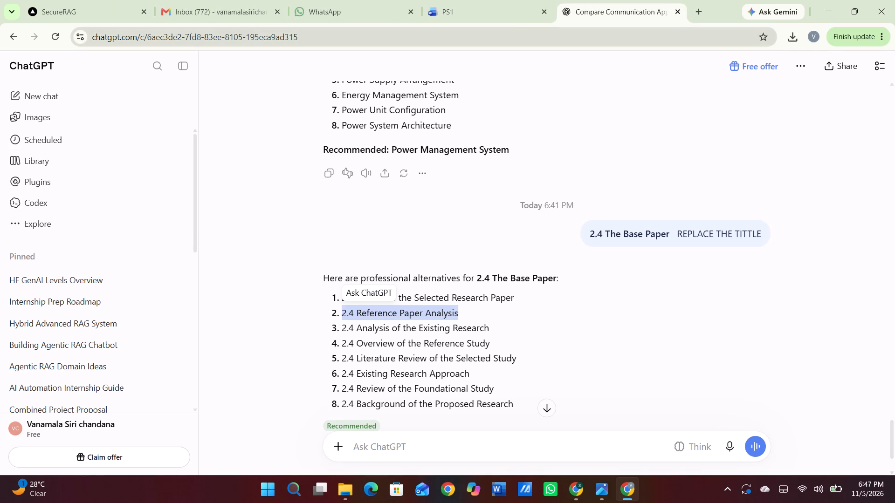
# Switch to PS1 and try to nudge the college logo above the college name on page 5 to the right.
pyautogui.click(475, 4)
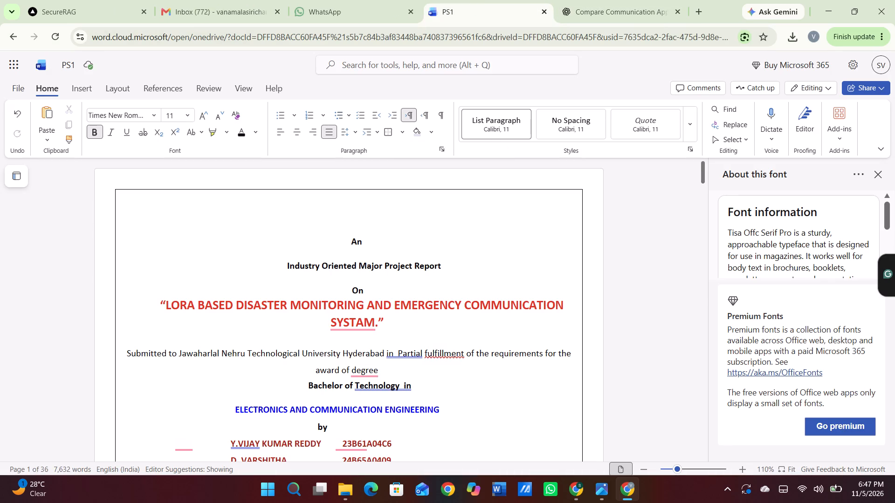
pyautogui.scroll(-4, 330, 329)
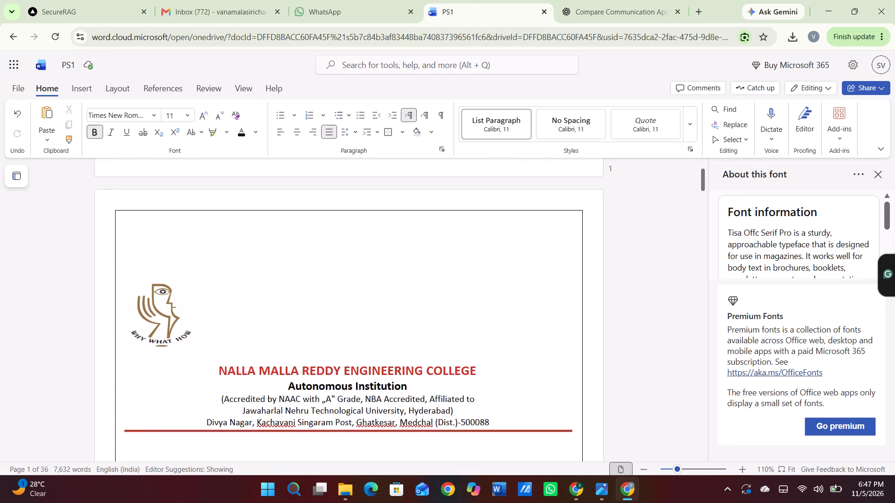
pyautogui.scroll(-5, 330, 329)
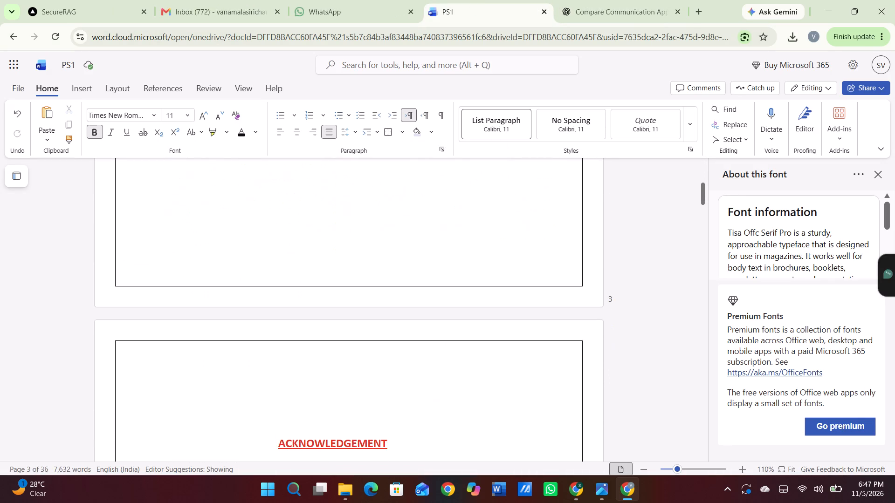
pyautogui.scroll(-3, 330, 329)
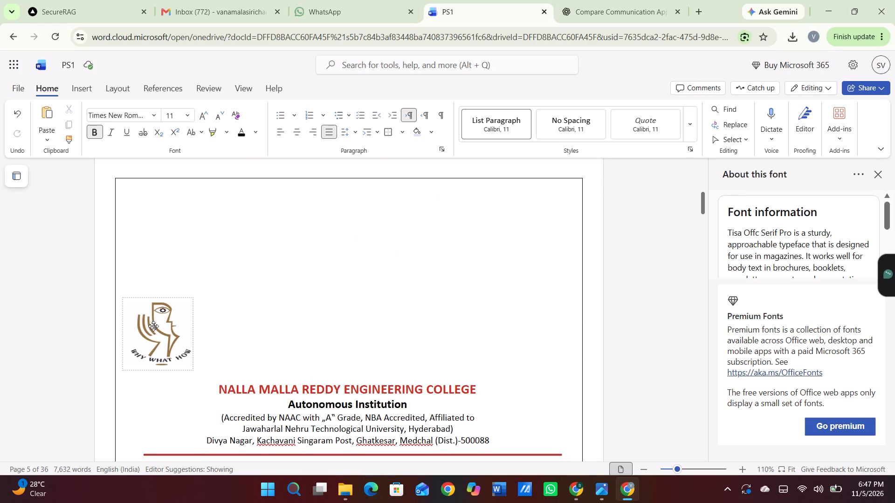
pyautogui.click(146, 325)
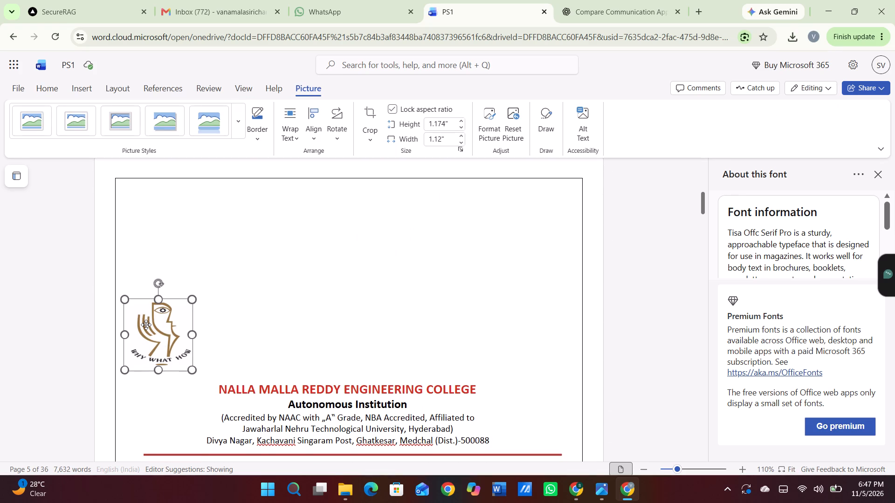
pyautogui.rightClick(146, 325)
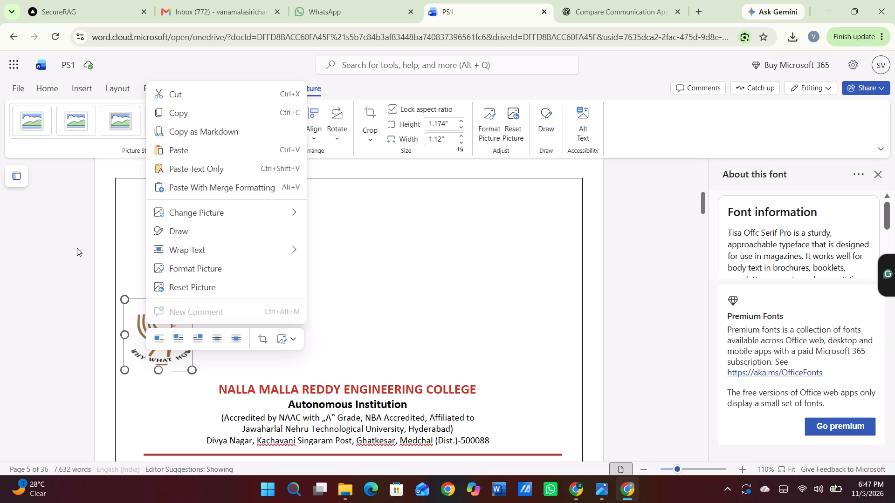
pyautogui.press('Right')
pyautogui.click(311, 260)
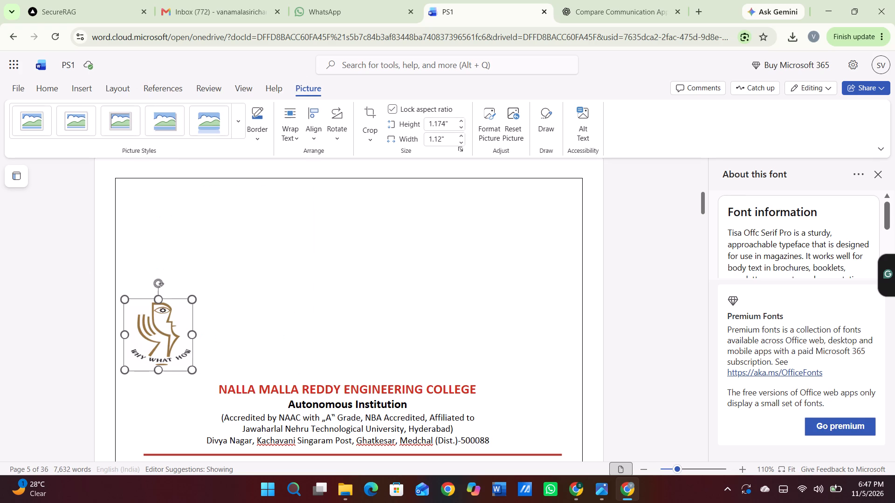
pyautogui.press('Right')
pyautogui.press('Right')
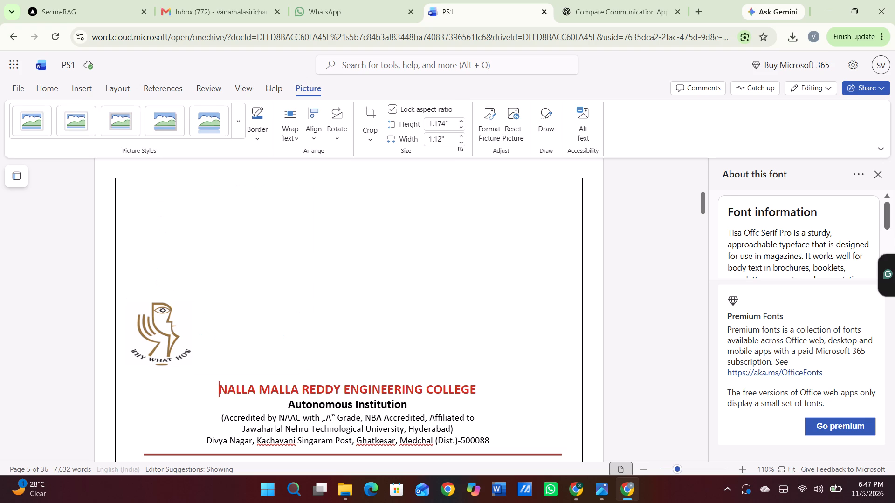
pyautogui.press('Left')
pyautogui.press('Left')
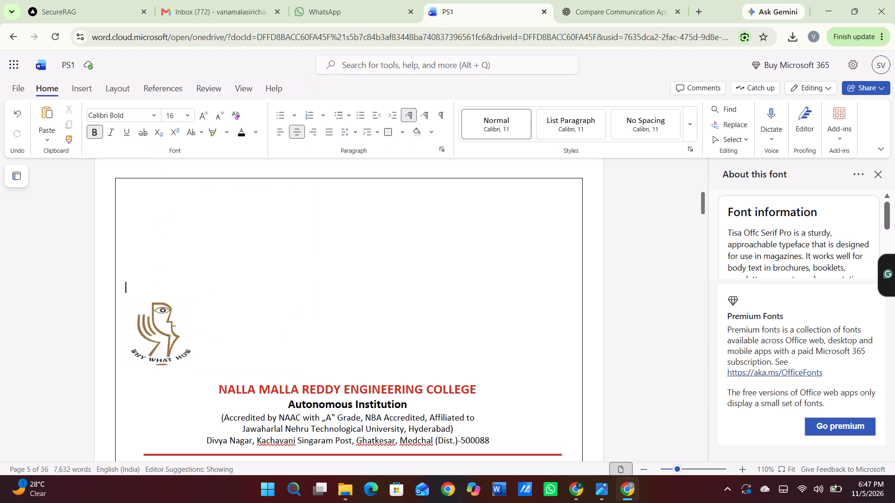
pyautogui.press('Left')
pyautogui.press('Down')
pyautogui.press('Down')
pyautogui.press('Left')
pyautogui.press('space')
pyautogui.press('space')
pyautogui.press('space')
pyautogui.press('space')
pyautogui.press('space')
pyautogui.press('space')
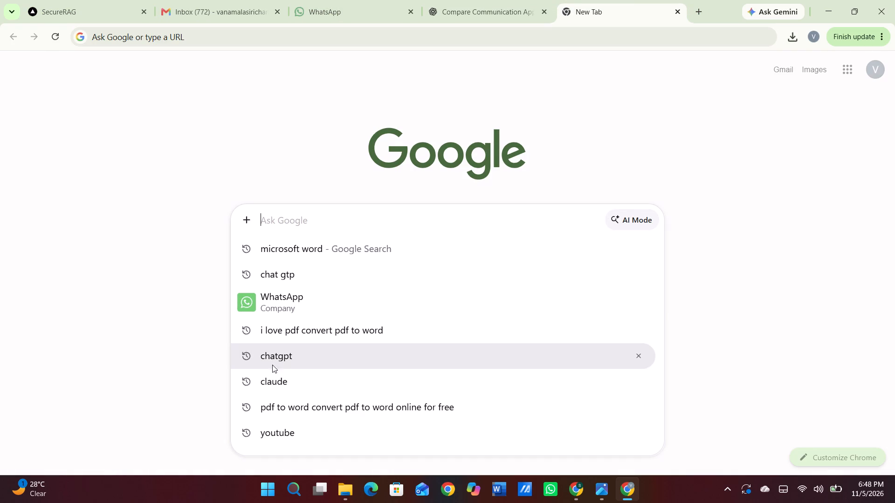
pyautogui.click(354, 249)
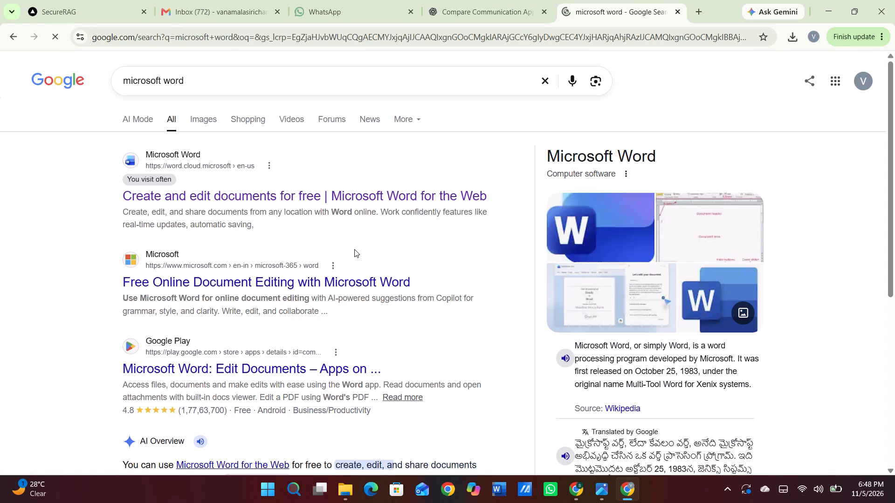
pyautogui.click(242, 193)
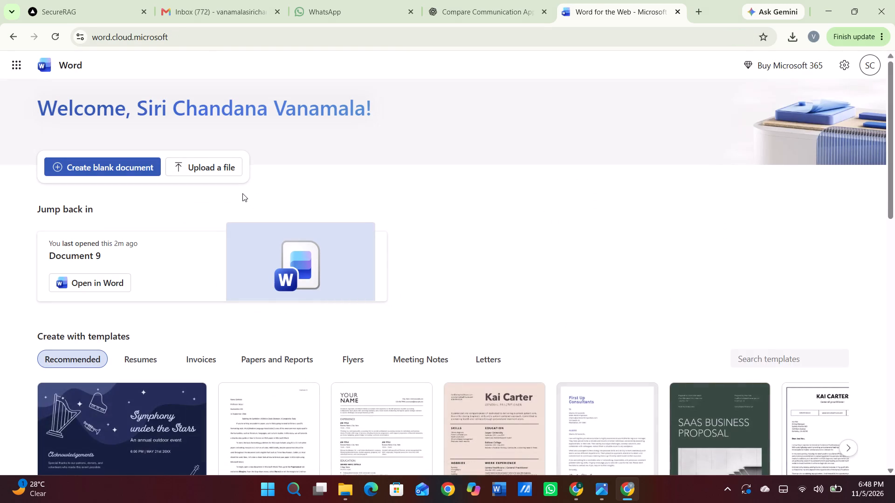
# Upload the file "project report ,lora1-2.docx" from Downloads and open it for editing.
pyautogui.click(189, 170)
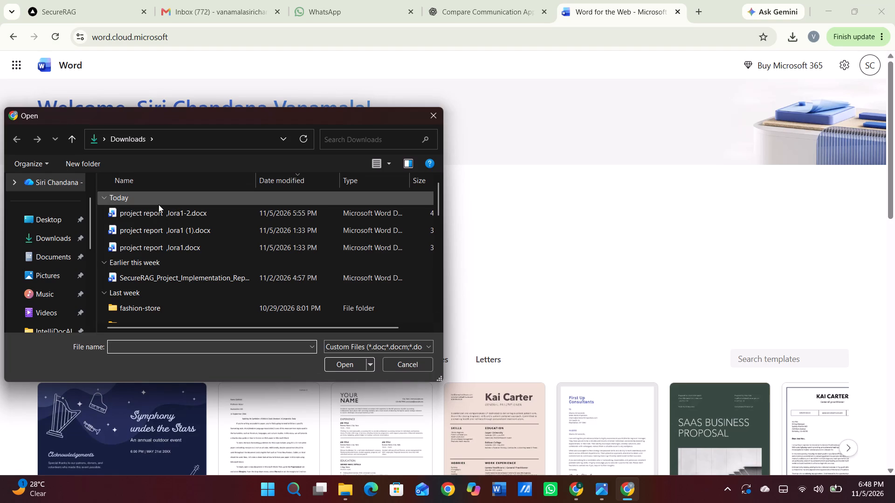
pyautogui.click(159, 211)
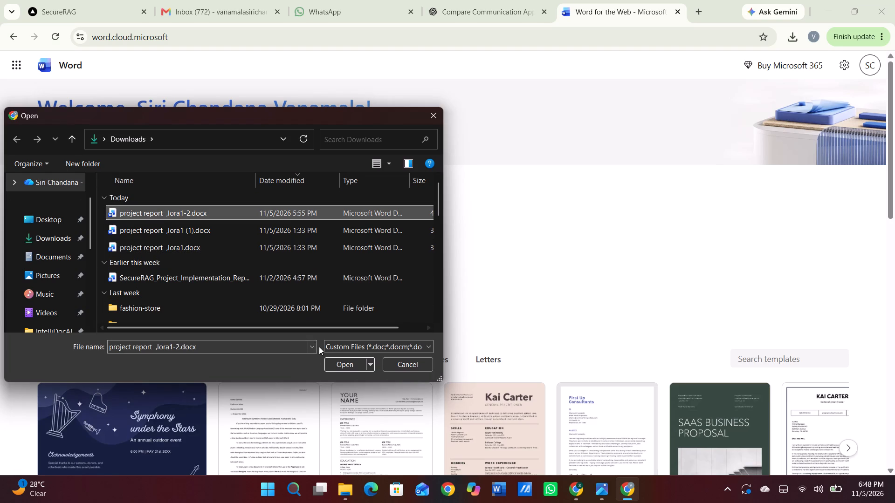
pyautogui.click(345, 369)
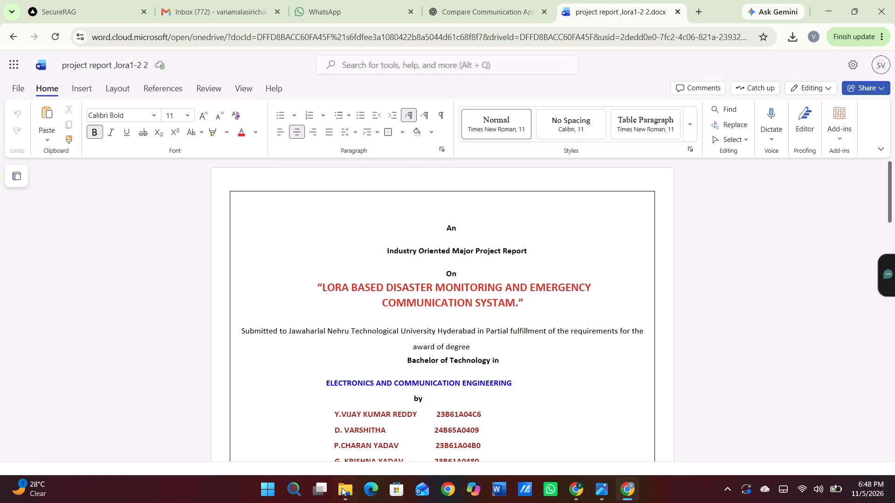
# Add a space before the second student's roll number on the cover page, in line with the first student's.
pyautogui.click(431, 427)
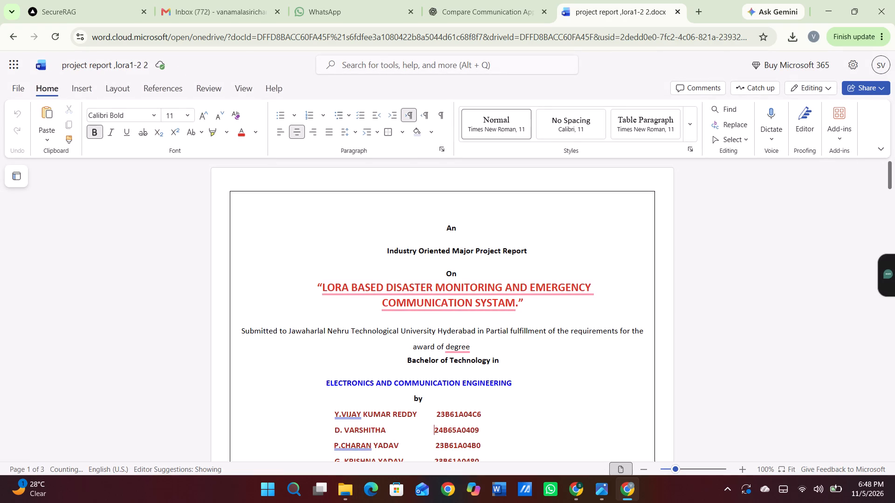
pyautogui.press('space')
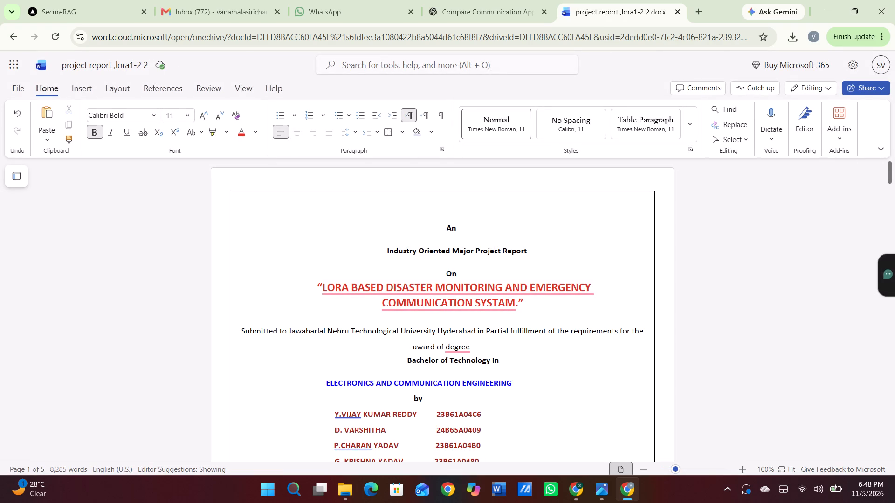
# Add a space before the fourth student's roll number on the cover page, in line with the roll numbers above.
pyautogui.scroll(-1, 434, 439)
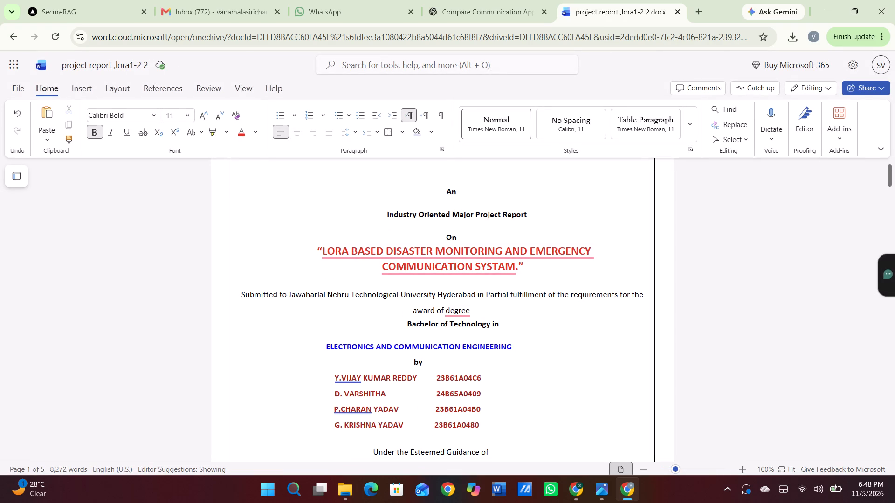
pyautogui.click(432, 424)
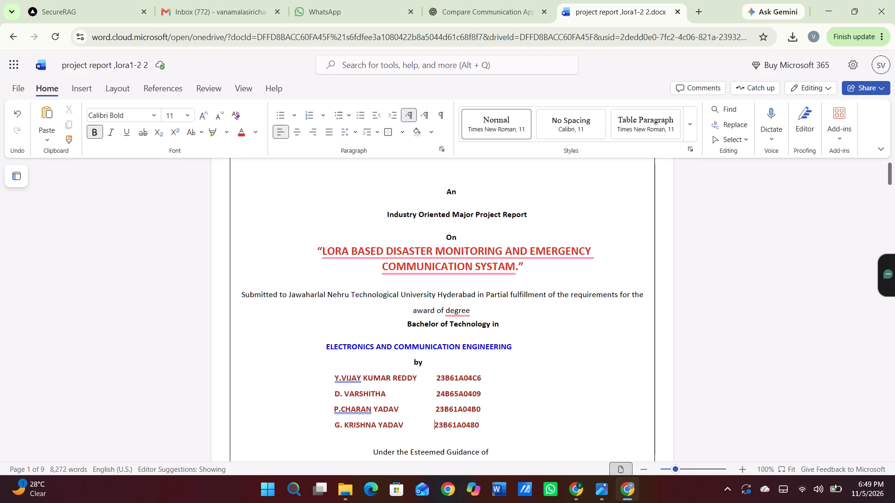
pyautogui.press('space')
# On the declaration page, add spaces between the second student's name and bracketed roll number, aligning it with the first student's.
pyautogui.scroll(-2, 432, 424)
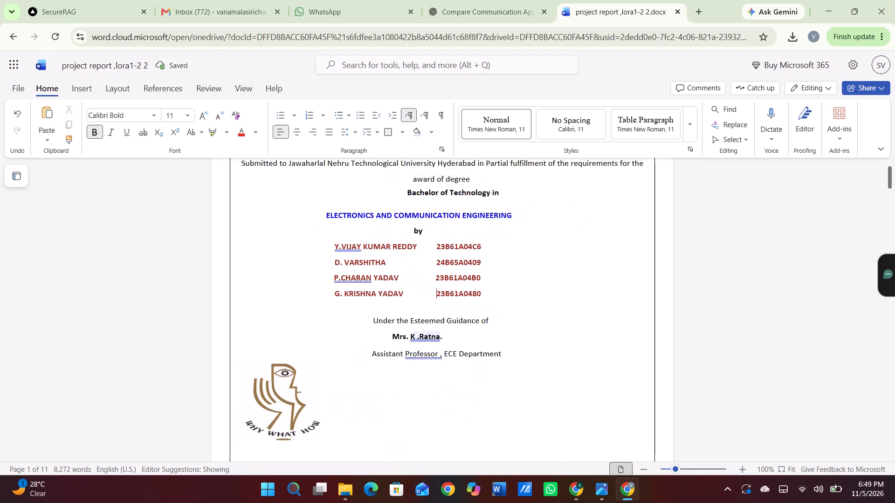
pyautogui.scroll(-3, 432, 424)
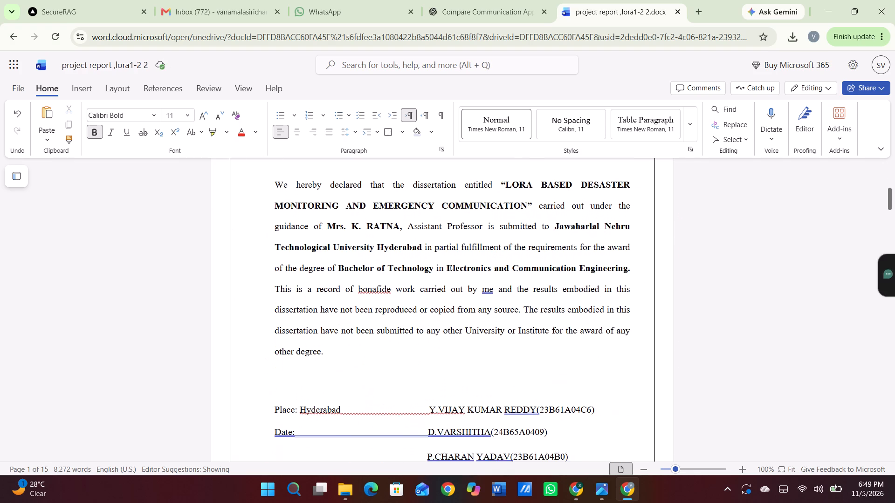
pyautogui.scroll(-2, 432, 424)
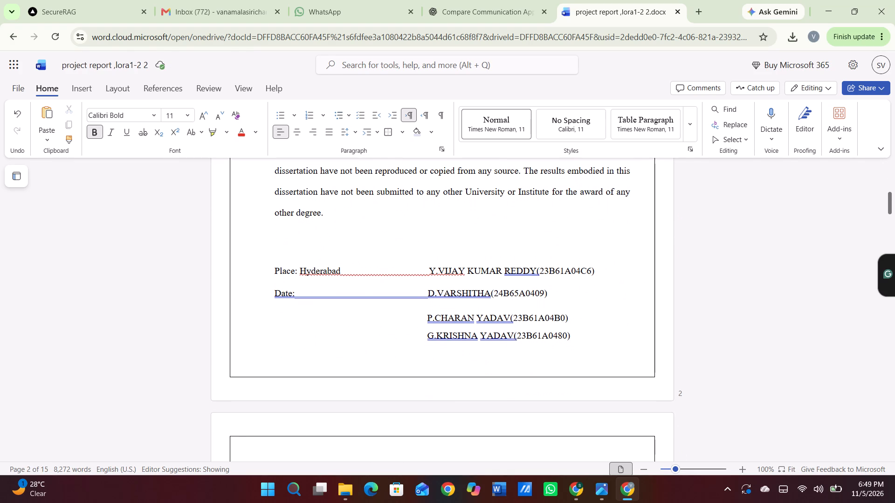
pyautogui.click(486, 289)
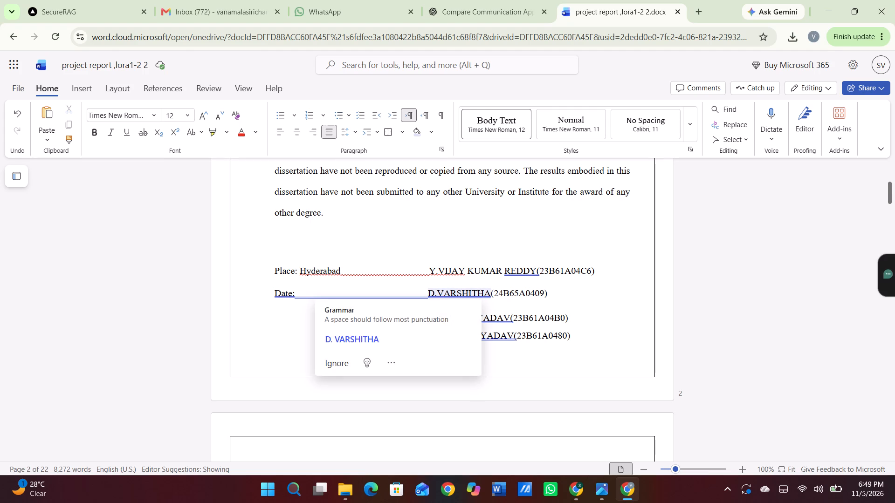
pyautogui.click(493, 294)
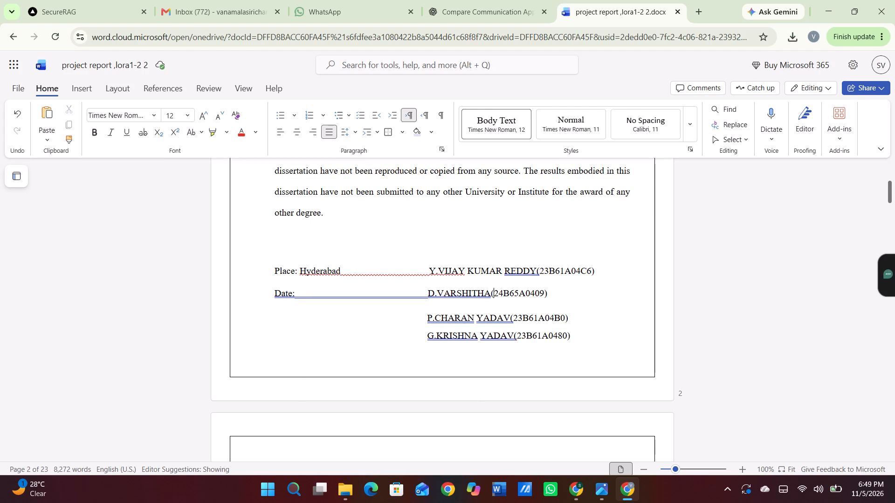
pyautogui.press('Left')
pyautogui.press('space')
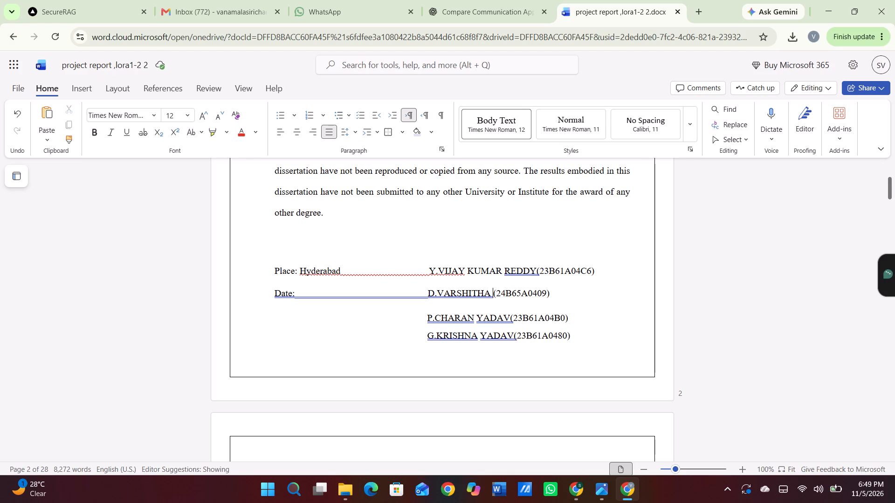
pyautogui.press('space')
pyautogui.press('space')
pyautogui.press('space')
pyautogui.press('space')
pyautogui.press('space')
pyautogui.press('space')
pyautogui.press('space')
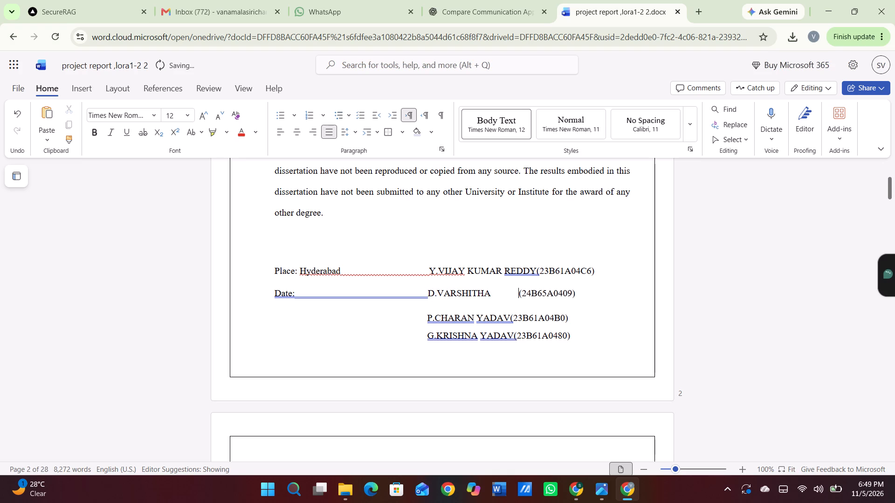
pyautogui.press('space')
pyautogui.press('space')
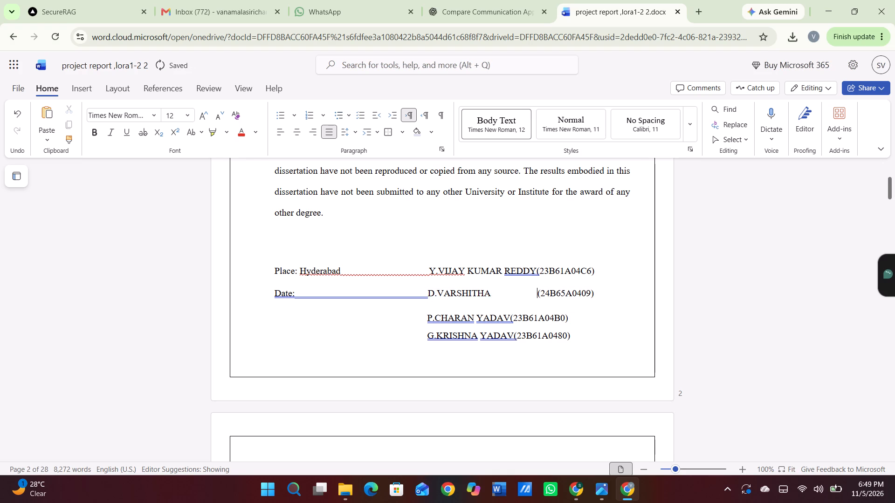
# Add spaces before the third student's bracketed roll number on the declaration page, aligning it with the one above.
pyautogui.press('Down')
pyautogui.press('Left')
pyautogui.press('Left')
pyautogui.press('Left')
pyautogui.press('Left')
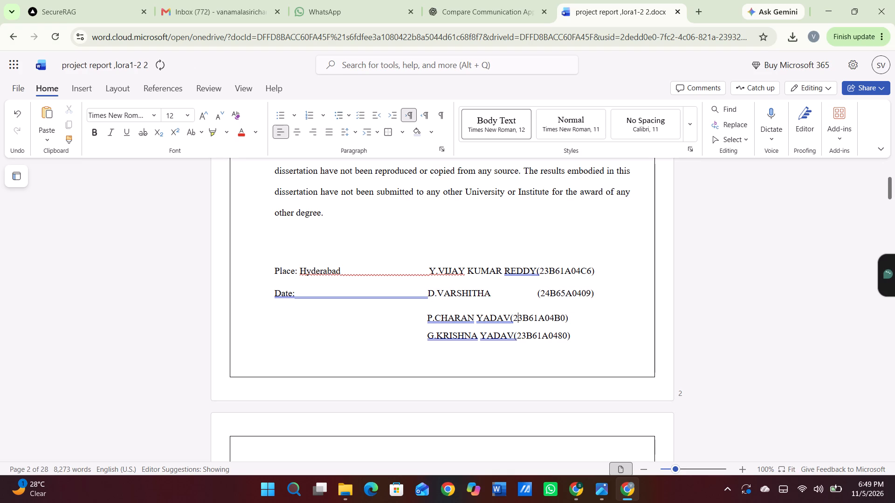
pyautogui.press('Left')
pyautogui.press('Left')
pyautogui.press('space')
pyautogui.press('space')
pyautogui.press('space')
pyautogui.press('space')
pyautogui.press('space')
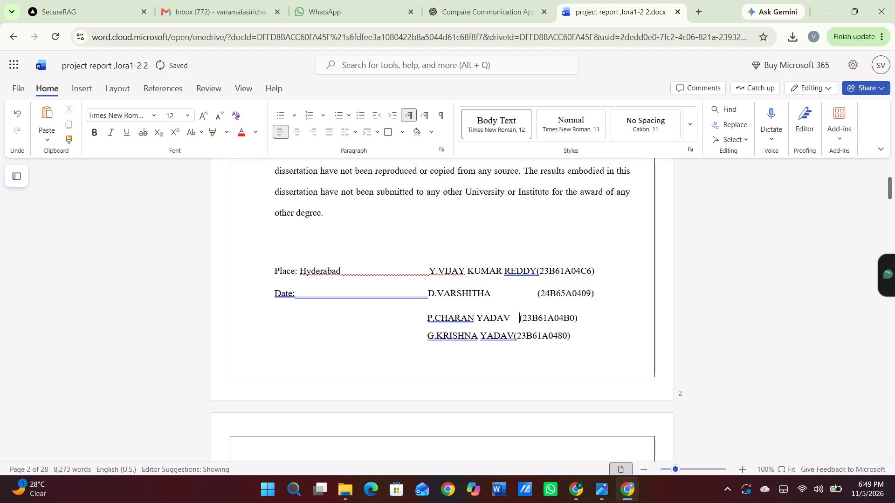
pyautogui.press('space')
pyautogui.press('space')
pyautogui.press('space')
pyautogui.press('space')
pyautogui.press('space')
pyautogui.press('space')
pyautogui.press('space')
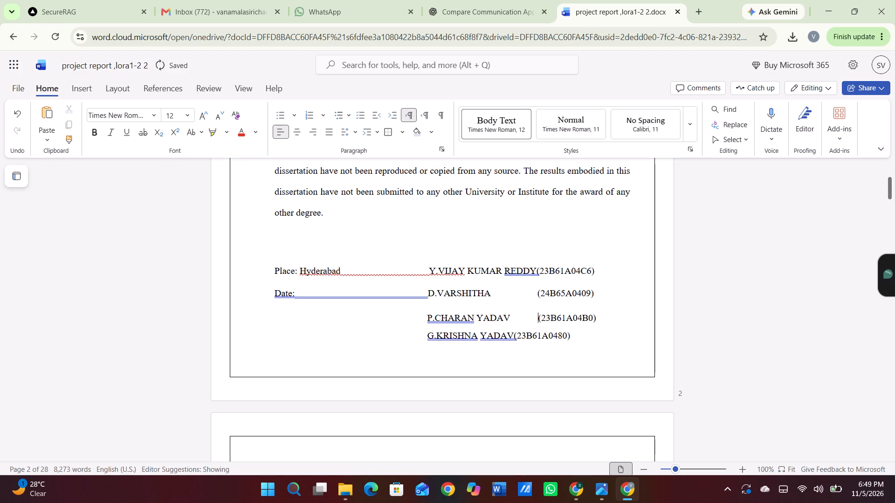
# Add spaces before the fourth student's bracketed roll number on the declaration page, aligning it with the ones above.
pyautogui.press('Down')
pyautogui.press('Left')
pyautogui.press('Left')
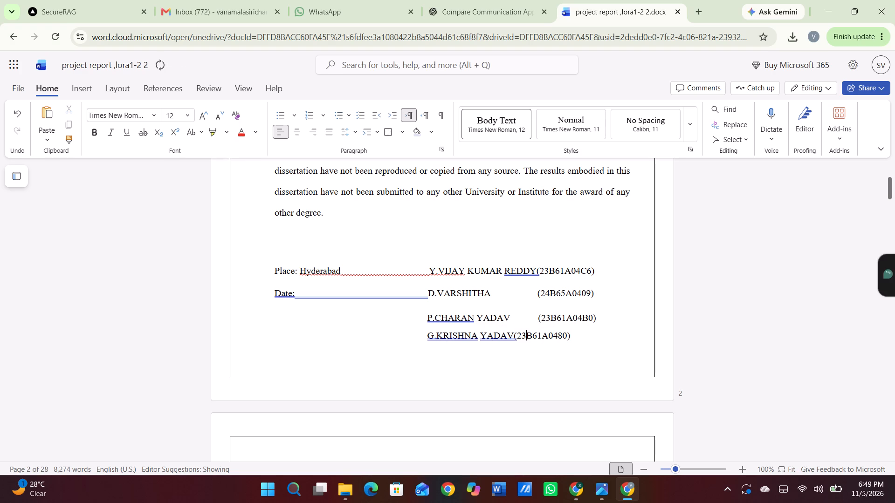
pyautogui.press('Left')
pyautogui.press('Left')
pyautogui.press('Left')
pyautogui.press('space')
pyautogui.press('space')
pyautogui.press('space')
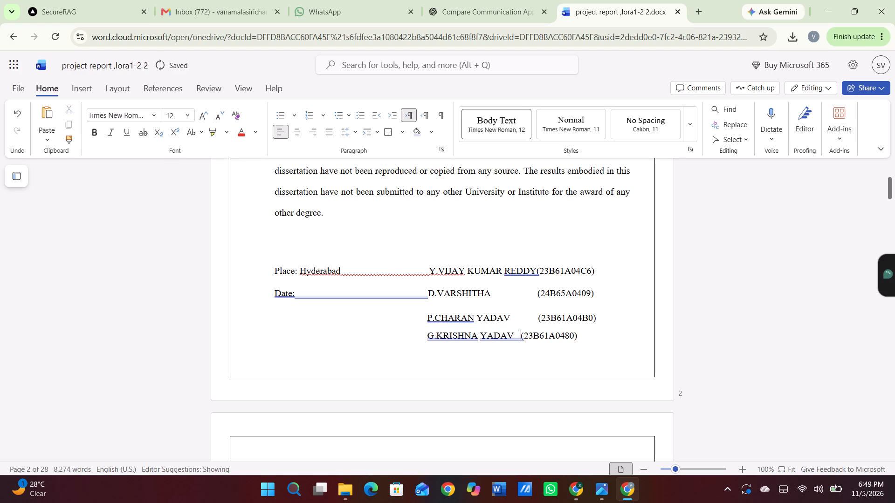
pyautogui.press('space')
pyautogui.press('space')
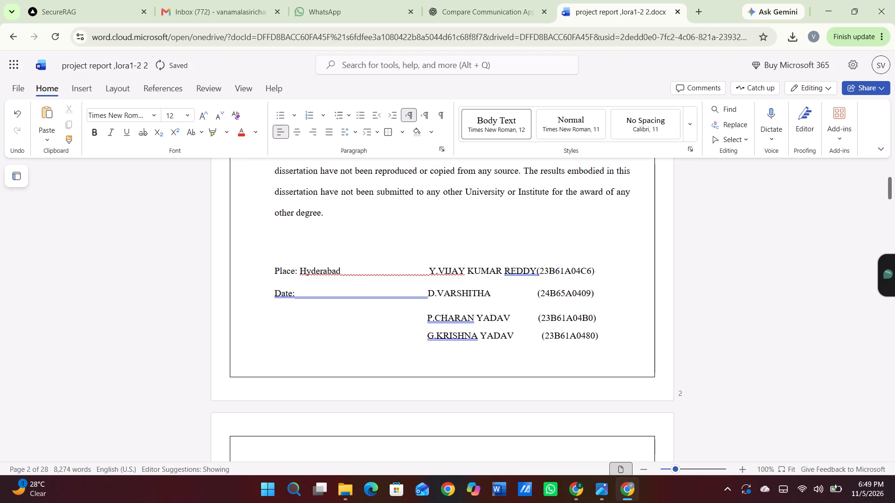
pyautogui.press('BackSpace')
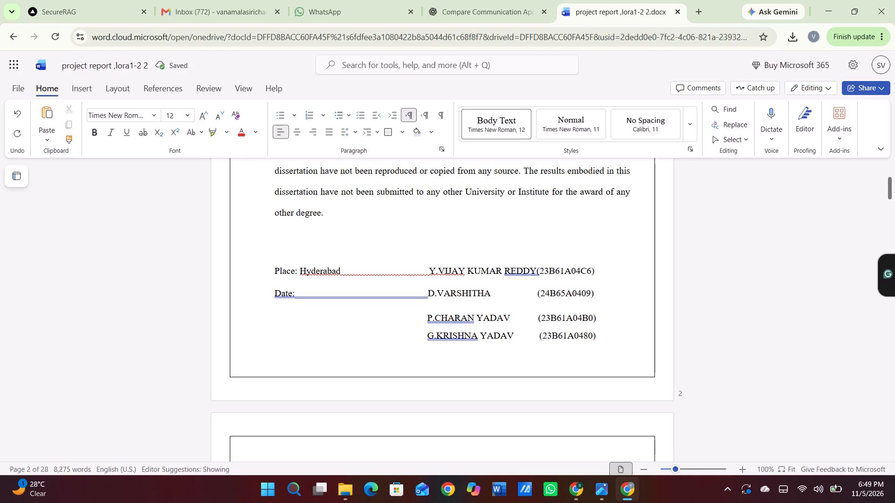
# Move the EXTERNAL EXAMINER line up inside the page 4 border and space it back towards the centre of the page.
pyautogui.scroll(-1, 467, 326)
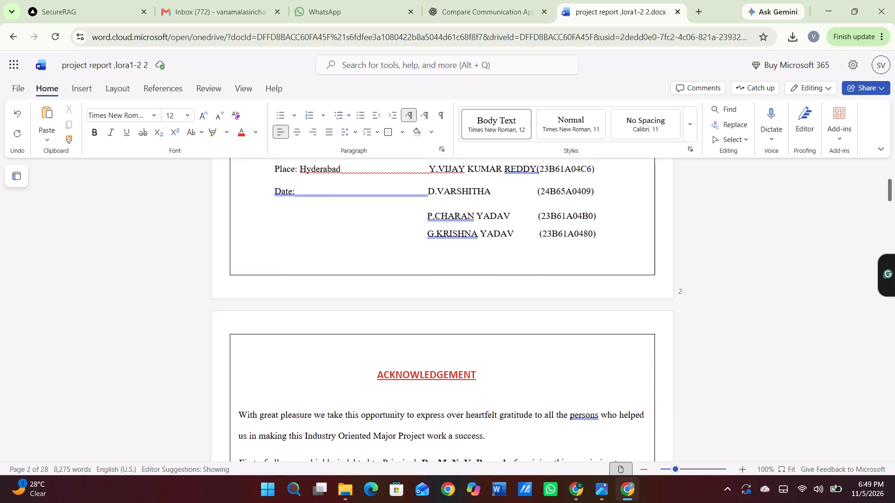
pyautogui.scroll(-7, 467, 326)
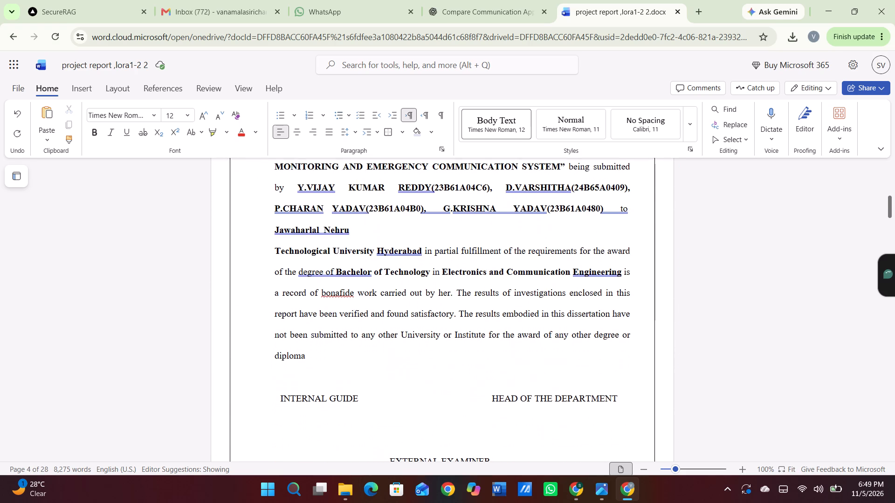
pyautogui.scroll(-1, 467, 326)
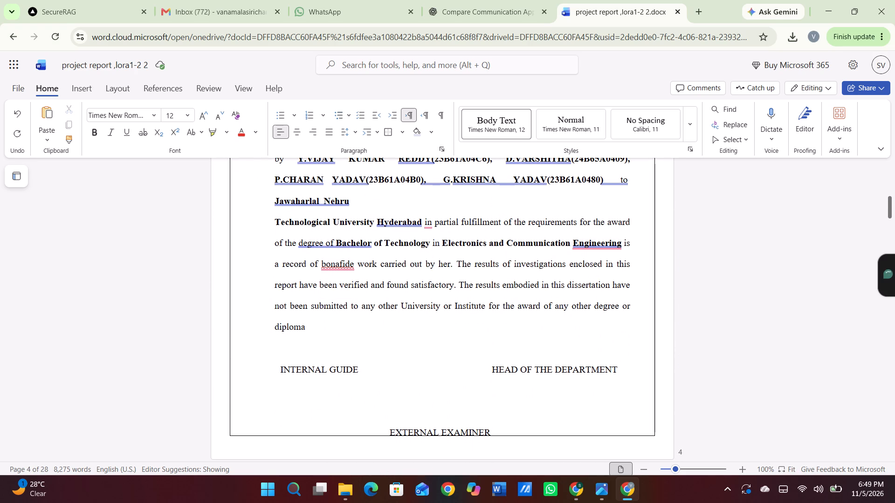
pyautogui.click(381, 432)
pyautogui.press('BackSpace')
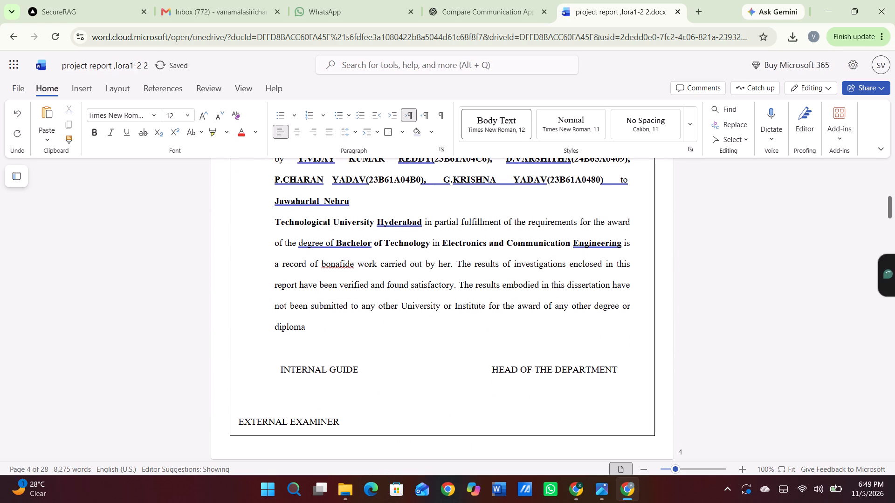
pyautogui.press('space')
pyautogui.press('space')
pyautogui.press('space')
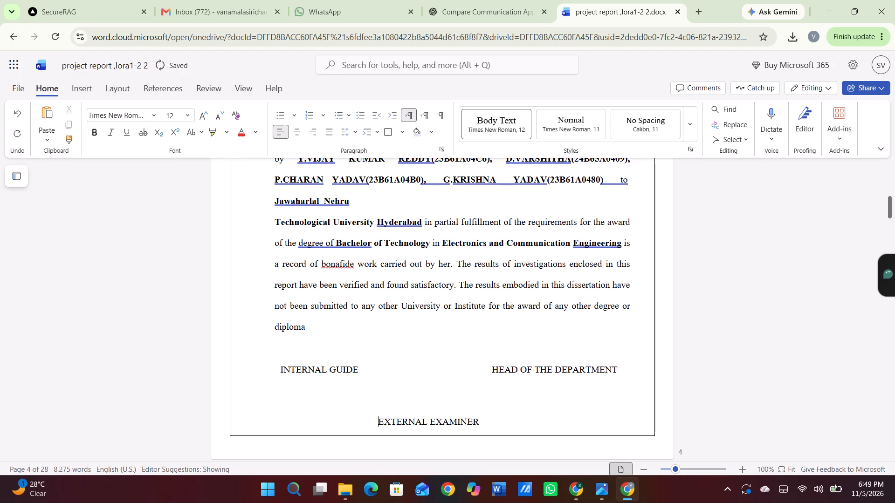
# Justify all the body text of the ABSTRACT page, from the first paragraph through the keywords.
pyautogui.scroll(-2, 428, 382)
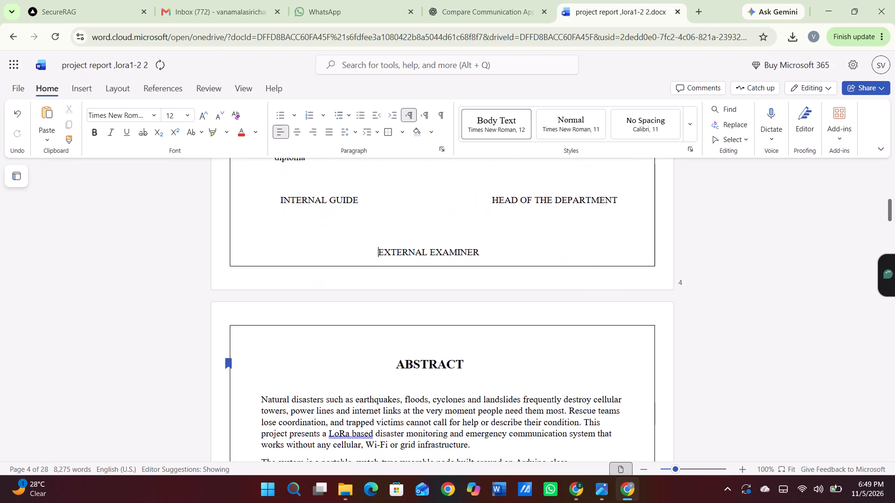
pyautogui.scroll(-1, 428, 382)
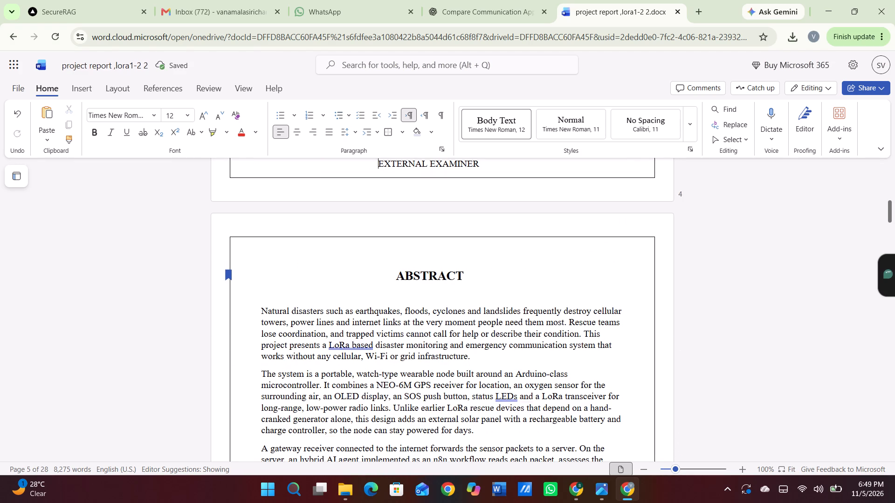
pyautogui.moveTo(258, 309); pyautogui.dragTo(509, 502)
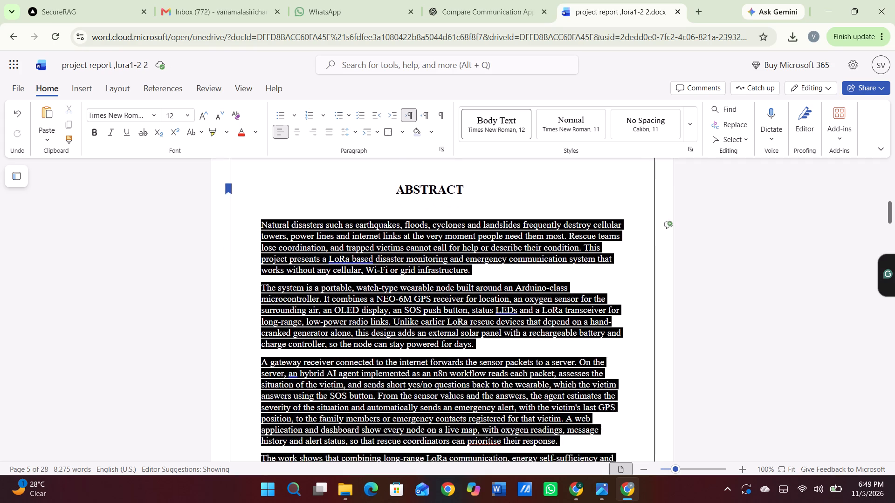
pyautogui.moveTo(509, 502); pyautogui.dragTo(513, 471)
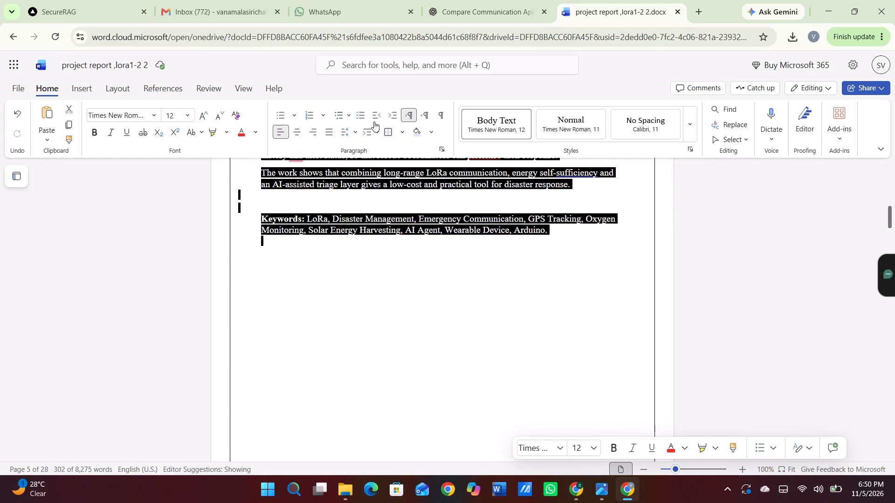
pyautogui.click(356, 134)
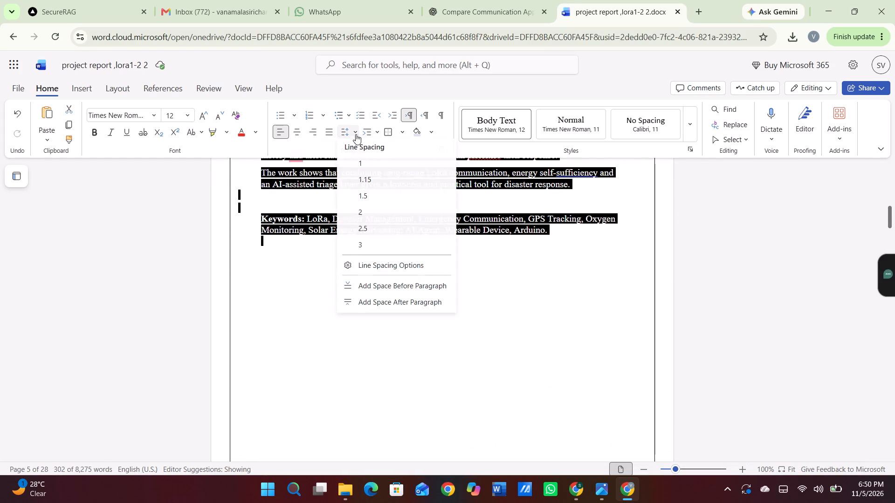
pyautogui.click(324, 135)
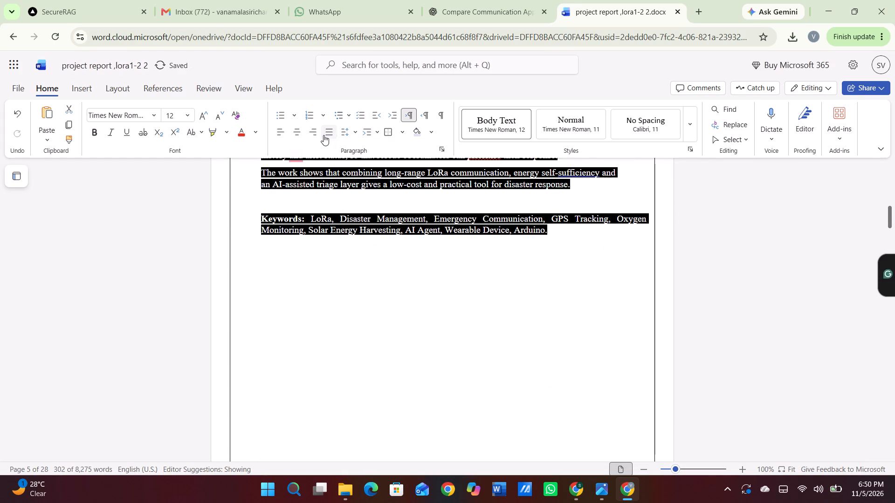
# Set the line spacing of the abstract's paragraphs and keywords to 1.5.
pyautogui.click(354, 135)
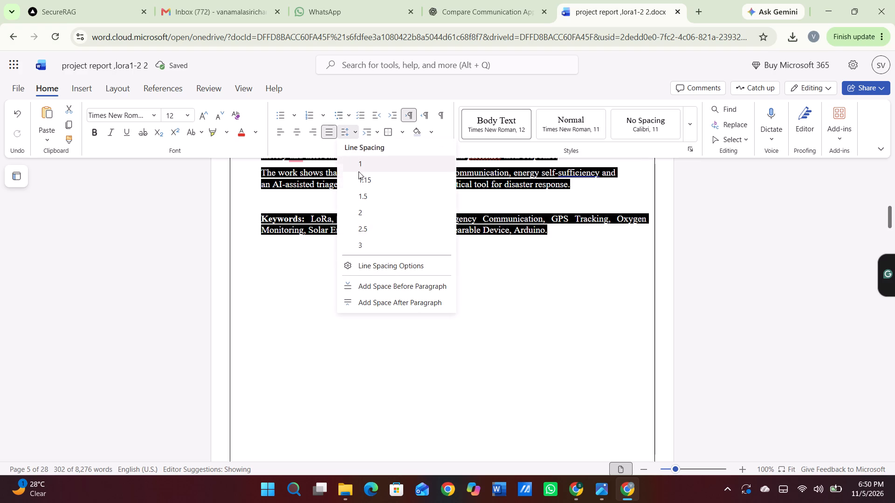
pyautogui.click(365, 194)
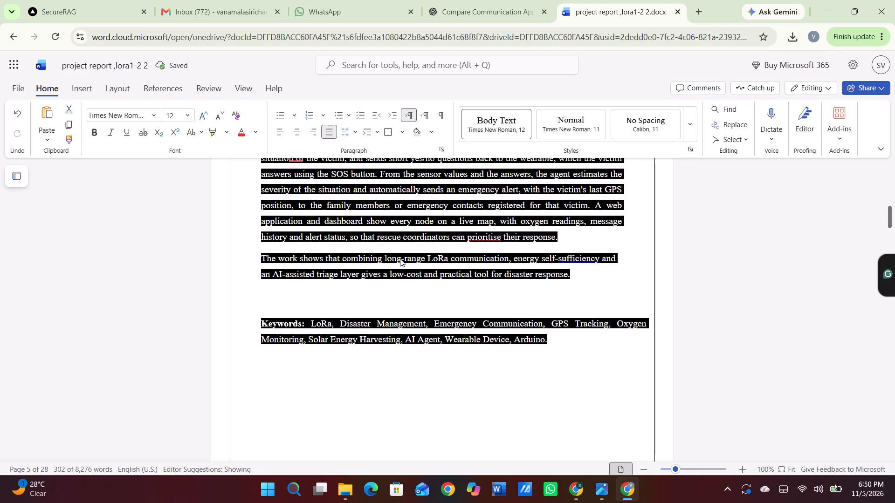
pyautogui.click(425, 270)
# Break the abstract's Keywords text before "Oxygen Monitoring" so that it starts on a new line.
pyautogui.scroll(4, 425, 270)
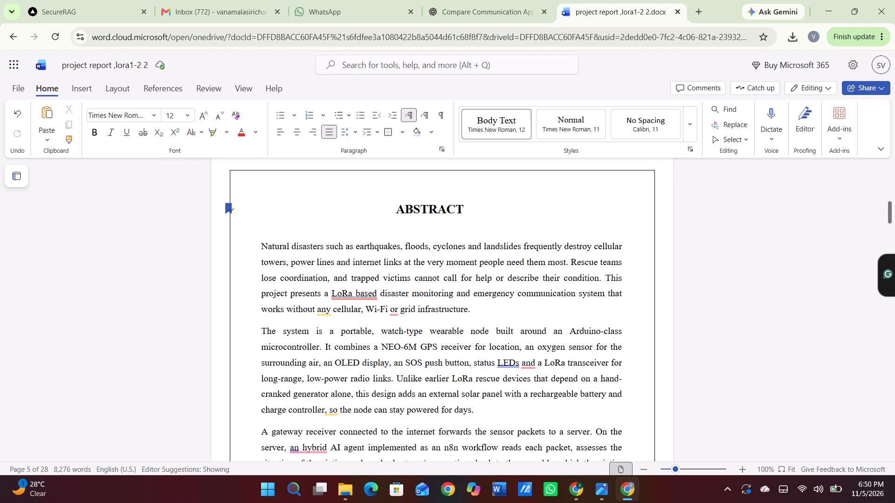
pyautogui.click(621, 248)
pyautogui.press('Down')
pyautogui.press('Down')
pyautogui.press('Down')
pyautogui.press('Down')
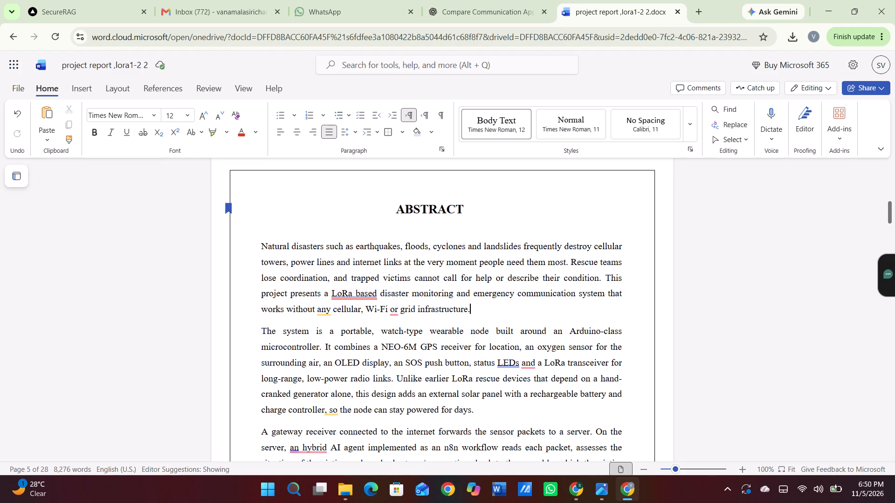
pyautogui.press('Down')
pyautogui.press('Down')
pyautogui.press('Down')
pyautogui.press('Down')
pyautogui.press('Down')
pyautogui.press('Down')
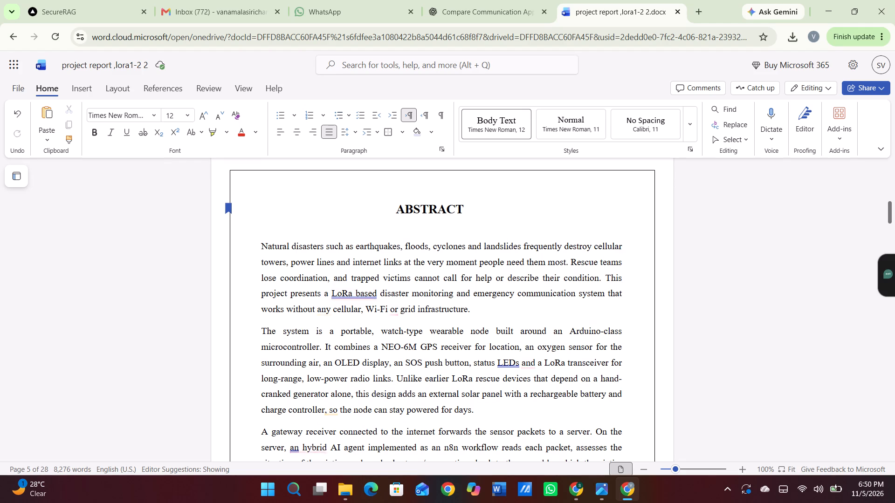
pyautogui.press('Down')
pyautogui.press('Down')
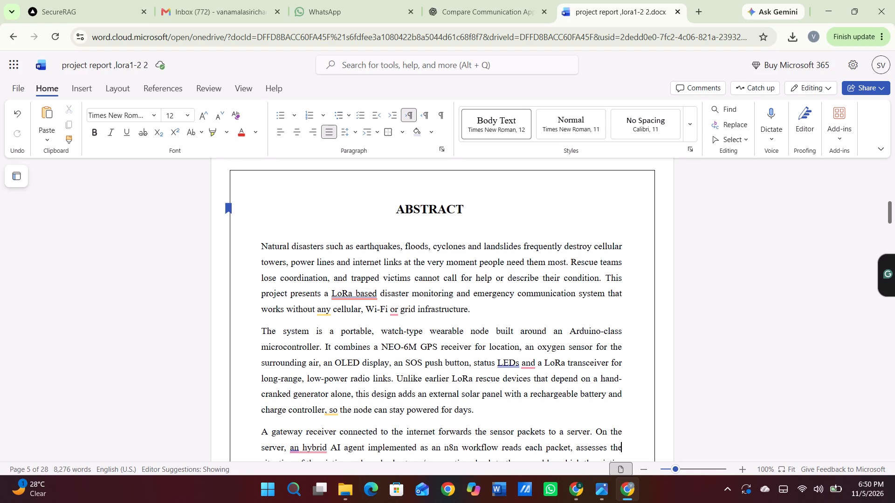
pyautogui.press('Down')
pyautogui.press('Down')
pyautogui.press('Down')
pyautogui.press('Down')
pyautogui.press('Down')
pyautogui.press('Down')
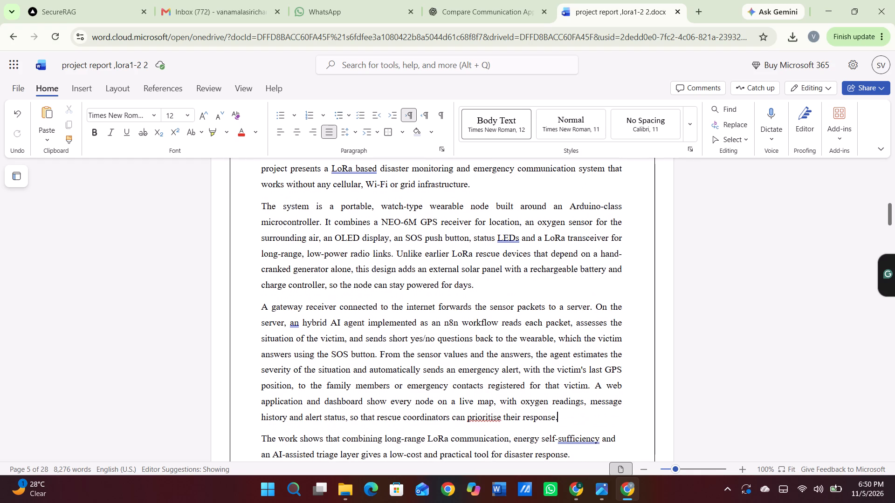
pyautogui.press('Down')
pyautogui.press('Down')
pyautogui.press('Down')
pyautogui.press('Down')
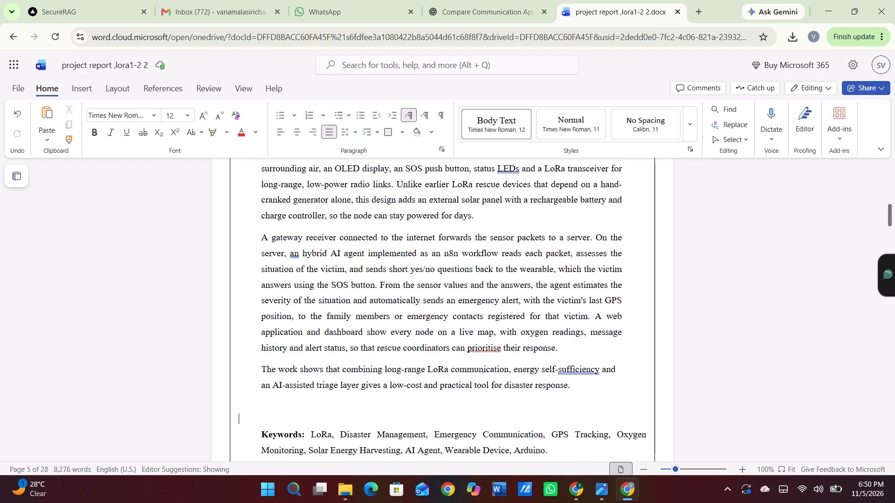
pyautogui.press('Down')
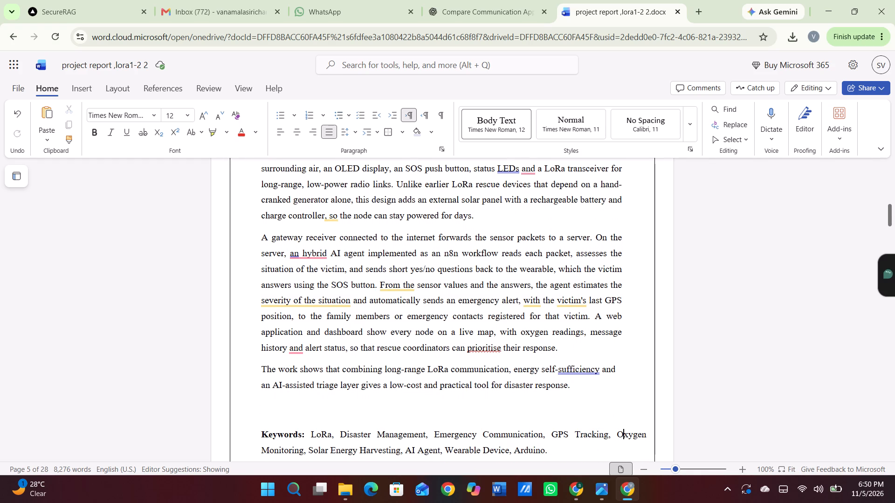
pyautogui.press('Left')
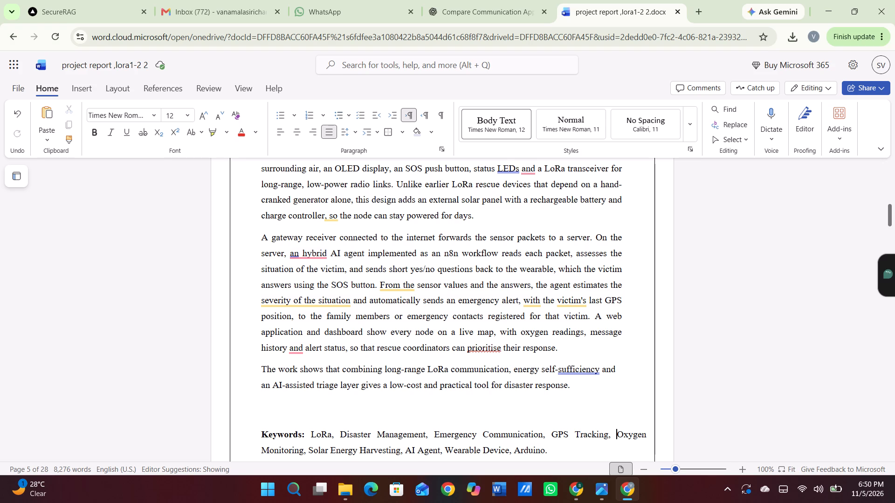
pyautogui.press('Return')
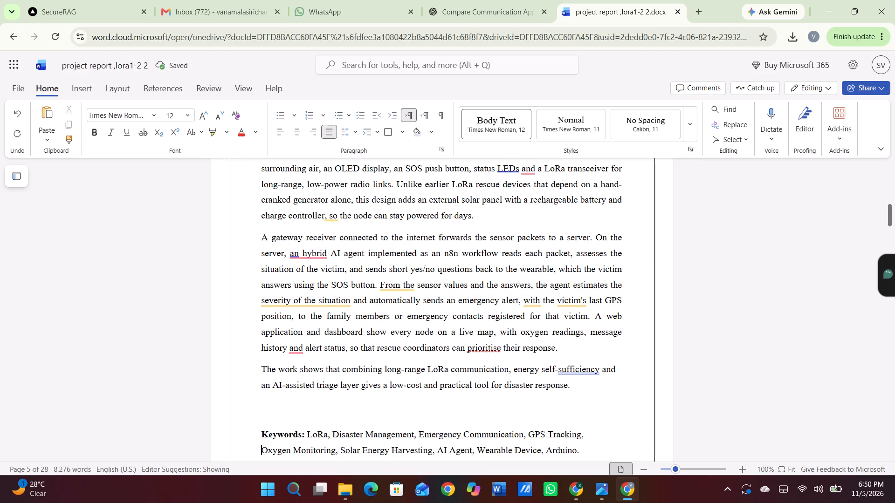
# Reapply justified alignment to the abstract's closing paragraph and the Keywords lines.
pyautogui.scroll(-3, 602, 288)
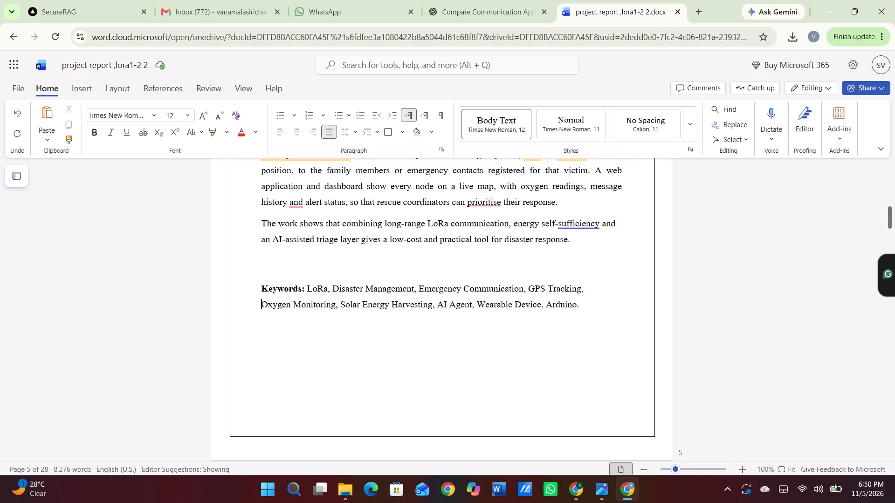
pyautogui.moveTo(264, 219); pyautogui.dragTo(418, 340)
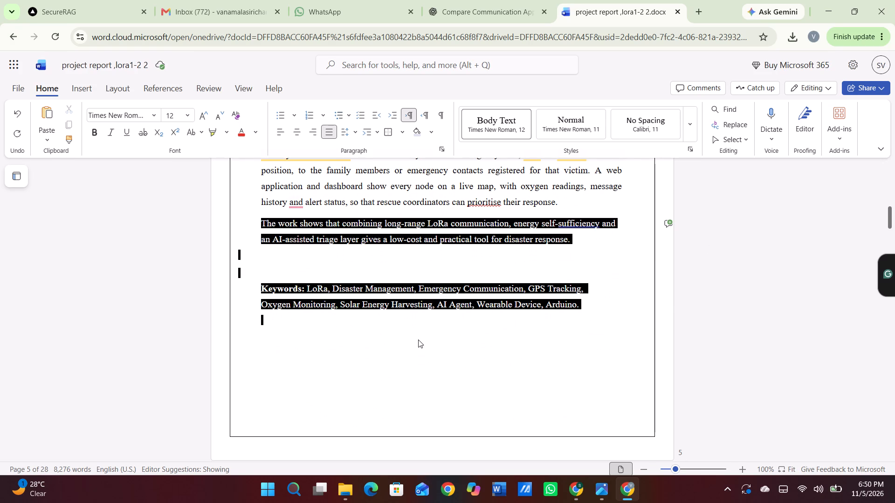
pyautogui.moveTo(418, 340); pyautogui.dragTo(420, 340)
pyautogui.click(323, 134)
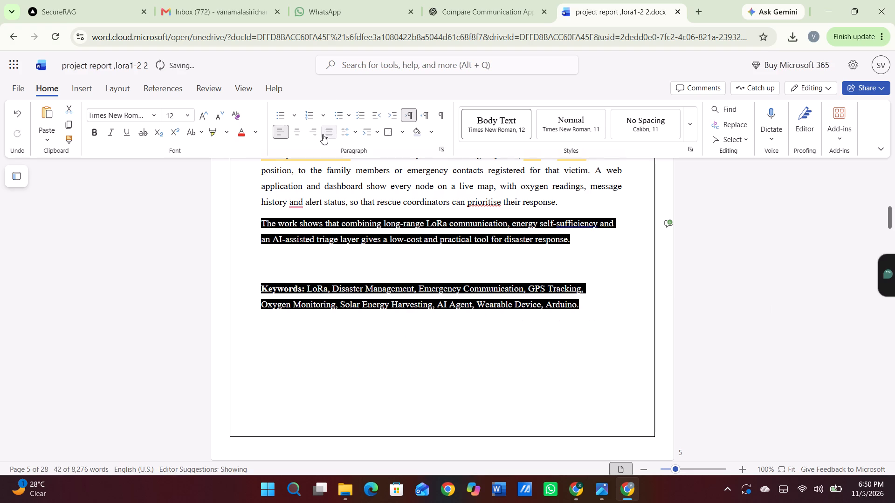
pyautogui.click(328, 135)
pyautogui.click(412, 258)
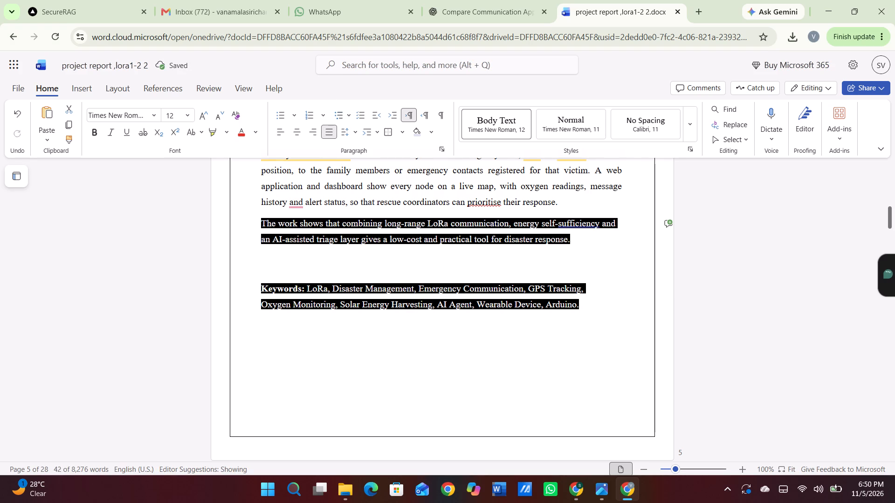
# Split the "Chapter 1: Introduction" heading into two centred lines, "Chapter 1" and "Introduction", removing the colon.
pyautogui.scroll(3, 494, 314)
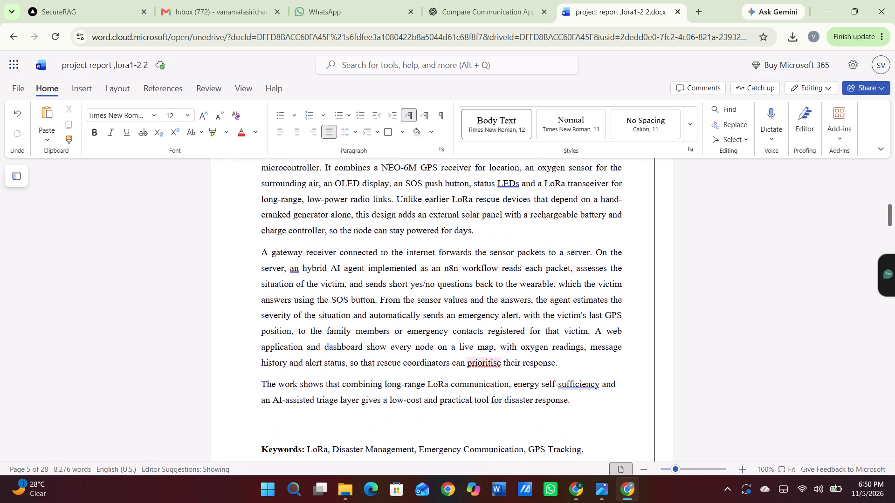
pyautogui.scroll(-1, 494, 314)
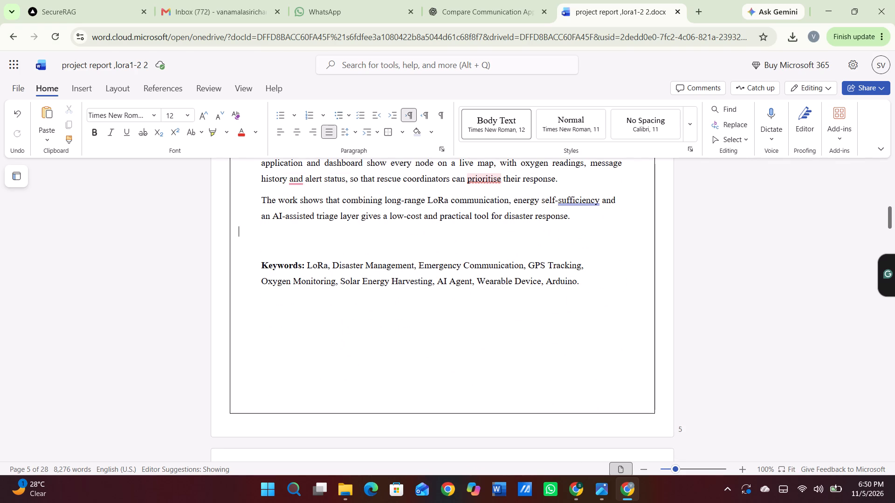
pyautogui.scroll(-3, 494, 314)
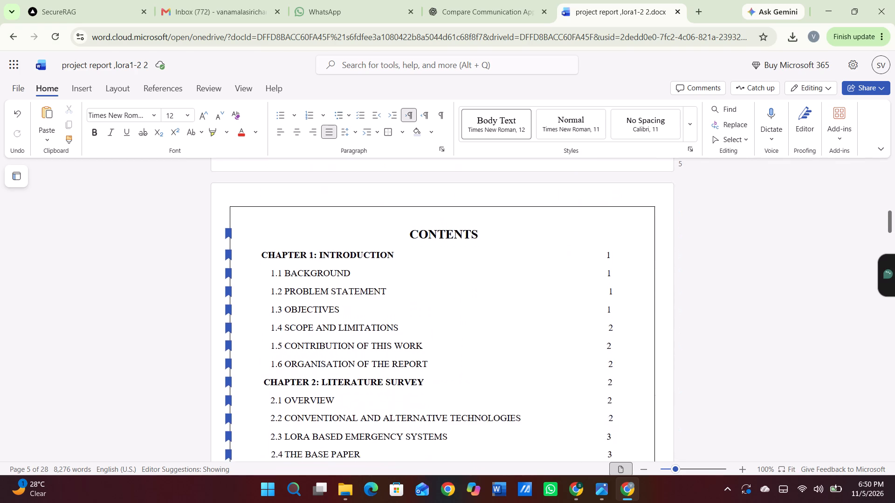
pyautogui.scroll(-5, 494, 314)
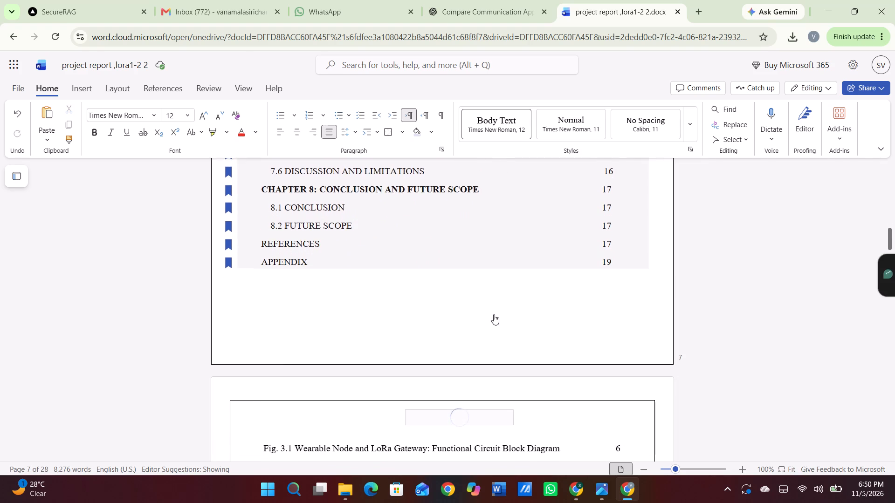
pyautogui.scroll(-3, 494, 314)
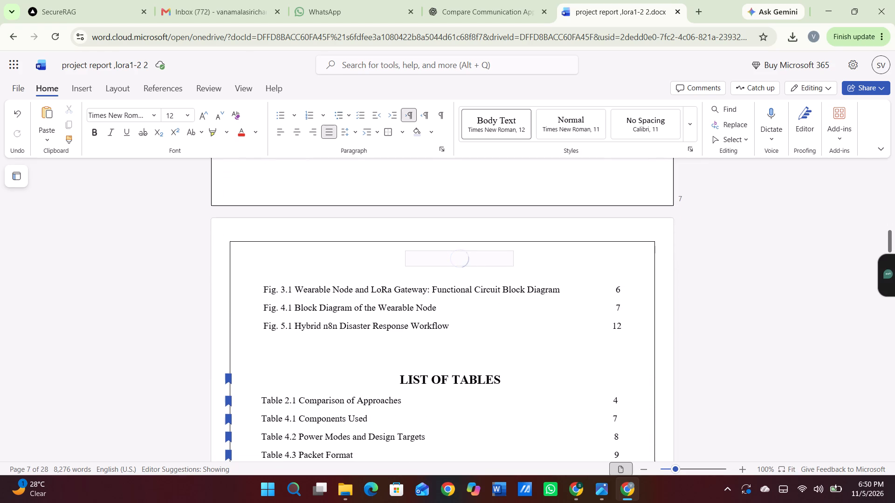
pyautogui.scroll(-2, 494, 314)
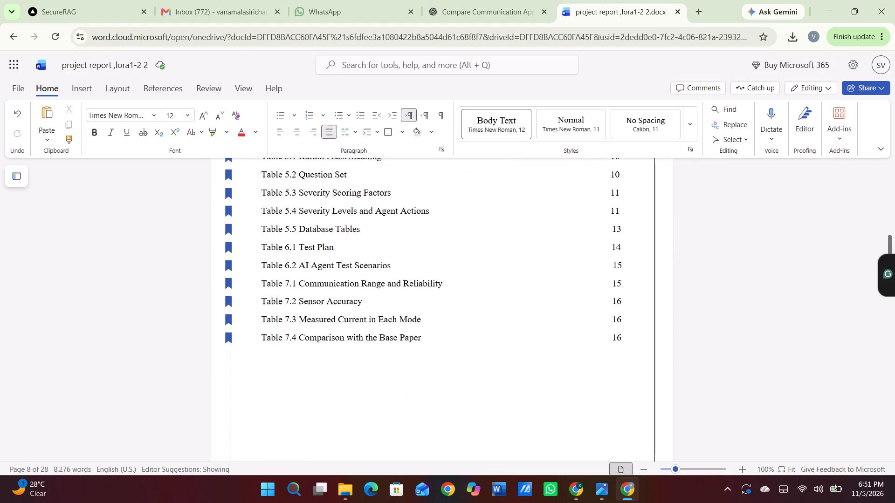
pyautogui.scroll(-2, 494, 314)
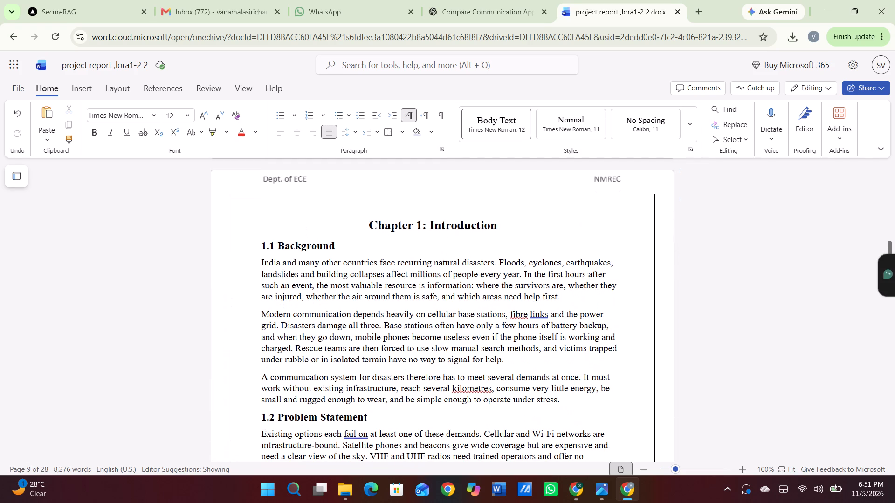
pyautogui.click(429, 226)
pyautogui.press('Return')
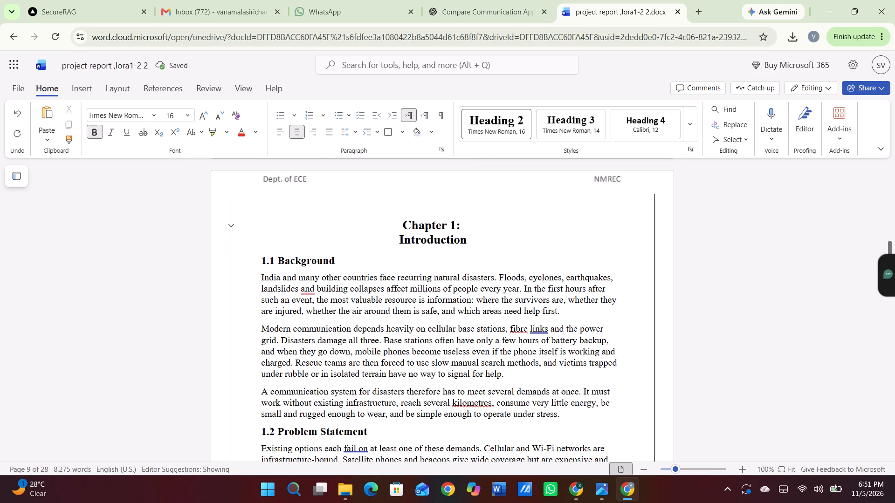
pyautogui.click(461, 225)
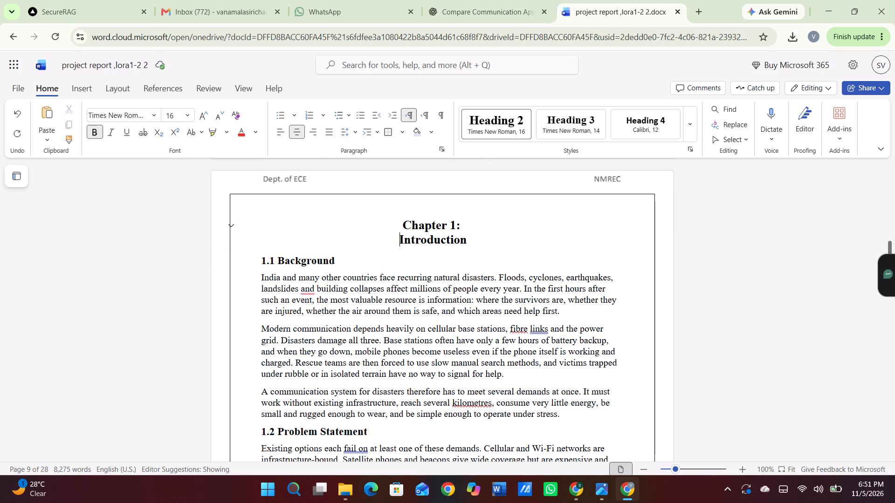
pyautogui.press('BackSpace')
pyautogui.press('BackSpace')
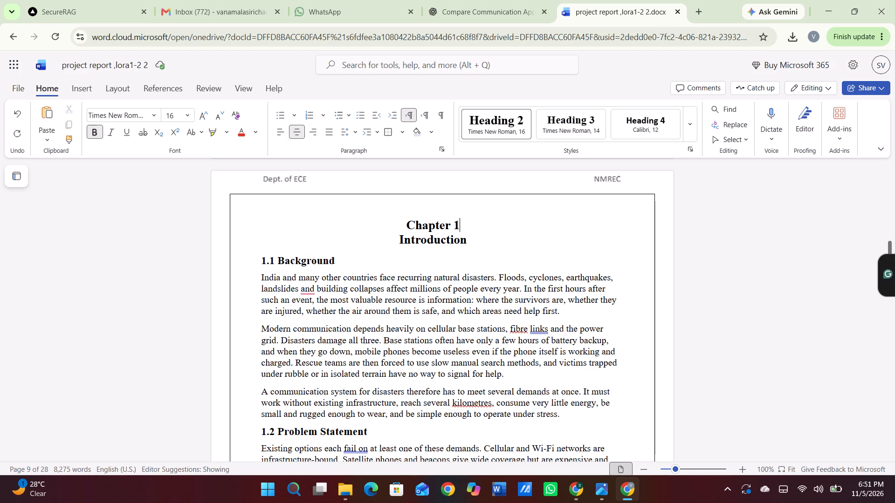
# Select the Chapter 1 text from the 1.1 Background heading onwards, through the Problem Statement and Objectives sections.
pyautogui.moveTo(261, 255); pyautogui.dragTo(525, 439)
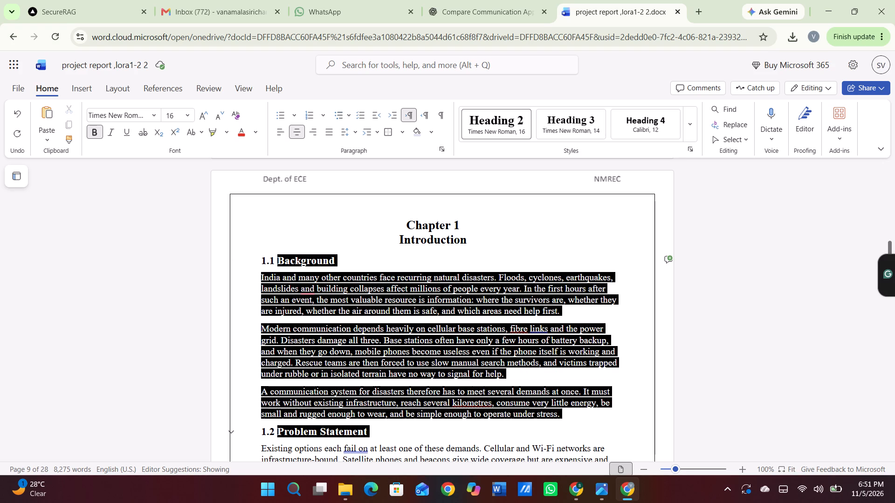
pyautogui.moveTo(525, 439); pyautogui.dragTo(545, 502)
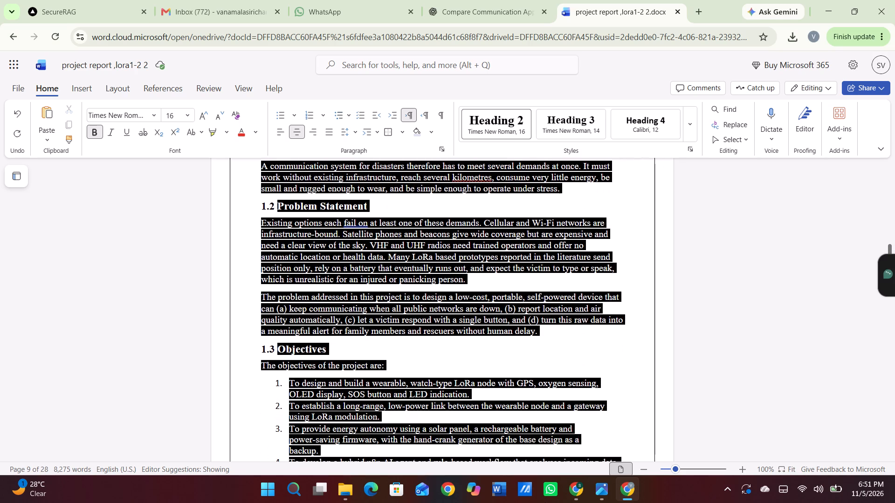
pyautogui.moveTo(545, 502); pyautogui.dragTo(546, 502)
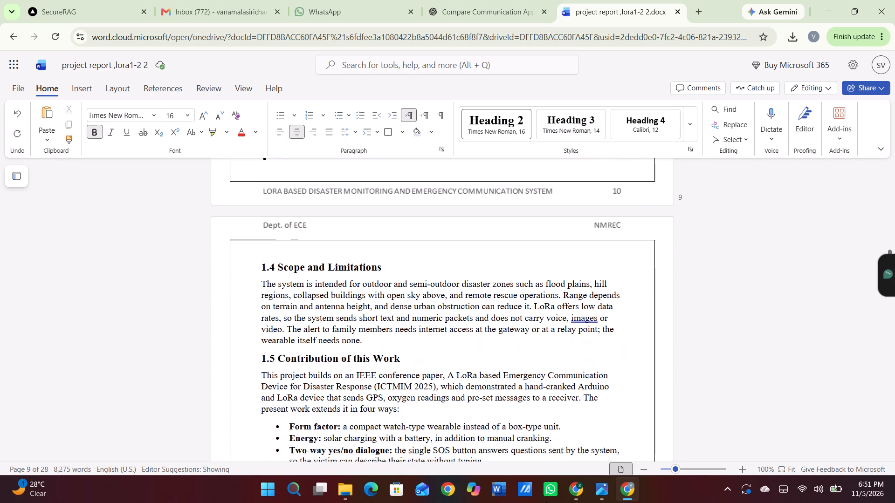
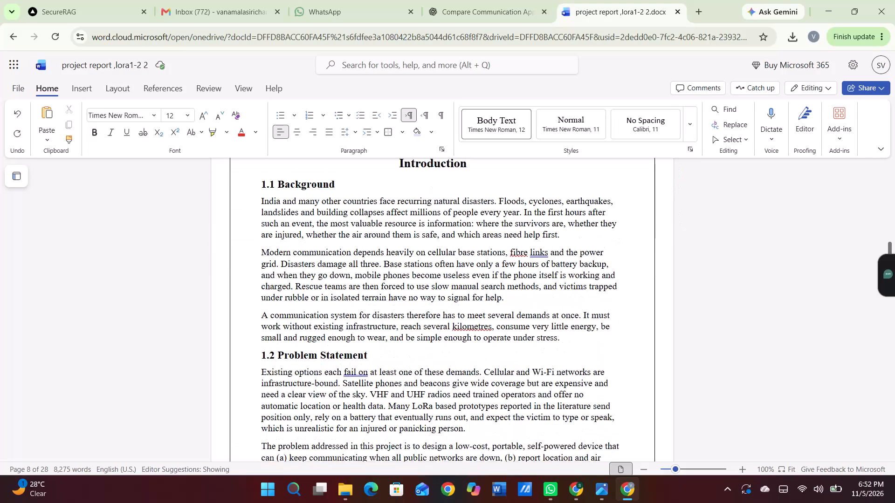
# Set the text from the 1.1 Background heading through the 1.3 Objectives heading to 1.5 line spacing and justified alignment.
pyautogui.scroll(1, 378, 374)
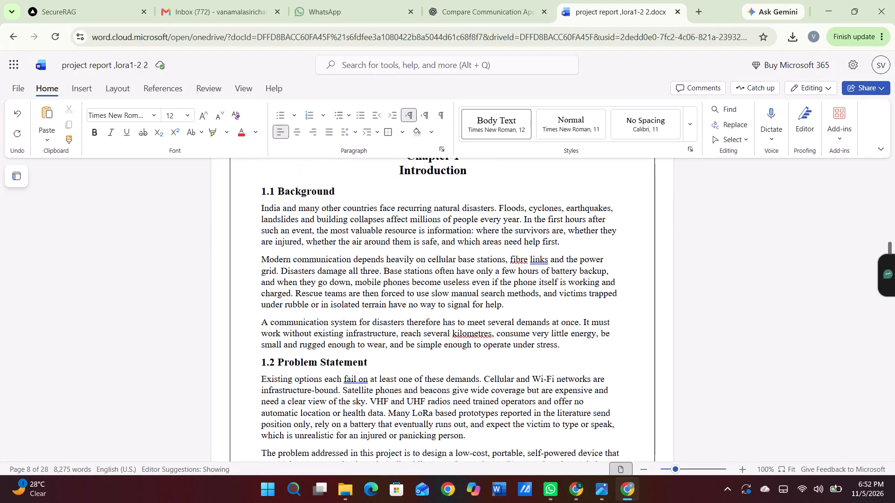
pyautogui.scroll(1, 378, 374)
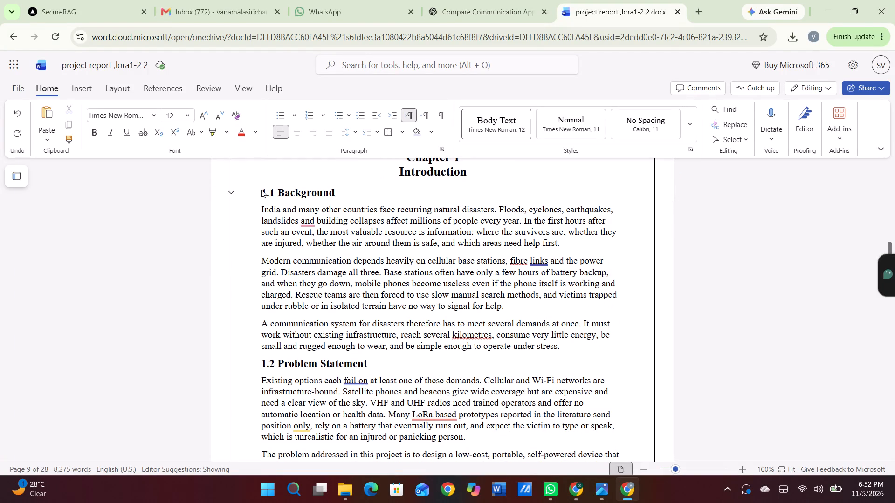
pyautogui.moveTo(261, 190); pyautogui.dragTo(483, 385)
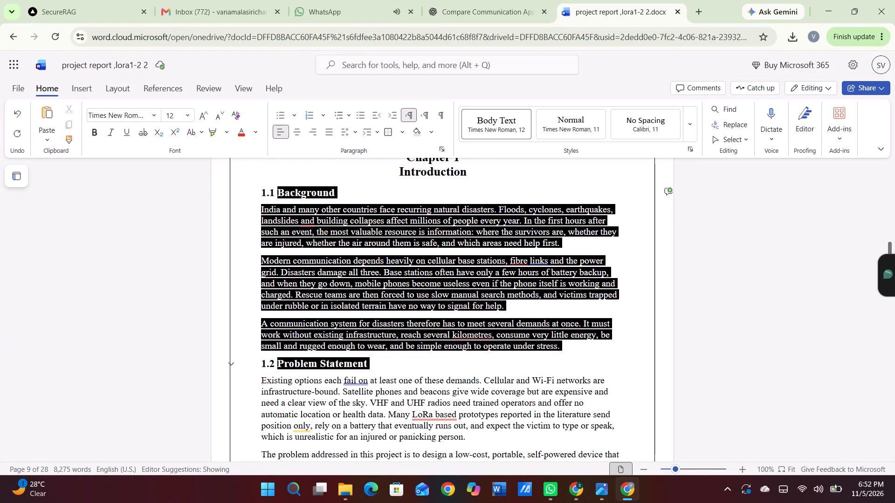
pyautogui.moveTo(483, 385); pyautogui.dragTo(655, 502)
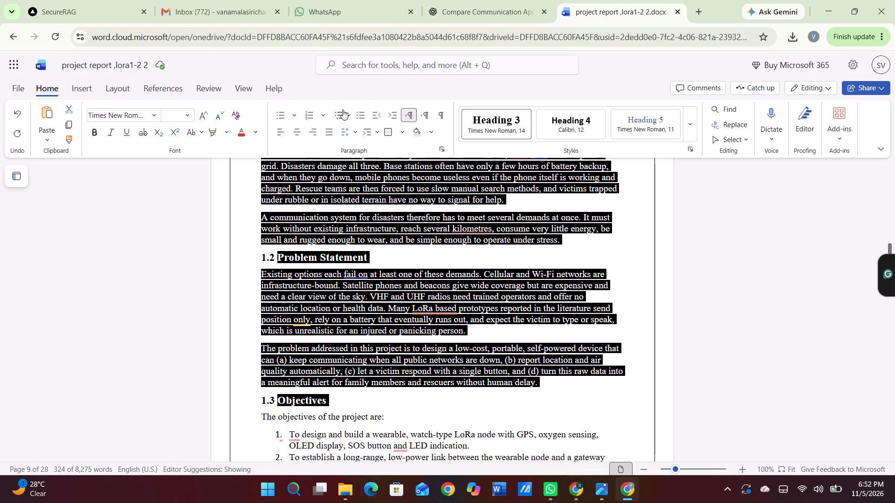
pyautogui.click(356, 133)
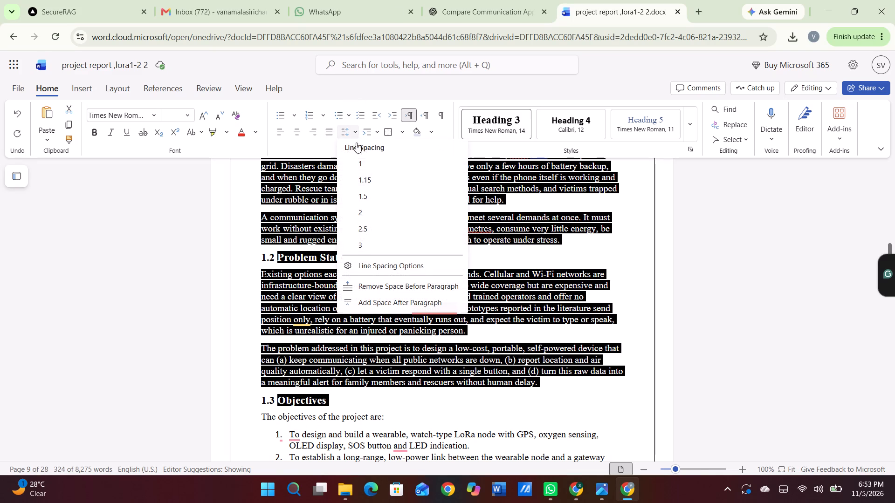
pyautogui.click(364, 193)
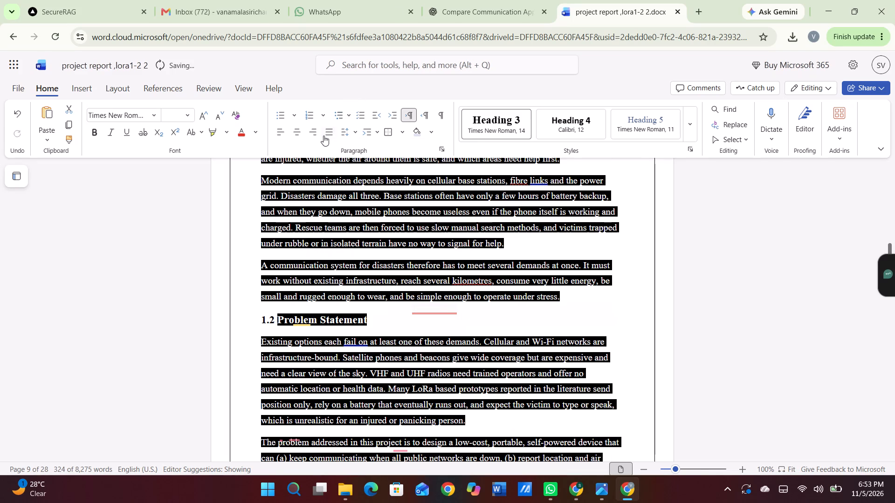
pyautogui.click(324, 135)
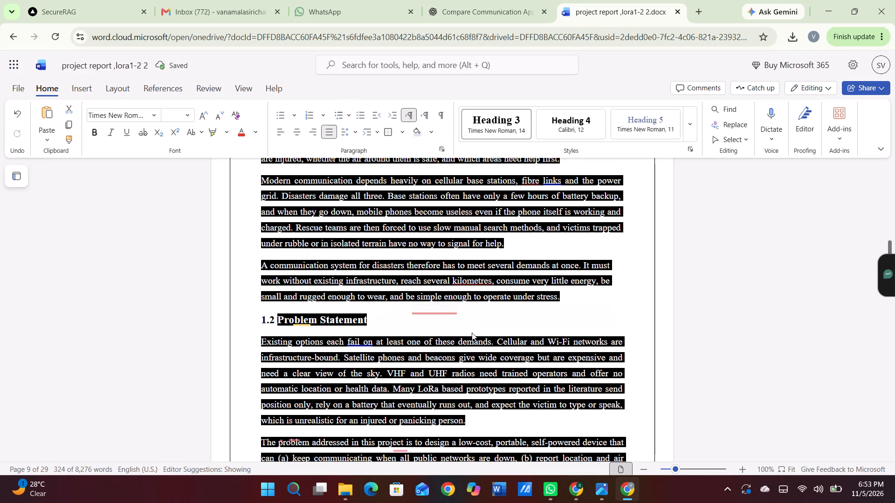
pyautogui.click(472, 333)
# Apply 1.5 line spacing and justified alignment from the last Problem Statement paragraph through the fourth objective.
pyautogui.scroll(-3, 472, 333)
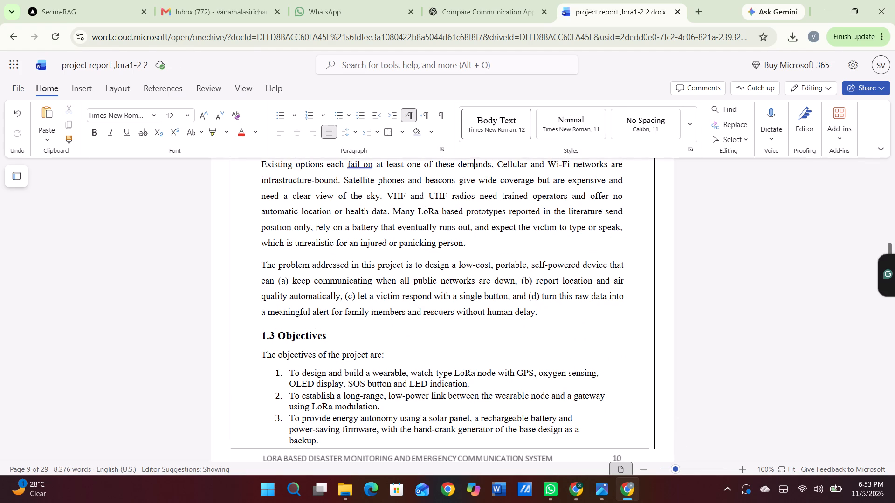
pyautogui.moveTo(258, 259); pyautogui.dragTo(445, 407)
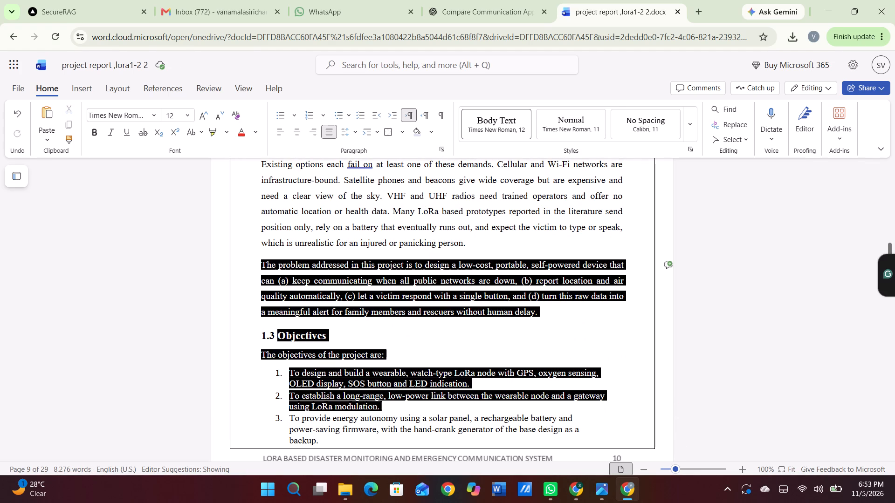
pyautogui.moveTo(445, 407); pyautogui.dragTo(547, 502)
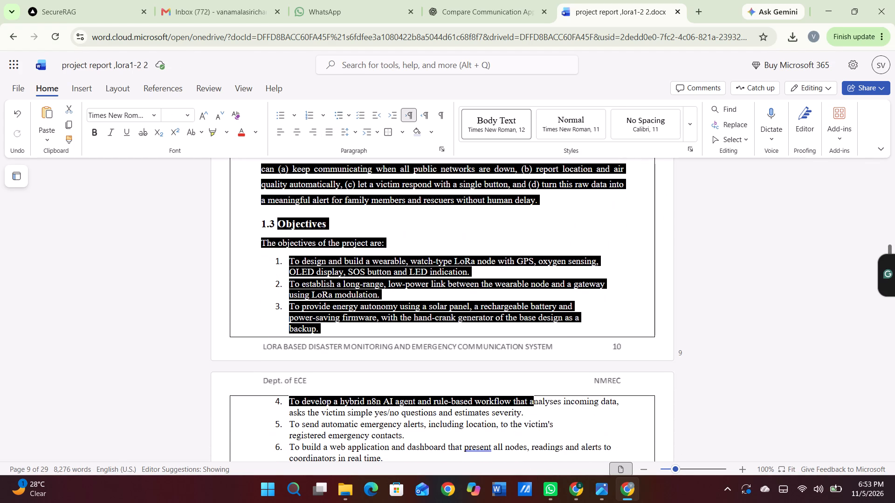
pyautogui.moveTo(547, 502); pyautogui.dragTo(628, 467)
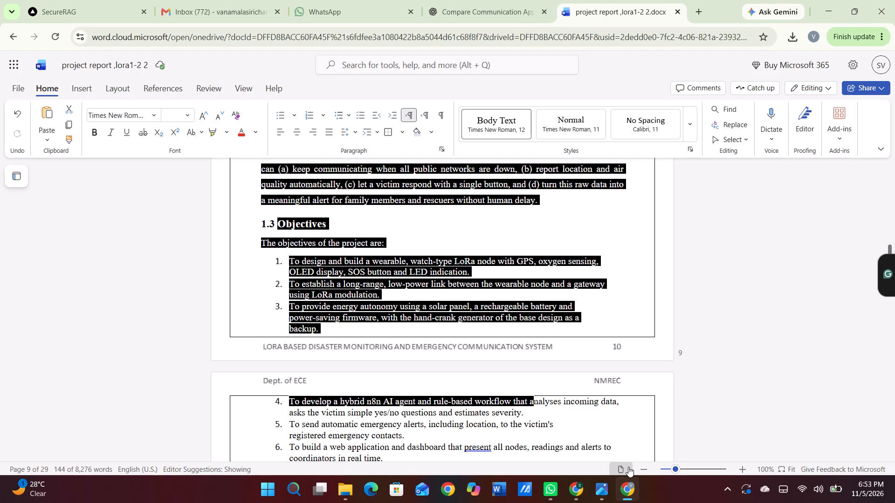
pyautogui.click(354, 131)
pyautogui.click(361, 197)
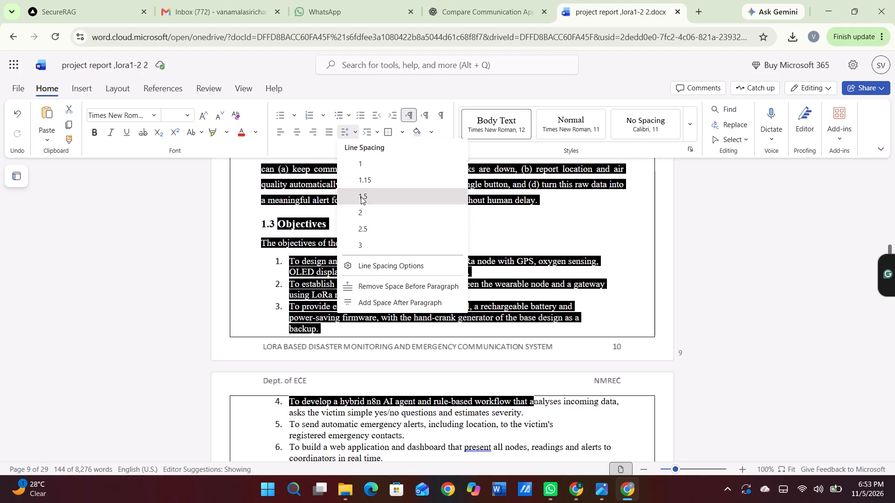
pyautogui.click(330, 133)
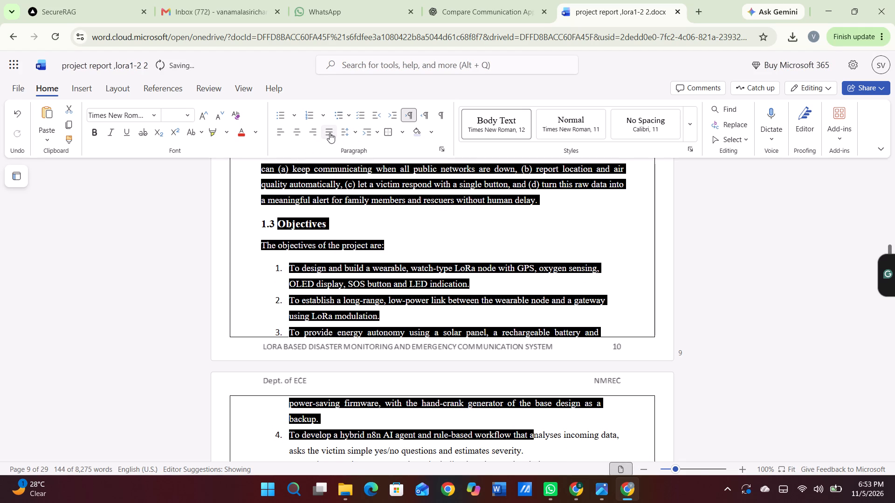
pyautogui.click(419, 270)
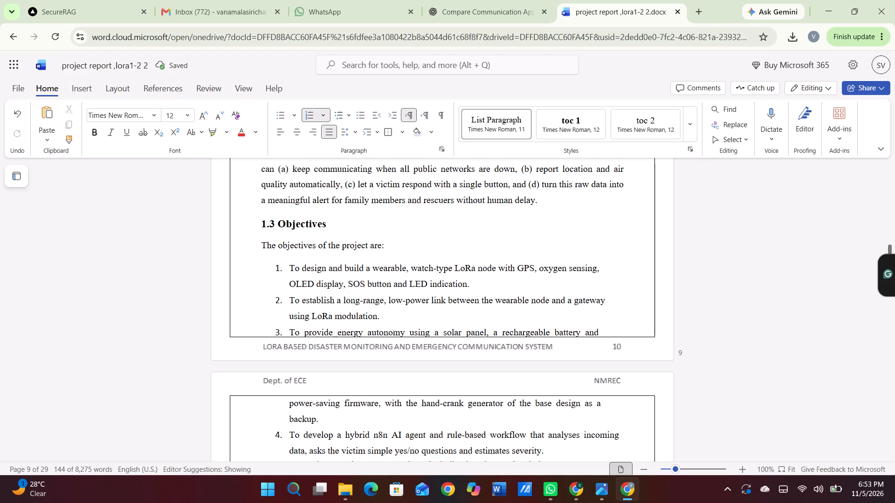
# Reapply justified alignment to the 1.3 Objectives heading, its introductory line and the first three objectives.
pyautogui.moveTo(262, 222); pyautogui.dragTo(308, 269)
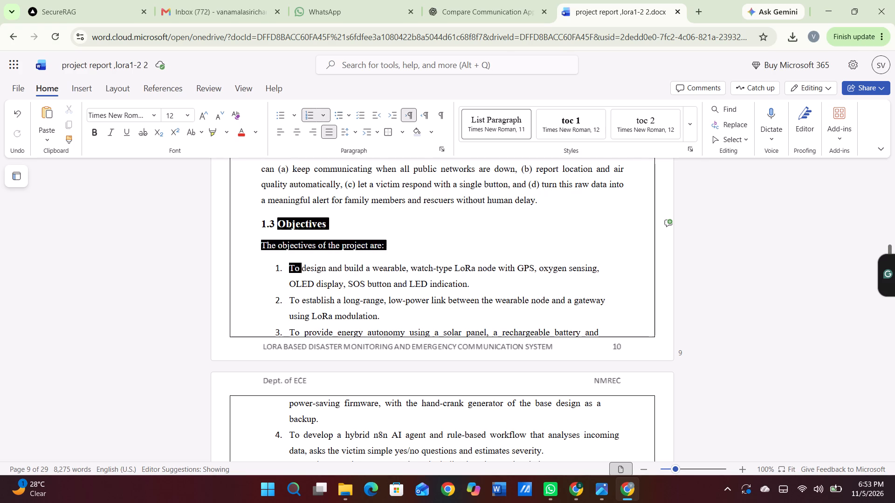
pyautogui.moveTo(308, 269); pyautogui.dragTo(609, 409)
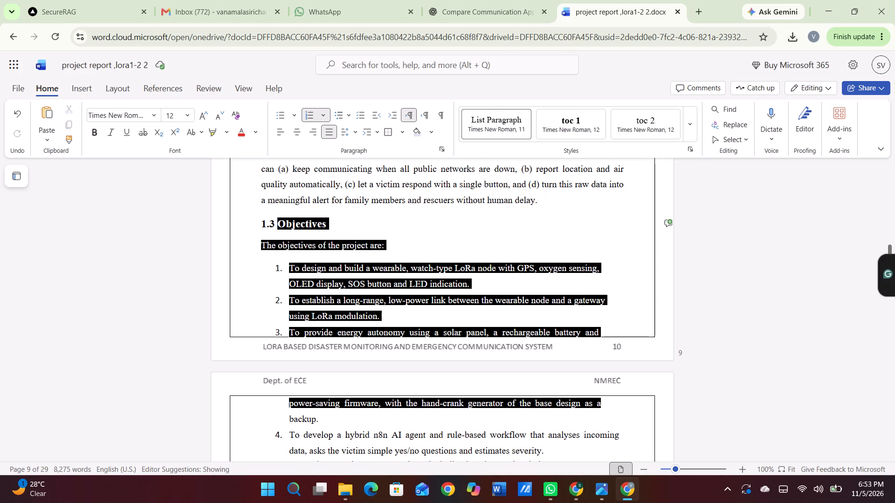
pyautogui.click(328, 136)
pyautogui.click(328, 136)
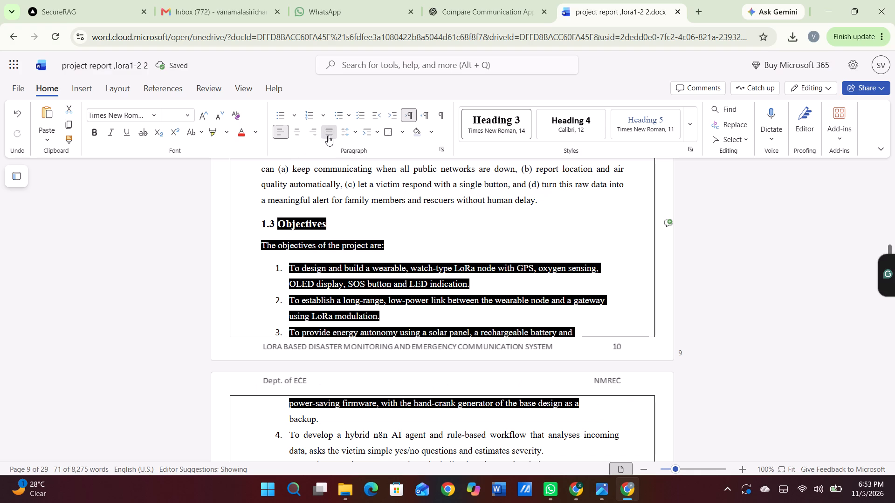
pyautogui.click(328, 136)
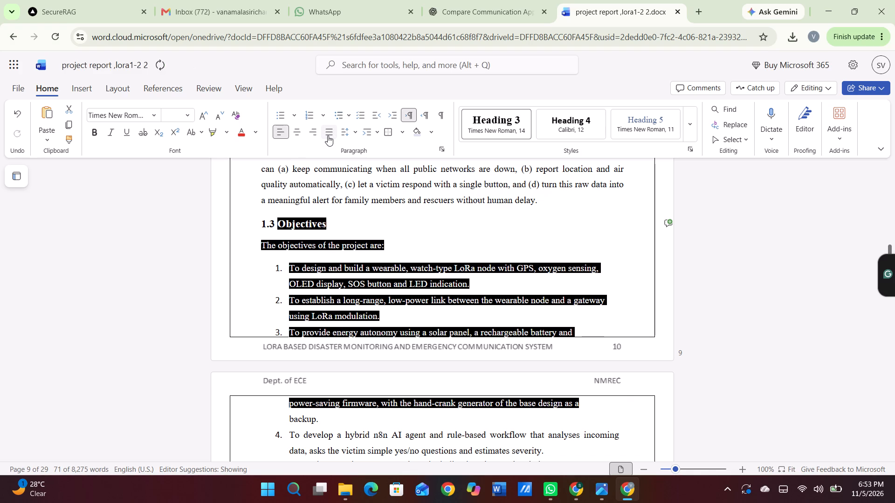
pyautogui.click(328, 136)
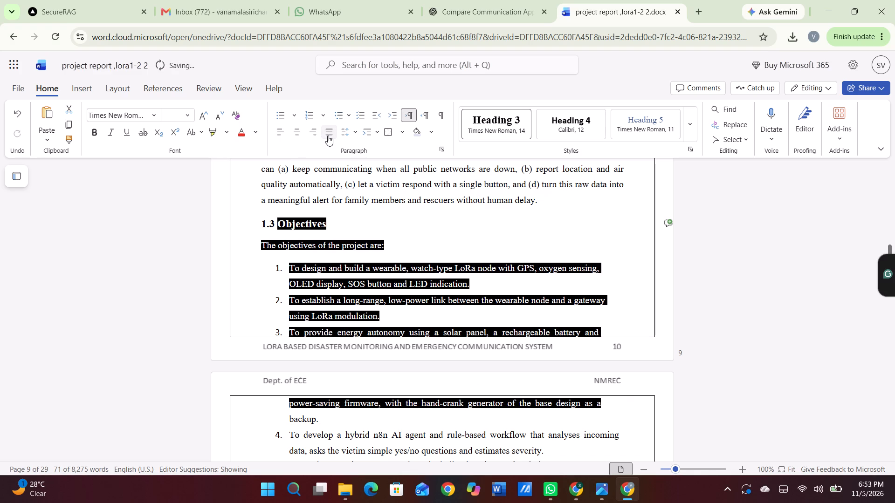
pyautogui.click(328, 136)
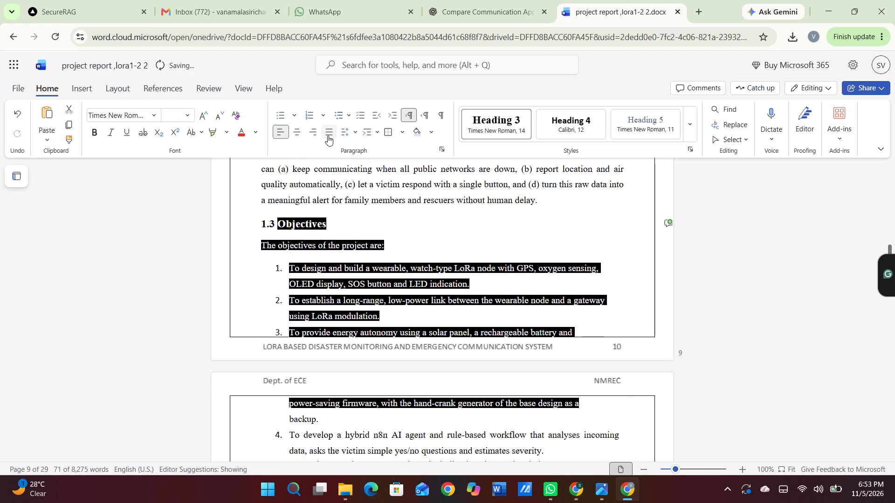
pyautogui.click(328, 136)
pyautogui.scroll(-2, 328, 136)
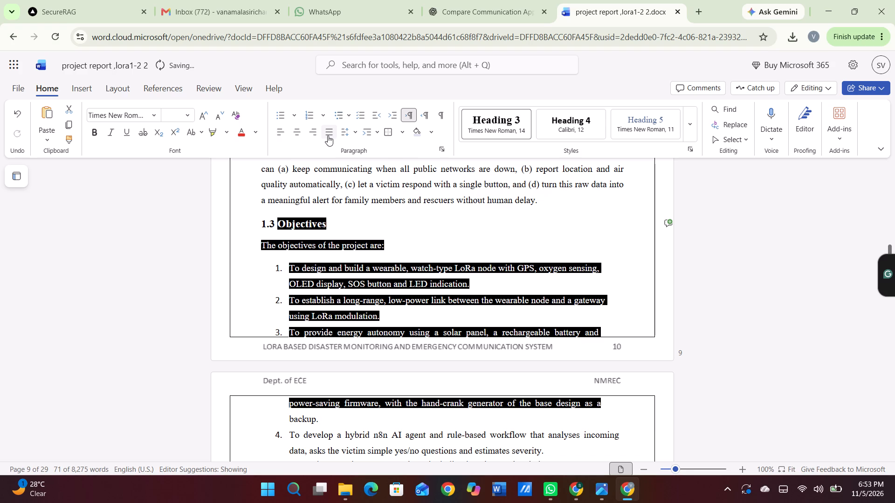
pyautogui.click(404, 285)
# Set the rest of the objectives list, through item 7, to 1.5 line spacing and justified alignment.
pyautogui.scroll(-1, 404, 285)
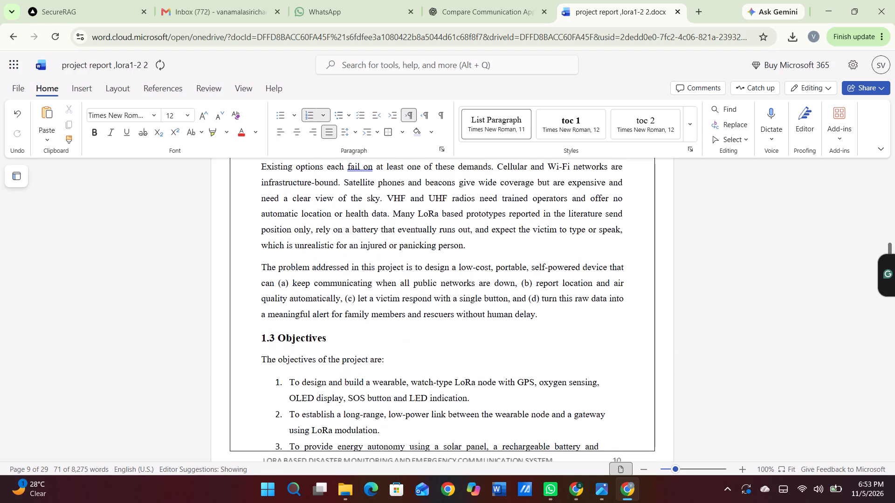
pyautogui.scroll(-2, 404, 285)
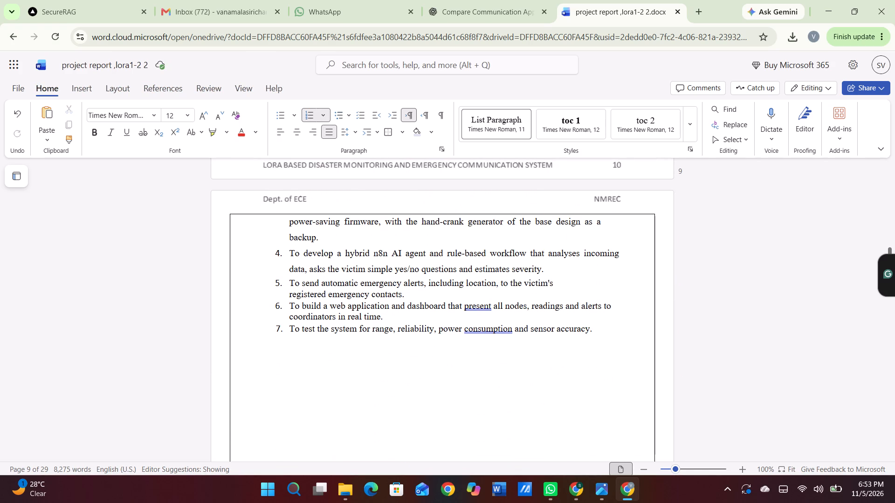
pyautogui.moveTo(284, 221); pyautogui.dragTo(565, 356)
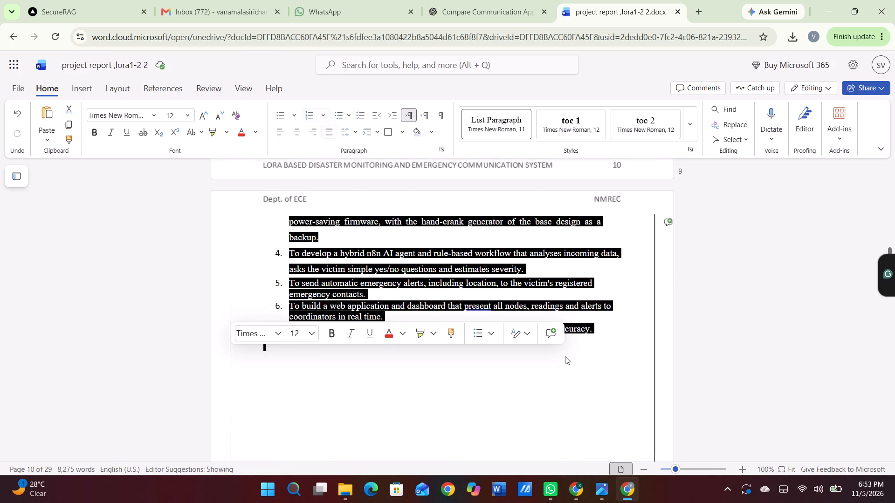
pyautogui.click(352, 131)
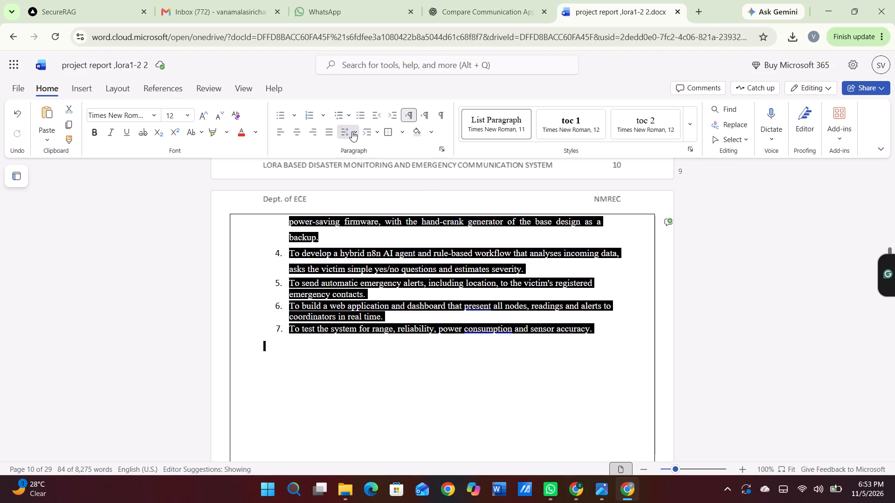
pyautogui.click(362, 198)
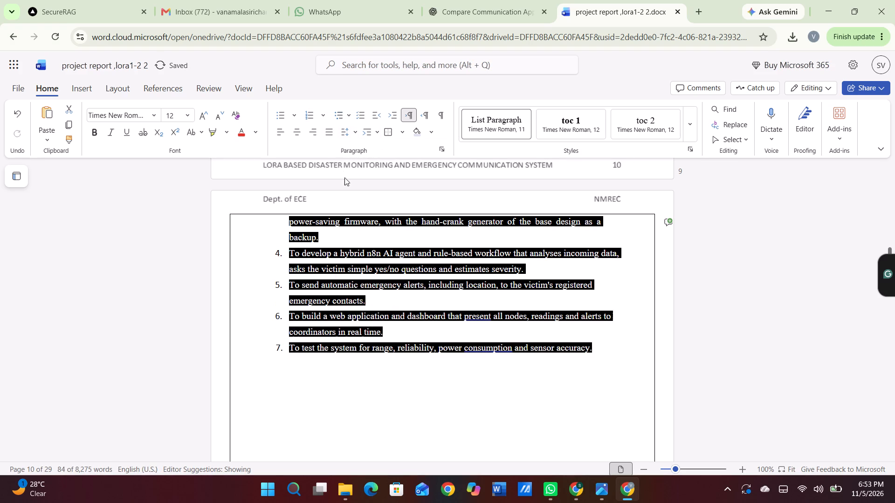
pyautogui.click(330, 139)
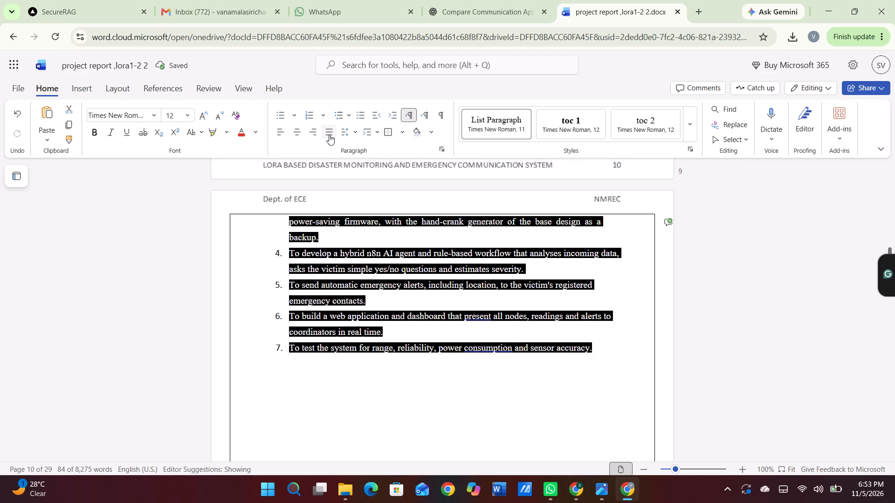
pyautogui.click(329, 135)
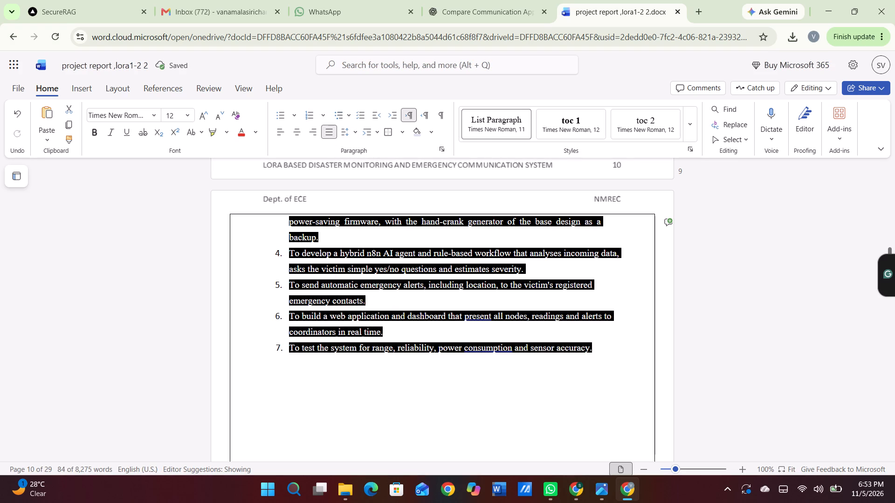
pyautogui.click(365, 293)
# Examine the layout from the end of the objectives list through sections 1.4 to 1.6 and the Chapter 2 heading.
pyautogui.scroll(-3, 304, 348)
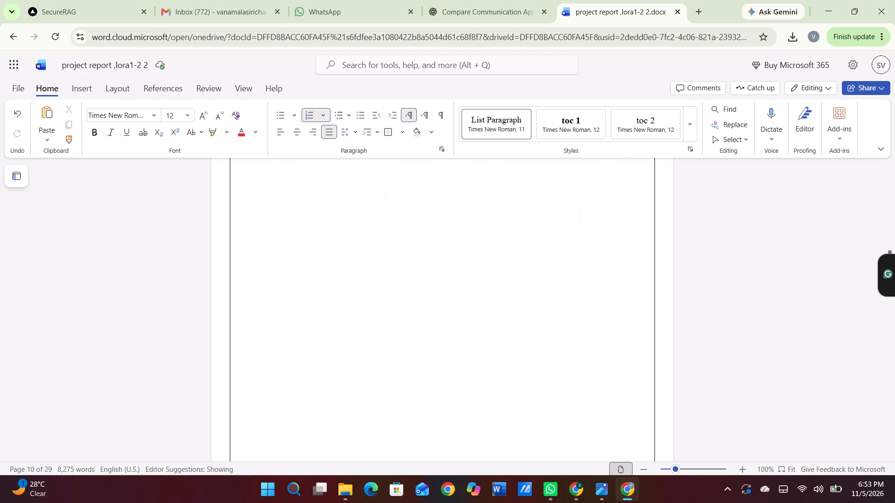
pyautogui.scroll(-3, 304, 348)
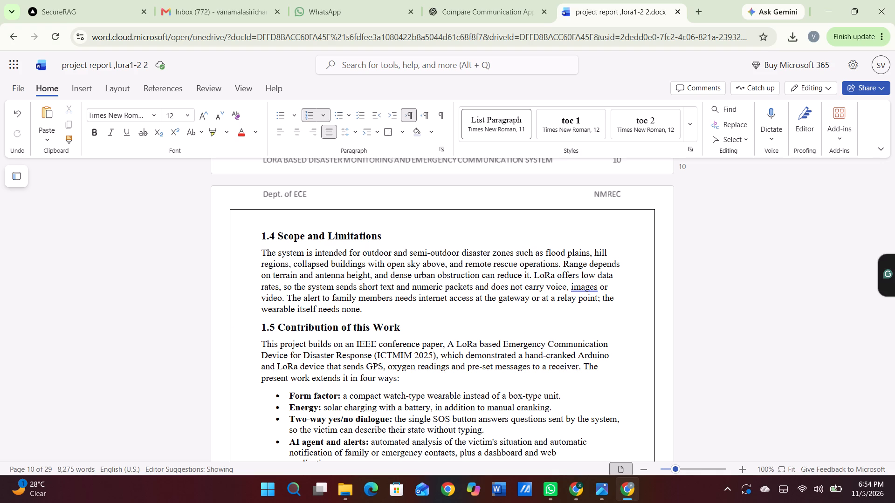
pyautogui.scroll(4, 232, 402)
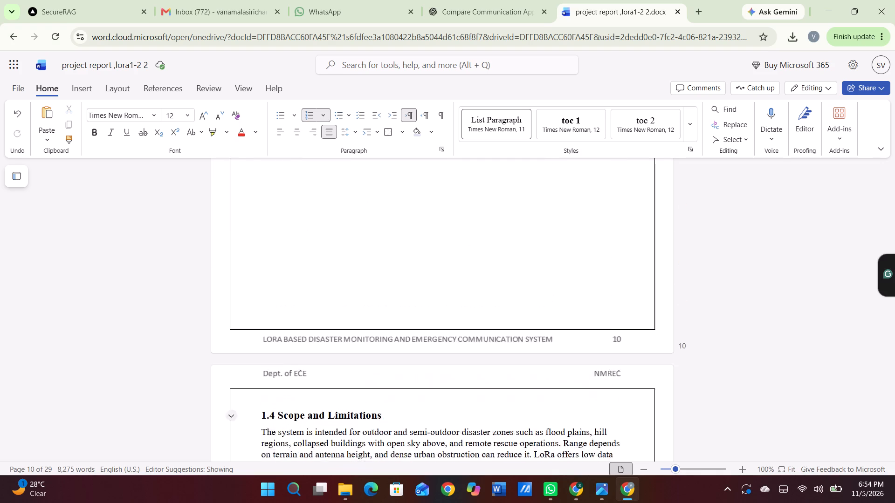
pyautogui.scroll(2, 232, 402)
pyautogui.scroll(-1, 232, 402)
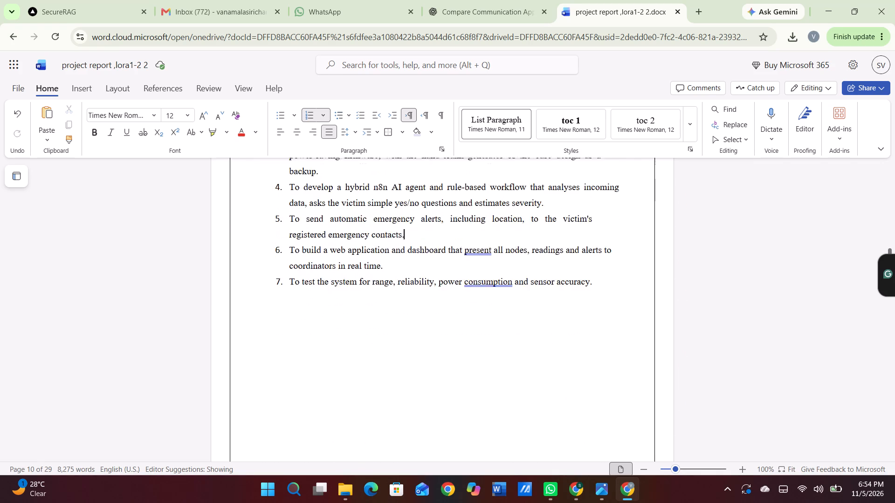
pyautogui.scroll(-5, 232, 402)
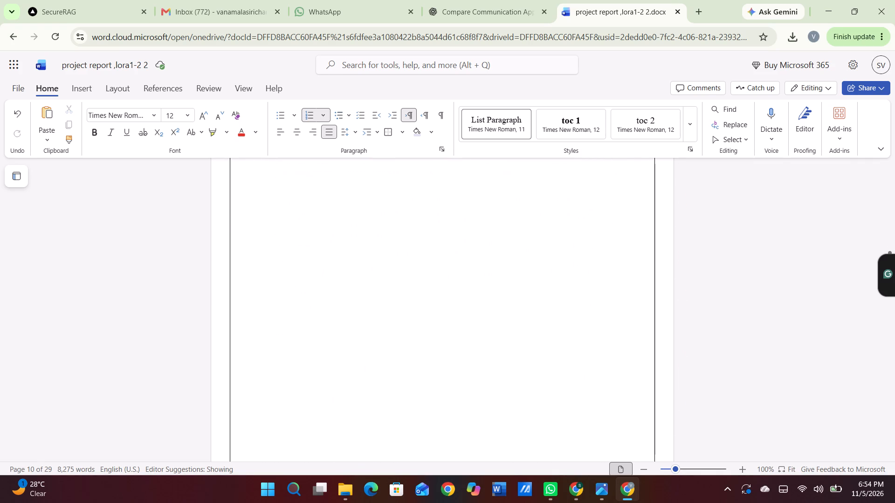
pyautogui.scroll(-6, 232, 402)
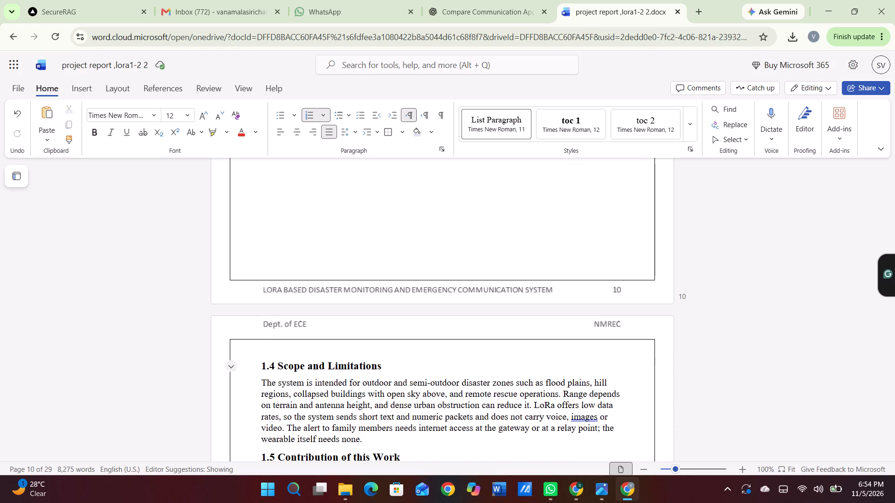
pyautogui.scroll(-3, 232, 402)
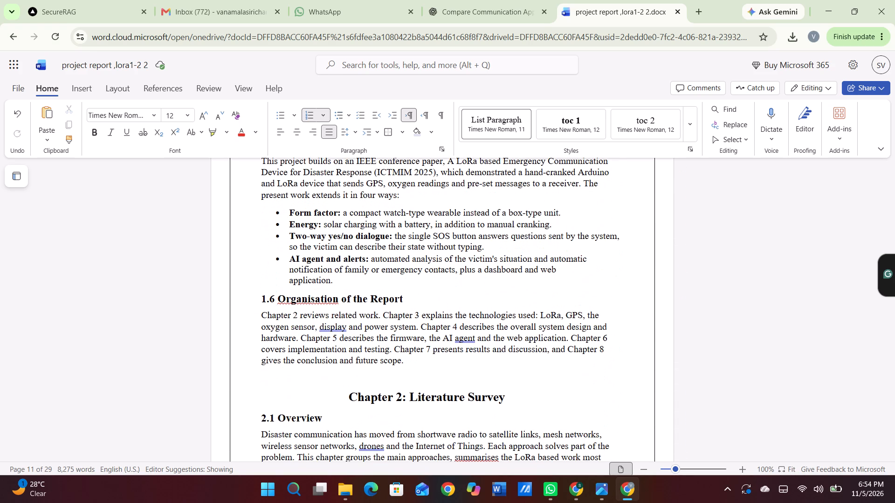
# Copy sections 1.4 Scope and Limitations and 1.5 Contribution of this Work, and paste them directly below objective 7.
pyautogui.scroll(1, 232, 402)
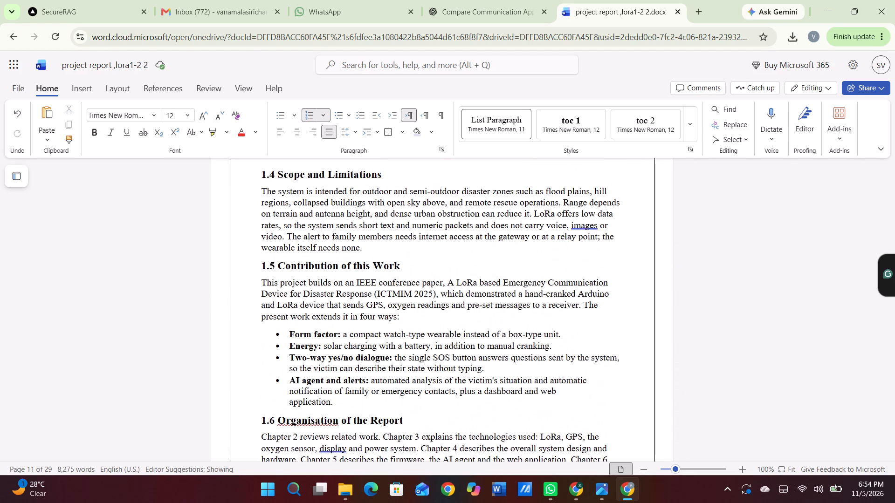
pyautogui.scroll(1, 232, 402)
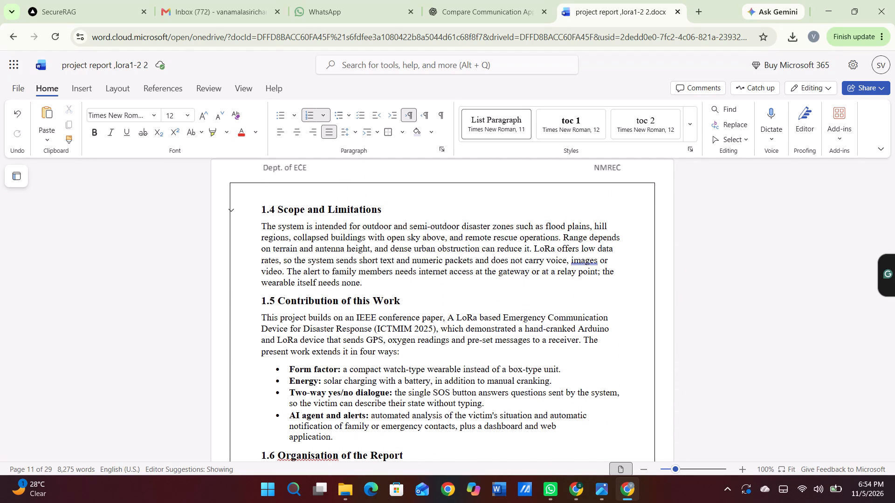
pyautogui.moveTo(254, 204); pyautogui.dragTo(459, 408)
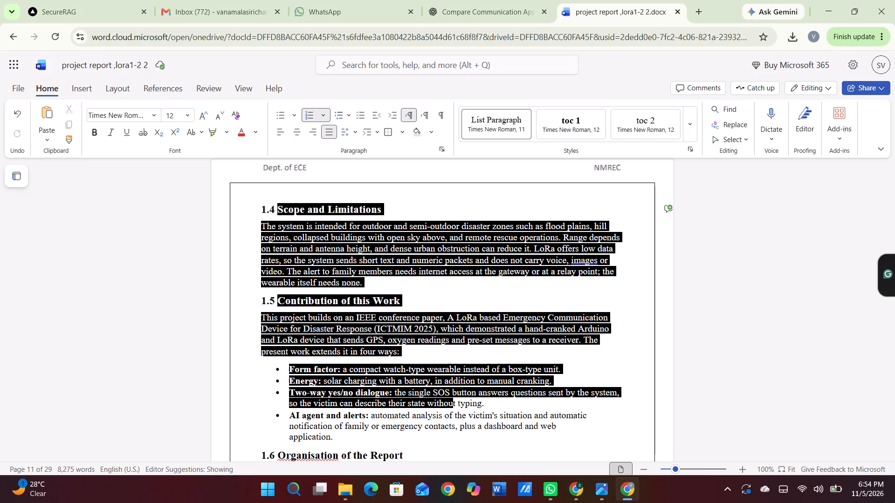
pyautogui.moveTo(459, 408); pyautogui.dragTo(592, 432)
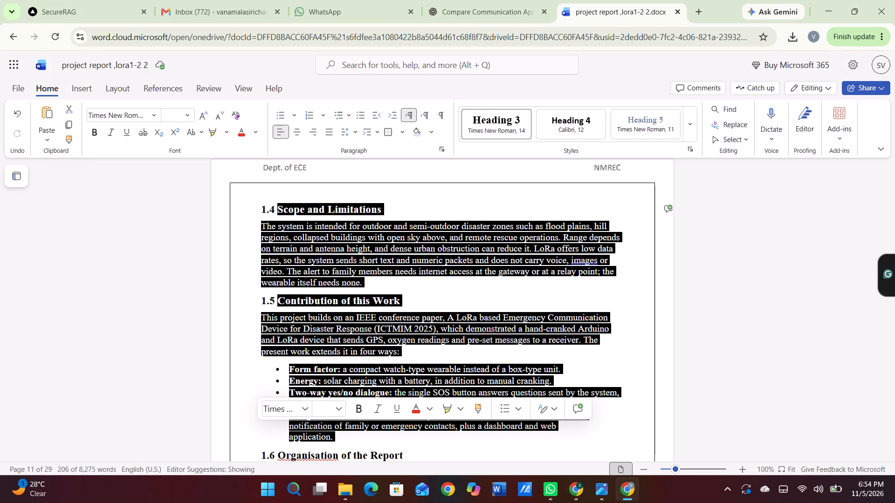
pyautogui.hotkey('ctrl', 'c')
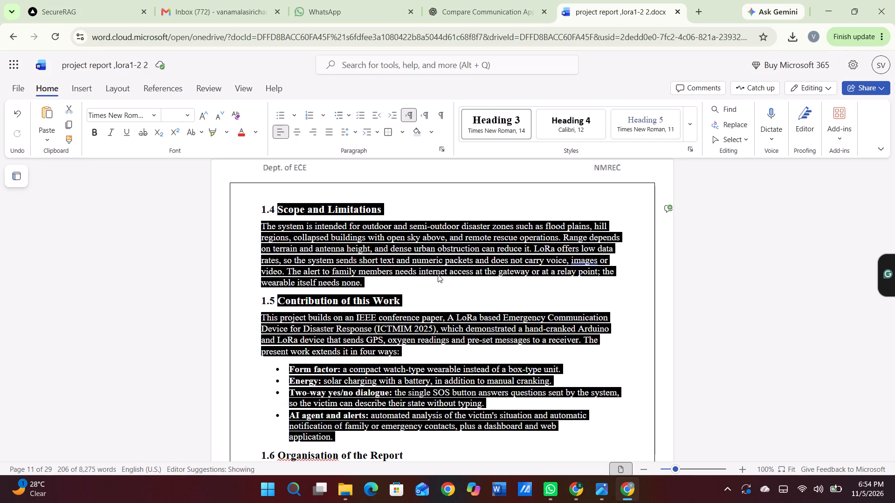
pyautogui.scroll(7, 438, 274)
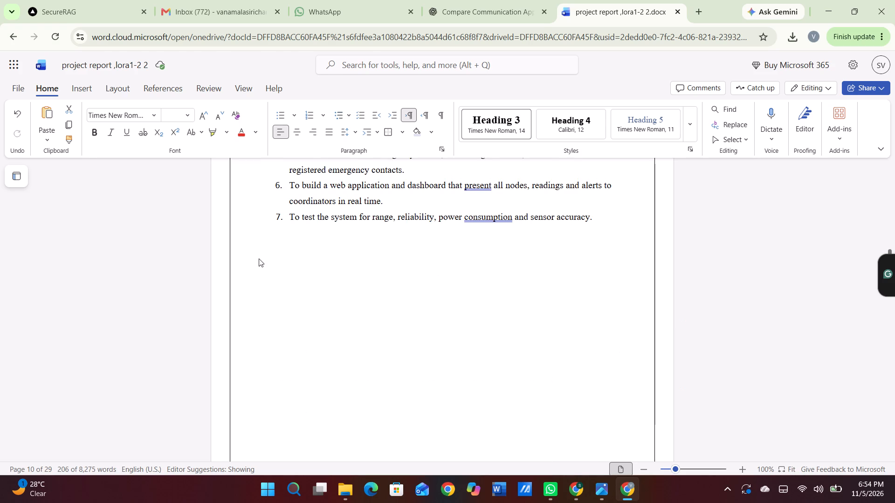
pyautogui.click(286, 245)
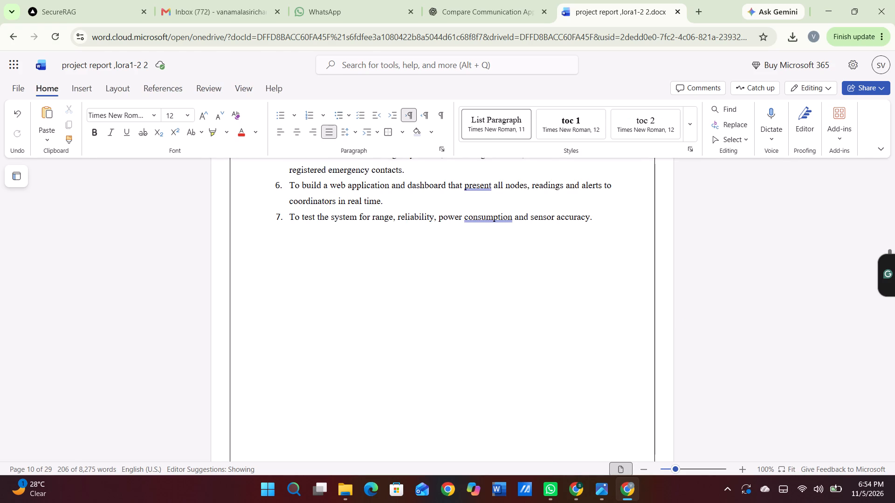
pyautogui.hotkey('ctrl', 'v')
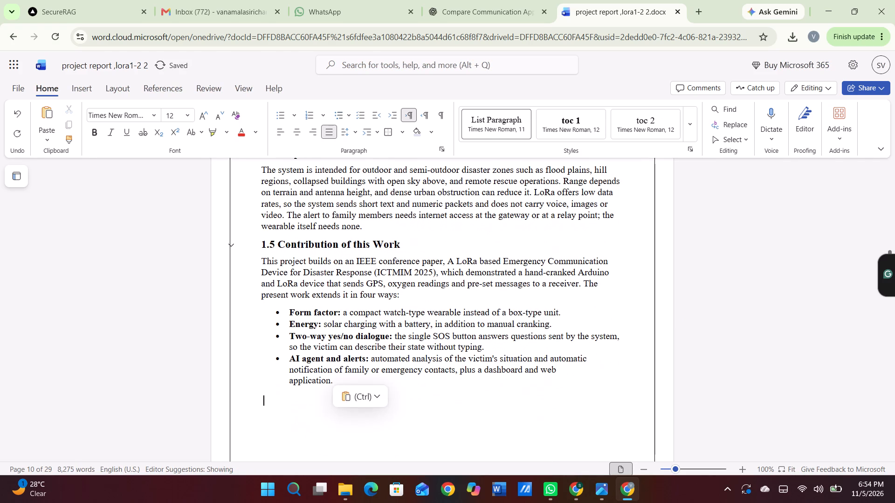
# Shorten the pasted 1.4 heading to "Scope" by deleting "and Limitations".
pyautogui.scroll(1, 286, 245)
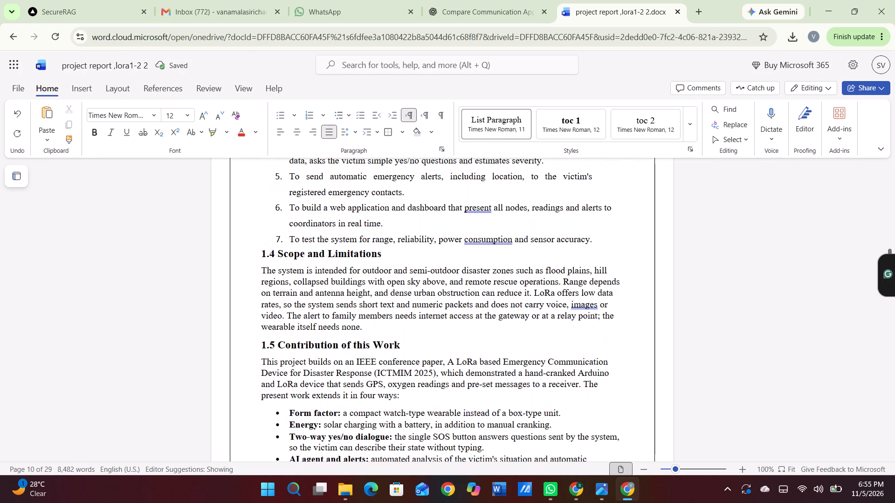
pyautogui.click(391, 252)
pyautogui.press('BackSpace')
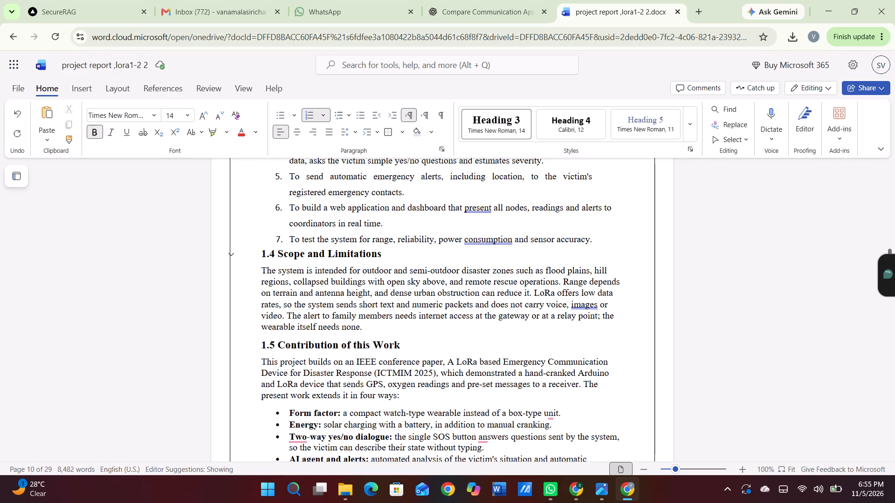
pyautogui.press('BackSpace')
pyautogui.press('BackSpace')
pyautogui.press('BackSpace')
pyautogui.press('BackSpace')
pyautogui.press('BackSpace')
pyautogui.press('BackSpace')
pyautogui.press('BackSpace')
pyautogui.press('BackSpace')
pyautogui.press('BackSpace')
pyautogui.press('BackSpace')
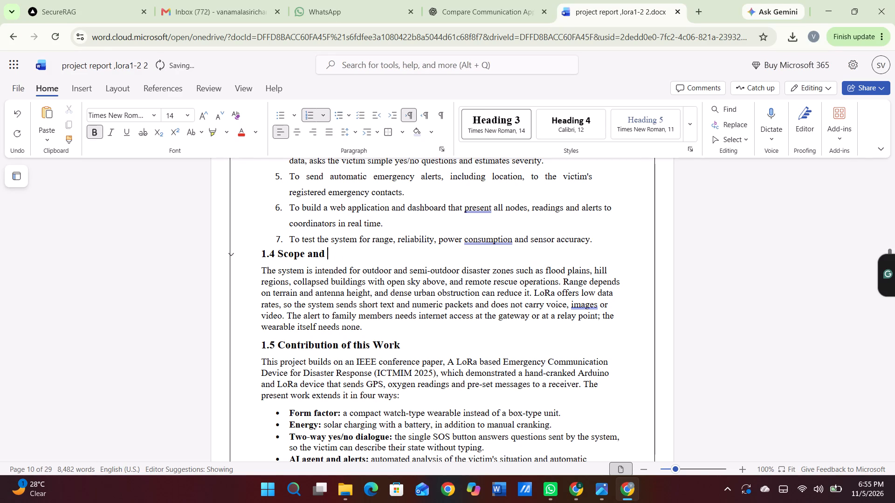
pyautogui.press('BackSpace')
pyautogui.press('BackSpace')
pyautogui.press('BackSpace')
pyautogui.press('BackSpace')
pyautogui.press('BackSpace')
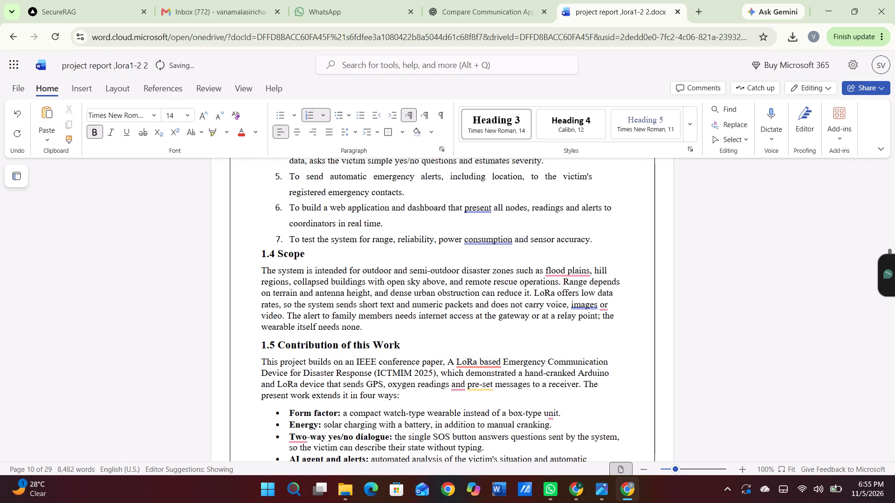
# Apply 1.5 line spacing and justified alignment to the pasted sections, from the 1.4 Scope heading through the AI agent and alerts bullet.
pyautogui.moveTo(261, 254); pyautogui.dragTo(545, 502)
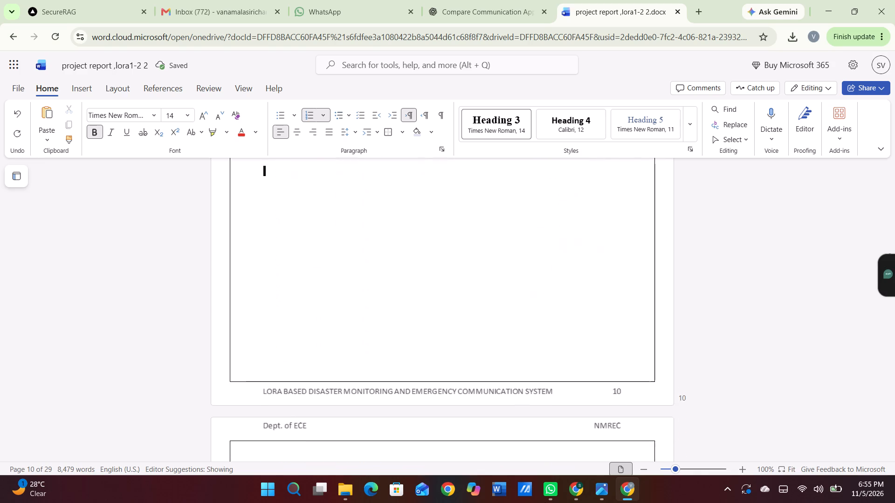
pyautogui.click(454, 364)
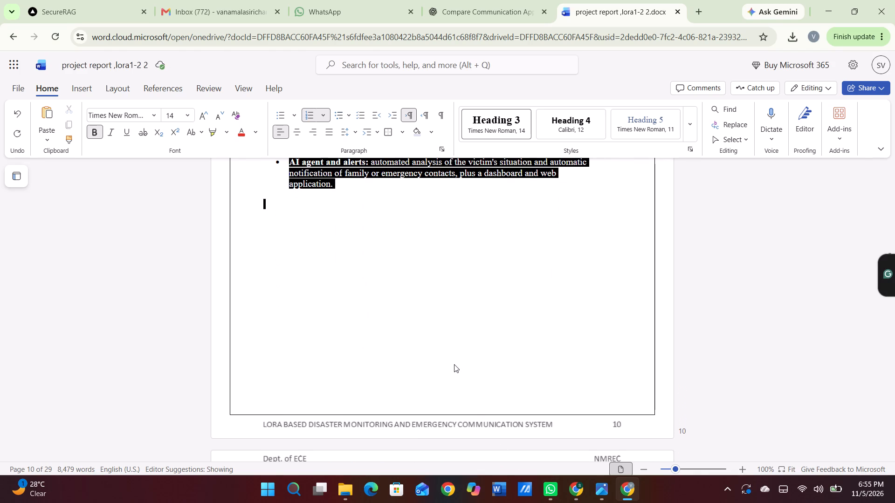
pyautogui.scroll(4, 454, 364)
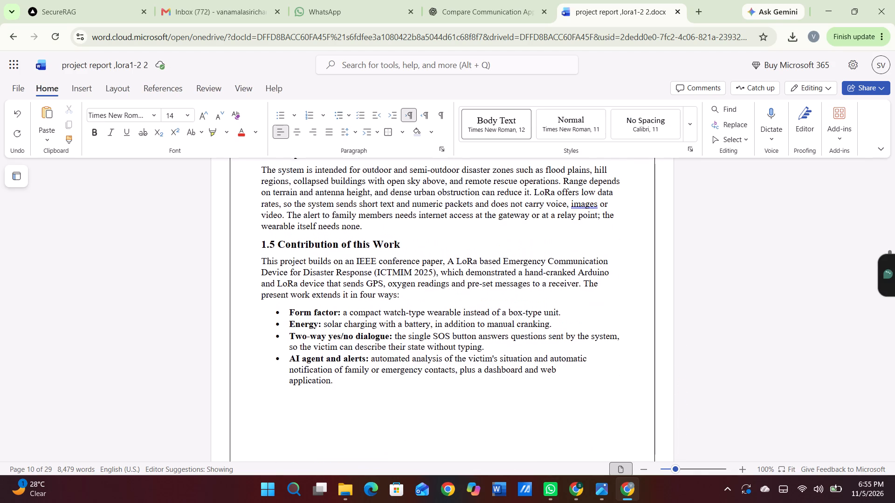
pyautogui.scroll(1, 454, 364)
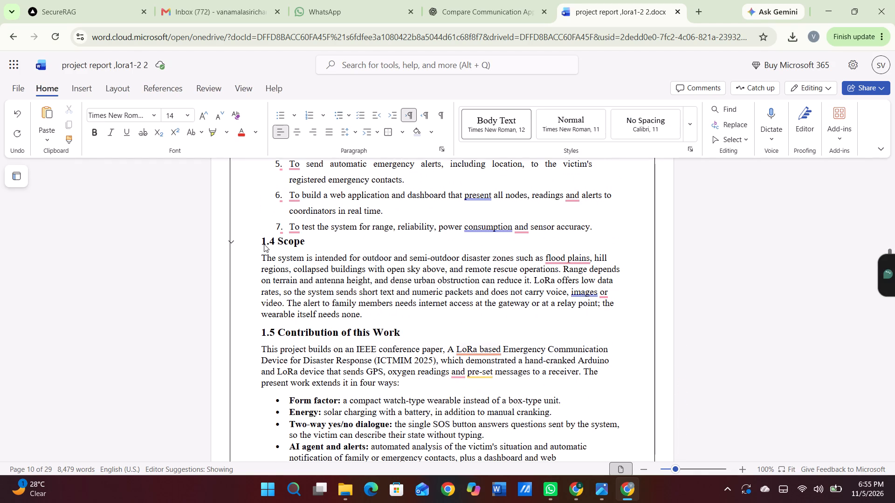
pyautogui.moveTo(261, 238); pyautogui.dragTo(538, 386)
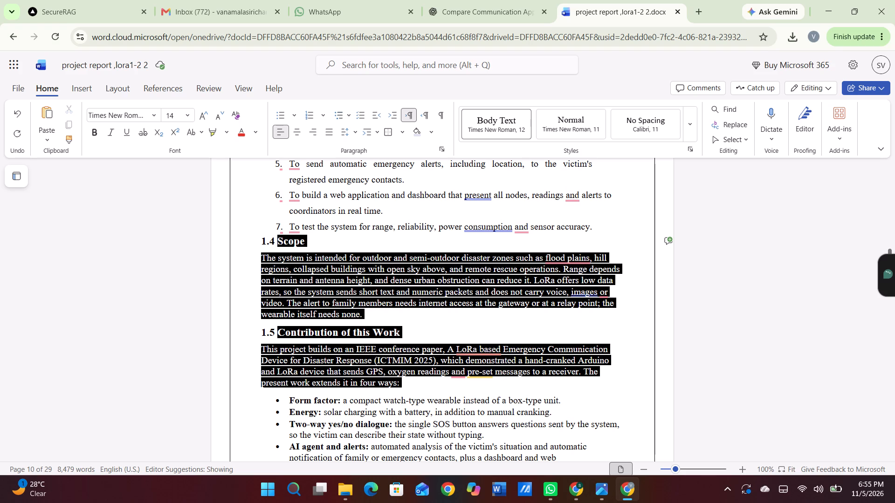
pyautogui.moveTo(538, 386); pyautogui.dragTo(571, 447)
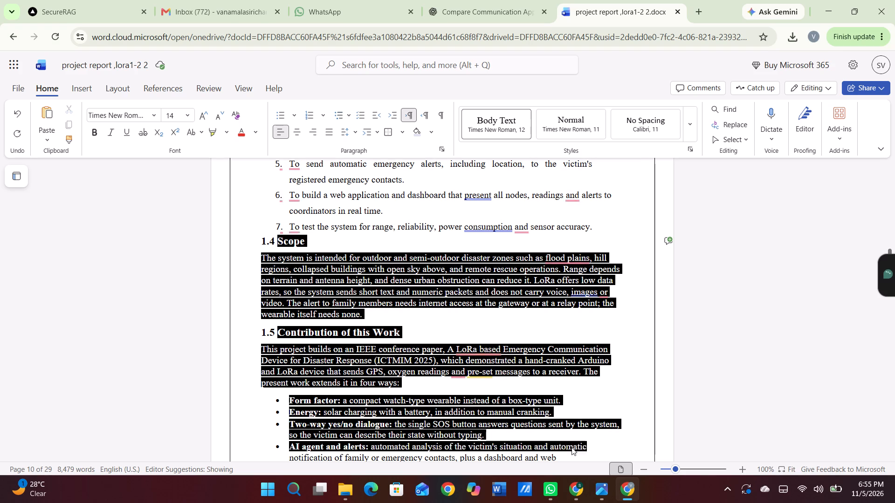
pyautogui.moveTo(571, 447); pyautogui.dragTo(595, 461)
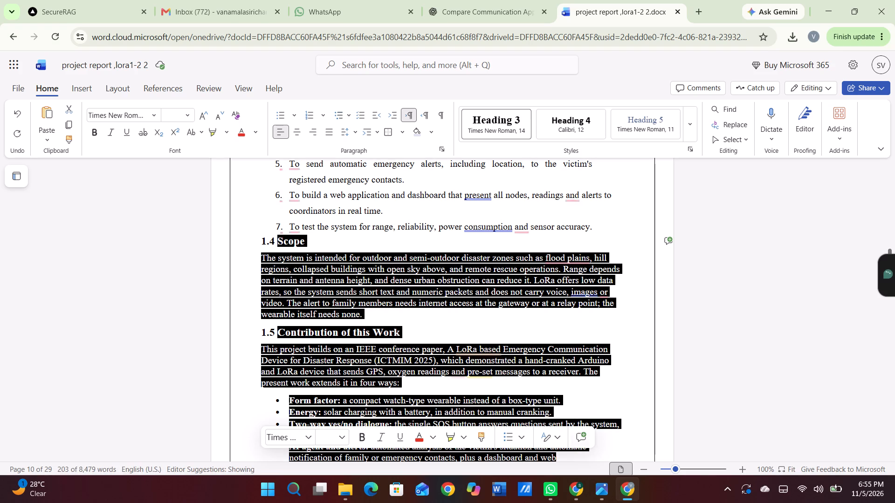
pyautogui.click(346, 129)
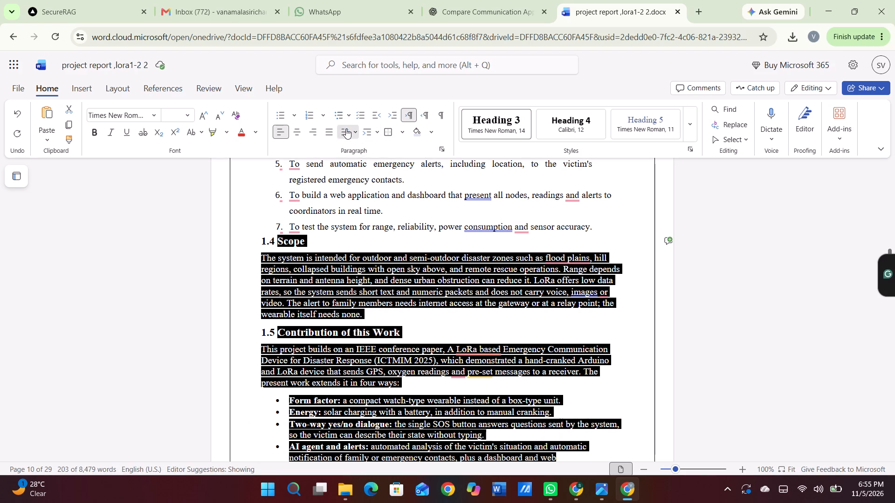
pyautogui.click(368, 199)
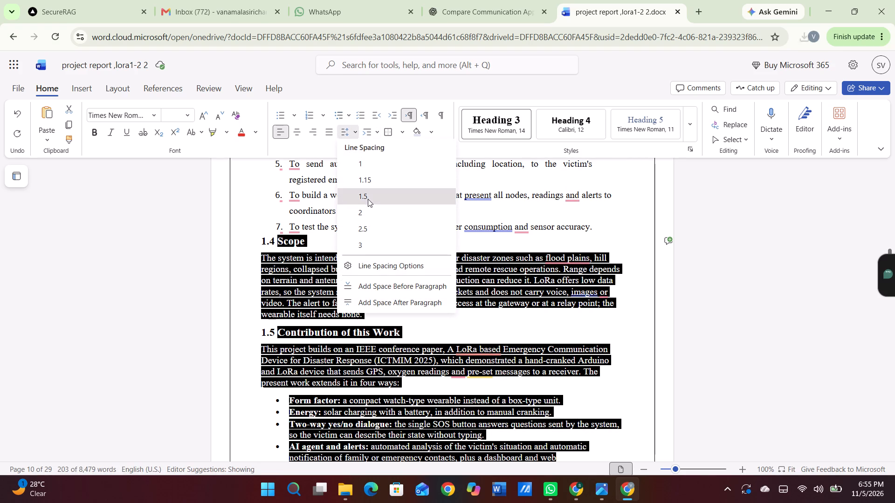
pyautogui.click(326, 134)
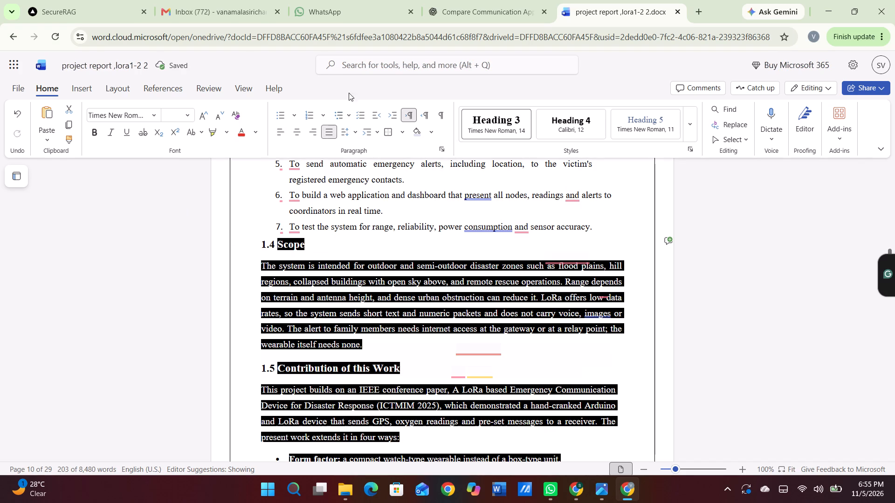
pyautogui.click(386, 285)
# Replace the bullet and indent of the Form factor item in section 1.5 with the number 1.5.1.
pyautogui.scroll(-2, 386, 285)
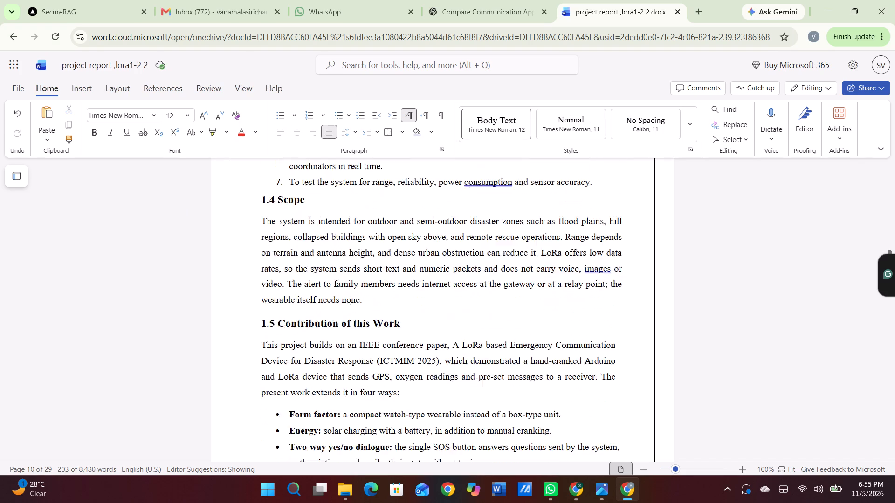
pyautogui.scroll(-2, 386, 285)
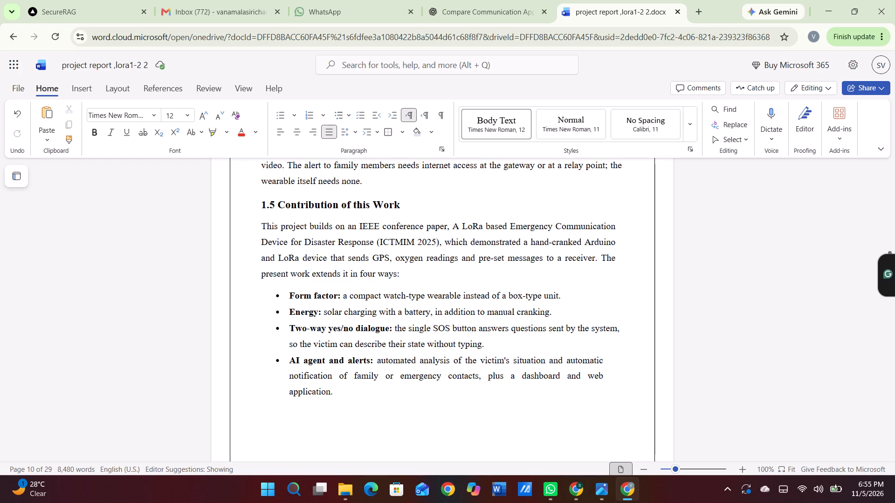
pyautogui.click(285, 295)
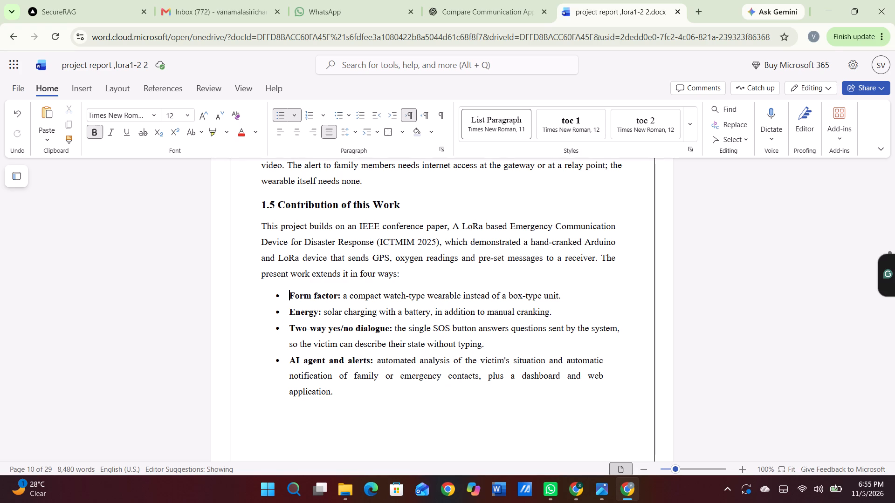
pyautogui.press('BackSpace')
pyautogui.press('BackSpace')
pyautogui.press('BackSpace')
pyautogui.press('BackSpace')
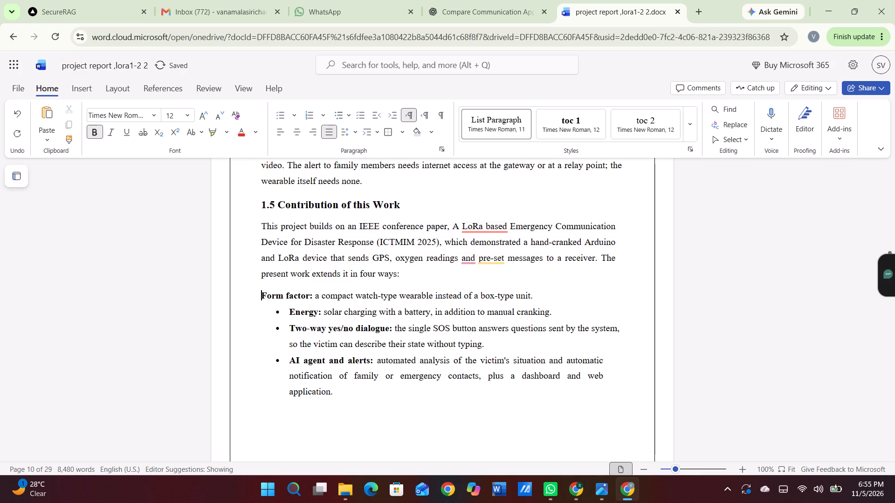
pyautogui.write('1.')
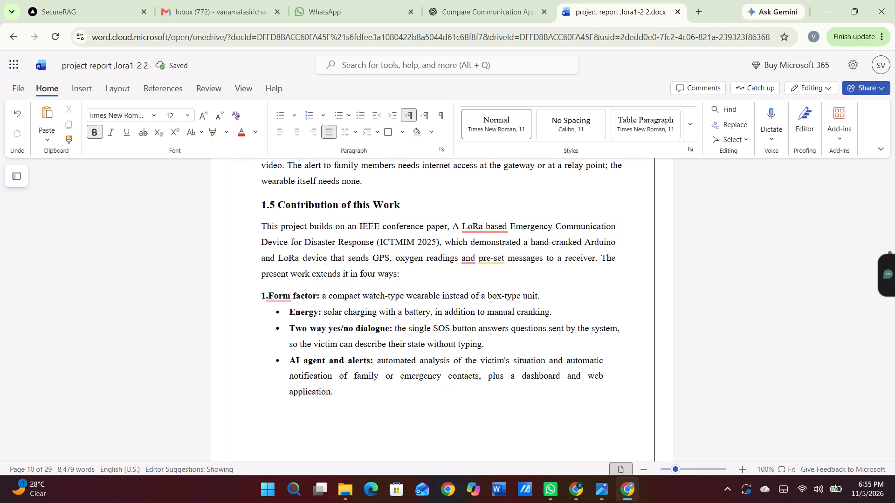
pyautogui.write('5.1')
pyautogui.press('space')
# Replace the Energy item's bullet with the number 1.5.2, reducing its indent.
pyautogui.press('Down')
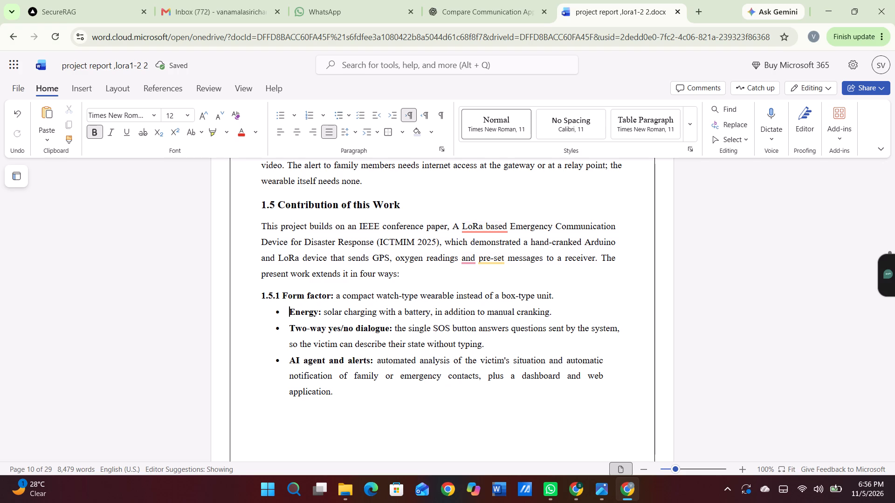
pyautogui.press('BackSpace')
pyautogui.press('BackSpace')
pyautogui.press('BackSpace')
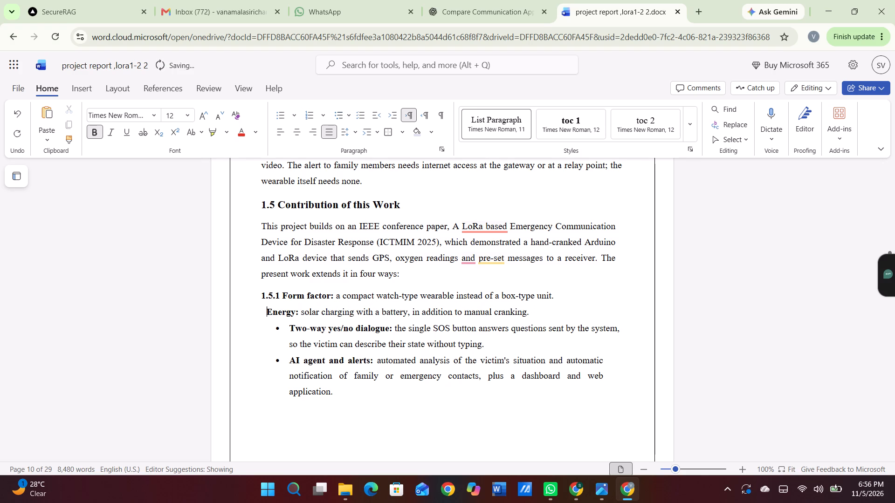
pyautogui.write('1.5.2')
pyautogui.press('space')
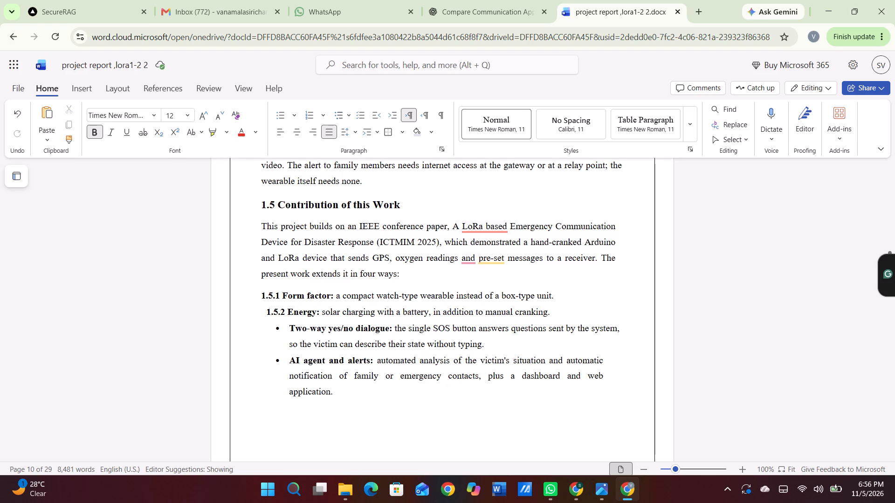
# Remove the bullet and all indentation from the Two-way yes/no dialogue item in section 1.5.
pyautogui.click(292, 329)
pyautogui.press('BackSpace')
pyautogui.press('BackSpace')
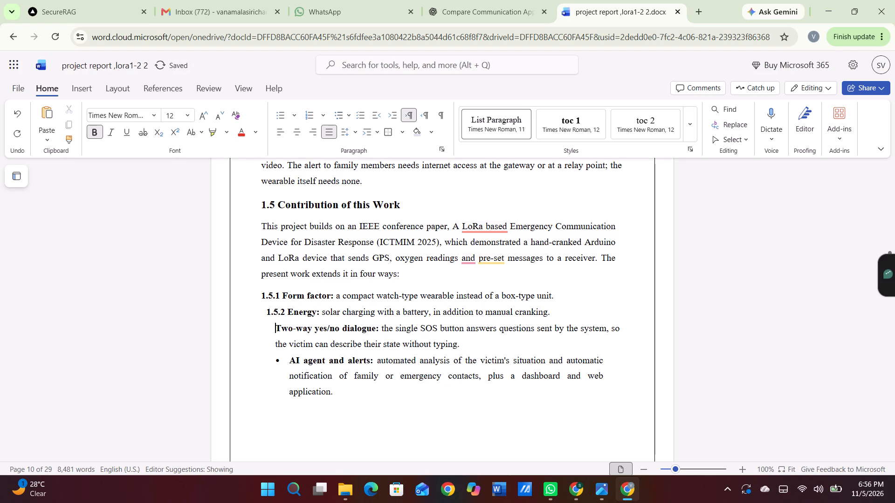
pyautogui.press('BackSpace')
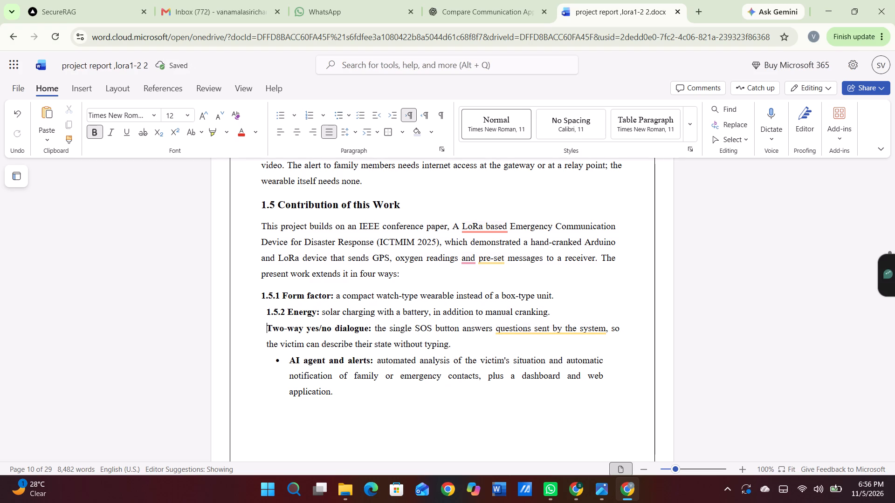
pyautogui.press('1')
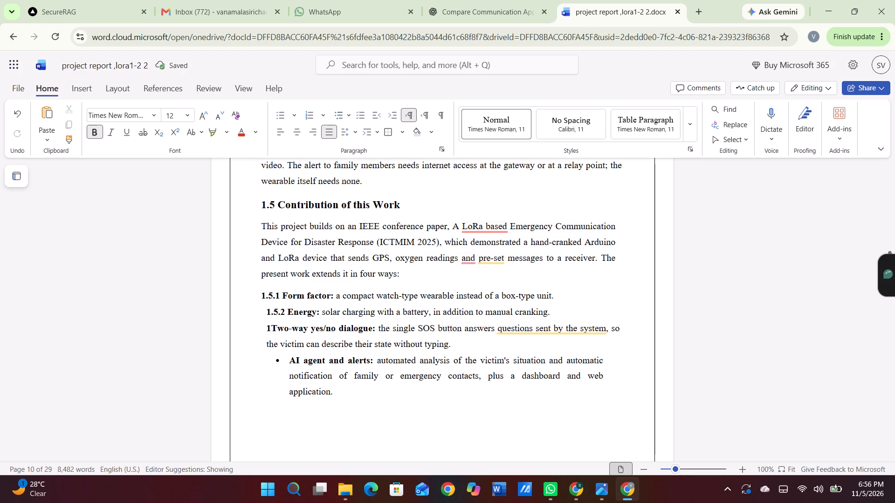
pyautogui.press('BackSpace')
pyautogui.press('BackSpace')
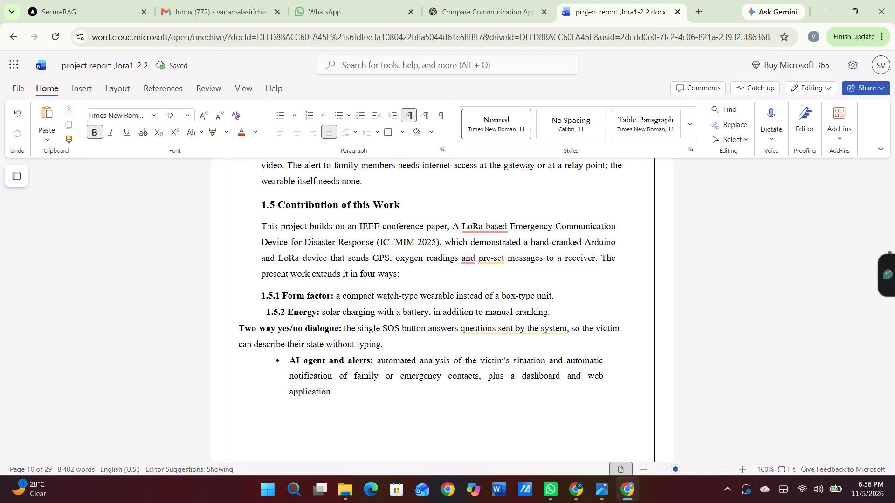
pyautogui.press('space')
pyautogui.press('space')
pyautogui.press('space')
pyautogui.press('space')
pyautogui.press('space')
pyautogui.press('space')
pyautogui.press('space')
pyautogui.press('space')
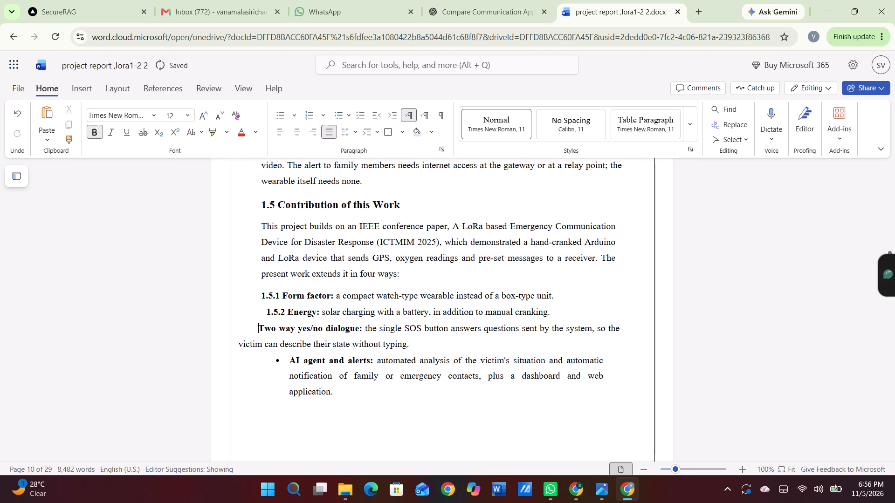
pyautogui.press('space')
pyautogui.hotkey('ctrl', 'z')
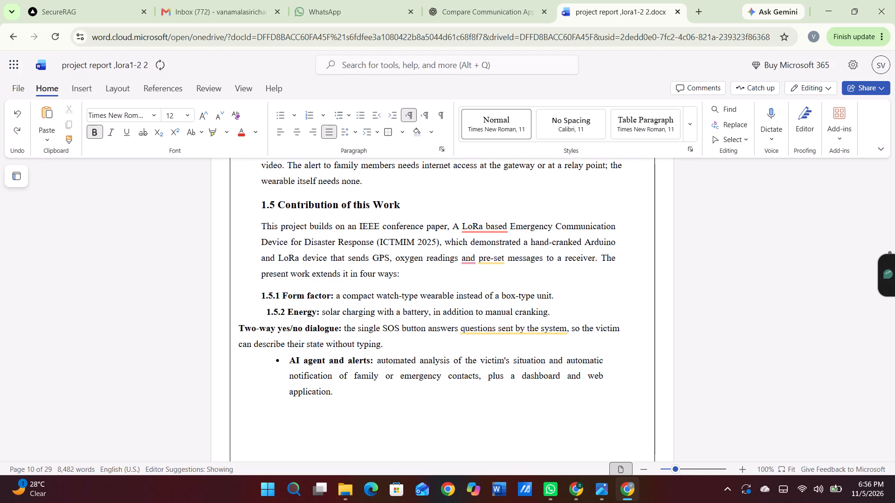
# Join the Two-way yes/no dialogue item to the end of the Energy item and split it off again with the same indent.
pyautogui.press('BackSpace')
pyautogui.press('BackSpace')
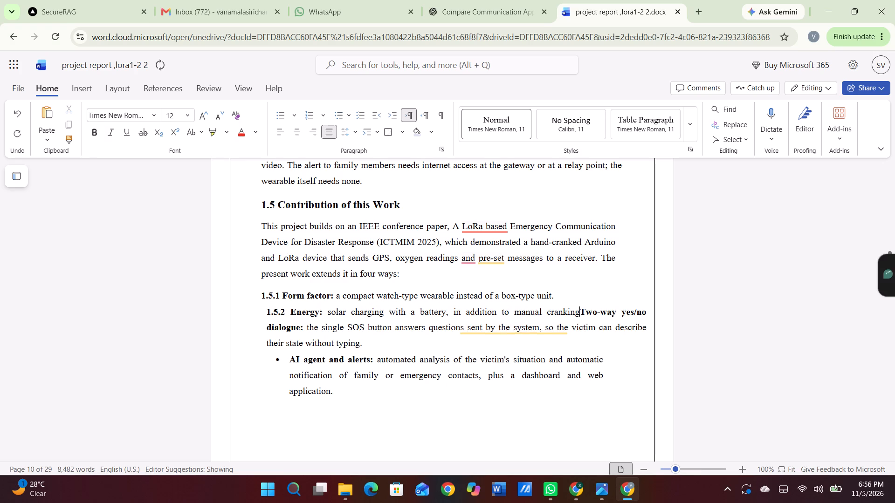
pyautogui.press('Return')
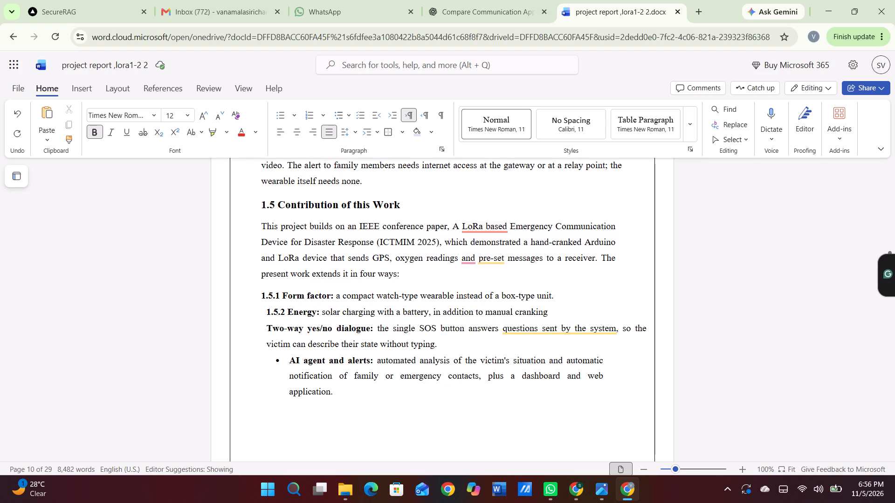
# Remove the remaining indent of the 1.5.2 Energy item to line it up with 1.5.1.
pyautogui.press('Up')
pyautogui.press('BackSpace')
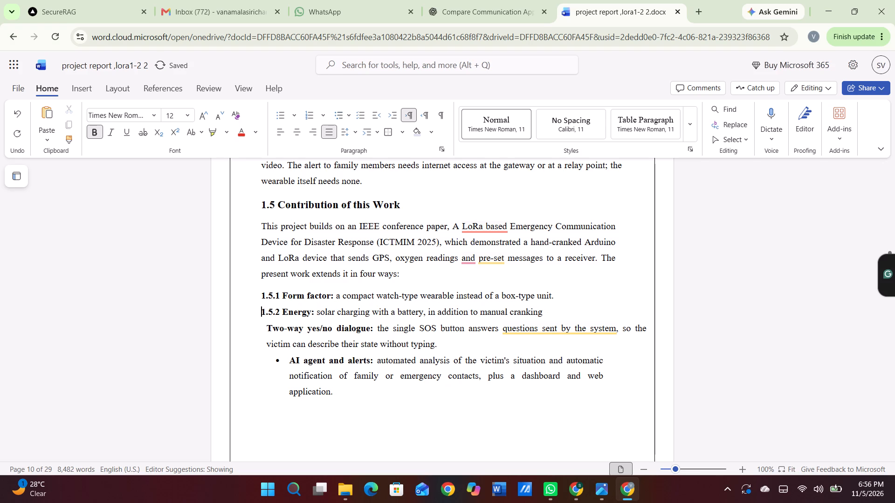
# Number the Two-way yes/no dialogue item 1.5.3 and remove its indent to line it up with 1.5.2.
pyautogui.click(265, 329)
pyautogui.write('1.')
pyautogui.write('5.3')
pyautogui.press('space')
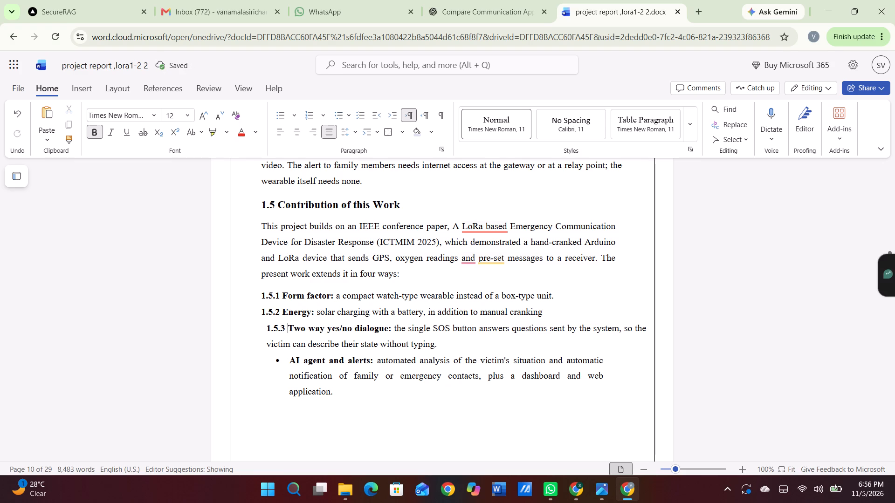
pyautogui.click(262, 327)
pyautogui.press('BackSpace')
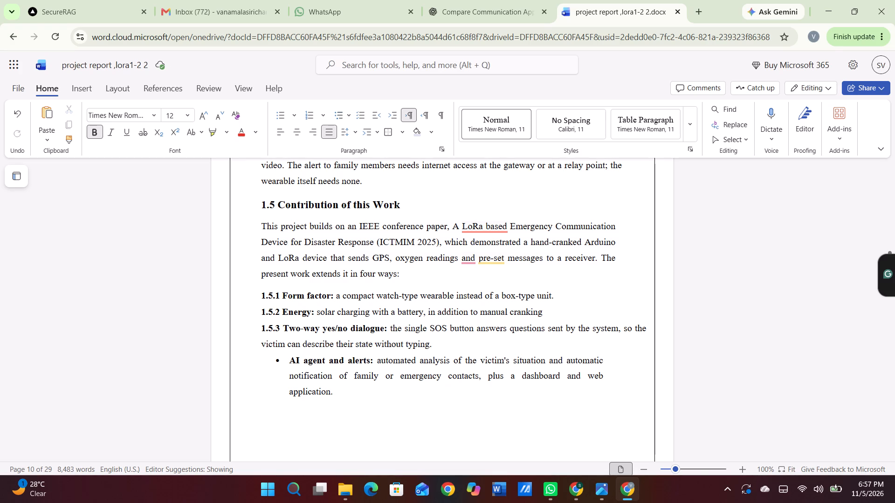
# Replace the bullet and indent of the AI agent and alerts item with the number 1.5.4.
pyautogui.click(288, 358)
pyautogui.press('BackSpace')
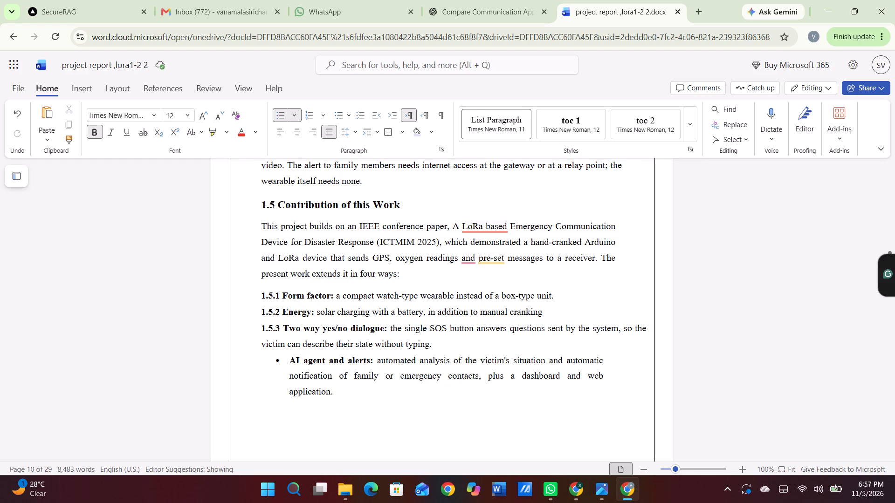
pyautogui.press('BackSpace')
pyautogui.press('BackSpace')
pyautogui.press('BackSpace')
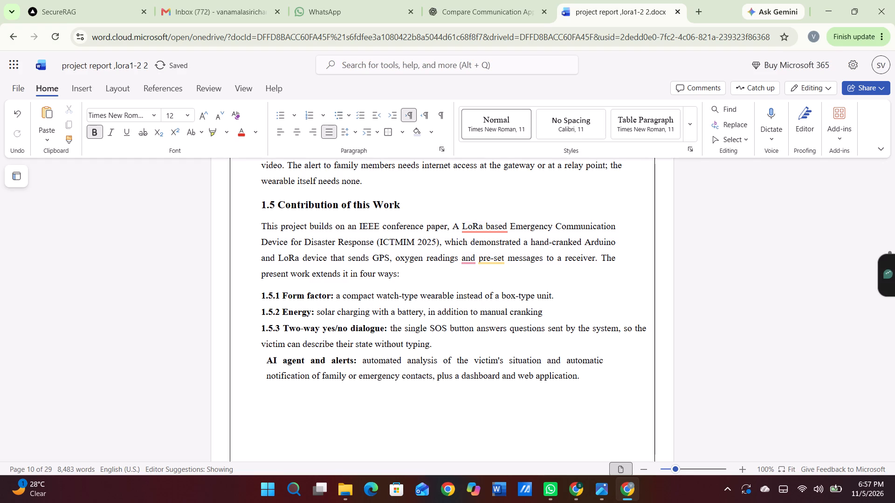
pyautogui.write('1.5.')
pyautogui.write('4')
pyautogui.press('space')
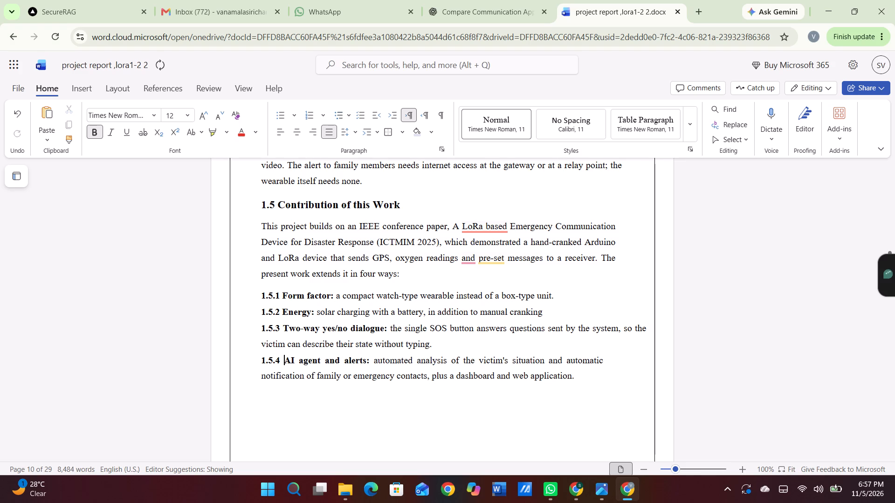
# Break the 1.5.3 item onto a new line before "so the victim can describe their state without typing".
pyautogui.scroll(2, 313, 331)
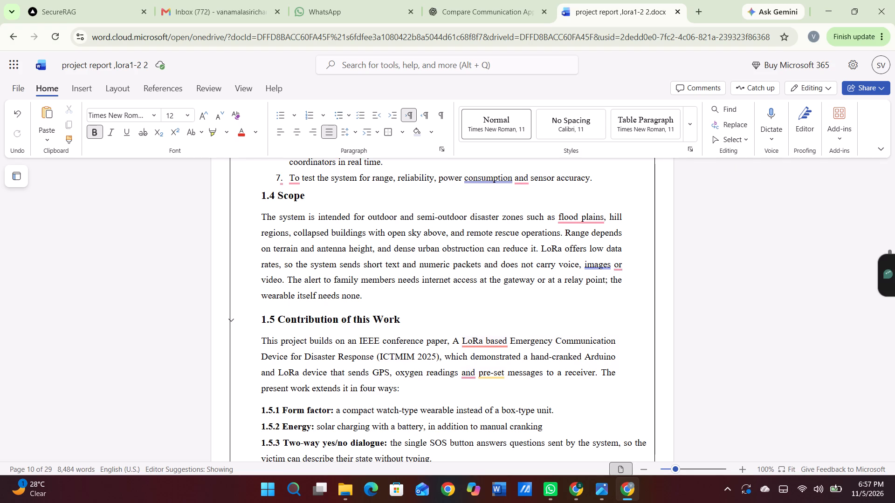
pyautogui.scroll(-3, 634, 312)
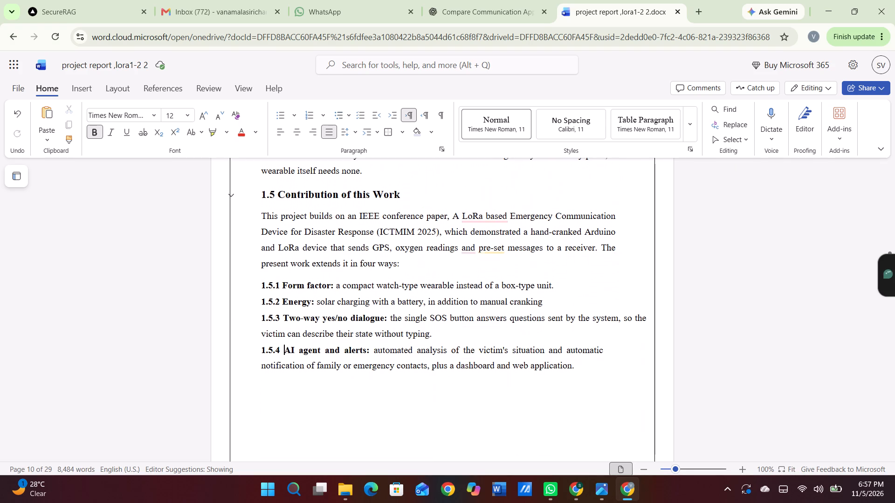
pyautogui.click(623, 313)
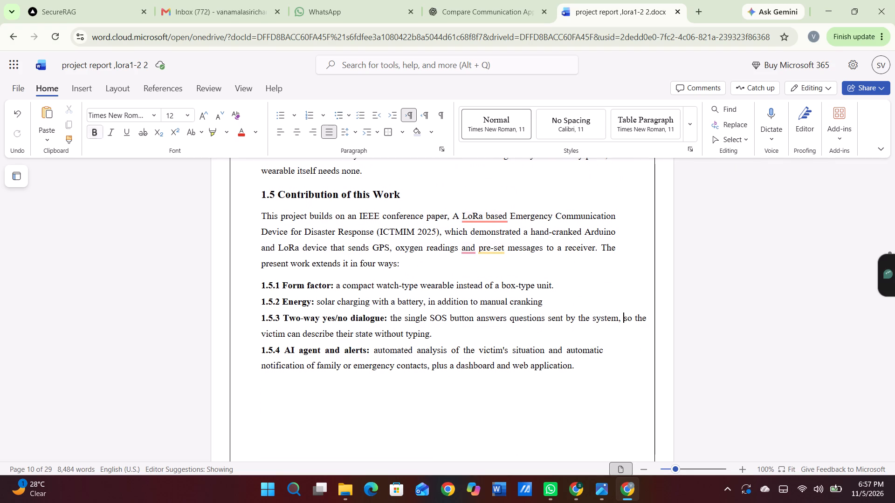
pyautogui.press('Return')
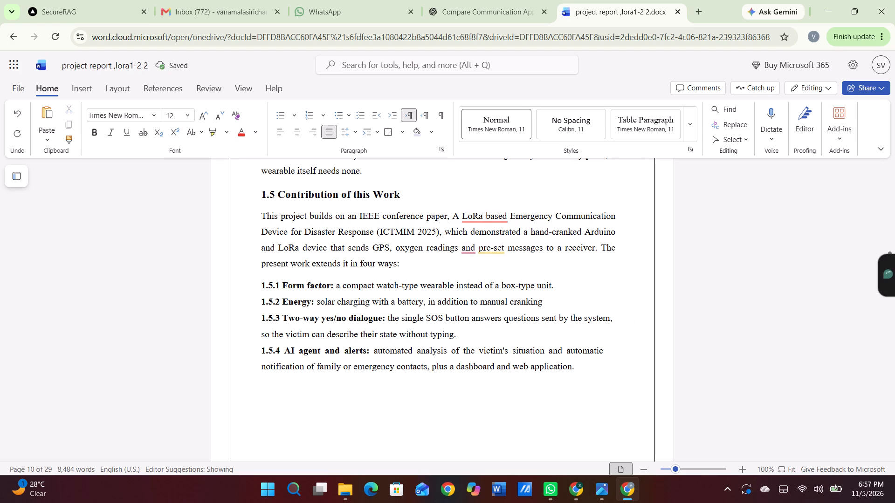
# Compare the reworked sections 1.4 and 1.5 with the original sections 1.6 to 1.8 on the following page.
pyautogui.scroll(-4, 608, 345)
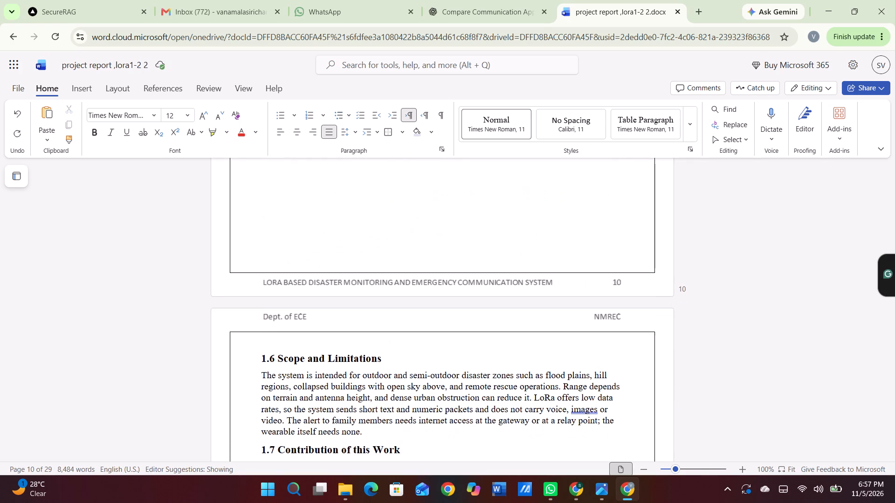
pyautogui.scroll(-4, 608, 345)
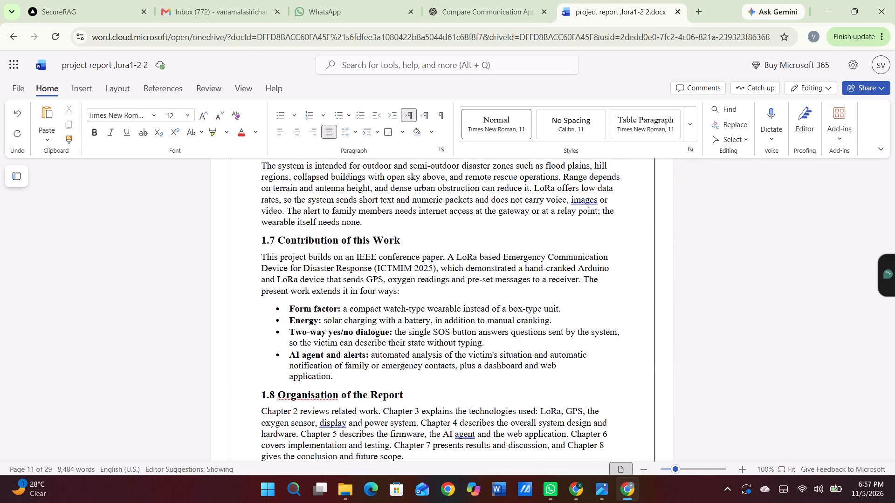
pyautogui.scroll(-2, 608, 345)
pyautogui.scroll(1, 608, 345)
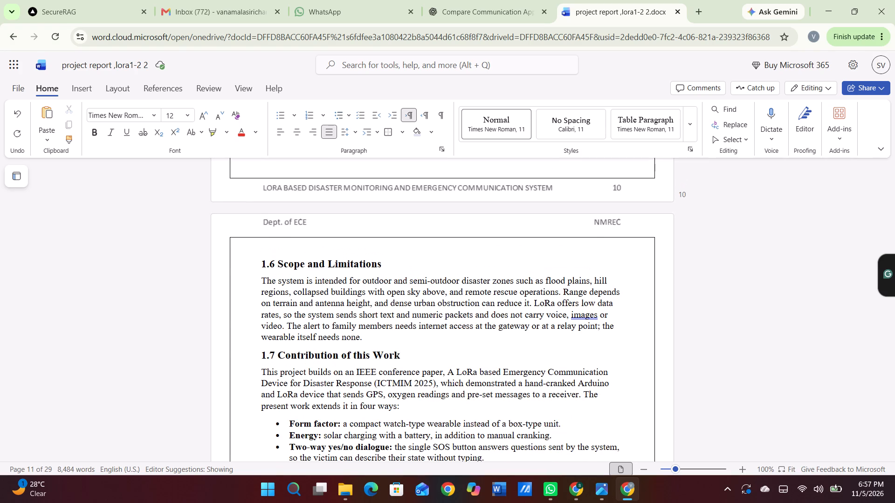
pyautogui.scroll(7, 608, 345)
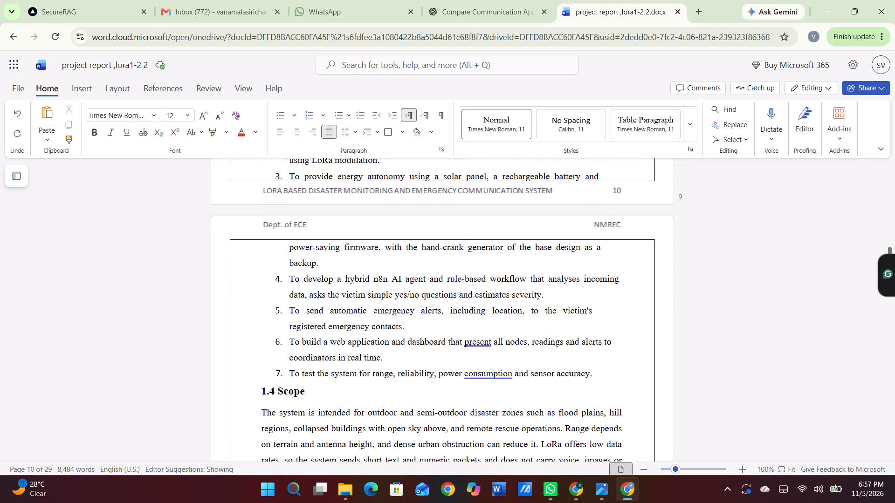
pyautogui.scroll(-5, 608, 345)
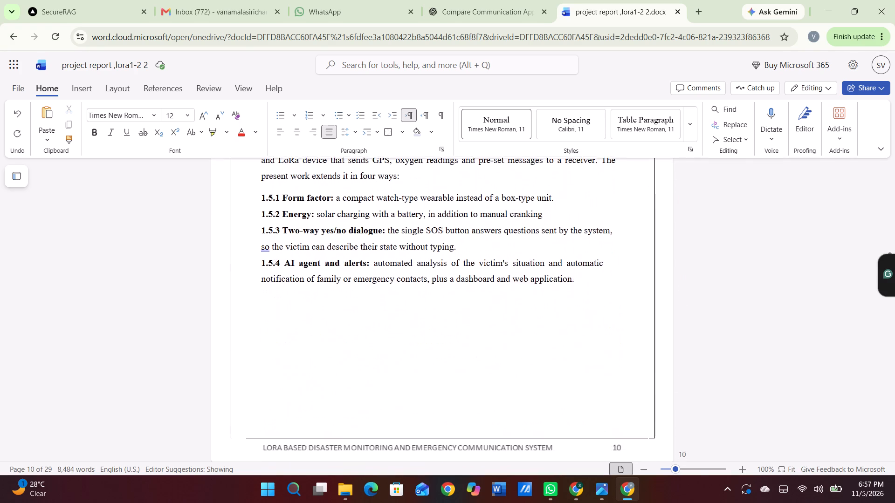
pyautogui.scroll(2, 608, 345)
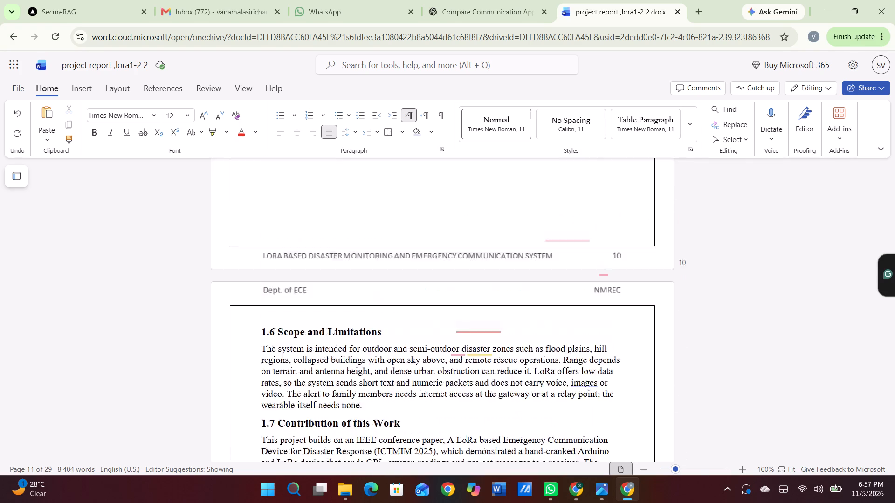
pyautogui.scroll(1, 608, 345)
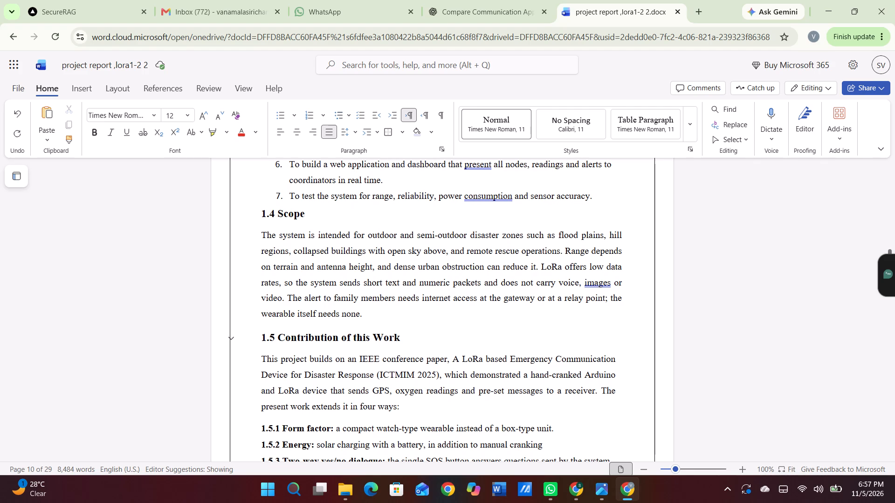
pyautogui.scroll(-7, 608, 345)
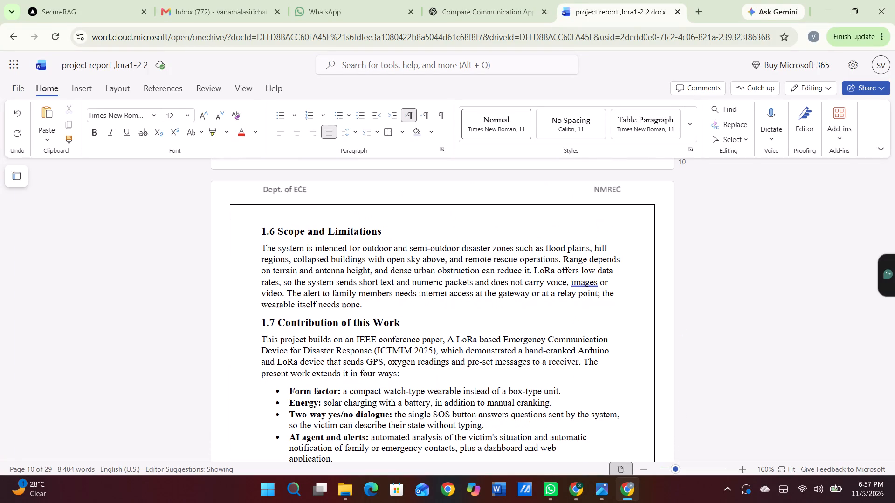
pyautogui.scroll(-2, 608, 345)
pyautogui.scroll(1, 608, 345)
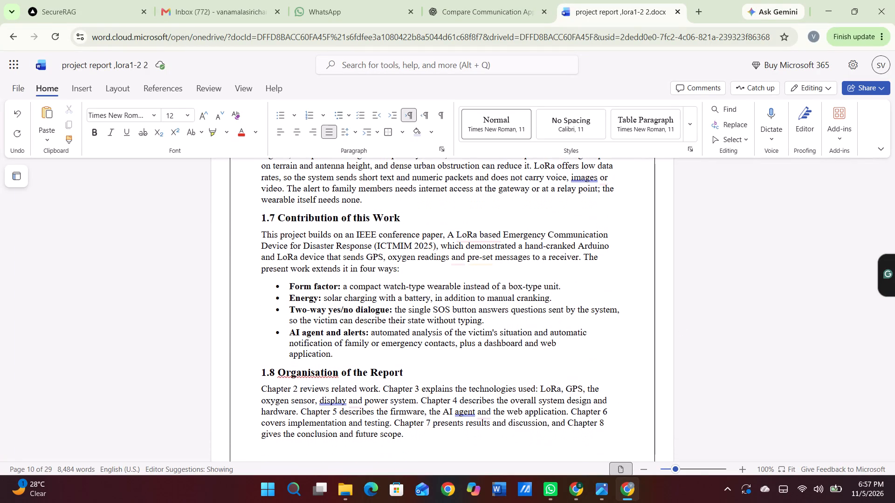
pyautogui.scroll(3, 608, 345)
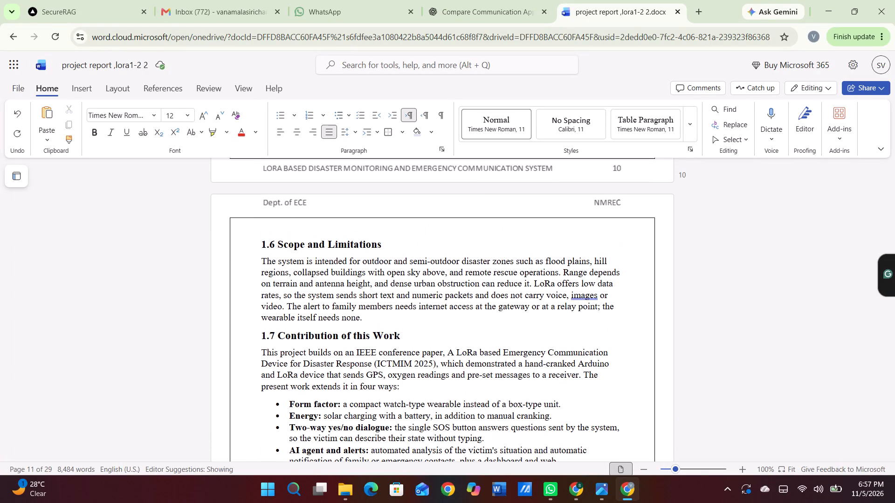
pyautogui.scroll(1, 608, 345)
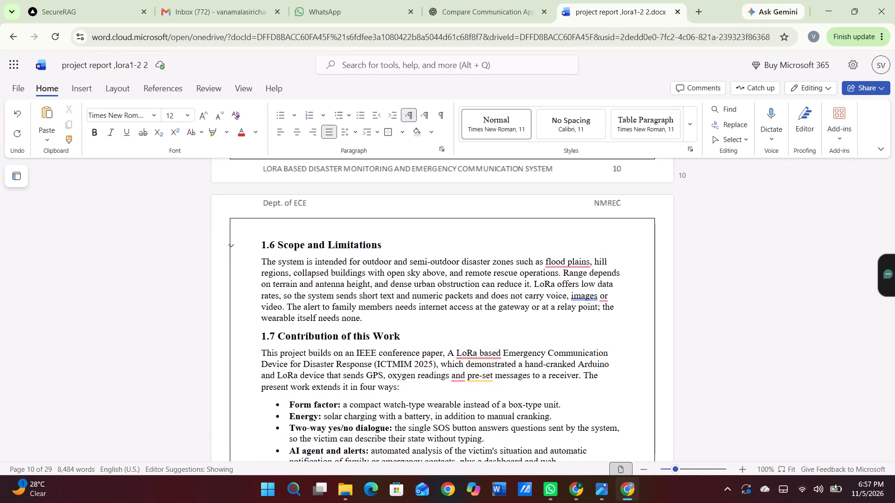
# Delete most of the paragraph under the original section 1.8 Organisation of the Report.
pyautogui.moveTo(258, 245); pyautogui.dragTo(555, 463)
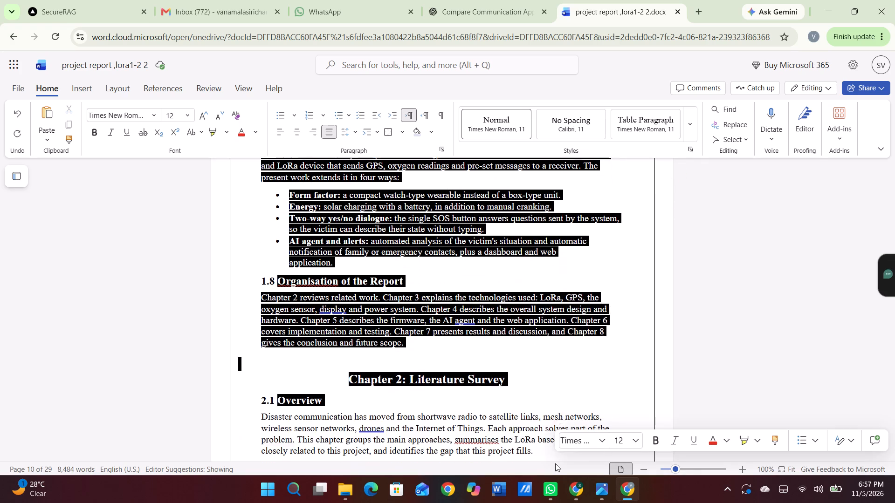
pyautogui.click(498, 352)
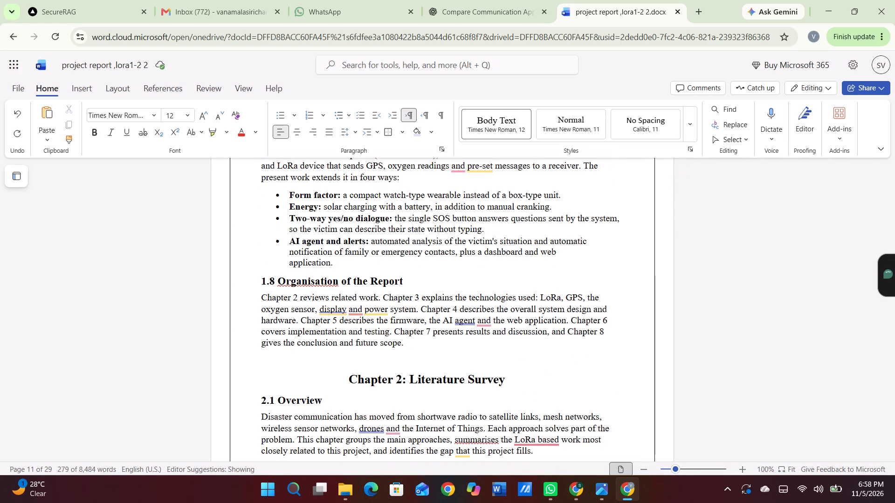
pyautogui.moveTo(267, 290); pyautogui.dragTo(404, 332)
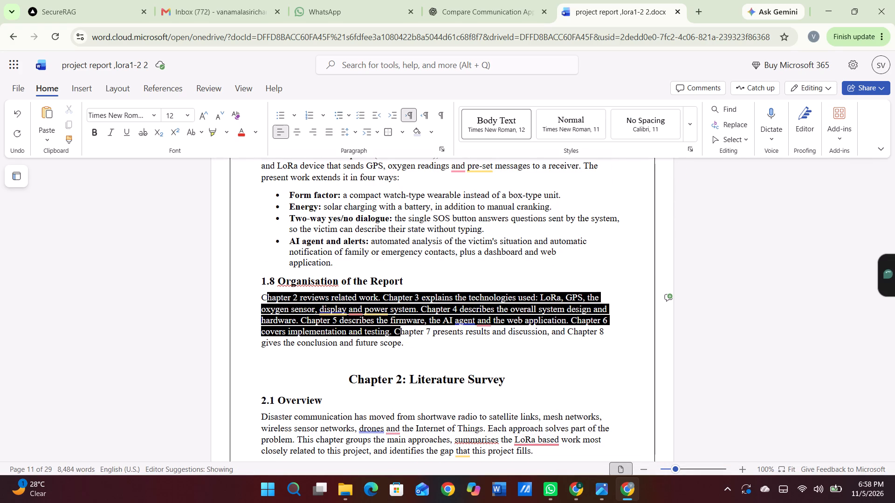
pyautogui.moveTo(404, 332); pyautogui.dragTo(445, 338)
pyautogui.press('BackSpace')
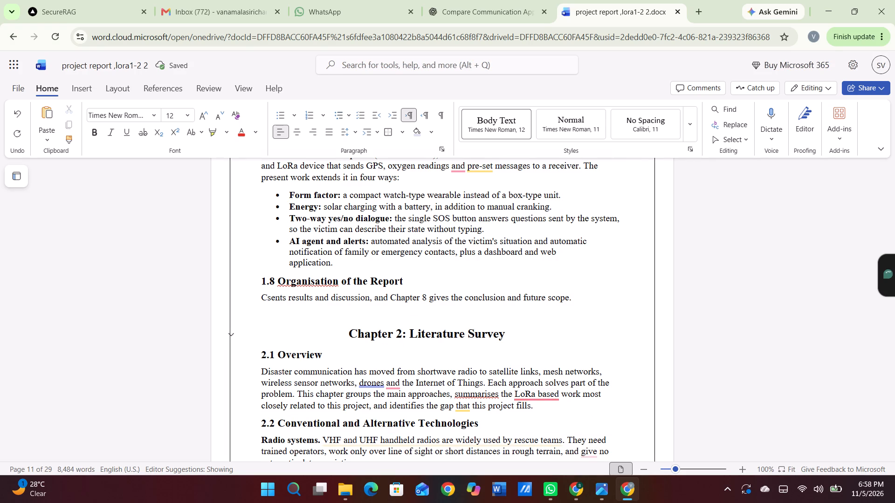
# Delete the duplicate sections 1.6 Scope and Limitations and 1.7 Contribution of this Work, down into the Two-way yes/no dialogue bullet.
pyautogui.scroll(3, 396, 304)
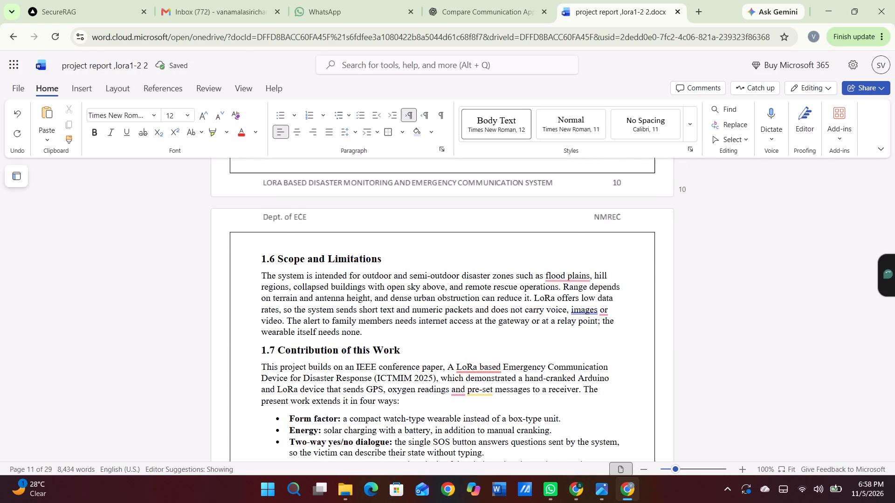
pyautogui.moveTo(257, 256); pyautogui.dragTo(511, 421)
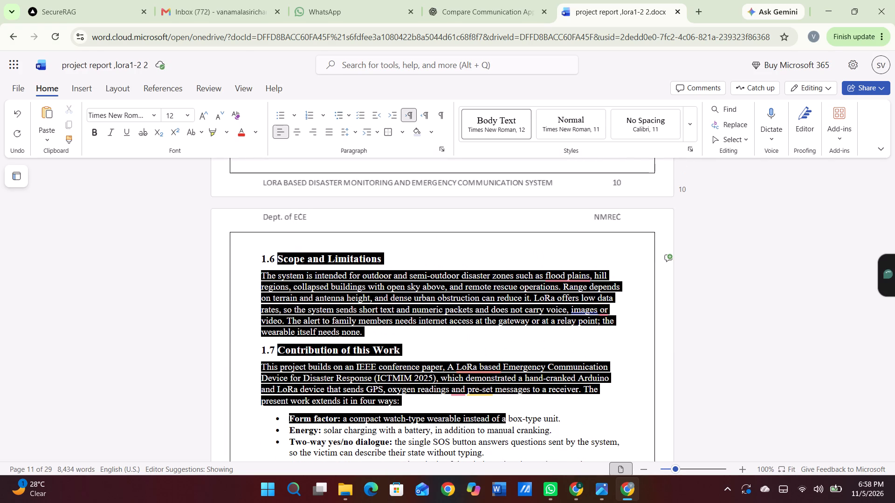
pyautogui.moveTo(511, 421); pyautogui.dragTo(523, 436)
pyautogui.scroll(7, 523, 436)
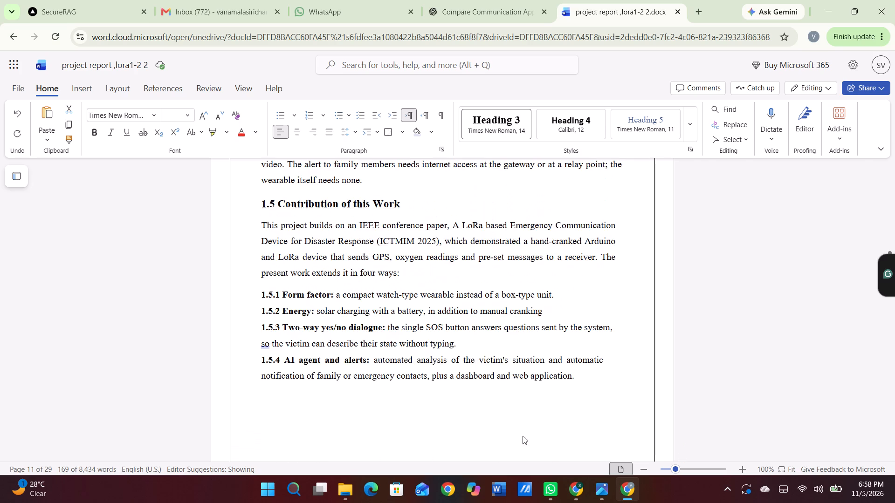
pyautogui.scroll(-4, 523, 436)
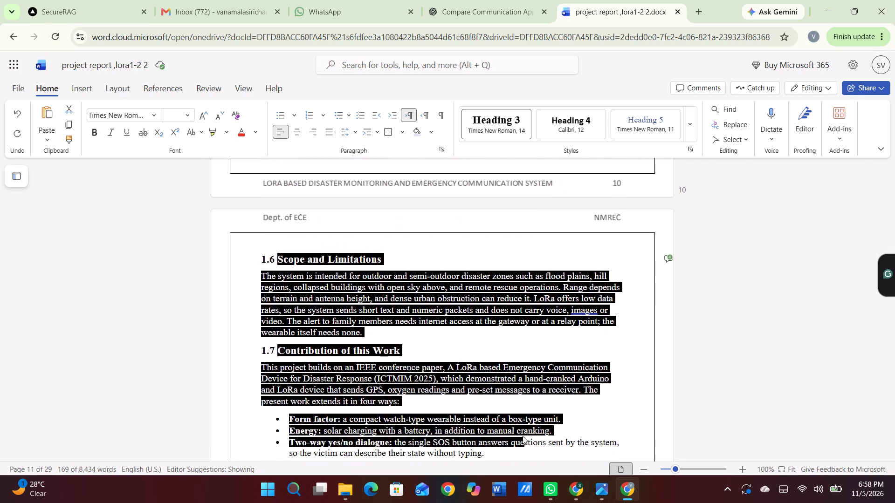
pyautogui.scroll(-2, 523, 436)
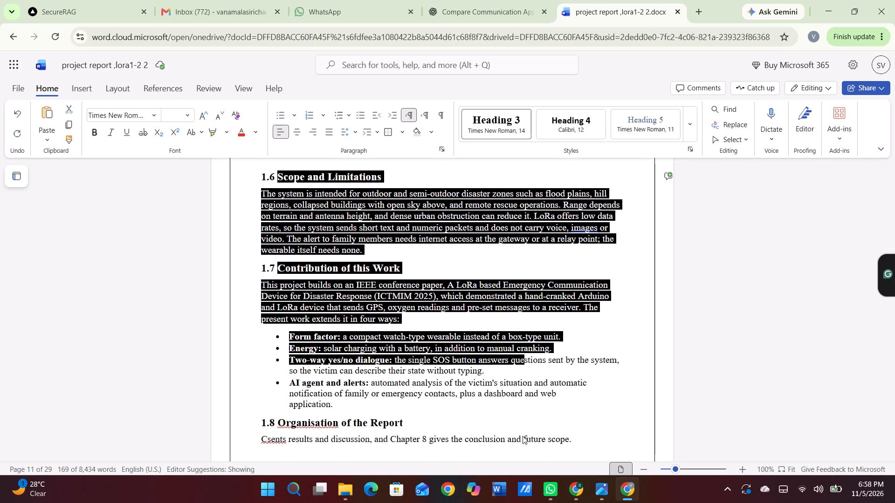
pyautogui.scroll(-2, 523, 436)
pyautogui.press('BackSpace')
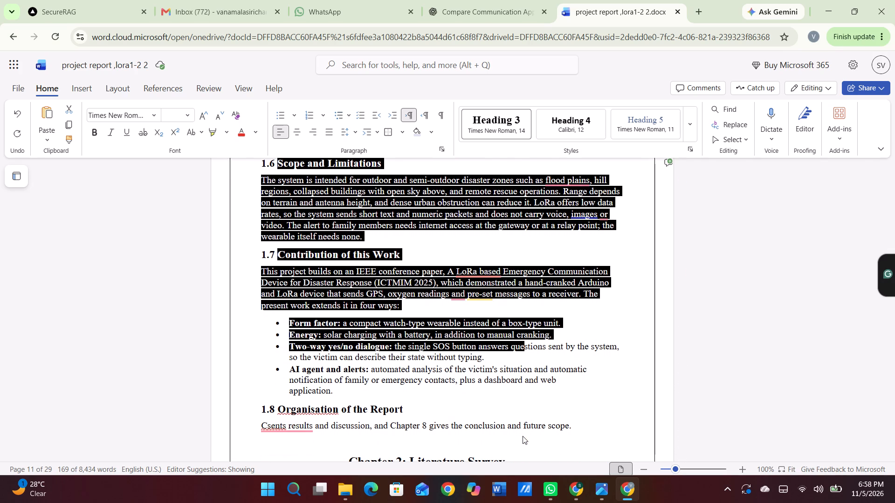
# Delete the leftover bullets, the Organisation of the Report heading and text, and the blank space above the Chapter 2 heading.
pyautogui.scroll(3, 523, 436)
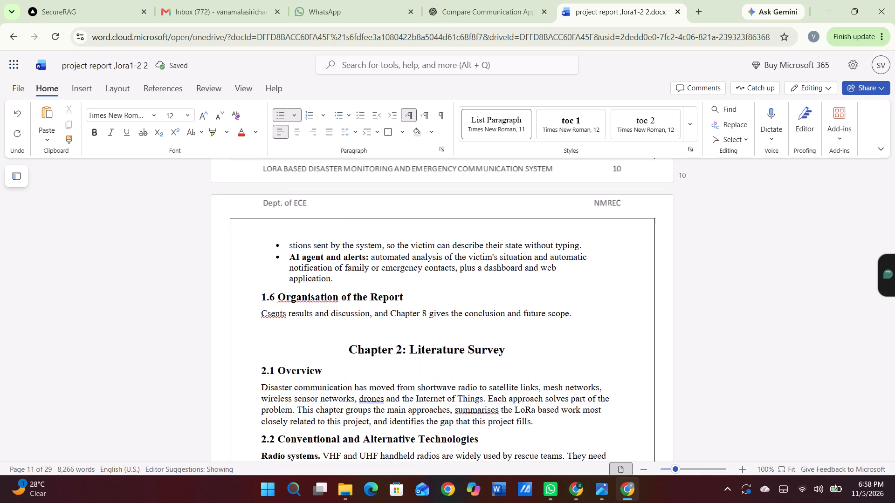
pyautogui.scroll(3, 523, 436)
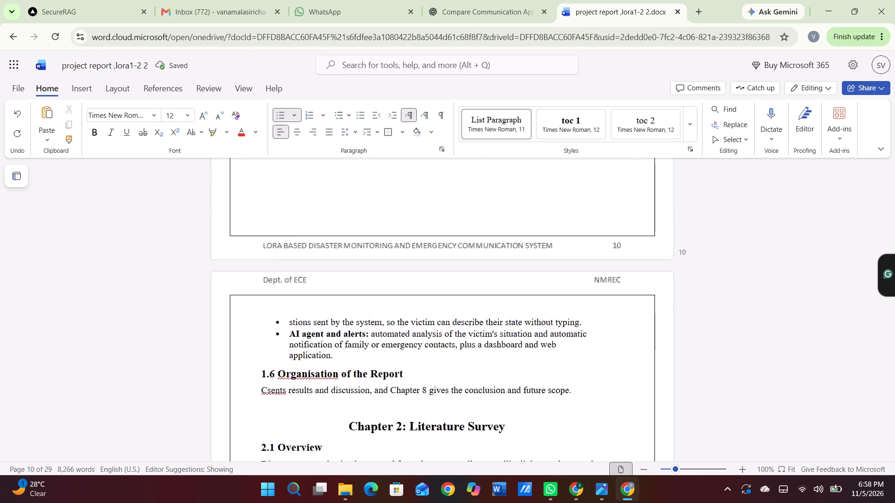
pyautogui.scroll(-1, 523, 436)
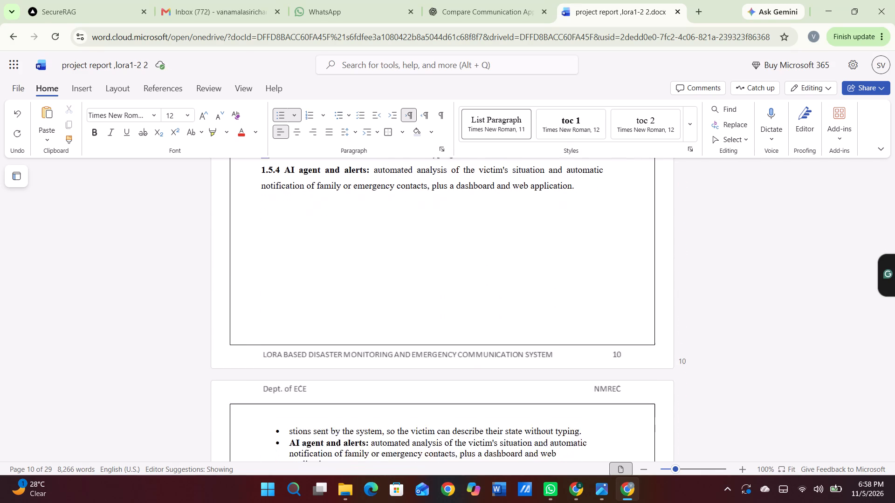
pyautogui.scroll(-1, 523, 436)
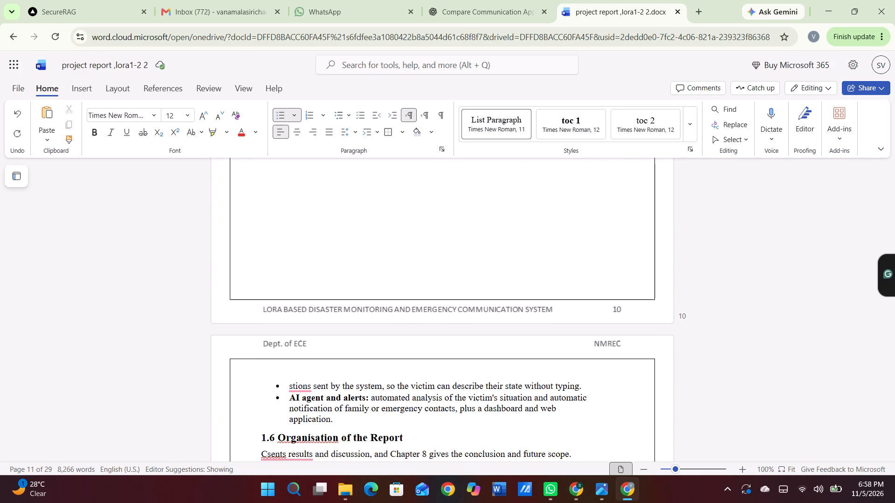
pyautogui.moveTo(272, 385); pyautogui.dragTo(553, 463)
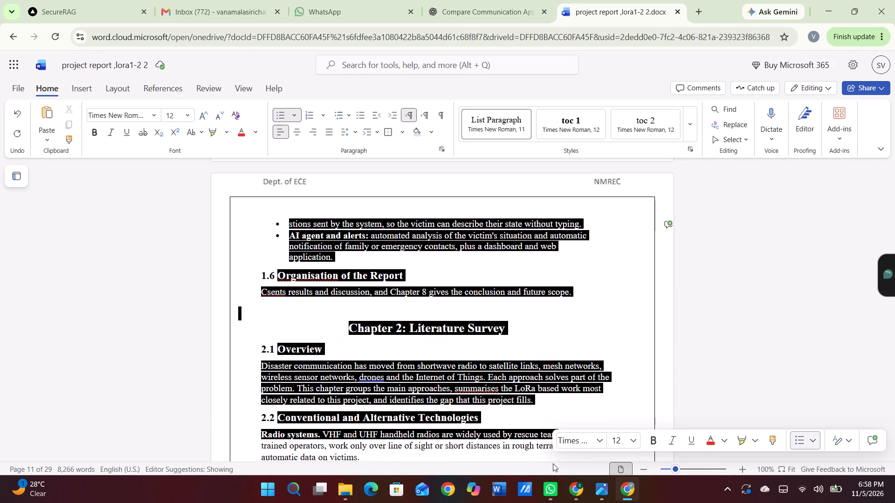
pyautogui.click(580, 257)
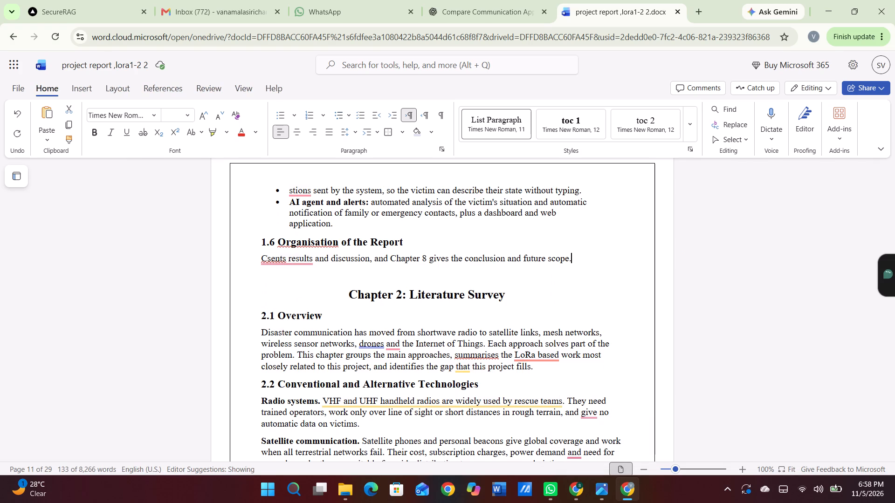
pyautogui.moveTo(280, 192); pyautogui.dragTo(406, 268)
pyautogui.press('BackSpace')
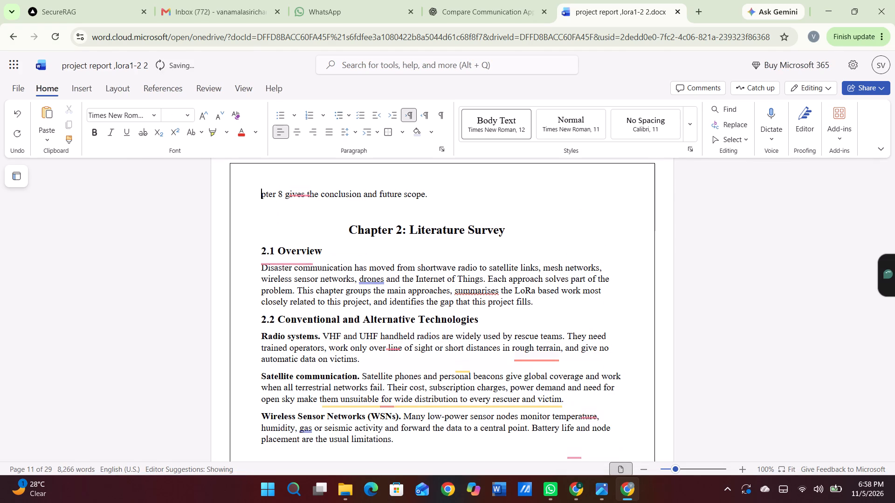
pyautogui.moveTo(427, 194); pyautogui.dragTo(310, 212)
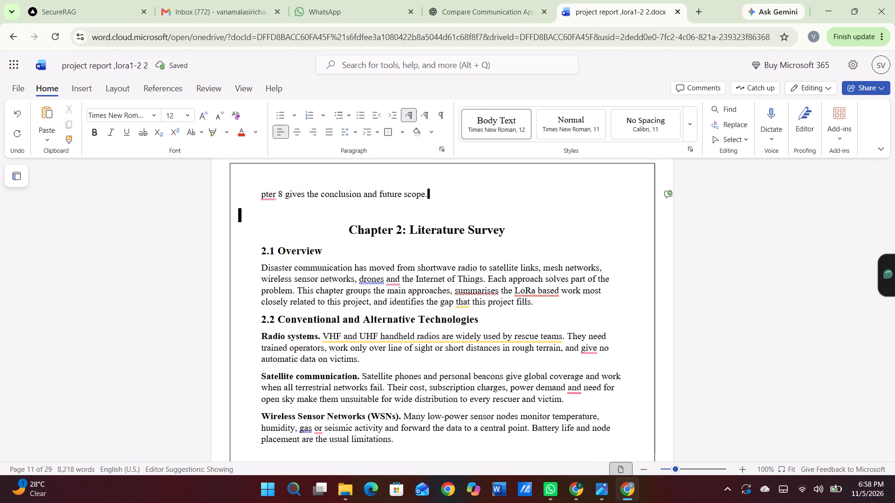
pyautogui.moveTo(310, 212); pyautogui.dragTo(254, 200)
pyautogui.press('BackSpace')
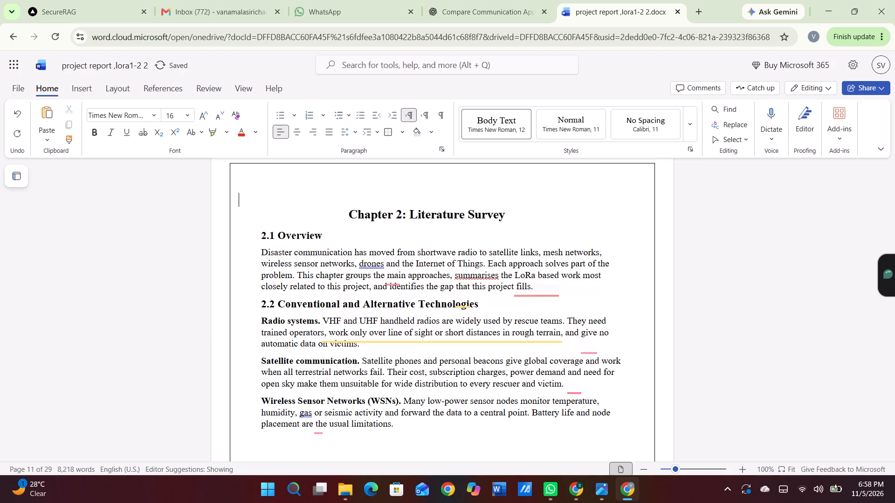
pyautogui.press('BackSpace')
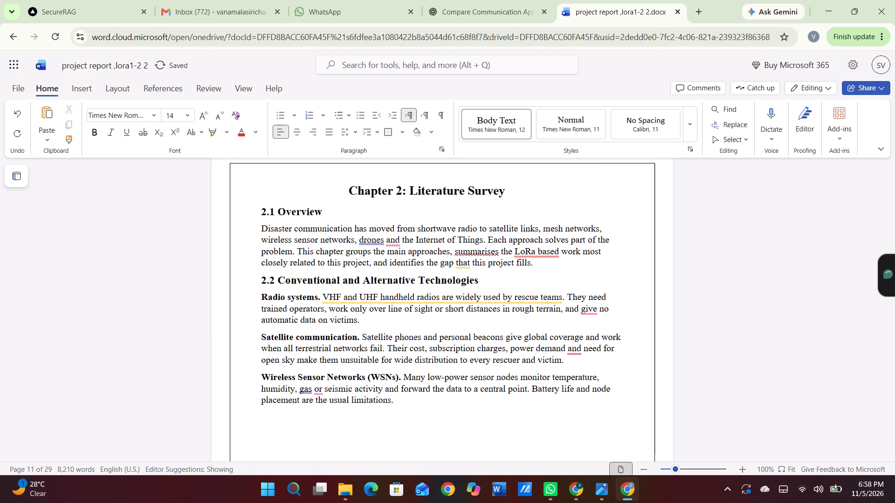
# Remove the colon from the Chapter 2 heading and put "Literature Survey" on its own line beneath it, offset with leading spaces.
pyautogui.click(404, 186)
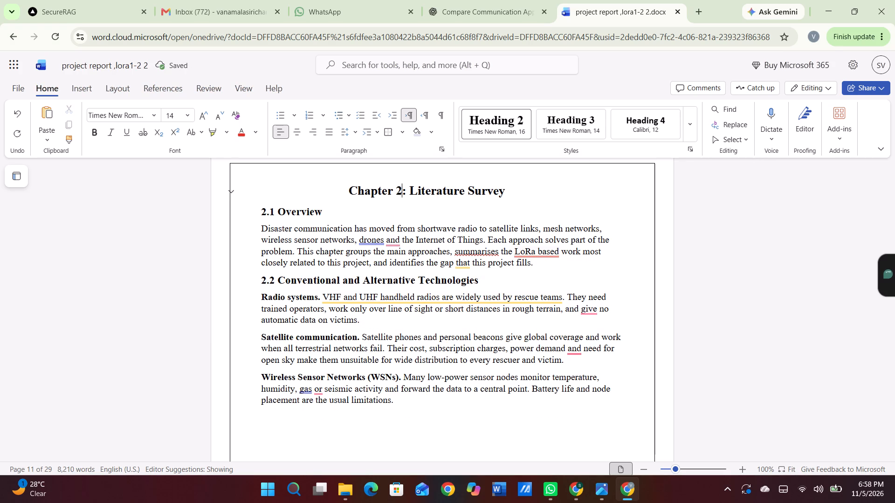
pyautogui.press('Right')
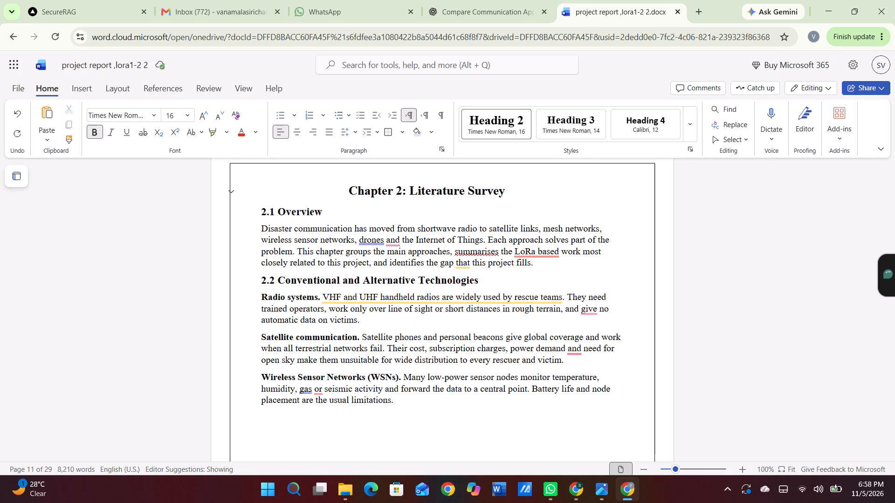
pyautogui.press('BackSpace')
pyautogui.press('Return')
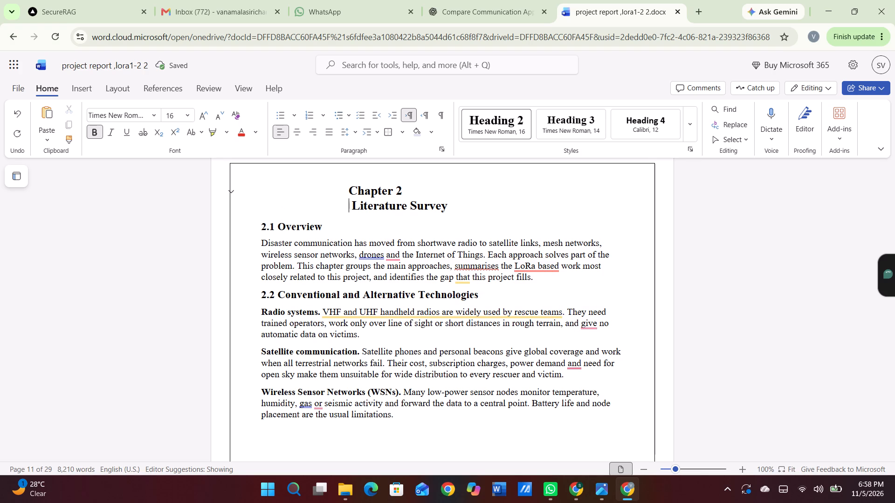
pyautogui.press('BackSpace')
pyautogui.press('BackSpace')
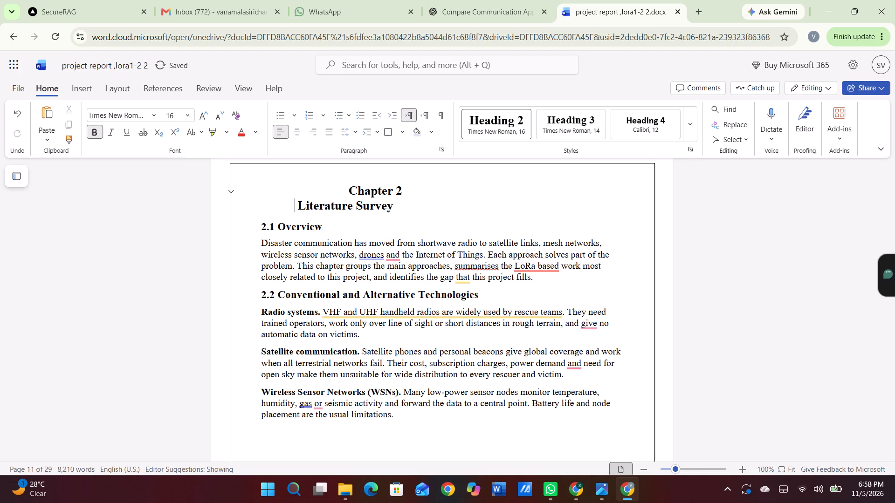
pyautogui.press('space')
pyautogui.press('space')
pyautogui.press('space')
pyautogui.press('space')
pyautogui.press('space')
pyautogui.press('space')
pyautogui.press('space')
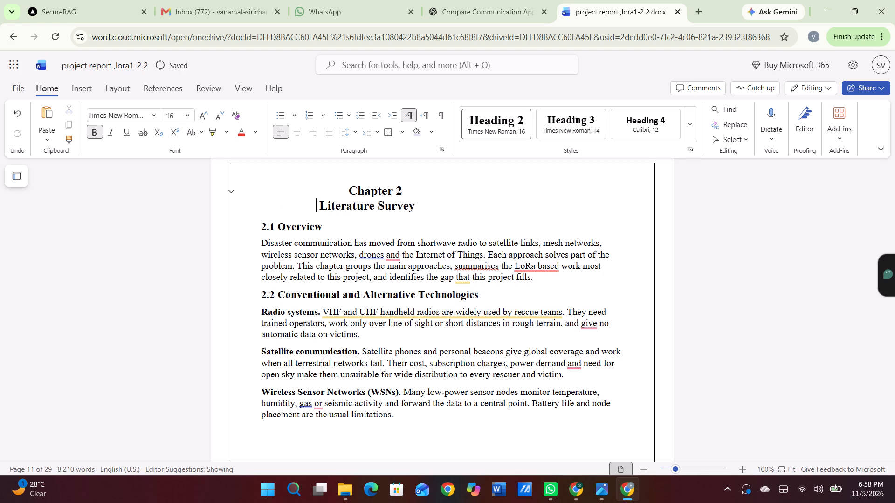
pyautogui.press('space')
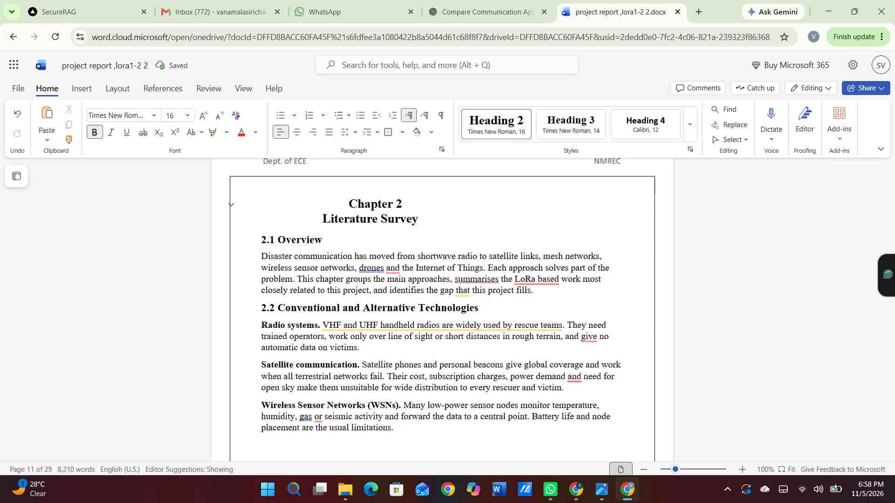
# Shift the "Chapter 2" heading line to the middle of the page with leading spaces.
pyautogui.click(347, 204)
pyautogui.press('space')
pyautogui.press('space')
pyautogui.press('space')
pyautogui.press('space')
pyautogui.press('space')
pyautogui.press('space')
pyautogui.press('space')
pyautogui.press('space')
pyautogui.press('space')
pyautogui.press('space')
pyautogui.press('space')
pyautogui.press('space')
pyautogui.press('space')
pyautogui.press('space')
pyautogui.press('space')
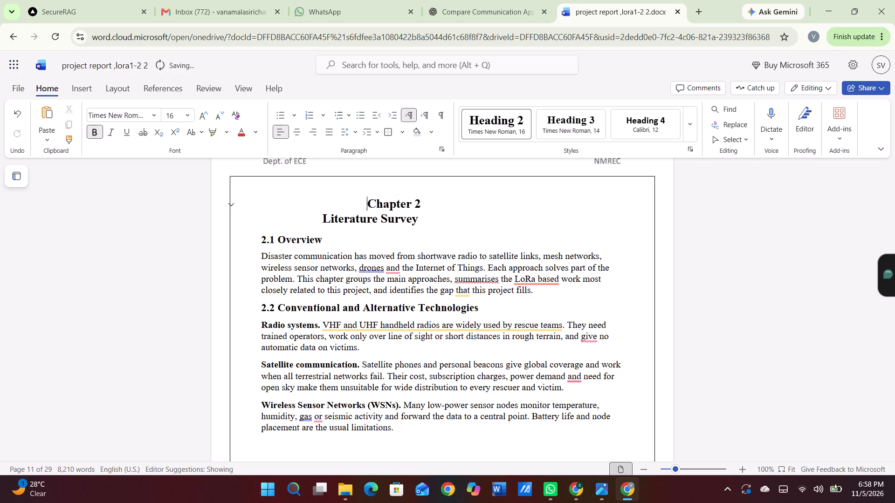
# Shift the "Literature Survey" line with leading spaces so it sits centred beneath "Chapter 2".
pyautogui.click(314, 214)
pyautogui.press('space')
pyautogui.press('space')
pyautogui.press('space')
pyautogui.press('space')
pyautogui.press('space')
pyautogui.press('space')
pyautogui.press('space')
pyautogui.press('space')
pyautogui.press('space')
pyautogui.press('space')
pyautogui.press('space')
pyautogui.press('space')
pyautogui.press('space')
pyautogui.press('space')
pyautogui.press('space')
pyautogui.press('space')
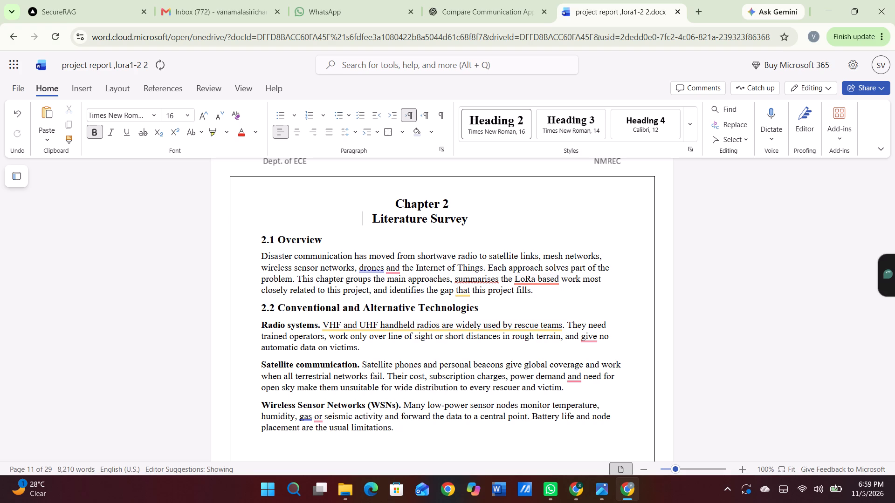
# Copy the Mobile ad hoc networks, UAVs and IoT paragraphs from the following page and paste them below the Wireless Sensor Networks paragraph.
pyautogui.scroll(-2, 334, 290)
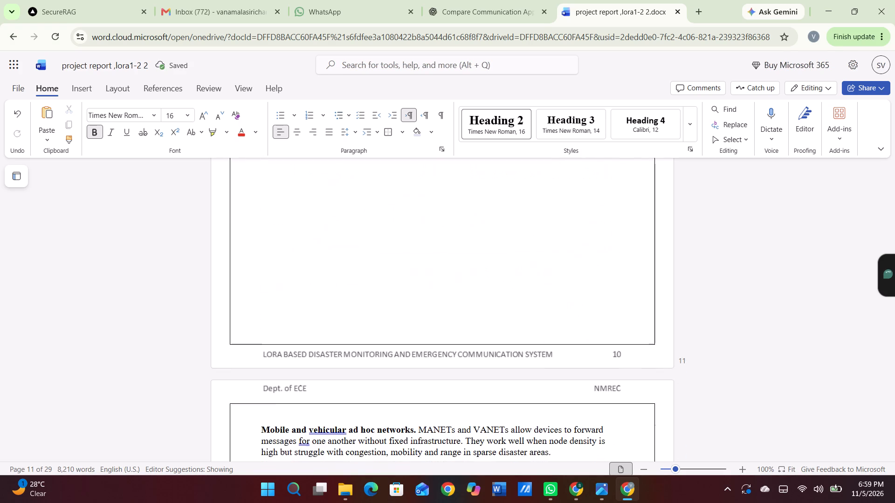
pyautogui.scroll(-3, 334, 290)
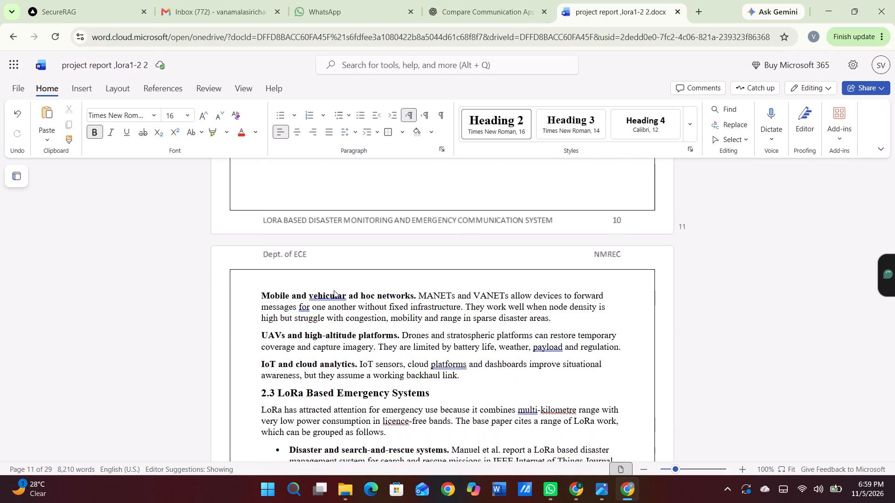
pyautogui.scroll(-1, 334, 290)
pyautogui.moveTo(256, 286); pyautogui.dragTo(315, 365)
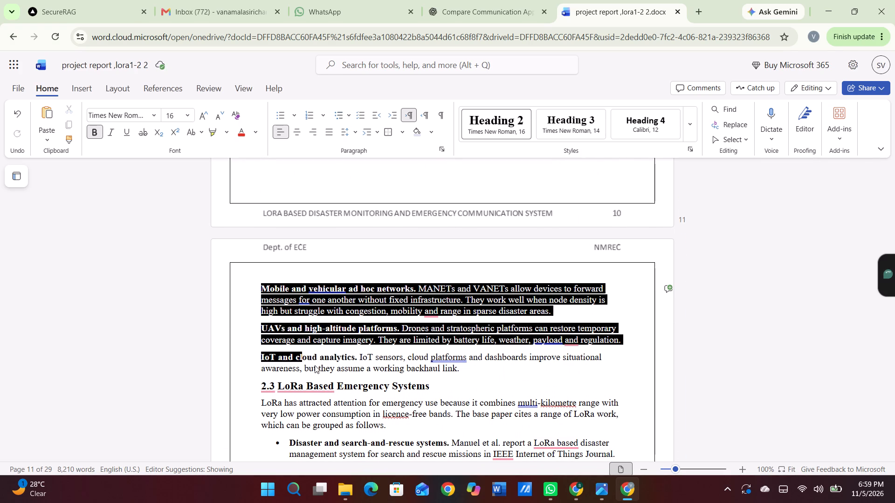
pyautogui.moveTo(315, 365); pyautogui.dragTo(469, 358)
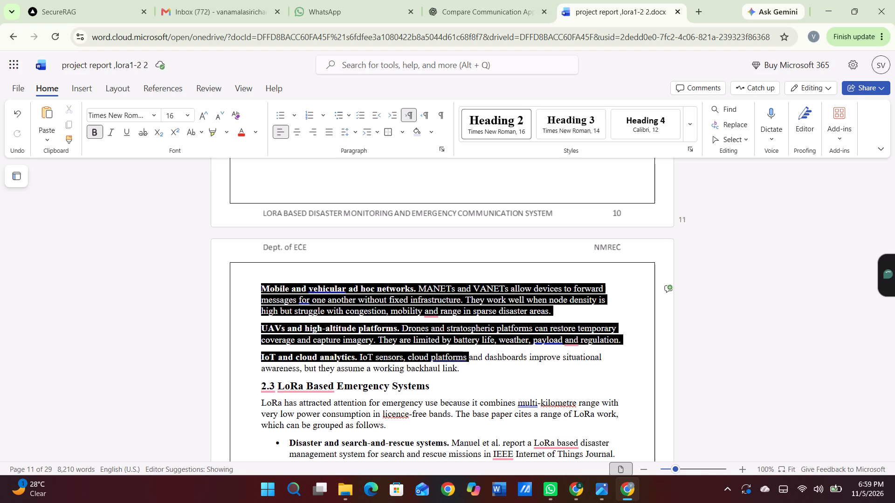
pyautogui.moveTo(469, 358); pyautogui.dragTo(522, 367)
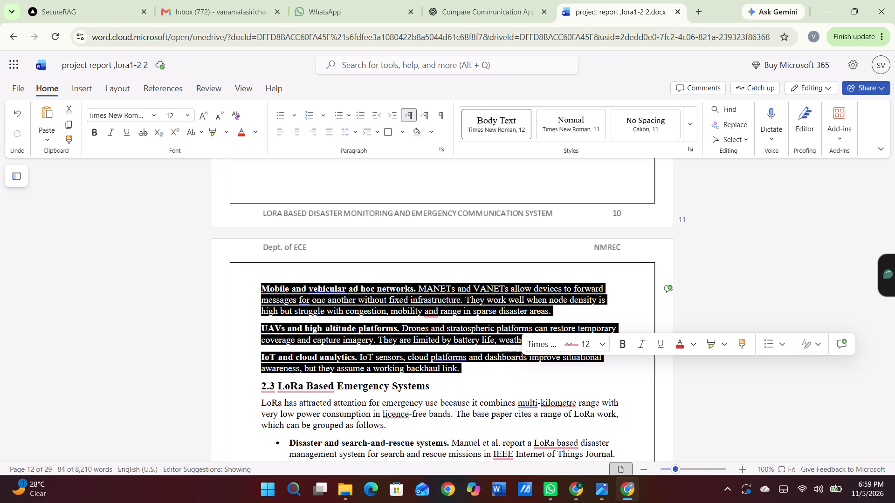
pyautogui.hotkey('ctrl', 'c')
pyautogui.scroll(4, 522, 367)
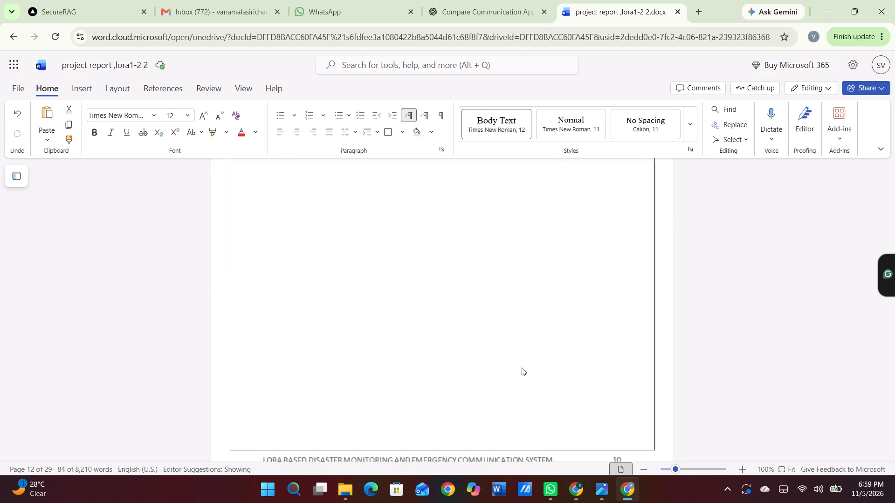
pyautogui.scroll(2, 522, 367)
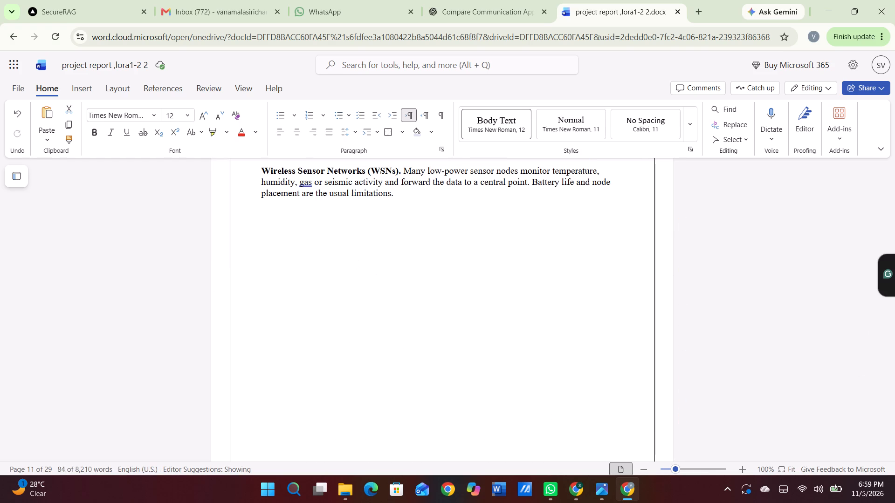
pyautogui.click(268, 209)
pyautogui.hotkey('ctrl', 'v')
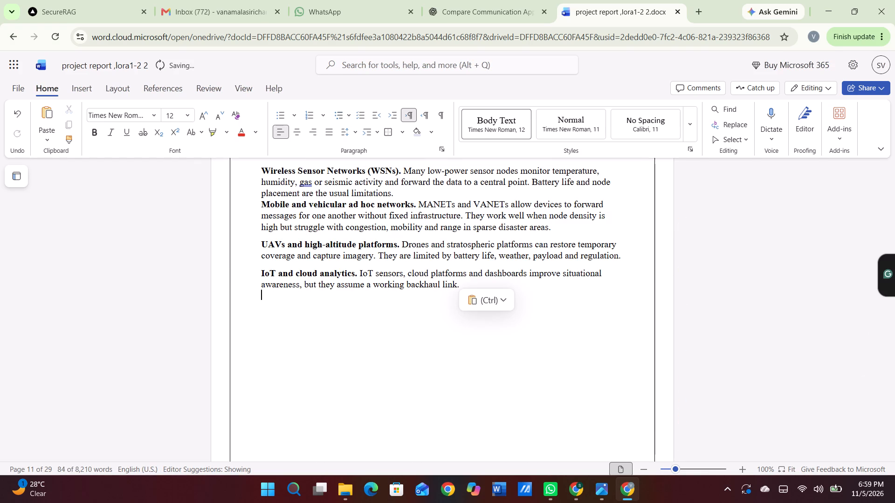
# Delete the original Mobile ad hoc networks, UAVs and IoT paragraphs and the leftover blank line above the 2.3 heading.
pyautogui.scroll(-5, 268, 209)
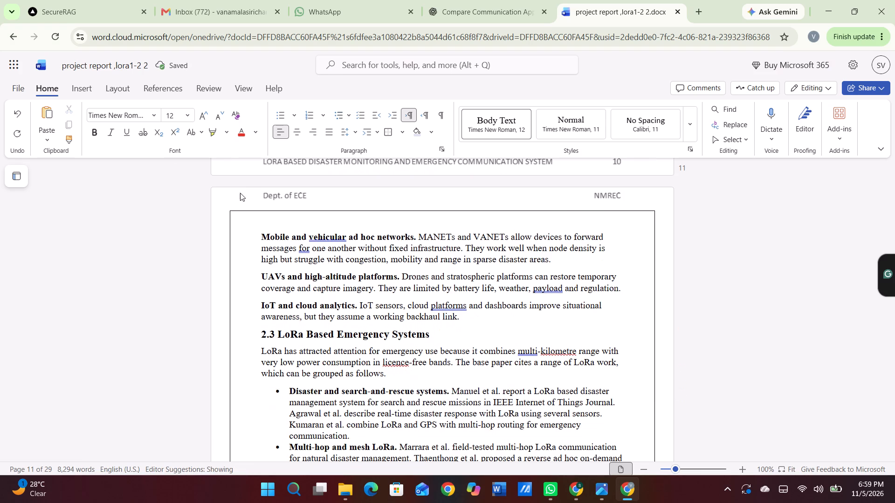
pyautogui.moveTo(255, 232); pyautogui.dragTo(292, 264)
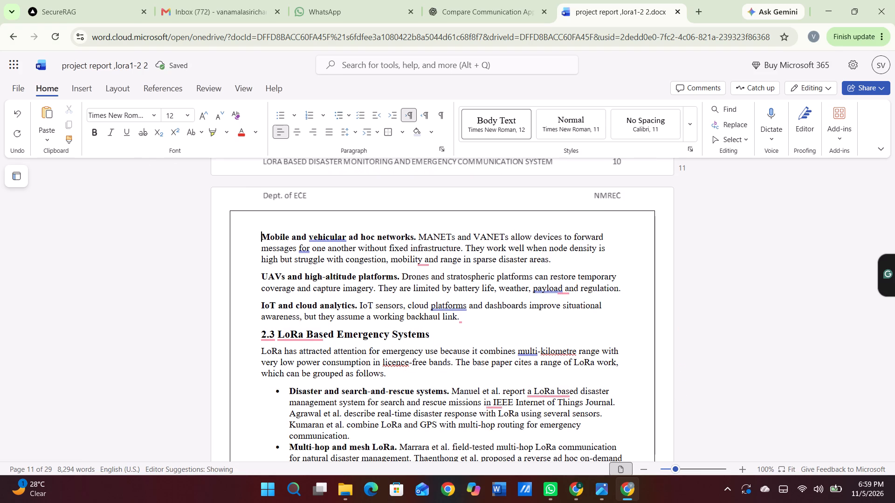
pyautogui.moveTo(292, 264); pyautogui.dragTo(456, 323)
pyautogui.press('BackSpace')
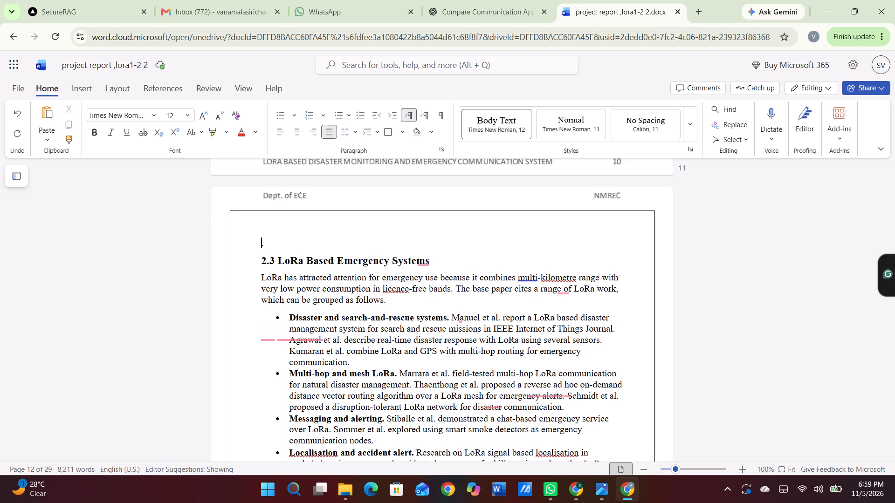
pyautogui.press('Right')
pyautogui.press('BackSpace')
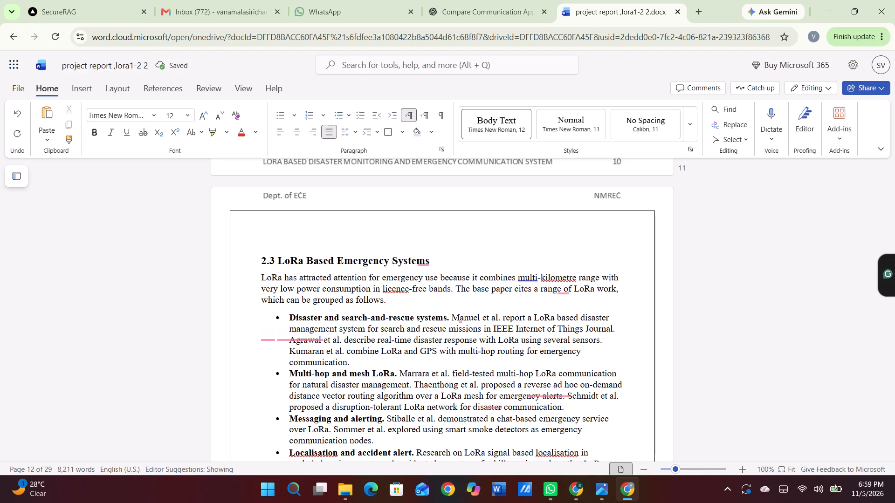
pyautogui.press('BackSpace')
pyautogui.press('BackSpace')
# Copy section 2.3 LoRa Based Emergency Systems through the 2.4 The Base Paper heading and paste it below the IoT and cloud analytics paragraph.
pyautogui.scroll(1, 360, 306)
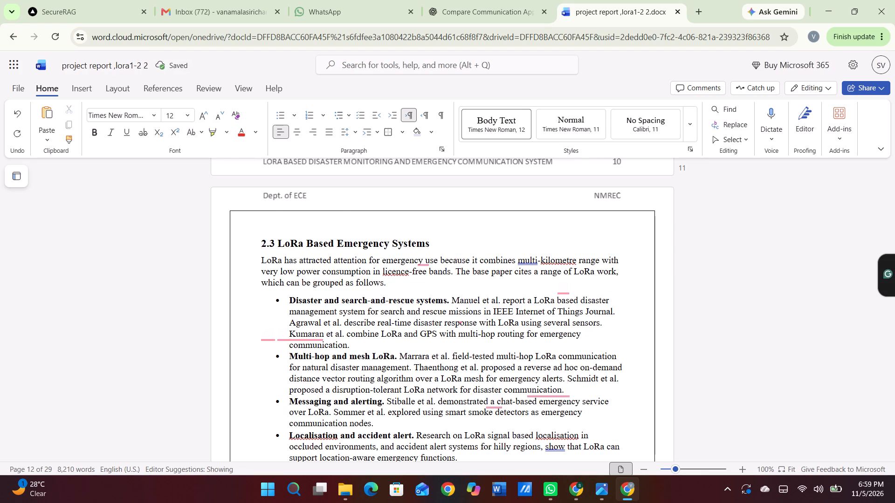
pyautogui.scroll(1, 360, 306)
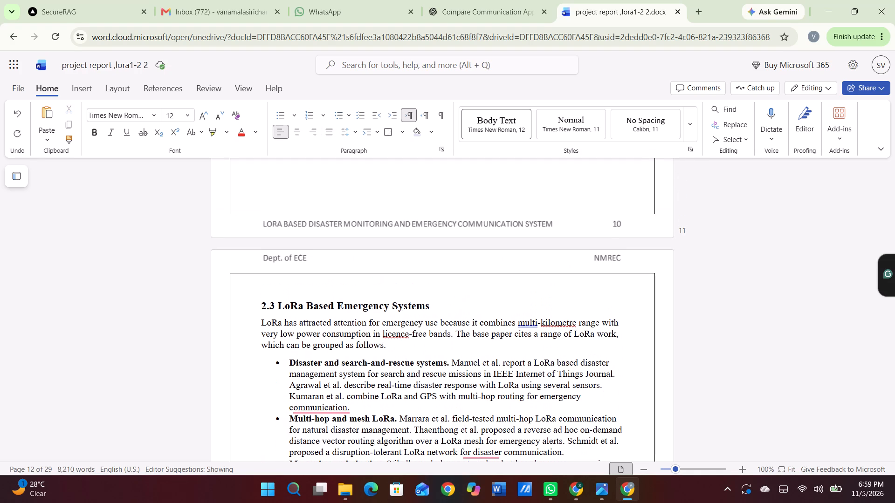
pyautogui.moveTo(259, 300); pyautogui.dragTo(433, 450)
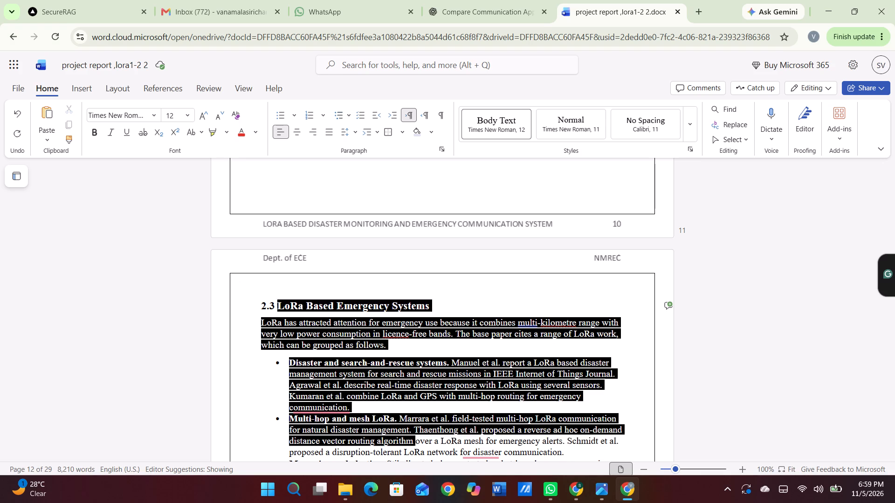
pyautogui.moveTo(433, 450); pyautogui.dragTo(545, 457)
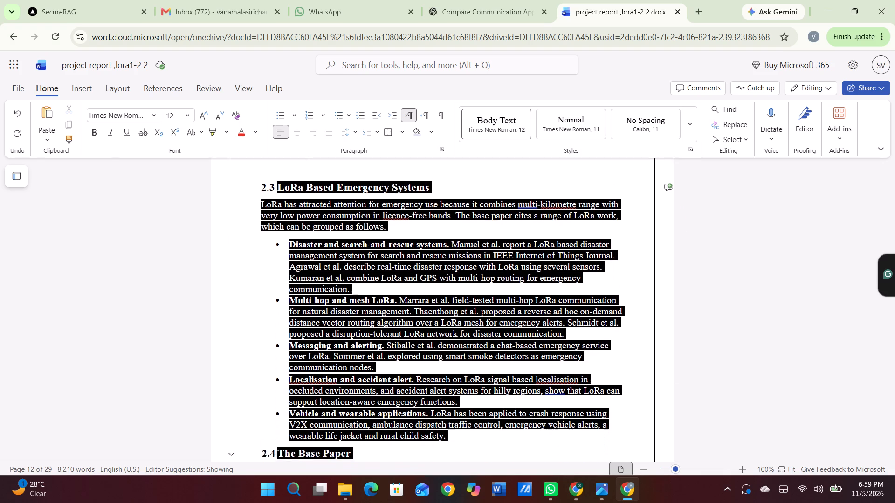
pyautogui.moveTo(545, 457); pyautogui.dragTo(523, 381)
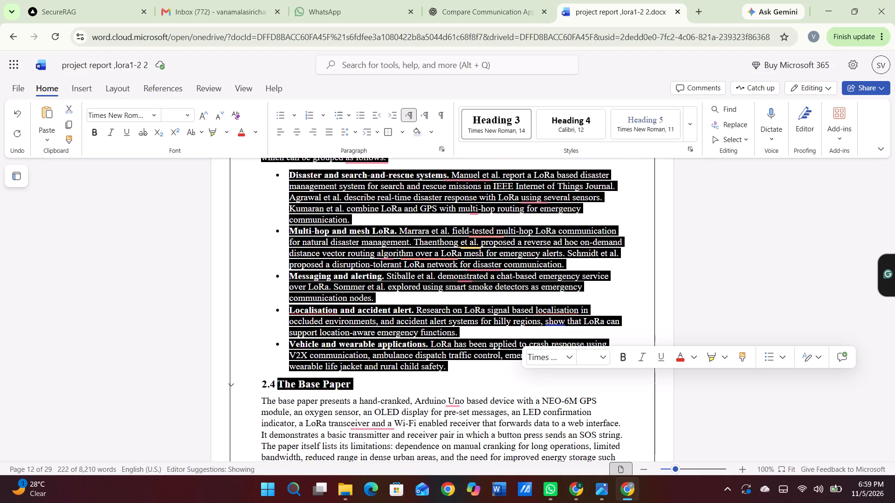
pyautogui.hotkey('ctrl', 'c')
pyautogui.click(413, 284)
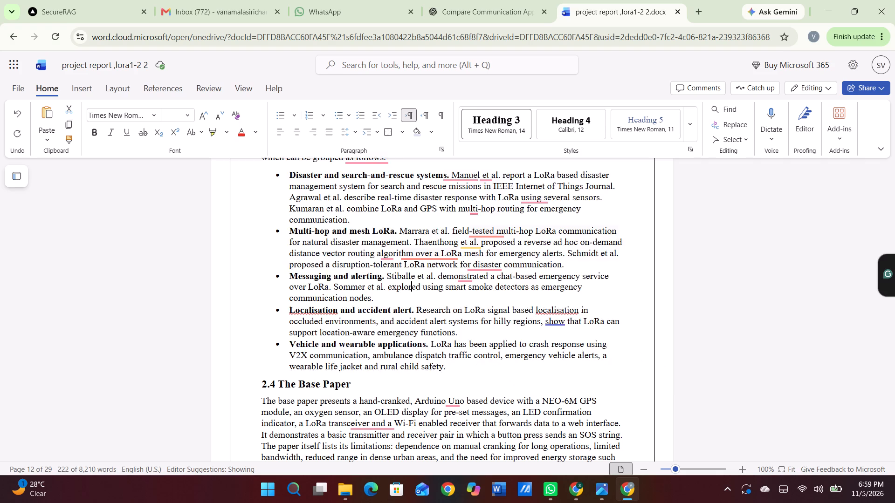
pyautogui.scroll(8, 413, 284)
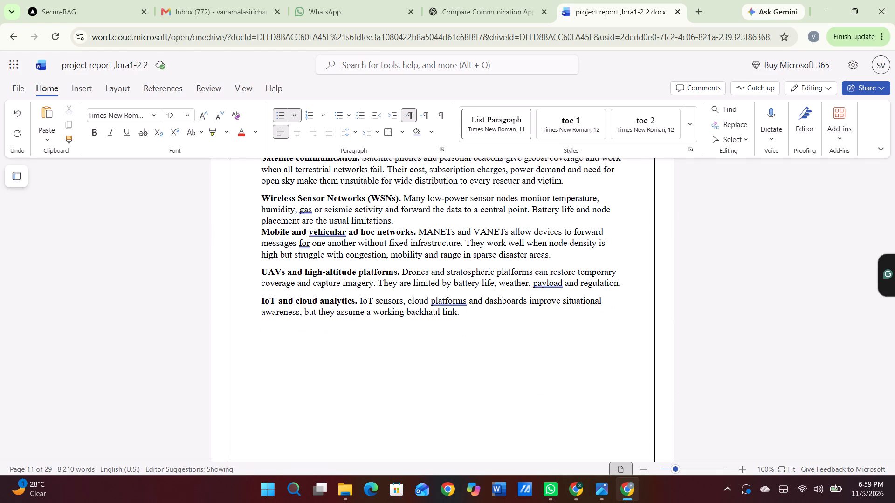
pyautogui.click(270, 332)
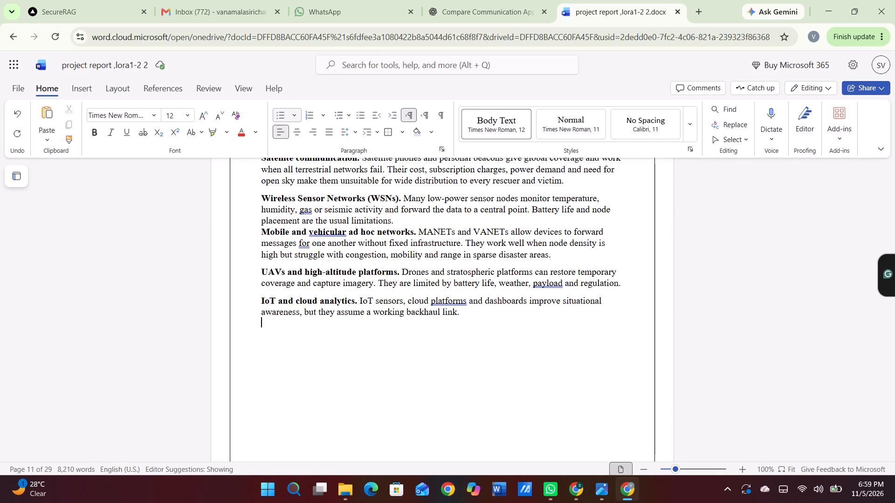
pyautogui.hotkey('ctrl', 'v')
# Check how the pasted sections fall across the pages and review the numbering style of the subheadings in section 1.5.
pyautogui.scroll(-1, 270, 332)
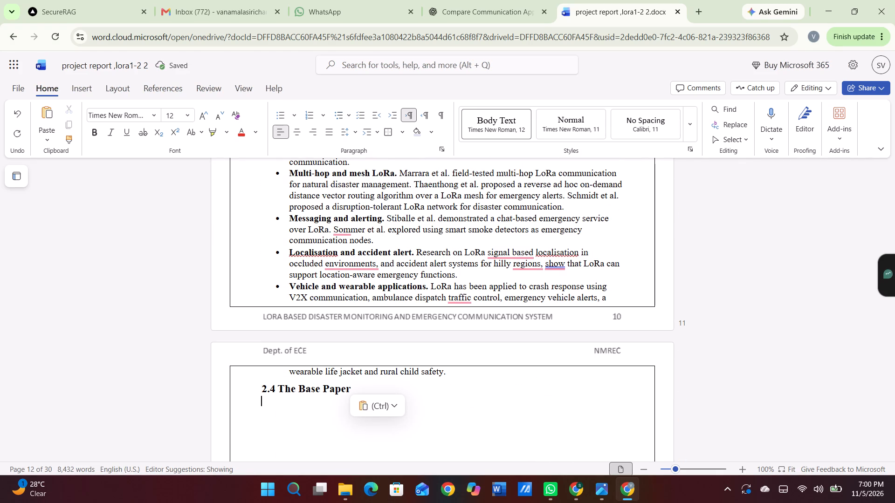
pyautogui.scroll(-1, 270, 332)
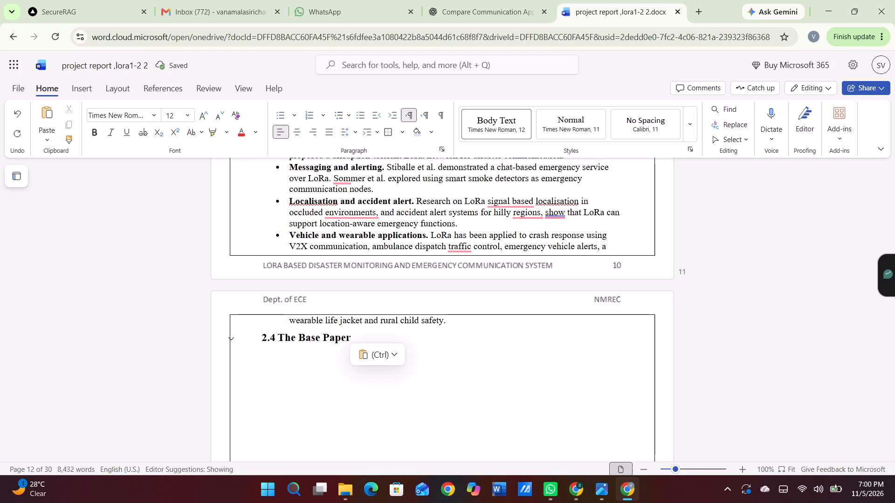
pyautogui.scroll(-6, 450, 341)
pyautogui.scroll(2, 450, 341)
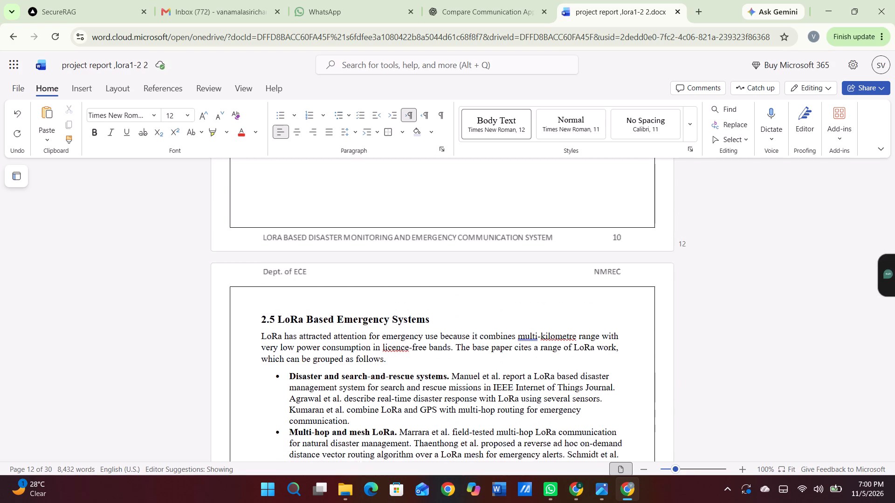
pyautogui.scroll(3, 450, 341)
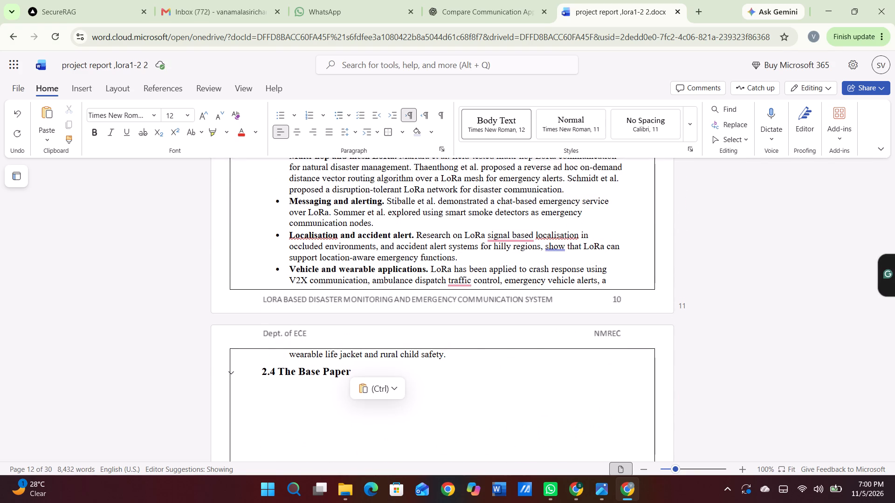
pyautogui.scroll(5, 418, 355)
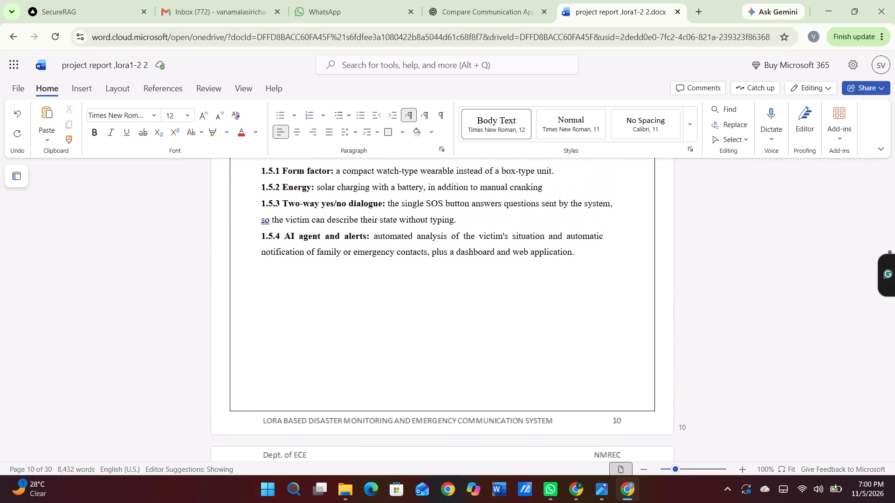
pyautogui.scroll(4, 418, 355)
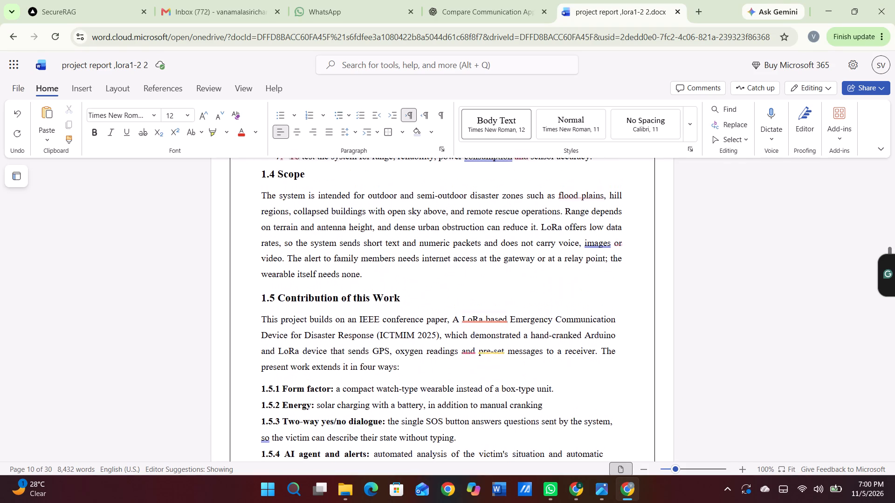
pyautogui.scroll(2, 418, 355)
pyautogui.scroll(-1, 418, 355)
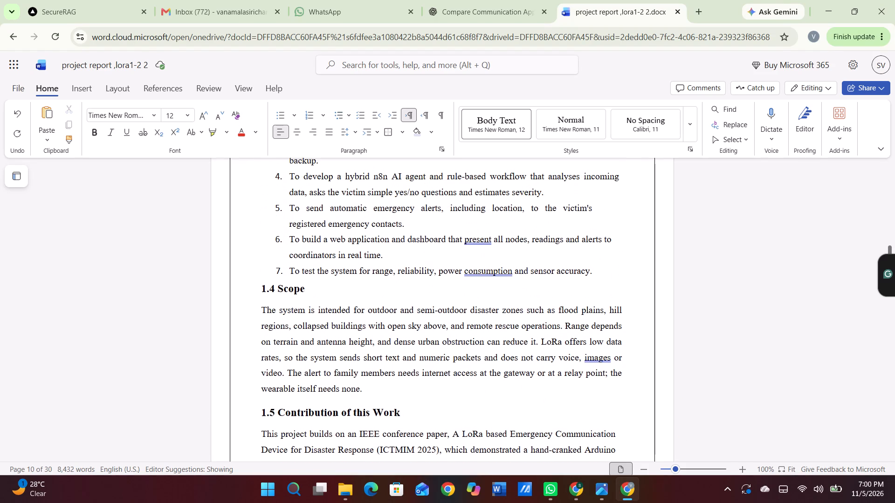
pyautogui.scroll(-1, 418, 355)
pyautogui.scroll(1, 418, 355)
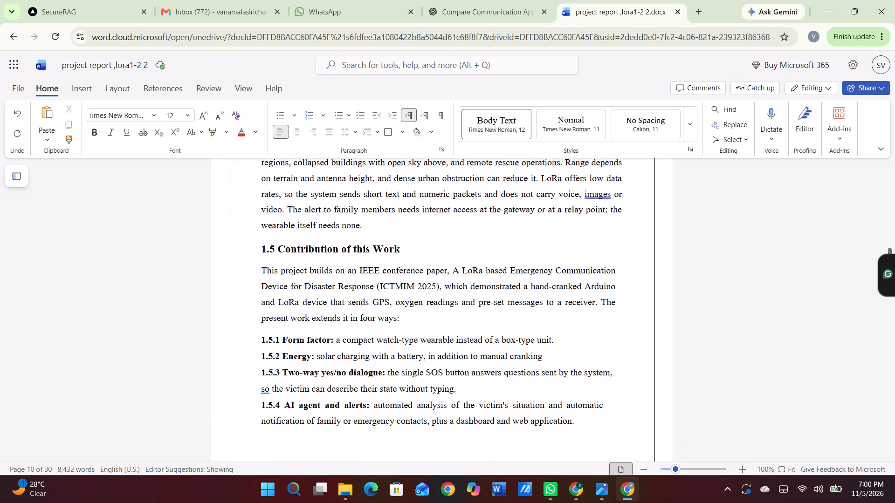
pyautogui.scroll(1, 418, 355)
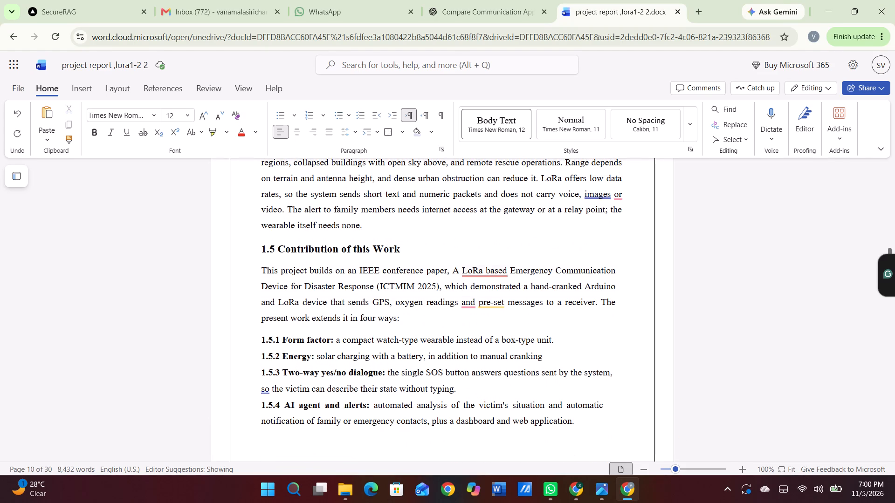
# Number the Radio systems, Satellite communication, Wireless Sensor Networks and Mobile and vehicular ad hoc networks subheadings 2.2.1 to 2.2.4.
pyautogui.scroll(-5, 266, 272)
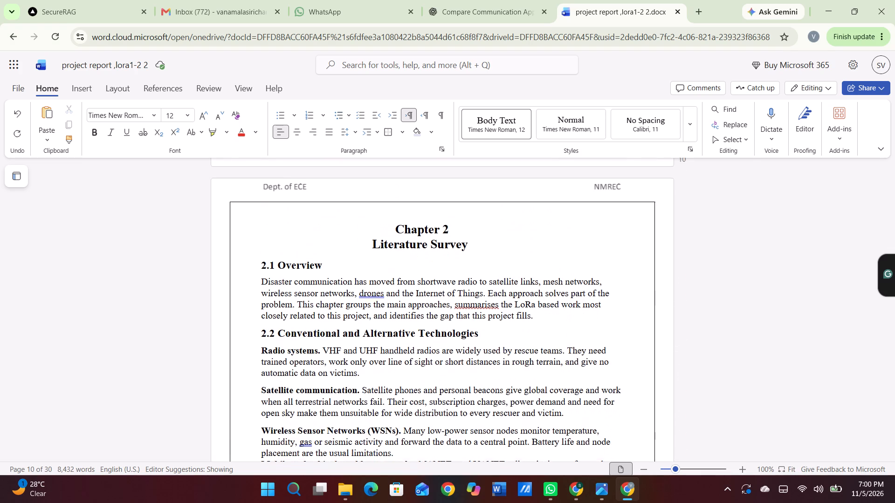
pyautogui.scroll(-2, 266, 272)
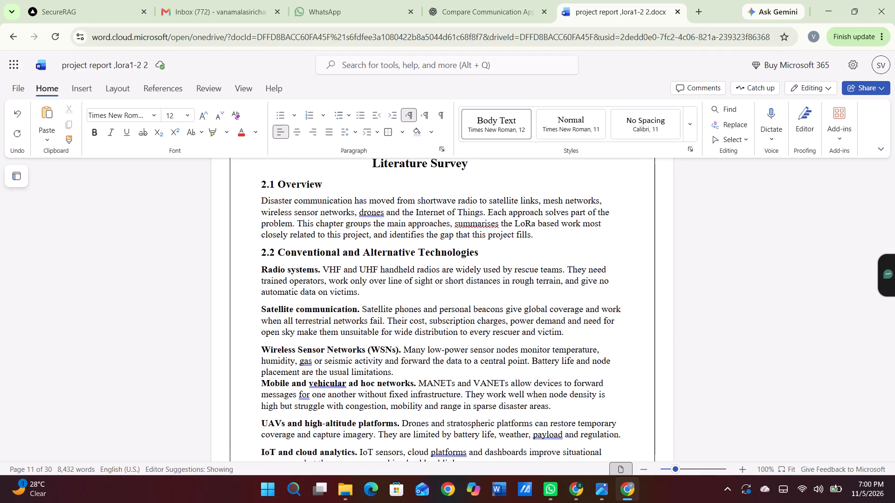
pyautogui.scroll(-1, 266, 272)
pyautogui.click(262, 270)
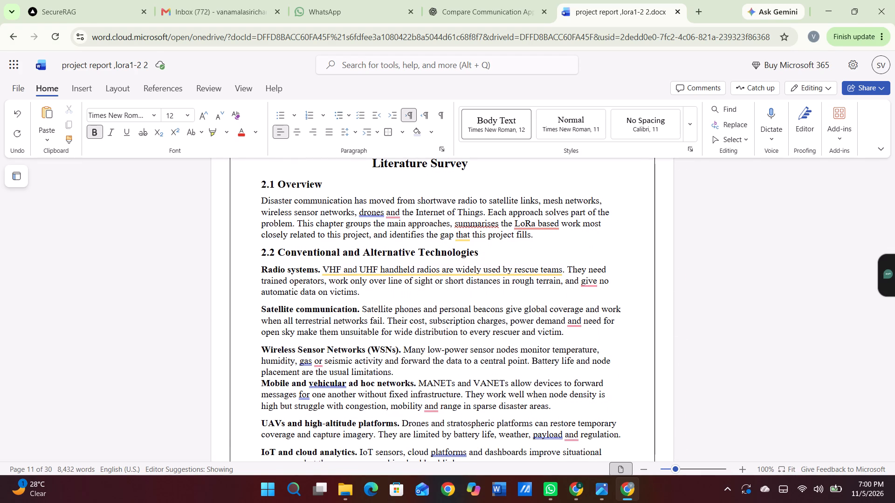
pyautogui.write('2.2.1')
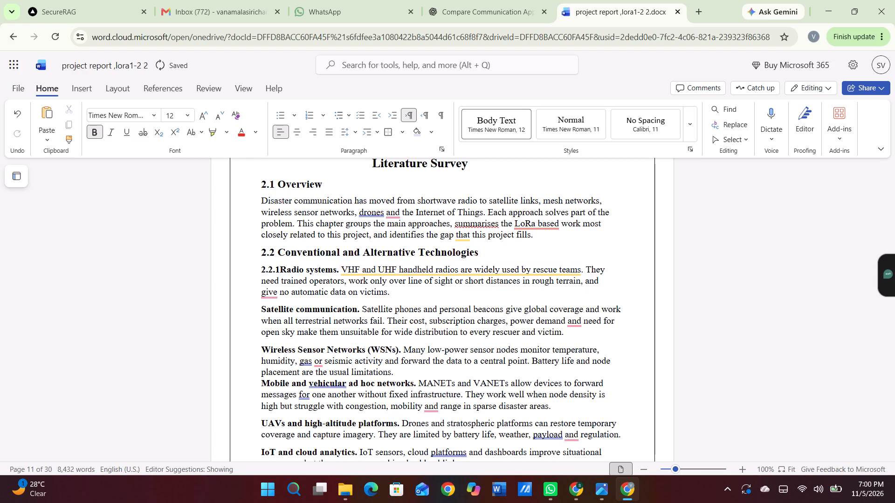
# Add a space after 2.2.1 before Radio systems and number the Satellite communication subheading 2.2.2.
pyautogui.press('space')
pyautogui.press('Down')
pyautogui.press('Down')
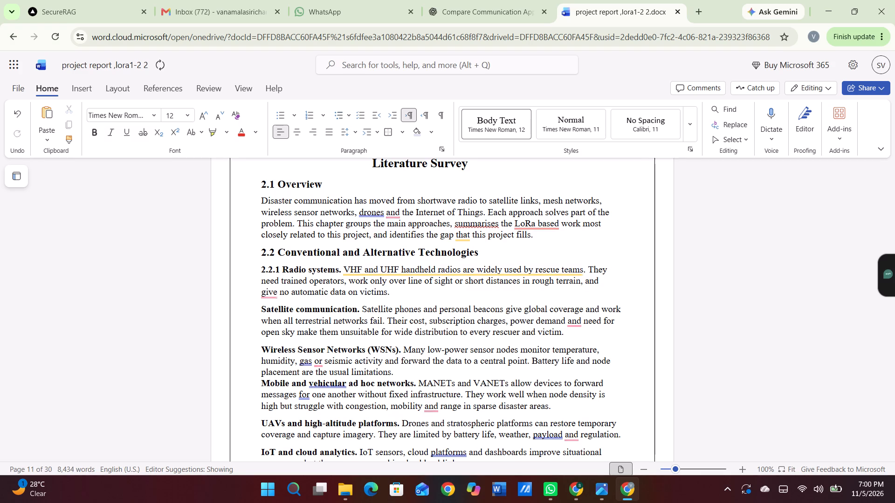
pyautogui.click(263, 307)
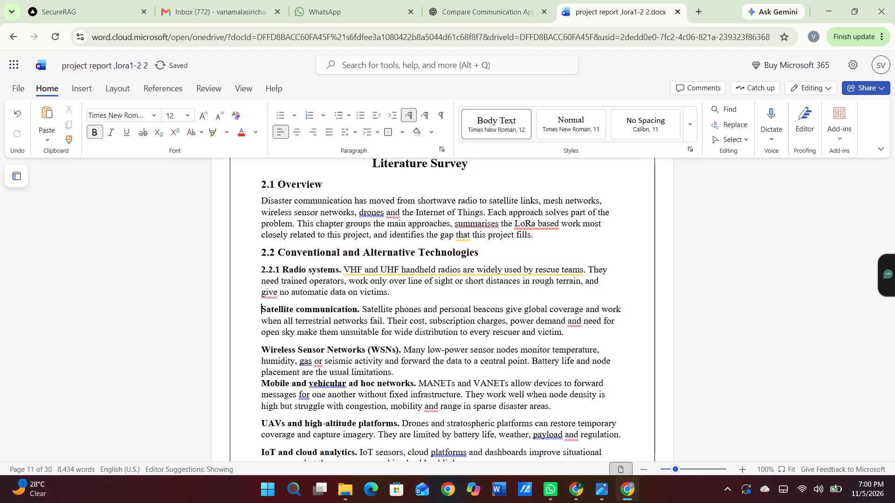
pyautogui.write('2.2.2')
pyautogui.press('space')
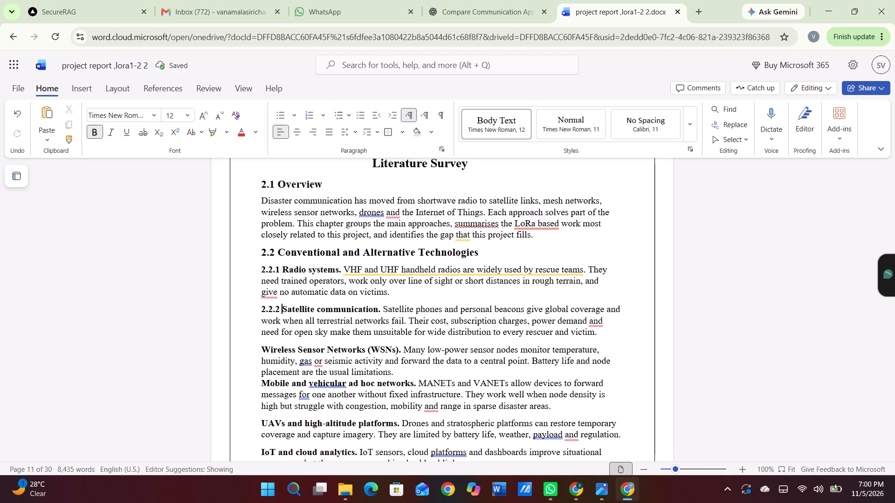
# Number the Wireless Sensor Networks (WSNs) subheading 2.2.3, with a space before its title.
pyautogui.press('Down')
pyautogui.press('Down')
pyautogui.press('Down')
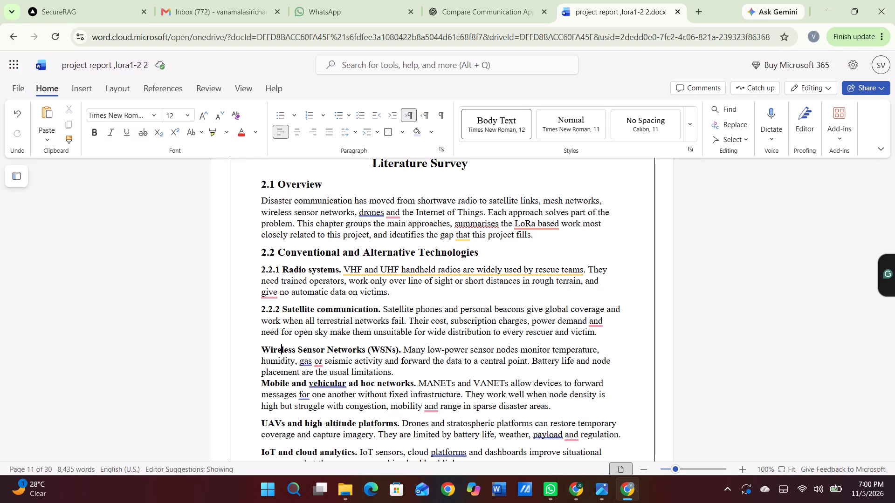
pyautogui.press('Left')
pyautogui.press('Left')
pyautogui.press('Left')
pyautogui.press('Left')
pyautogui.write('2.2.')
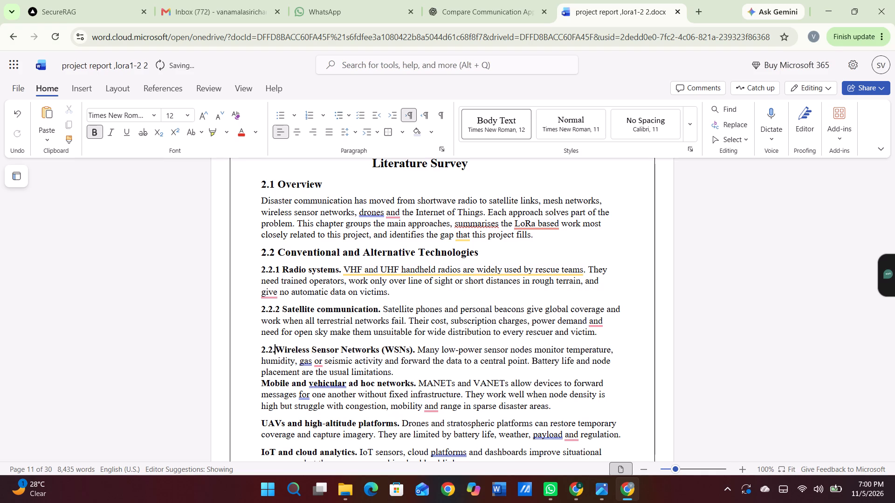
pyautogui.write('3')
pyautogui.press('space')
# Number the Mobile and vehicular ad hoc networks subheading 2.2.4, with a space before its title.
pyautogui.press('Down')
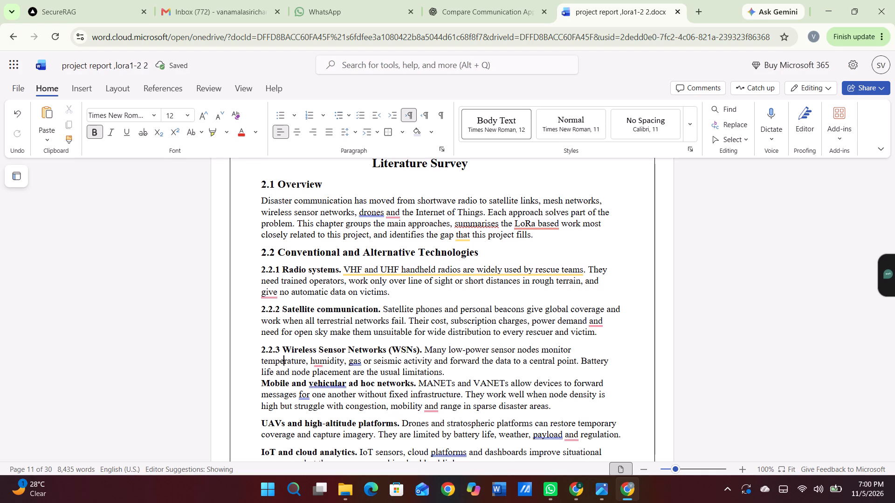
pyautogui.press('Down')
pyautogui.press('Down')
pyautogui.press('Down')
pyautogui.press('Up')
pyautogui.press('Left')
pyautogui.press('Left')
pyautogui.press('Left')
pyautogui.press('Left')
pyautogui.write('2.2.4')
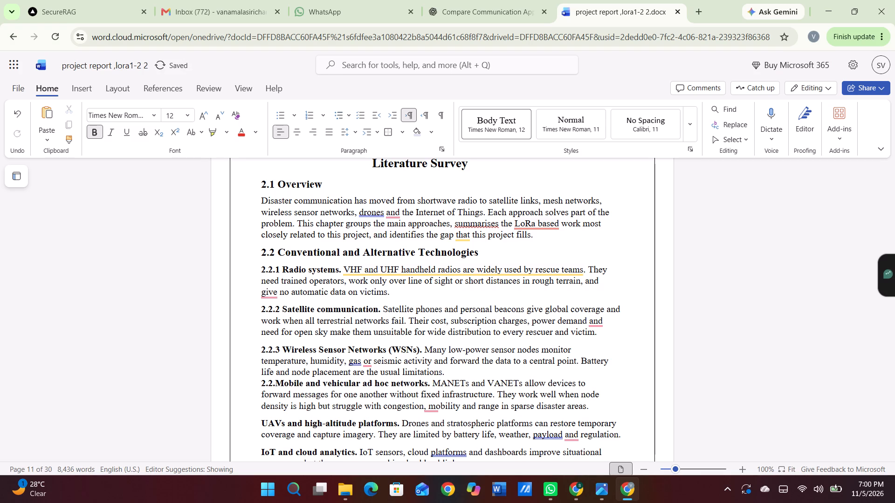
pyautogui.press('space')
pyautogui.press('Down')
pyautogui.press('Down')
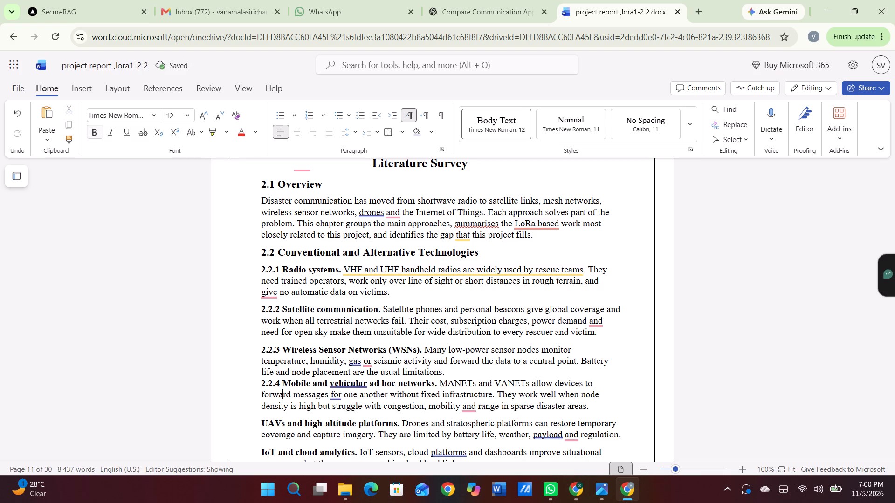
# Number the UAVs and high-altitude platforms subheading 2.2.5.
pyautogui.press('Down')
pyautogui.press('Left')
pyautogui.press('Left')
pyautogui.press('Left')
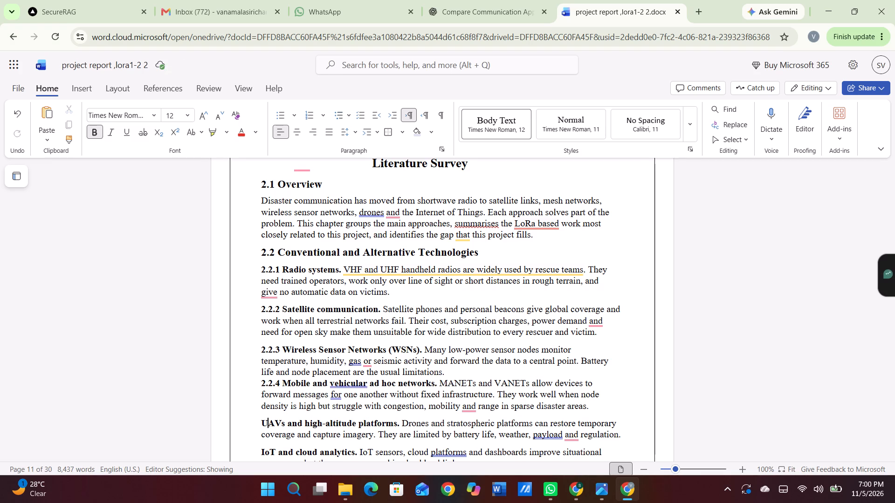
pyautogui.write('2.2')
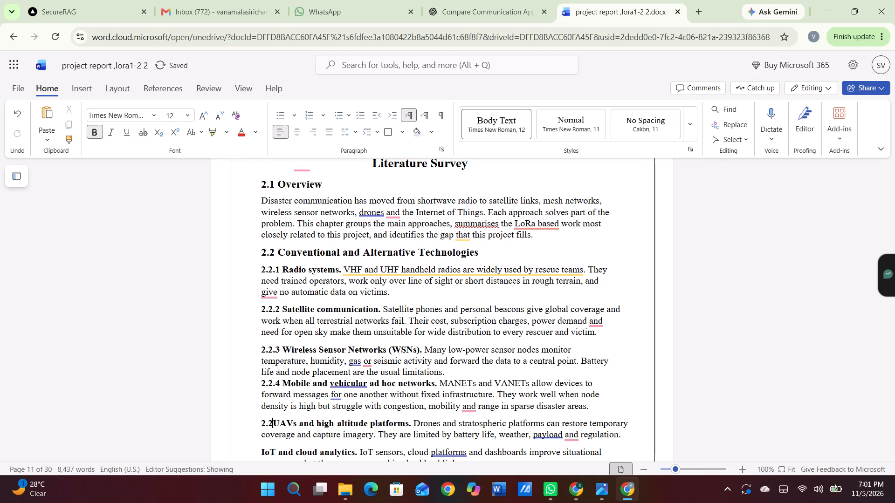
pyautogui.write('.5')
pyautogui.press('space')
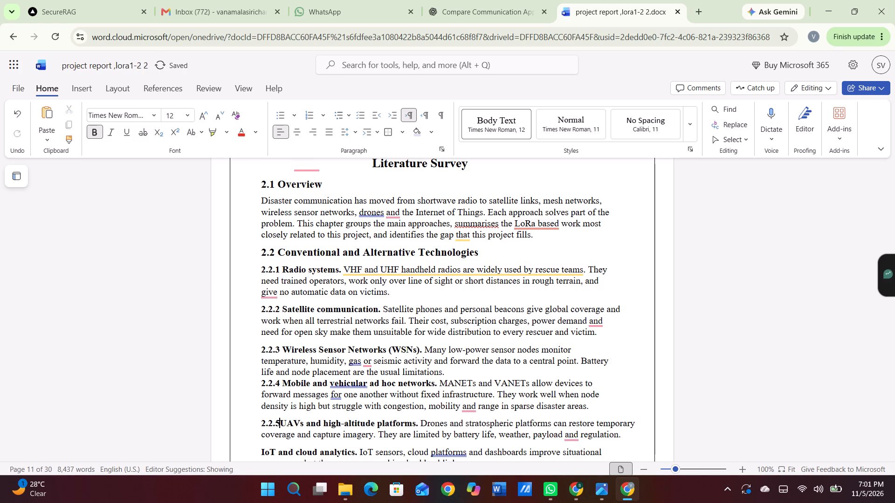
# Number the IoT and cloud analytics subheading 2.2.6.
pyautogui.press('Down')
pyautogui.press('Down')
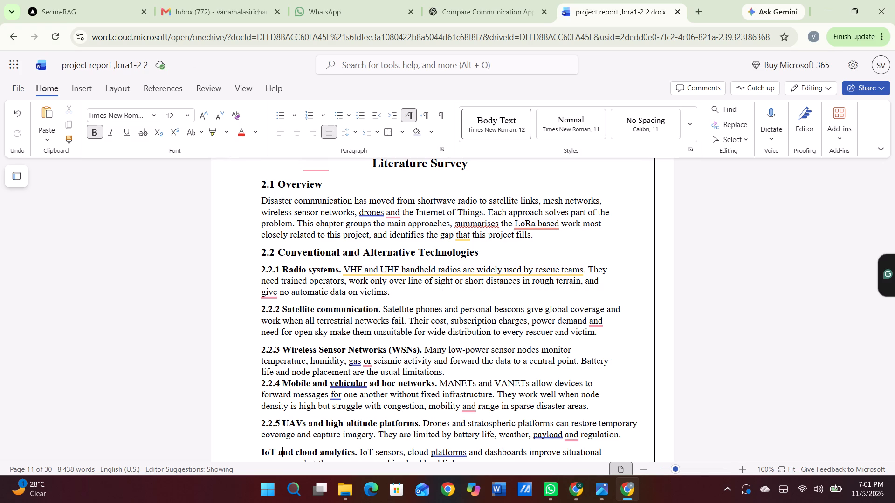
pyautogui.press('Down')
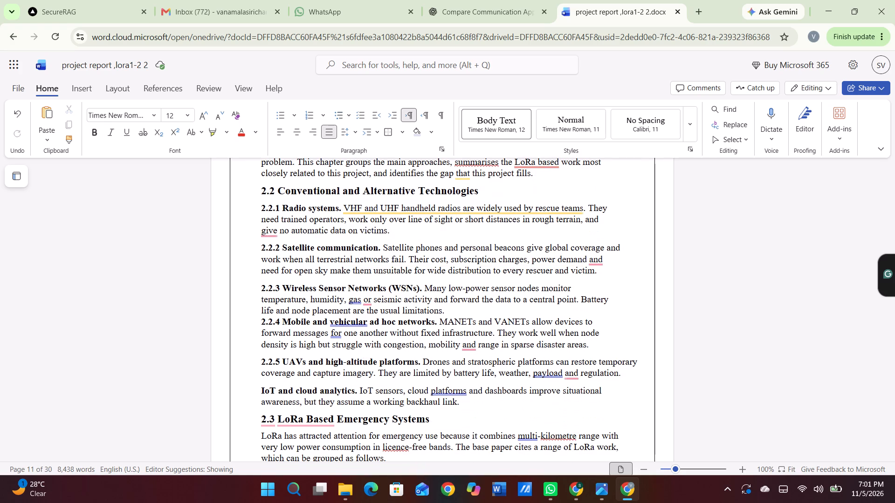
pyautogui.press('Up')
pyautogui.press('Left')
pyautogui.press('Left')
pyautogui.press('Left')
pyautogui.press('Left')
pyautogui.press('Left')
pyautogui.write('2.2')
pyautogui.press('.')
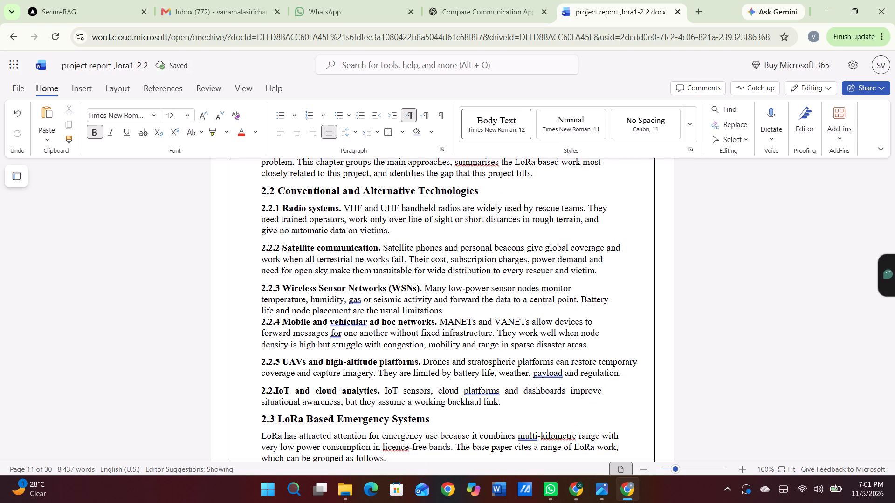
pyautogui.press('6')
pyautogui.press('space')
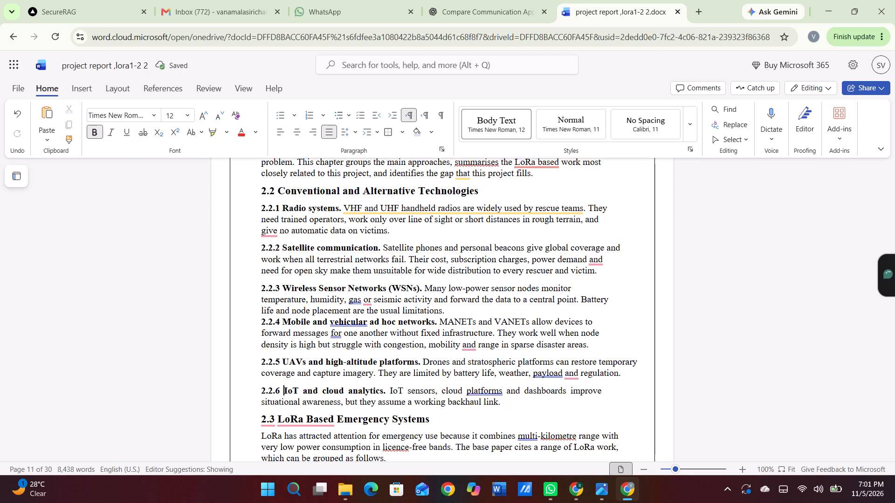
# Set 1.5 line spacing and justified alignment on the text from 2.1 Overview through the Vehicle and wearable applications bullet in section 2.3.
pyautogui.scroll(2, 320, 241)
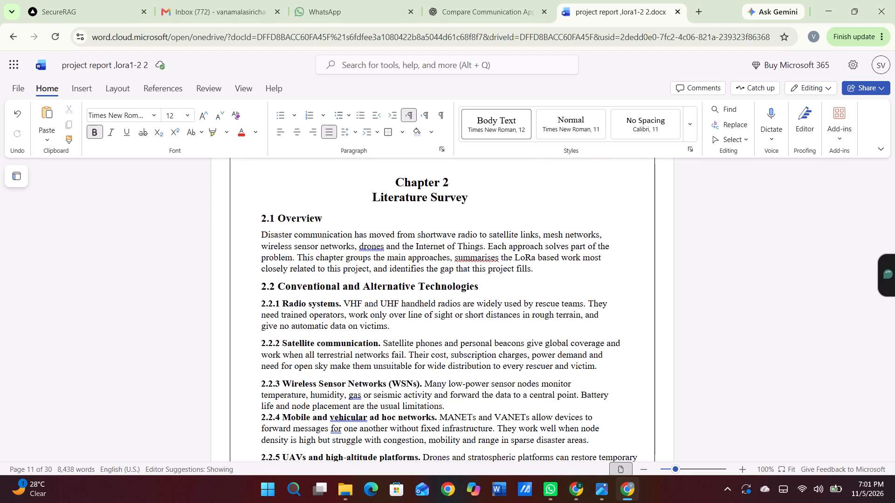
pyautogui.moveTo(257, 217); pyautogui.dragTo(489, 502)
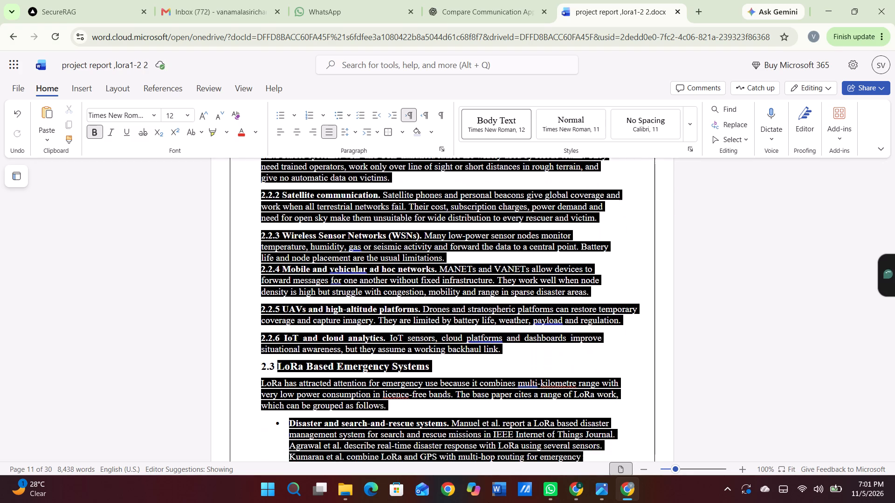
pyautogui.moveTo(489, 502); pyautogui.dragTo(461, 406)
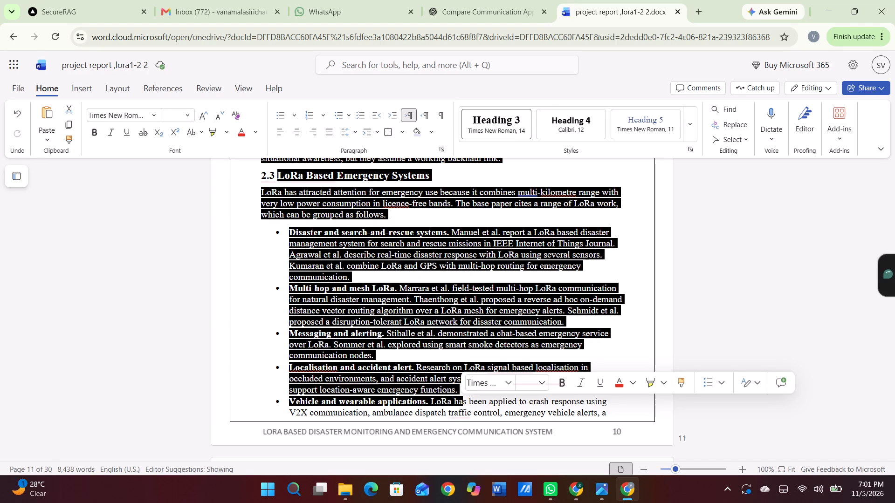
pyautogui.click(350, 135)
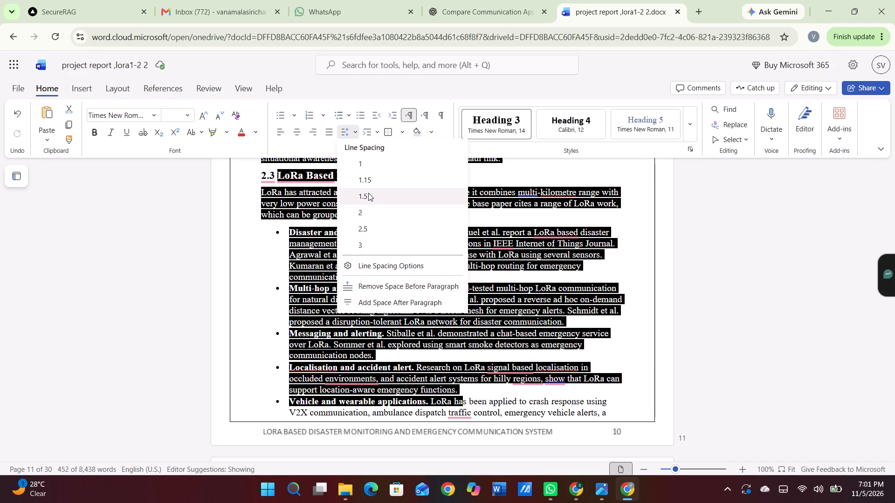
pyautogui.click(368, 193)
pyautogui.click(327, 125)
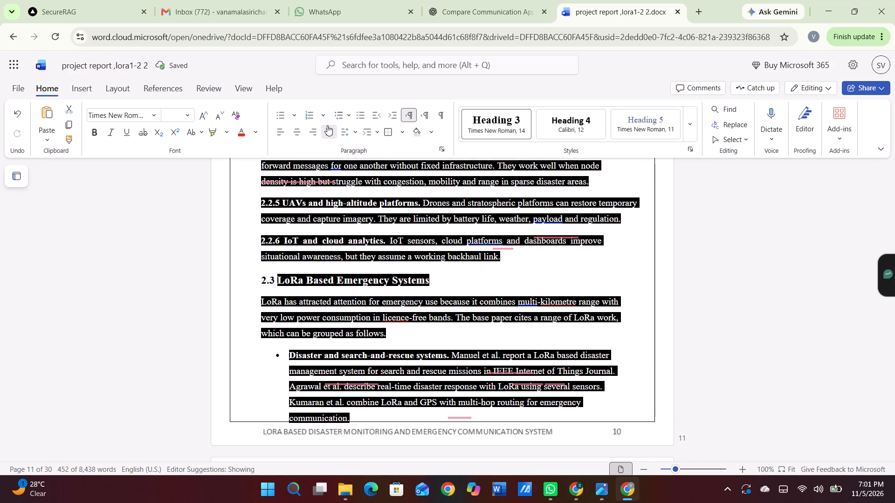
pyautogui.click(379, 251)
# Remove the bullet and indent from the Disaster and search-and-rescue systems paragraph and number it 2.3.1.
pyautogui.scroll(2, 379, 251)
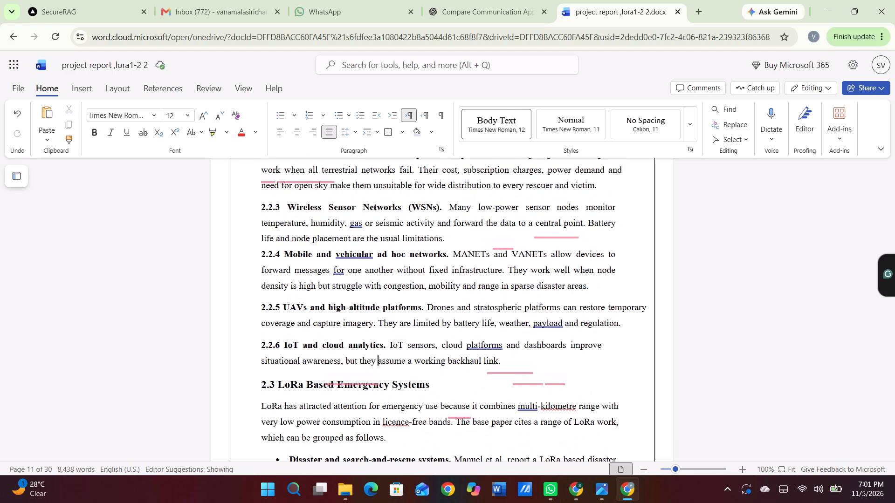
pyautogui.scroll(2, 379, 251)
pyautogui.hscroll(1, 379, 251)
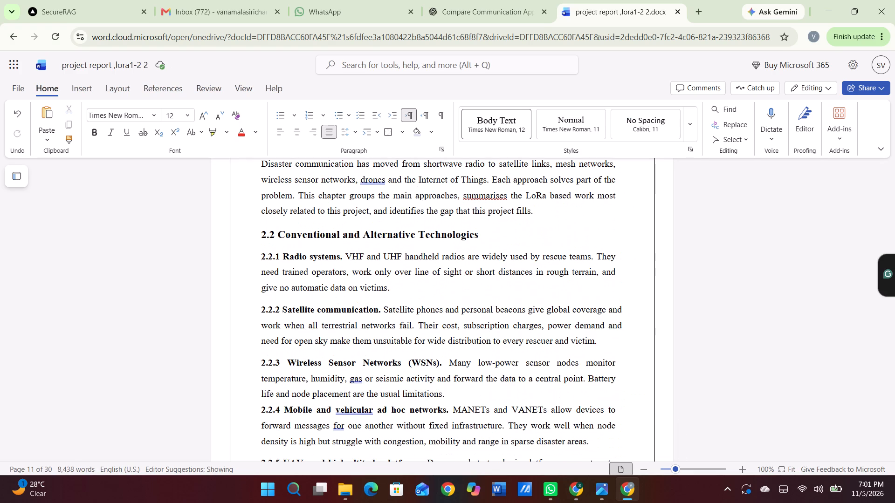
pyautogui.hscroll(1, 379, 251)
pyautogui.scroll(-4, 379, 251)
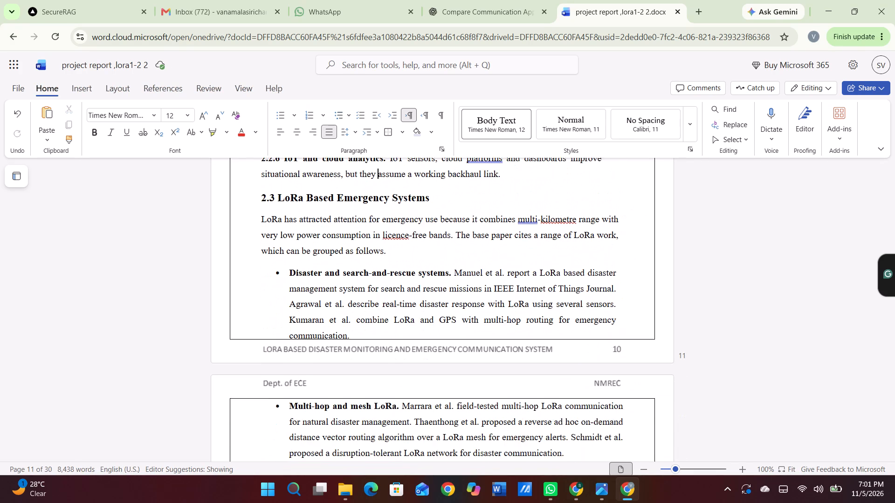
pyautogui.scroll(-1, 379, 251)
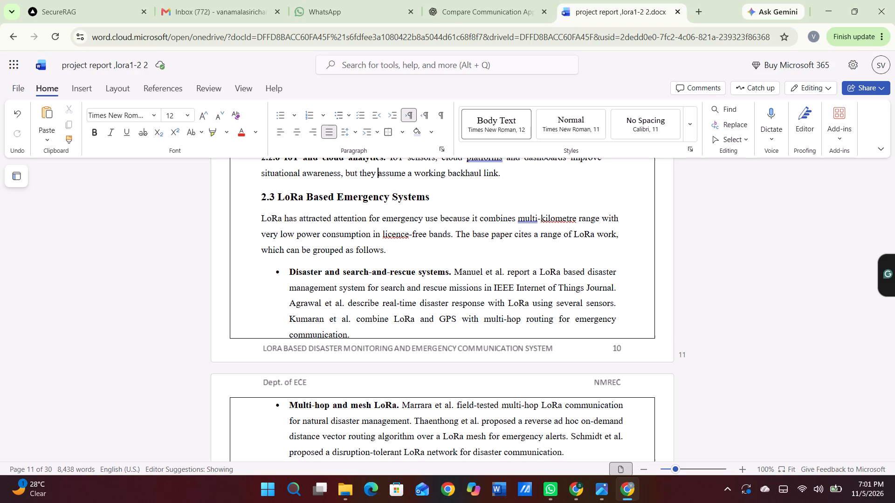
pyautogui.click(288, 273)
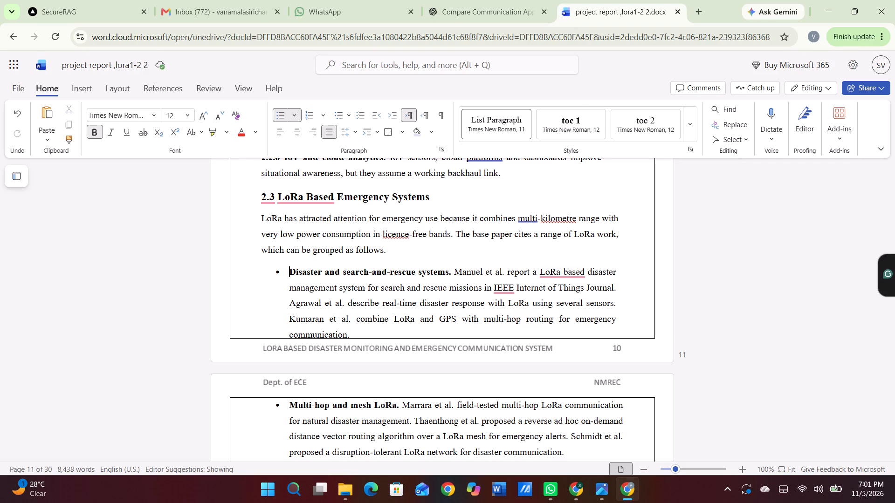
pyautogui.press('BackSpace')
pyautogui.press('BackSpace')
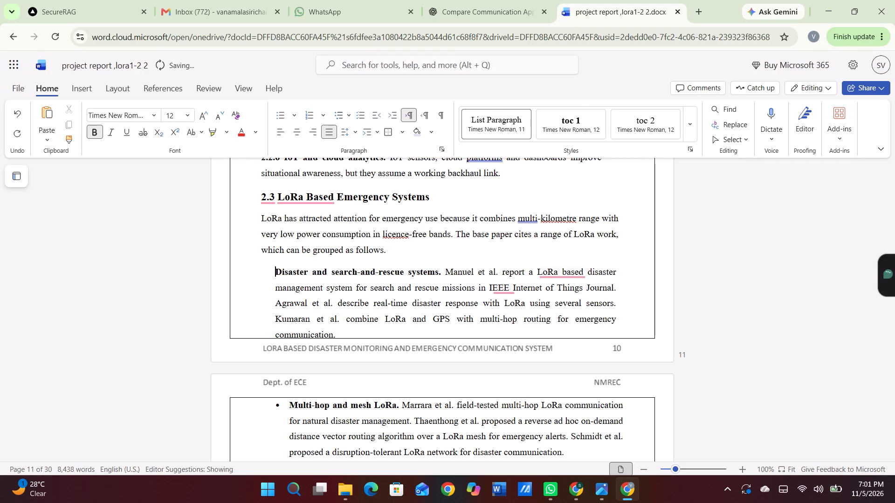
pyautogui.press('BackSpace')
pyautogui.press('BackSpace')
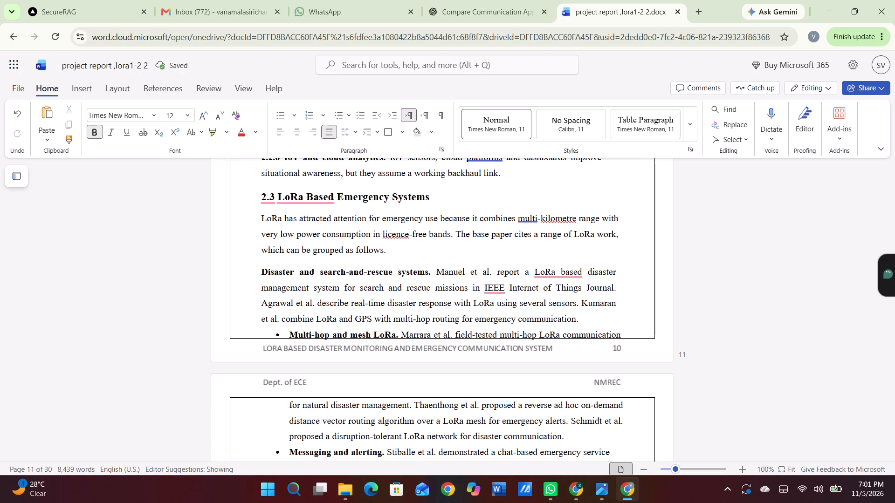
pyautogui.write('2.3.1')
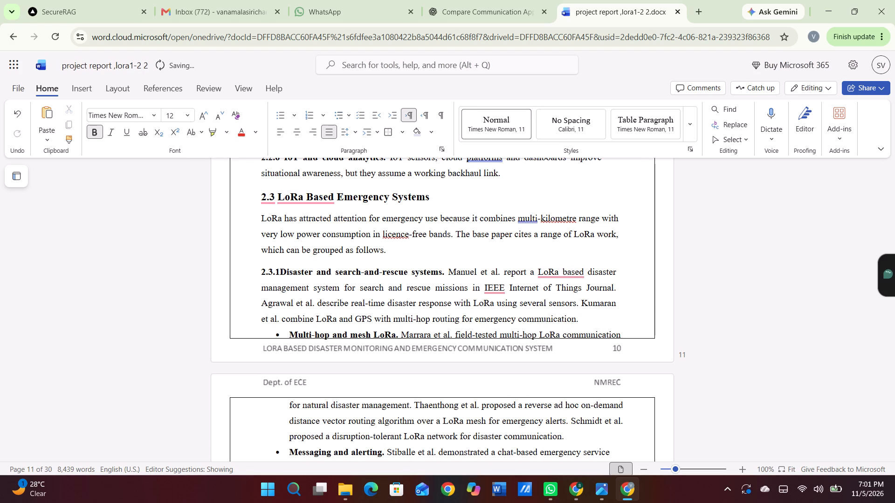
pyautogui.press('space')
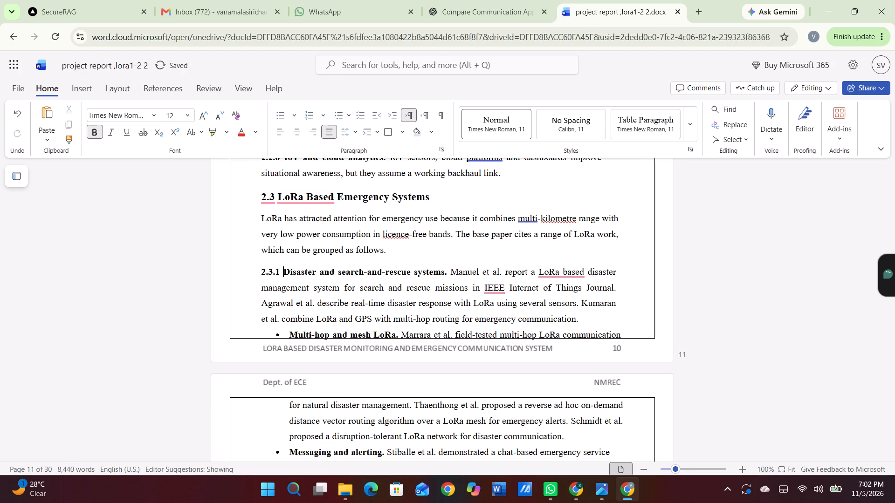
# Insert an unbulleted blank line between the 2.3.1 paragraph and the Multi-hop and mesh LoRa bullet.
pyautogui.click(266, 333)
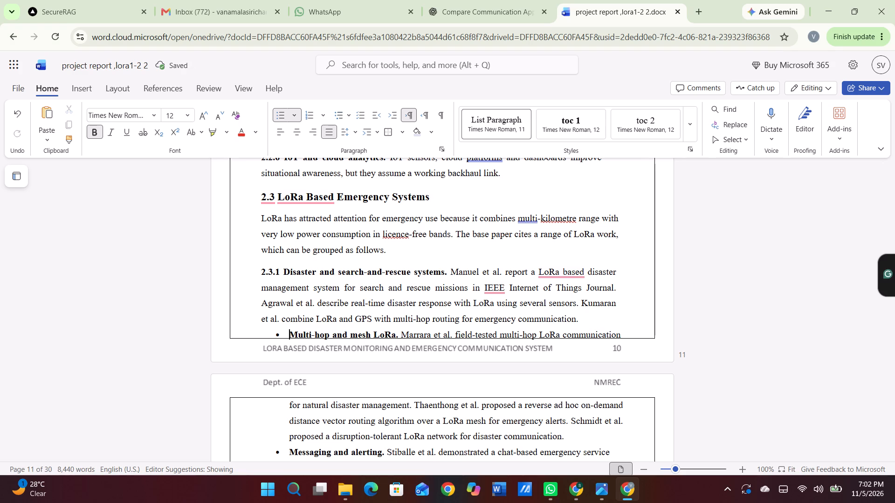
pyautogui.press('Return')
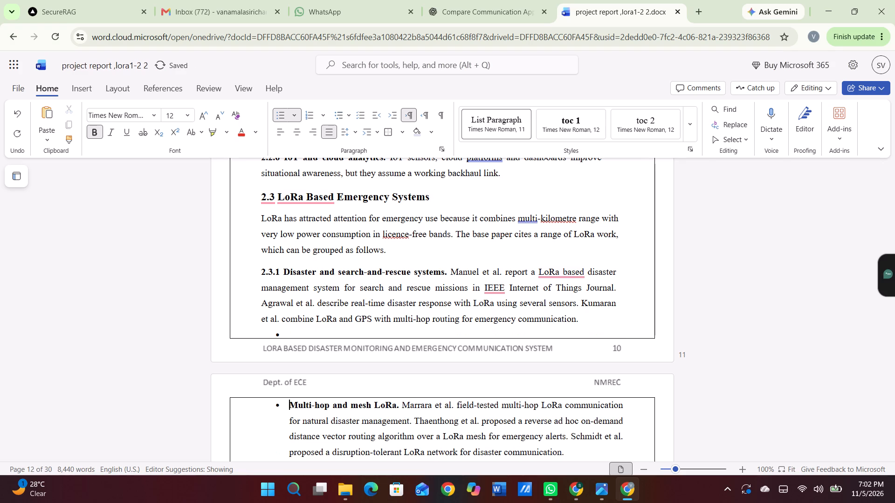
pyautogui.click(289, 323)
pyautogui.press('BackSpace')
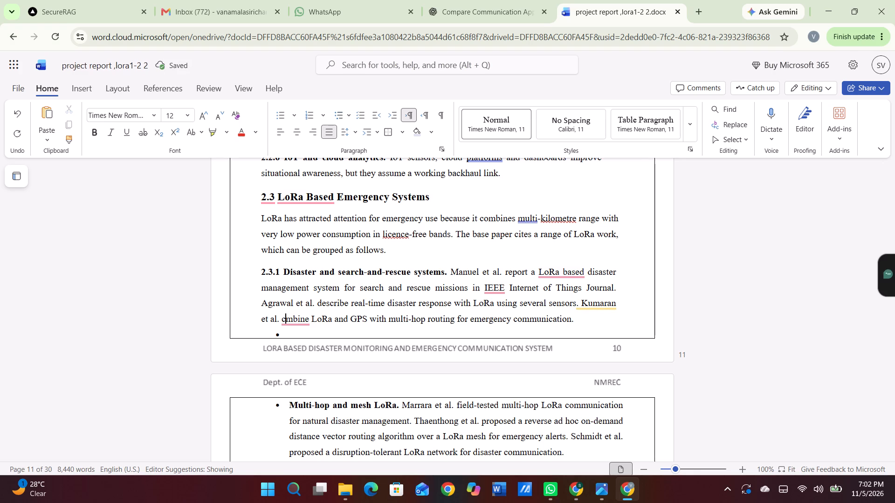
pyautogui.press('o')
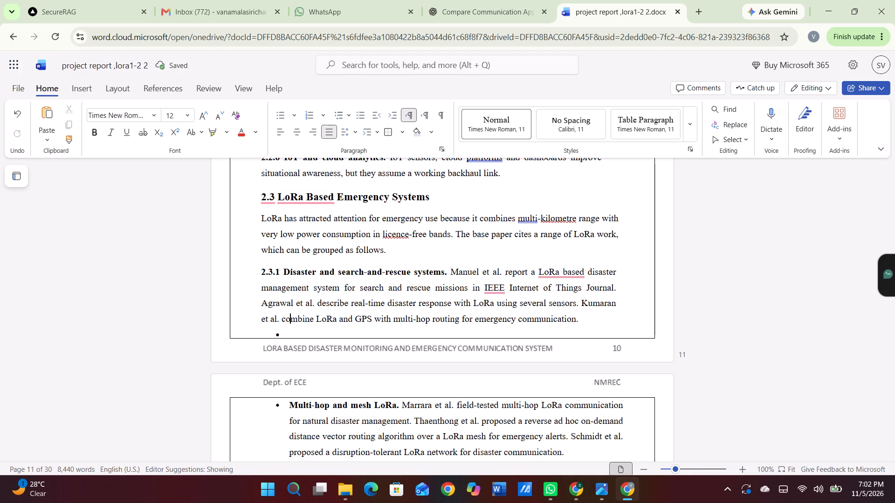
pyautogui.press('Down')
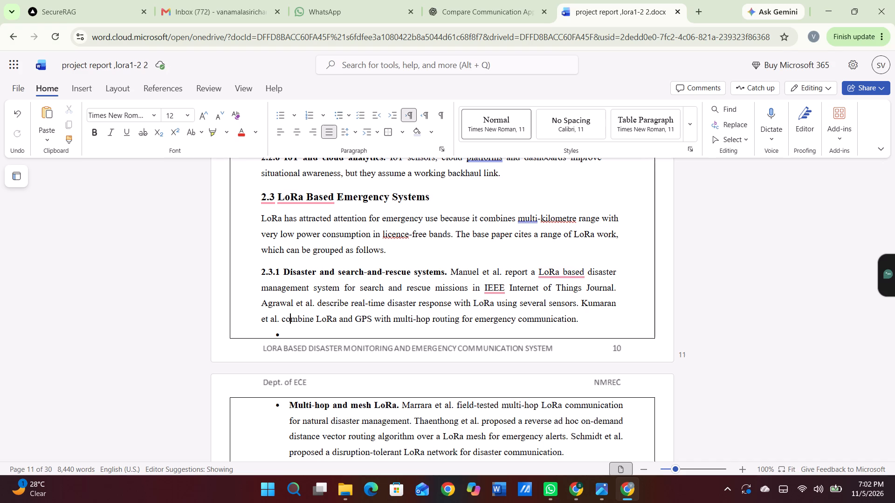
pyautogui.press('BackSpace')
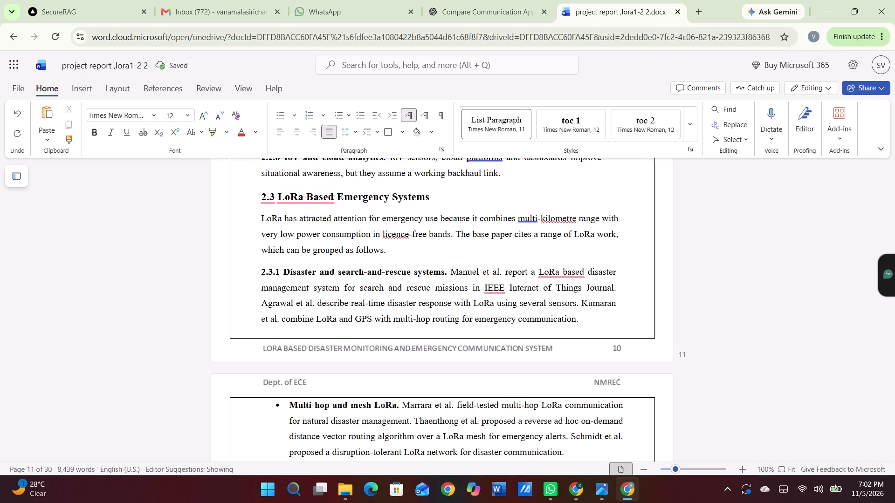
pyautogui.press('BackSpace')
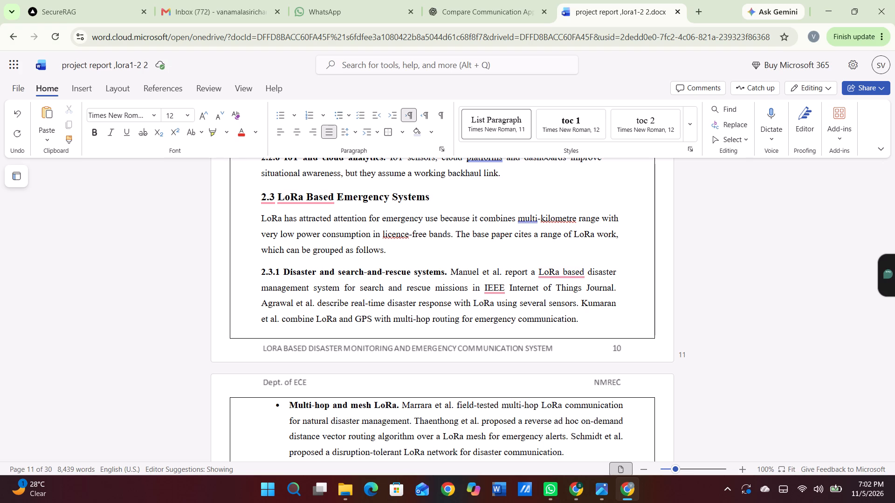
pyautogui.press('Return')
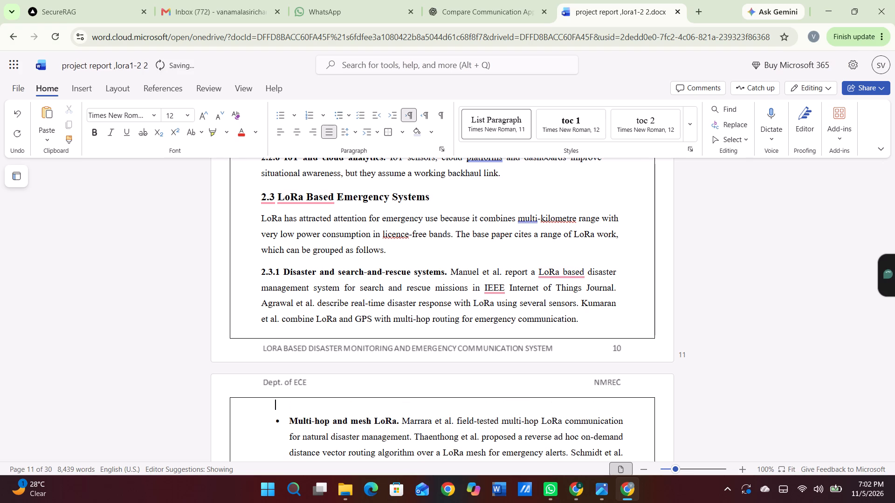
# Remove the bullet and hanging indent from the Multi-hop and mesh LoRa paragraph and number it 2.3.2.
pyautogui.click(284, 422)
pyautogui.press('Down')
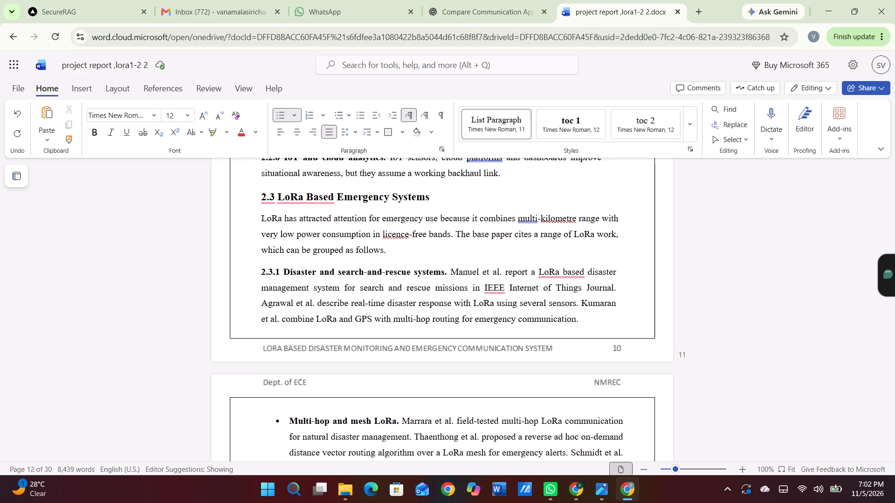
pyautogui.press('Up')
pyautogui.press('BackSpace')
pyautogui.press('\\')
pyautogui.press('BackSpace')
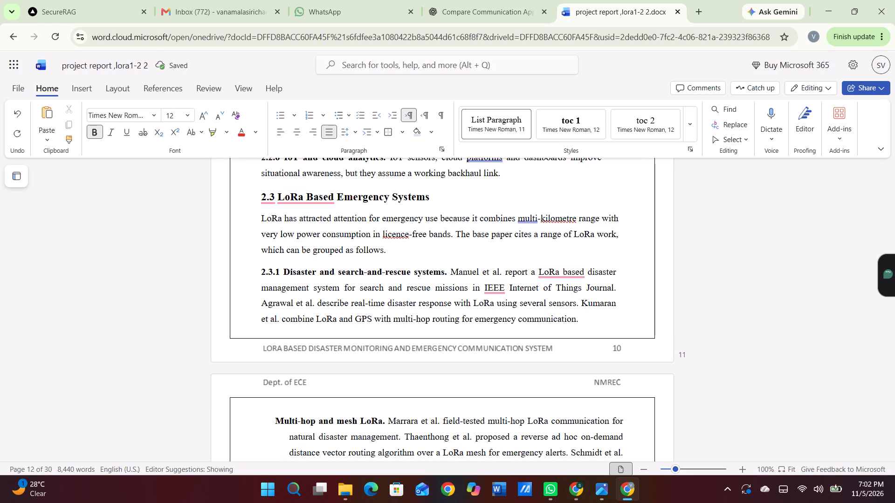
pyautogui.write('2.3.2')
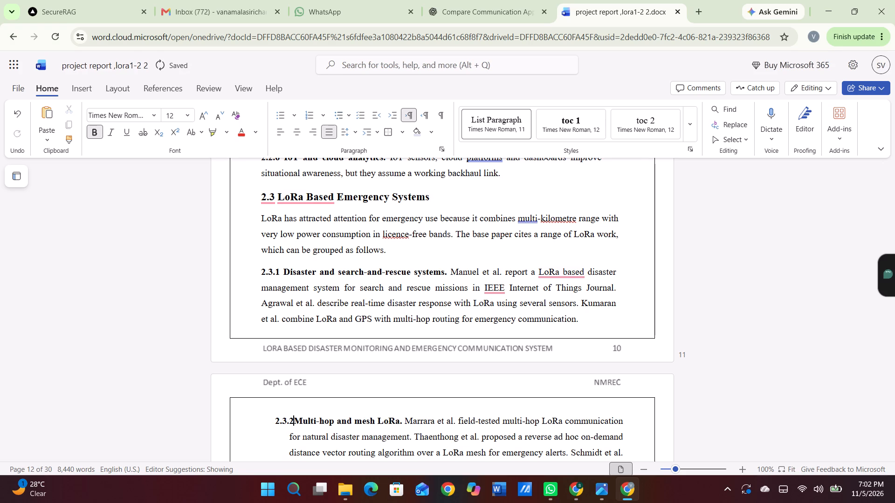
pyautogui.scroll(-2, 289, 418)
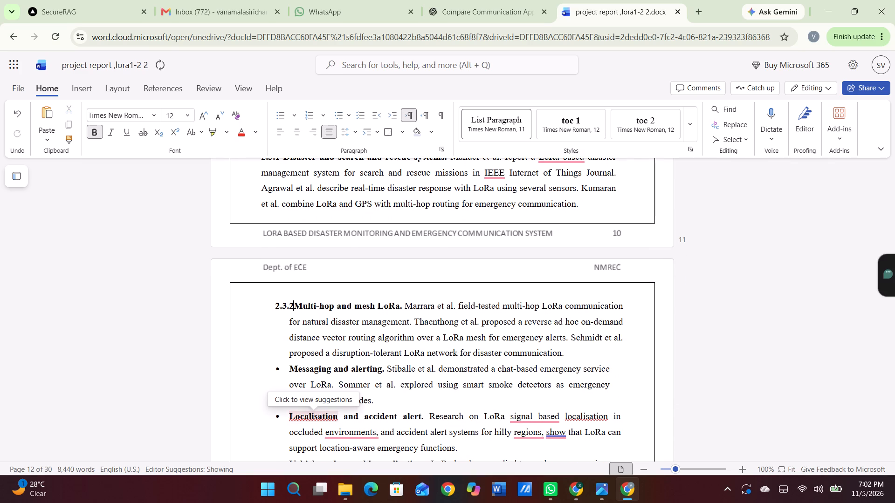
pyautogui.press('space')
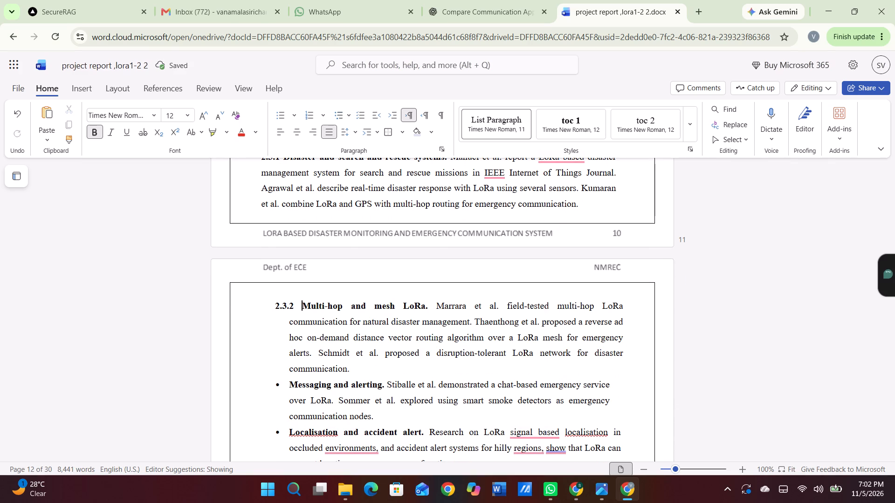
pyautogui.click(268, 306)
pyautogui.press('BackSpace')
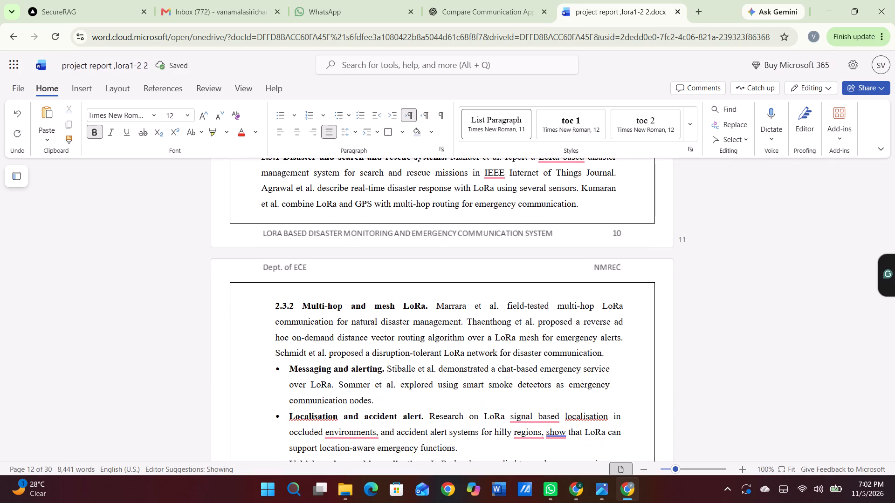
# Replace the bullet of the Messaging and alerting paragraph with the number 2.3.3.
pyautogui.click(291, 368)
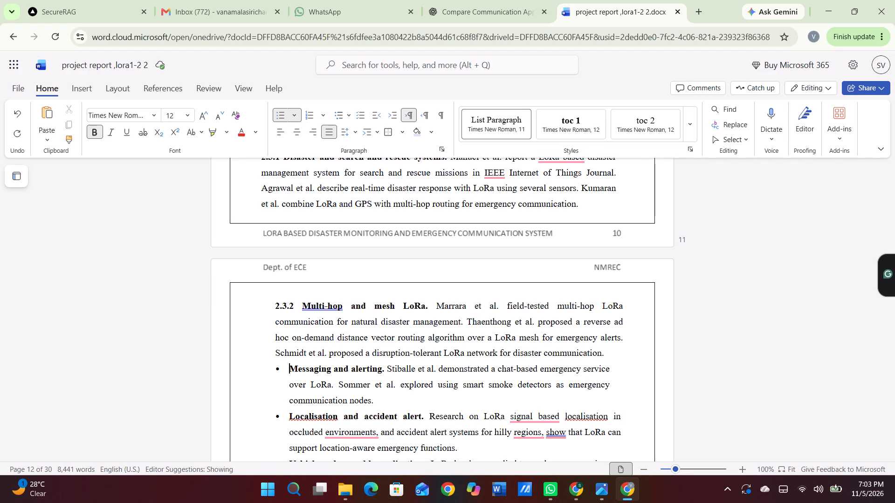
pyautogui.press('BackSpace')
pyautogui.write('2.')
pyautogui.write('3.')
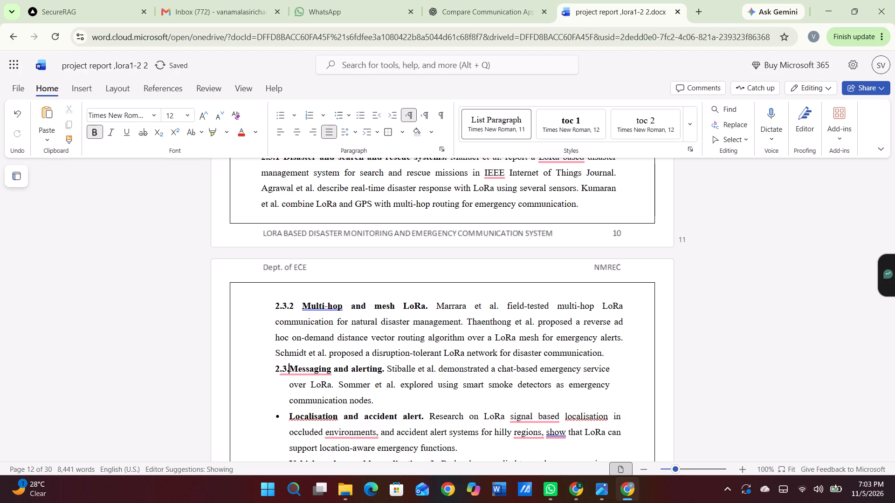
pyautogui.press('3')
pyautogui.press('space')
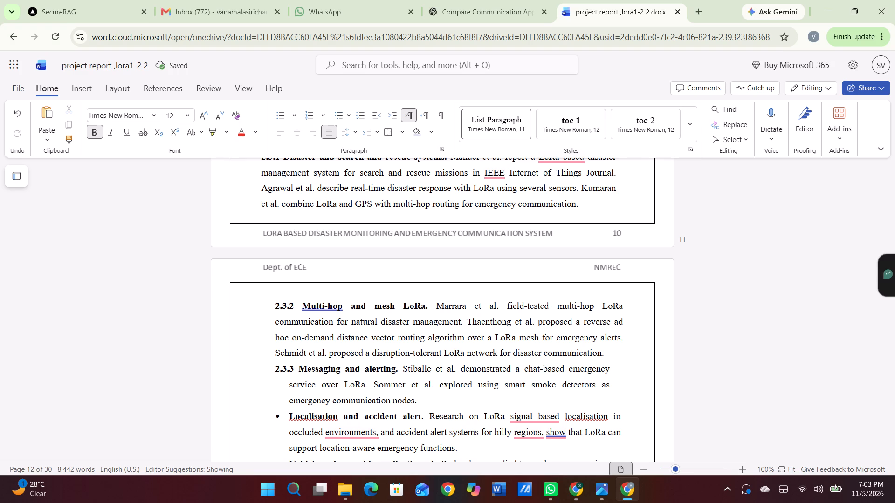
# Replace the bullet of the Localisation and accident alert paragraph with the number 2.3.4.
pyautogui.press('Down')
pyautogui.press('Down')
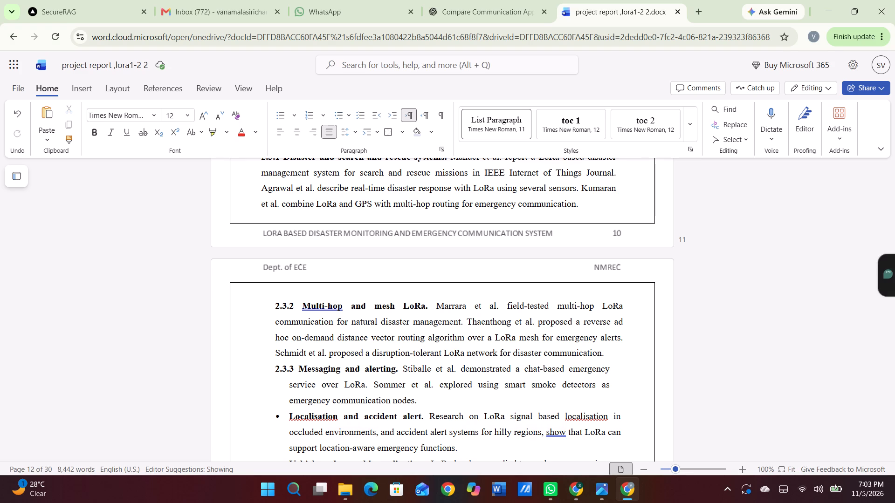
pyautogui.press('Down')
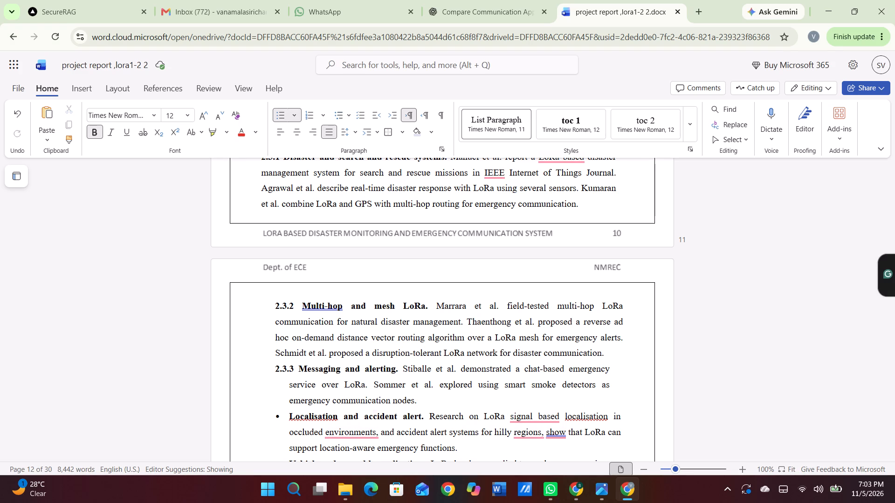
pyautogui.press('Left')
pyautogui.press('Left')
pyautogui.press('BackSpace')
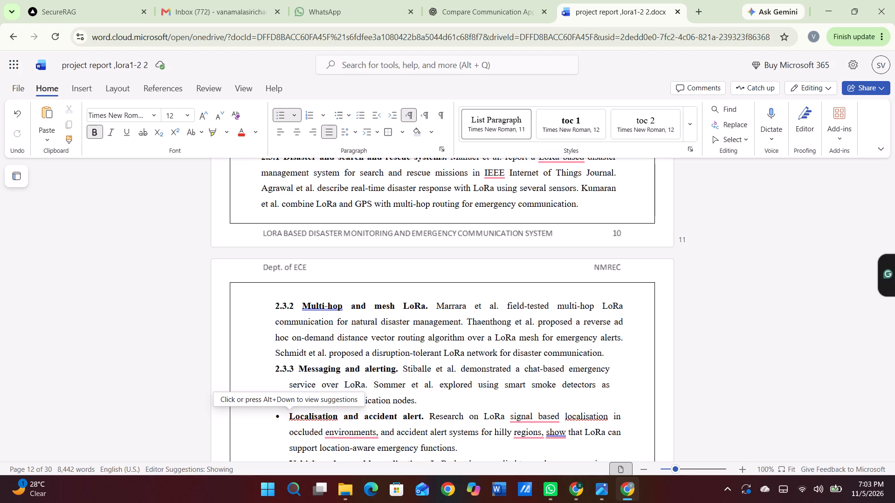
pyautogui.write('2.3.4')
pyautogui.press('space')
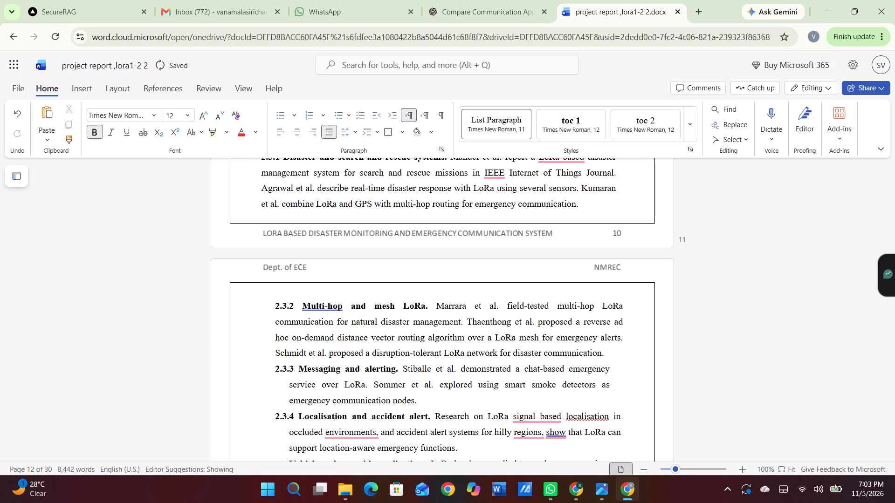
# Replace the bullet of the Vehicle and wearable applications paragraph with the number 2.3.5.
pyautogui.scroll(-2, 307, 362)
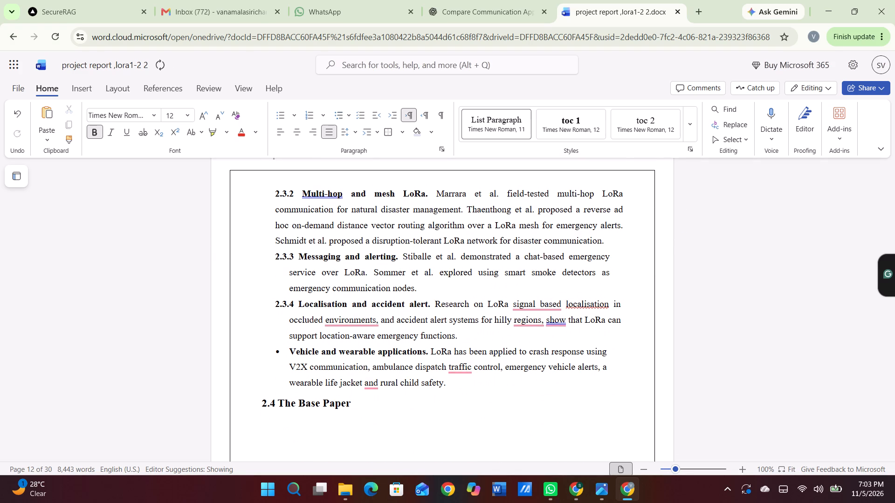
pyautogui.click(290, 342)
pyautogui.click(288, 352)
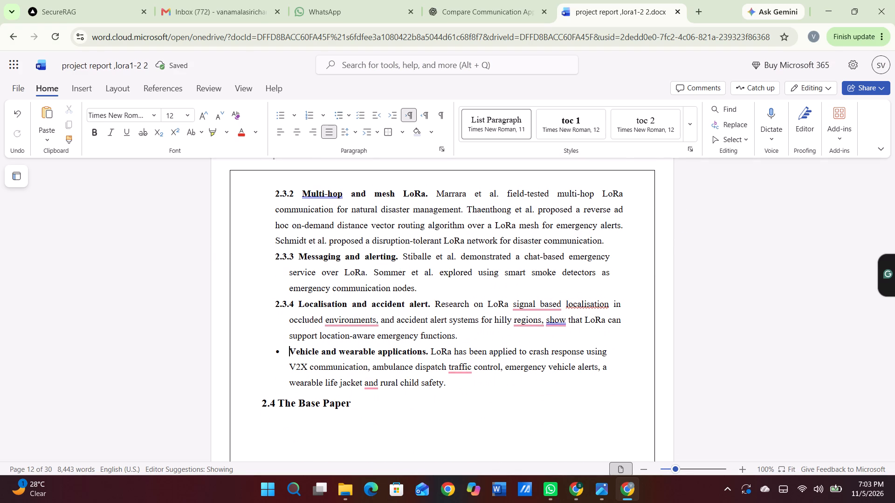
pyautogui.press('BackSpace')
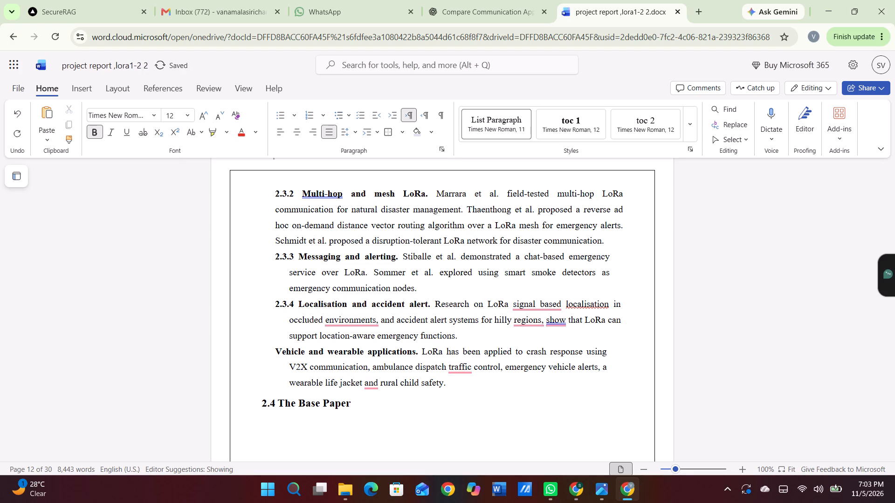
pyautogui.write('2.')
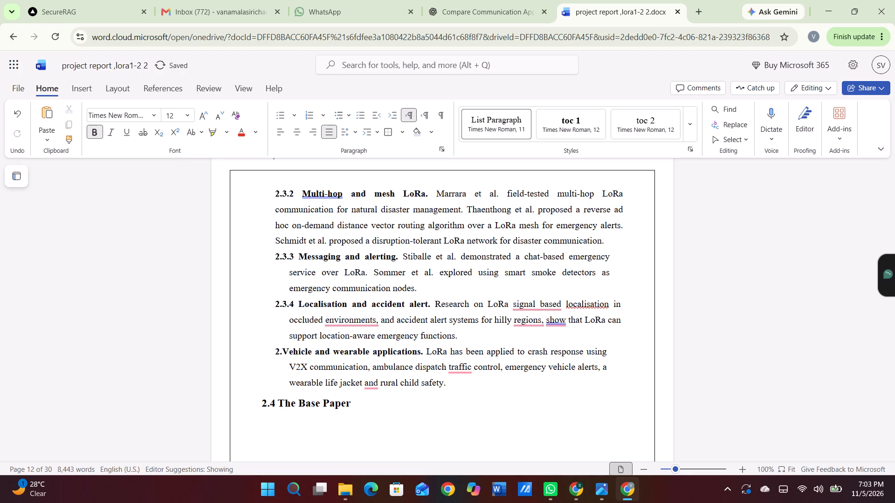
pyautogui.write('3.5')
pyautogui.press('space')
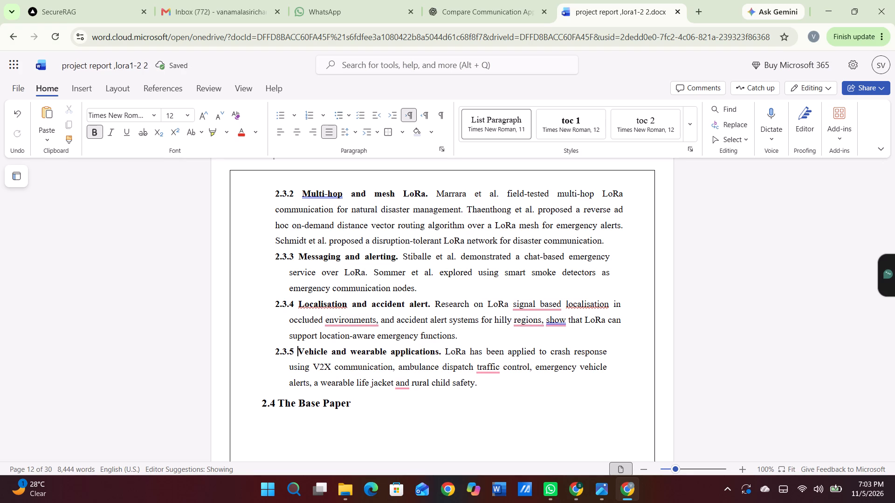
# Apply 1.5 line spacing and justified alignment to the paragraphs numbered 2.3.2 through 2.3.5.
pyautogui.moveTo(268, 195); pyautogui.dragTo(468, 388)
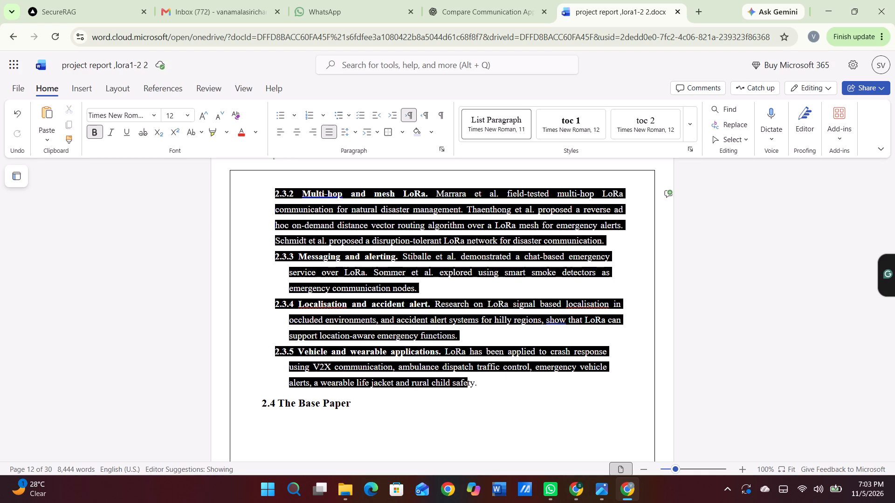
pyautogui.moveTo(468, 388); pyautogui.dragTo(485, 389)
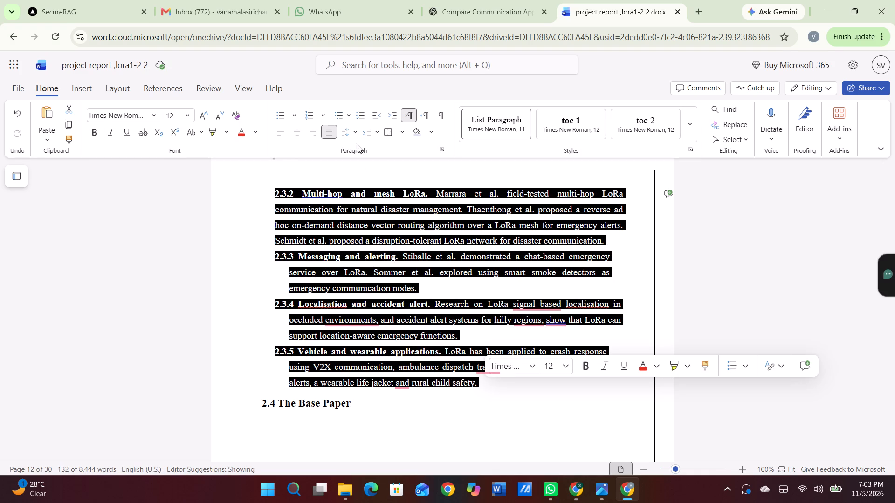
pyautogui.click(356, 134)
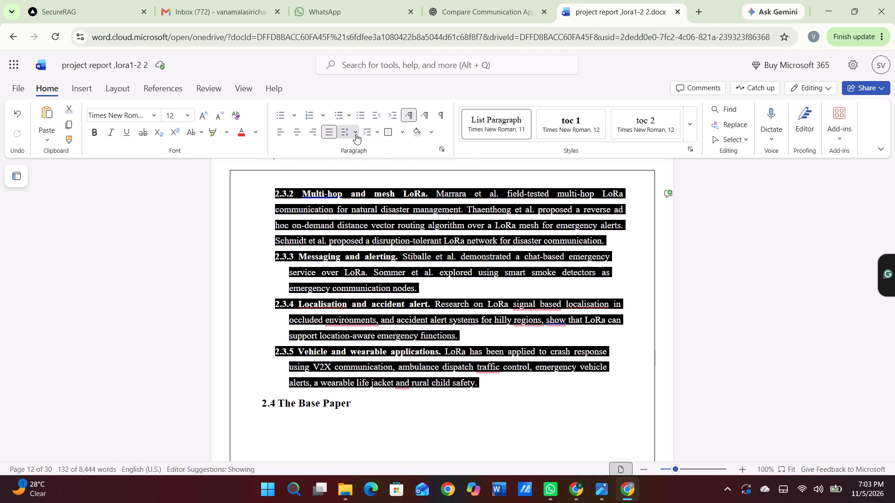
pyautogui.click(362, 200)
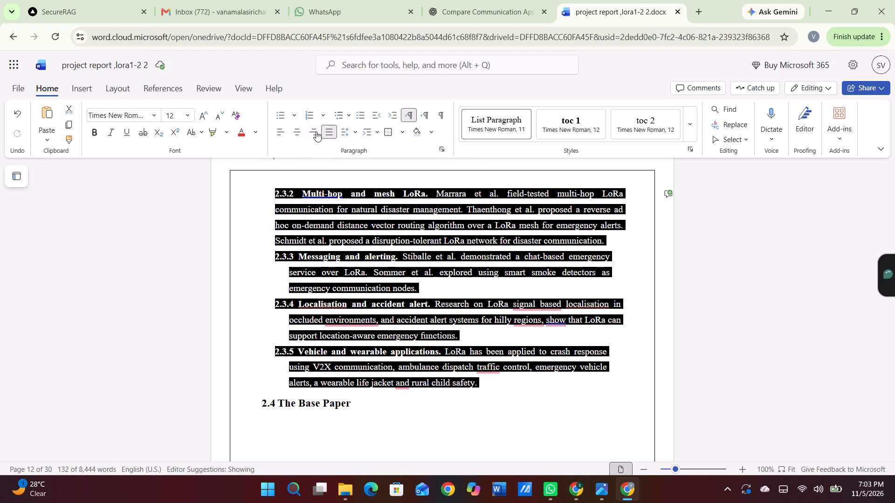
pyautogui.click(326, 132)
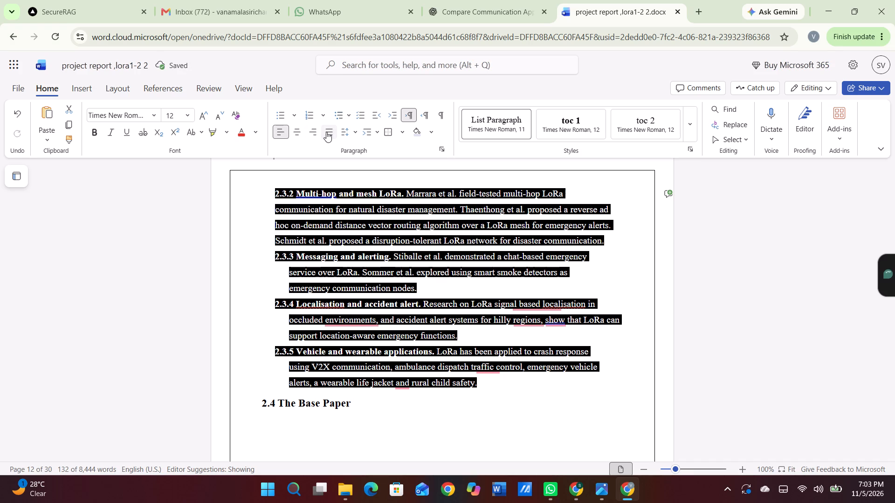
pyautogui.click(326, 132)
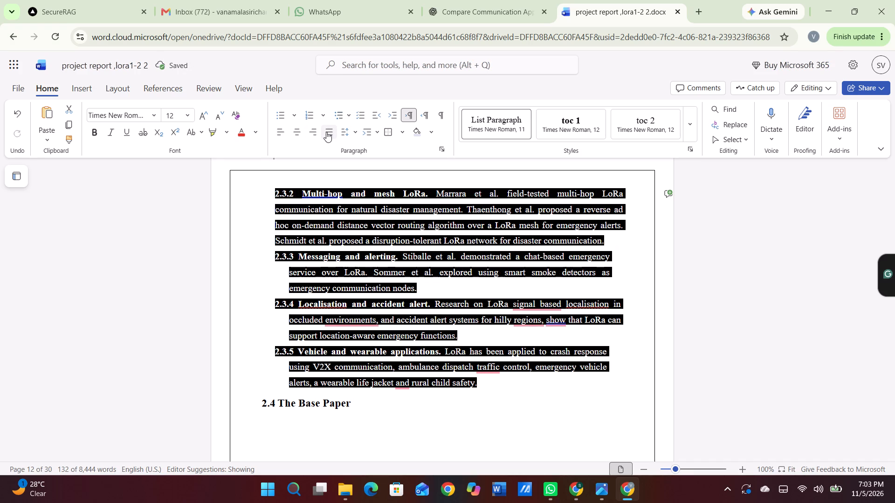
pyautogui.click(326, 132)
pyautogui.click(326, 132)
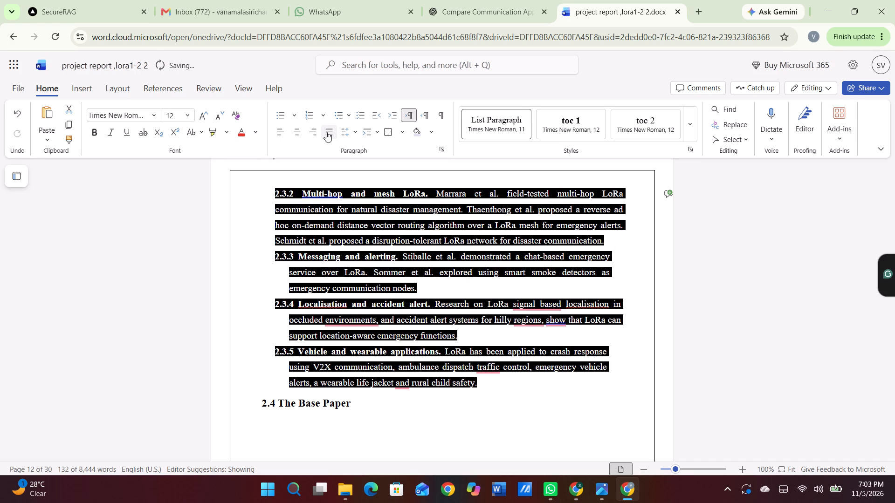
pyautogui.click(360, 242)
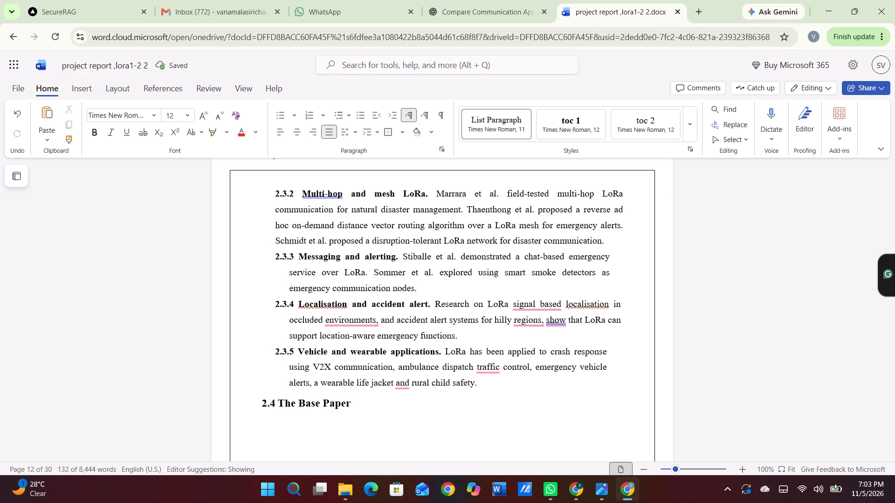
# Try to close the line break before "service" in paragraph 2.3.3 by deleting the two preceding characters and inserting a space.
pyautogui.click(291, 275)
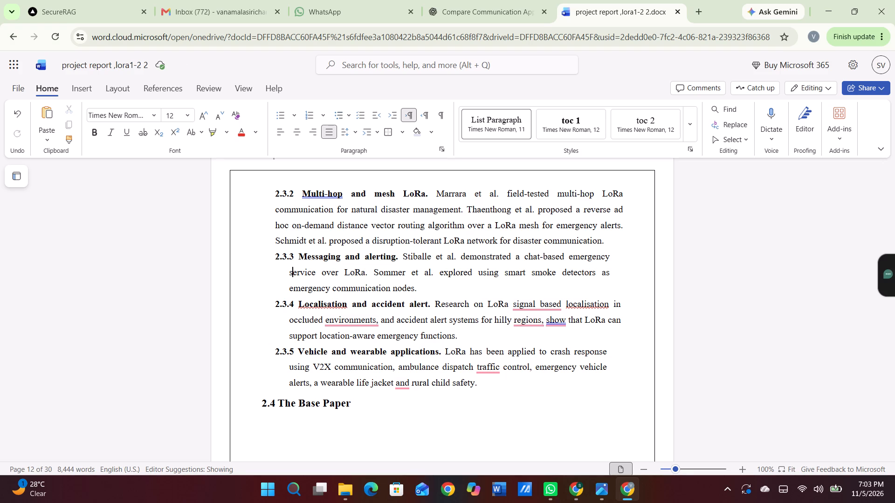
pyautogui.press('Left')
pyautogui.press('BackSpace')
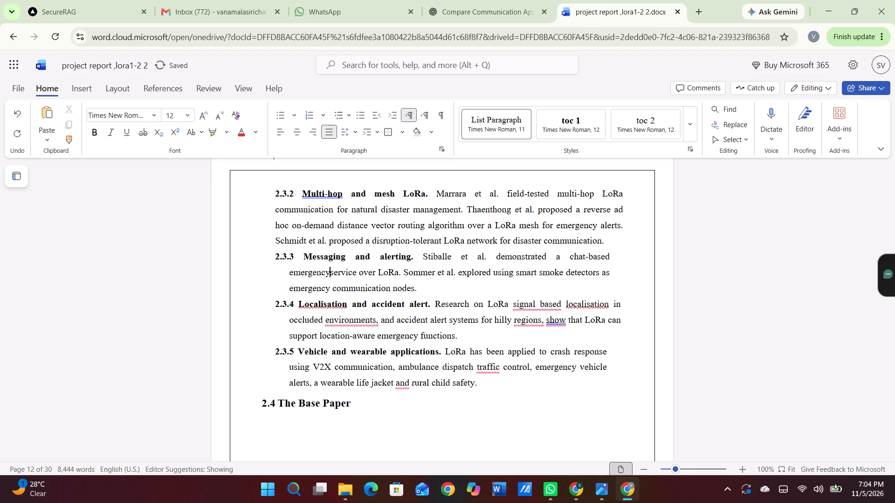
pyautogui.press('BackSpace')
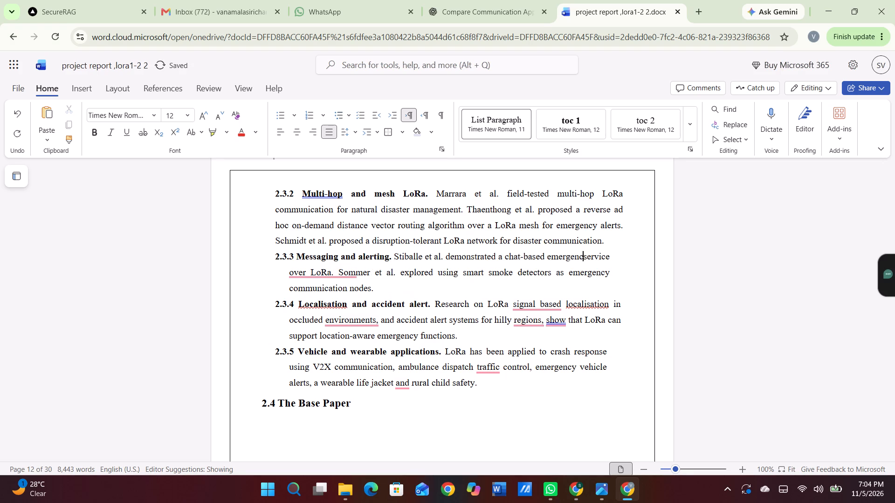
pyautogui.press('space')
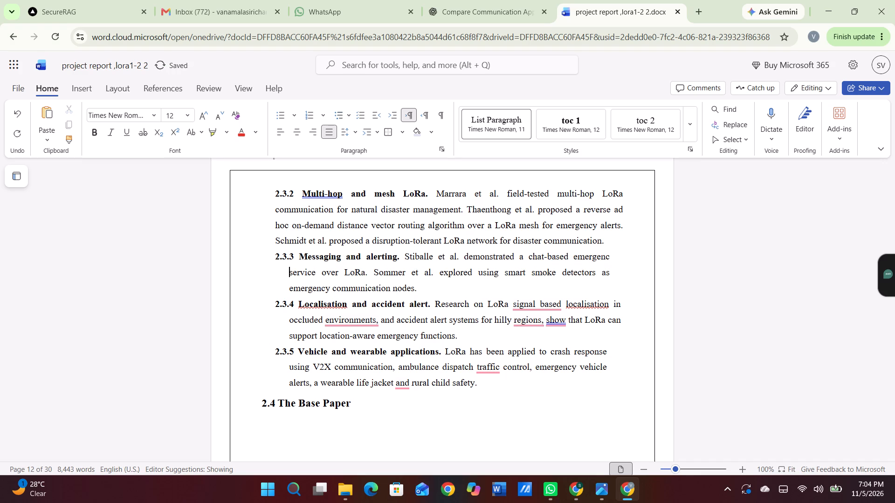
# Compare the numbered 2.3 subsections and 2.4 heading with the 2.5 and 2.6 sections on the following page.
pyautogui.scroll(-1, 358, 326)
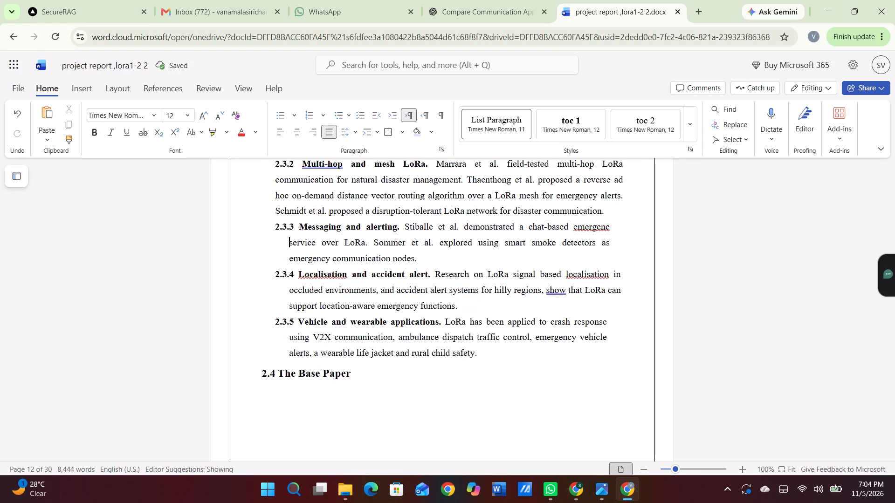
pyautogui.scroll(-5, 358, 326)
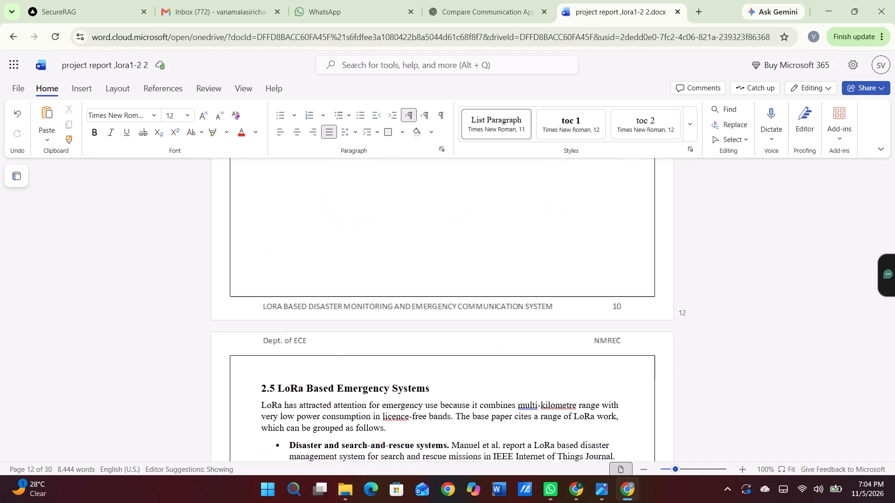
pyautogui.scroll(-1, 358, 326)
pyautogui.scroll(2, 358, 326)
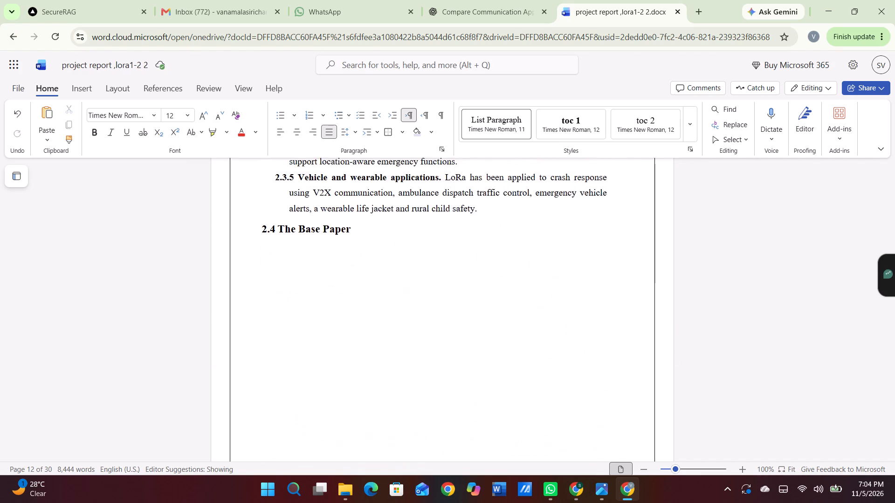
pyautogui.scroll(2, 358, 326)
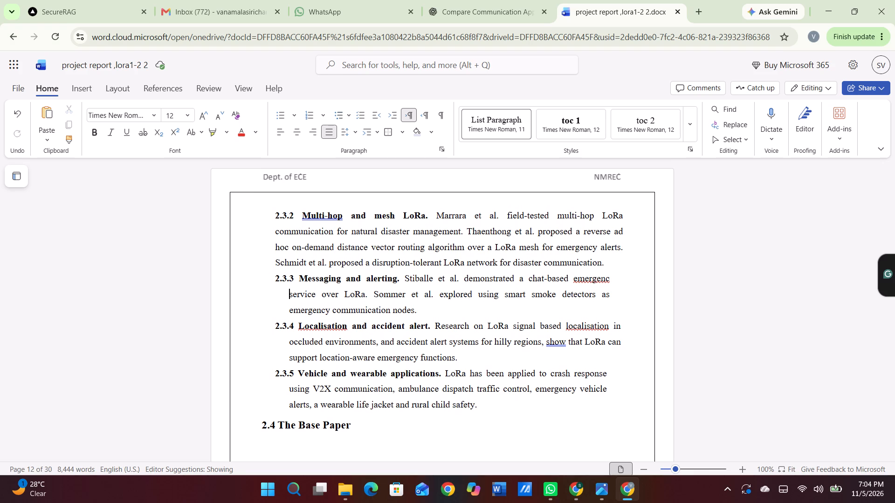
pyautogui.scroll(1, 358, 326)
pyautogui.scroll(-2, 358, 326)
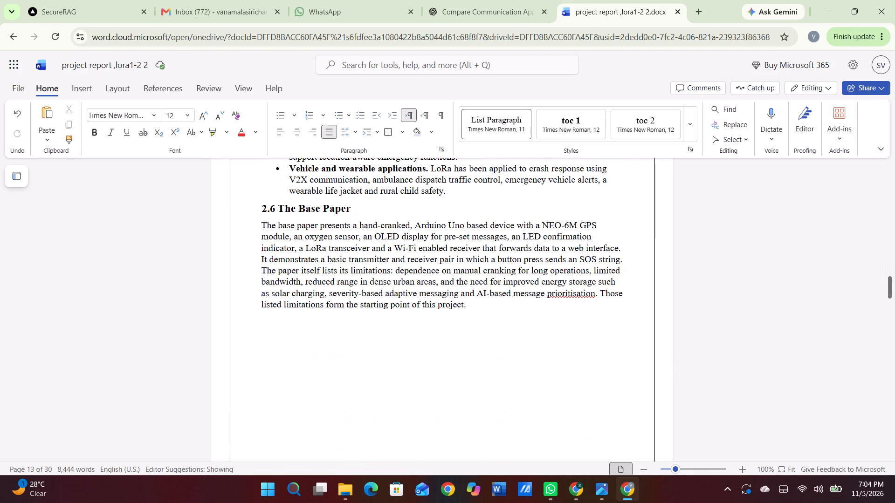
pyautogui.scroll(2, 358, 326)
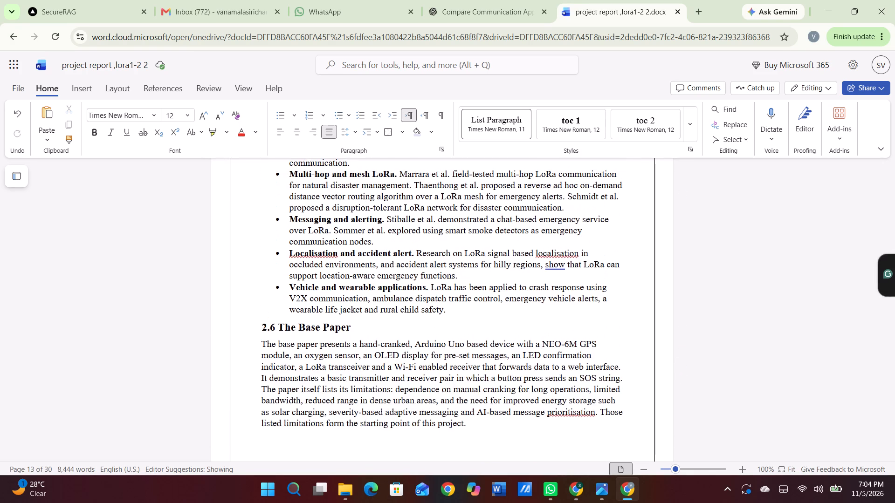
pyautogui.scroll(6, 358, 326)
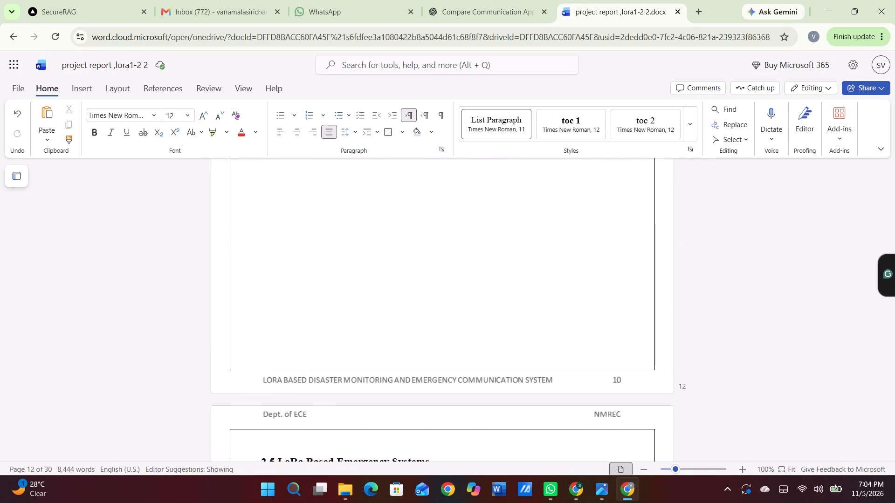
pyautogui.scroll(2, 358, 326)
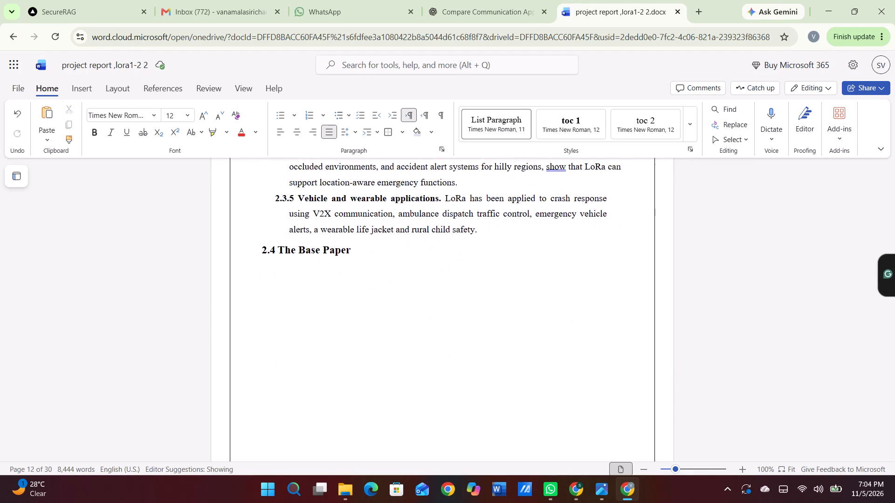
pyautogui.scroll(-5, 358, 326)
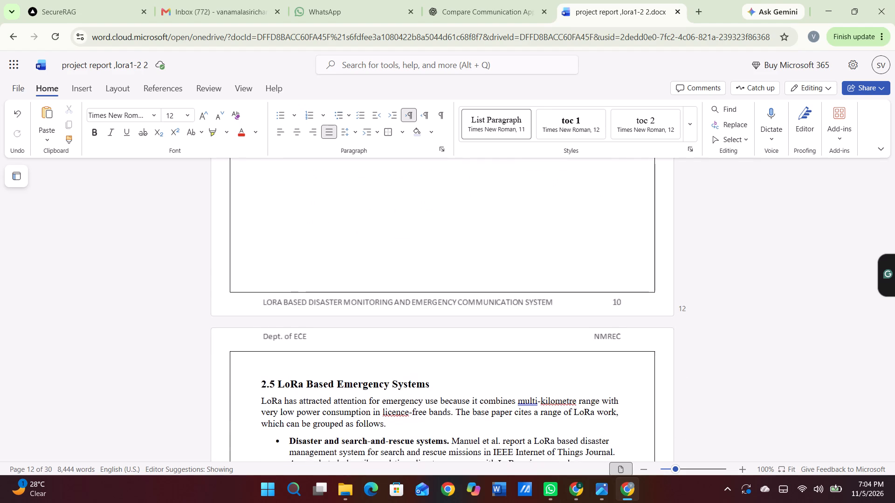
pyautogui.scroll(-2, 358, 326)
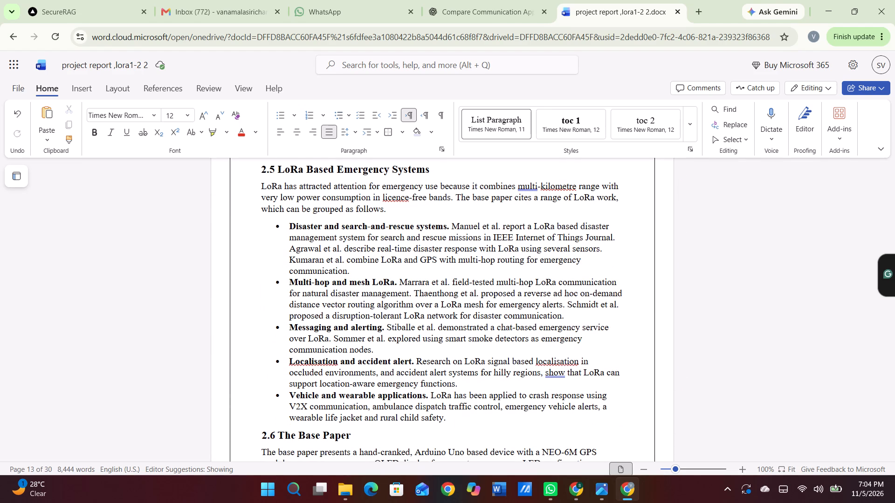
# Delete the duplicate 2.5 LoRa Based Emergency Systems text, from its heading through the bulleted Vehicle and wearable applications paragraph.
pyautogui.scroll(2, 358, 326)
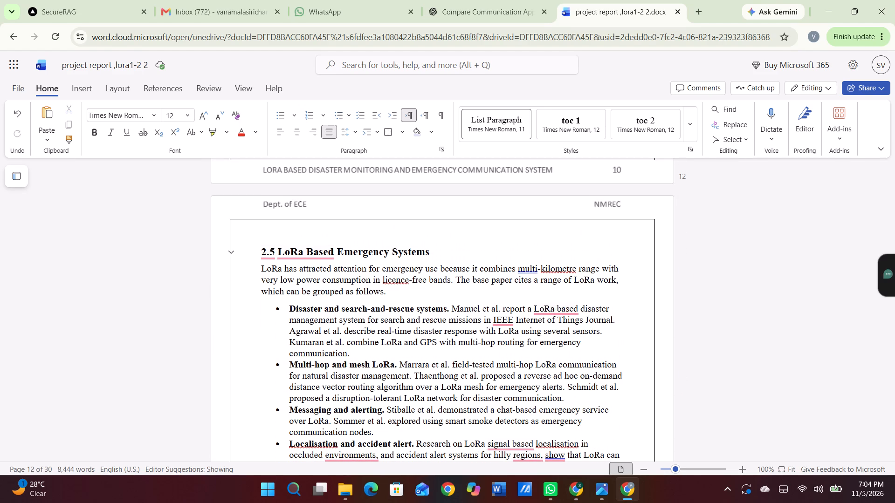
pyautogui.moveTo(260, 253); pyautogui.dragTo(499, 442)
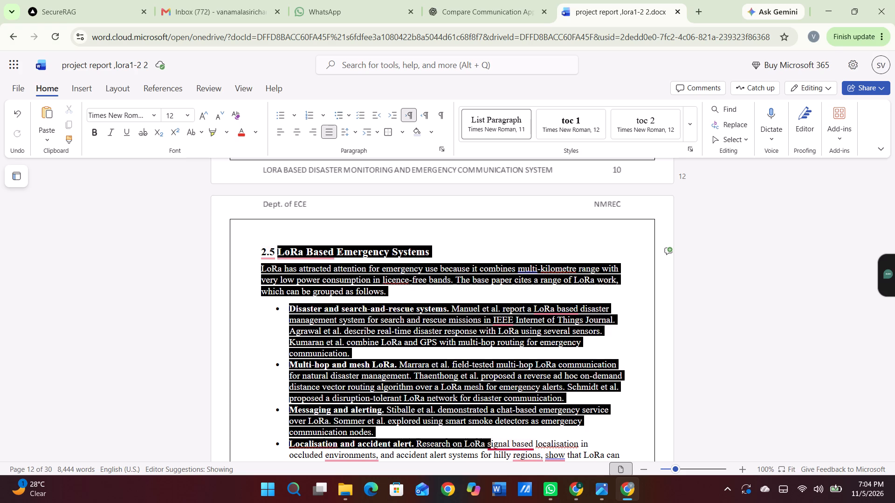
pyautogui.moveTo(499, 442); pyautogui.dragTo(472, 334)
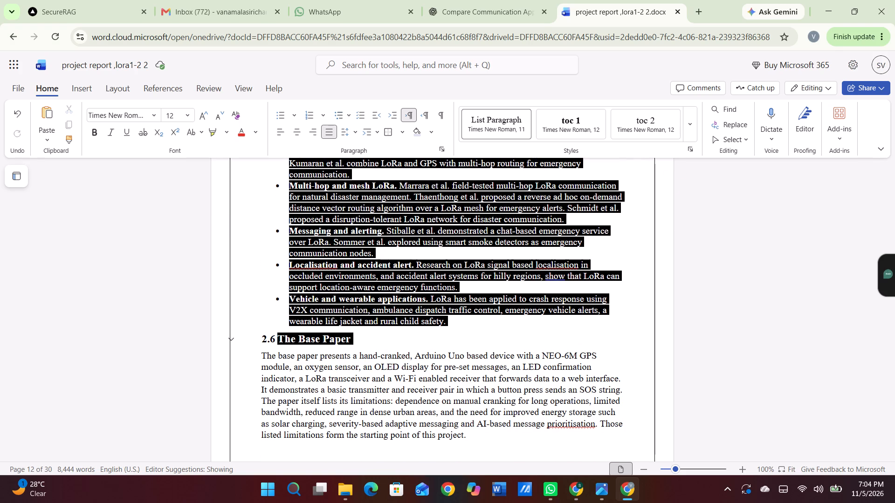
pyautogui.moveTo(472, 334); pyautogui.dragTo(468, 326)
pyautogui.press('BackSpace')
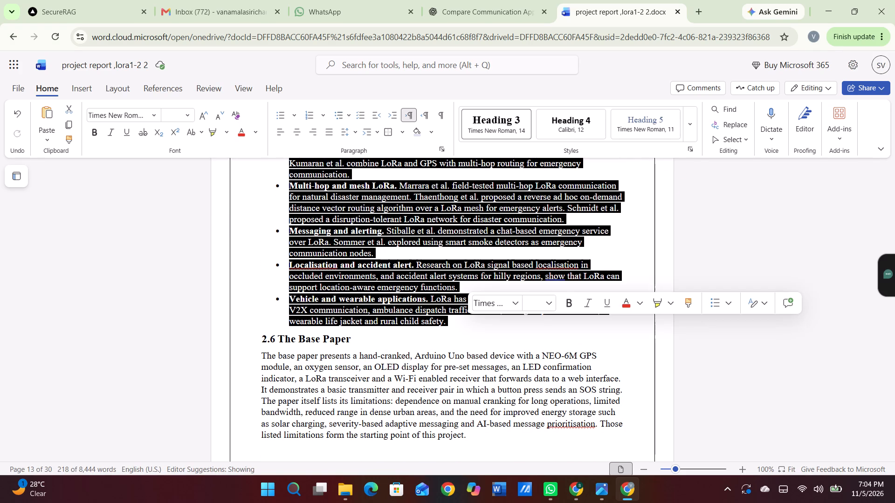
# Apply 1.5 line spacing and justified alignment to the text from paragraph 2.3.1 through the 2.4 The Base Paper heading.
pyautogui.scroll(5, 468, 326)
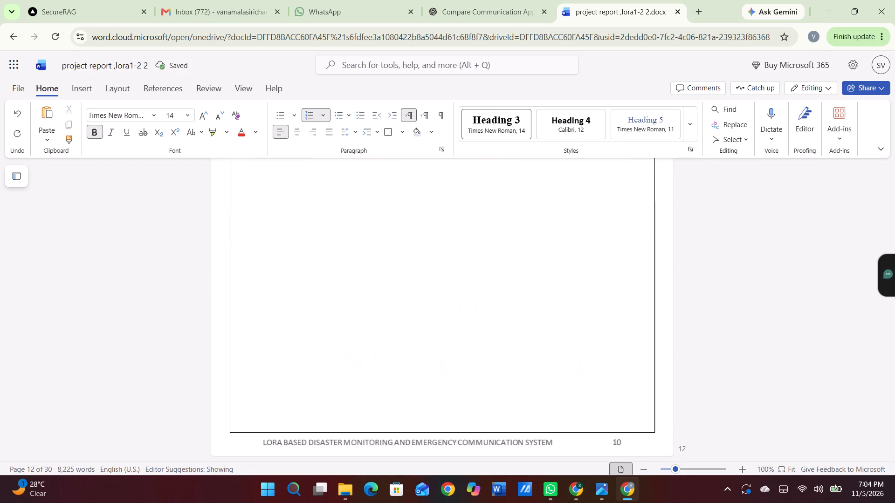
pyautogui.scroll(3, 468, 326)
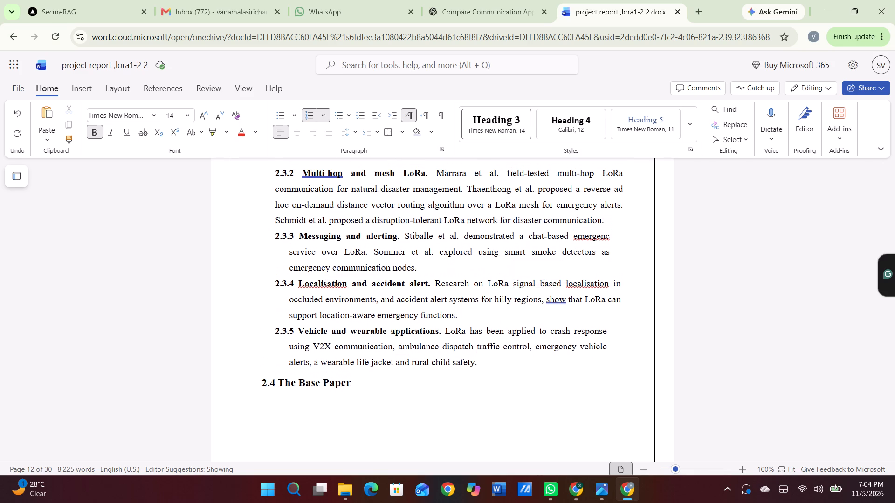
pyautogui.scroll(1, 468, 326)
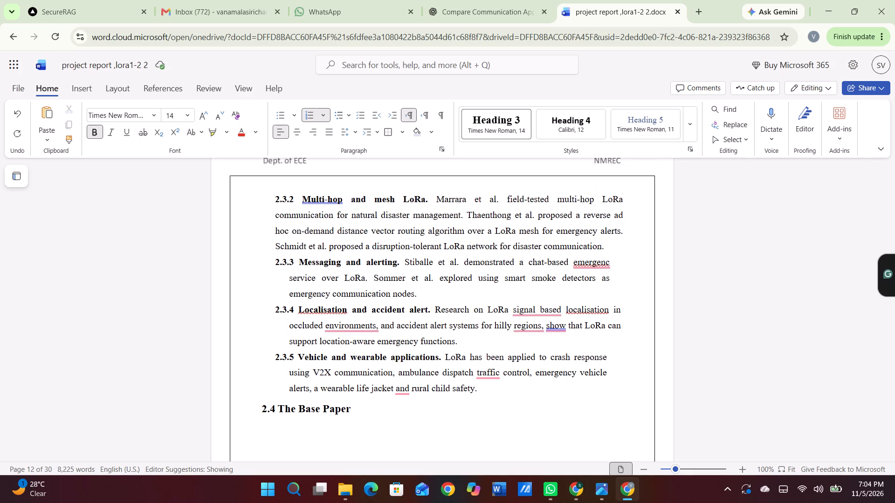
pyautogui.click(270, 197)
pyautogui.scroll(2, 270, 197)
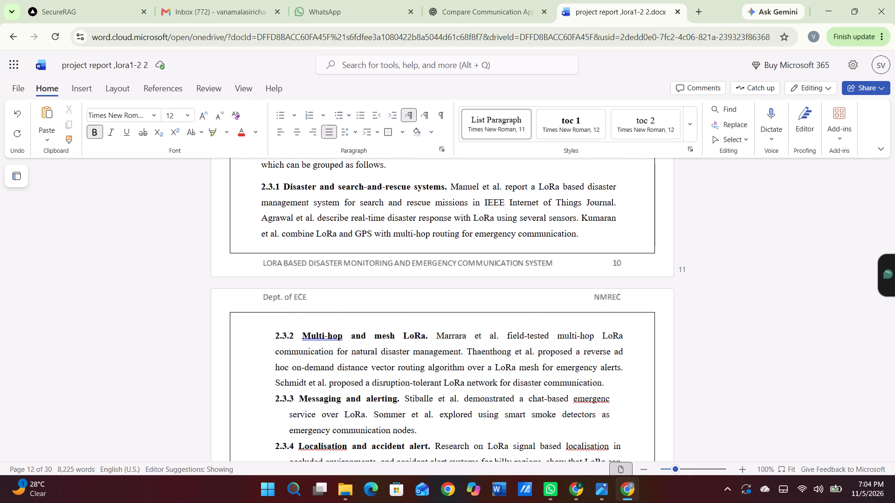
pyautogui.moveTo(259, 184); pyautogui.dragTo(546, 461)
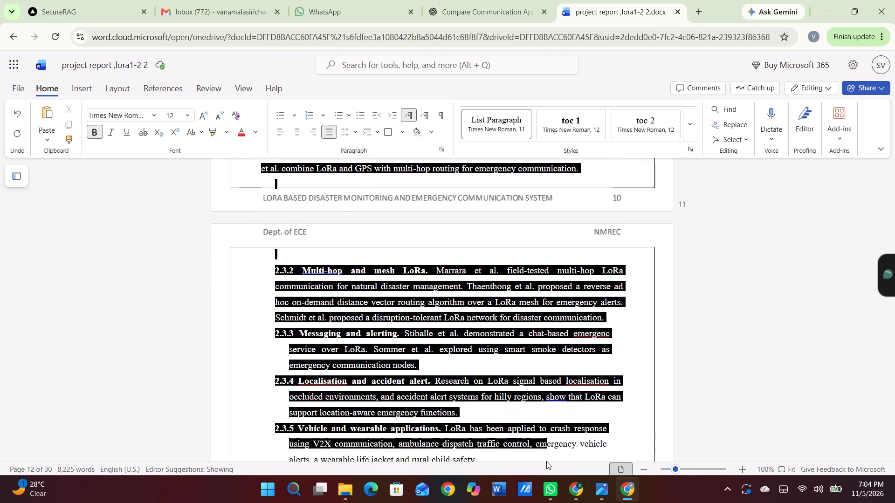
pyautogui.moveTo(546, 461); pyautogui.dragTo(532, 408)
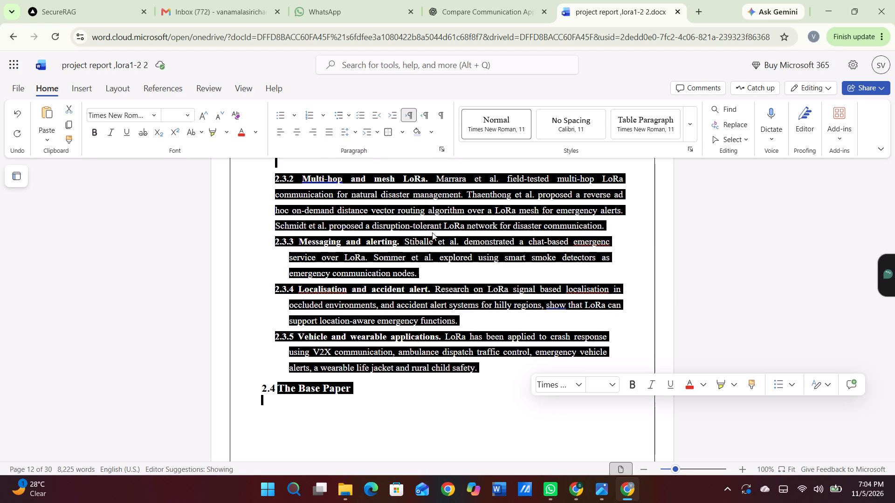
pyautogui.click(327, 131)
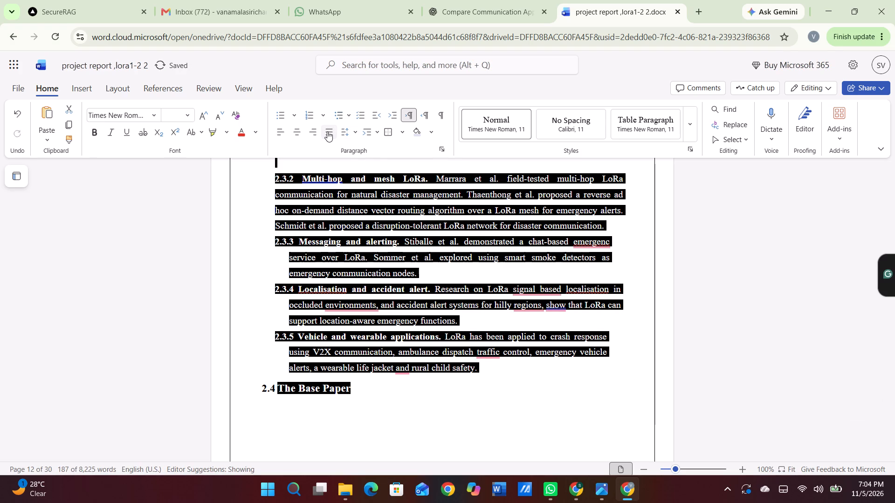
pyautogui.click(327, 131)
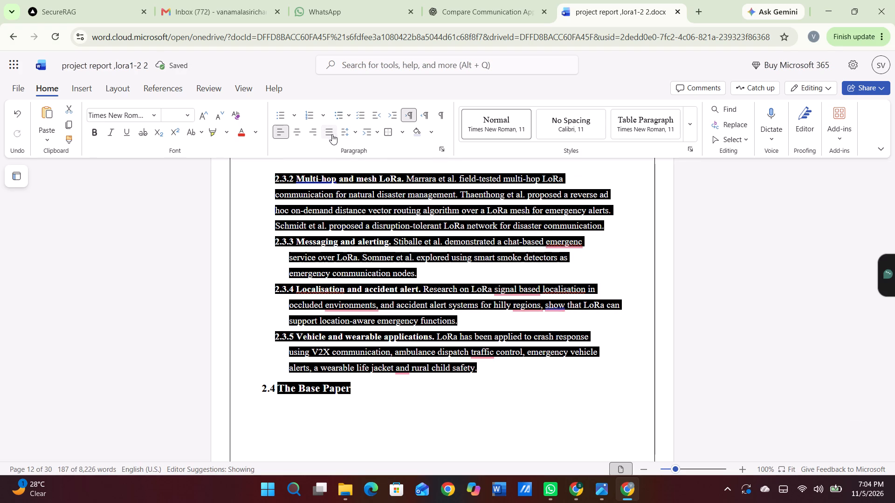
pyautogui.click(358, 131)
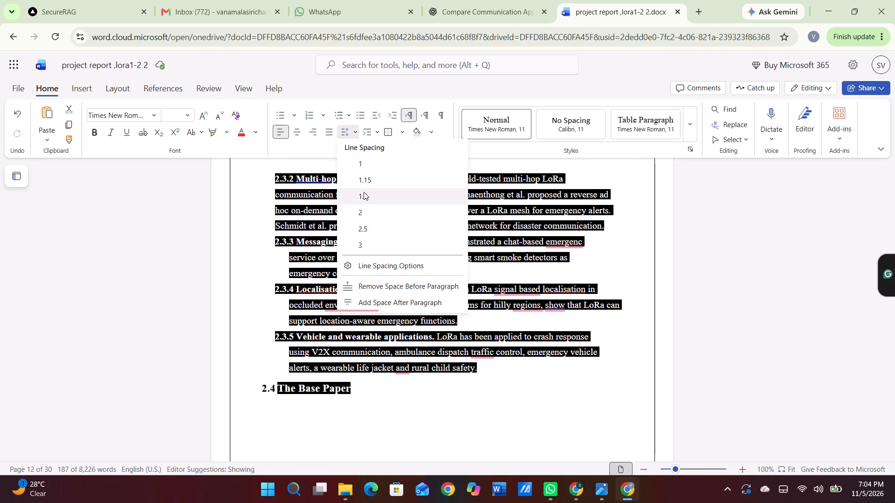
pyautogui.click(364, 192)
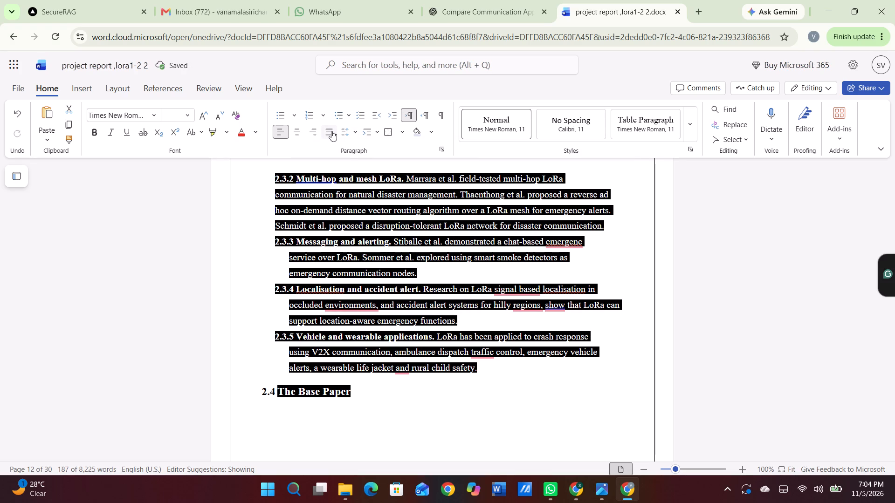
pyautogui.click(331, 131)
pyautogui.click(329, 249)
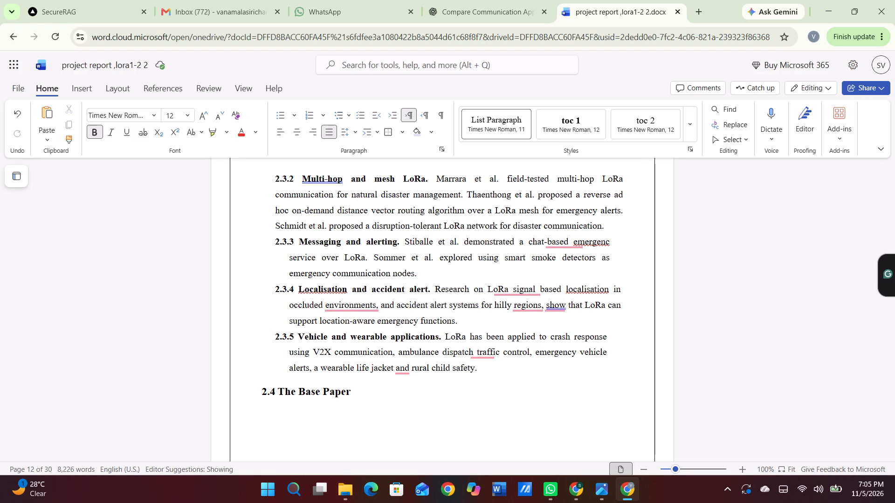
# Try to indent the second line of paragraph 2.3.2 by inserting nine spaces before "communication".
pyautogui.click(272, 197)
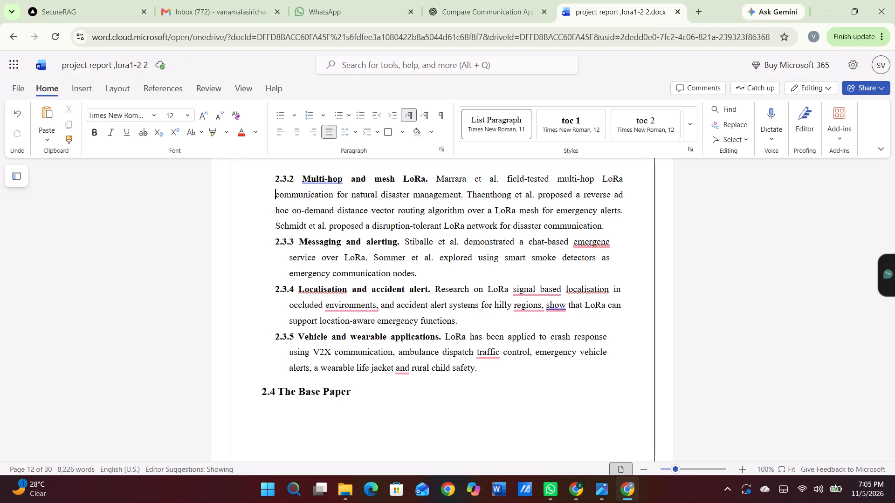
pyautogui.press('space')
pyautogui.press('space')
pyautogui.press('space')
pyautogui.press('space')
pyautogui.press('space')
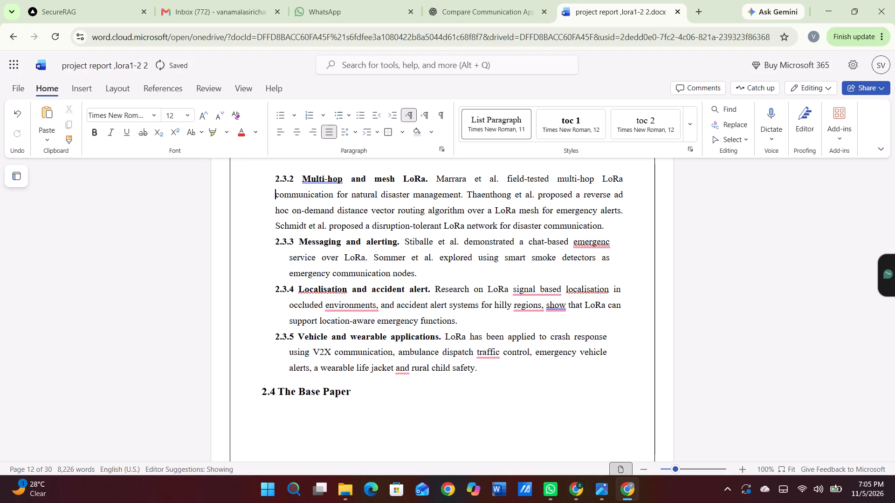
pyautogui.press('space')
pyautogui.press('space')
pyautogui.press('space')
pyautogui.press('space')
pyautogui.scroll(-5, 292, 222)
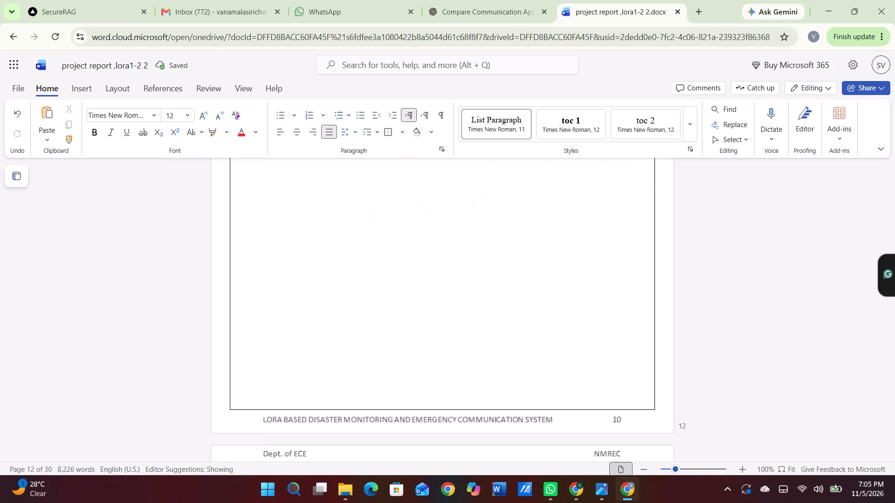
pyautogui.scroll(-2, 292, 222)
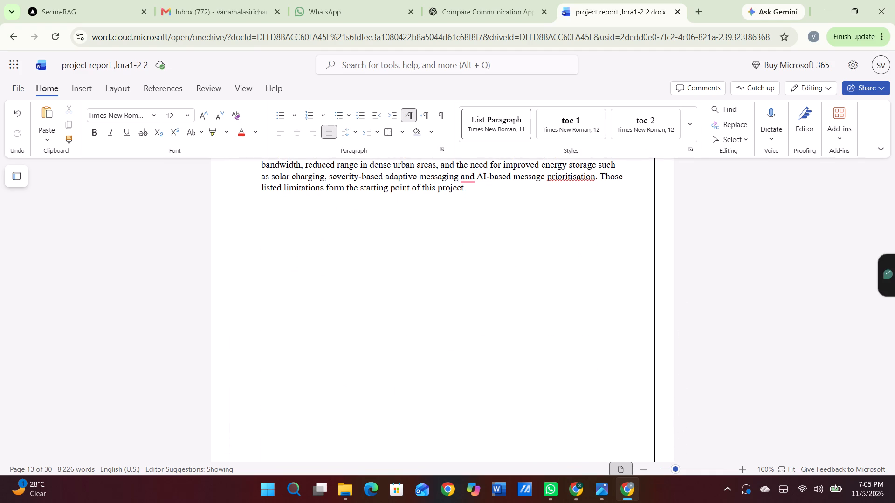
pyautogui.scroll(-7, 292, 222)
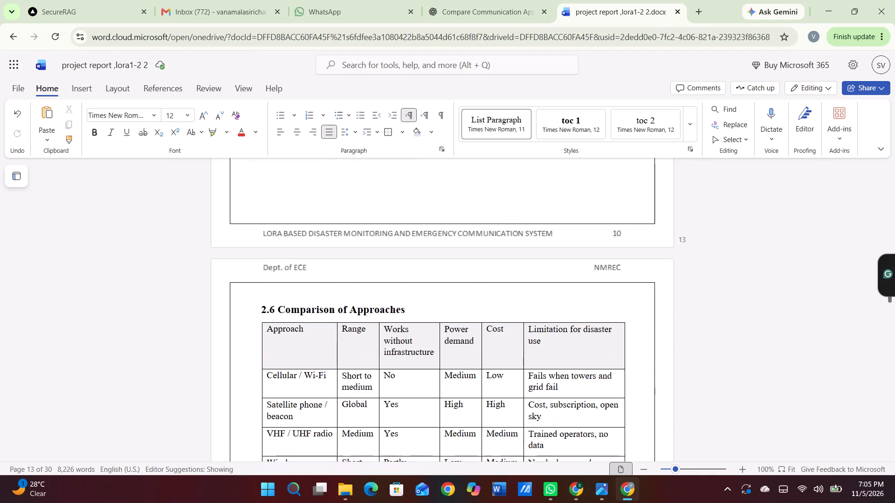
pyautogui.scroll(-1, 292, 222)
pyautogui.scroll(6, 292, 222)
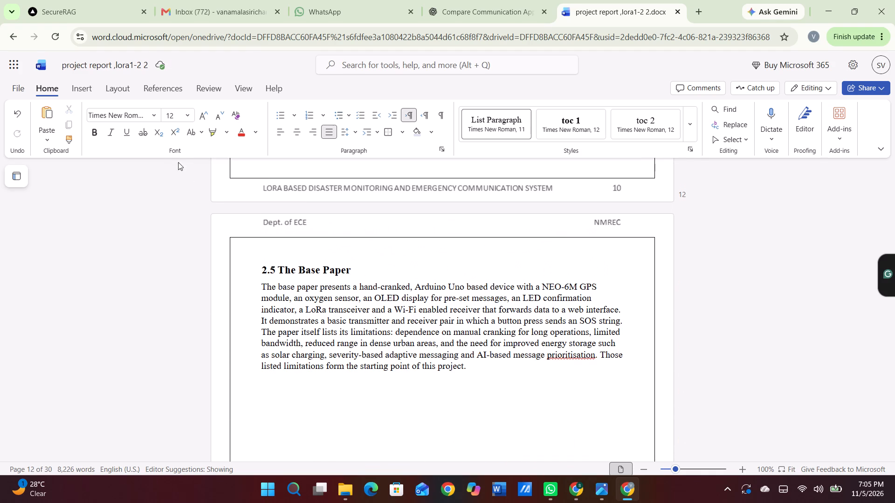
pyautogui.moveTo(260, 274); pyautogui.dragTo(418, 387)
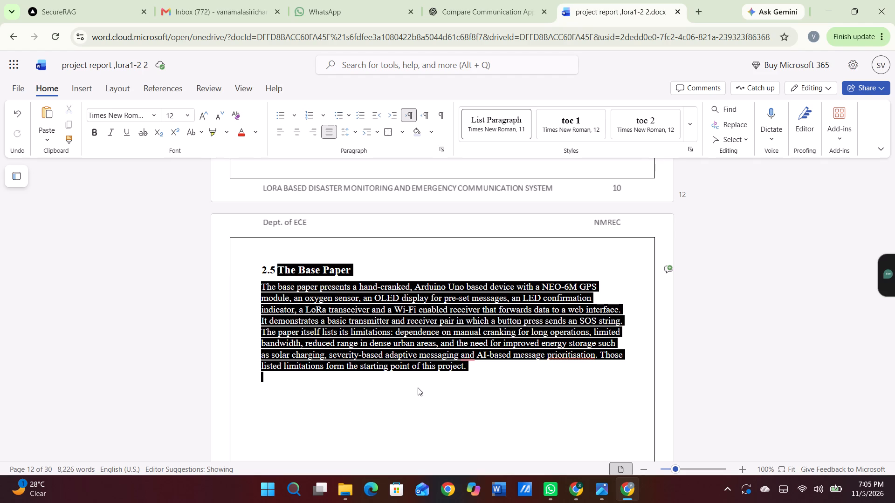
pyautogui.moveTo(418, 387); pyautogui.dragTo(423, 387)
pyautogui.hotkey('ctrl', 'c')
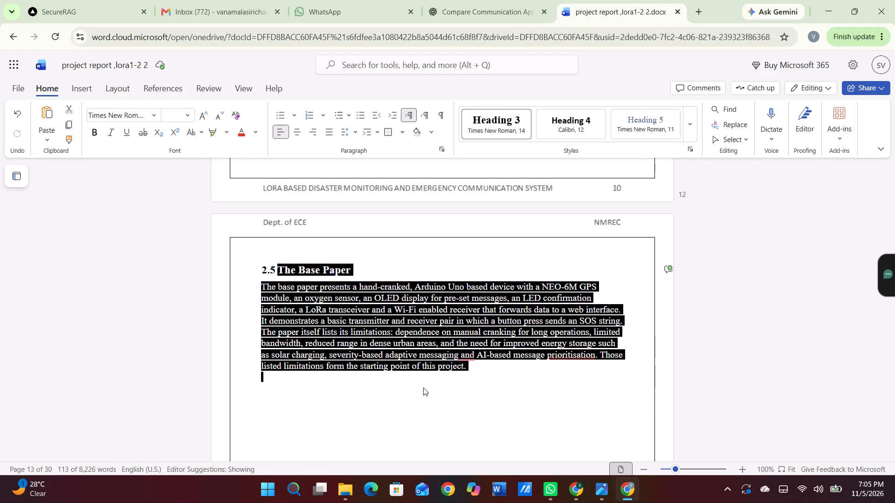
pyautogui.scroll(5, 423, 387)
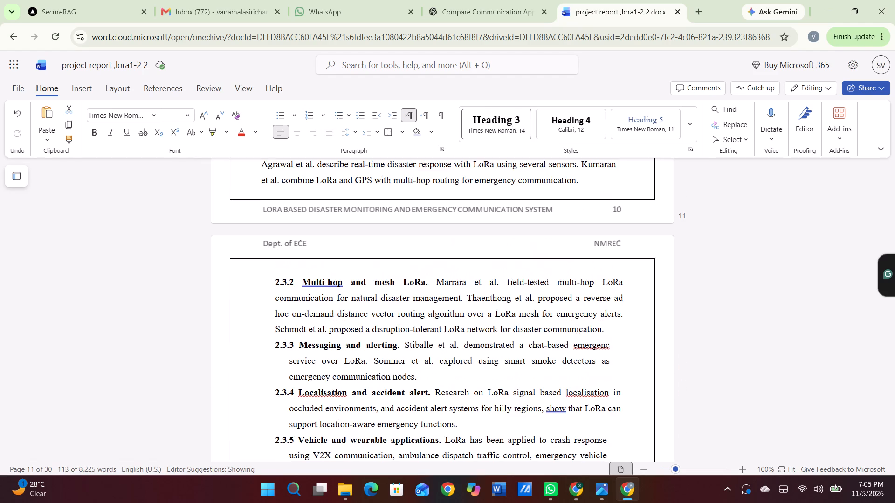
pyautogui.scroll(-3, 423, 387)
pyautogui.click(286, 402)
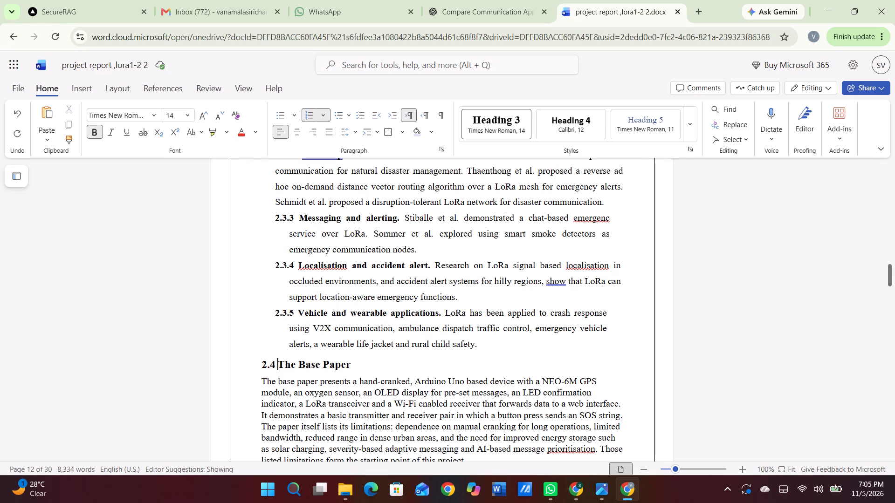
pyautogui.moveTo(277, 365); pyautogui.dragTo(365, 368)
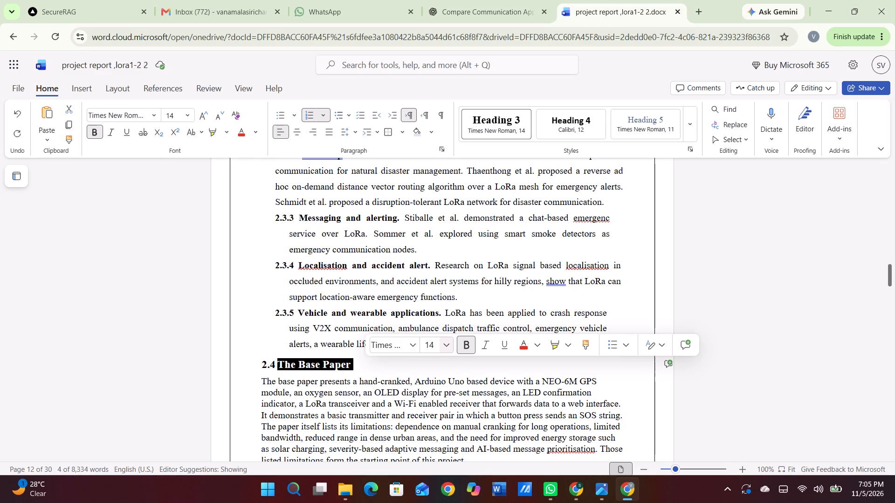
pyautogui.hotkey('ctrl', 'v')
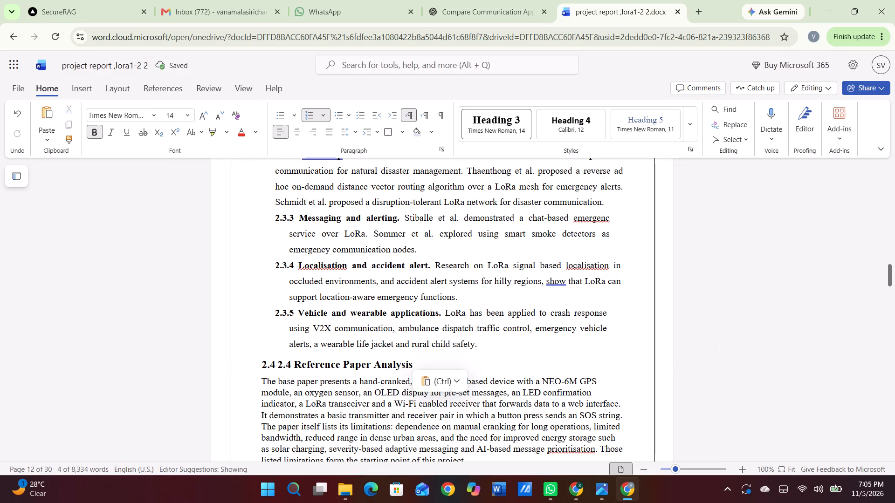
pyautogui.click(292, 366)
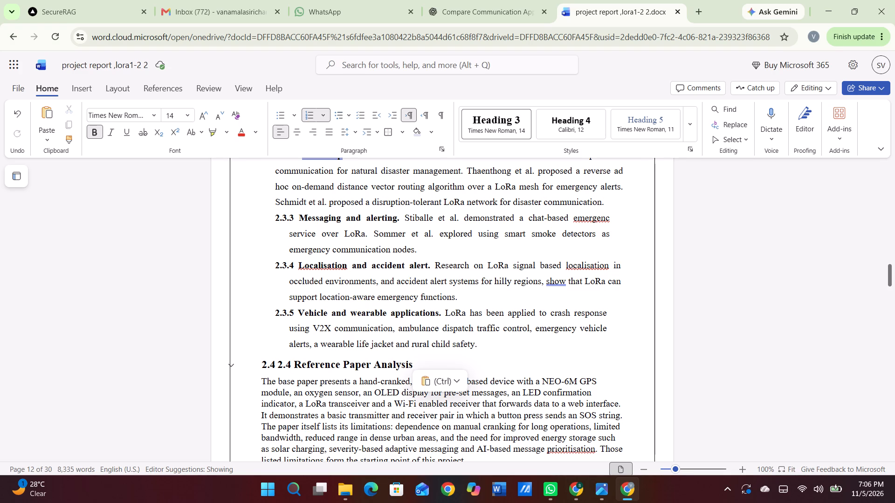
pyautogui.press('BackSpace')
pyautogui.press('BackSpace')
pyautogui.press('BackSpace')
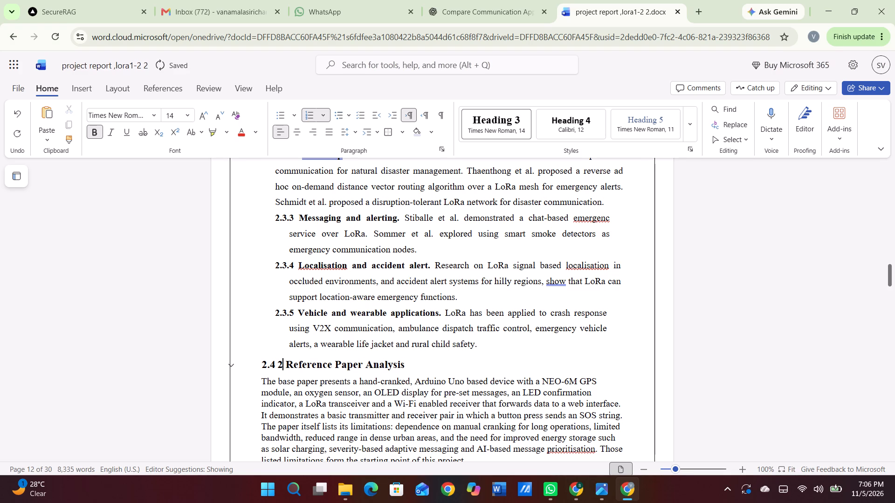
# Apply 1.5 line spacing and justified alignment to the 2.4 Reference Paper Analysis heading and its paragraph.
pyautogui.scroll(-3, 292, 366)
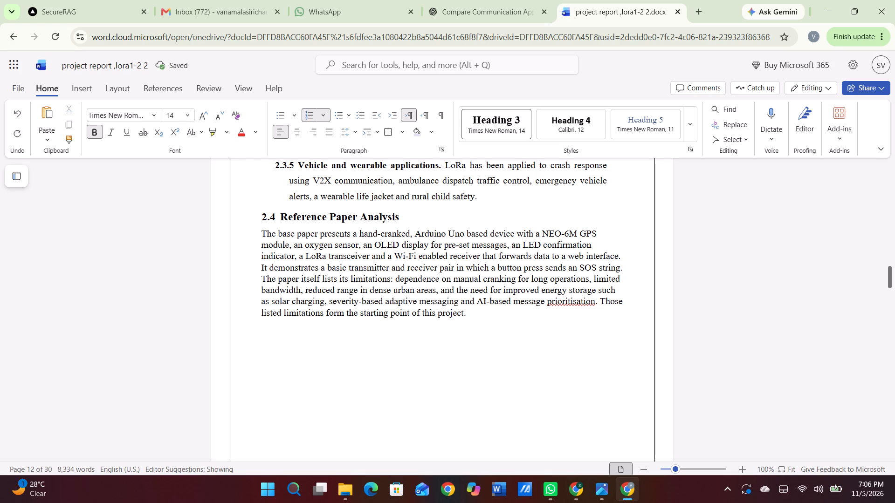
pyautogui.moveTo(258, 216); pyautogui.dragTo(431, 330)
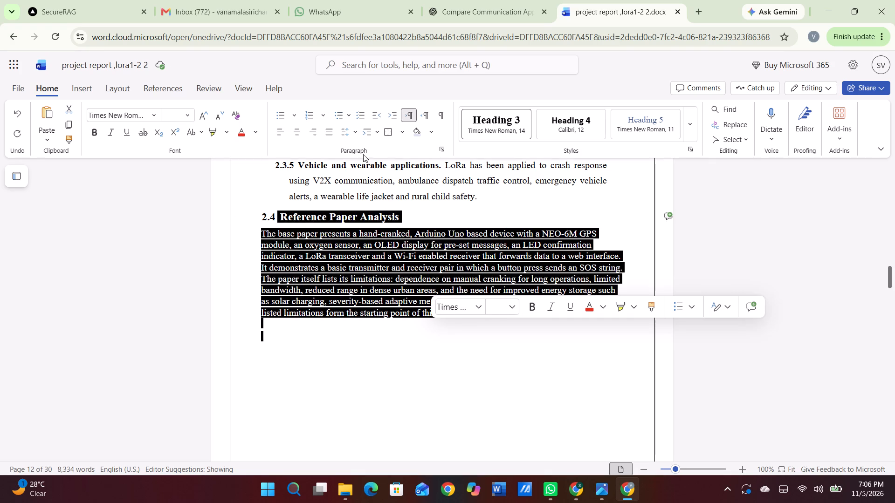
pyautogui.moveTo(328, 127); pyautogui.dragTo(353, 135)
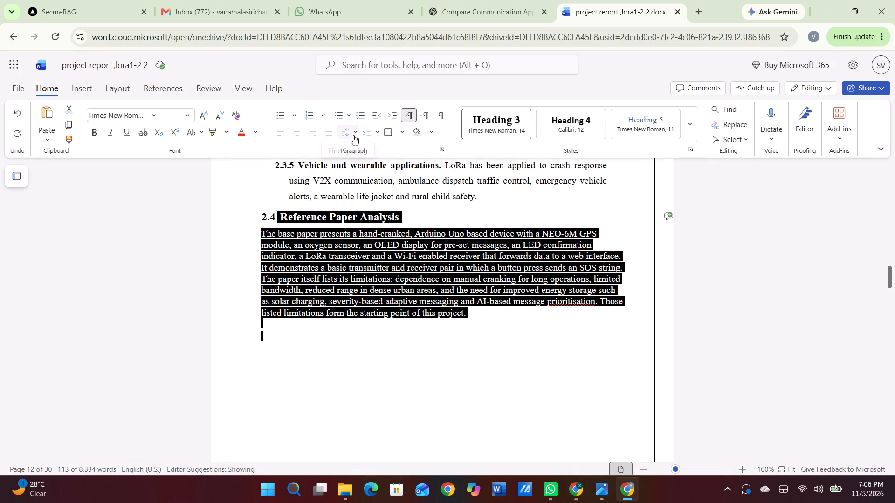
pyautogui.click(353, 135)
pyautogui.click(366, 195)
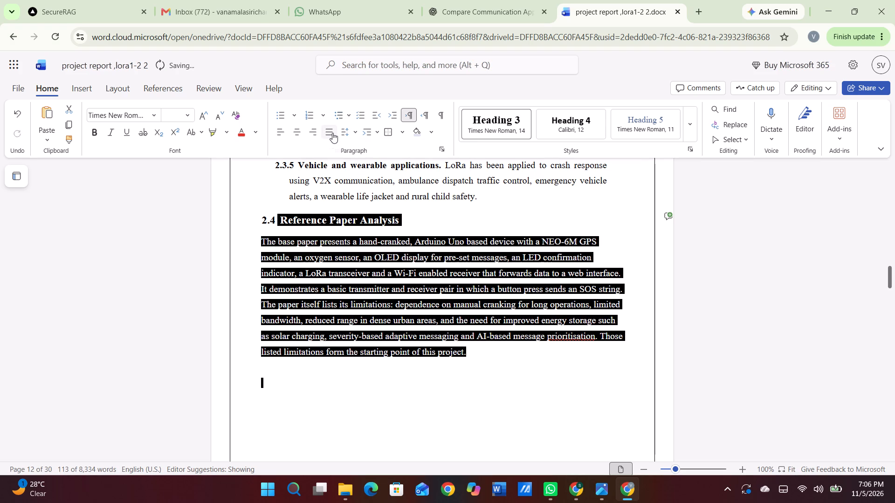
pyautogui.click(332, 133)
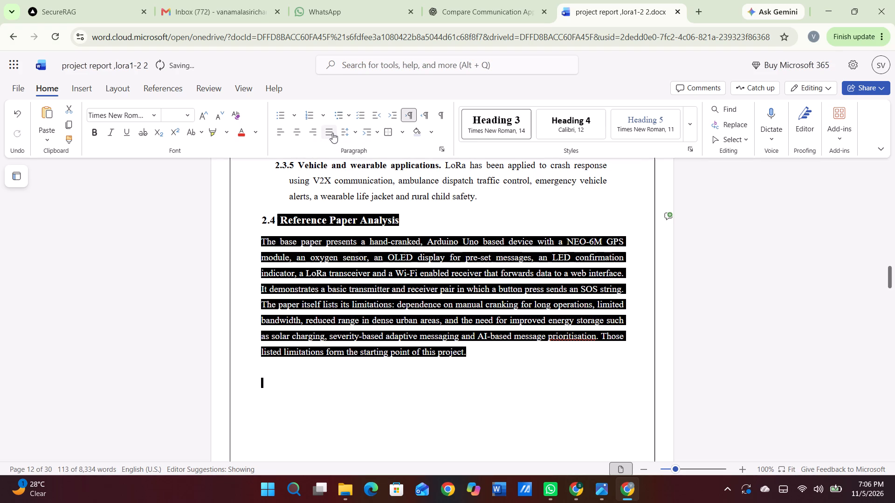
pyautogui.click(334, 292)
# Delete the duplicate 2.5 The Base Paper heading and its paragraph on the page after section 2.4.
pyautogui.scroll(-1, 334, 292)
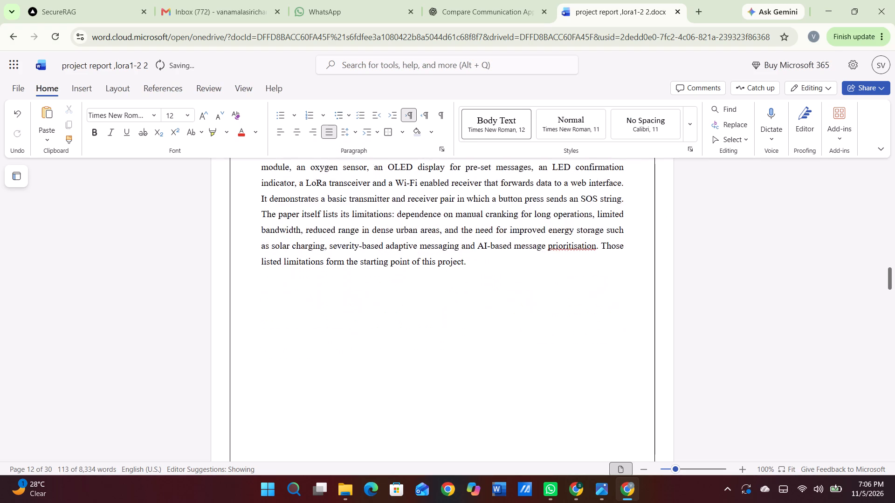
pyautogui.scroll(-5, 334, 292)
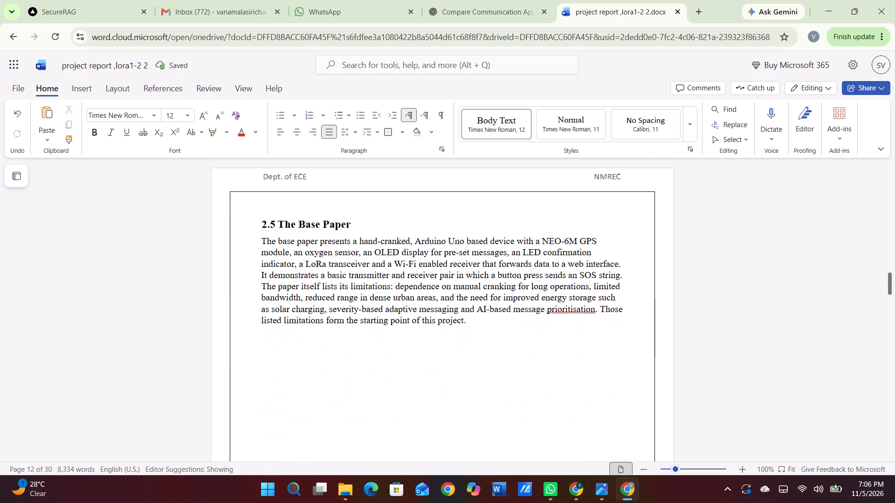
pyautogui.scroll(-1, 334, 292)
pyautogui.moveTo(260, 181); pyautogui.dragTo(455, 287)
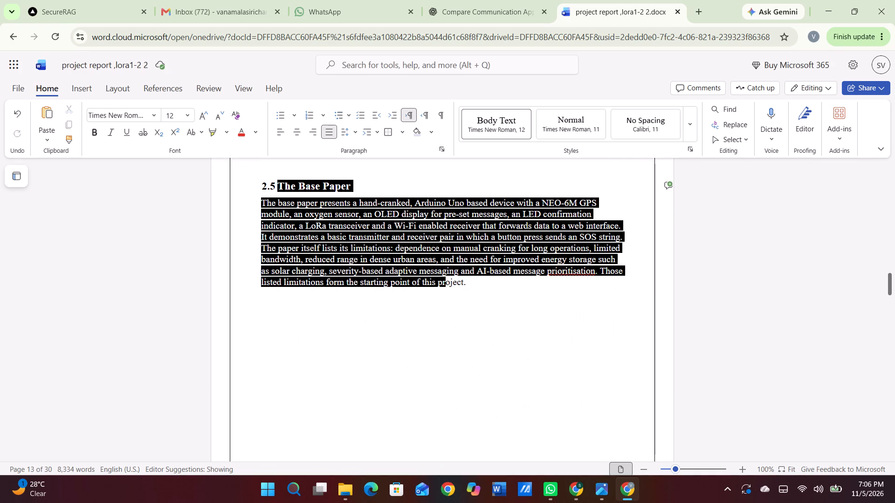
pyautogui.moveTo(455, 287); pyautogui.dragTo(484, 297)
pyautogui.press('BackSpace')
# Delete the empty lines on the blank page between section 2.4 and 2.5 Comparison of Approaches to remove that page.
pyautogui.scroll(-2, 484, 297)
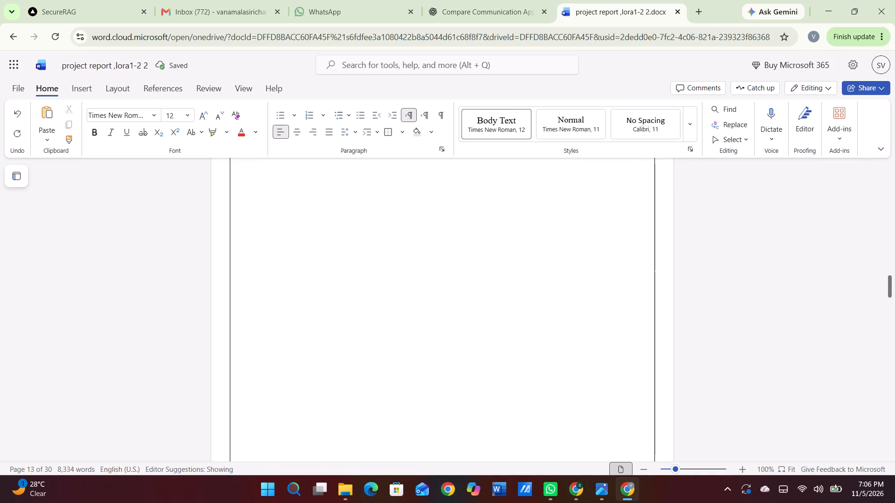
pyautogui.scroll(-4, 484, 297)
pyautogui.scroll(4, 484, 297)
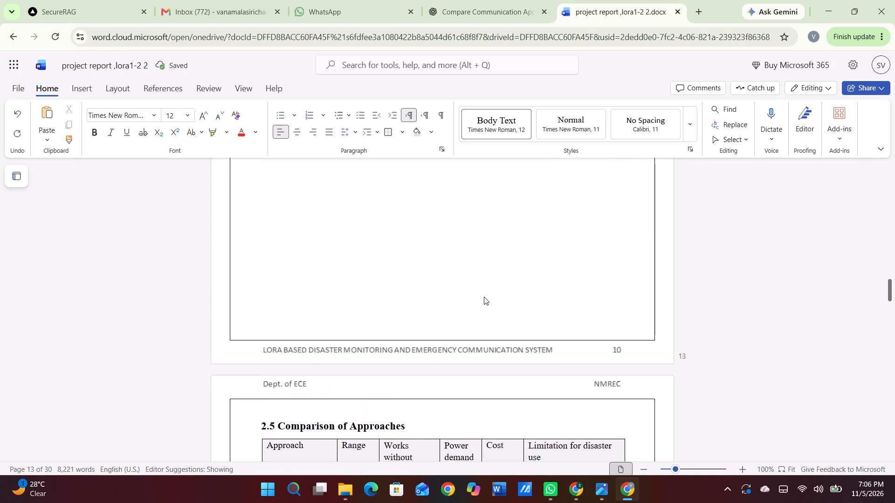
pyautogui.scroll(4, 484, 297)
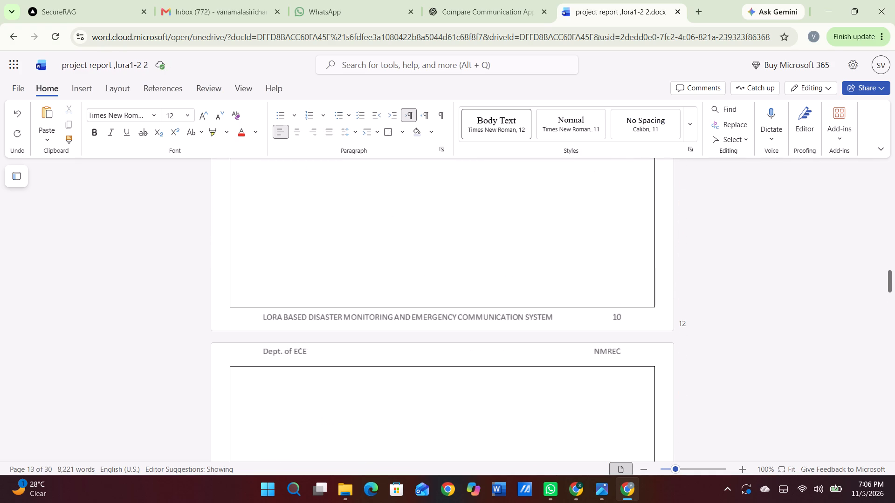
pyautogui.press('BackSpace')
pyautogui.press('BackSpace')
pyautogui.press('BackSpace')
pyautogui.press('BackSpace')
pyautogui.press('BackSpace')
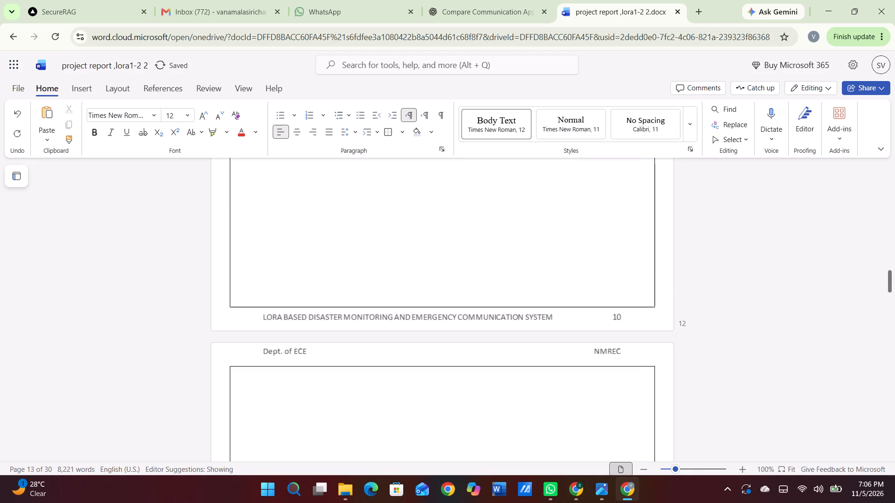
pyautogui.scroll(-7, 484, 297)
pyautogui.scroll(2, 484, 297)
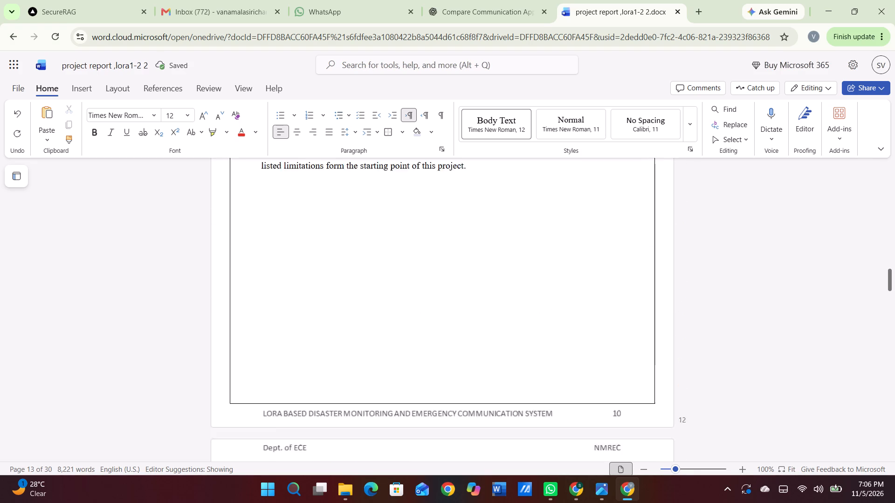
pyautogui.scroll(1, 484, 297)
pyautogui.scroll(-8, 484, 297)
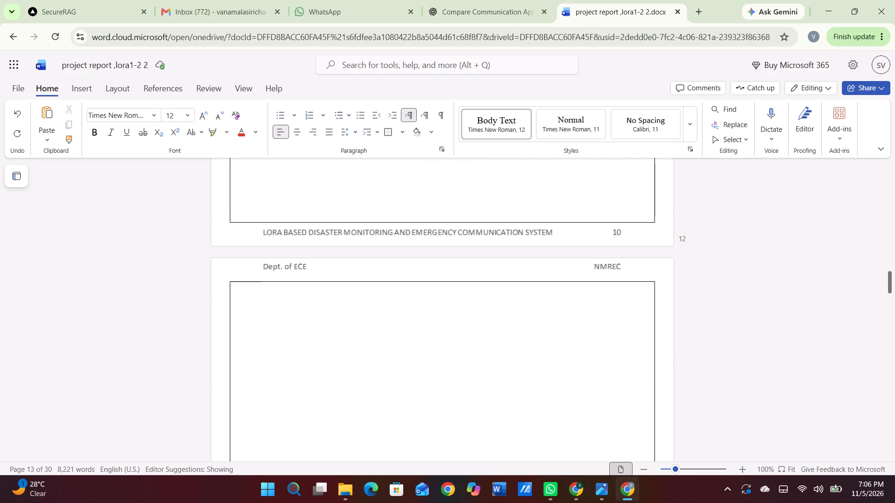
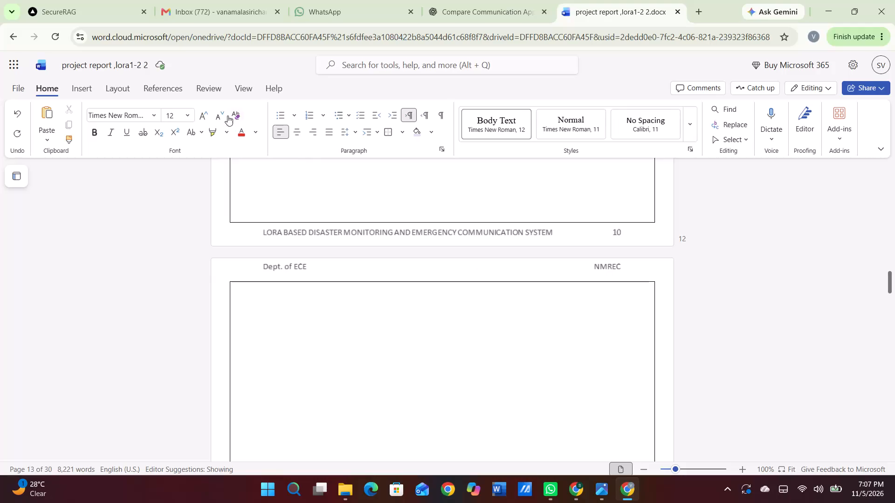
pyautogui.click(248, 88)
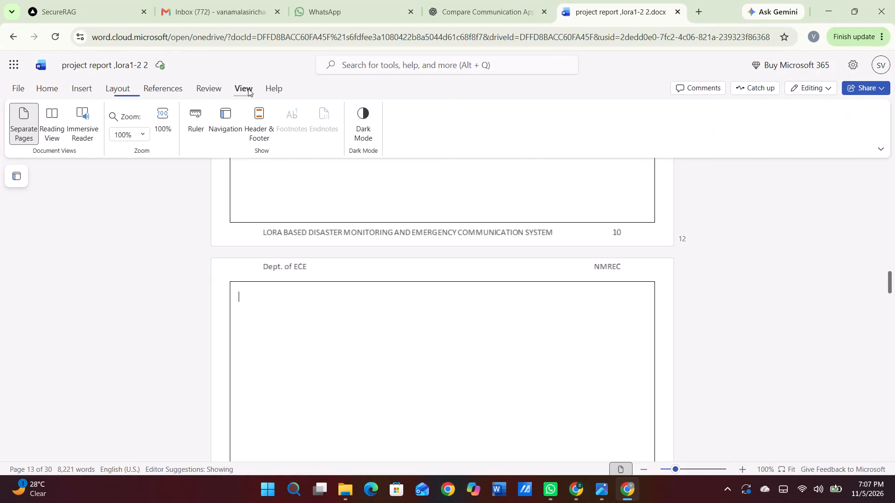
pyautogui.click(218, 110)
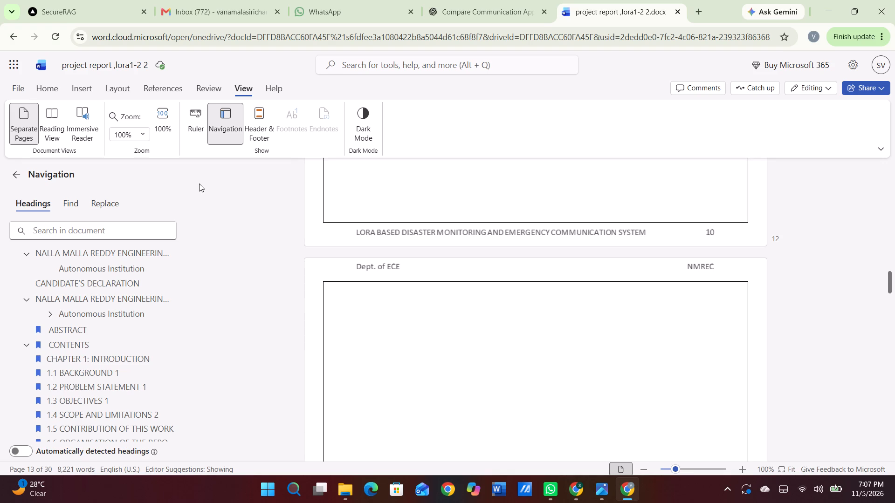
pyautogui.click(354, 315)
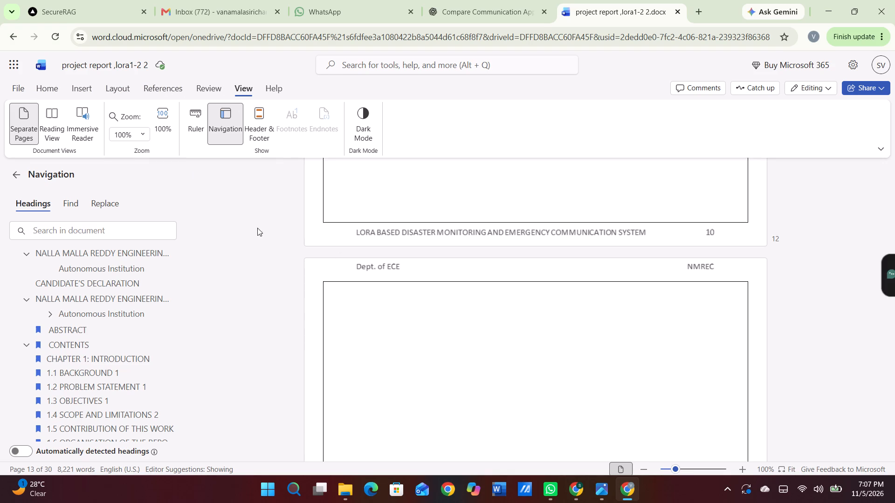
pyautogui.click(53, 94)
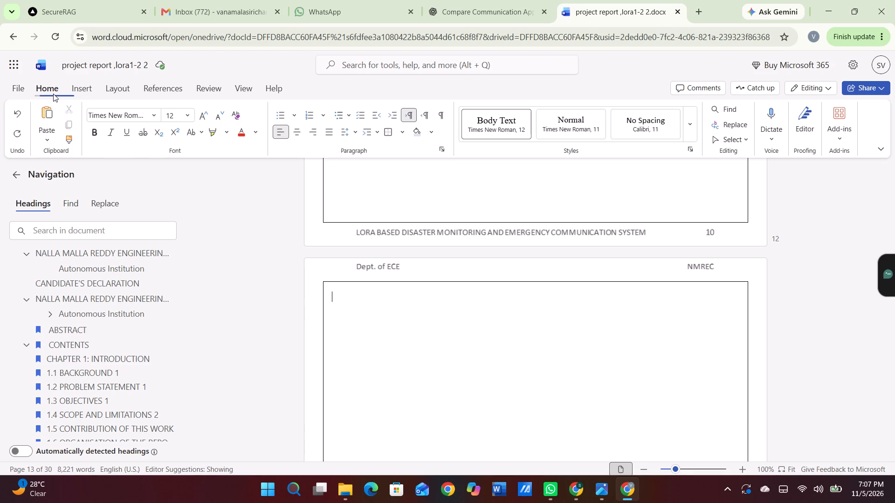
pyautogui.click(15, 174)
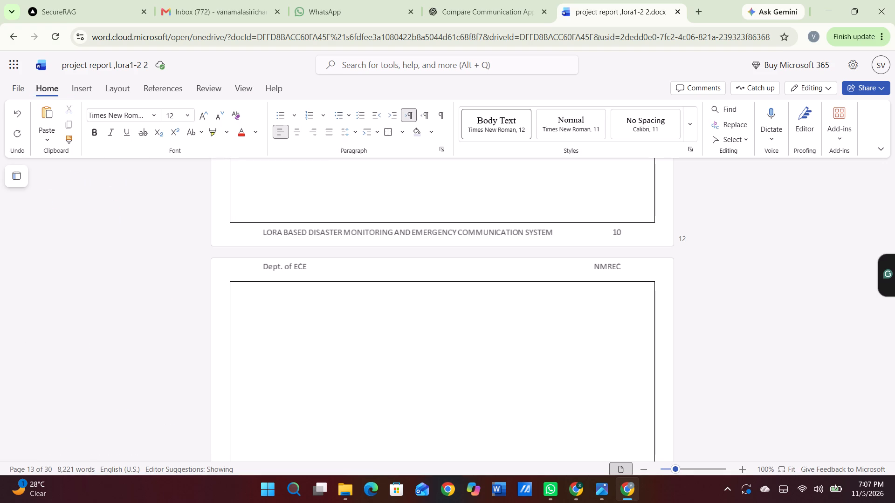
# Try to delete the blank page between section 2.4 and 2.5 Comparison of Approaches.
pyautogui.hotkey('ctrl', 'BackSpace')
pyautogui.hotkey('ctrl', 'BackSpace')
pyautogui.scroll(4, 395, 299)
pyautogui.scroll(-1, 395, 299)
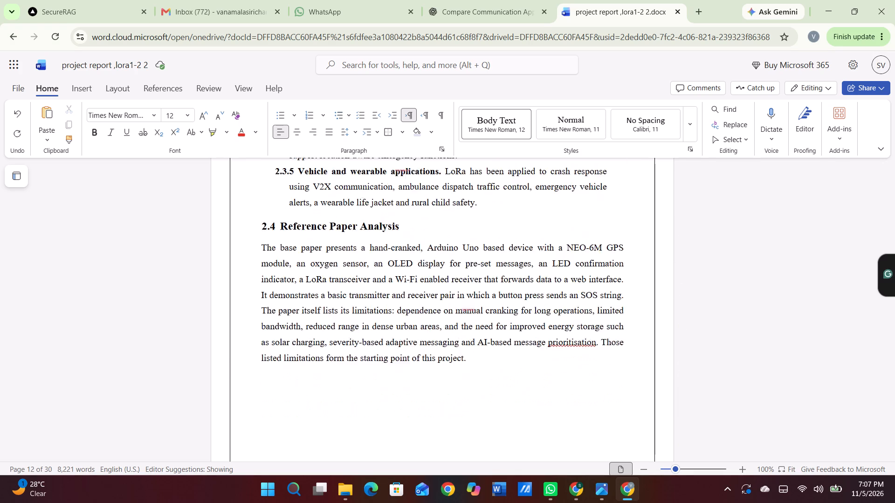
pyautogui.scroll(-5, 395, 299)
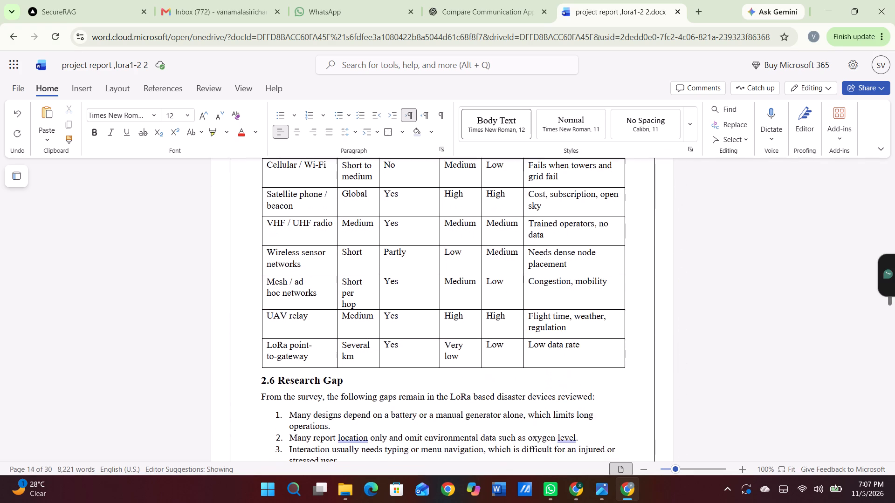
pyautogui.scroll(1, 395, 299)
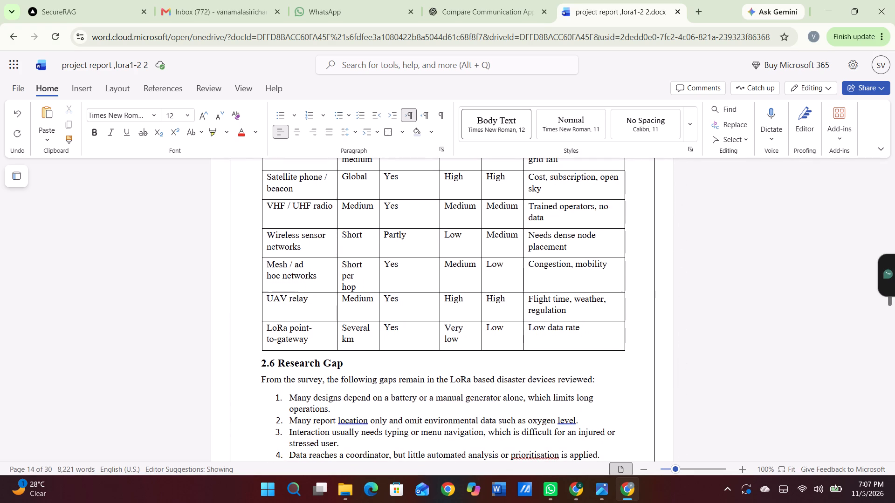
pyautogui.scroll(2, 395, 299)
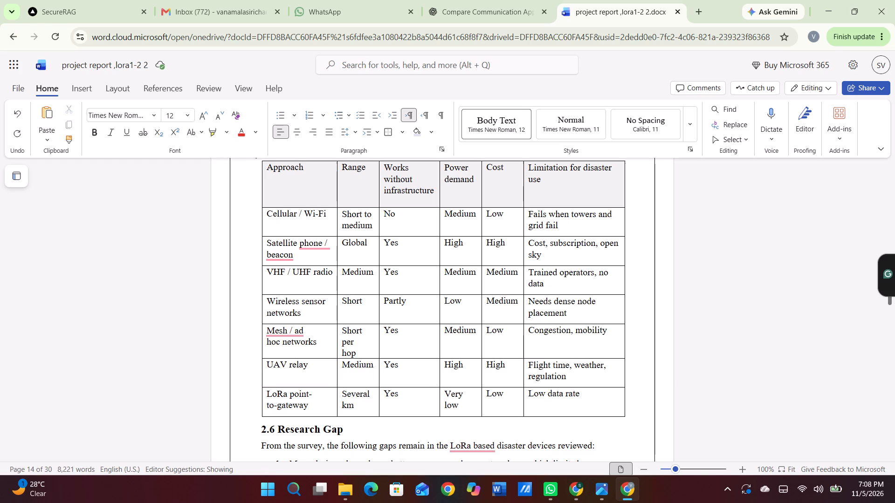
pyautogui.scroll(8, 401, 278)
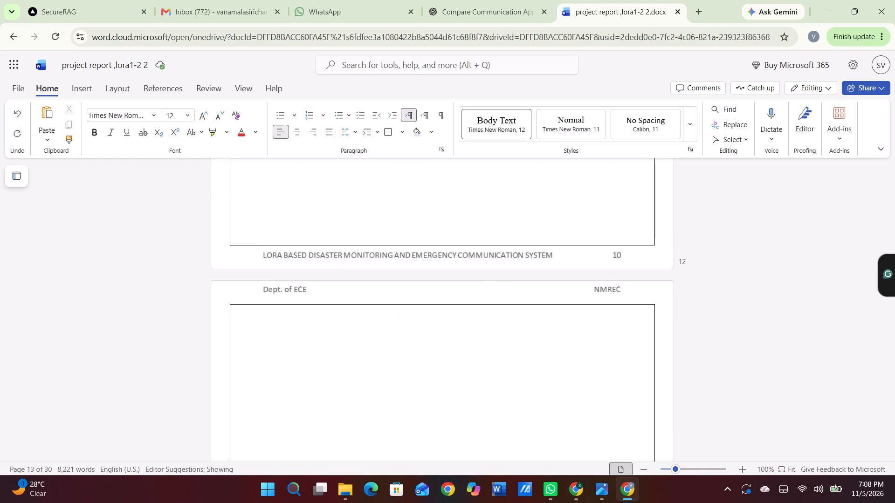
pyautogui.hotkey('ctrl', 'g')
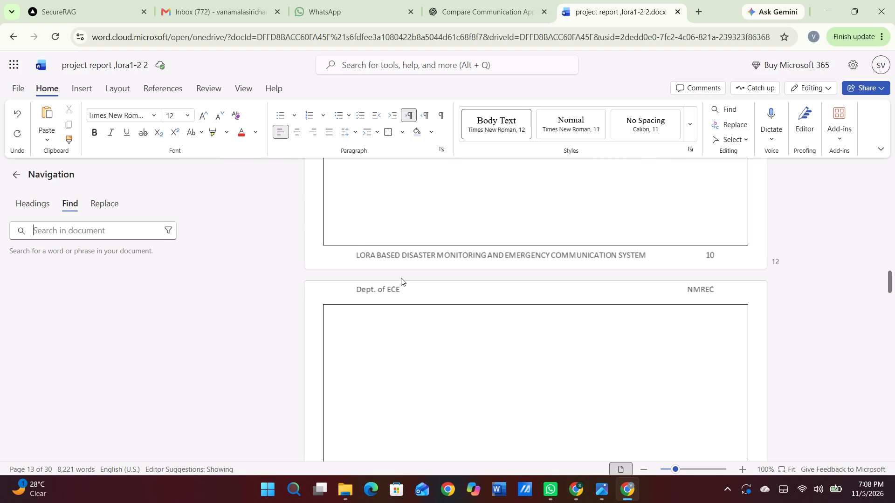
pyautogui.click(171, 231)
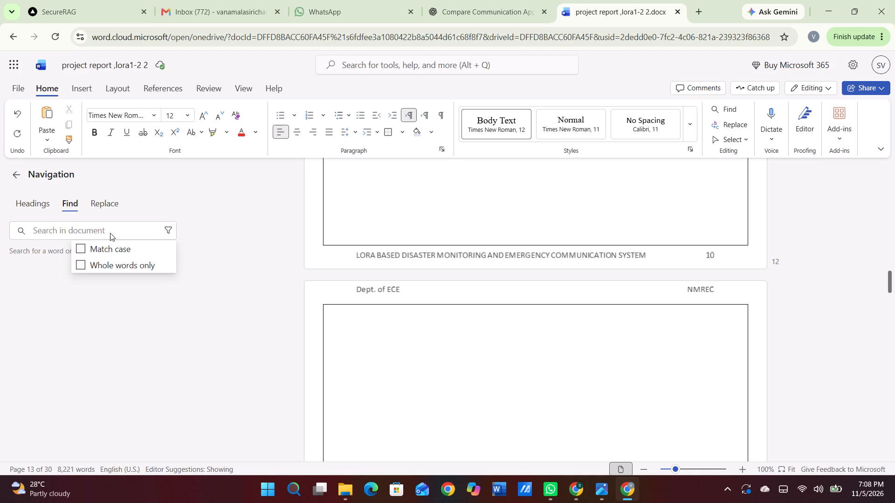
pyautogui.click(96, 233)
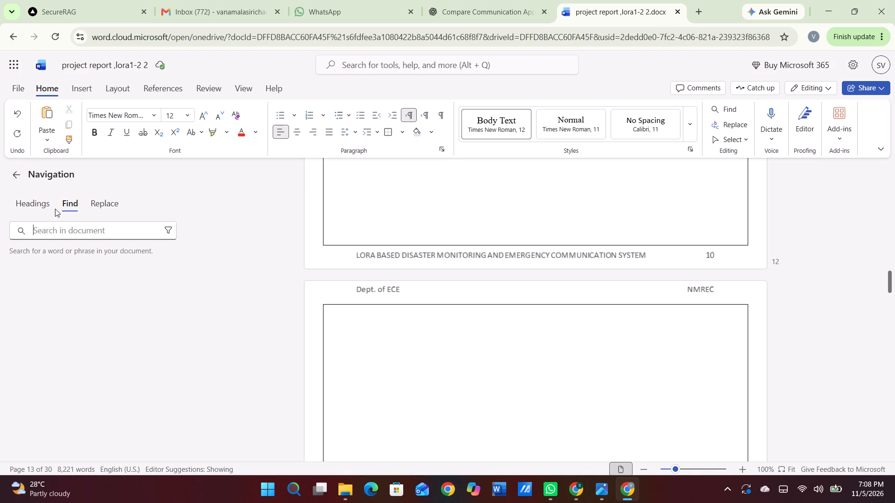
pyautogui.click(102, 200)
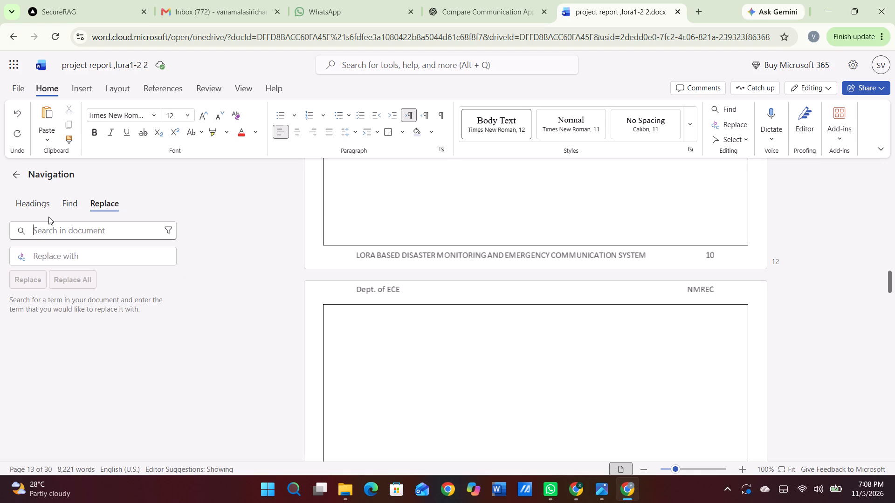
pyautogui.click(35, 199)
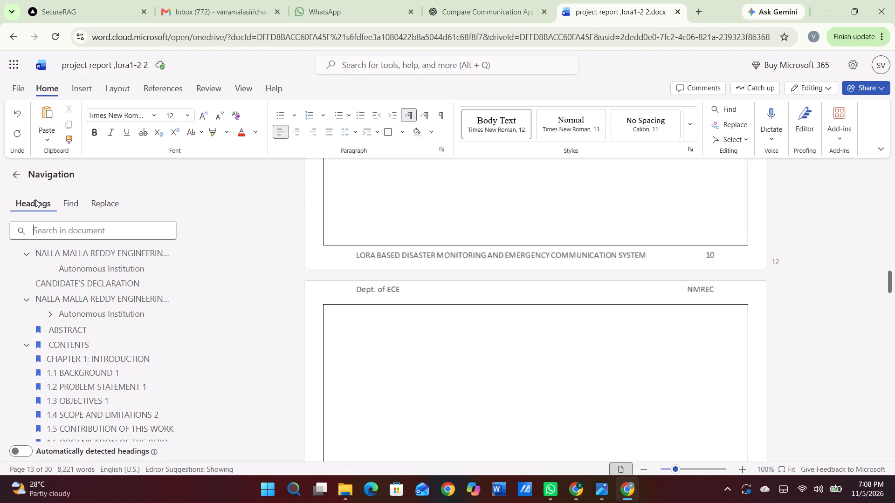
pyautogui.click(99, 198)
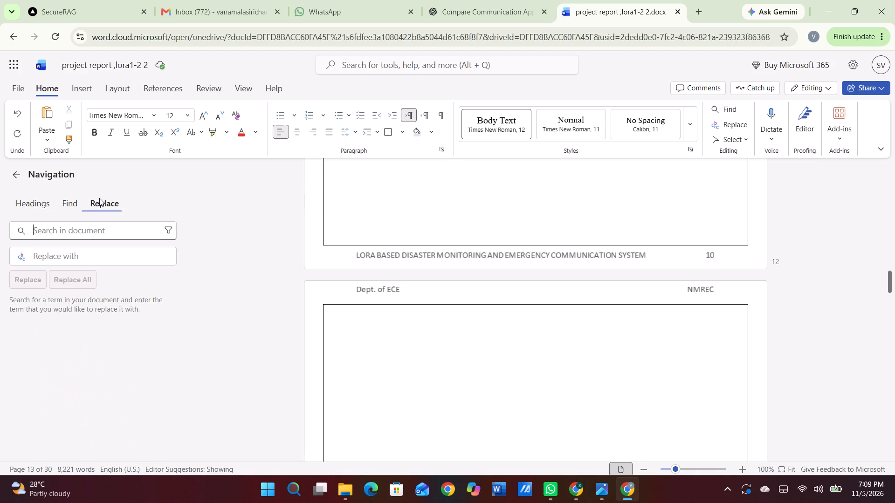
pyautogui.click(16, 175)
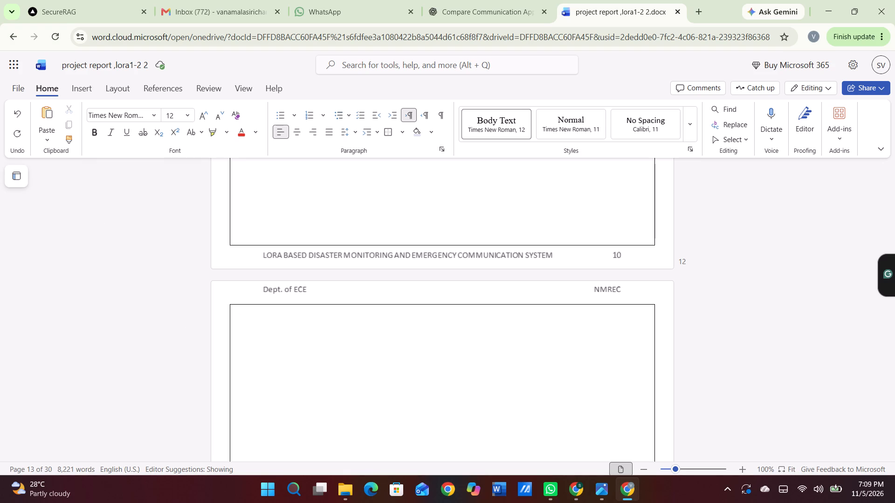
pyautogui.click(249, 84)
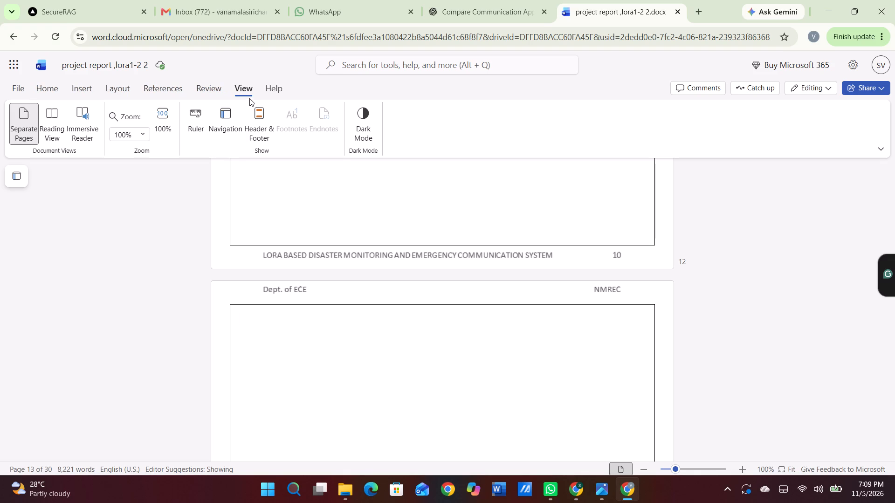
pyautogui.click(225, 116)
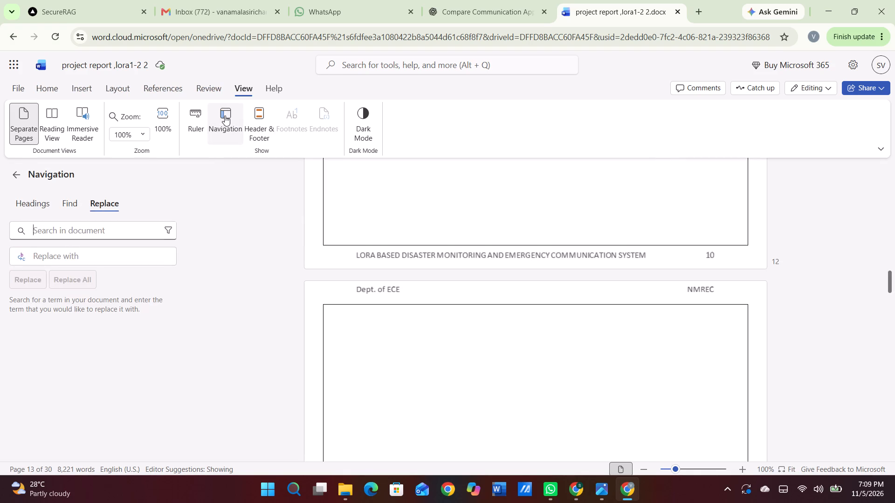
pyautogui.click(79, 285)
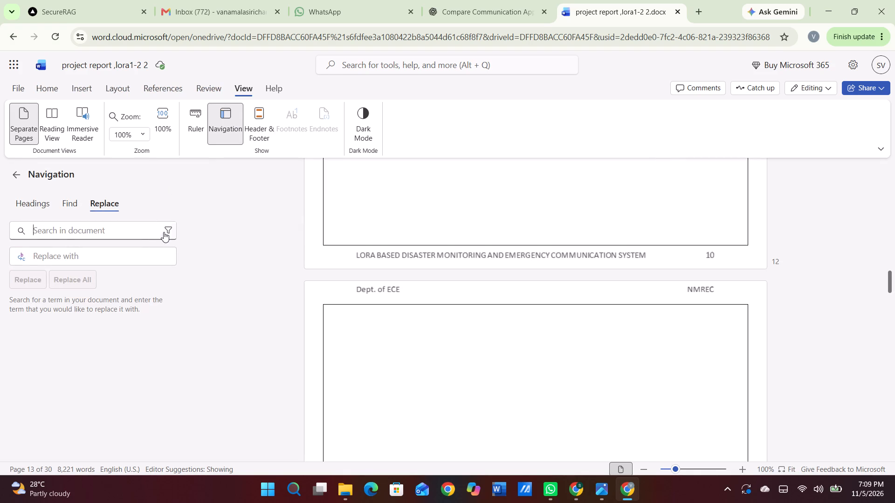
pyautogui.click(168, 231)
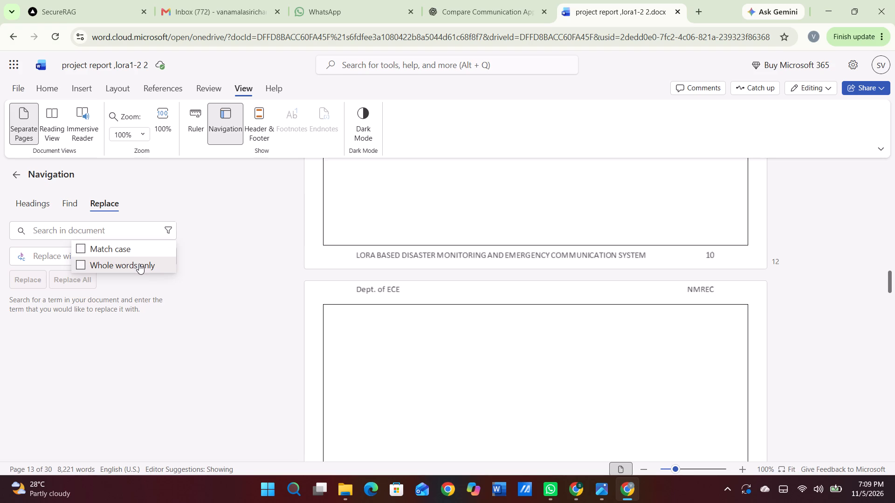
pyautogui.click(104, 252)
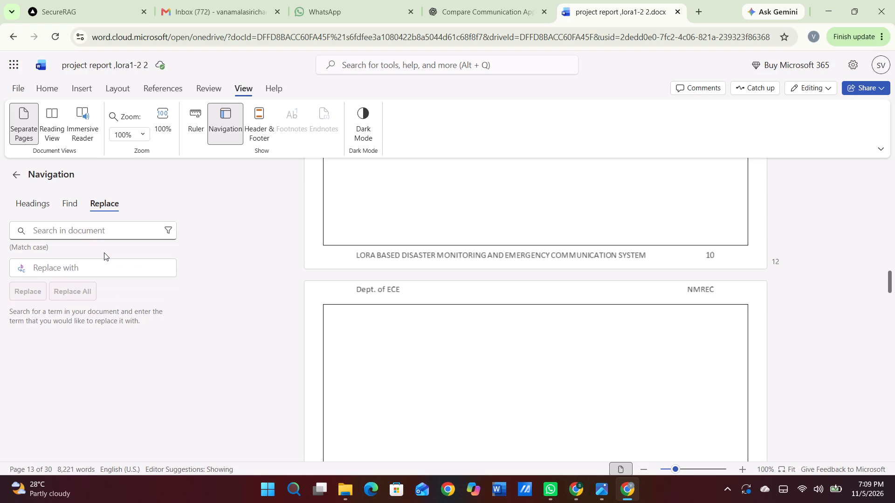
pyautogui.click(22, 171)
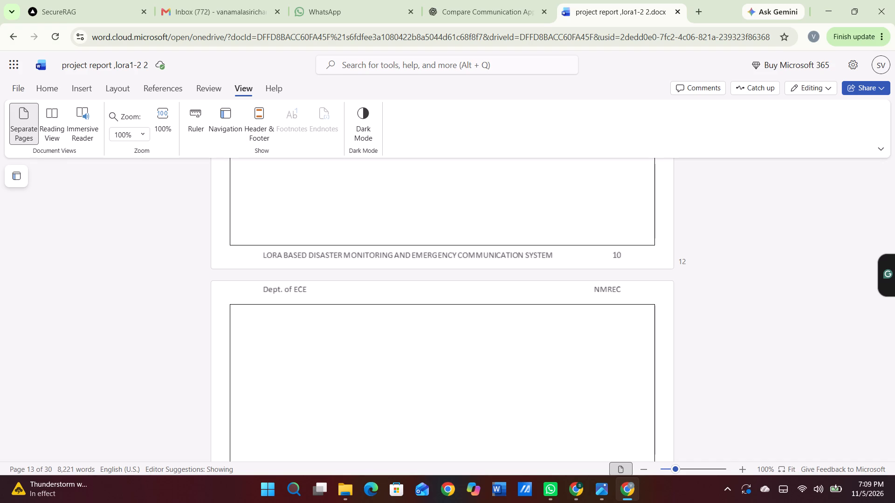
# Copy the 2.5 Comparison of Approaches heading together with its table down to the UAV relay row.
pyautogui.scroll(3, 361, 330)
pyautogui.scroll(-1, 361, 330)
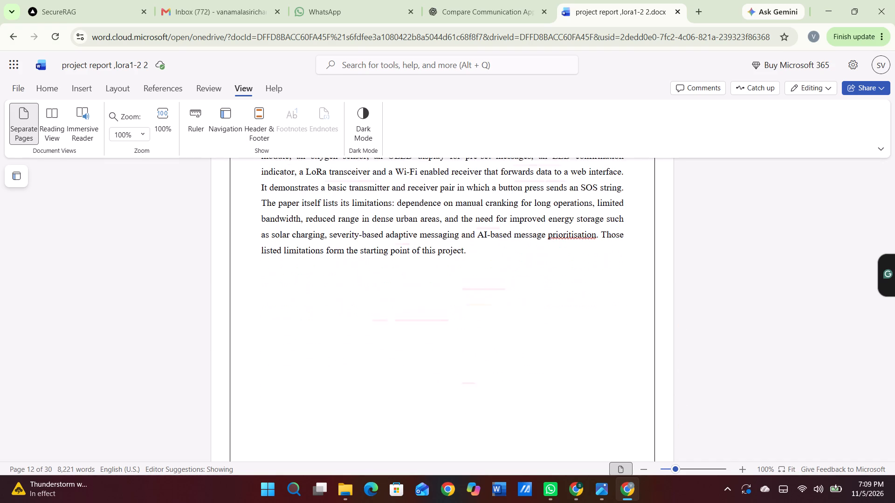
pyautogui.scroll(-5, 361, 330)
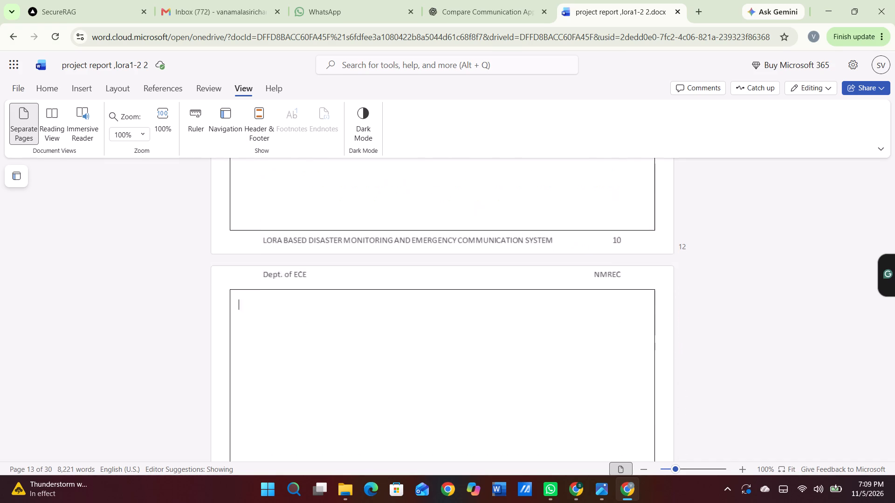
pyautogui.scroll(-3, 361, 330)
pyautogui.scroll(2, 361, 330)
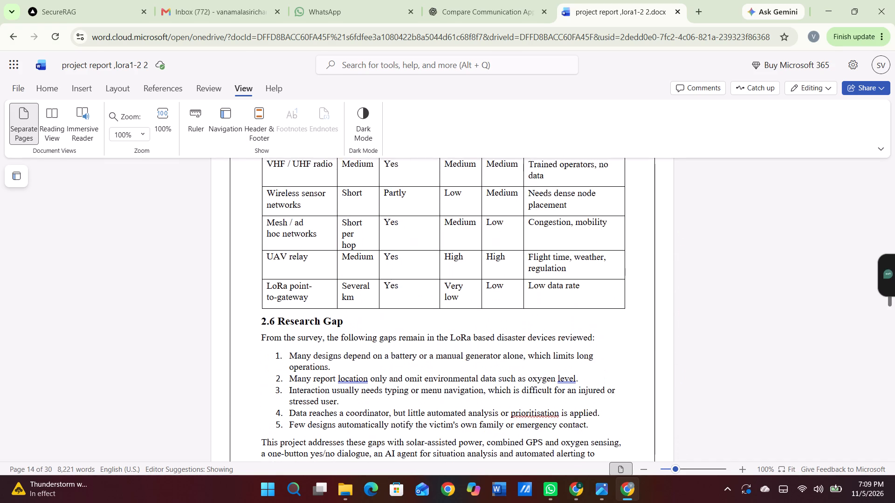
pyautogui.scroll(4, 361, 330)
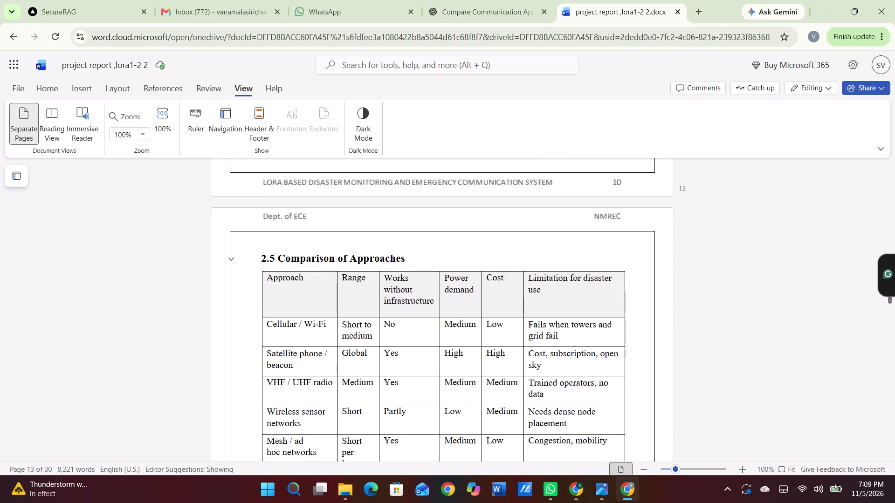
pyautogui.moveTo(256, 256); pyautogui.dragTo(570, 488)
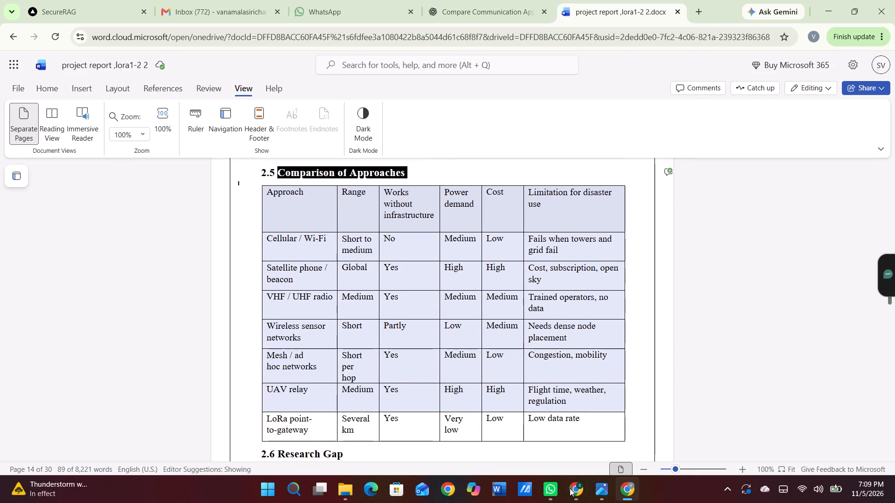
pyautogui.moveTo(570, 488); pyautogui.dragTo(630, 475)
pyautogui.moveTo(630, 475); pyautogui.dragTo(632, 469)
pyautogui.hotkey('ctrl', 'c')
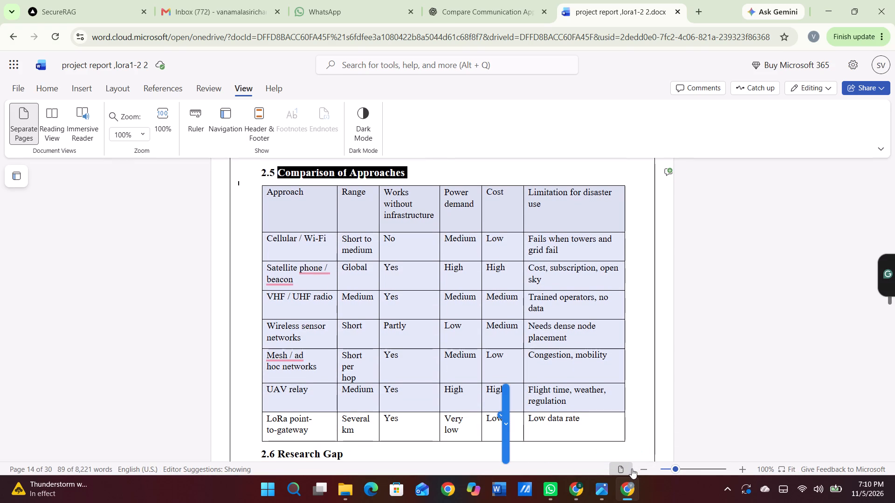
# Copy the 2.5 Comparison of Approaches section through the start of the first Research Gap item and paste it onto the blank page before it.
pyautogui.click(515, 312)
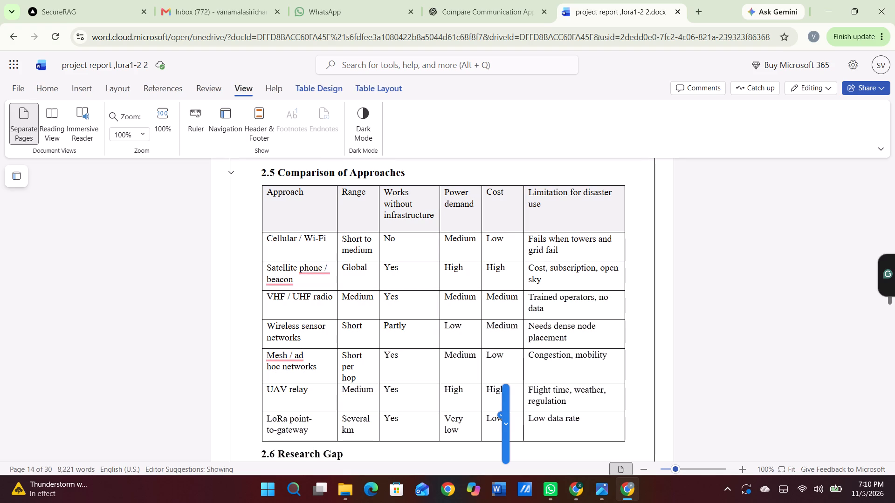
pyautogui.moveTo(255, 171); pyautogui.dragTo(589, 502)
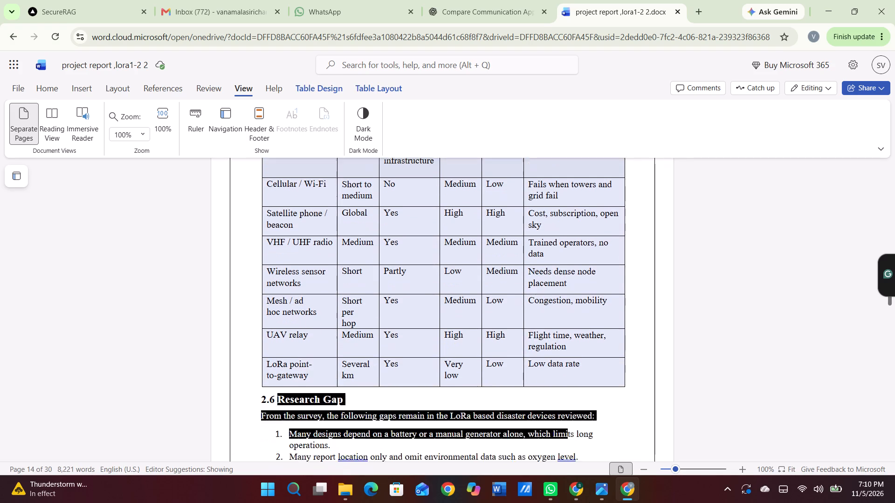
pyautogui.moveTo(589, 502); pyautogui.dragTo(581, 502)
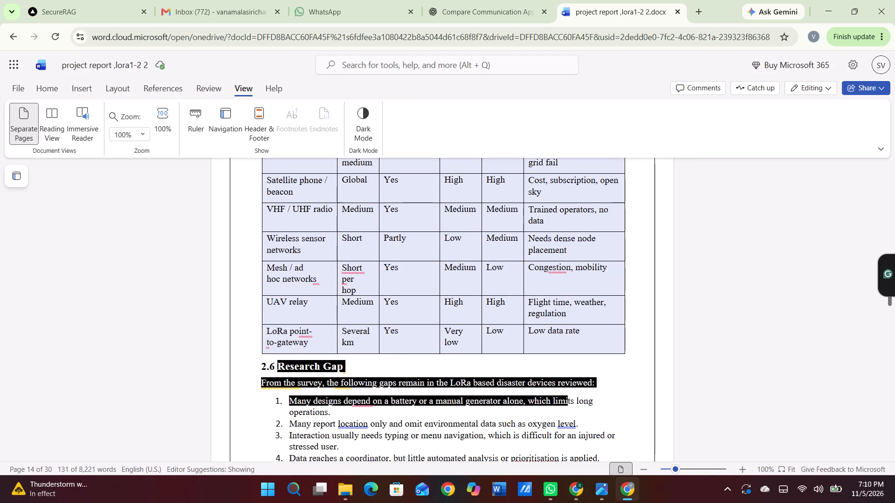
pyautogui.hotkey('ctrl', 'c')
pyautogui.scroll(1, 460, 309)
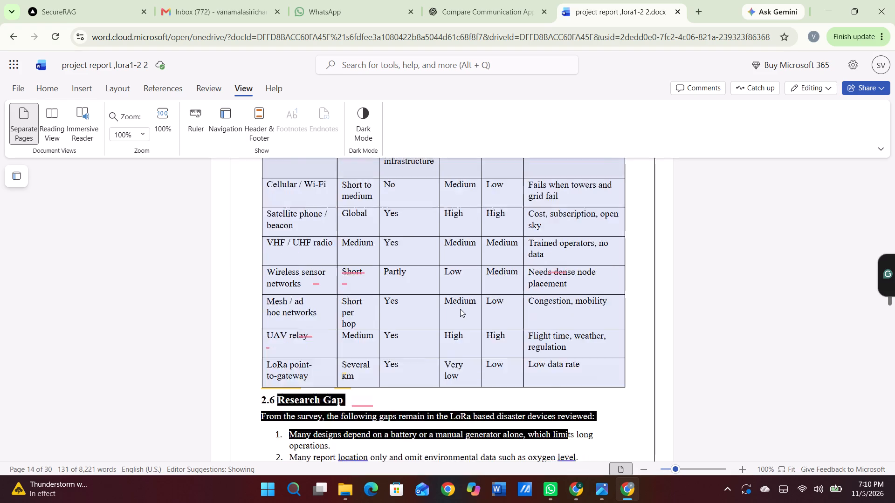
pyautogui.scroll(6, 460, 309)
pyautogui.scroll(-1, 460, 309)
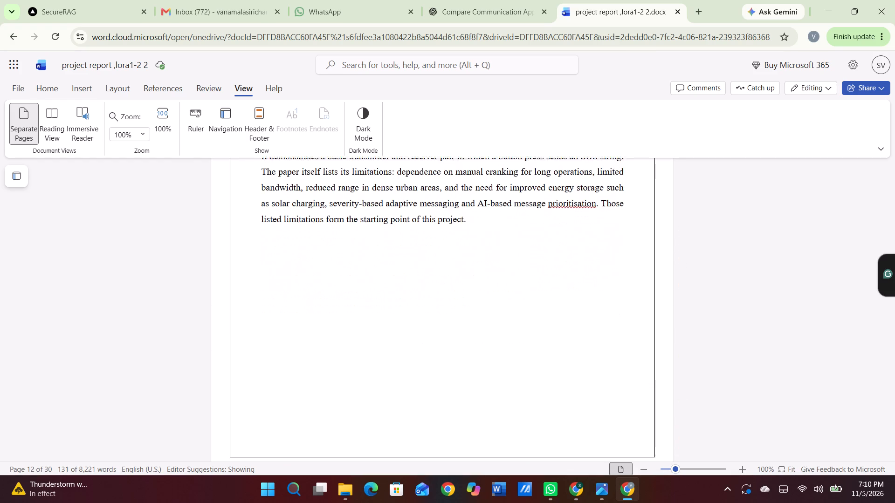
pyautogui.scroll(-2, 460, 309)
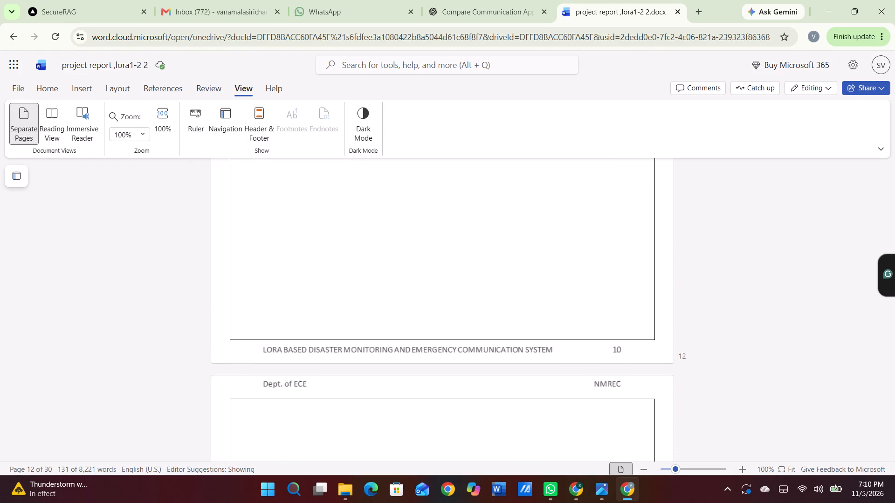
pyautogui.click(248, 412)
pyautogui.hotkey('ctrl', 'v')
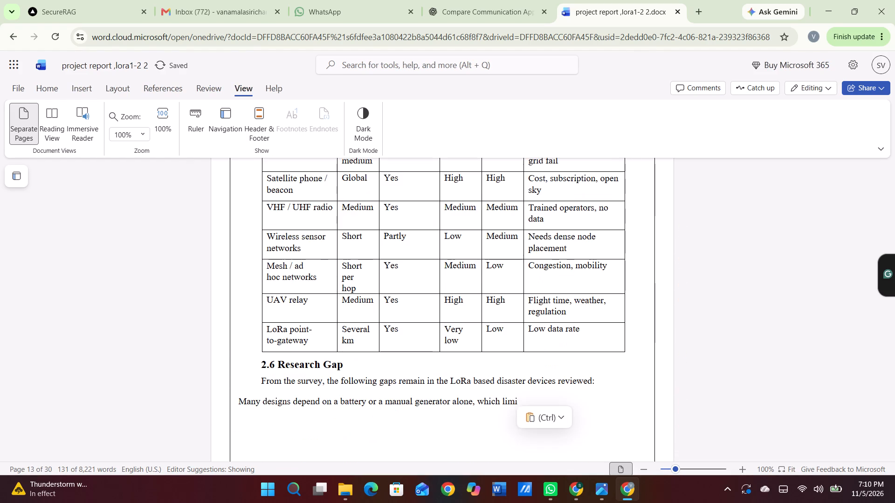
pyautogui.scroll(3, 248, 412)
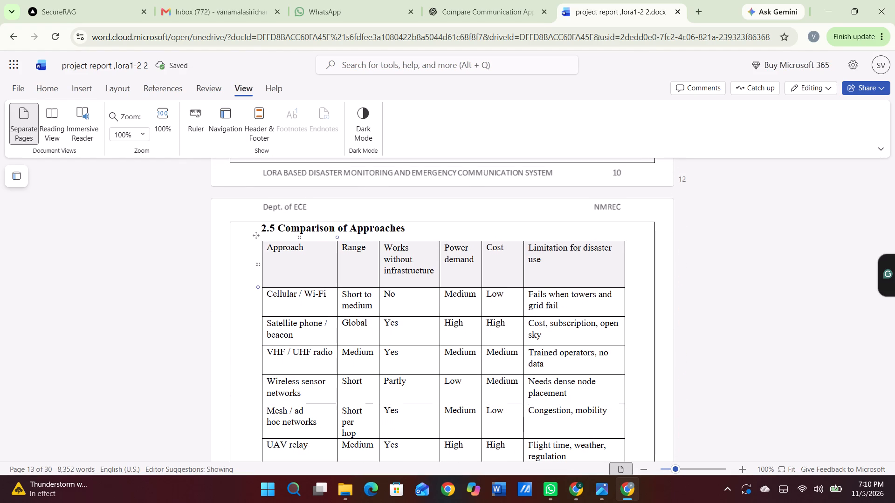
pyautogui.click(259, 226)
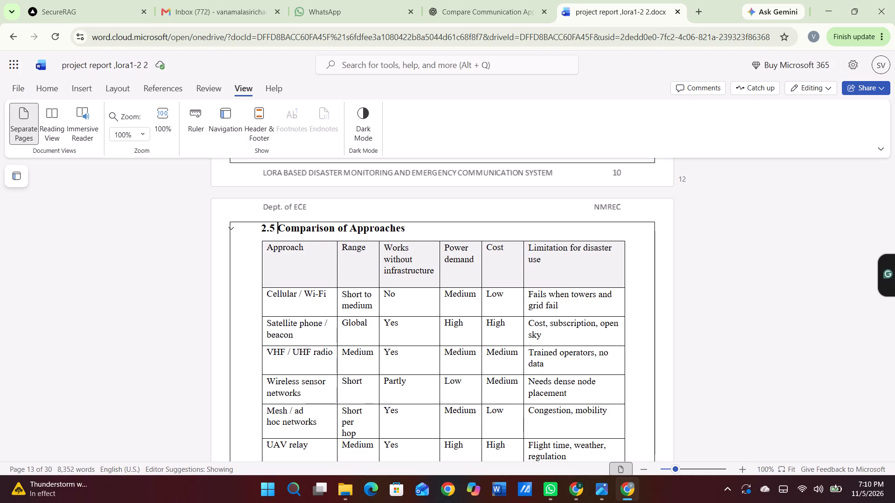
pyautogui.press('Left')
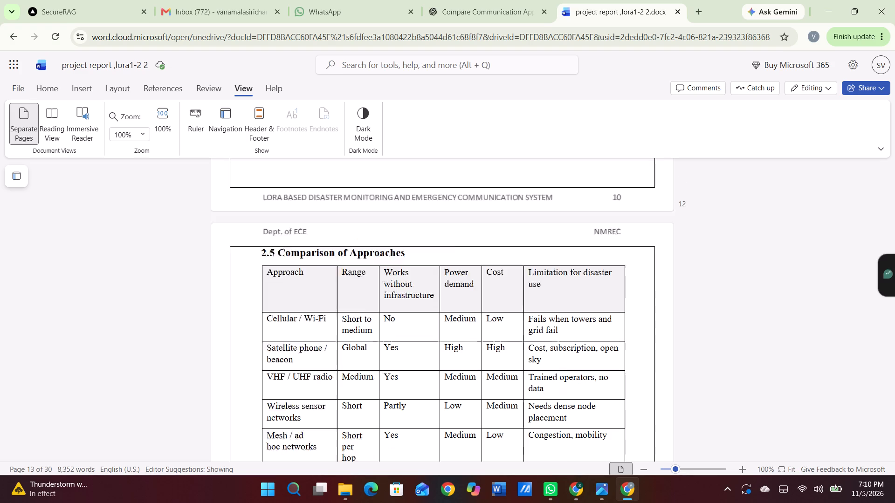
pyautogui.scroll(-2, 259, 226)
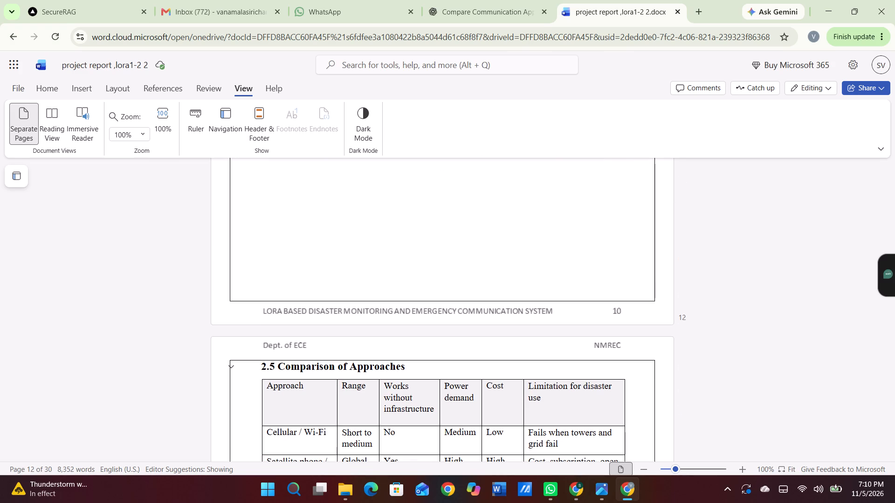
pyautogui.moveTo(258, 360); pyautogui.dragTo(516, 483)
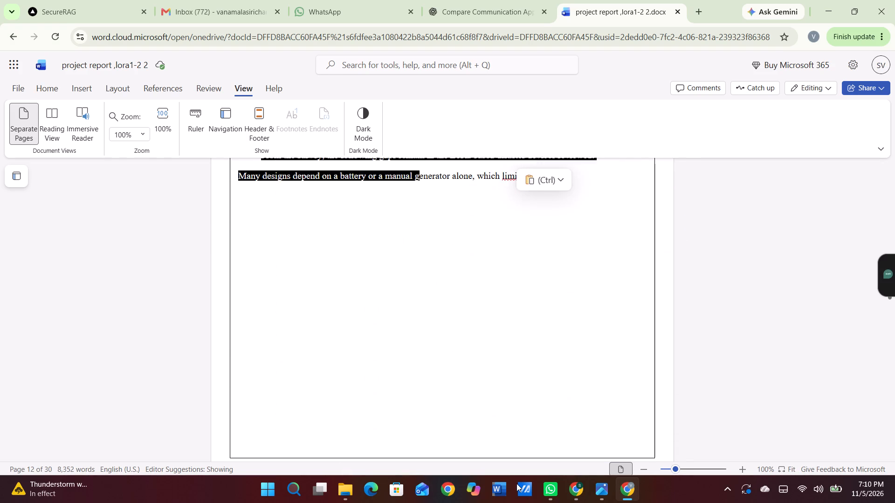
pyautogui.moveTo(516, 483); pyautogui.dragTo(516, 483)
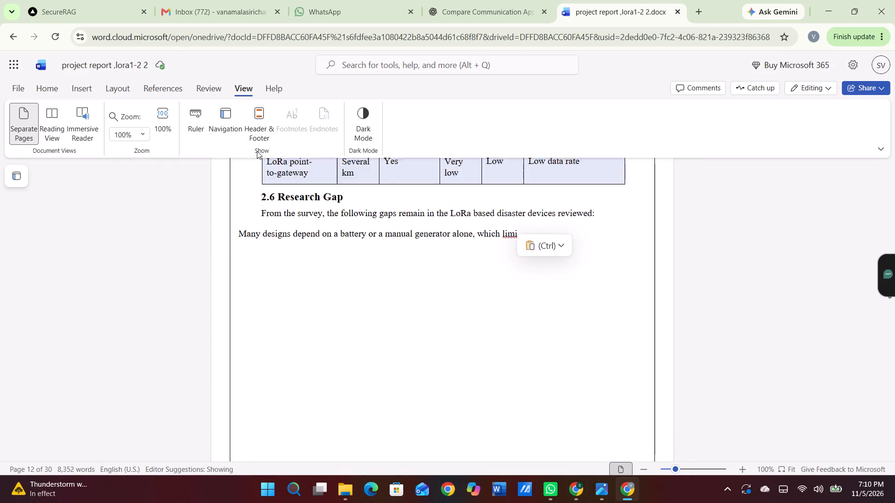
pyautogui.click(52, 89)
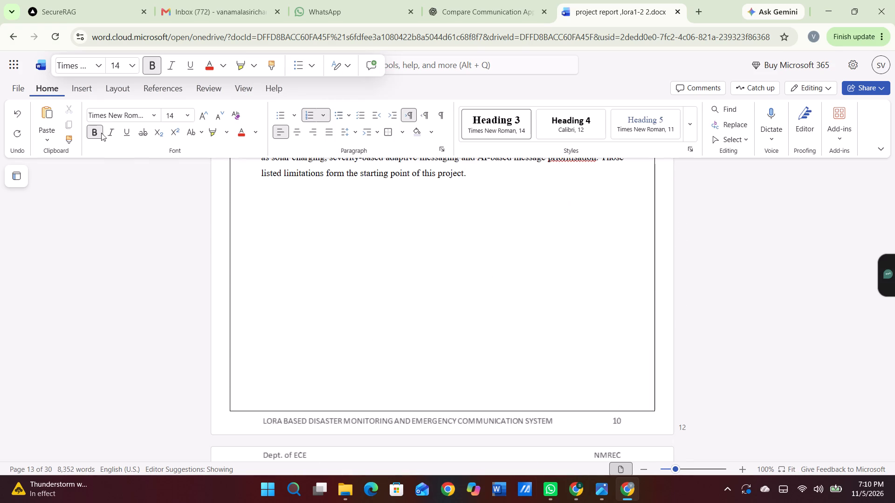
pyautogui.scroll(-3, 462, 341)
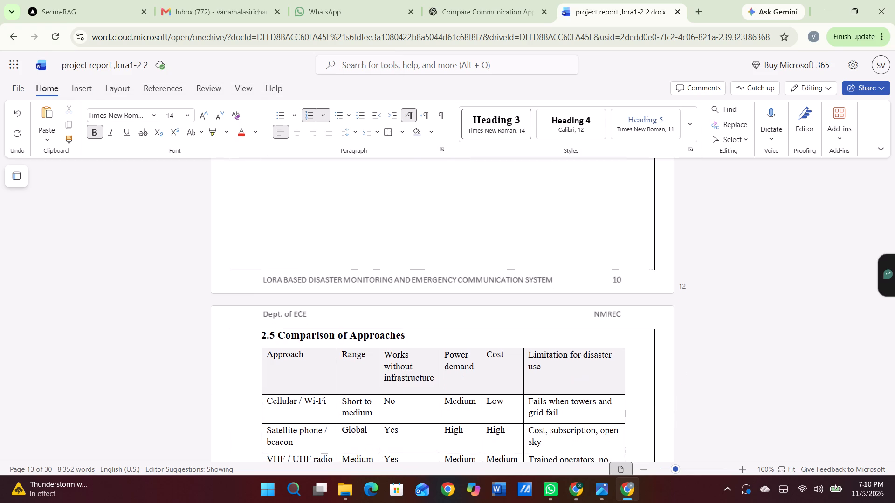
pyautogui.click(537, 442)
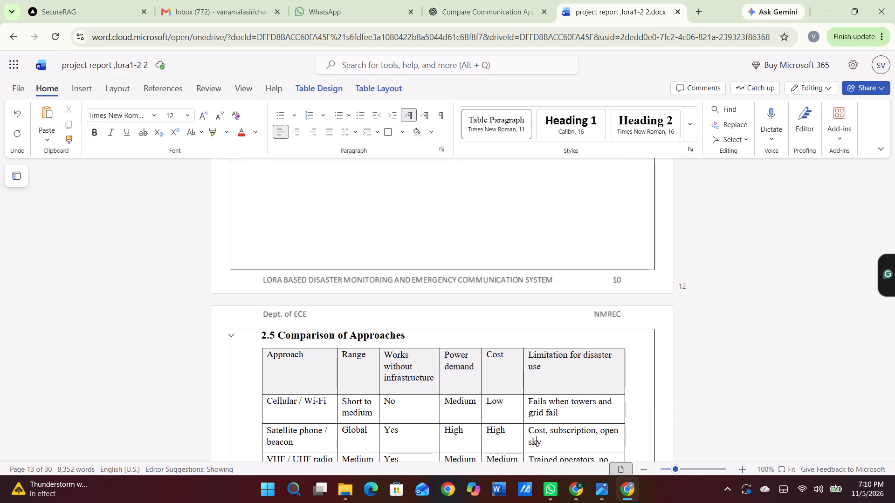
pyautogui.click(476, 6)
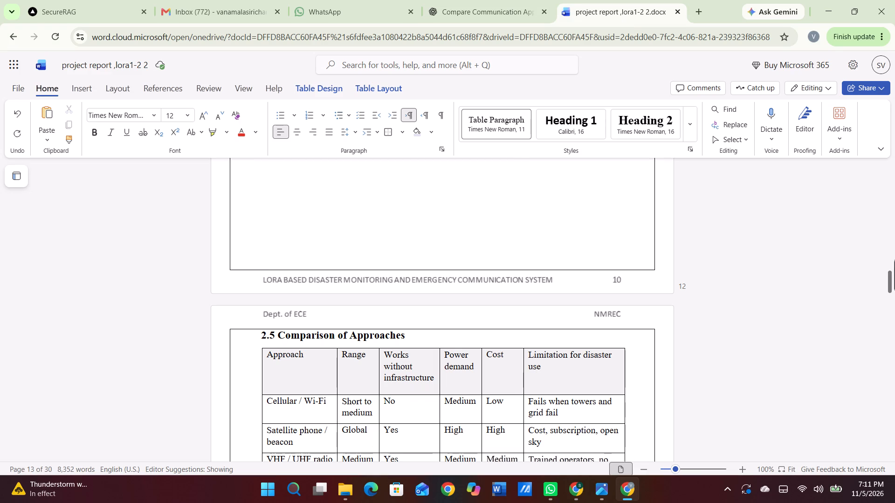
pyautogui.moveTo(278, 333); pyautogui.dragTo(426, 334)
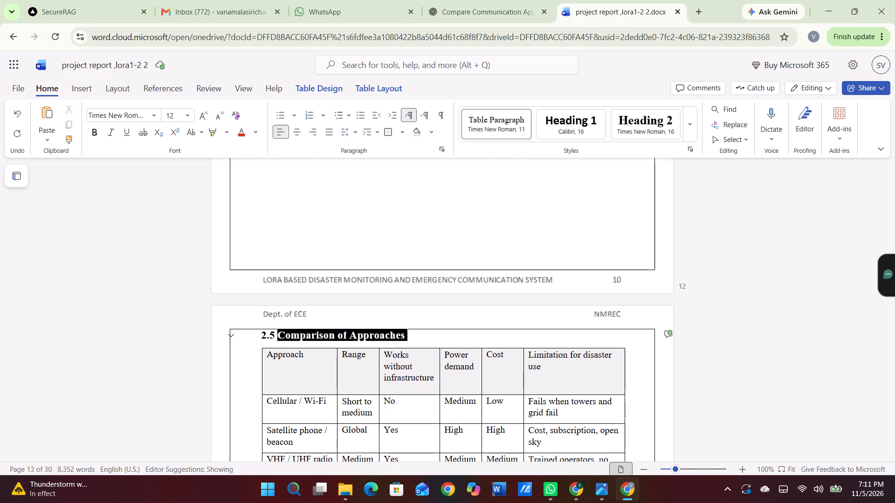
pyautogui.moveTo(426, 334); pyautogui.dragTo(440, 337)
pyautogui.hotkey('ctrl', 'v')
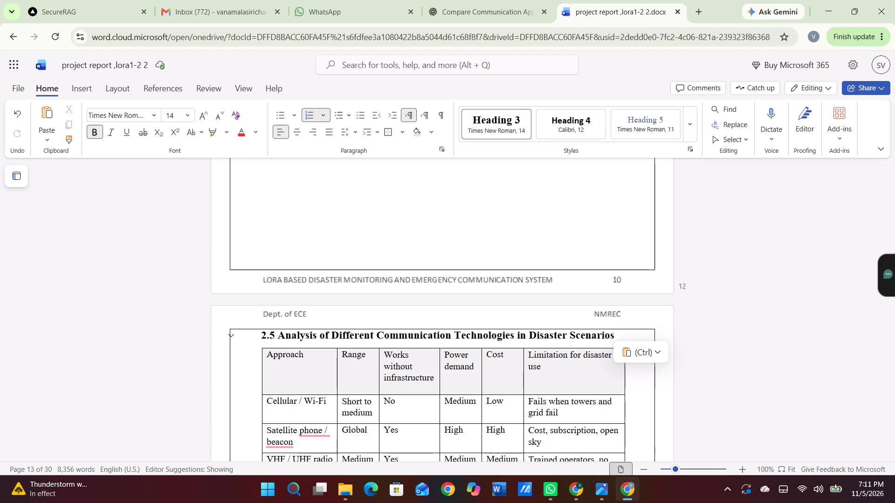
# Delete the duplicate 2.7 Comparison of Approaches heading and table, along with the 2.8 Research Gap heading and most of its intro sentence.
pyautogui.scroll(-5, 280, 335)
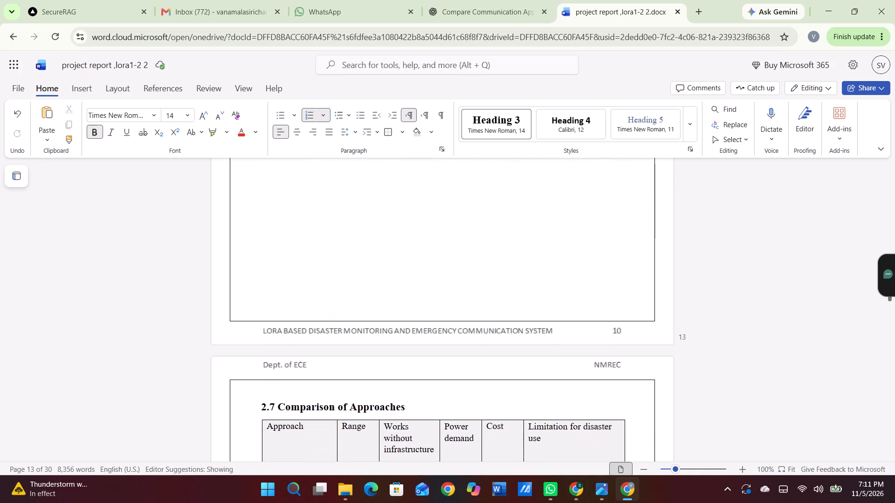
pyautogui.scroll(-1, 280, 335)
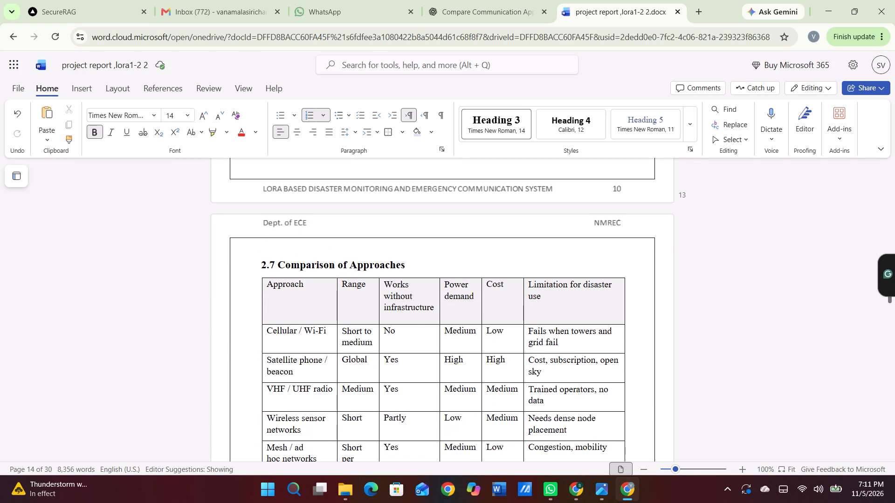
pyautogui.moveTo(256, 262); pyautogui.dragTo(553, 480)
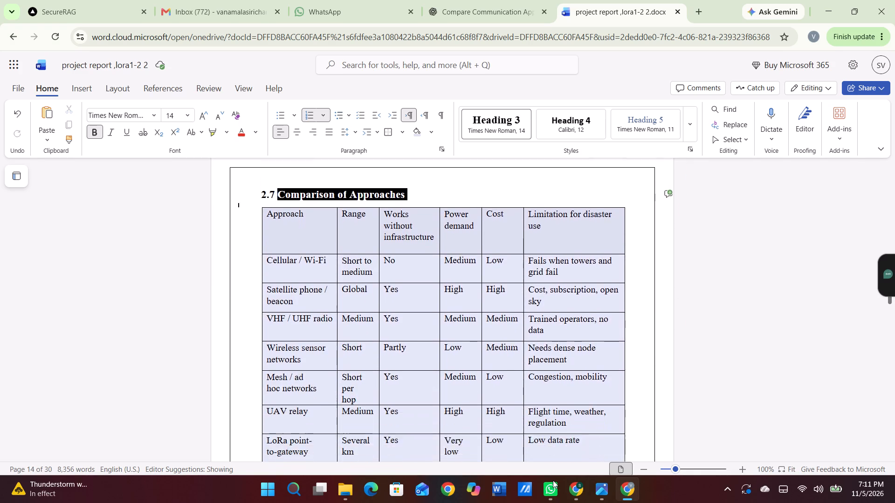
pyautogui.moveTo(553, 480); pyautogui.dragTo(519, 353)
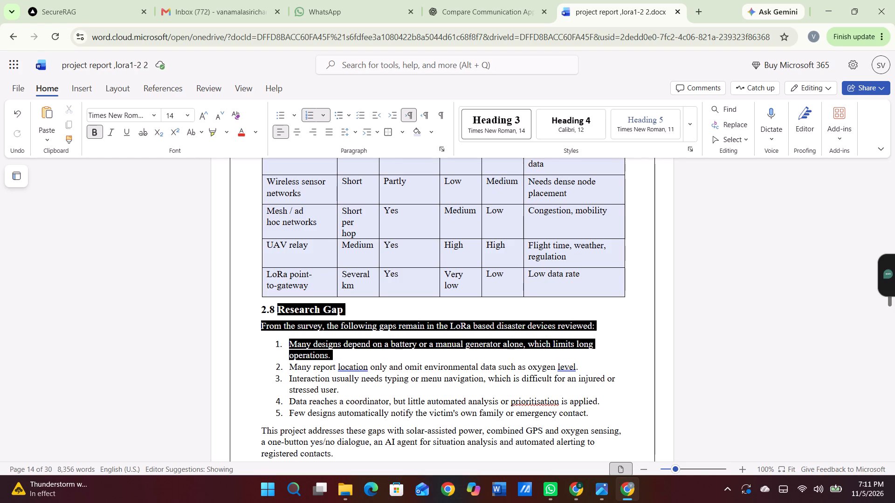
pyautogui.moveTo(519, 353); pyautogui.dragTo(521, 333)
pyautogui.press('BackSpace')
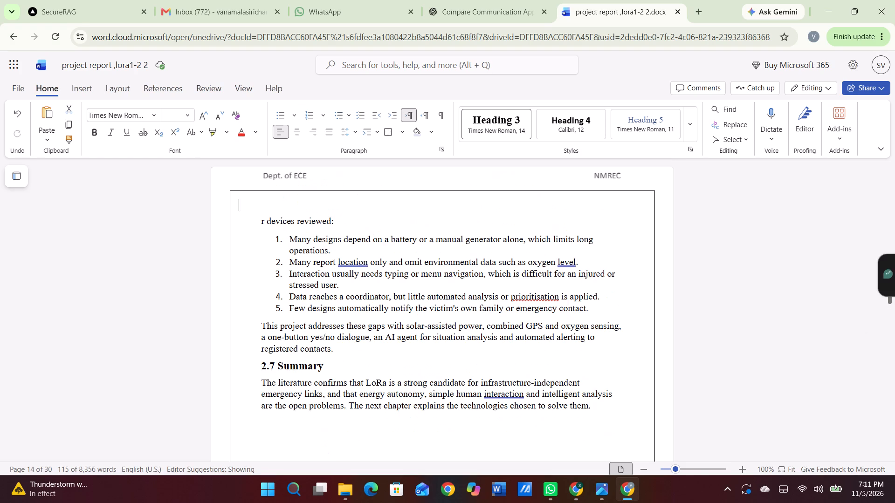
# Copy the Research Gap text from "is difficult for an injured or stressed user" through "registered contacts" and paste it after "which limi" under 2.6.
pyautogui.scroll(5, 521, 333)
pyautogui.scroll(-1, 521, 333)
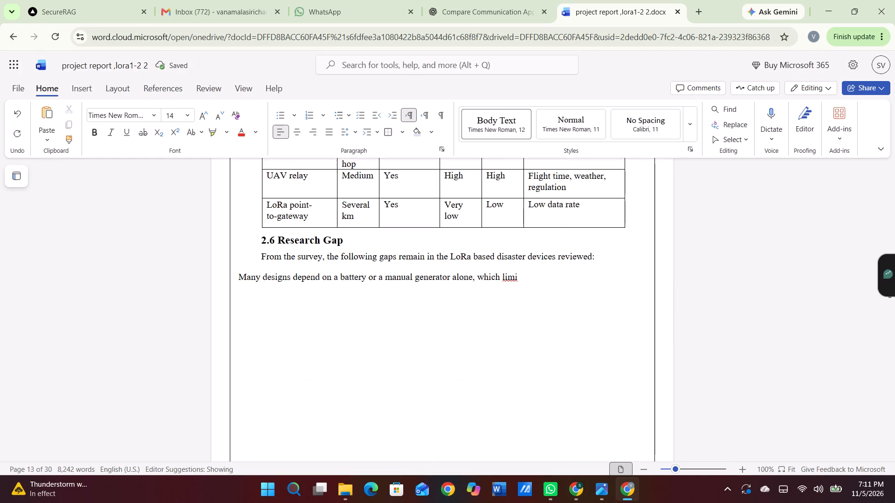
pyautogui.scroll(-1, 521, 333)
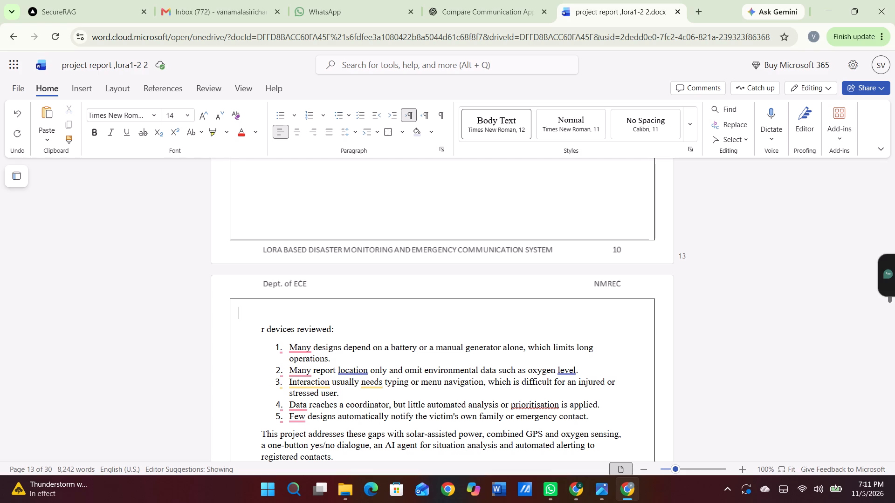
pyautogui.moveTo(511, 381); pyautogui.dragTo(636, 454)
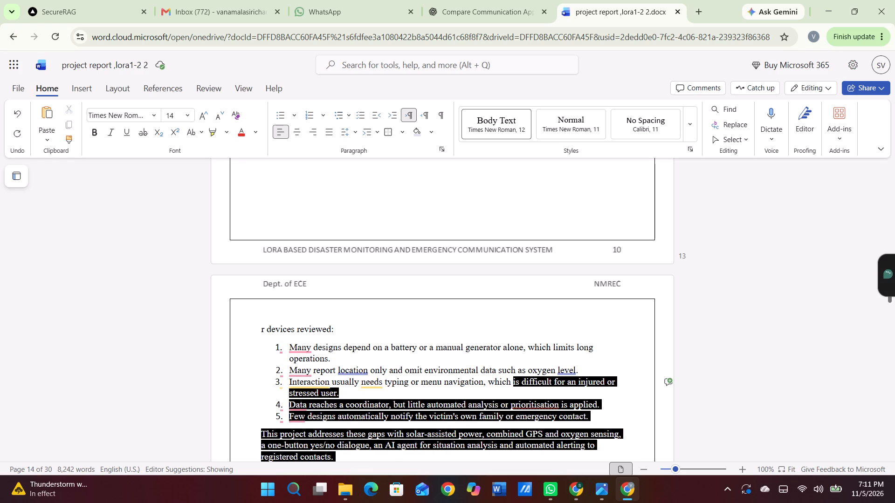
pyautogui.hotkey('ctrl', 'c')
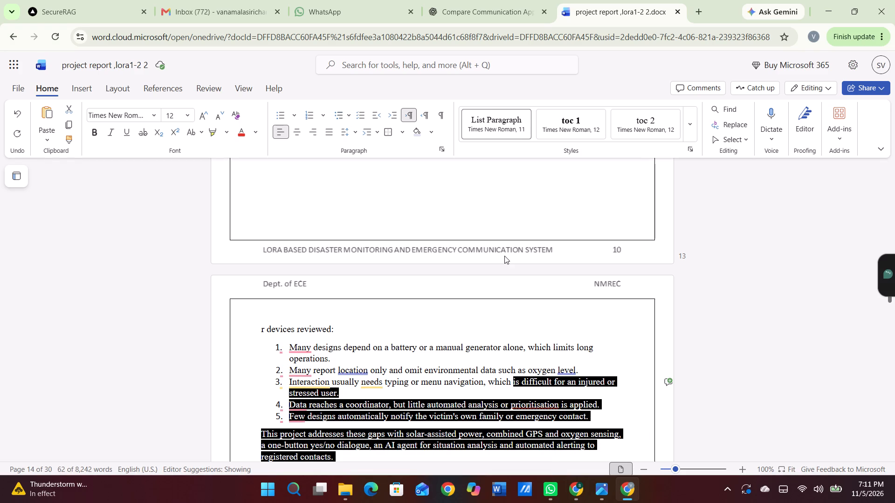
pyautogui.scroll(3, 504, 256)
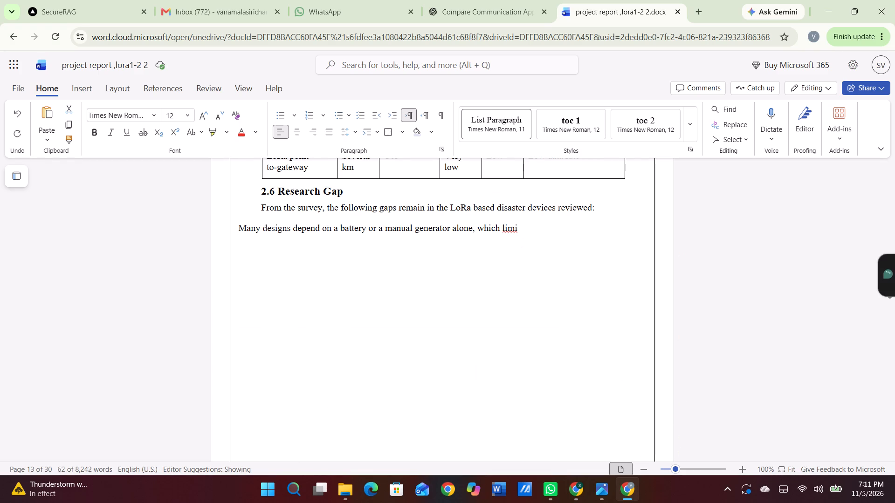
pyautogui.click(521, 228)
pyautogui.hotkey('ctrl', 'v')
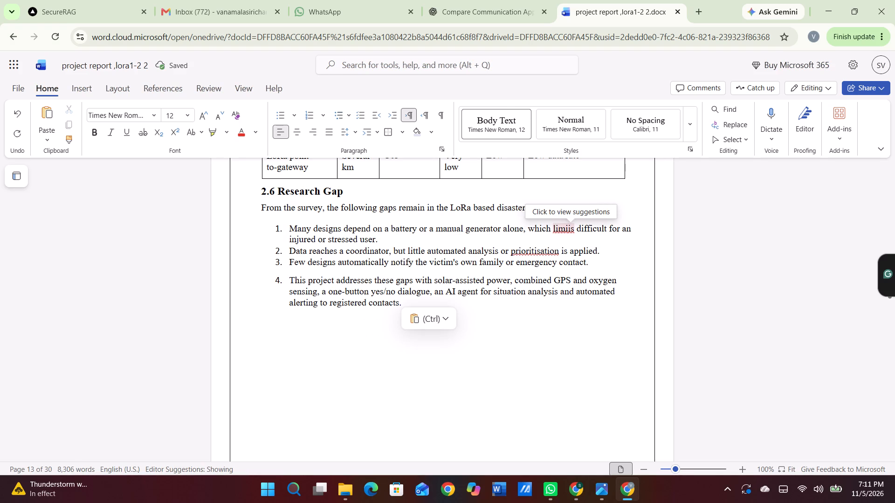
# Correct "limiis" to "limit is" in the first Research Gap item.
pyautogui.click(569, 226)
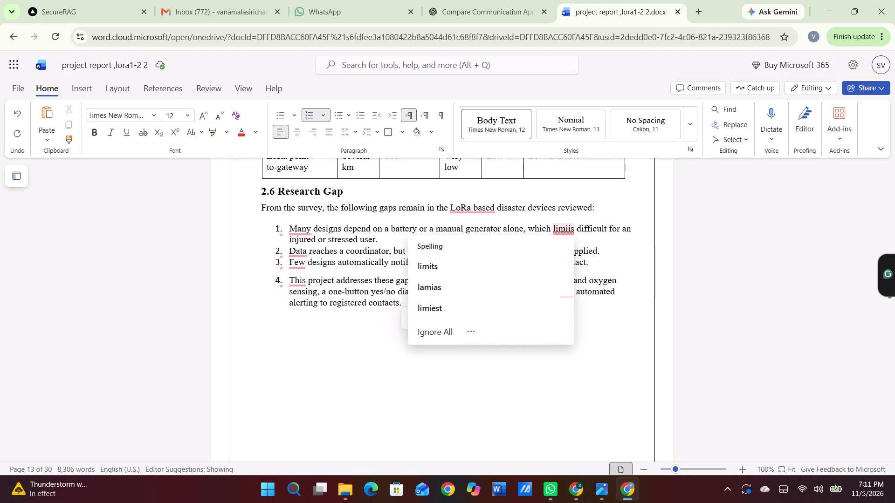
pyautogui.press('Left')
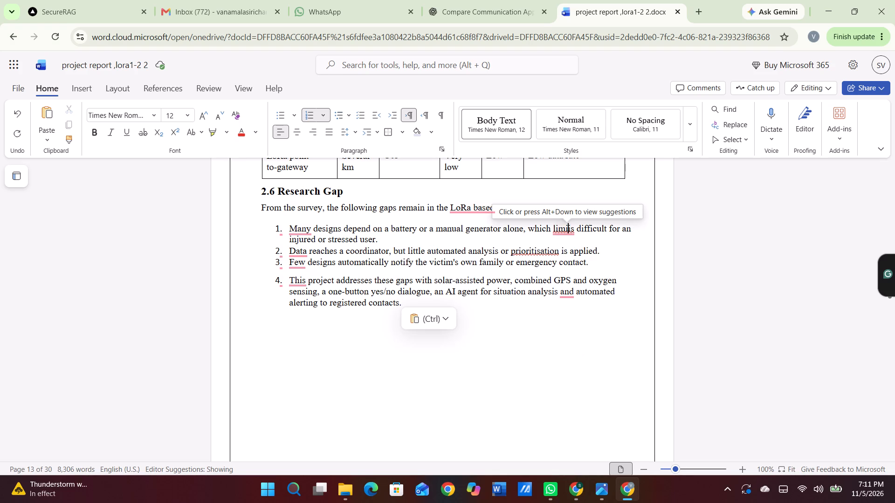
pyautogui.press('t')
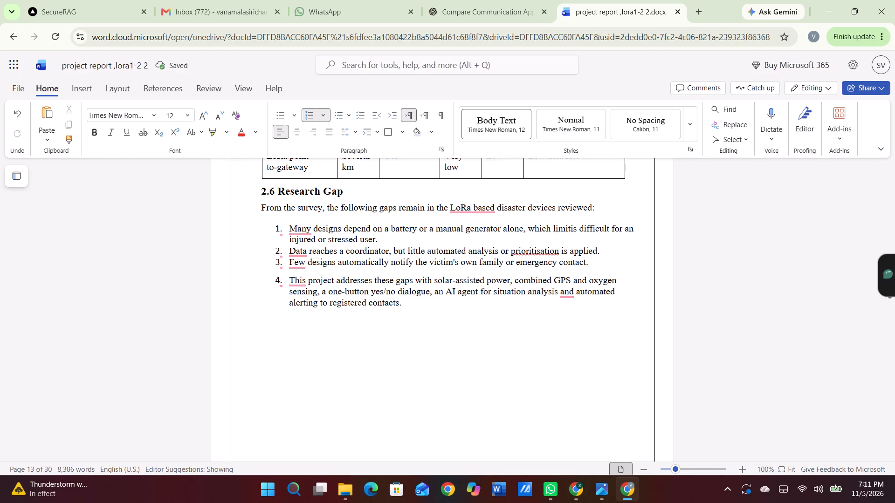
pyautogui.press('space')
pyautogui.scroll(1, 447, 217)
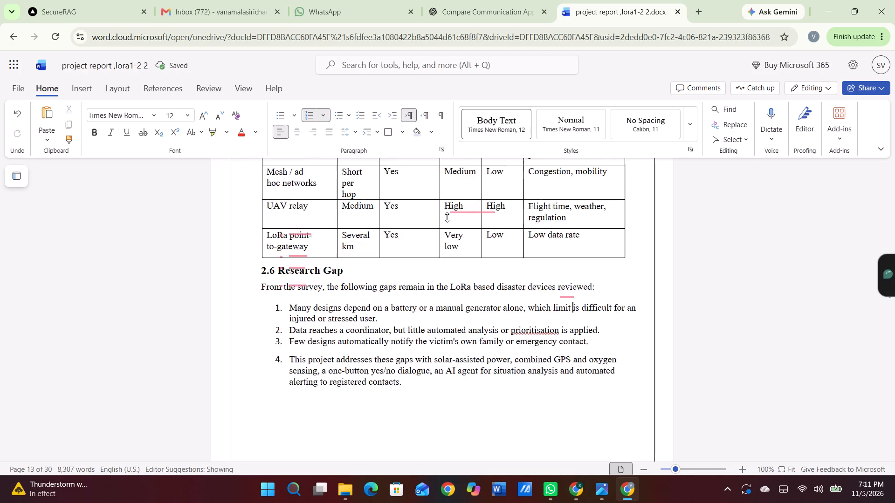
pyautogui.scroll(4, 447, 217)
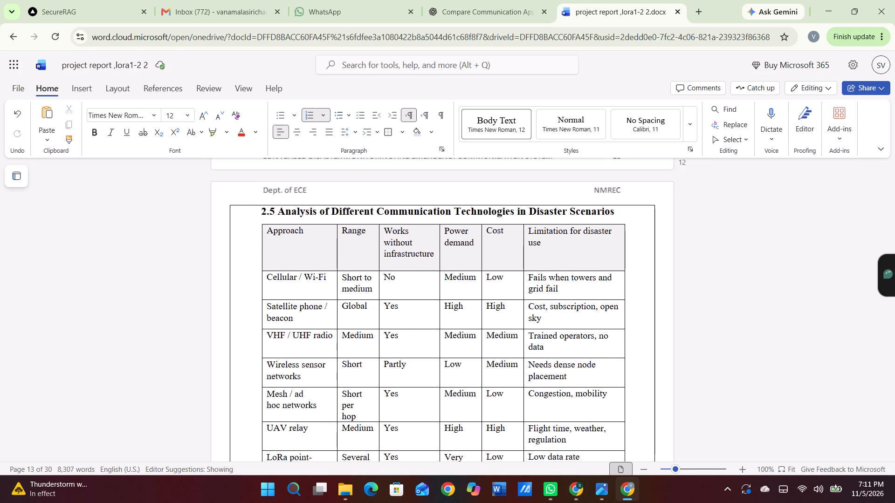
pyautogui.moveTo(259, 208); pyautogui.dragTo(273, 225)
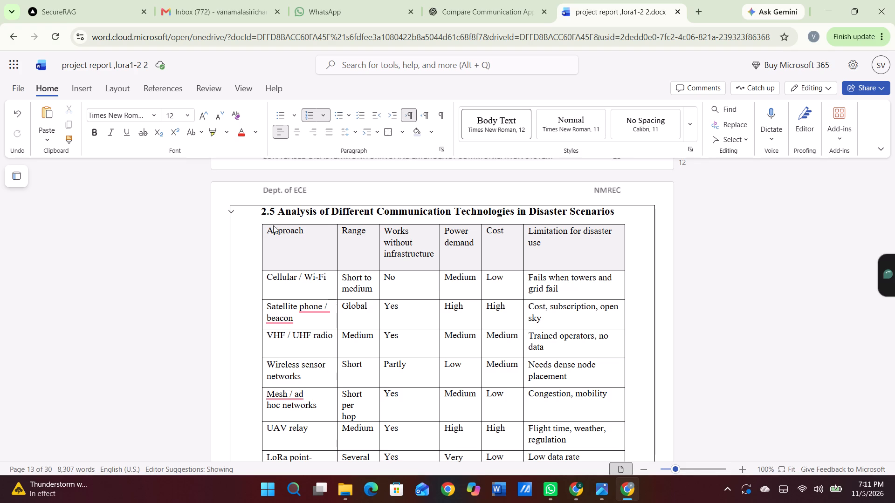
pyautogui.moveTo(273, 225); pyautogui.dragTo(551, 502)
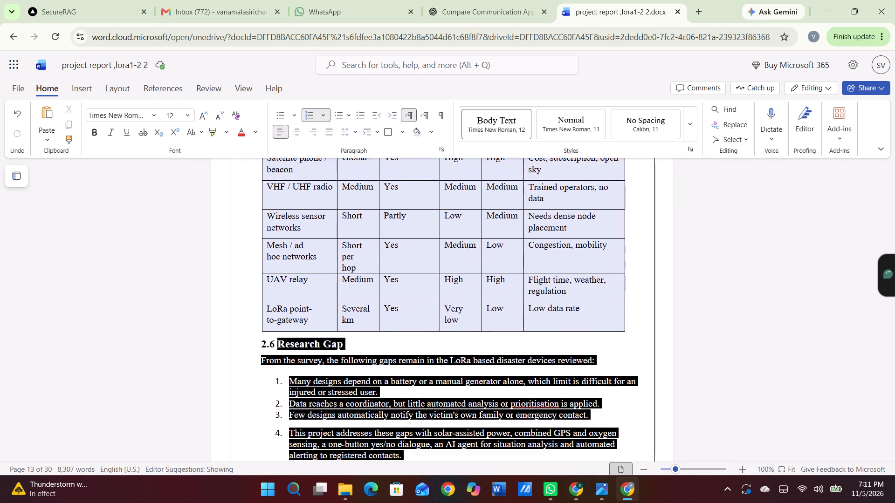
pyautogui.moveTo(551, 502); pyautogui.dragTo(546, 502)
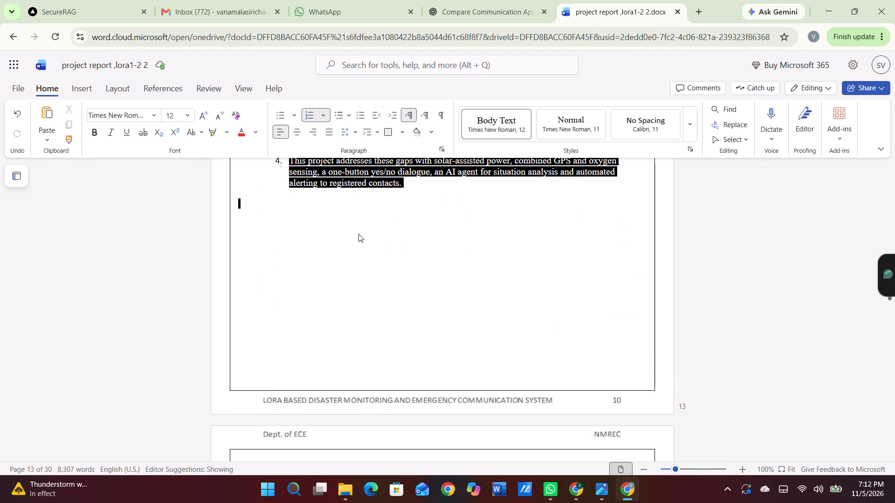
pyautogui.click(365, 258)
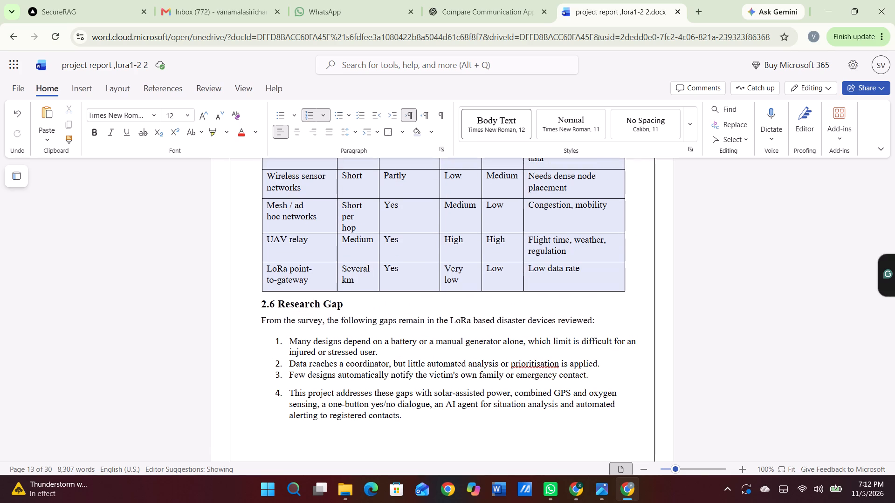
# Justify the text from the 2.5 heading through the end of the 2.6 Research Gap list and set its line spacing to 1.5.
pyautogui.scroll(4, 325, 243)
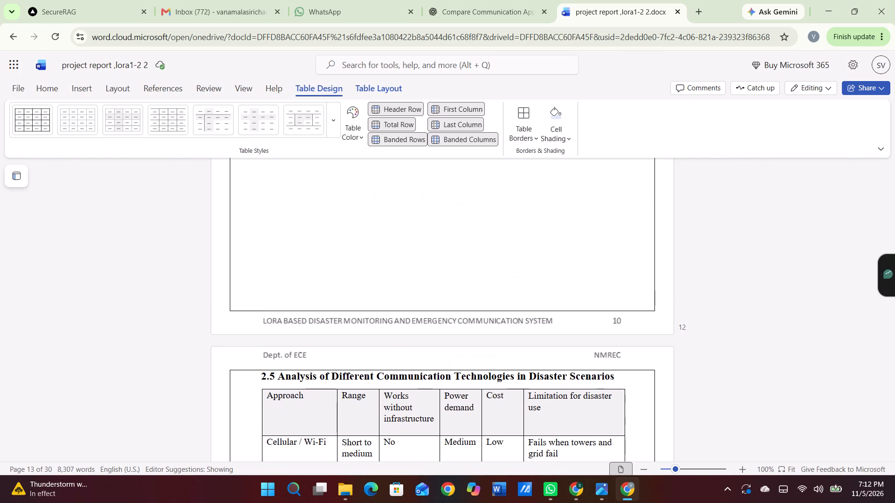
pyautogui.moveTo(278, 377); pyautogui.dragTo(472, 476)
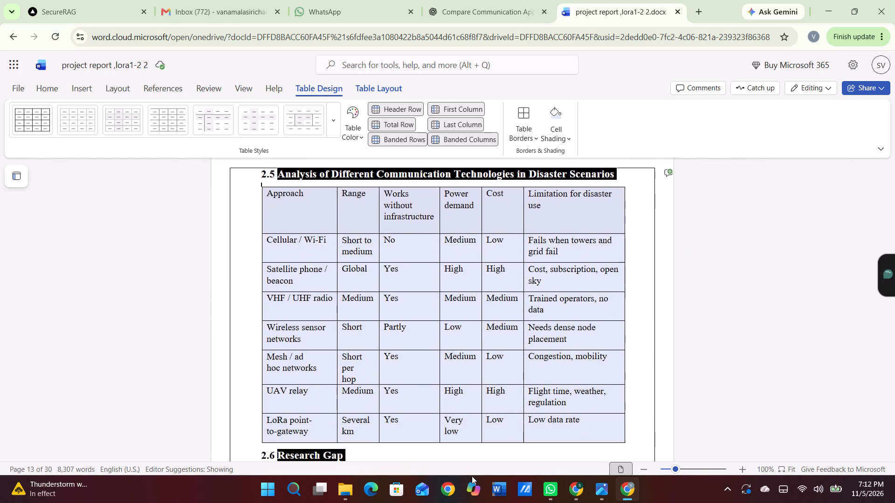
pyautogui.moveTo(472, 476); pyautogui.dragTo(500, 426)
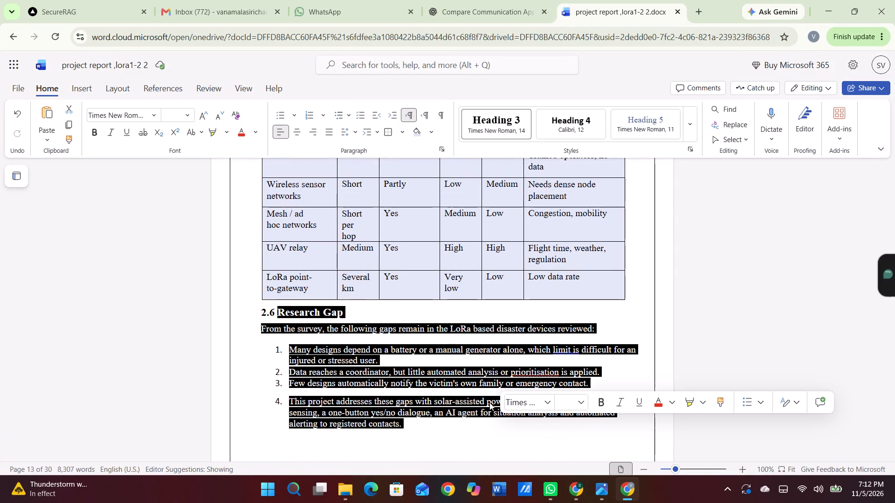
pyautogui.click(331, 136)
pyautogui.click(355, 136)
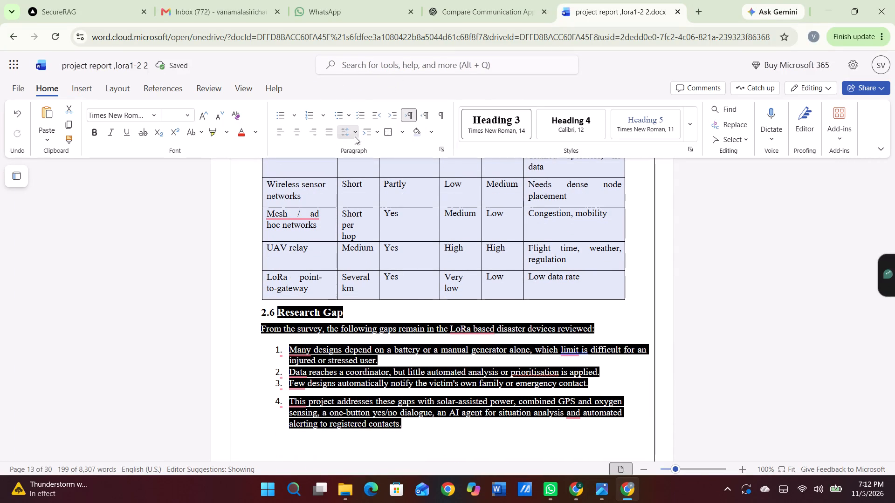
pyautogui.click(364, 198)
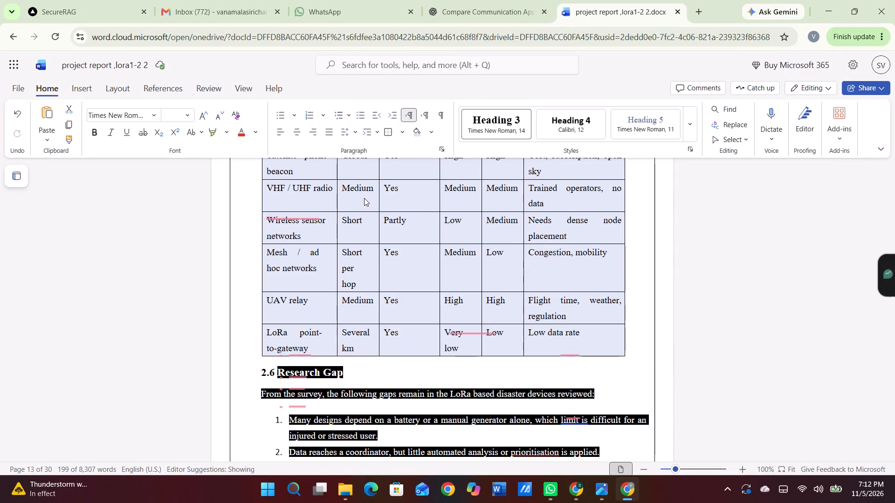
pyautogui.click(350, 306)
# Compare the 2.6 Research Gap list with the leftover Research Gap text on the following page.
pyautogui.scroll(-2, 350, 306)
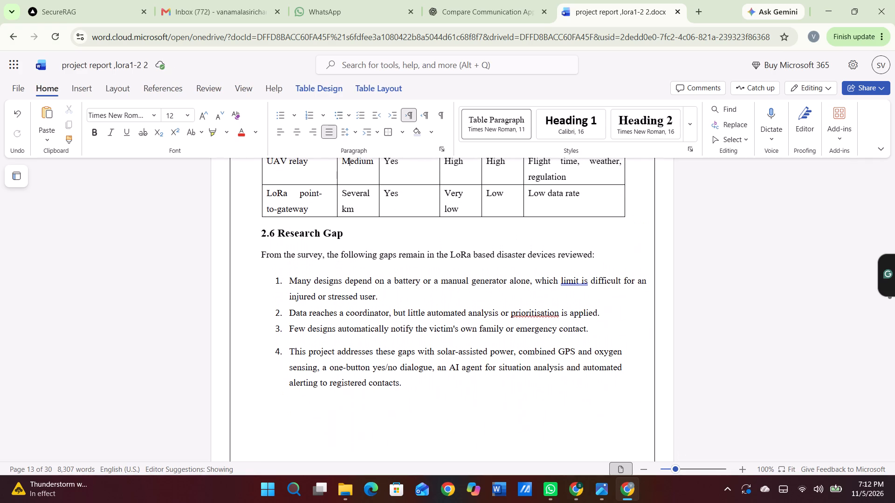
pyautogui.scroll(-1, 350, 306)
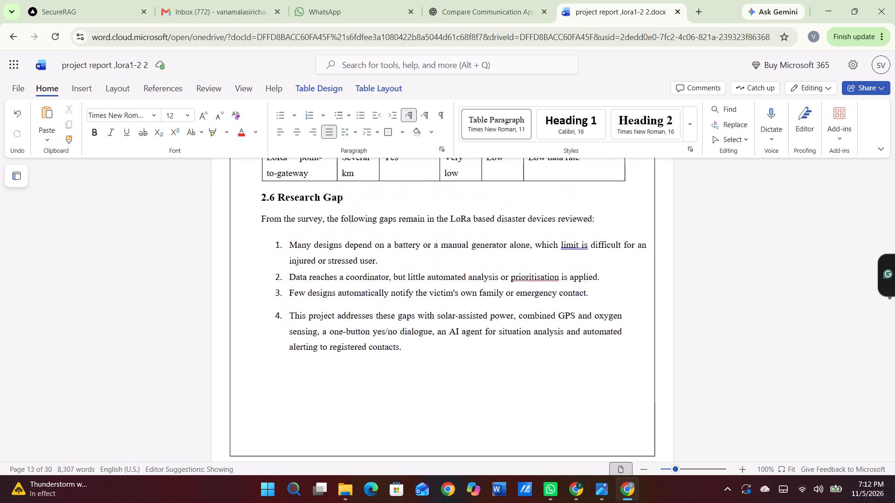
pyautogui.scroll(-1, 350, 306)
pyautogui.scroll(1, 350, 306)
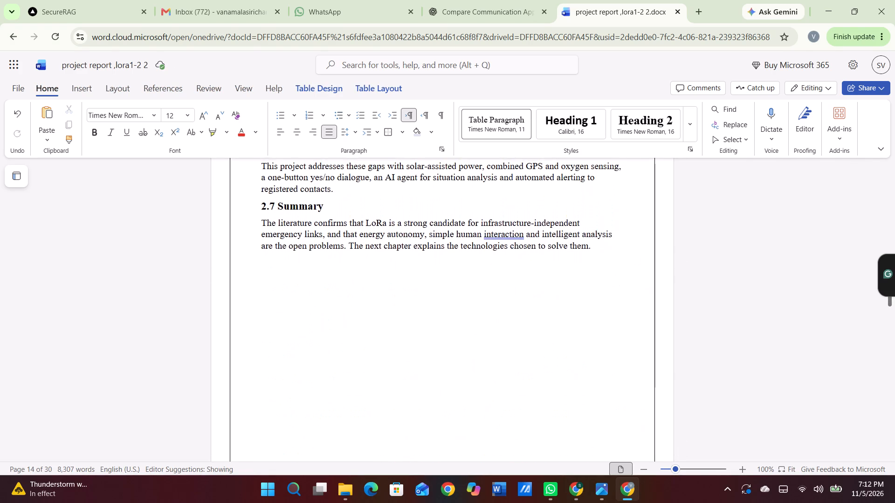
pyautogui.scroll(3, 350, 306)
pyautogui.hscroll(1, 350, 306)
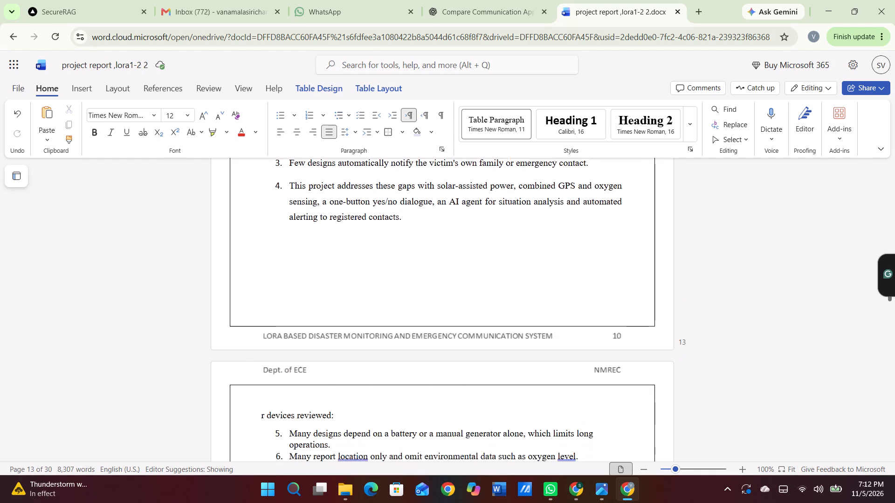
pyautogui.hscroll(1, 350, 306)
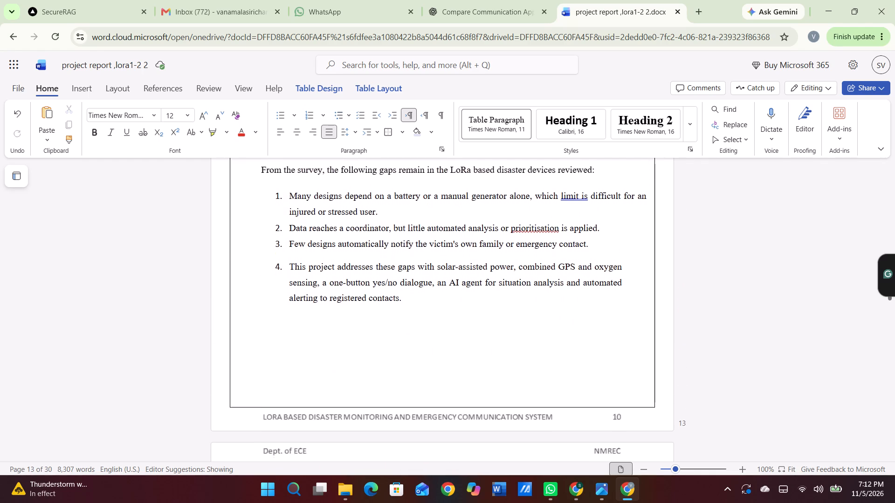
pyautogui.hscroll(2, 350, 306)
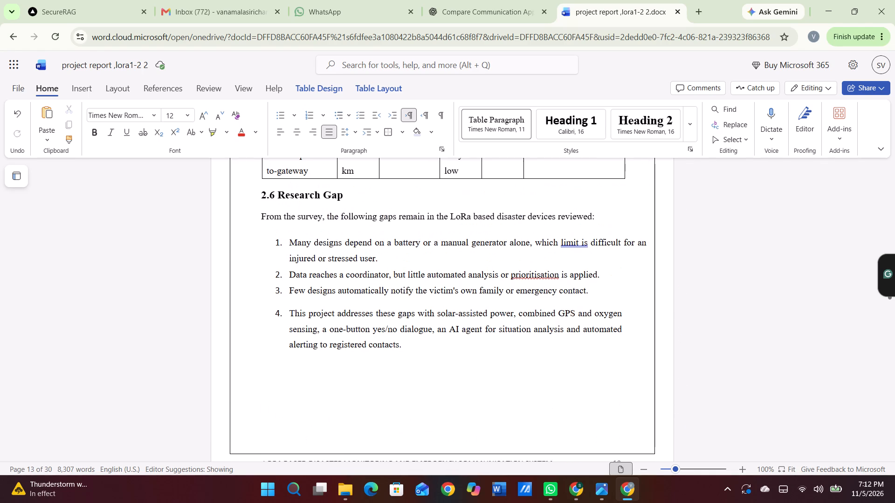
pyautogui.hscroll(2, 350, 306)
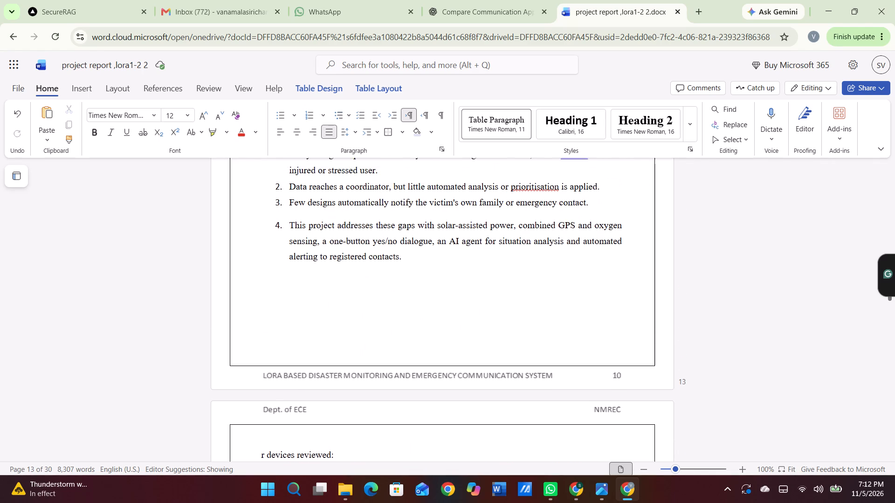
pyautogui.hscroll(2, 350, 306)
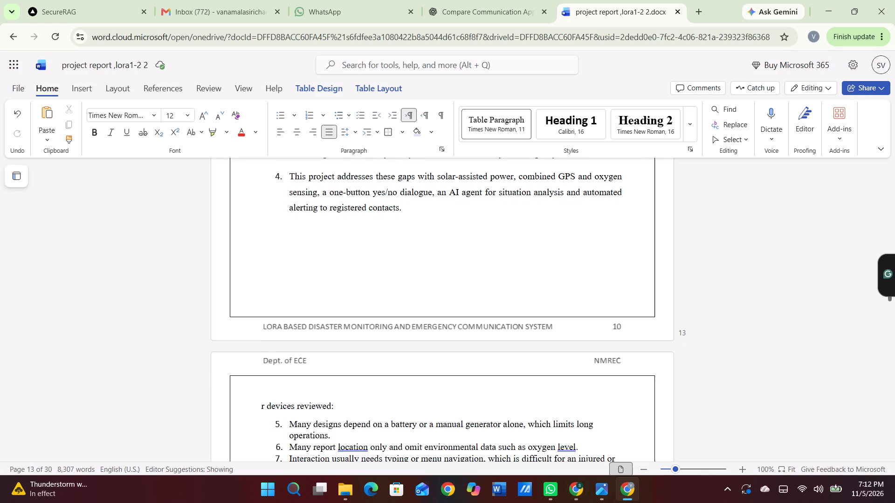
pyautogui.hscroll(2, 350, 306)
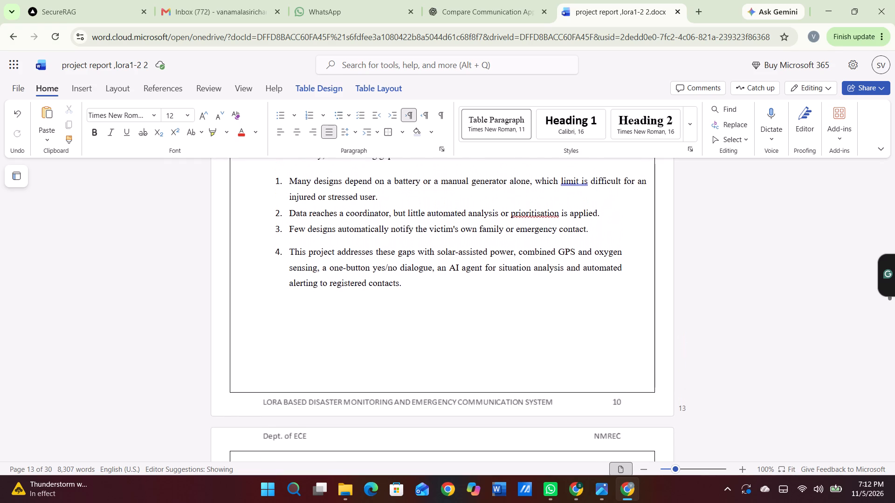
pyautogui.hscroll(2, 350, 306)
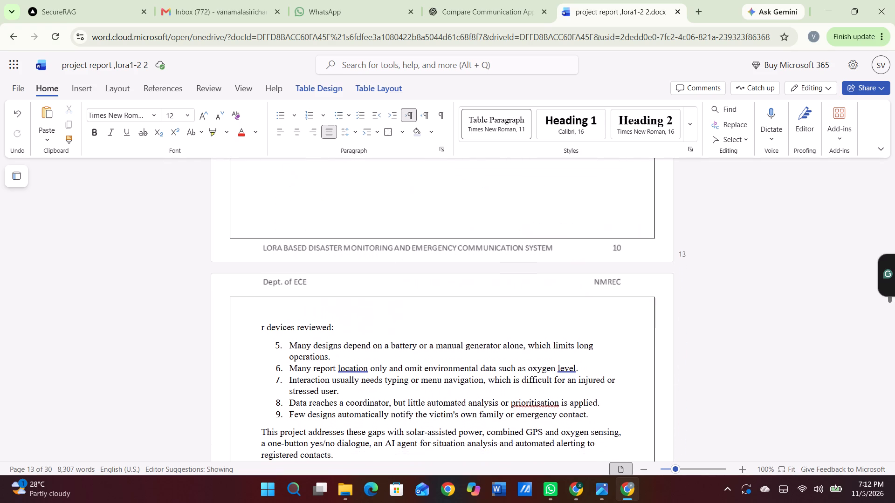
pyautogui.hscroll(2, 350, 306)
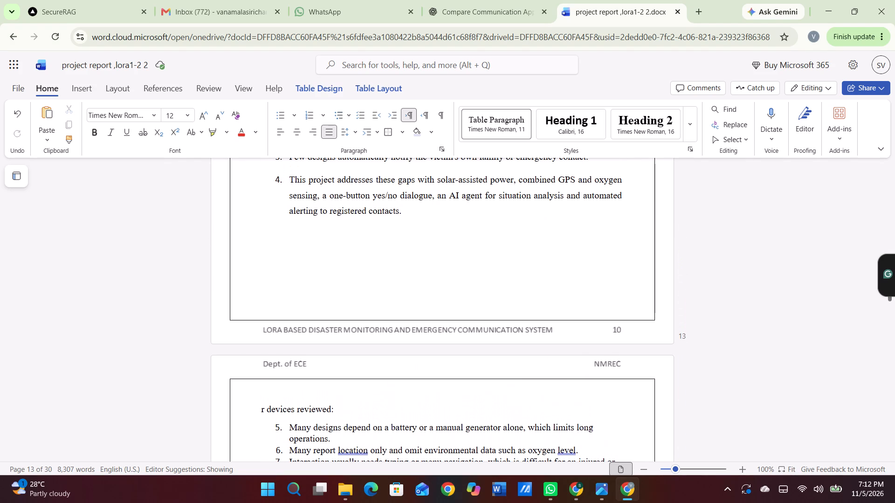
pyautogui.hscroll(1, 350, 306)
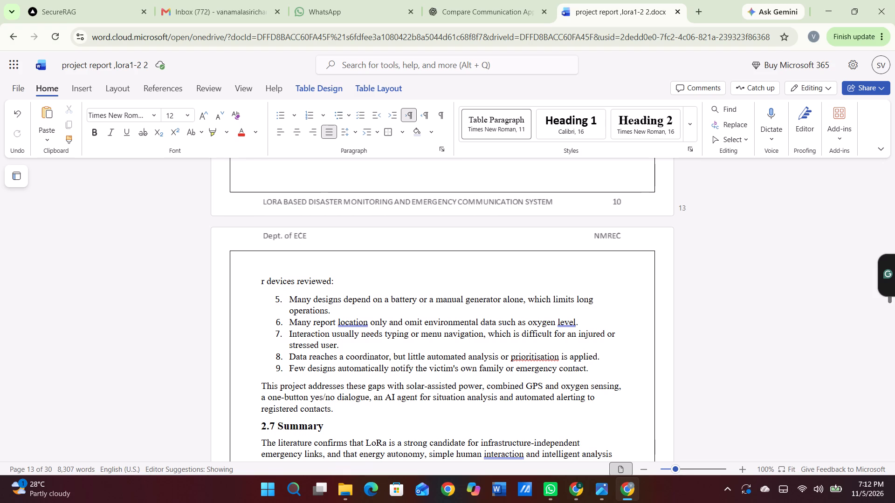
# Delete the leftover "r devices reviewed:" line and the five numbered gap items above the "This project addresses these gaps" paragraph before 2.7 Summary.
pyautogui.moveTo(261, 279); pyautogui.dragTo(321, 352)
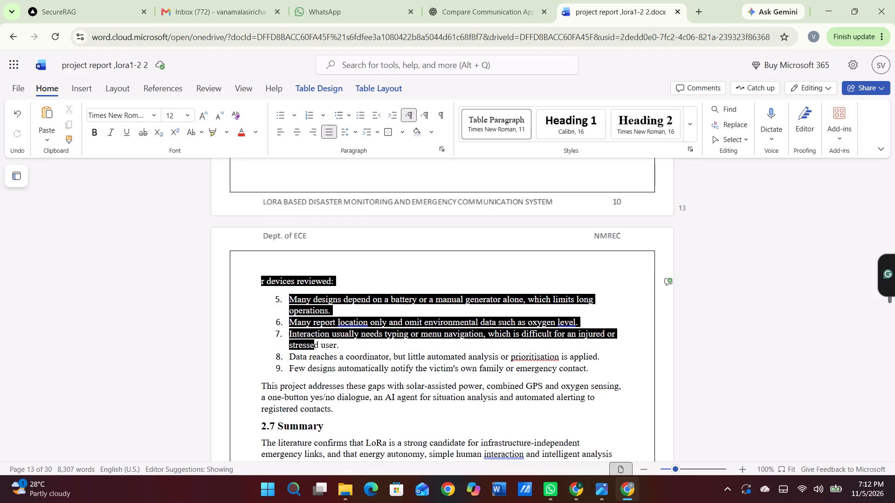
pyautogui.moveTo(321, 352); pyautogui.dragTo(598, 368)
pyautogui.press('BackSpace')
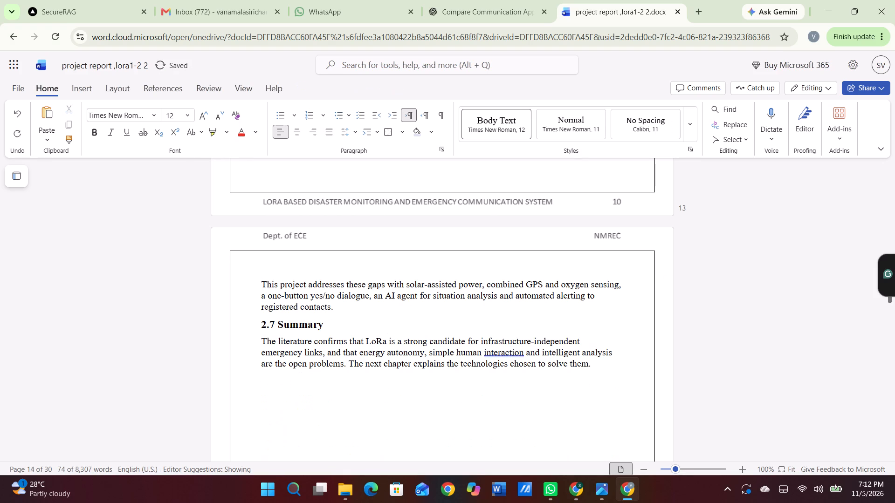
pyautogui.scroll(-1, 598, 368)
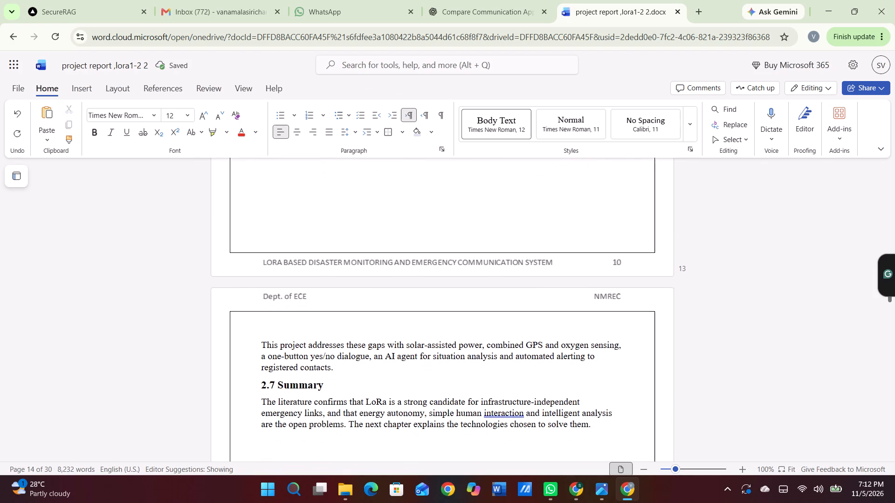
# Copy the "This project addresses these gaps" paragraph and the Summary heading to just below the fourth Research Gap item on the preceding page.
pyautogui.scroll(-4, 598, 368)
pyautogui.scroll(1, 598, 368)
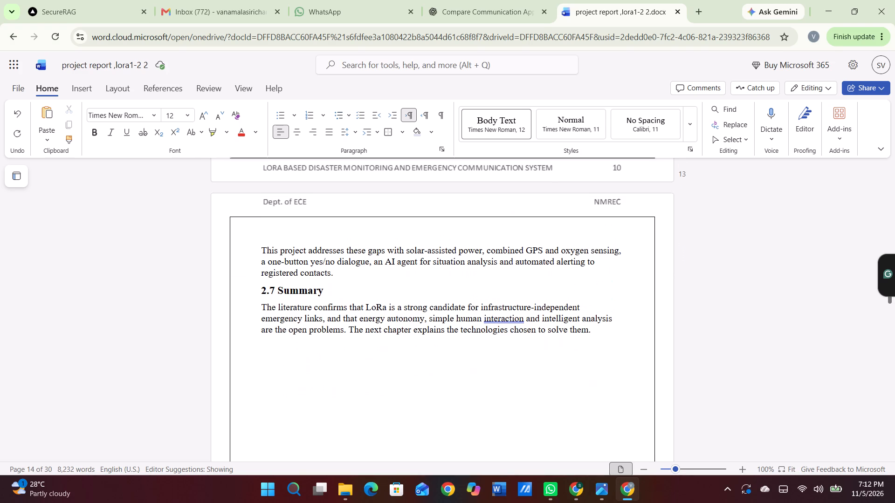
pyautogui.scroll(1, 598, 368)
pyautogui.moveTo(255, 246); pyautogui.dragTo(277, 261)
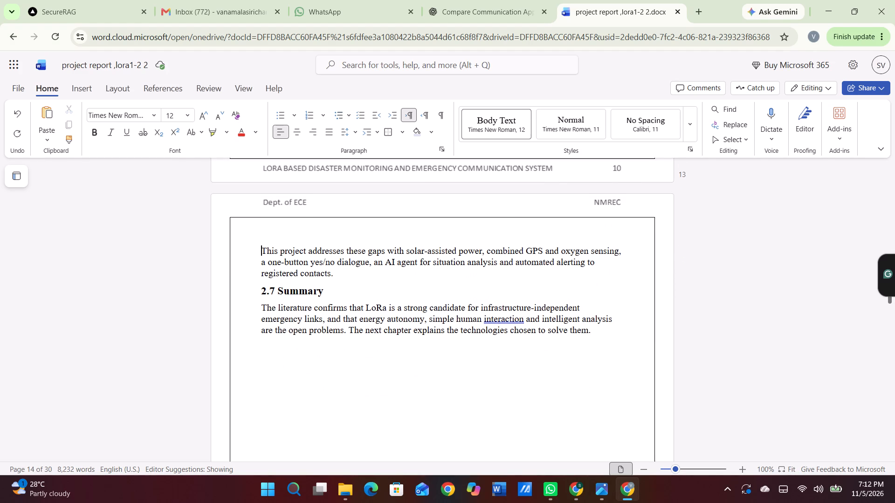
pyautogui.moveTo(277, 261); pyautogui.dragTo(385, 282)
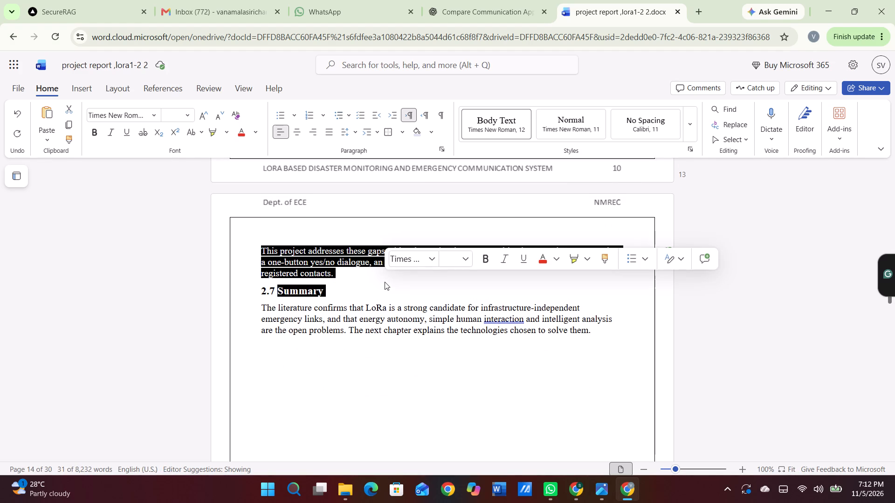
pyautogui.hotkey('ctrl', 'c')
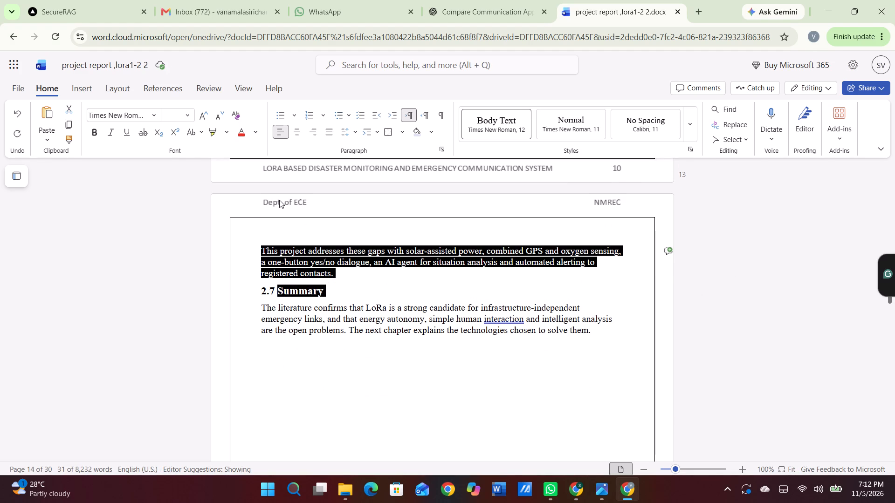
pyautogui.scroll(2, 279, 200)
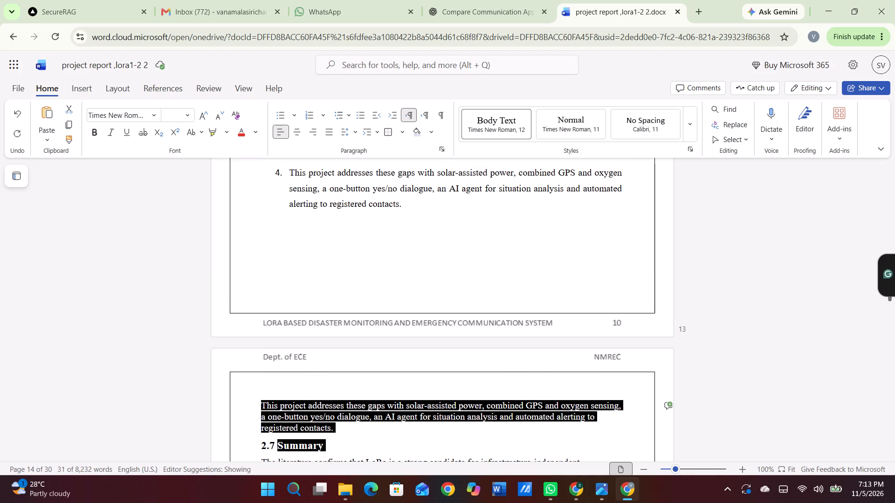
pyautogui.click(275, 226)
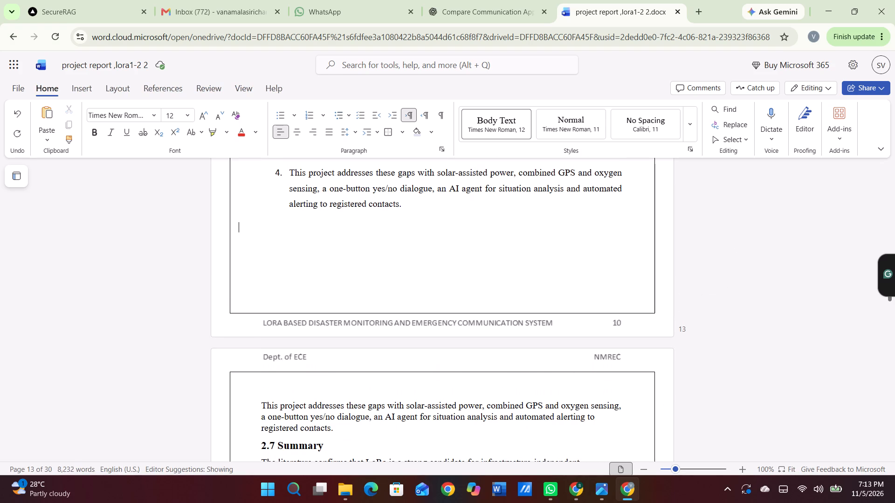
pyautogui.hotkey('ctrl', 'v')
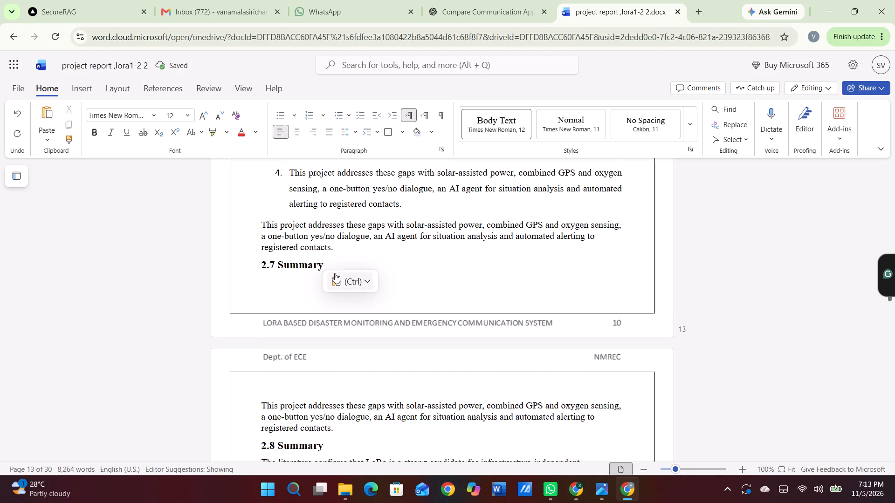
# Delete the pasted "2.7 Summary" heading beneath the copied "This project addresses these gaps" paragraph.
pyautogui.click(326, 260)
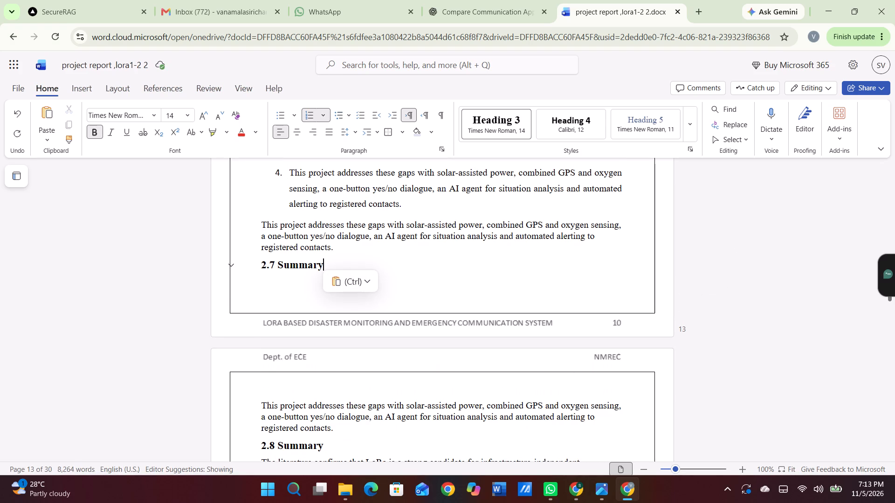
pyautogui.press('BackSpace')
pyautogui.press('BackSpace')
pyautogui.press('BackSpace')
pyautogui.press('BackSpace')
pyautogui.press('BackSpace')
pyautogui.press('BackSpace')
pyautogui.press('BackSpace')
pyautogui.press('BackSpace')
pyautogui.press('BackSpace')
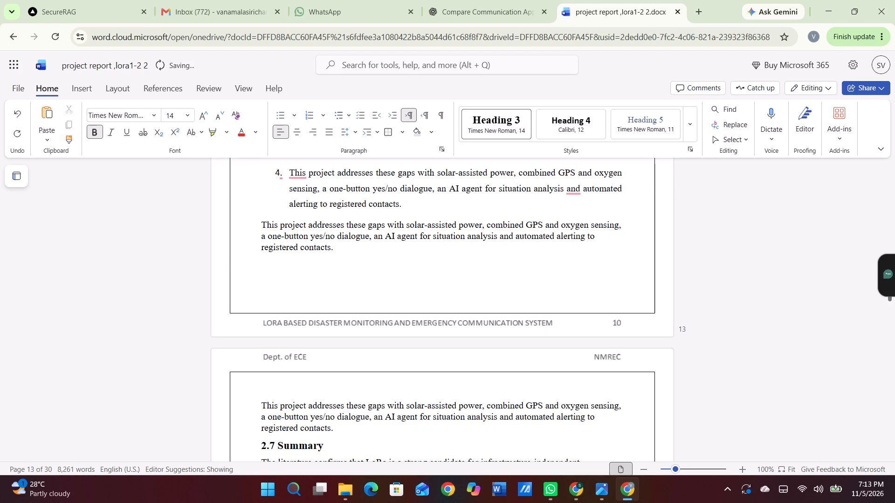
# Justify the copied "This project addresses these gaps" paragraph and set its line spacing to 1.5.
pyautogui.moveTo(254, 221); pyautogui.dragTo(381, 274)
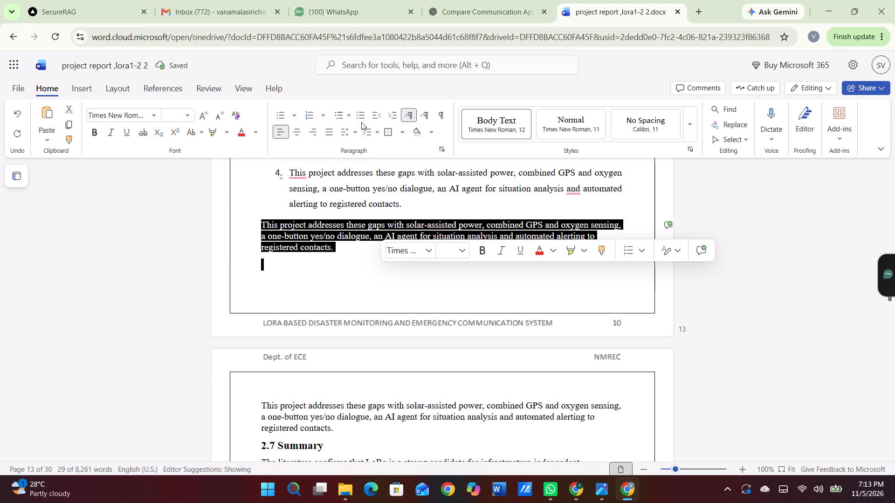
pyautogui.click(329, 135)
pyautogui.click(355, 133)
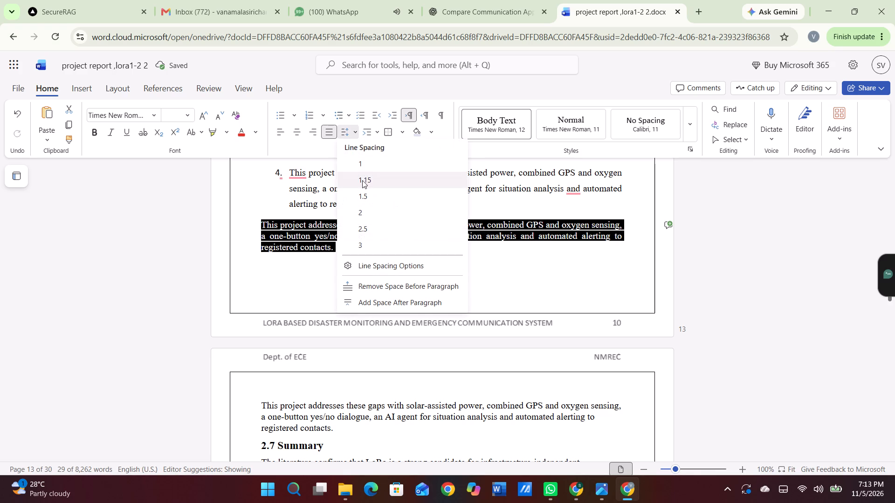
pyautogui.click(364, 197)
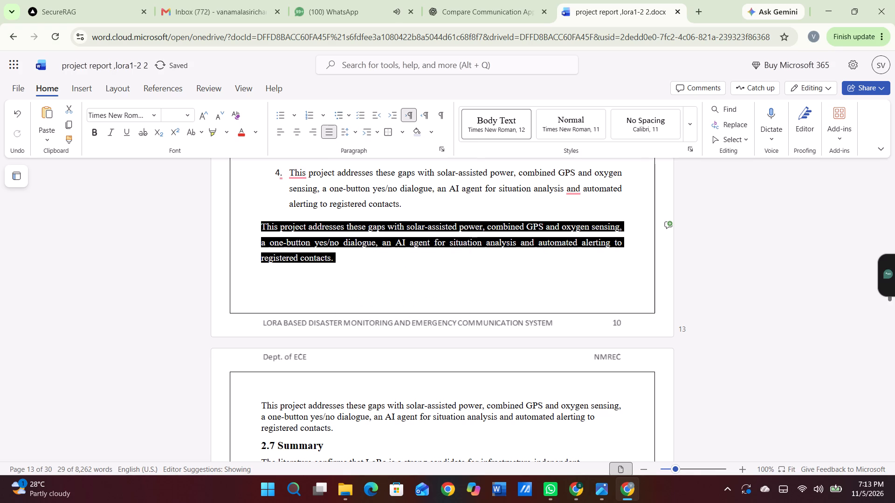
pyautogui.click(365, 253)
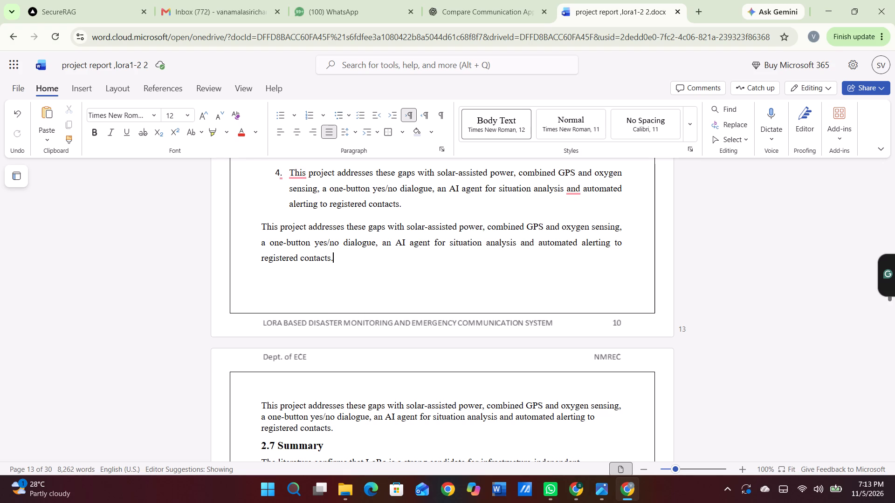
# Delete the original "This project addresses these gaps" paragraph and the 2.7 Summary heading with its text on the following page.
pyautogui.scroll(-2, 472, 259)
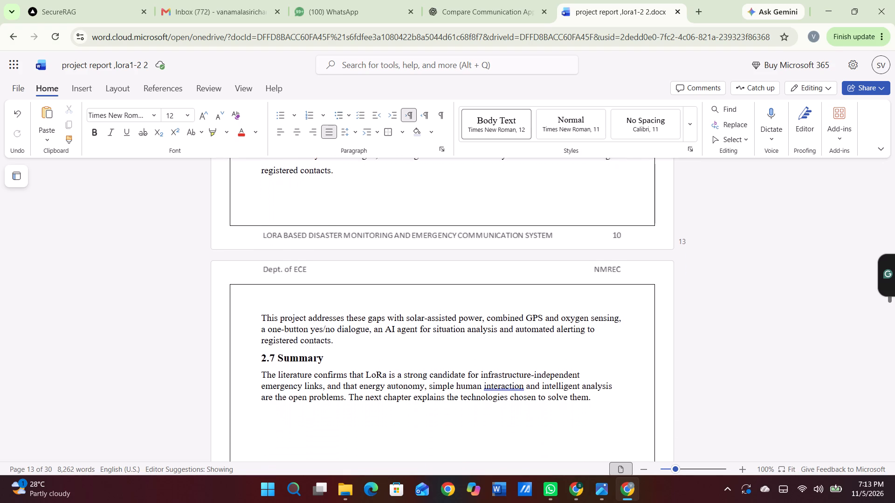
pyautogui.scroll(-1, 472, 259)
pyautogui.scroll(1, 472, 259)
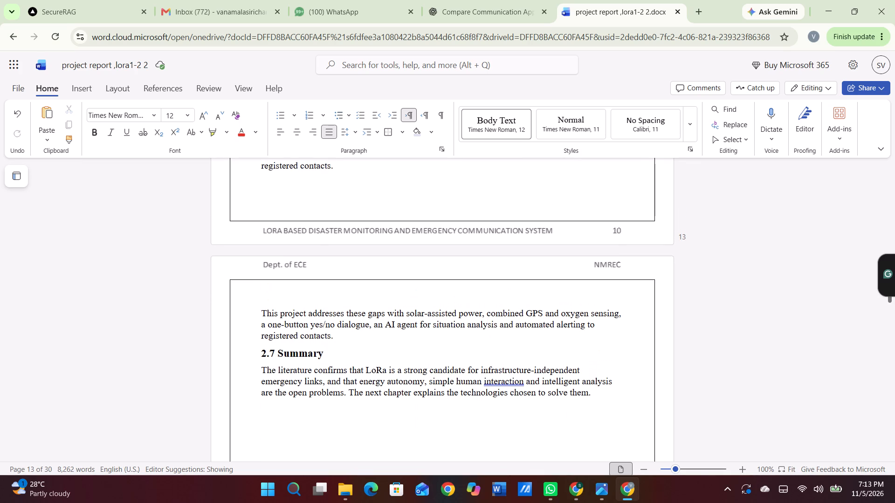
pyautogui.moveTo(261, 311); pyautogui.dragTo(560, 433)
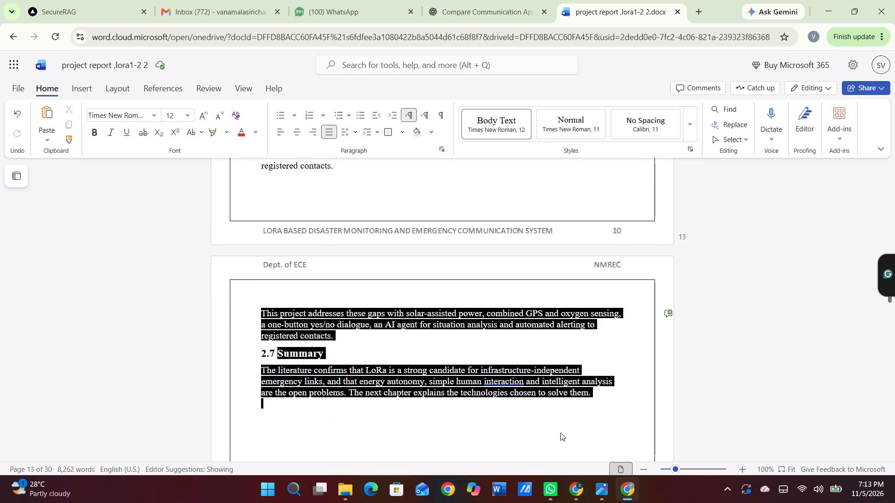
pyautogui.moveTo(560, 433); pyautogui.dragTo(634, 444)
pyautogui.press('BackSpace')
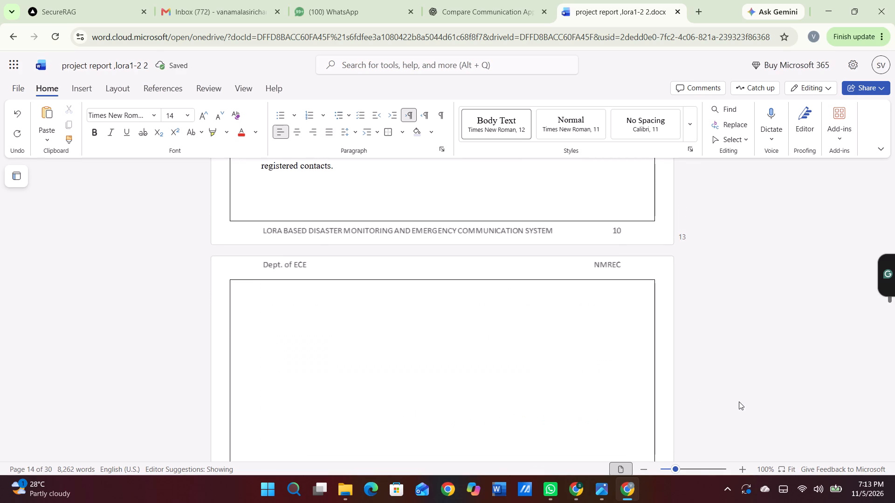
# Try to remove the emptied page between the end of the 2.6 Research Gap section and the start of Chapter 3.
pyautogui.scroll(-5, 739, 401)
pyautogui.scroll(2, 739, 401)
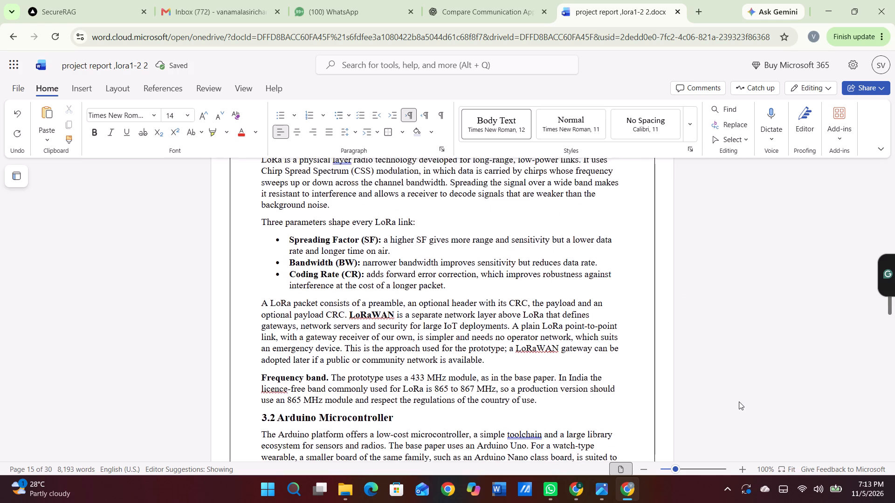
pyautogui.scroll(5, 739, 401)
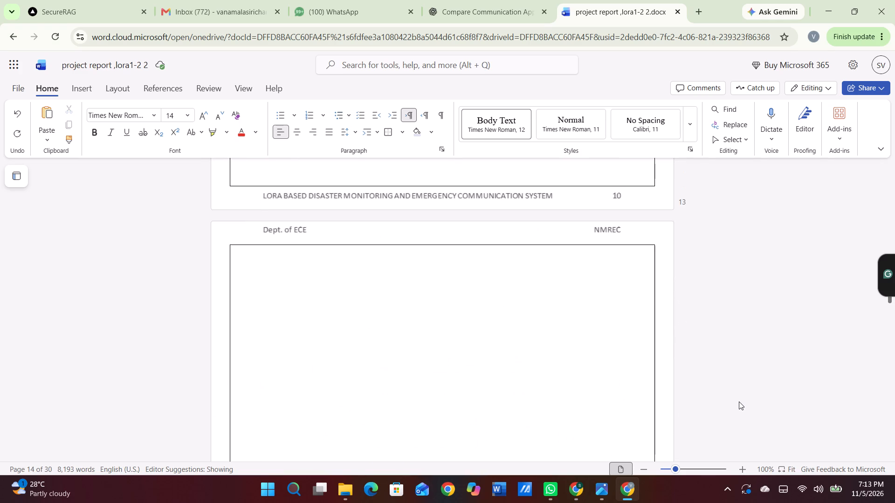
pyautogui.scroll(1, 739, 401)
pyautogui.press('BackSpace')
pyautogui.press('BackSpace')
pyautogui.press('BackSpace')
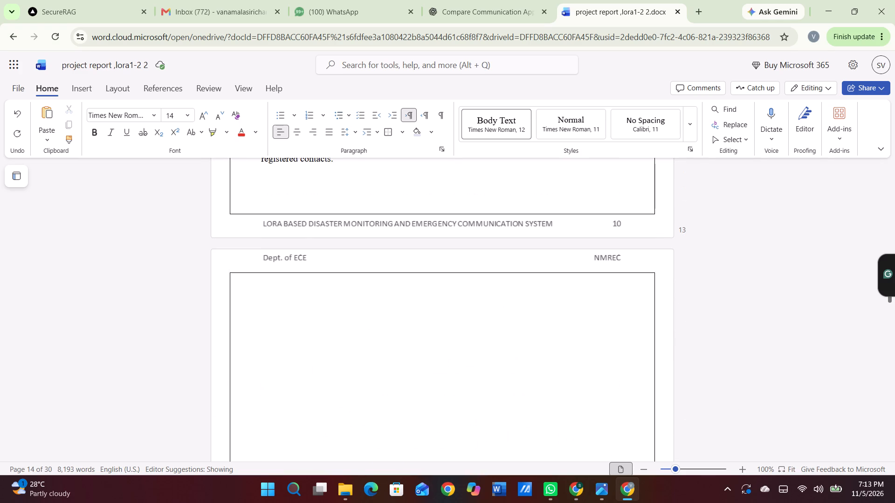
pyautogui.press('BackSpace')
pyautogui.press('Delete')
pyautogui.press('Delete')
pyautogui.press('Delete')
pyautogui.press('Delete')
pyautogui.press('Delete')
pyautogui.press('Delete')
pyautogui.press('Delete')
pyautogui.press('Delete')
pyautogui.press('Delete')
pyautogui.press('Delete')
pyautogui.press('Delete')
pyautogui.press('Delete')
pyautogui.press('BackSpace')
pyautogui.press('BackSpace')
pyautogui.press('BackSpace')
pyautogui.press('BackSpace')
# Open the footer for editing at the page number on the page that ends with 3.4 Oxygen Sensor.
pyautogui.scroll(-4, 301, 320)
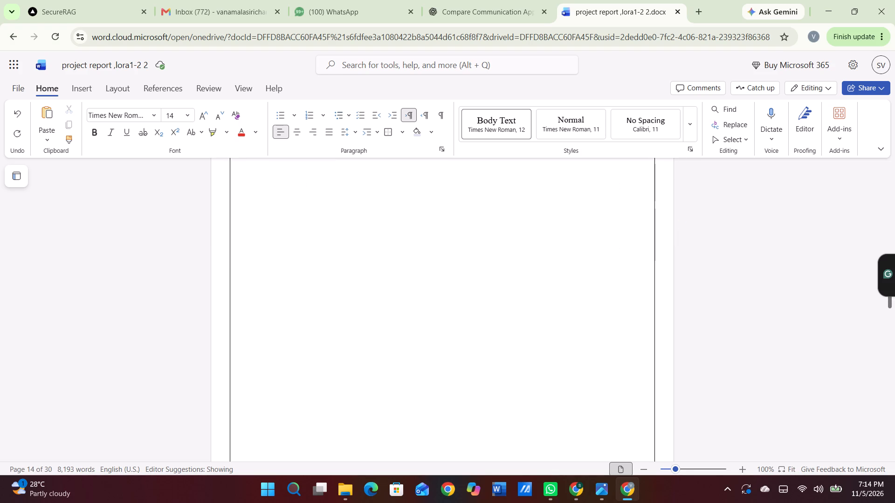
pyautogui.scroll(-5, 301, 320)
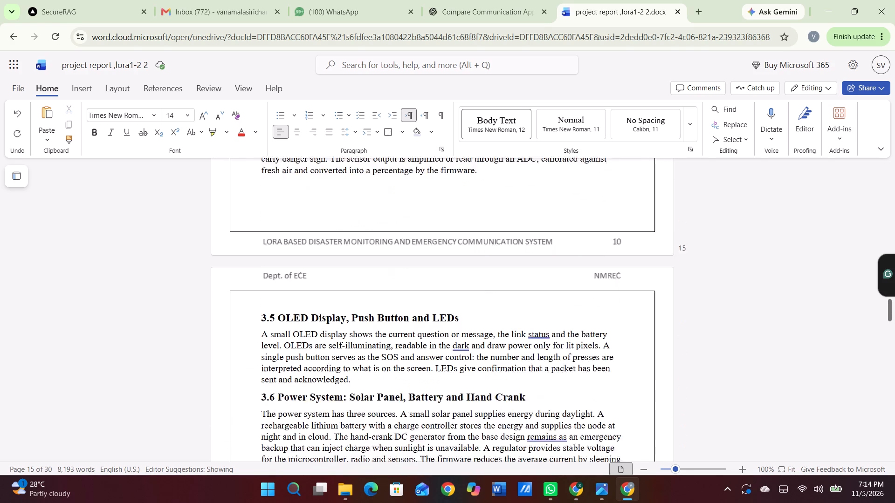
pyautogui.scroll(-1, 301, 320)
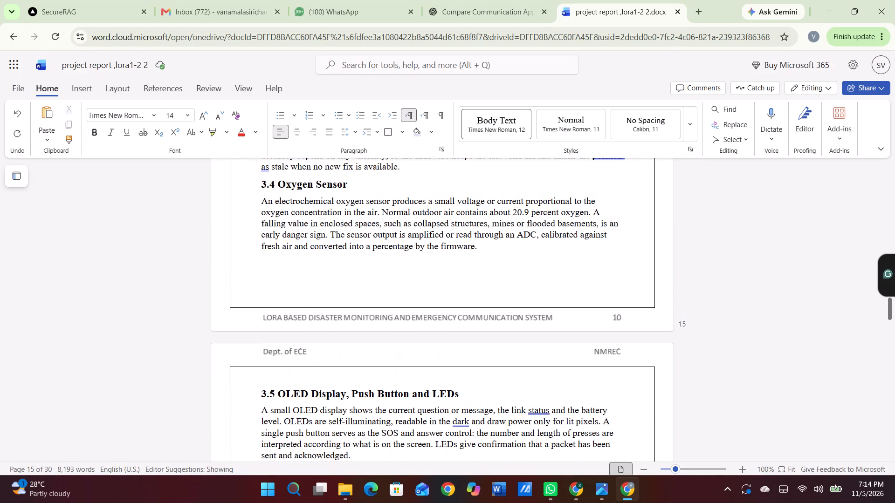
pyautogui.click(623, 317)
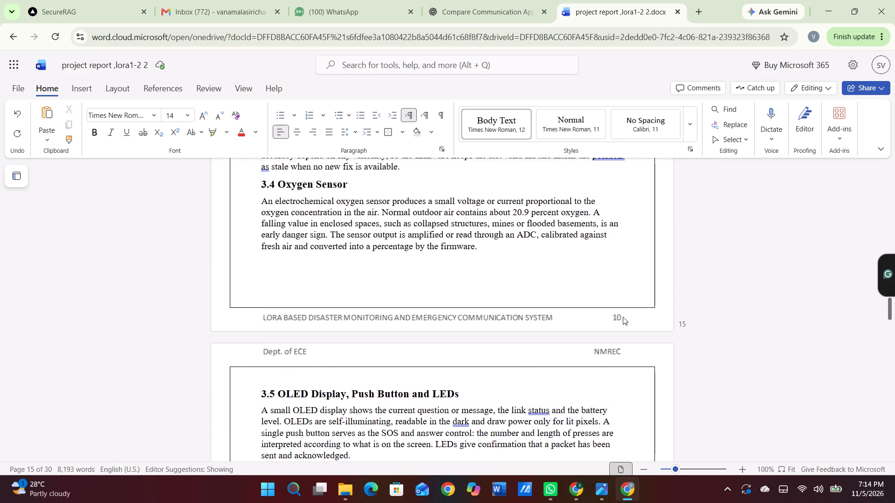
pyautogui.tripleClick(623, 317)
pyautogui.click(623, 317)
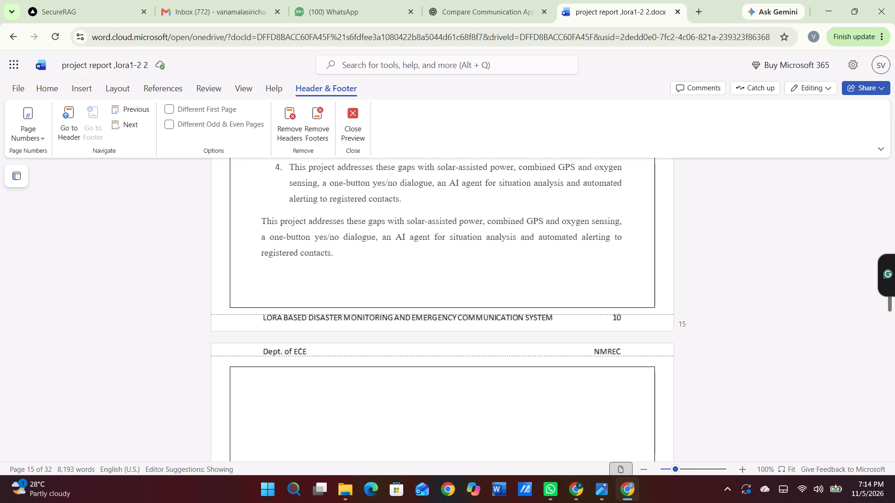
# Check the footer page numbers on the pages from section 2.5 through the blank page before Chapter 3.
pyautogui.scroll(6, 623, 317)
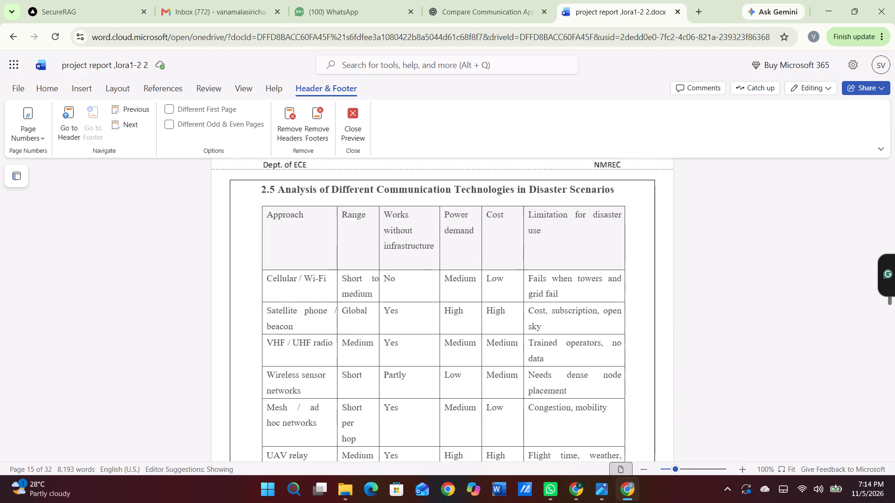
pyautogui.scroll(2, 623, 317)
pyautogui.scroll(-1, 623, 317)
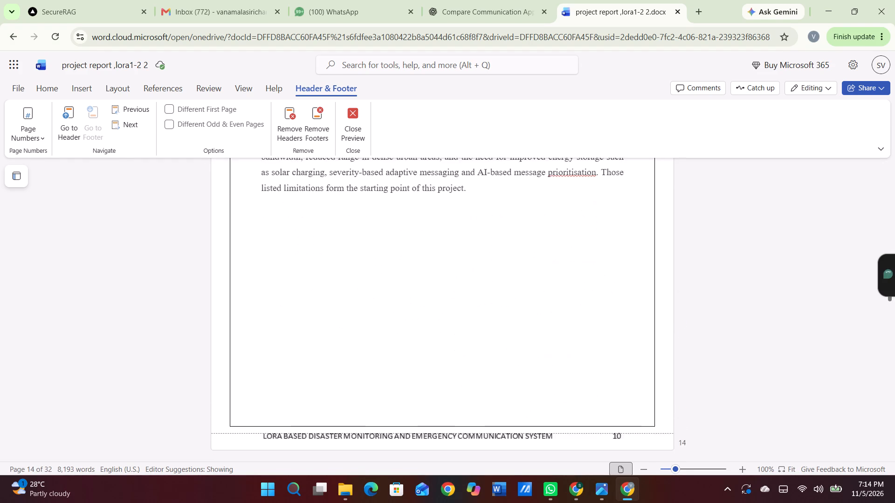
pyautogui.scroll(-4, 623, 317)
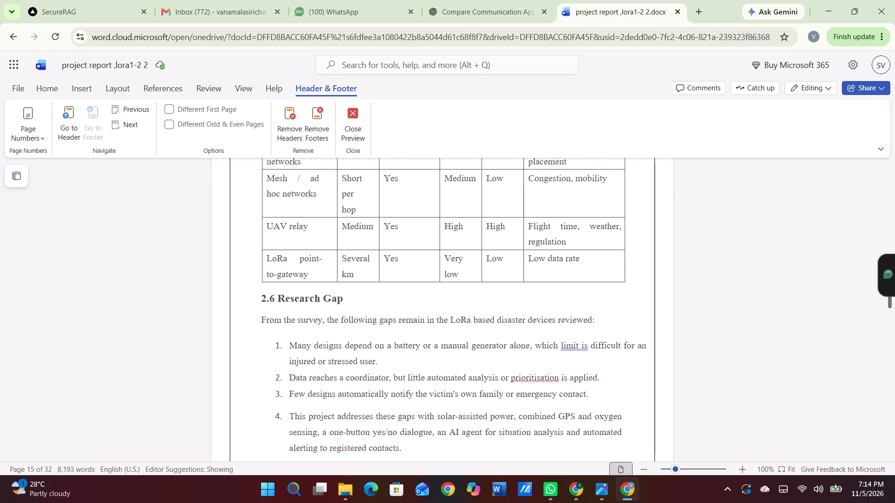
pyautogui.scroll(-3, 623, 317)
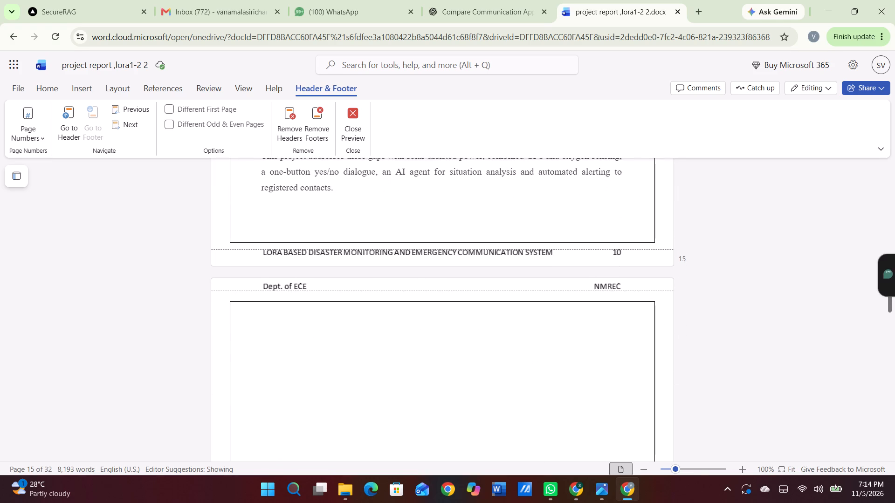
pyautogui.scroll(-3, 623, 317)
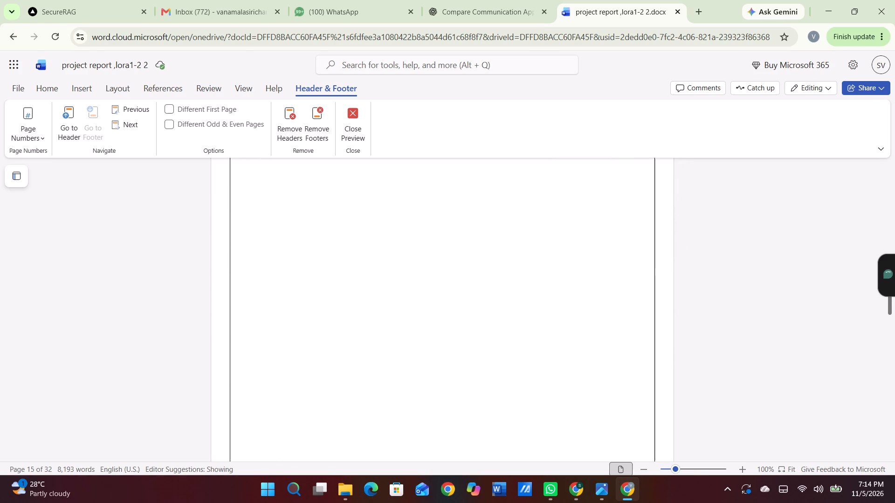
pyautogui.scroll(-6, 623, 317)
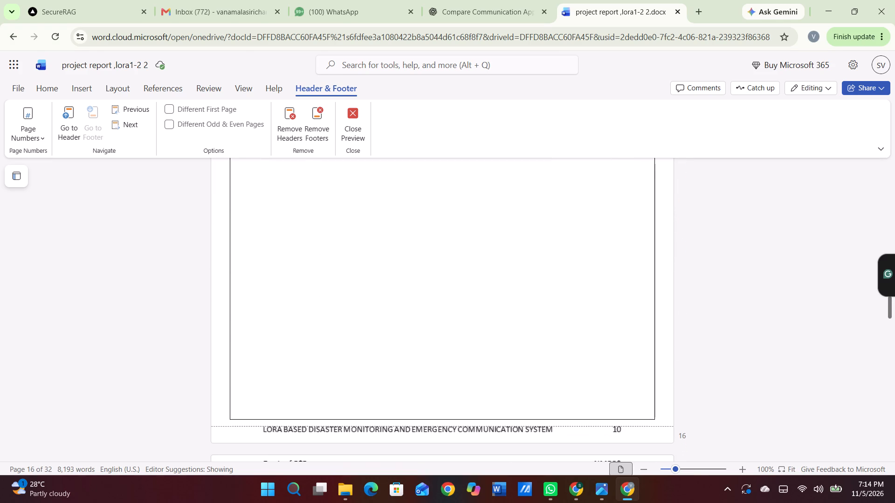
pyautogui.scroll(-4, 623, 317)
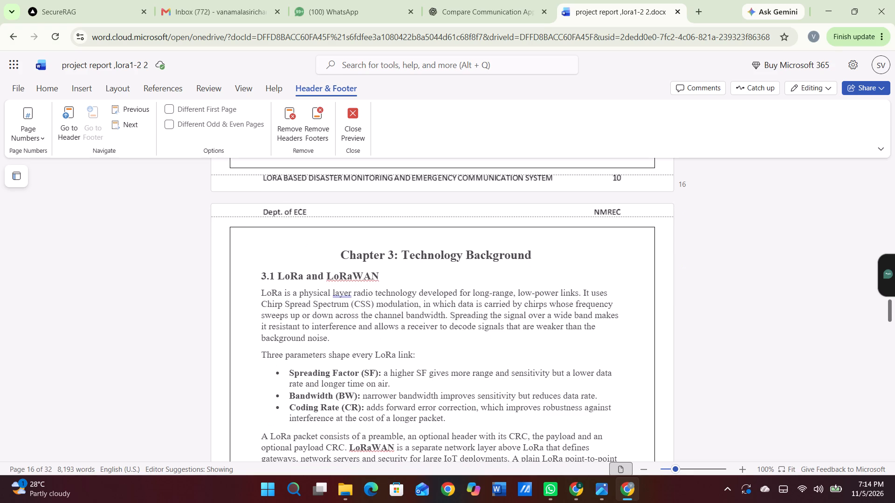
# Leave footer editing and return to the body text at the Chapter 3: Technology Background title.
pyautogui.click(399, 253)
pyautogui.press('BackSpace')
pyautogui.press('BackSpace')
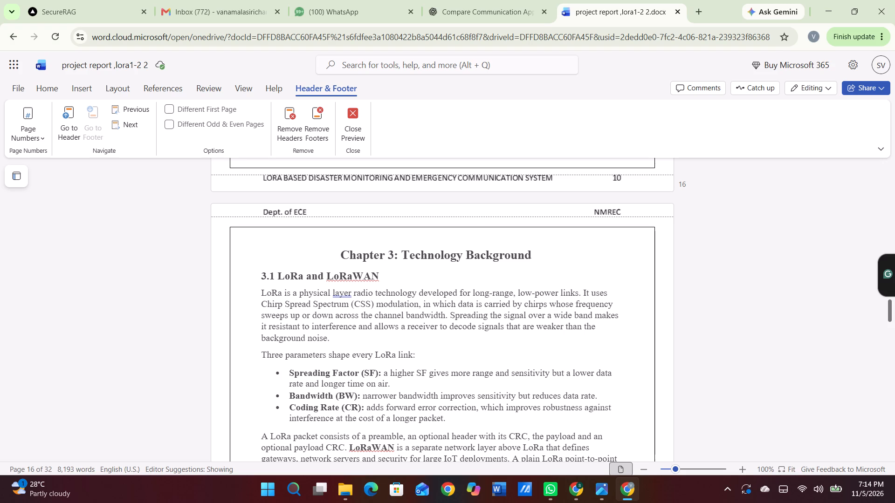
pyautogui.click(403, 254)
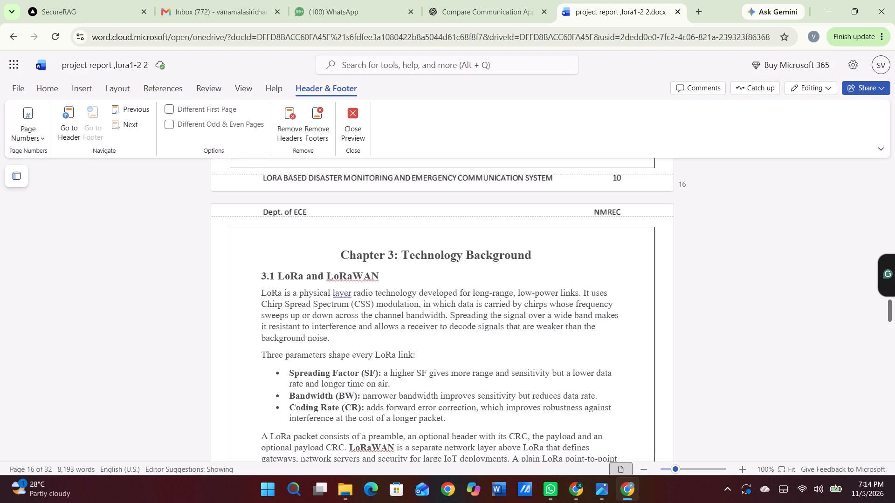
pyautogui.click(398, 255)
pyautogui.press('BackSpace')
pyautogui.press('BackSpace')
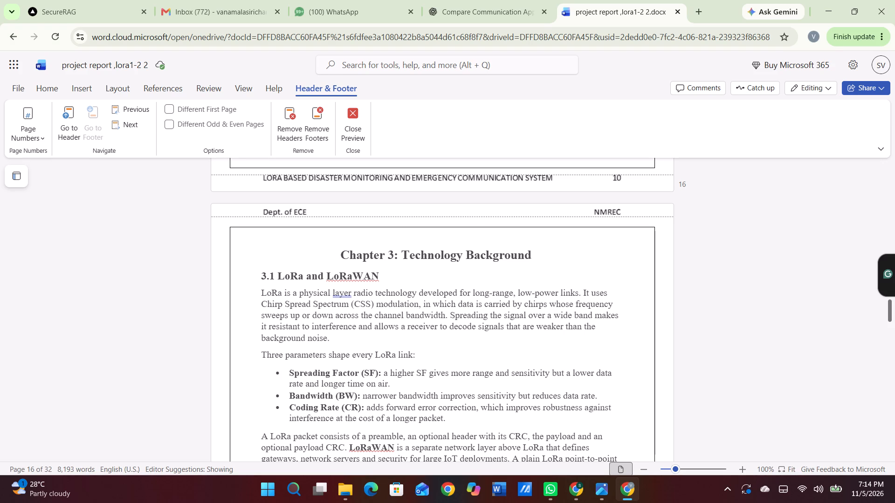
pyautogui.click(399, 255)
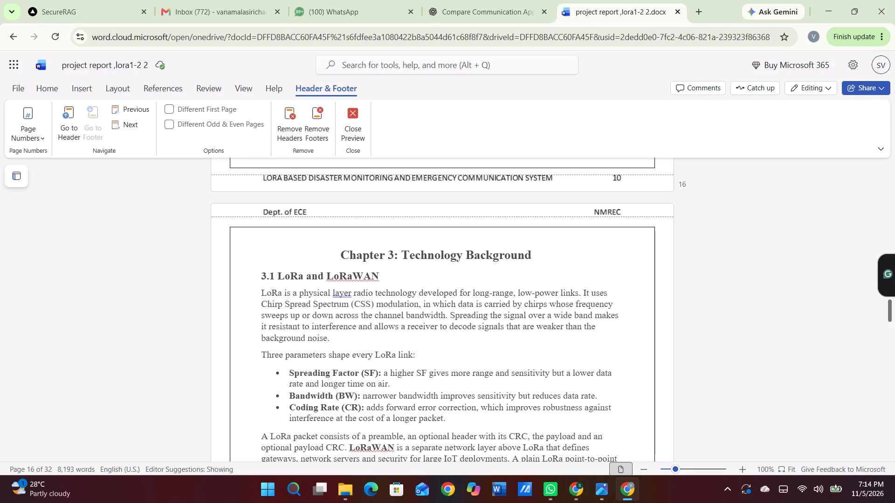
pyautogui.doubleClick(399, 255)
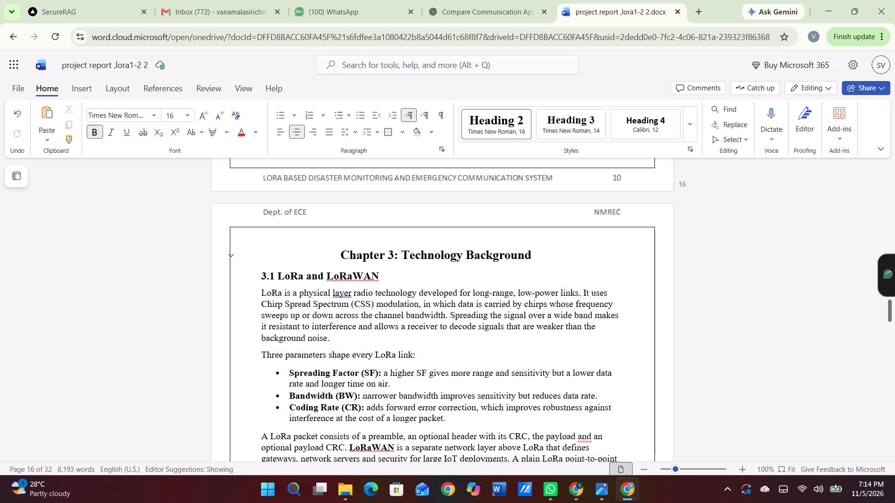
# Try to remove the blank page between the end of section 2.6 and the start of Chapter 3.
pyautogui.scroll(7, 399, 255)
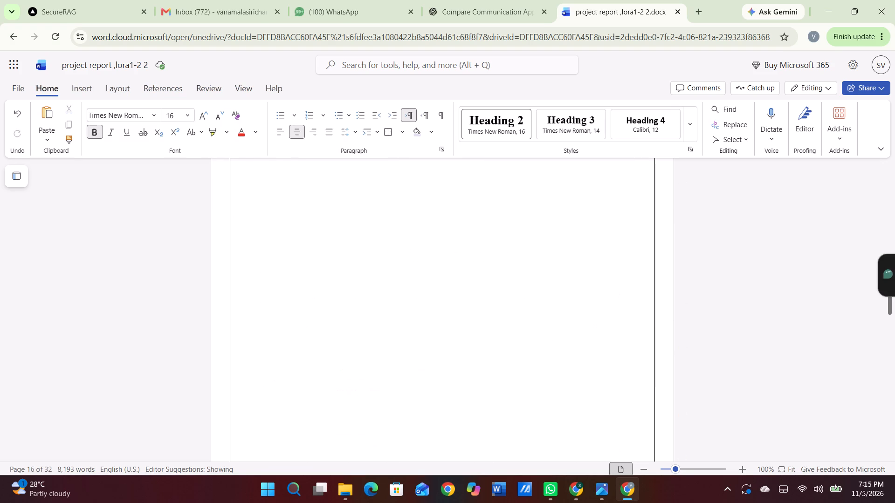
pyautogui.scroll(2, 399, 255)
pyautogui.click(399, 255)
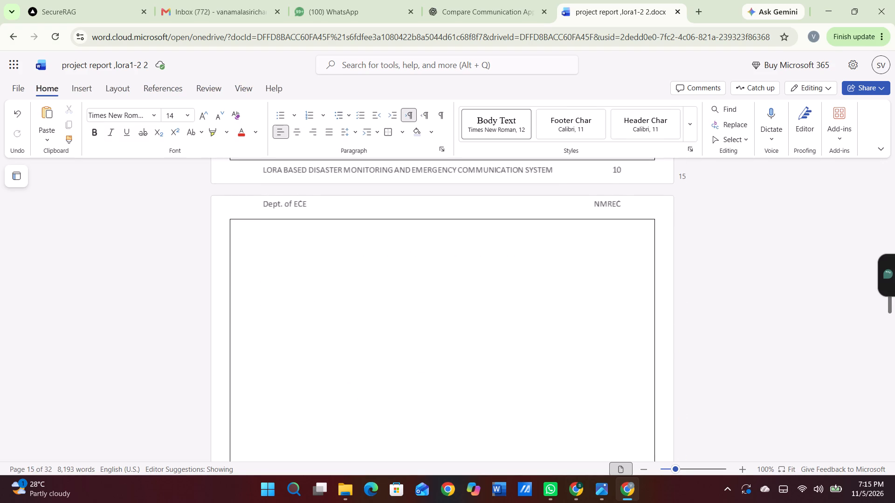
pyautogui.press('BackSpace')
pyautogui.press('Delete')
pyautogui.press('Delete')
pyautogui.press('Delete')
# Split the Chapter 3 title into two lines, "Chapter 3" and "Technology Background", and remove the colon.
pyautogui.scroll(-7, 399, 255)
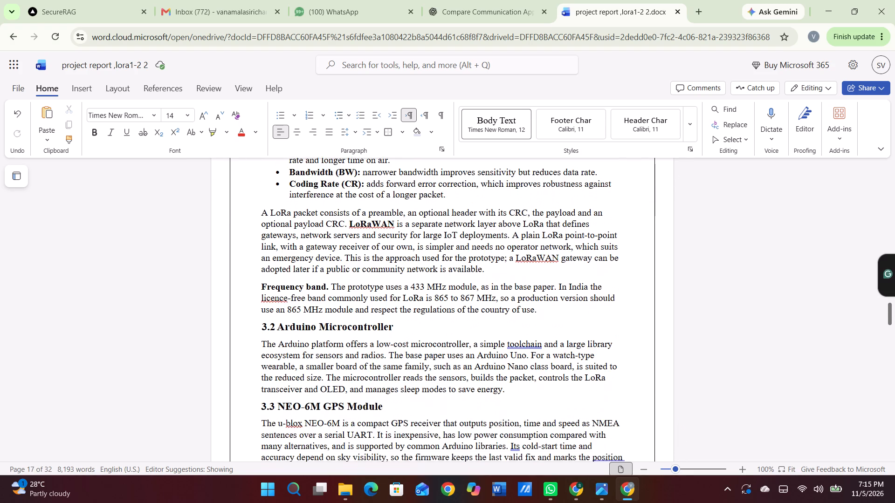
pyautogui.scroll(1, 399, 255)
pyautogui.scroll(-5, 399, 255)
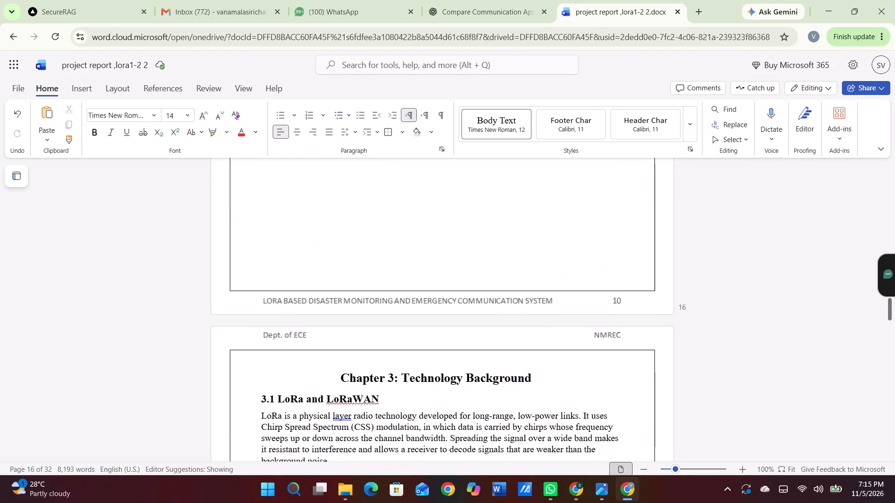
pyautogui.scroll(-1, 399, 255)
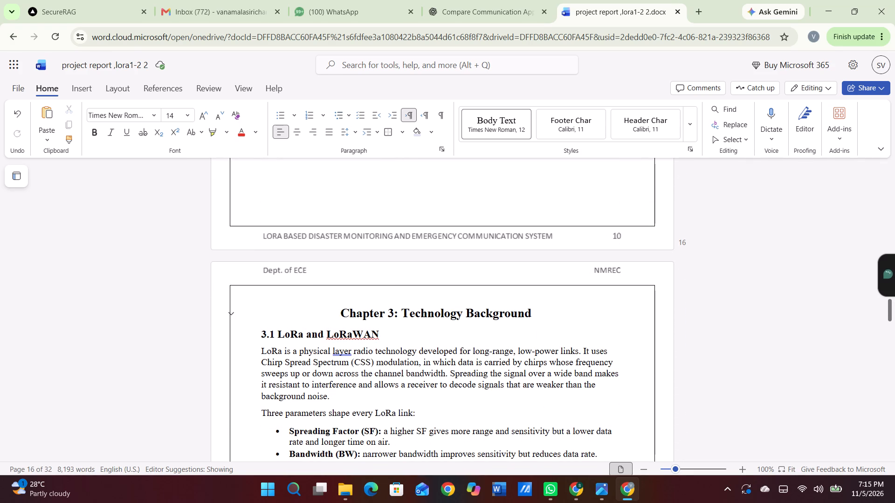
pyautogui.click(399, 316)
pyautogui.press('BackSpace')
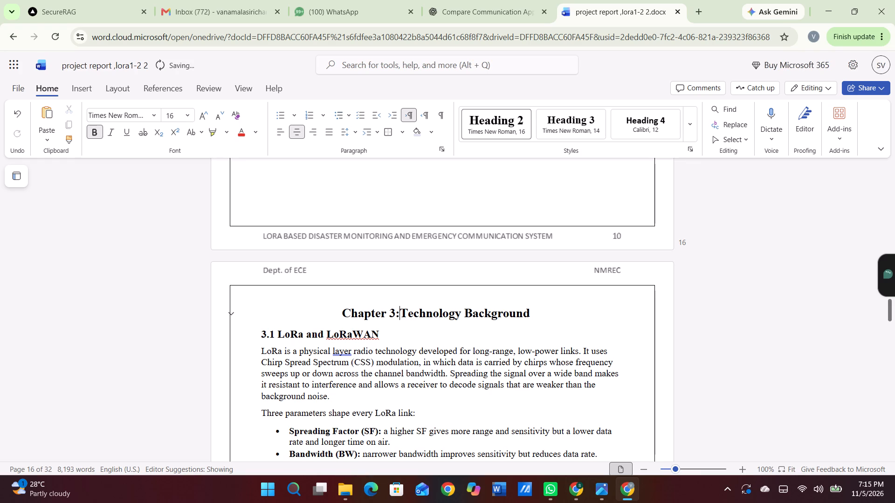
pyautogui.press('BackSpace')
pyautogui.press('Return')
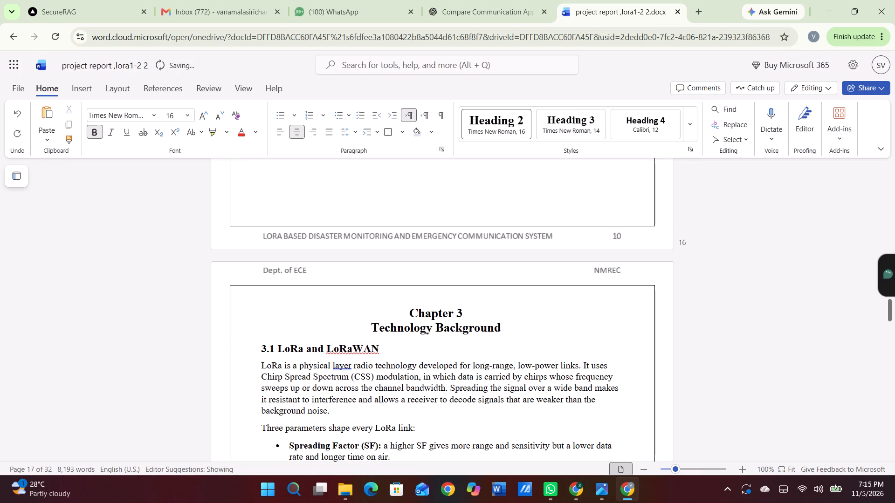
# Replace the bullet before Spreading Factor (SF) in section 3.1 with the number 3.1.1, flush with the body text.
pyautogui.scroll(-2, 299, 356)
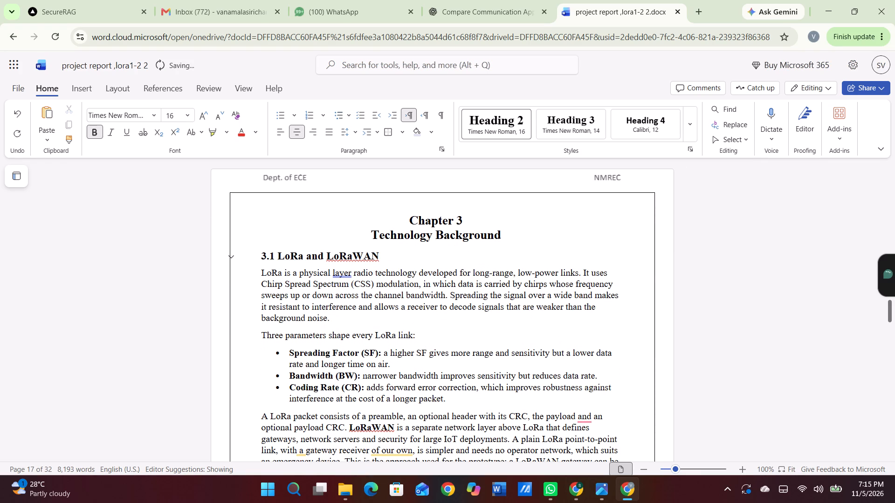
pyautogui.click(288, 354)
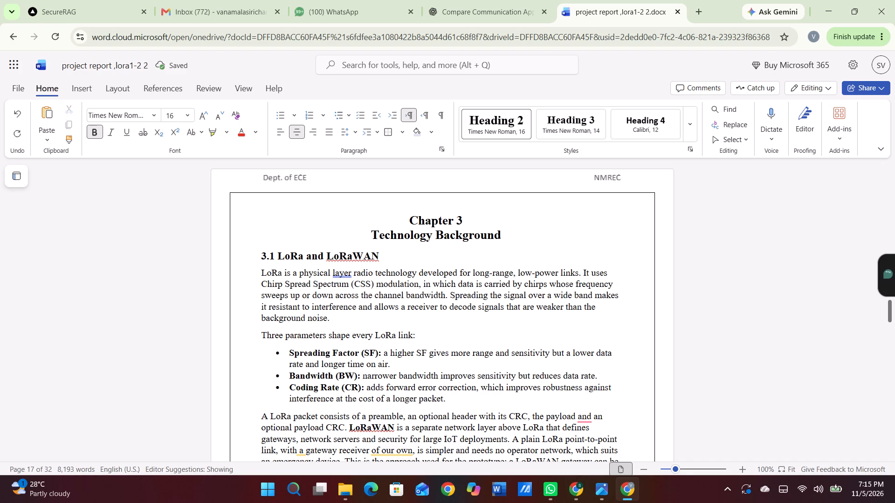
pyautogui.press('BackSpace')
pyautogui.press('BackSpace')
pyautogui.press('BackSpace')
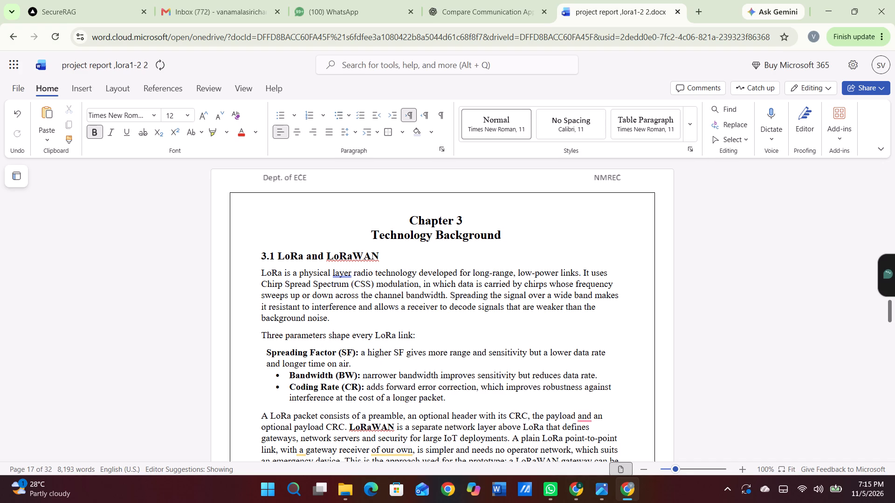
pyautogui.press('BackSpace')
pyautogui.write('3.1.1')
pyautogui.press('space')
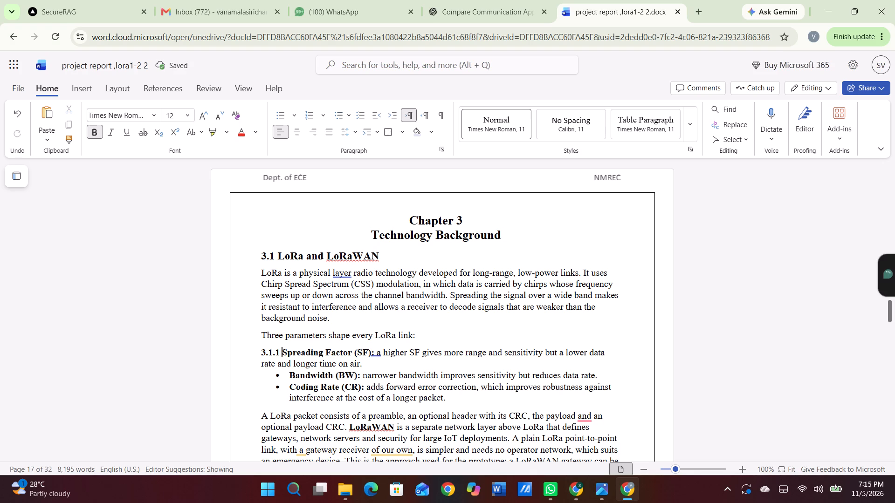
# Replace the bullet before Bandwidth (BW) with the number 3.1.2, flush with the body text.
pyautogui.click(288, 373)
pyautogui.press('BackSpace')
pyautogui.press('BackSpace')
pyautogui.press('BackSpace')
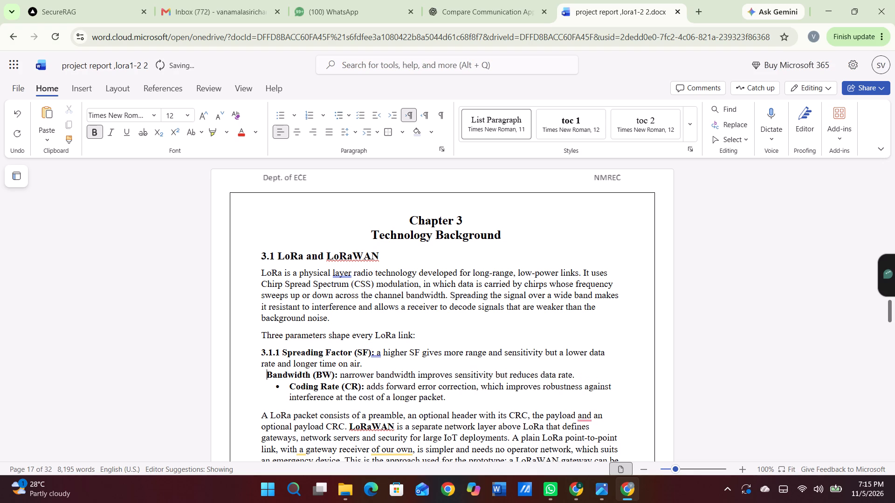
pyautogui.press('BackSpace')
pyautogui.write('3.')
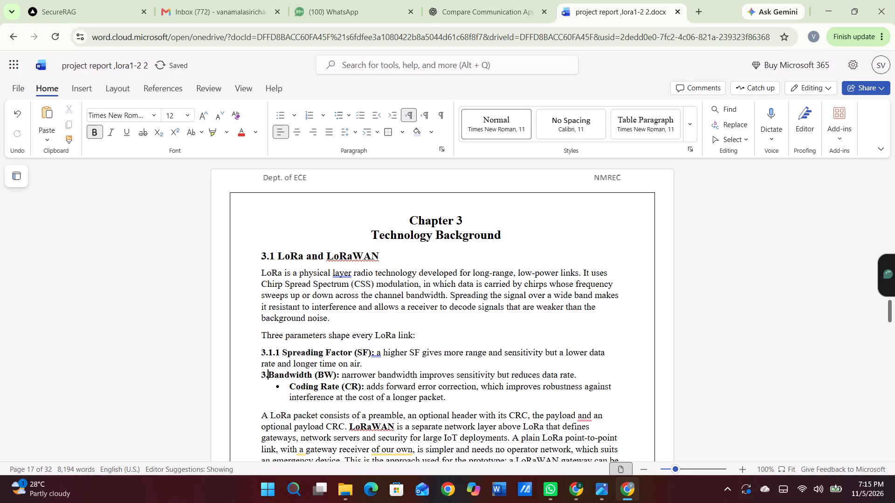
pyautogui.write('1.2')
pyautogui.press('space')
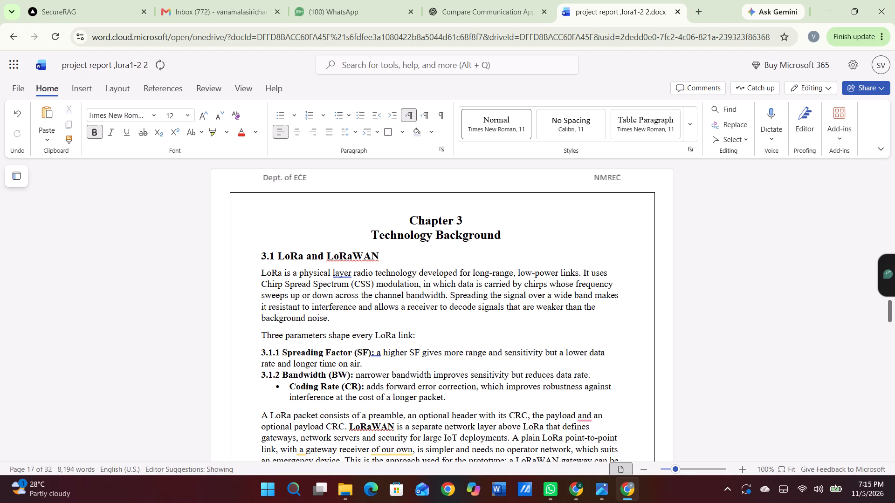
# Replace the bullet before Coding Rate (CR) with the number 3.1.3, flush with the body text.
pyautogui.click(289, 389)
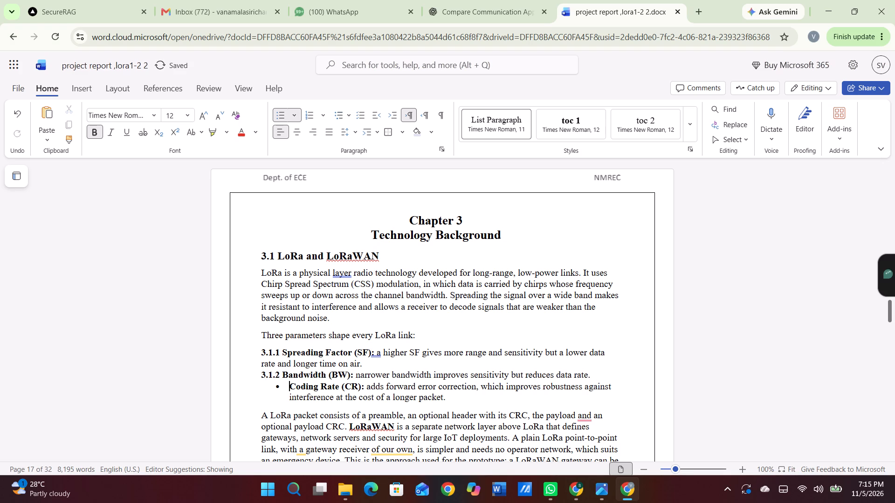
pyautogui.press('BackSpace')
pyautogui.press('BackSpace')
pyautogui.press('BackSpace')
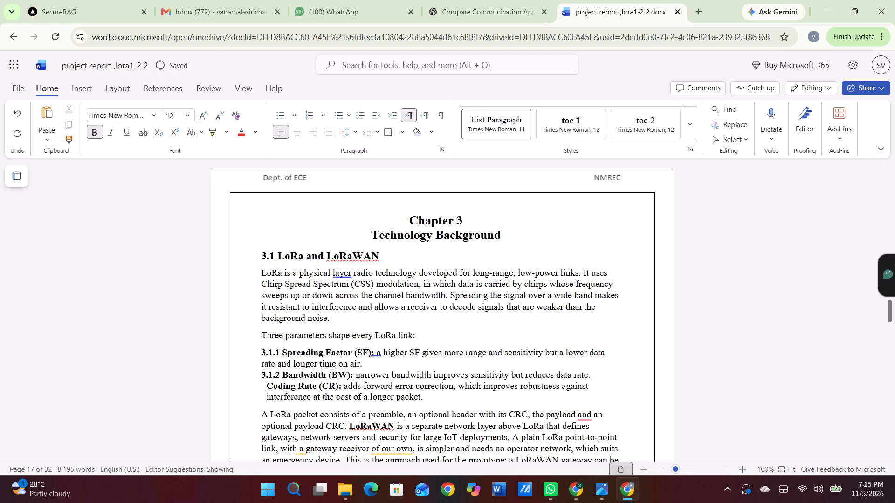
pyautogui.press('BackSpace')
pyautogui.write('3.')
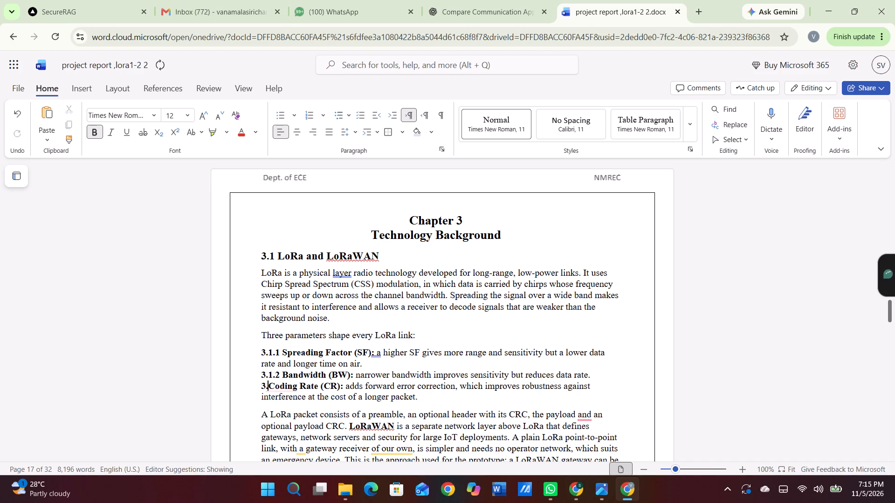
pyautogui.write('1.')
pyautogui.press('3')
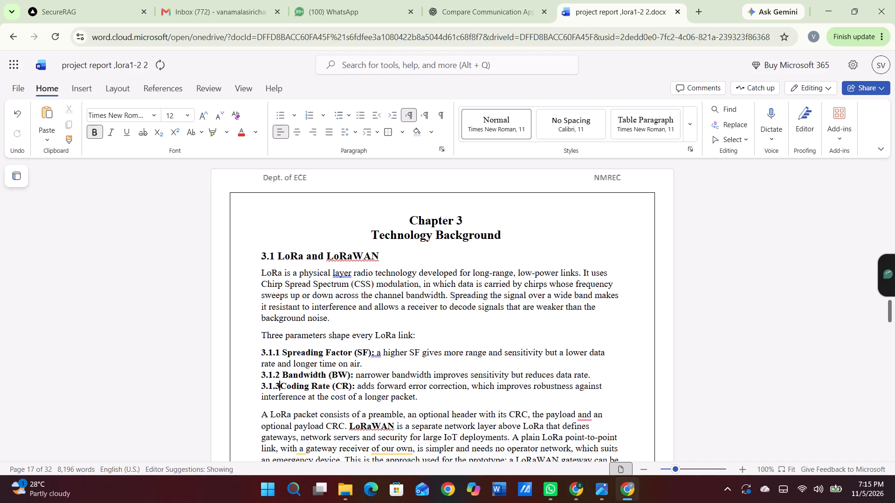
pyautogui.press('space')
pyautogui.scroll(-1, 289, 389)
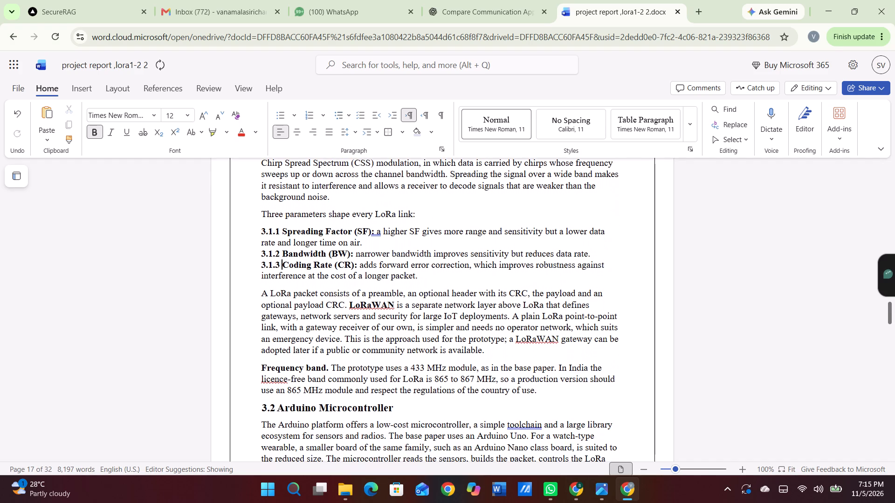
# Set the line spacing to 1.5 from the Chapter 3 title through the end of section 3.4 Oxygen Sensor.
pyautogui.scroll(-2, 289, 389)
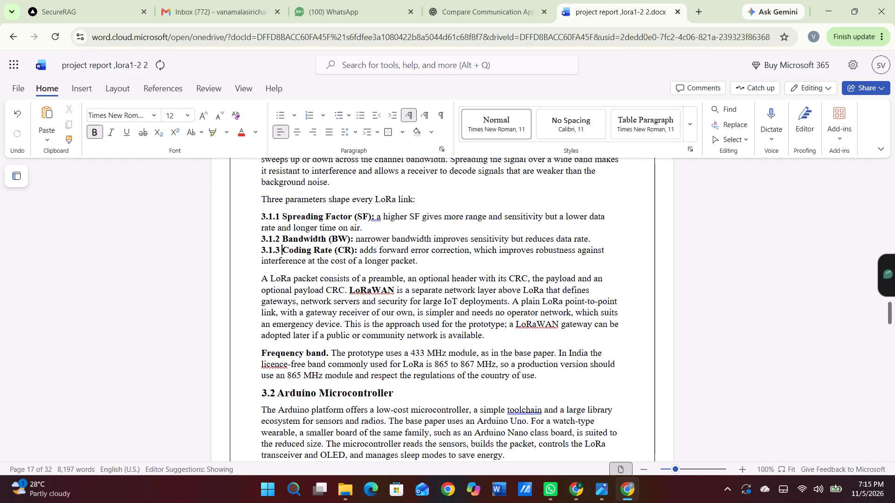
pyautogui.click(558, 252)
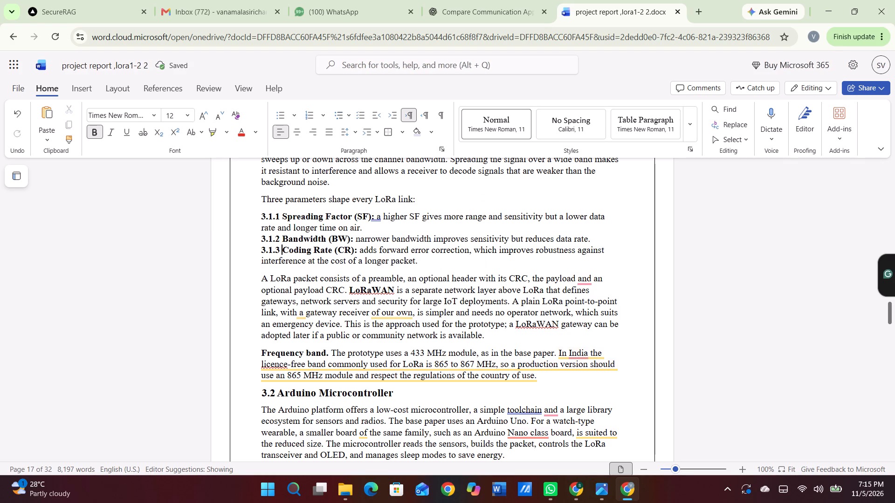
pyautogui.scroll(-1, 366, 376)
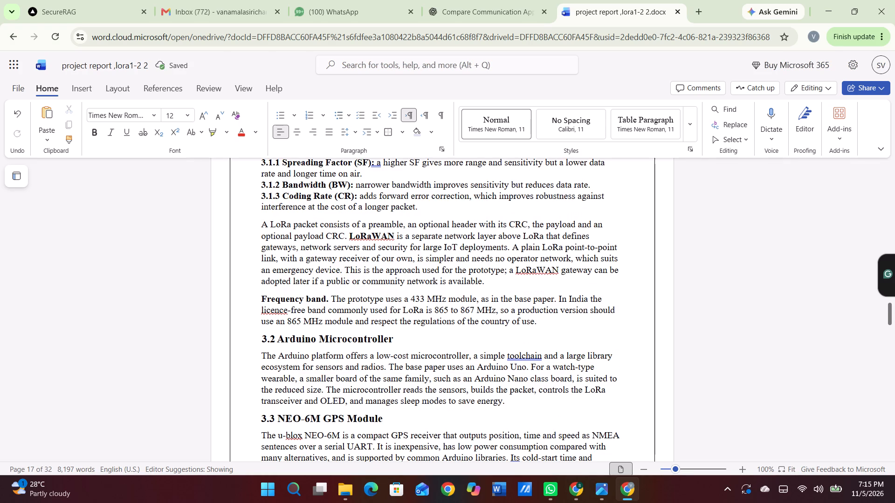
pyautogui.scroll(-4, 366, 376)
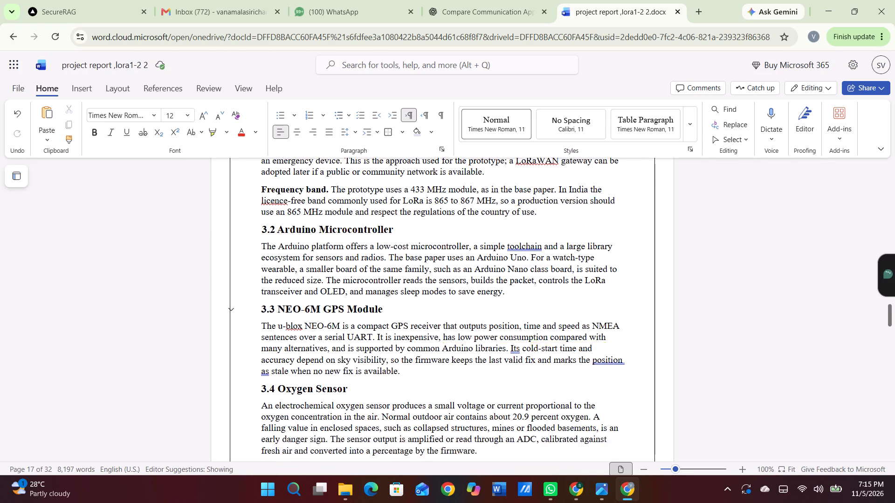
pyautogui.scroll(-4, 366, 376)
pyautogui.scroll(4, 366, 376)
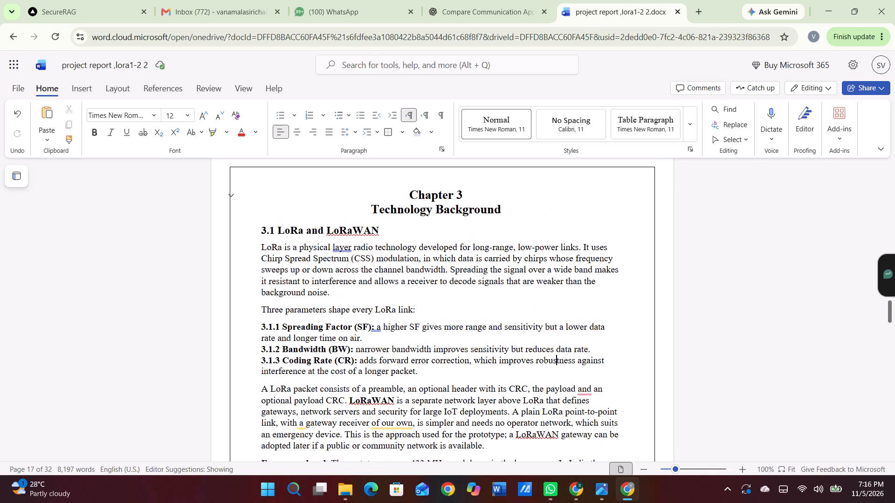
pyautogui.moveTo(267, 190); pyautogui.dragTo(540, 466)
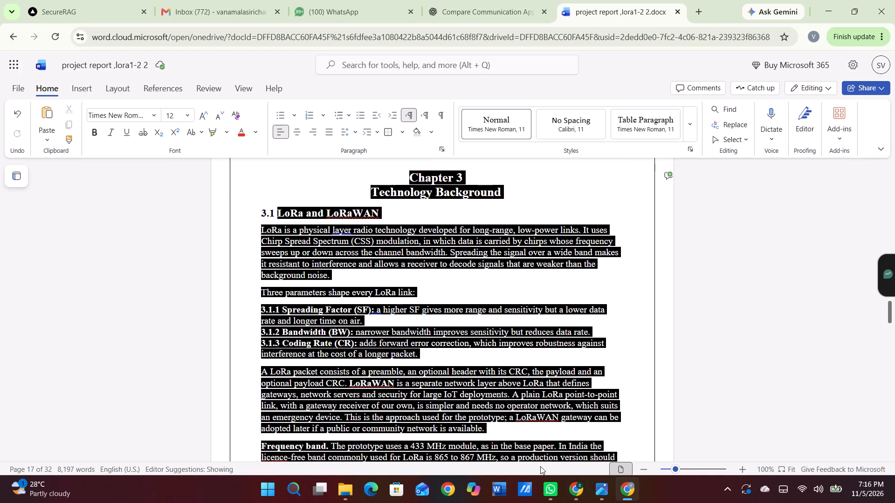
pyautogui.moveTo(540, 466); pyautogui.dragTo(565, 502)
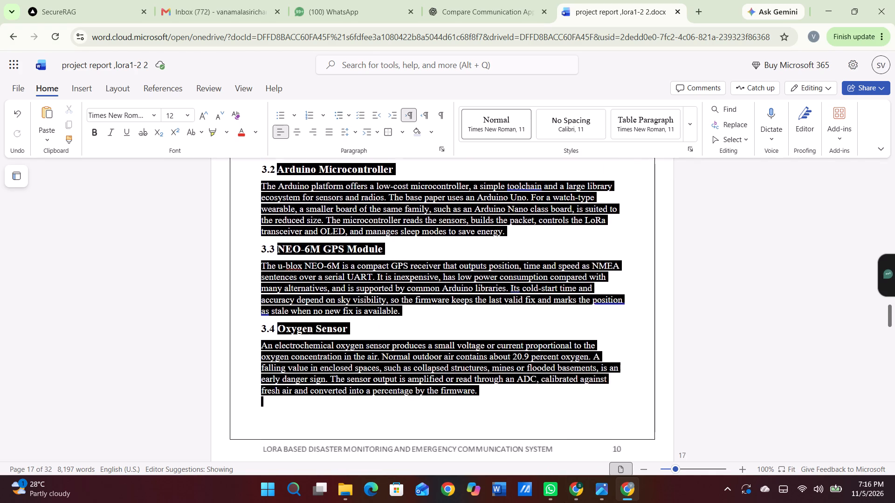
pyautogui.moveTo(565, 502); pyautogui.dragTo(491, 283)
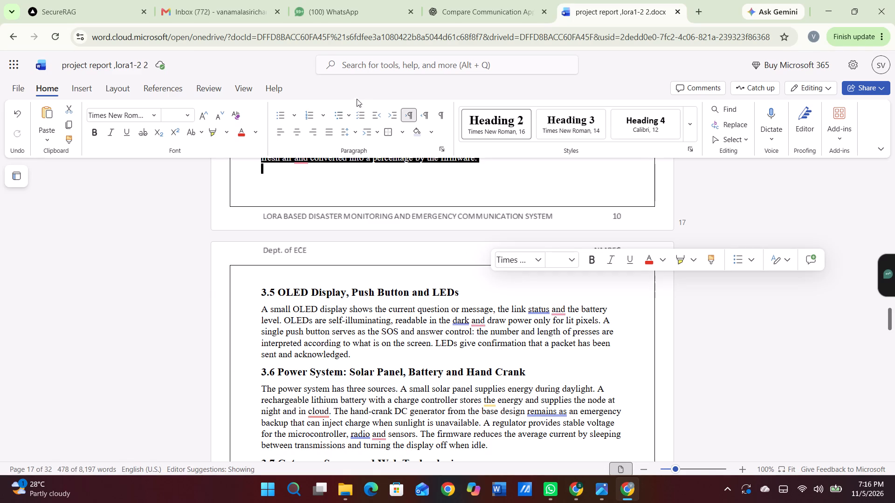
pyautogui.click(349, 135)
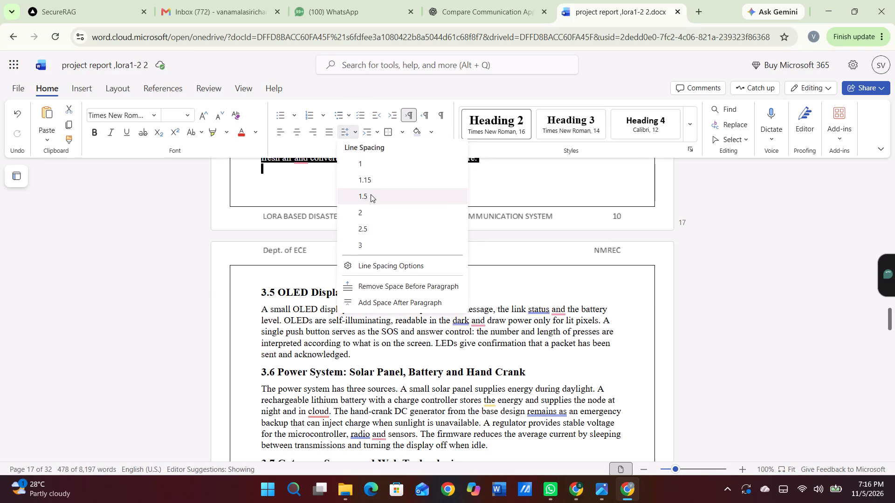
pyautogui.click(371, 195)
# Justify the selected Chapter 3 text through the end of section 3.4, and clear the selection.
pyautogui.click(332, 134)
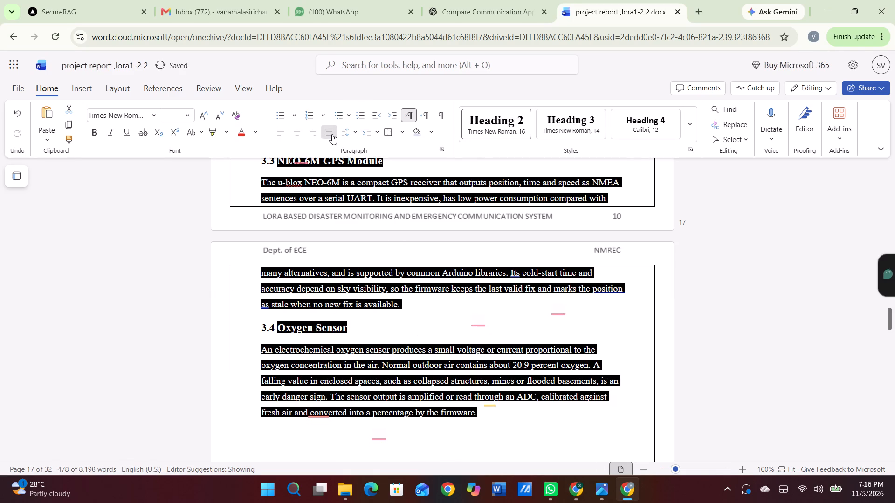
pyautogui.scroll(4, 415, 286)
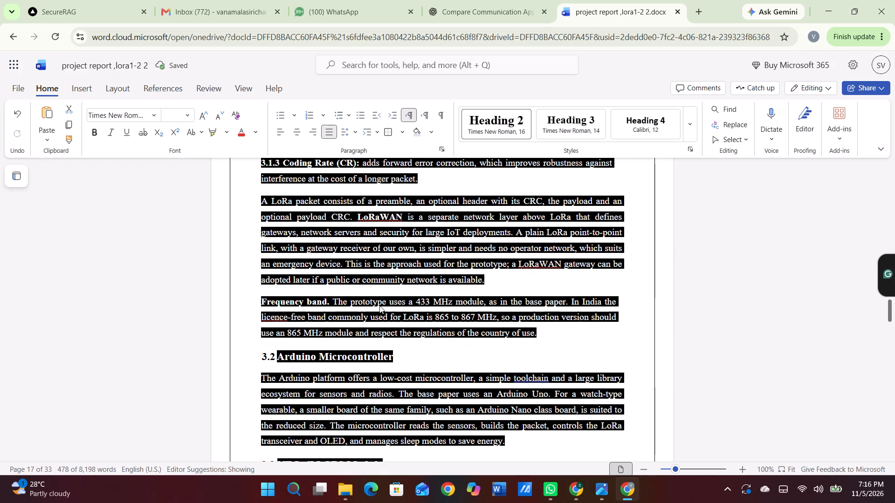
pyautogui.click(379, 306)
pyautogui.click(352, 327)
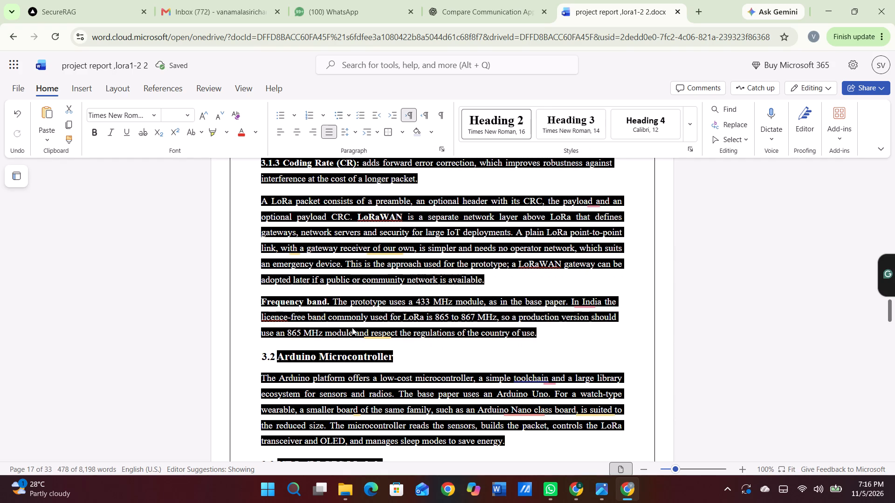
# Examine the page layout from section 3.2 through section 3.8, checking page breaks and empty space between sections 3.4 and 3.5.
pyautogui.scroll(-2, 352, 327)
pyautogui.scroll(1, 352, 327)
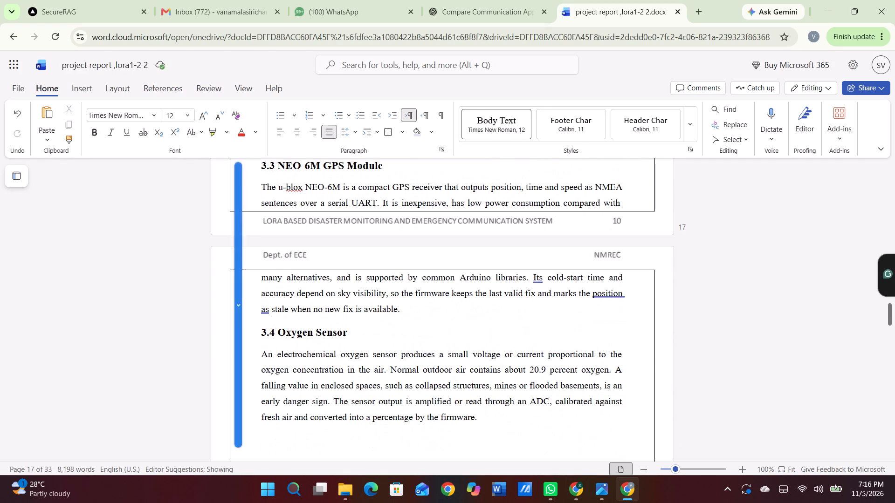
pyautogui.scroll(1, 352, 327)
pyautogui.scroll(-3, 352, 327)
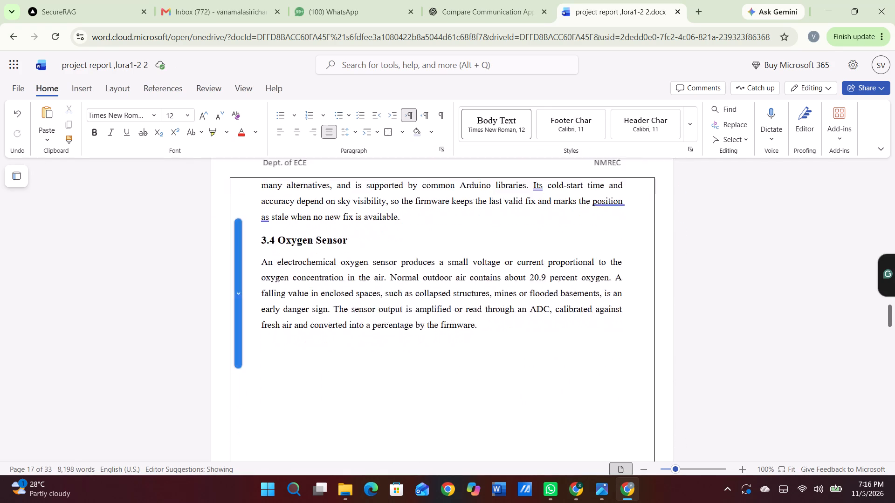
pyautogui.scroll(-5, 352, 327)
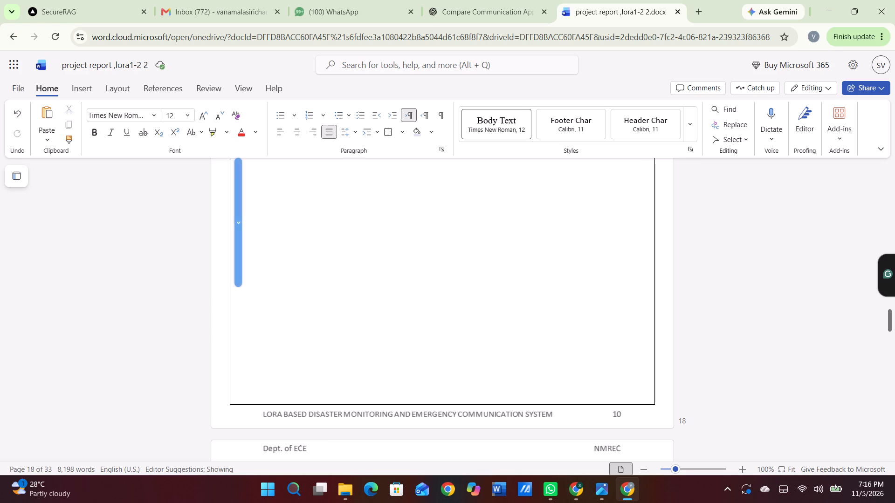
pyautogui.scroll(-3, 352, 327)
pyautogui.scroll(2, 352, 327)
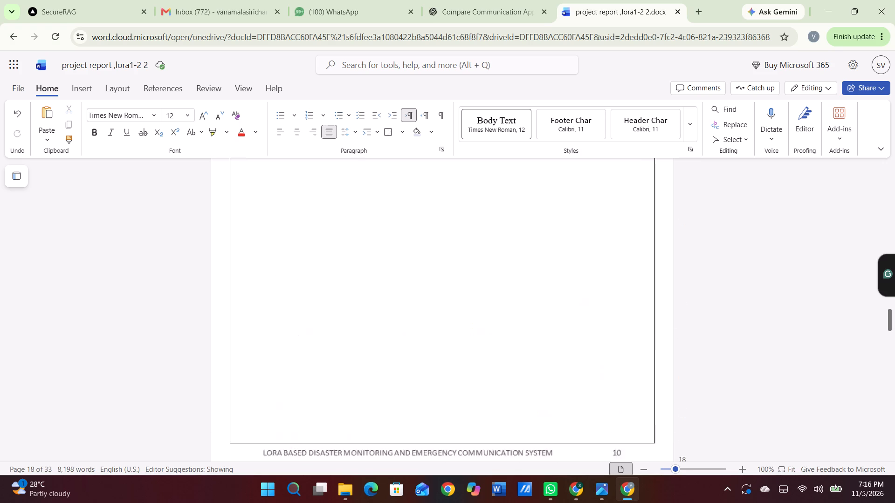
pyautogui.scroll(4, 352, 327)
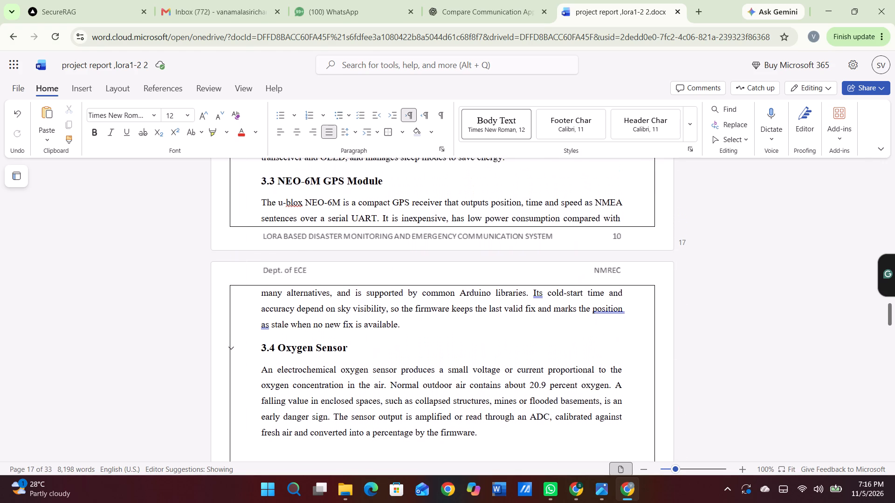
pyautogui.scroll(2, 352, 327)
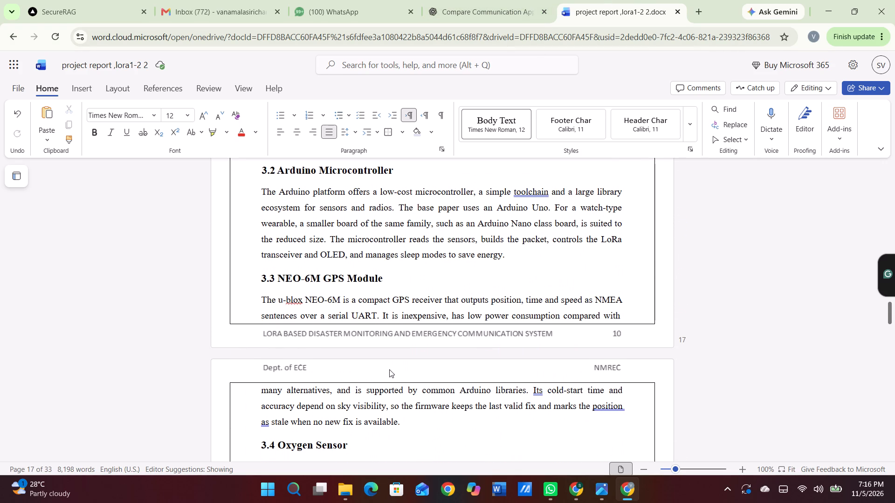
pyautogui.scroll(-10, 389, 369)
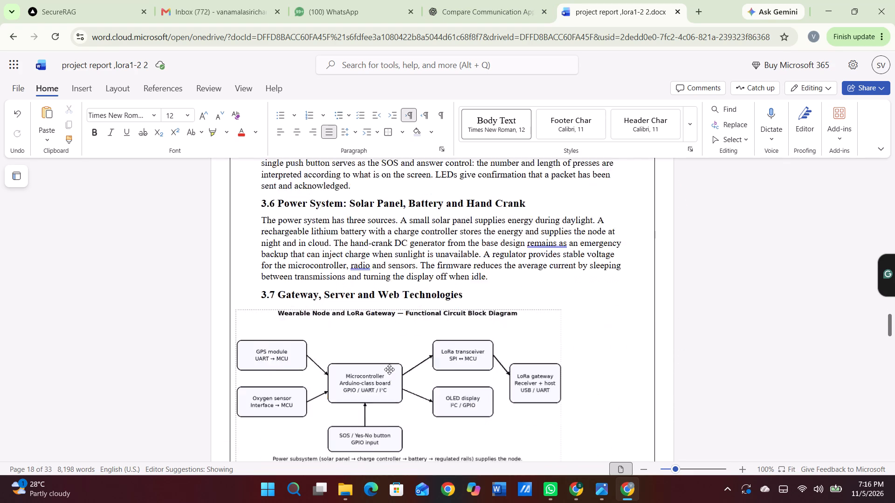
pyautogui.scroll(-1, 389, 369)
pyautogui.scroll(1, 389, 369)
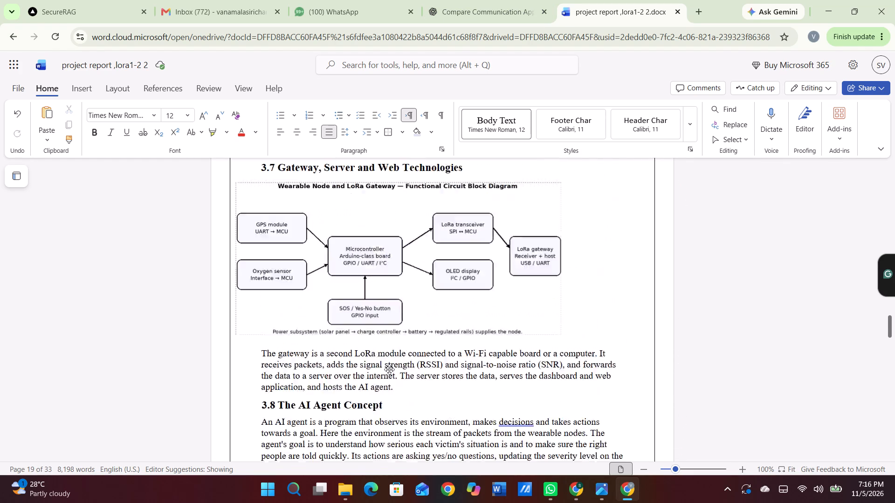
pyautogui.scroll(3, 389, 369)
pyautogui.scroll(-2, 389, 369)
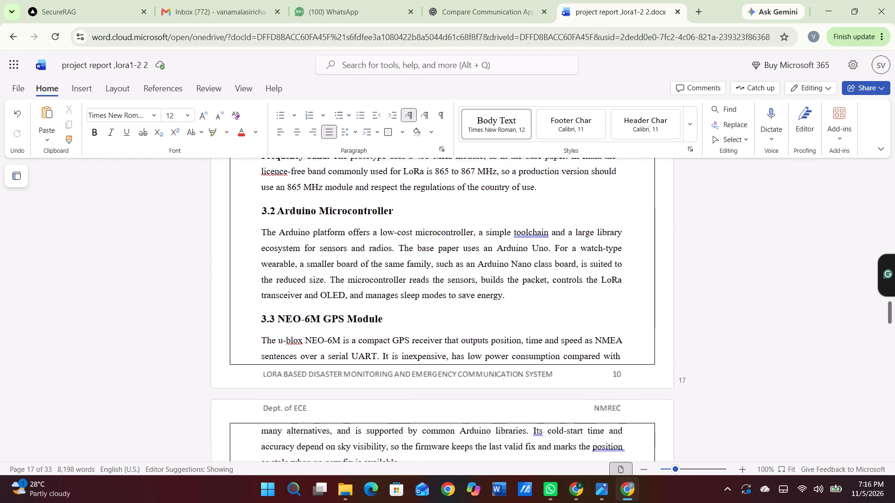
pyautogui.scroll(-8, 389, 369)
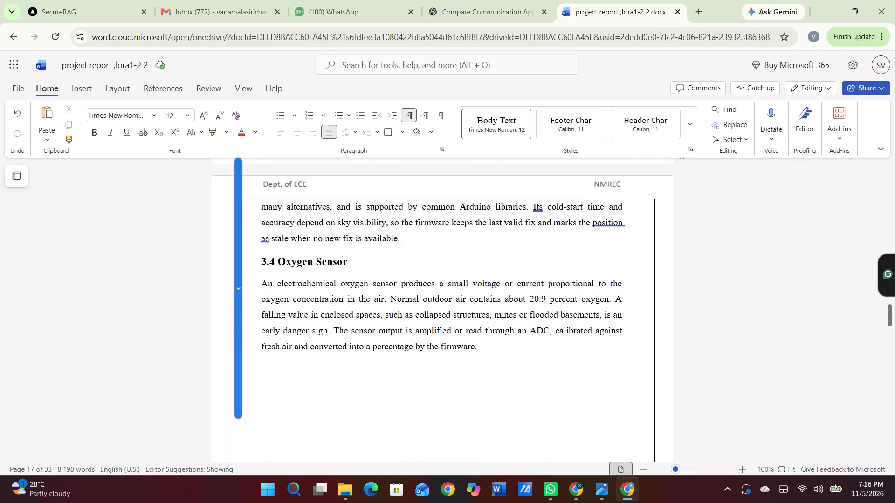
pyautogui.scroll(-3, 389, 369)
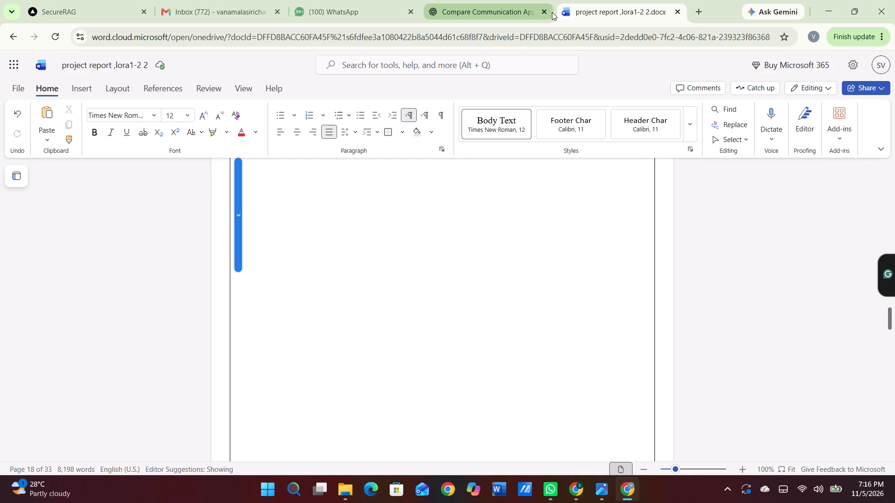
pyautogui.scroll(-3, 535, 216)
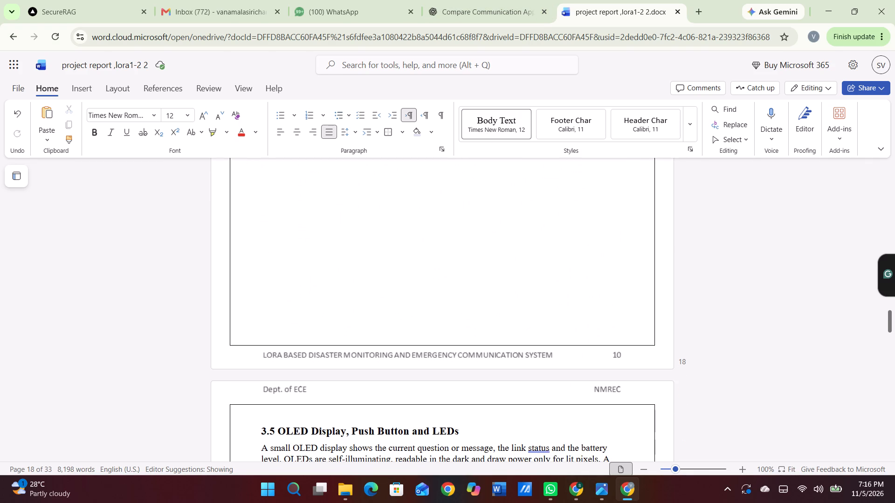
pyautogui.scroll(-4, 535, 216)
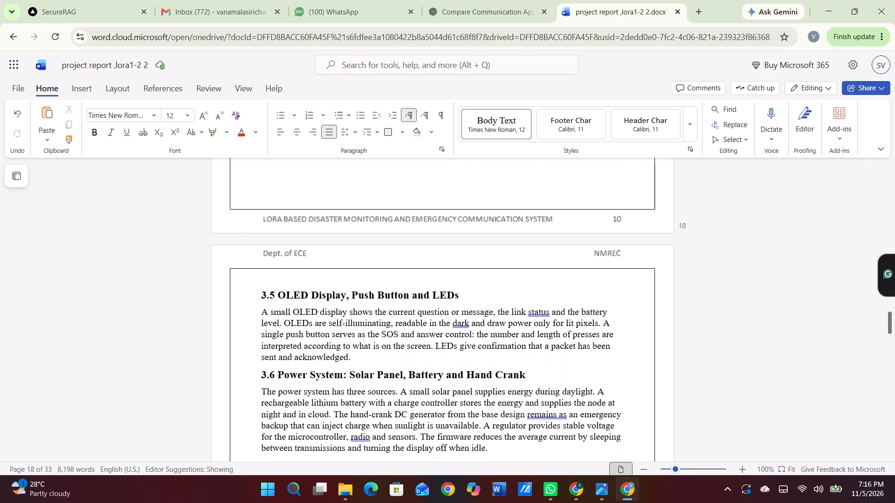
# Copy sections 3.5 and 3.6 with their headings and paste them directly below the section 3.4 Oxygen Sensor paragraph.
pyautogui.scroll(-2, 535, 216)
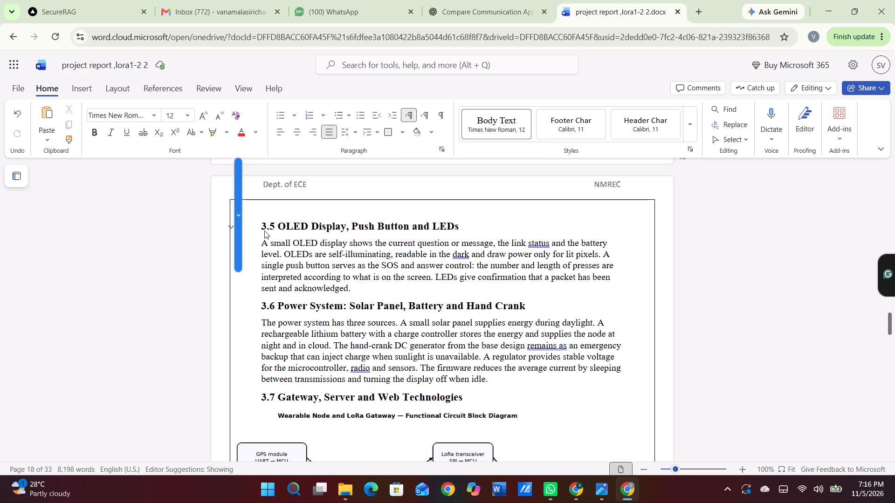
pyautogui.moveTo(257, 221); pyautogui.dragTo(503, 351)
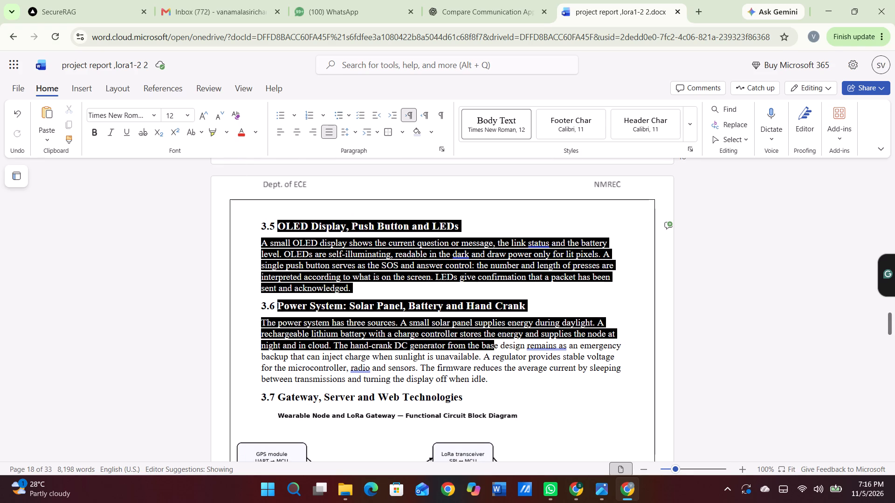
pyautogui.moveTo(503, 351); pyautogui.dragTo(555, 383)
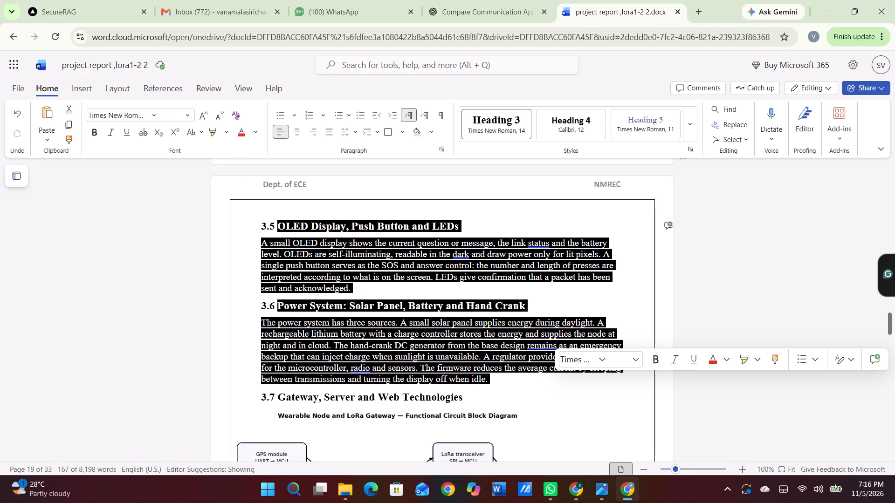
pyautogui.hotkey('ctrl', 'c')
pyautogui.scroll(4, 479, 221)
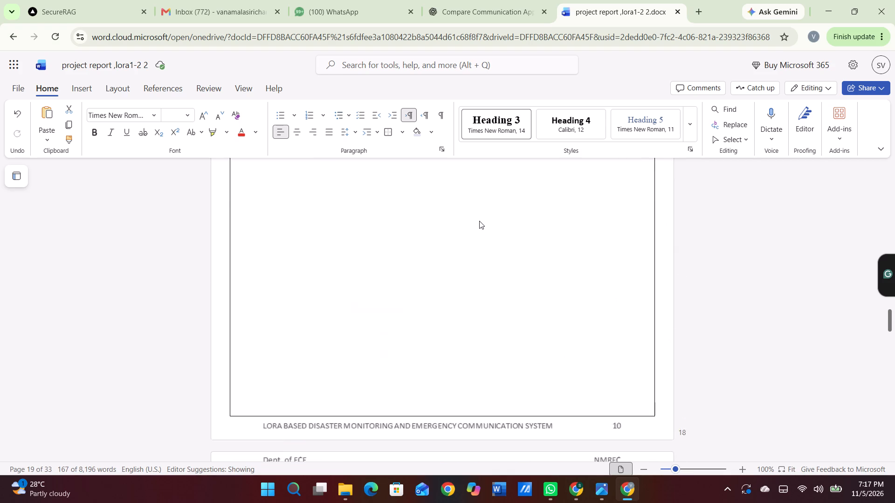
pyautogui.scroll(3, 479, 221)
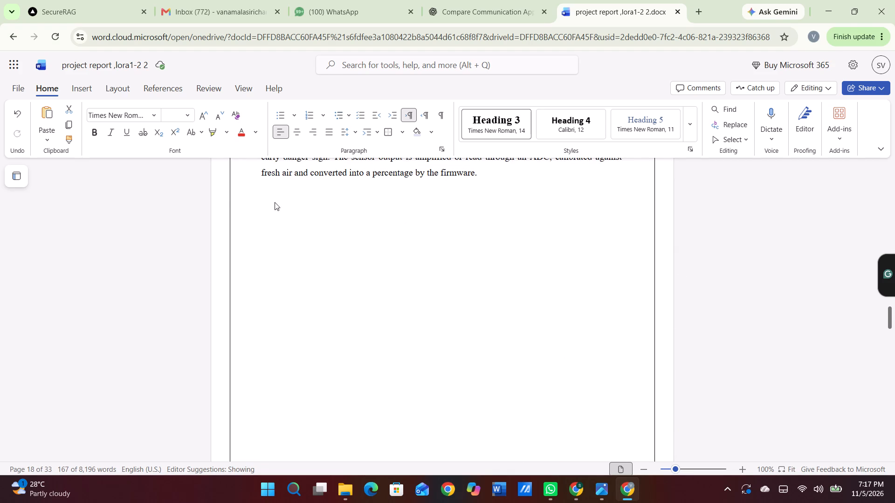
pyautogui.click(264, 200)
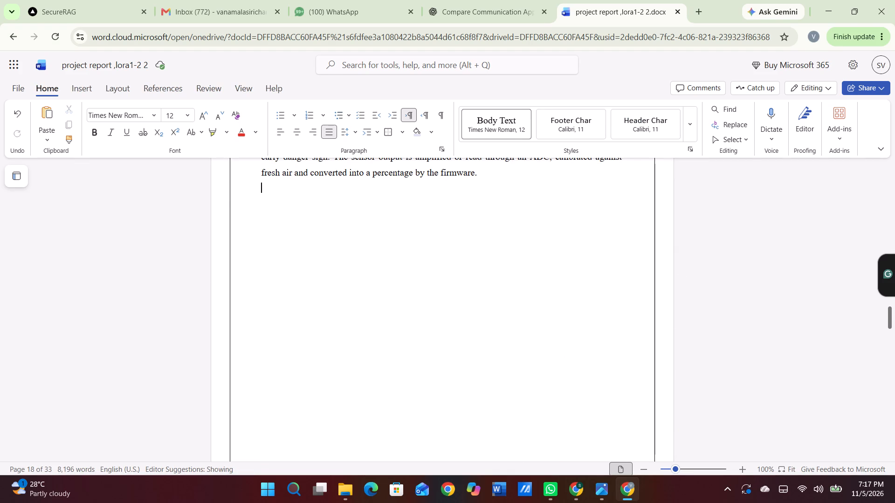
pyautogui.hotkey('ctrl', 'v')
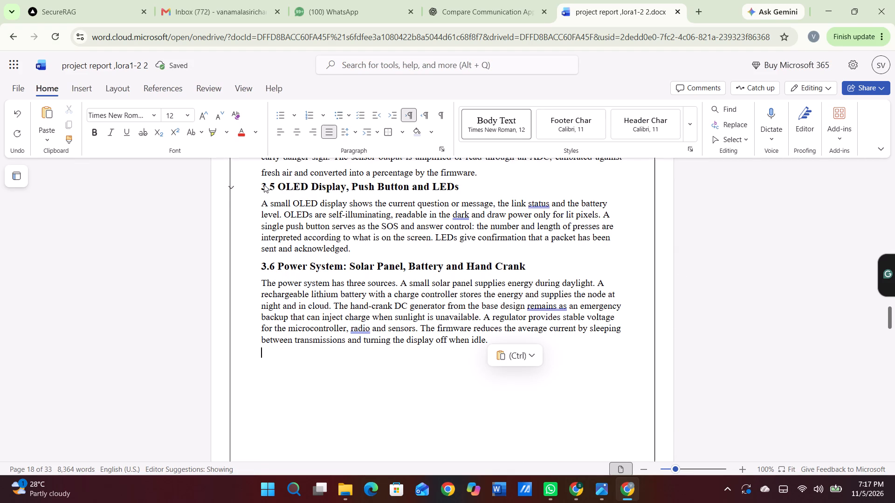
# Set the line spacing of the pasted sections 3.5 and 3.6 to 1.5 and justify their text.
pyautogui.moveTo(256, 185); pyautogui.dragTo(324, 262)
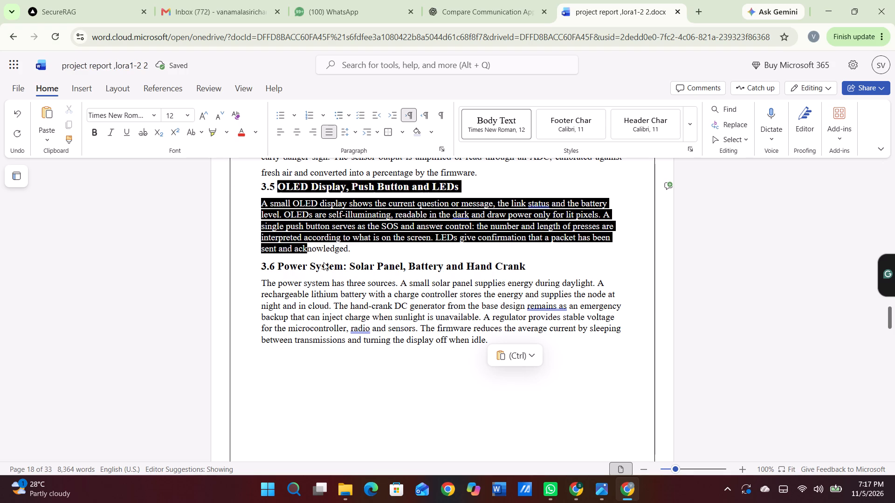
pyautogui.moveTo(324, 262); pyautogui.dragTo(462, 358)
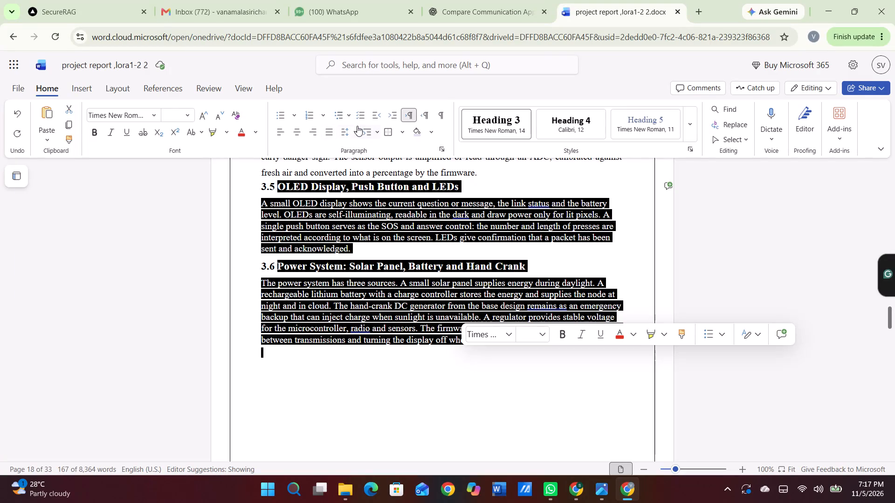
pyautogui.click(356, 130)
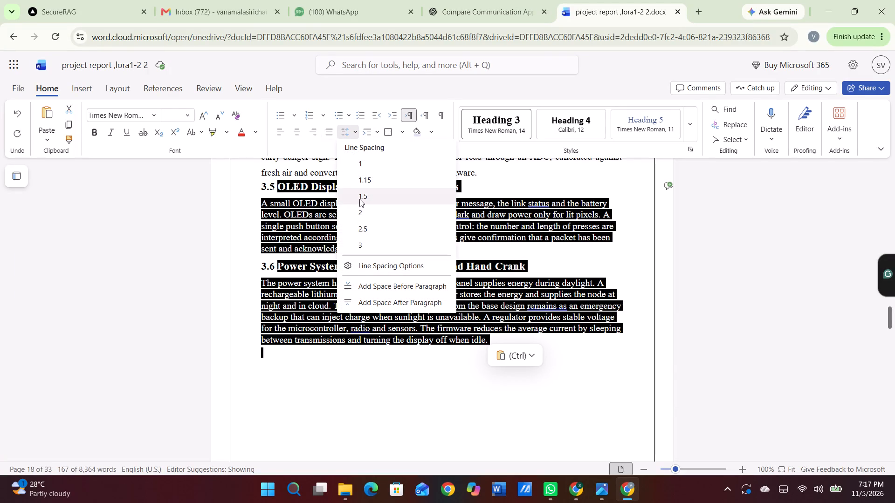
pyautogui.click(360, 199)
pyautogui.click(328, 136)
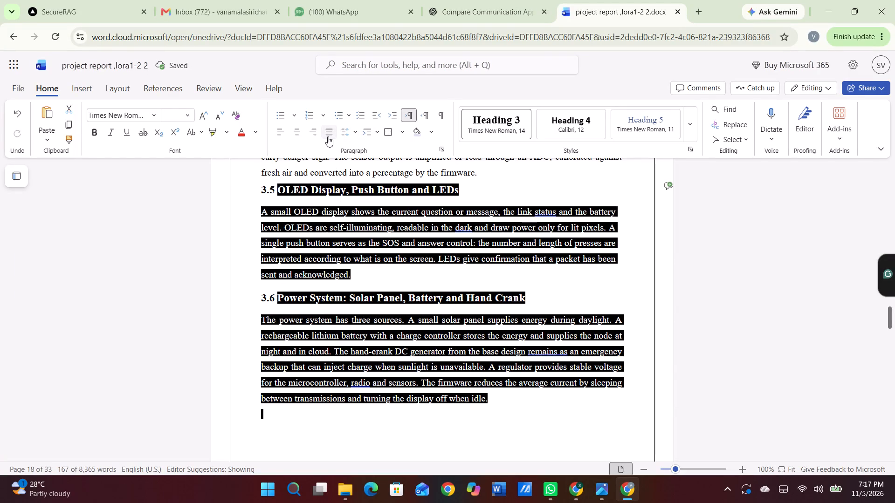
pyautogui.click(342, 272)
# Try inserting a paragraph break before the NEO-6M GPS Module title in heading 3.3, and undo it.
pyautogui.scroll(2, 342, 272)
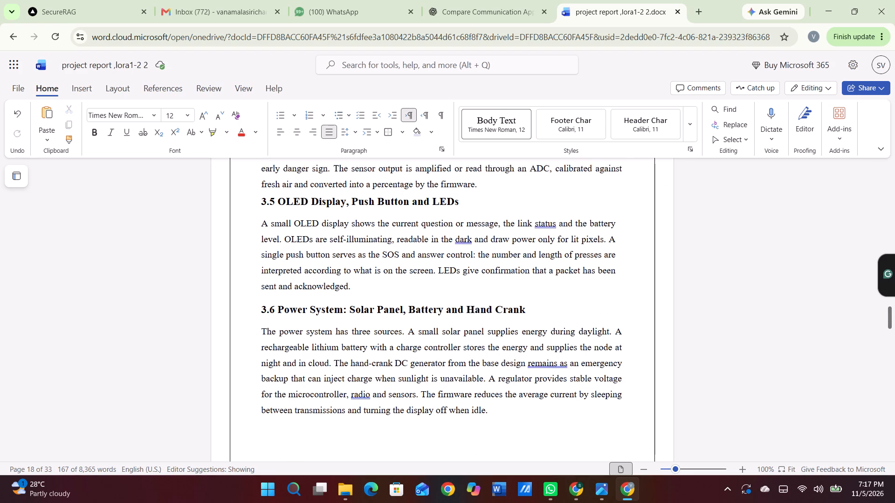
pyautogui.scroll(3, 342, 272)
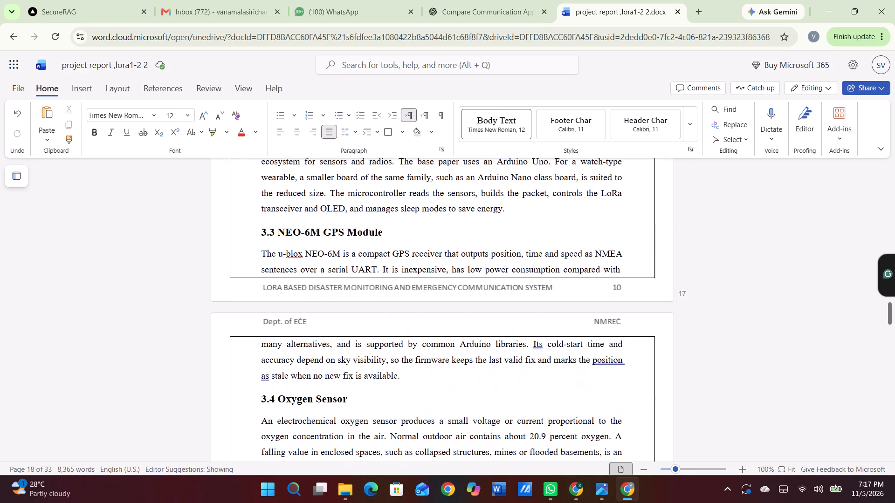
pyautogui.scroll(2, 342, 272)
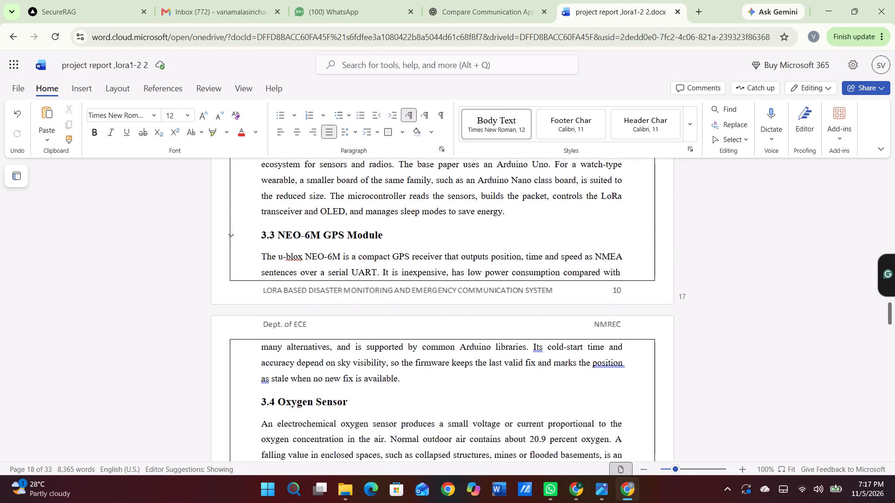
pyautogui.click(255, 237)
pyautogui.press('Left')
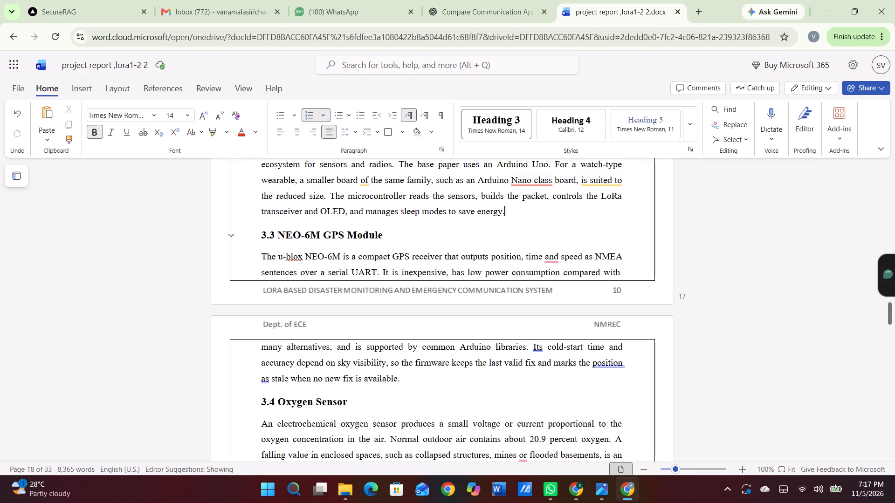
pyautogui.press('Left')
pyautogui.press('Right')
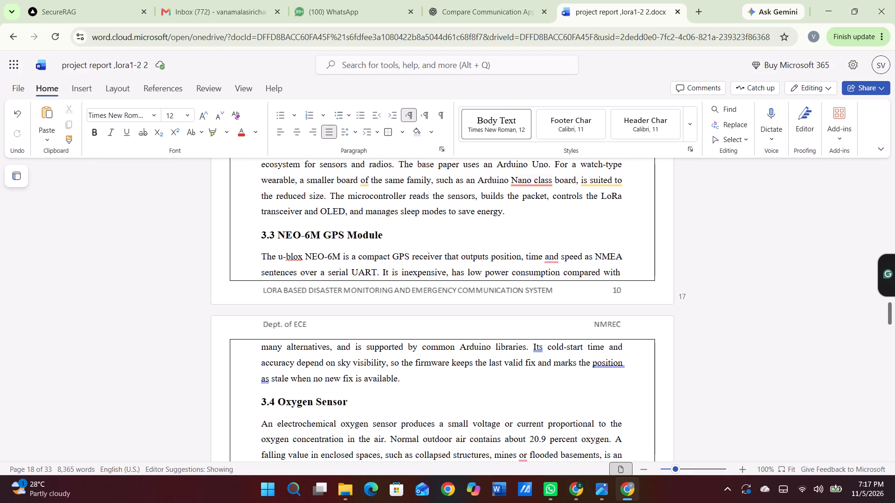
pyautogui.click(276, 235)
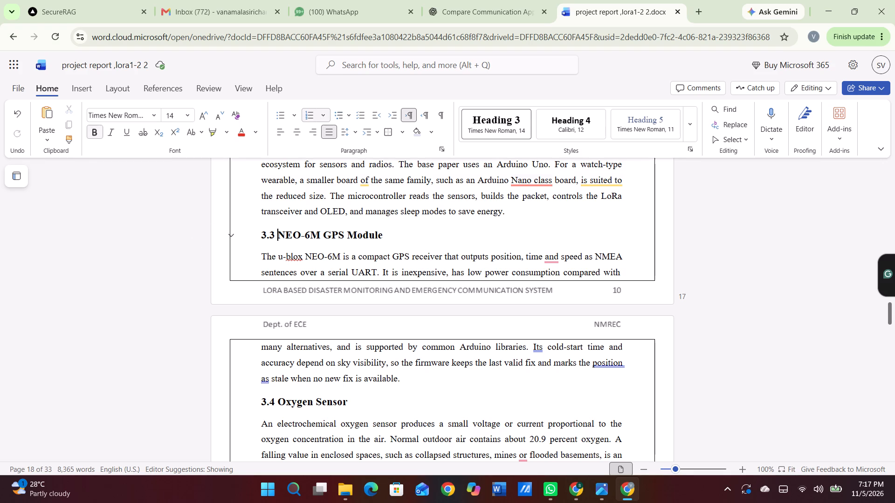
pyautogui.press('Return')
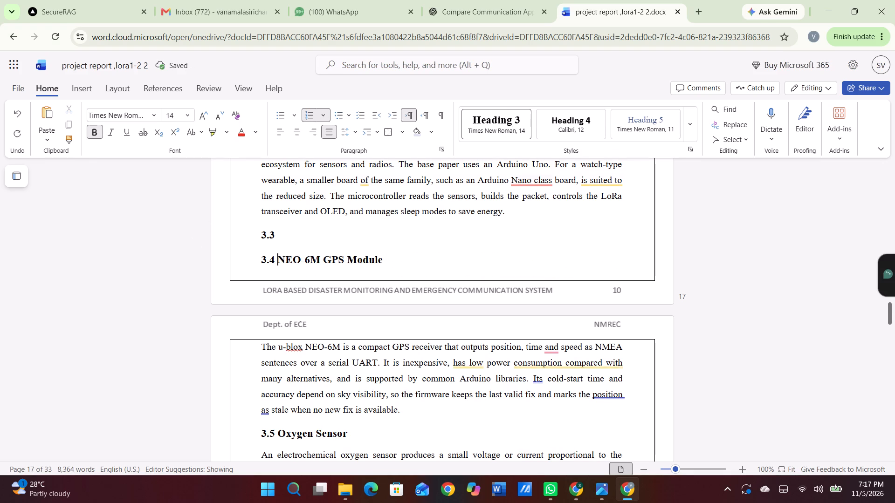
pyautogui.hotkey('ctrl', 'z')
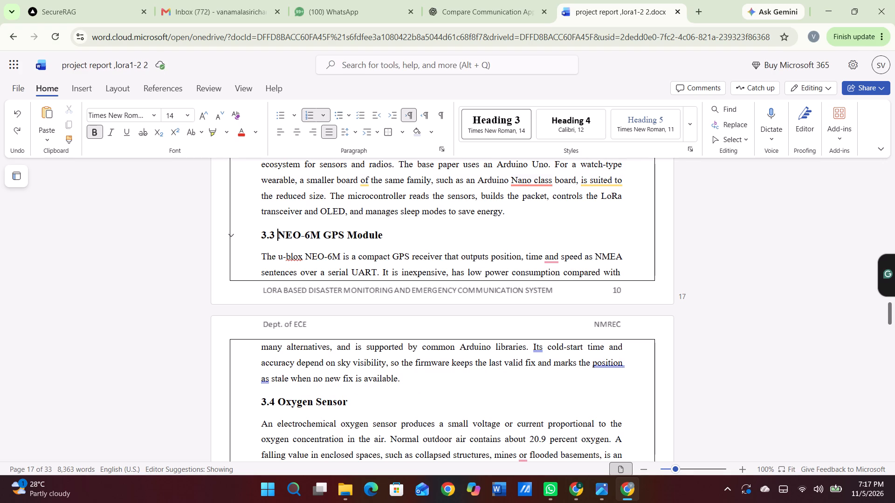
# Examine the layout of sections 3.4 to 3.6 and compare them with the repeated sections on the following page.
pyautogui.scroll(-8, 428, 274)
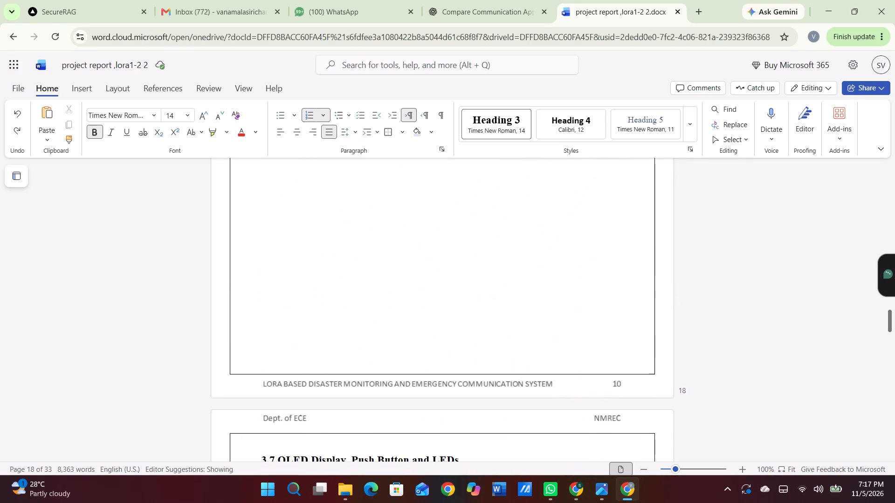
pyautogui.scroll(1, 428, 274)
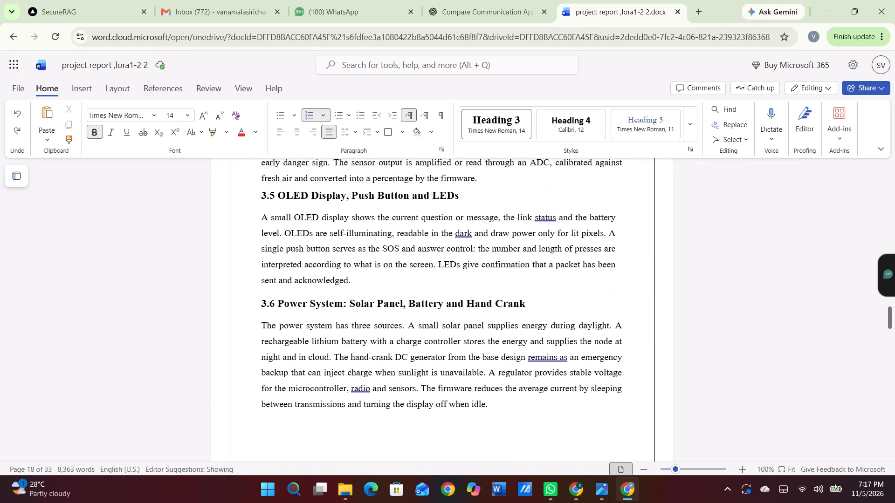
pyautogui.scroll(-1, 428, 274)
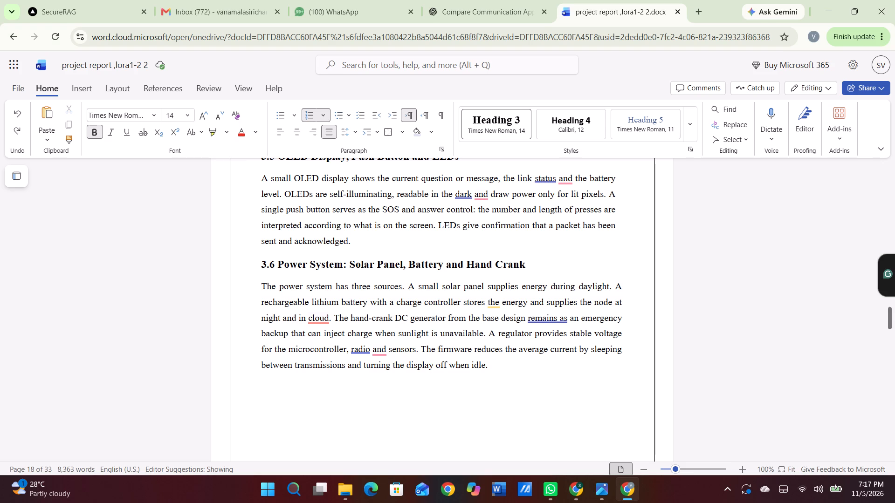
pyautogui.scroll(1, 424, 421)
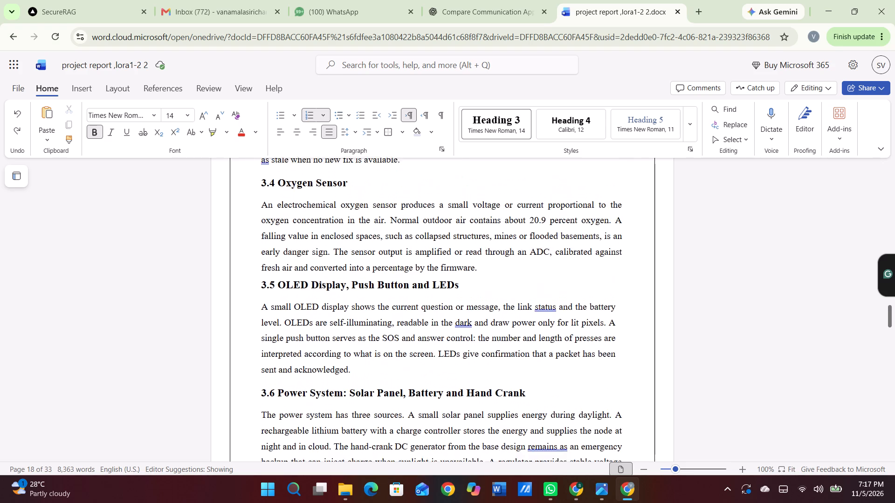
pyautogui.scroll(3, 424, 421)
pyautogui.scroll(-3, 424, 421)
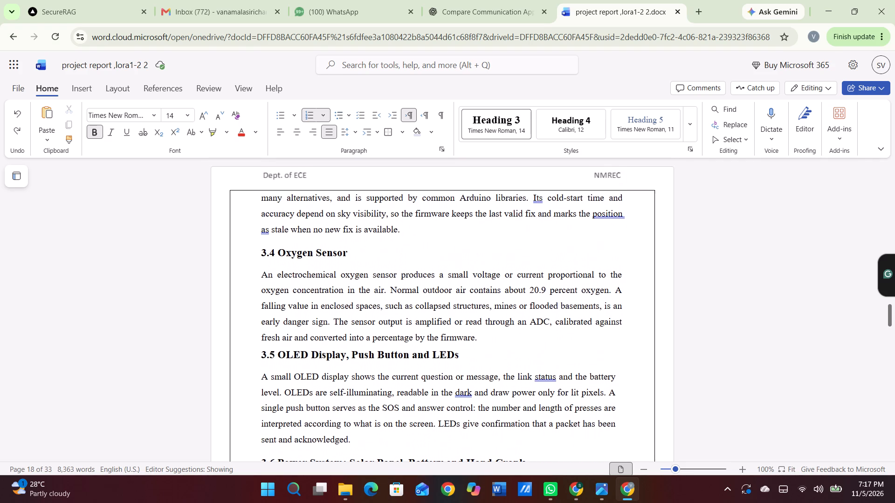
pyautogui.scroll(-5, 424, 421)
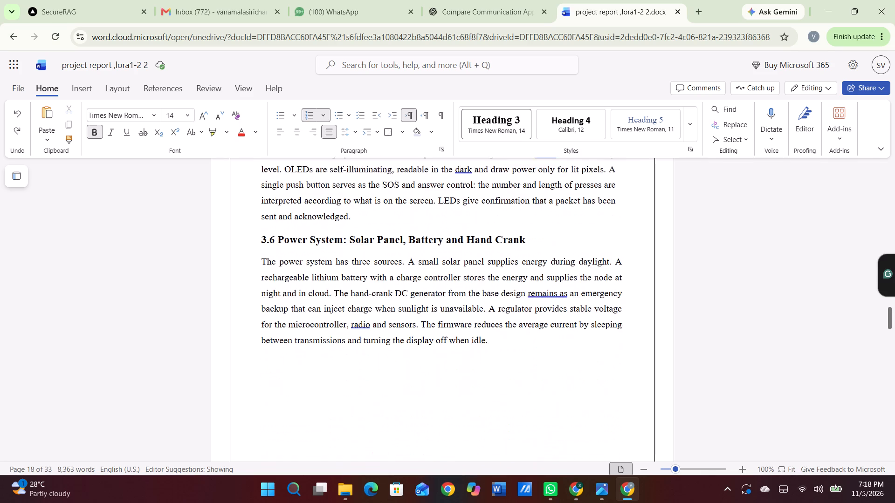
pyautogui.scroll(-4, 424, 421)
pyautogui.scroll(1, 424, 421)
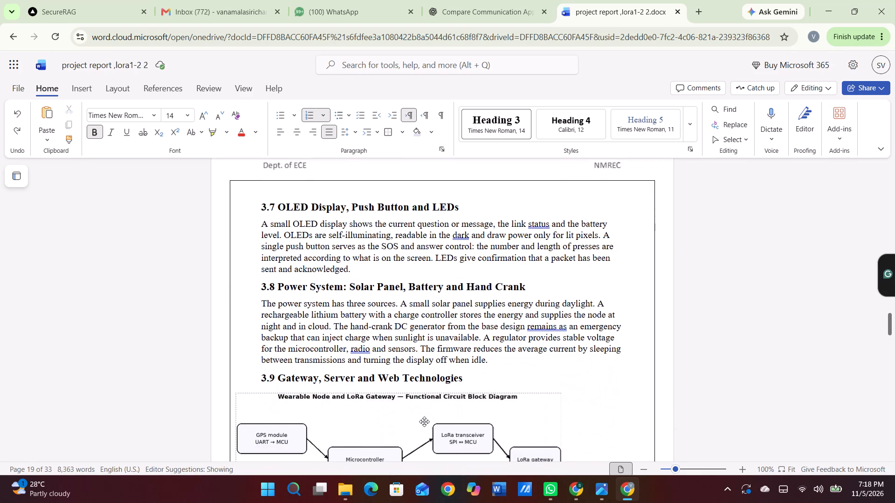
pyautogui.scroll(1, 424, 421)
# Delete the duplicate sections 3.7 and 3.8 together with the 3.9 Gateway, Server and Web Technologies heading above the block diagram.
pyautogui.scroll(-1, 424, 421)
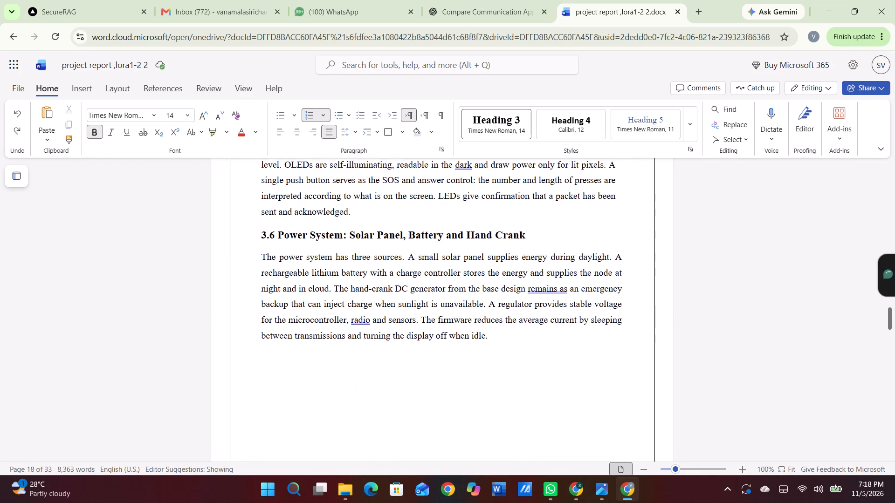
pyautogui.scroll(-1, 424, 421)
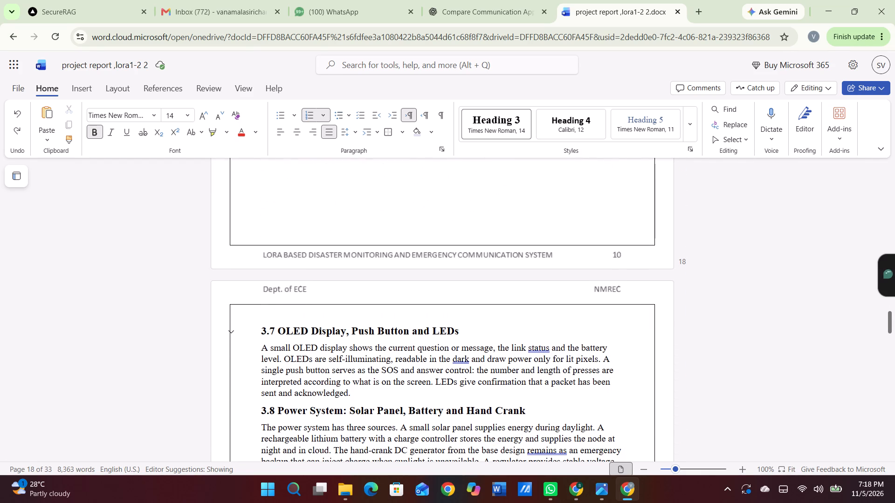
pyautogui.moveTo(260, 326); pyautogui.dragTo(572, 449)
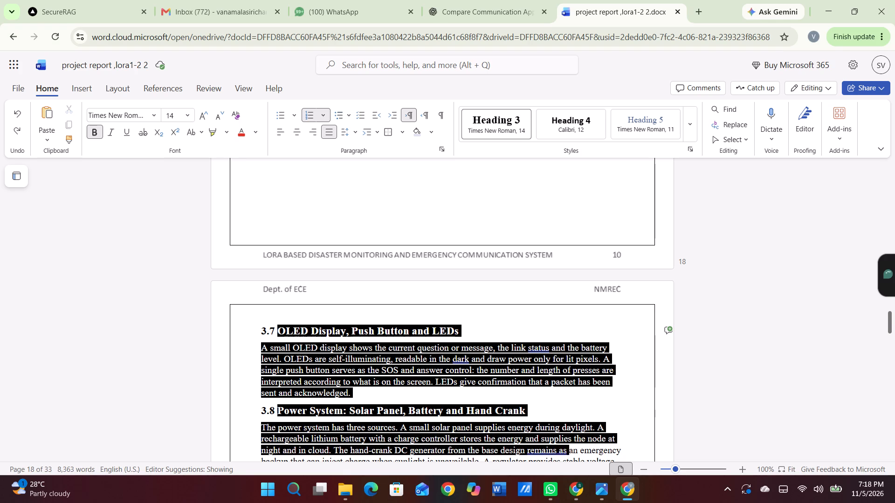
pyautogui.moveTo(572, 449); pyautogui.dragTo(546, 226)
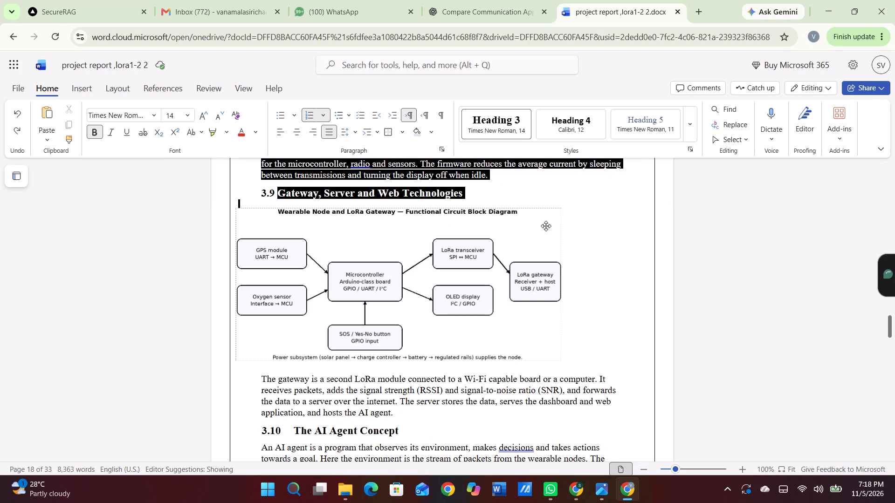
pyautogui.moveTo(546, 226); pyautogui.dragTo(539, 215)
pyautogui.press('BackSpace')
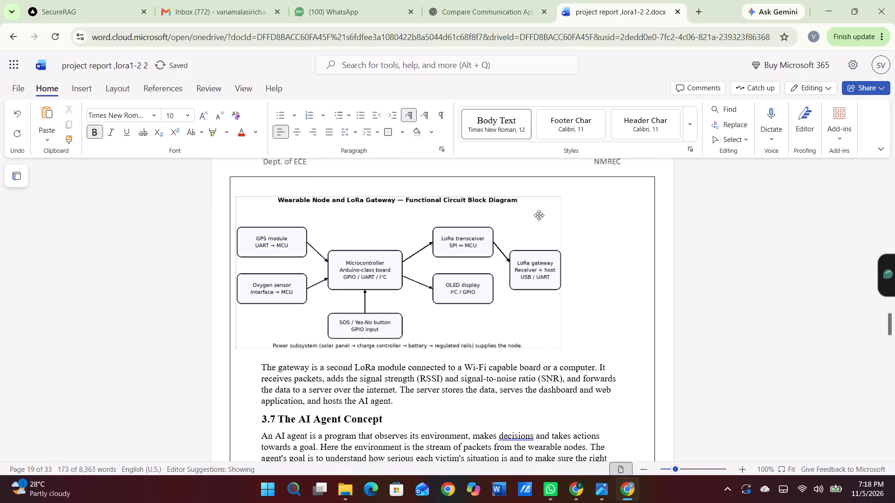
# Examine the gap after section 3.6 and the functional circuit block diagram on the following page.
pyautogui.scroll(7, 539, 215)
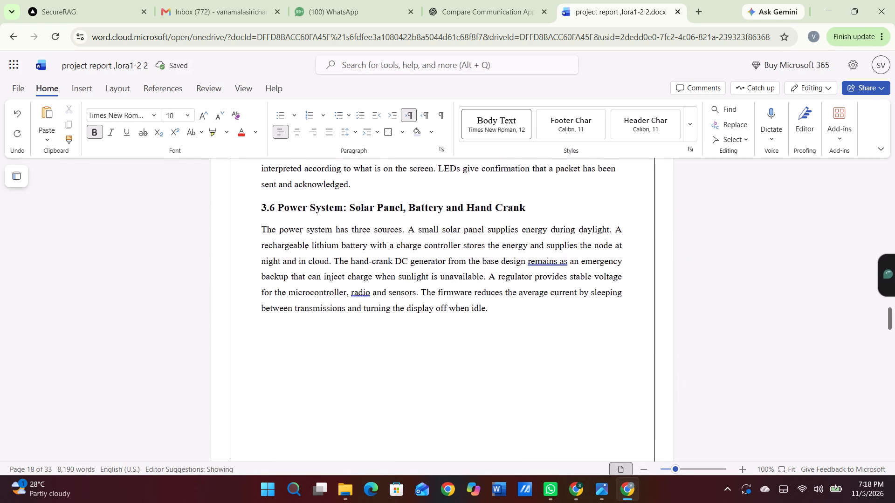
pyautogui.scroll(-2, 539, 215)
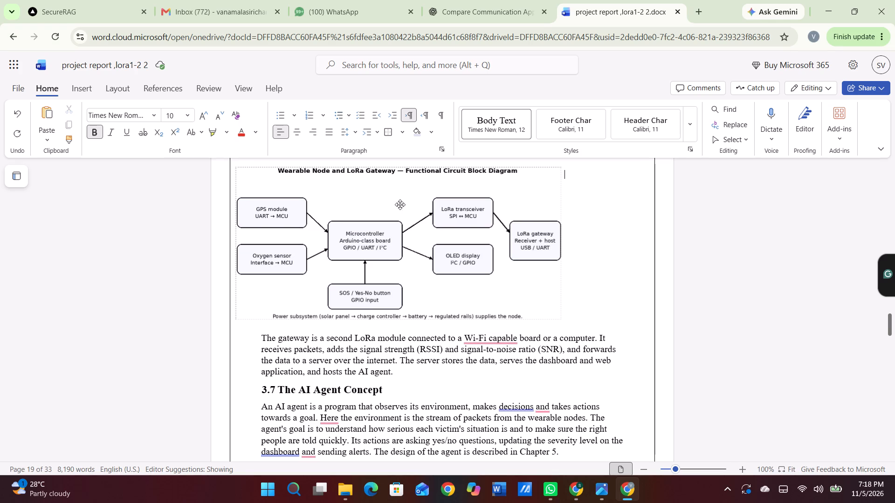
pyautogui.click(330, 192)
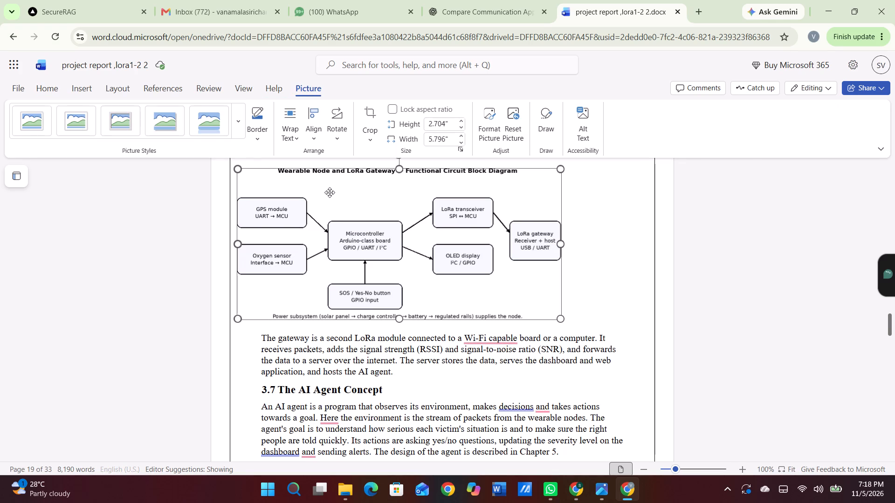
pyautogui.click(365, 212)
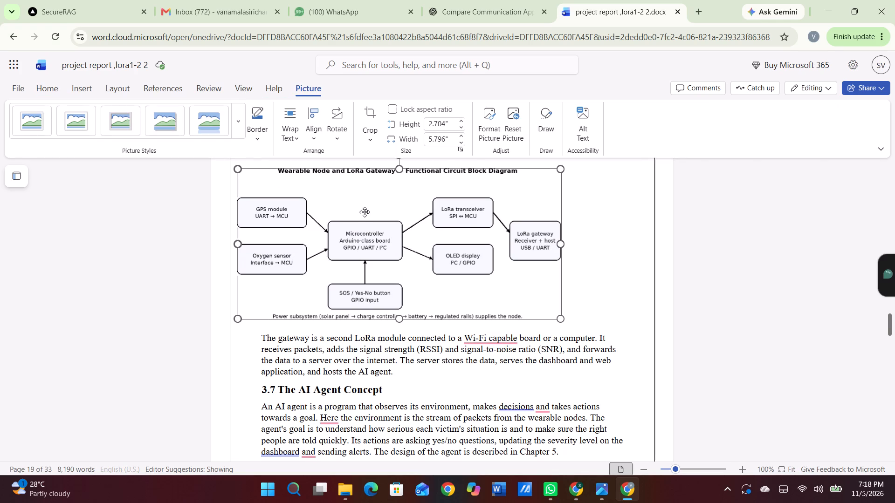
pyautogui.click(365, 212)
pyautogui.click(263, 351)
pyautogui.scroll(2, 263, 351)
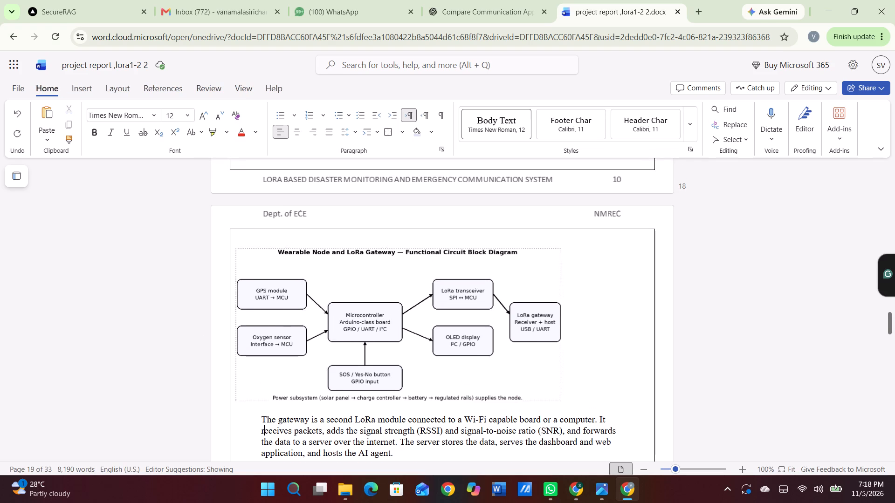
# Justify the content from the functional circuit block diagram through the opening paragraph of 4.1 System Overview.
pyautogui.click(233, 299)
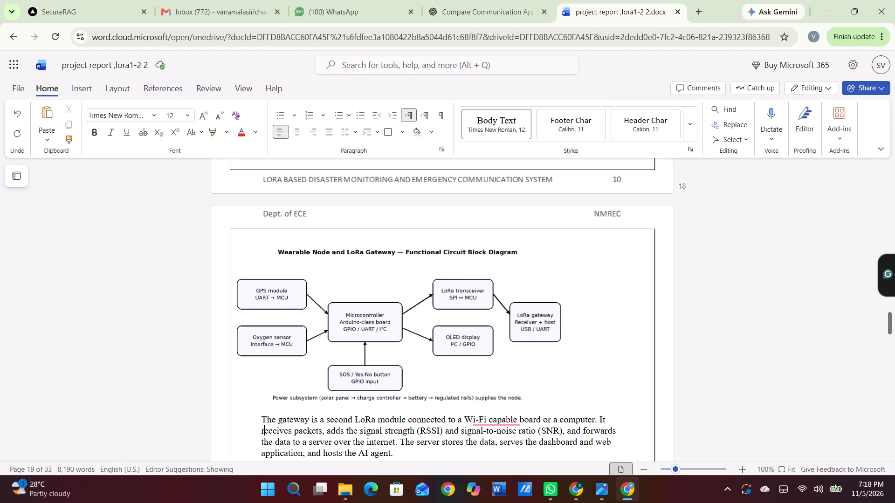
pyautogui.moveTo(233, 240); pyautogui.dragTo(345, 367)
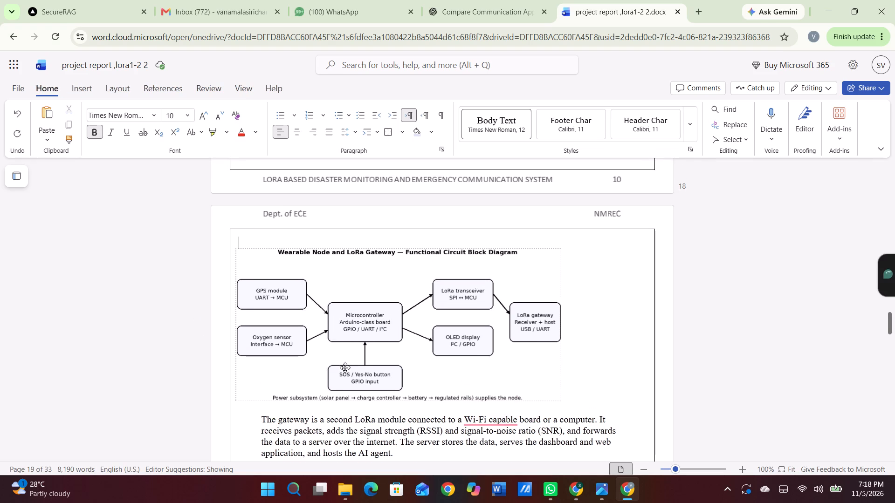
pyautogui.moveTo(345, 367); pyautogui.dragTo(463, 459)
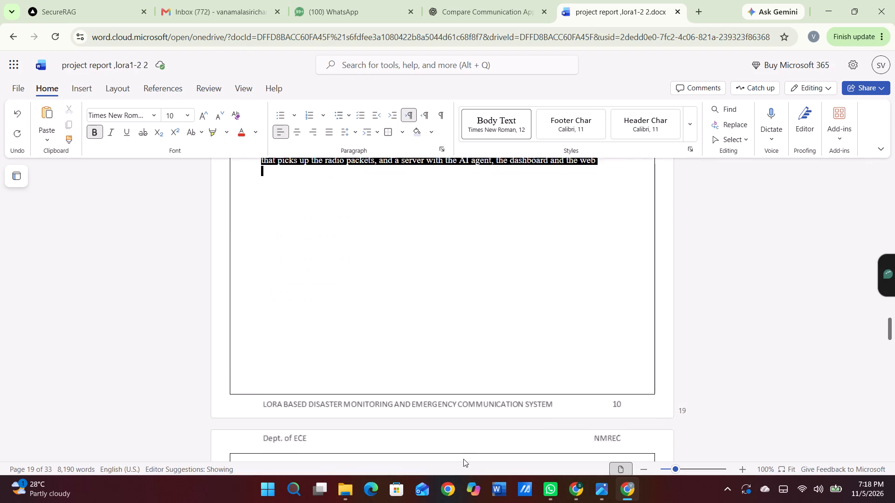
pyautogui.moveTo(463, 459); pyautogui.dragTo(420, 242)
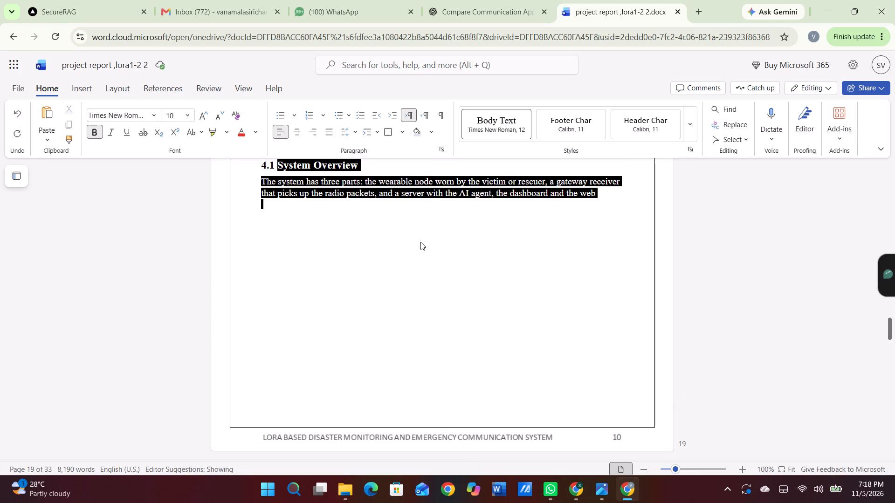
pyautogui.moveTo(420, 242); pyautogui.dragTo(420, 241)
pyautogui.moveTo(420, 241); pyautogui.dragTo(427, 200, button='right')
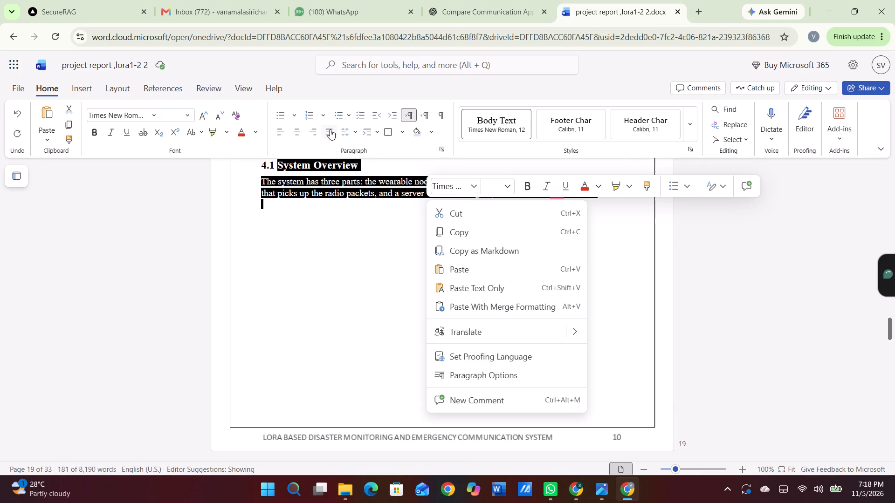
pyautogui.click(330, 129)
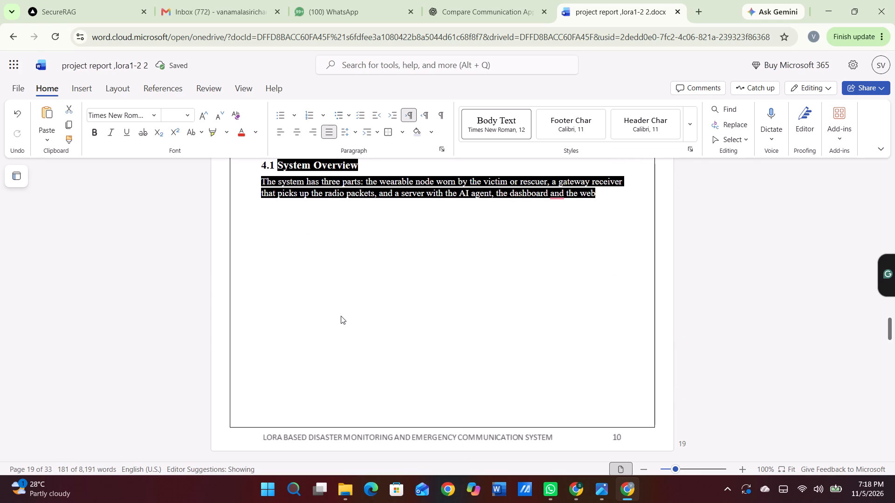
pyautogui.click(341, 316)
# Set 1.5 line spacing on the gateway paragraph below the block diagram and section 3.7 The AI Agent Concept, keeping them justified.
pyautogui.scroll(3, 341, 316)
pyautogui.scroll(-1, 341, 316)
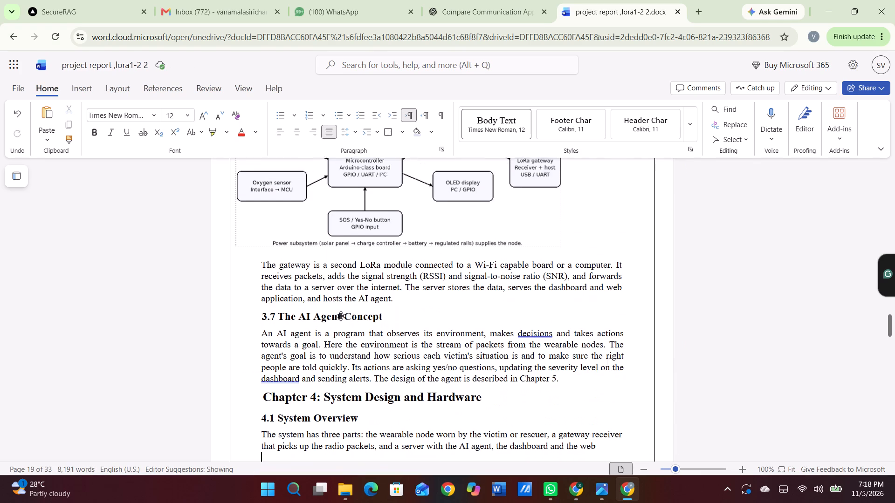
pyautogui.scroll(-1, 341, 316)
pyautogui.moveTo(260, 256); pyautogui.dragTo(509, 378)
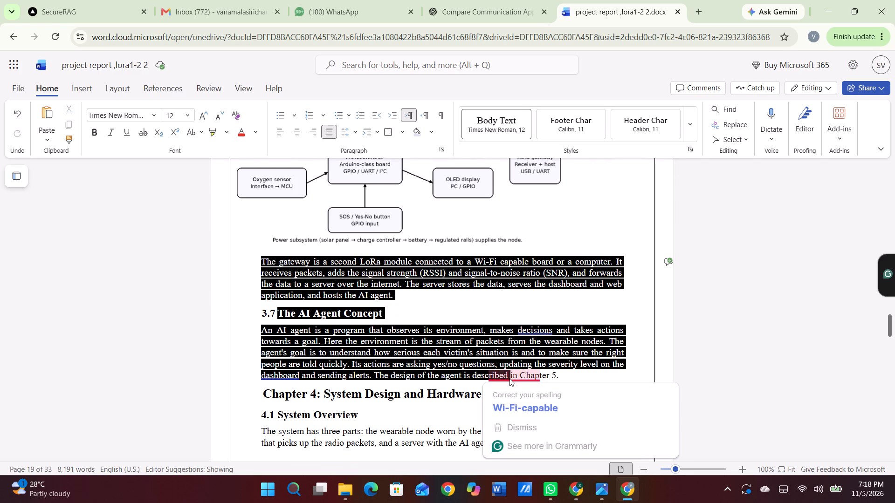
pyautogui.moveTo(509, 378); pyautogui.dragTo(606, 380)
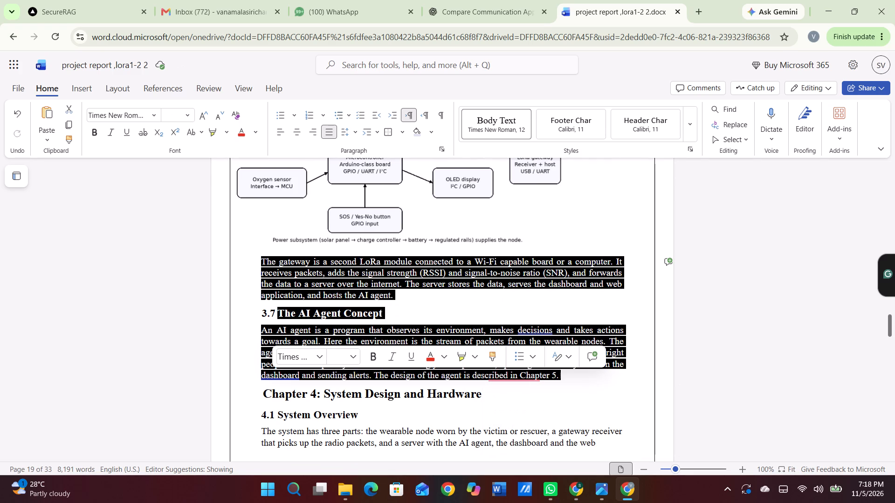
pyautogui.click(348, 129)
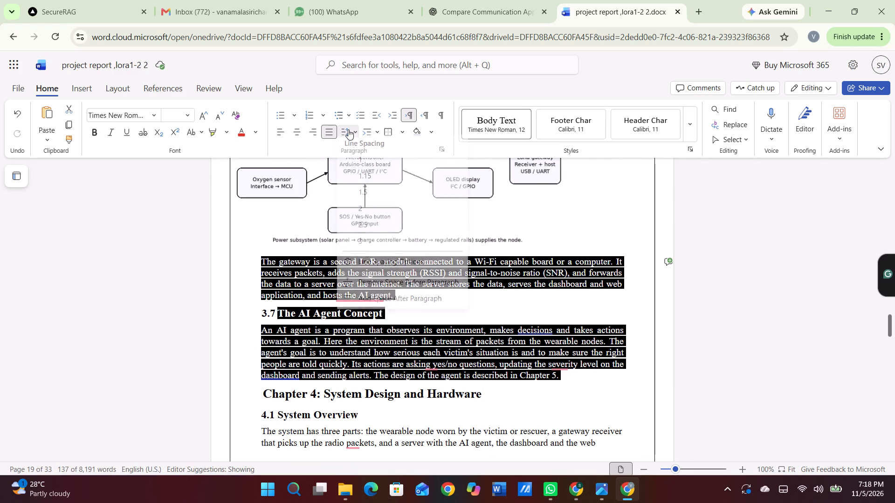
pyautogui.click(362, 197)
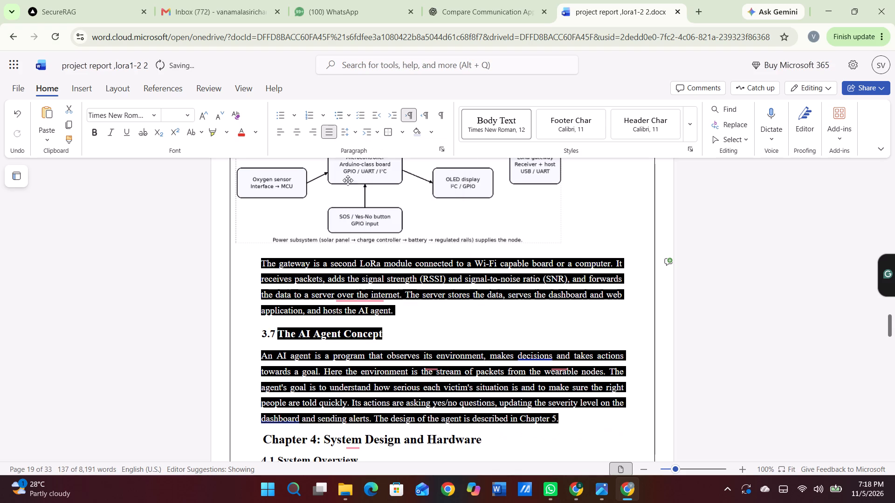
pyautogui.click(330, 140)
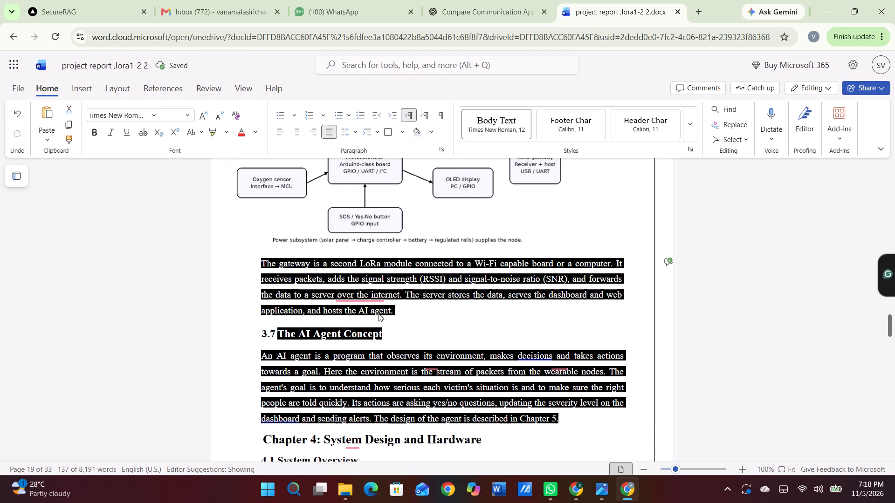
pyautogui.click(379, 313)
# Insert blank lines before the Chapter 4: System Design and Hardware heading so the chapter starts on a new page.
pyautogui.scroll(-2, 379, 313)
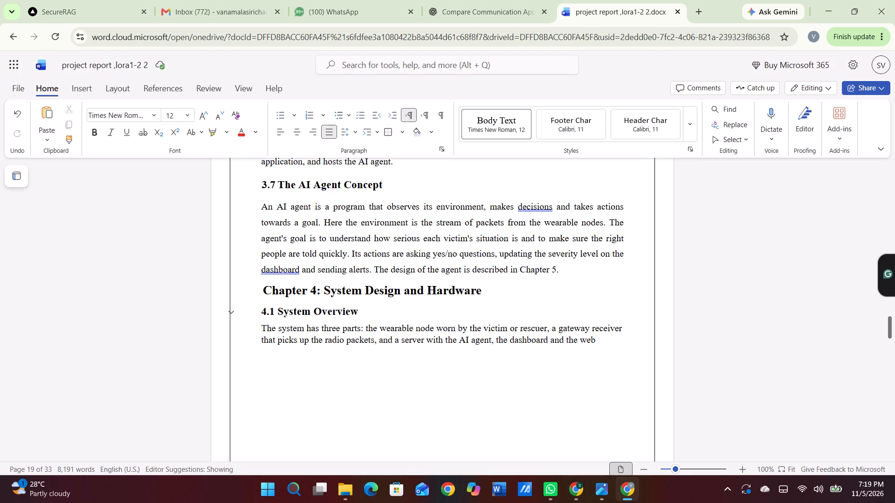
pyautogui.click(261, 285)
pyautogui.press('Return')
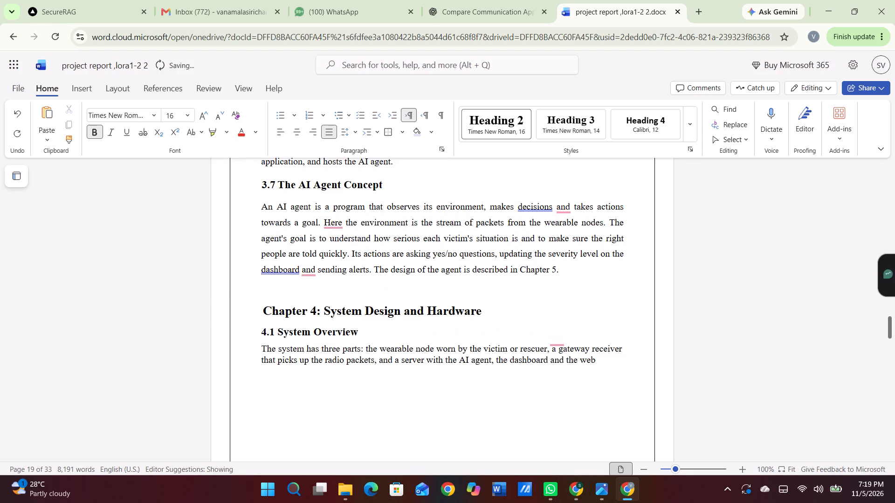
pyautogui.press('Return')
pyautogui.press('Return')
pyautogui.press('Return')
pyautogui.press('Return')
pyautogui.press('Return')
pyautogui.press('Return')
pyautogui.press('Return')
pyautogui.press('Return')
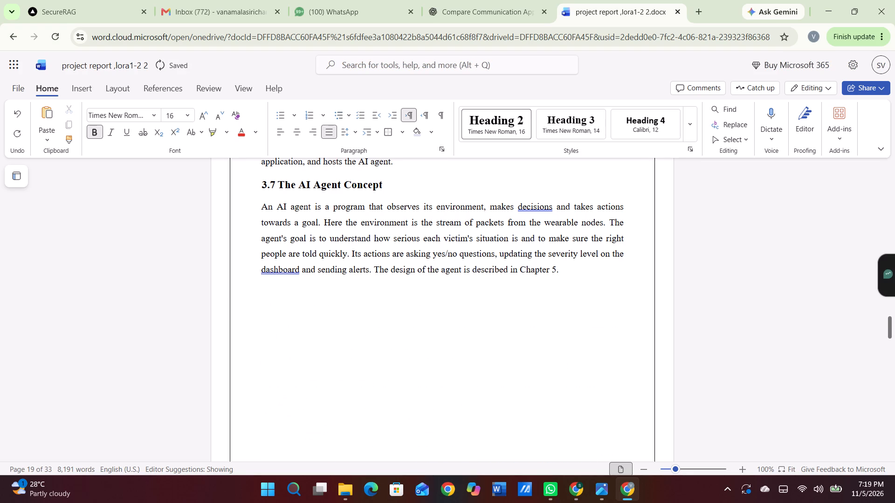
pyautogui.scroll(-5, 261, 285)
pyautogui.press('Return')
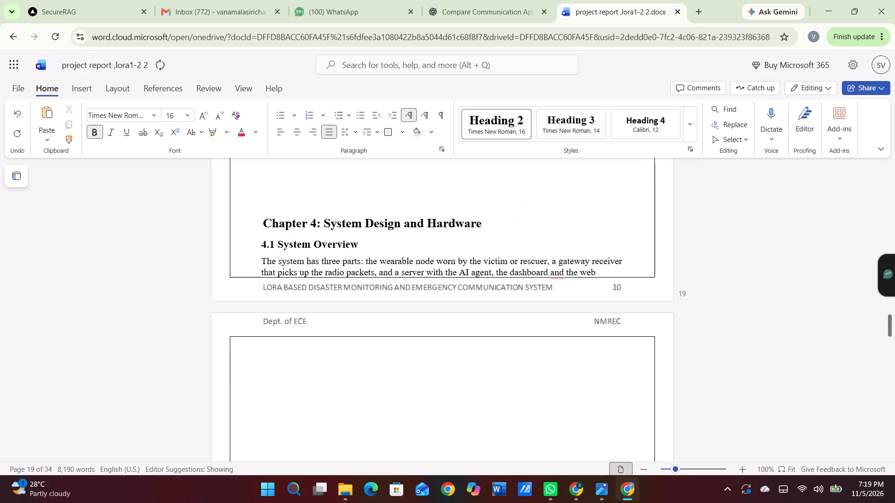
pyautogui.press('Return')
pyautogui.press('Return')
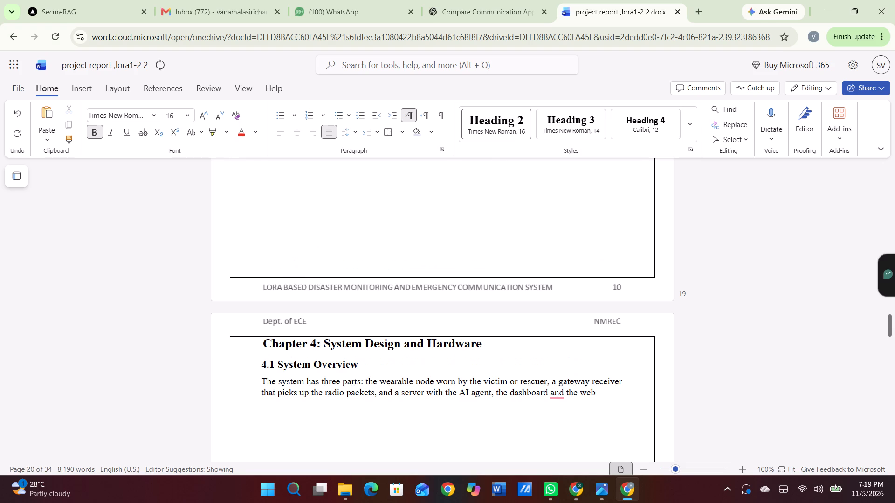
pyautogui.press('Return')
# Copy the rest of 4.1 through the first part of the 4.3 Components Used table and paste it directly below the opening lines of 4.1.
pyautogui.scroll(-3, 261, 285)
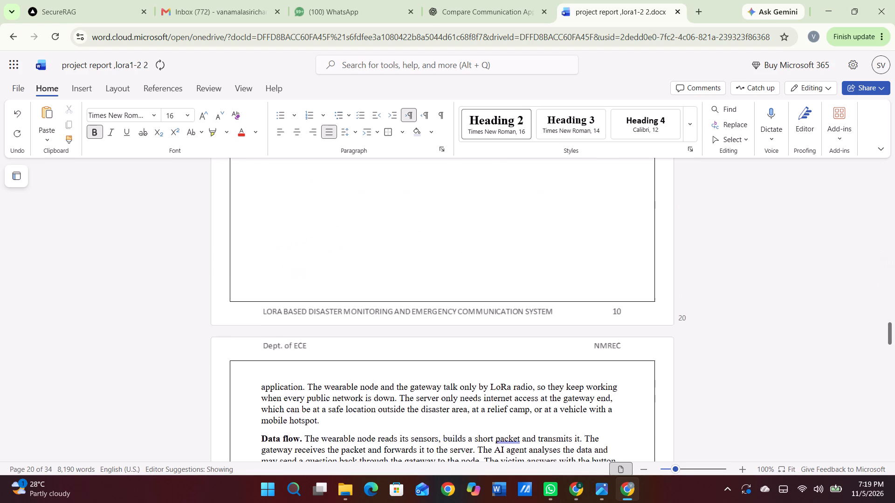
pyautogui.scroll(-6, 261, 285)
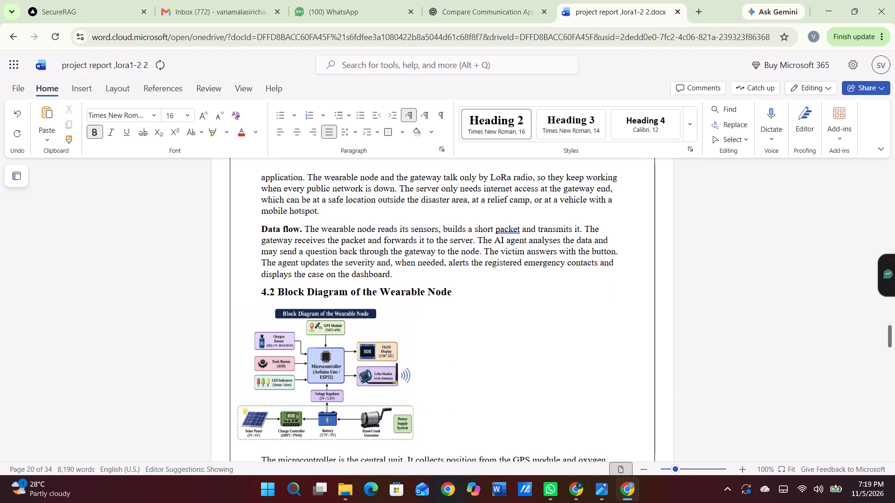
pyautogui.scroll(1, 264, 393)
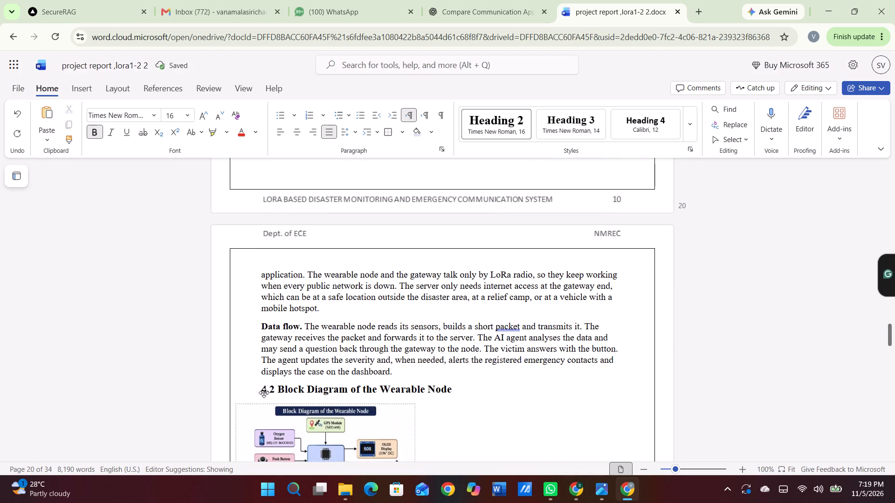
pyautogui.scroll(1, 264, 393)
pyautogui.moveTo(256, 283); pyautogui.dragTo(449, 502)
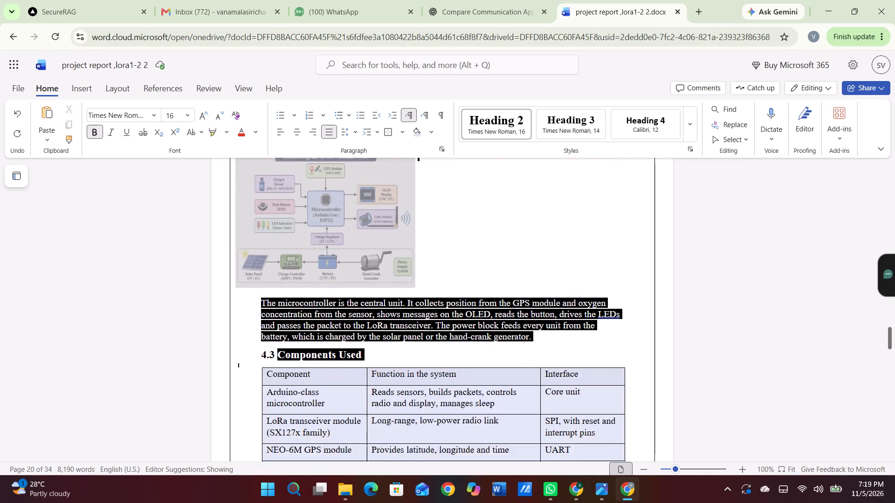
pyautogui.moveTo(449, 502); pyautogui.dragTo(446, 484)
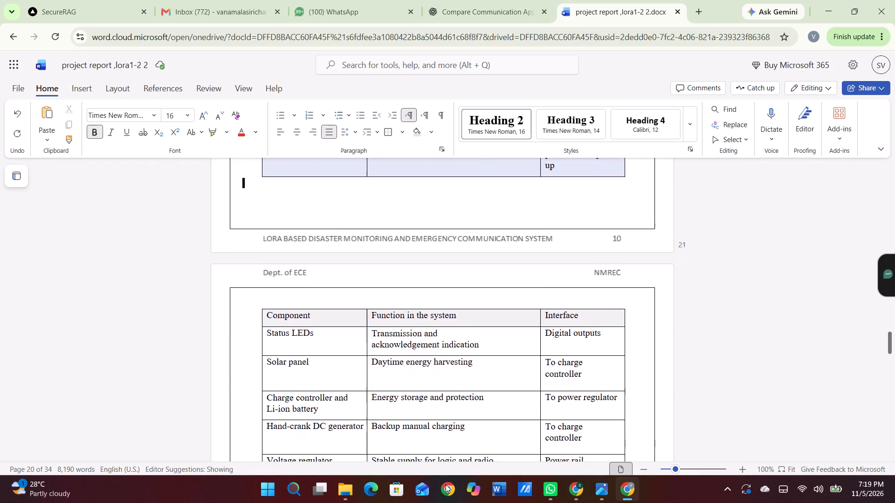
pyautogui.hotkey('ctrl', 'c')
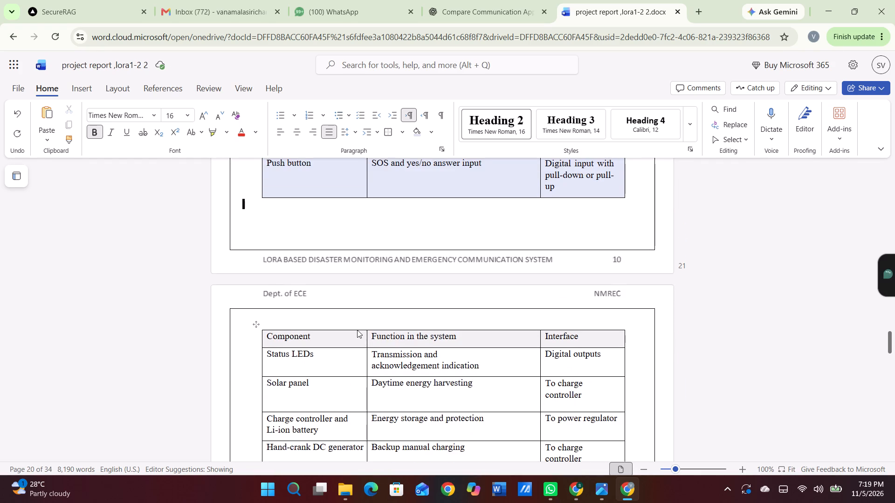
pyautogui.scroll(9, 357, 330)
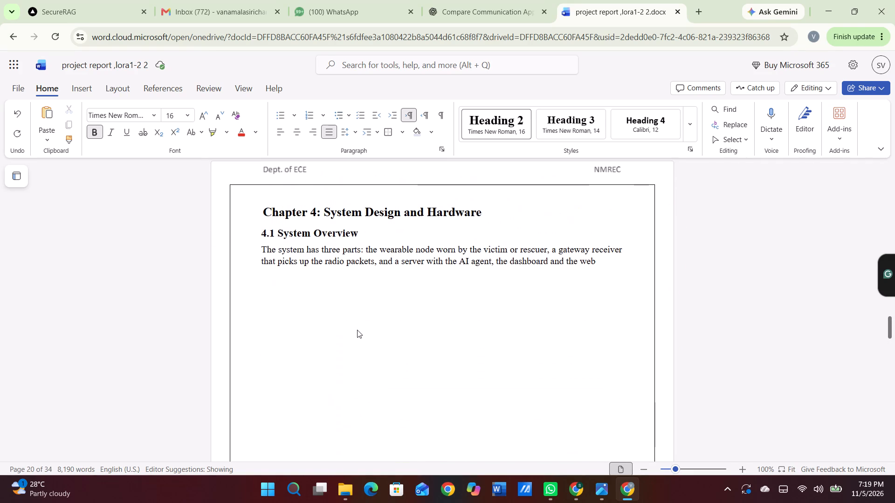
pyautogui.click(260, 272)
pyautogui.scroll(2, 260, 272)
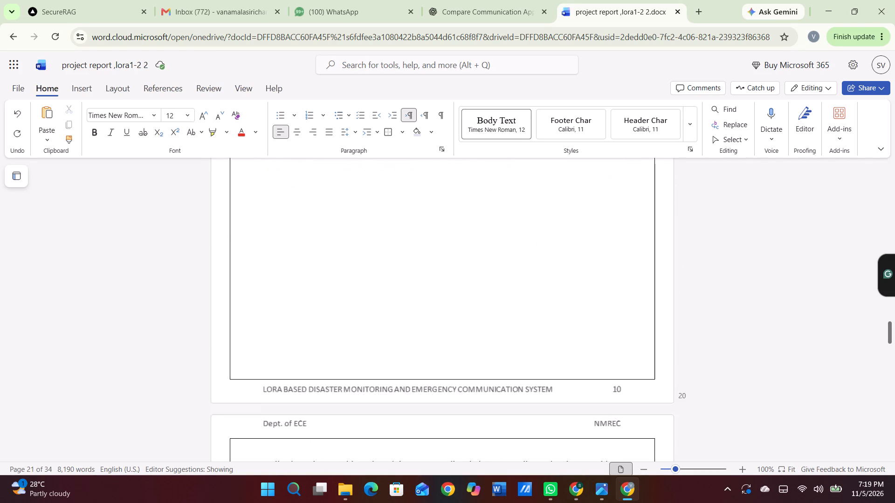
pyautogui.scroll(5, 260, 272)
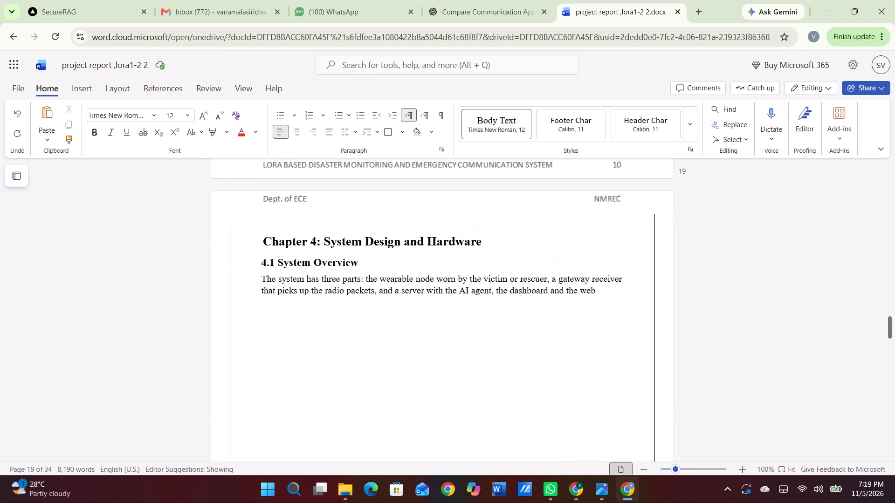
pyautogui.click(270, 309)
pyautogui.hotkey('ctrl', 'v')
pyautogui.scroll(3, 270, 309)
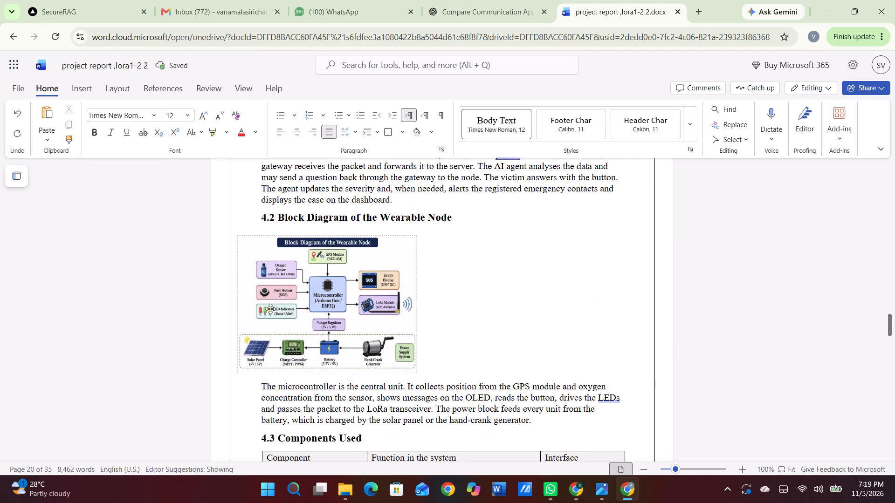
pyautogui.scroll(4, 270, 309)
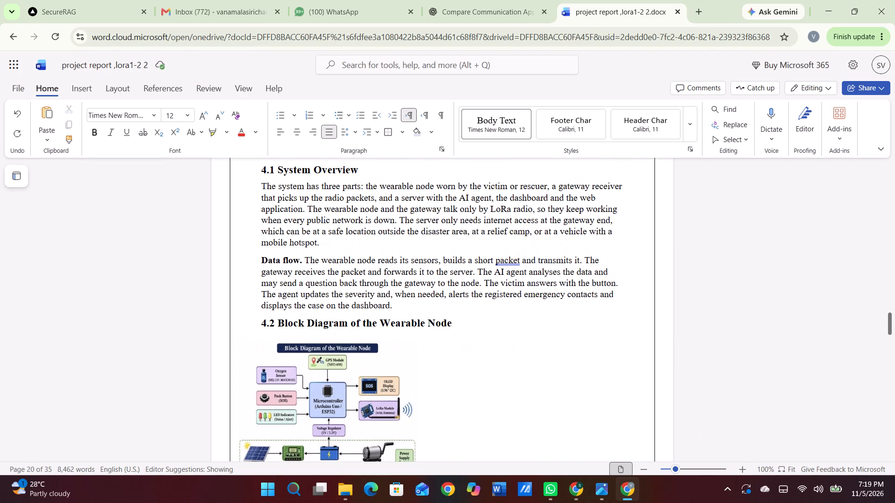
# Cut the wearable node block diagram under heading 4.2, indent its line with spaces, and paste it back roughly centred on the page.
pyautogui.rightClick(289, 370)
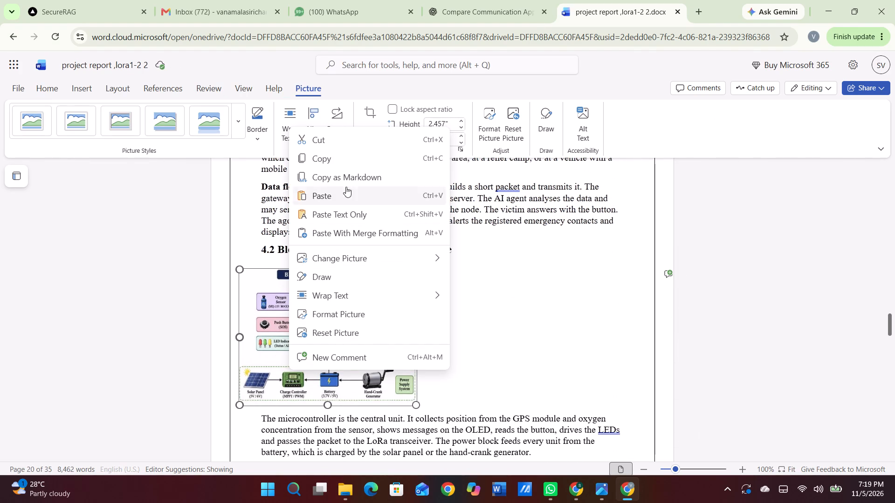
pyautogui.click(352, 159)
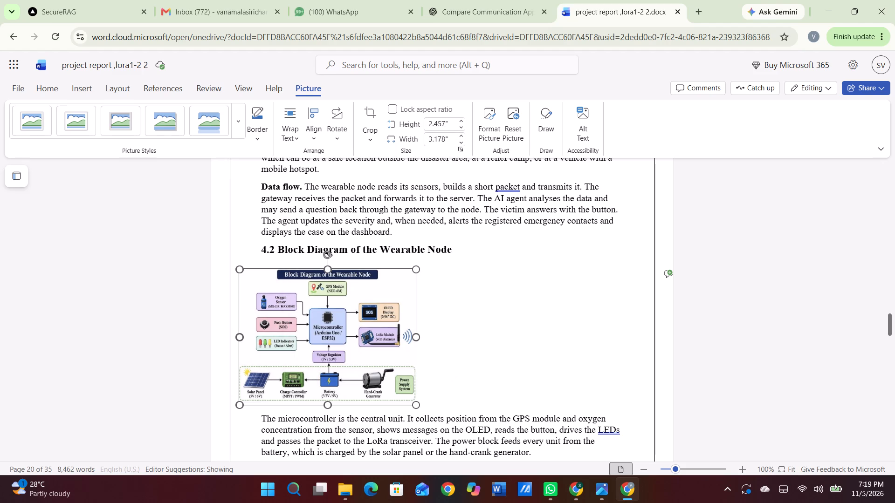
pyautogui.click(367, 286)
pyautogui.click(393, 300)
pyautogui.click(393, 300)
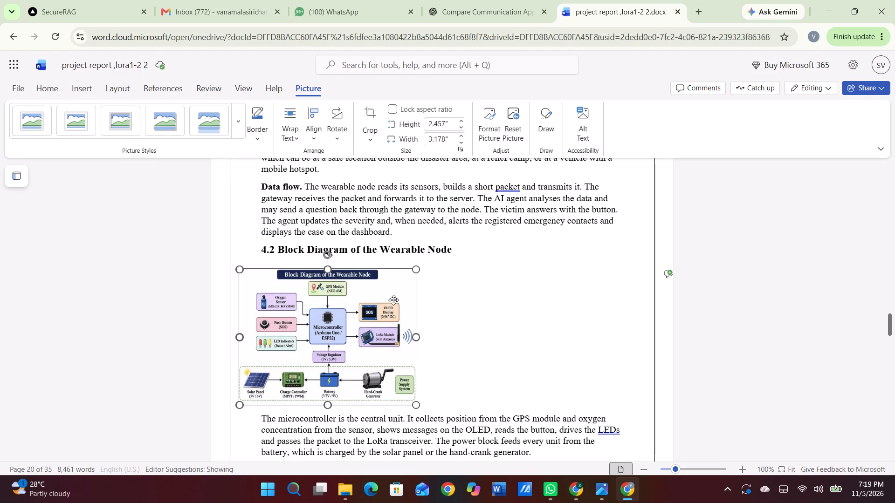
pyautogui.rightClick(393, 300)
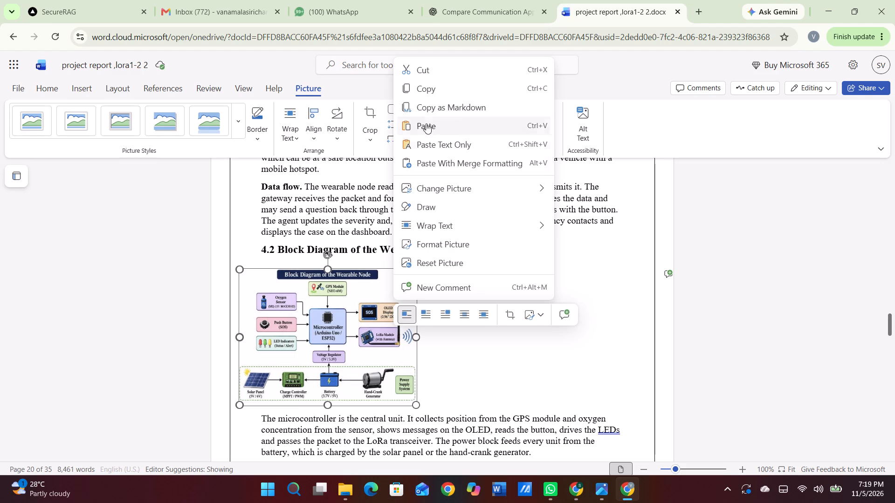
pyautogui.click(445, 72)
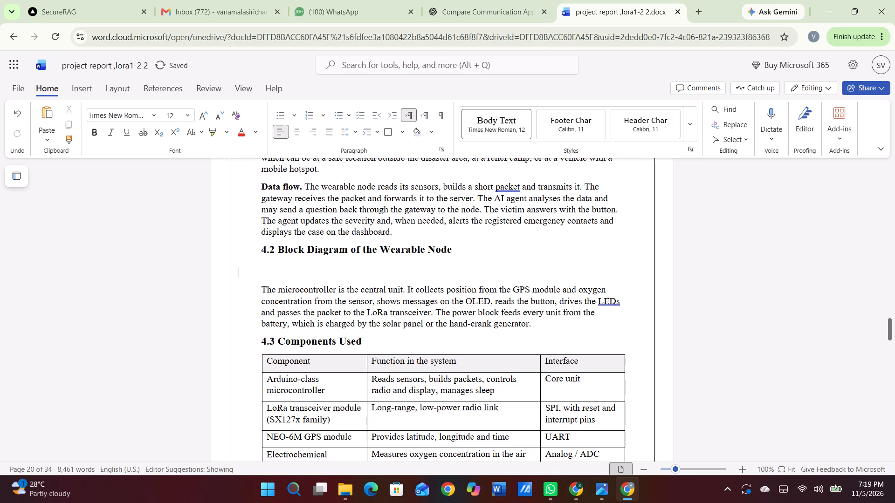
pyautogui.click(416, 273)
pyautogui.press('space')
pyautogui.press('space')
pyautogui.press('space')
pyautogui.press('space')
pyautogui.press('space')
pyautogui.press('space')
pyautogui.press('space')
pyautogui.press('space')
pyautogui.press('space')
pyautogui.press('space')
pyautogui.press('space')
pyautogui.press('space')
pyautogui.press('space')
pyautogui.press('space')
pyautogui.press('space')
pyautogui.press('space')
pyautogui.press('space')
pyautogui.press('space')
pyautogui.press('space')
pyautogui.press('space')
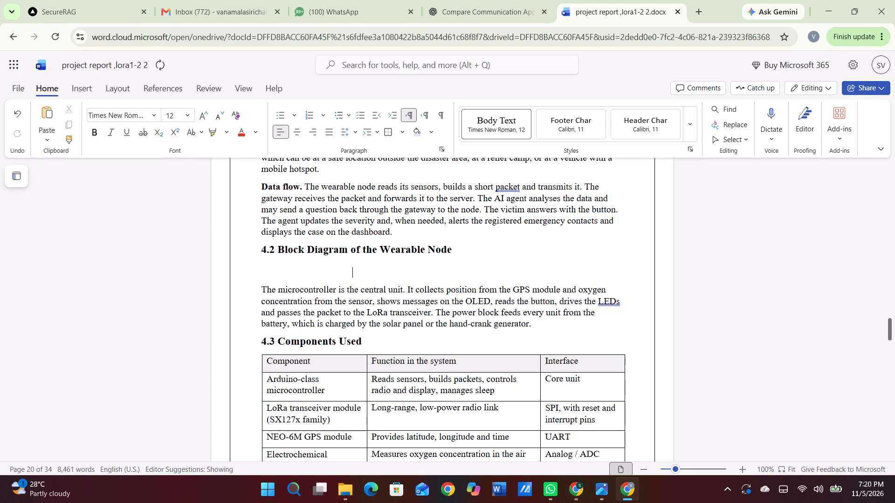
pyautogui.hotkey('ctrl', 'v')
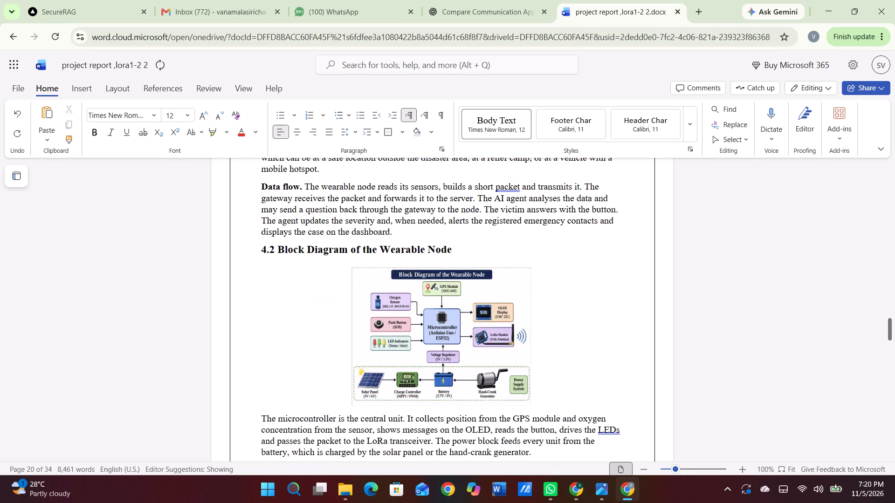
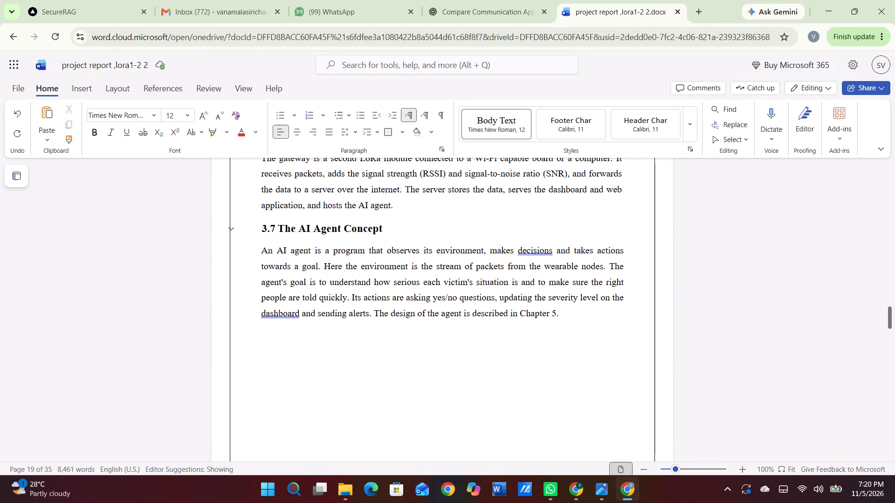
# Shorten the section 3.7 heading to "The AI Agent" by deleting the word "Concept".
pyautogui.click(395, 225)
pyautogui.press('BackSpace')
pyautogui.press('BackSpace')
pyautogui.press('BackSpace')
pyautogui.press('BackSpace')
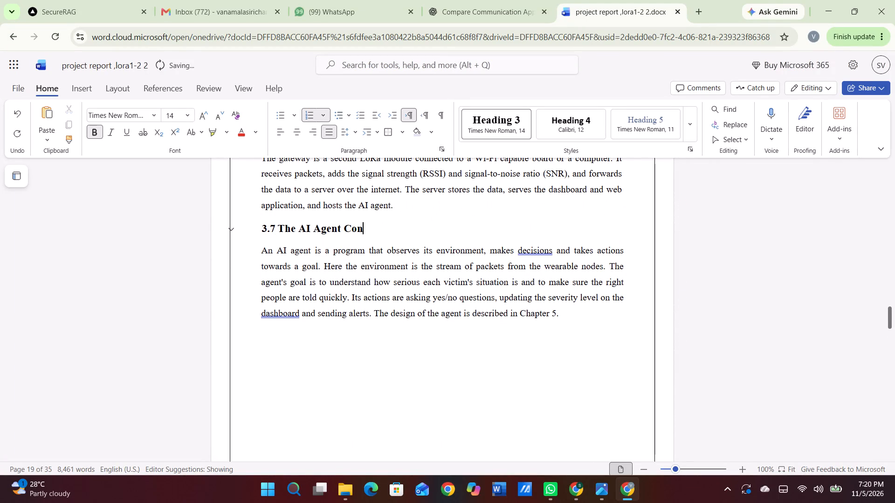
pyautogui.press('BackSpace')
pyautogui.press('BackSpace')
pyautogui.press('BackSpace')
# Review the layout of sections 3.5 to 3.7, including the functional circuit block diagram and the blank space before it.
pyautogui.scroll(3, 395, 225)
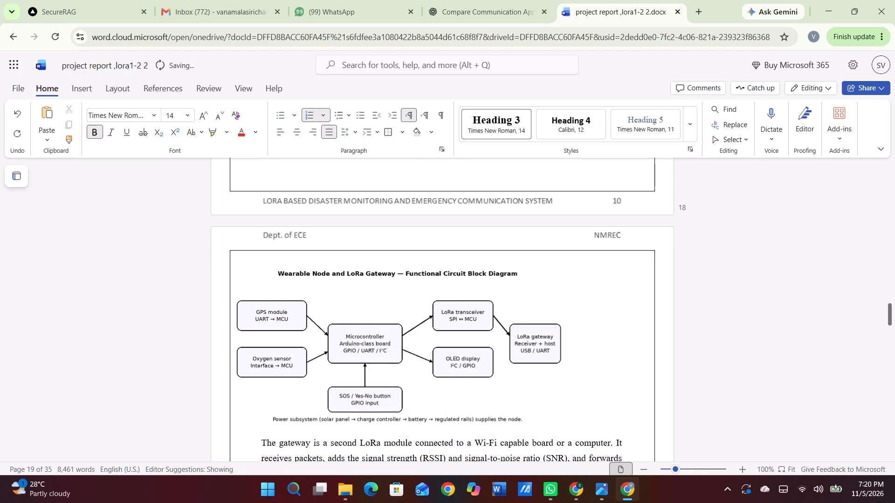
pyautogui.scroll(4, 395, 225)
pyautogui.scroll(-2, 395, 225)
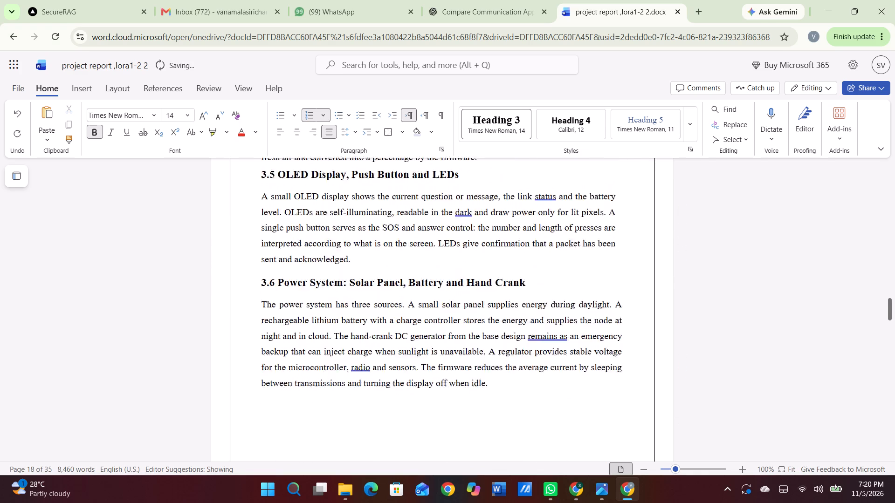
pyautogui.scroll(-2, 395, 225)
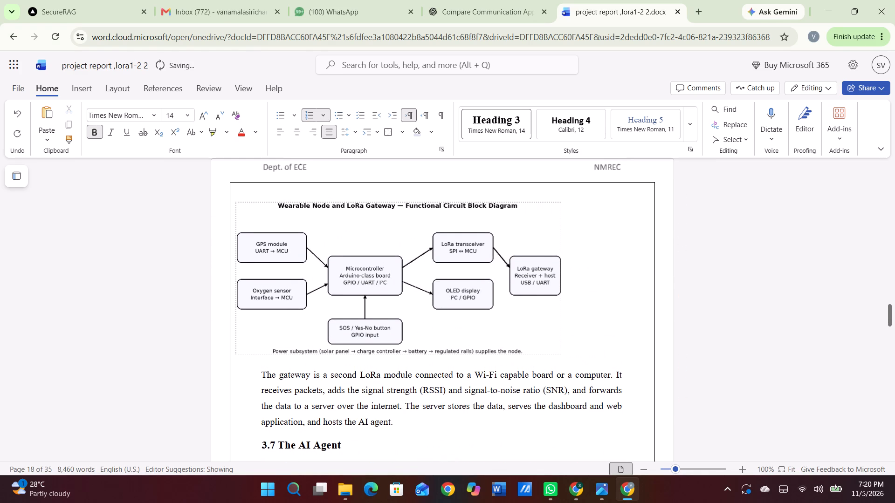
pyautogui.scroll(2, 374, 229)
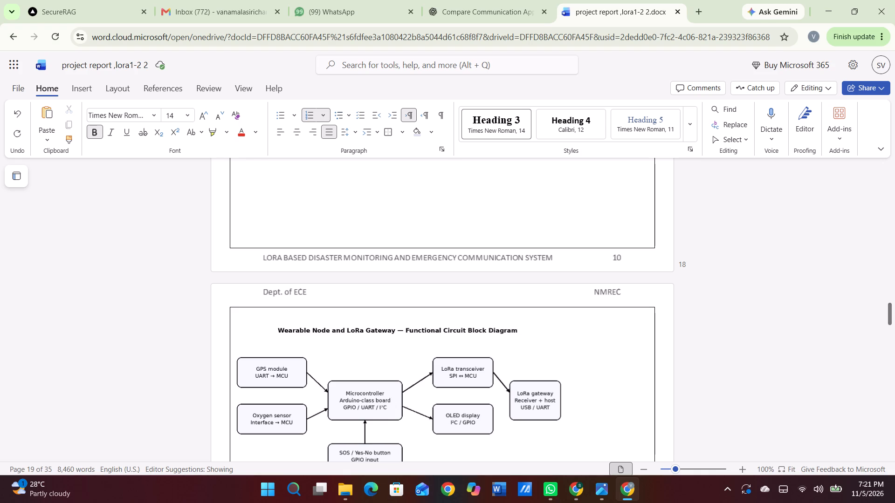
pyautogui.scroll(4, 405, 197)
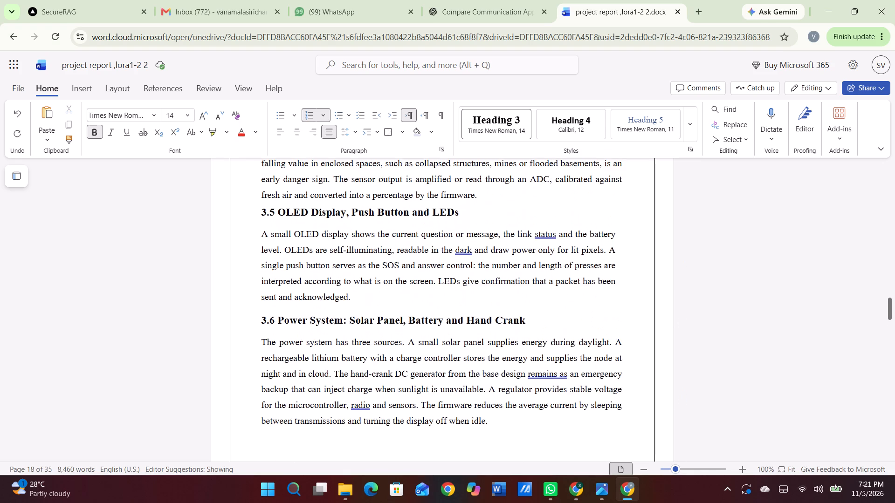
pyautogui.scroll(-6, 405, 197)
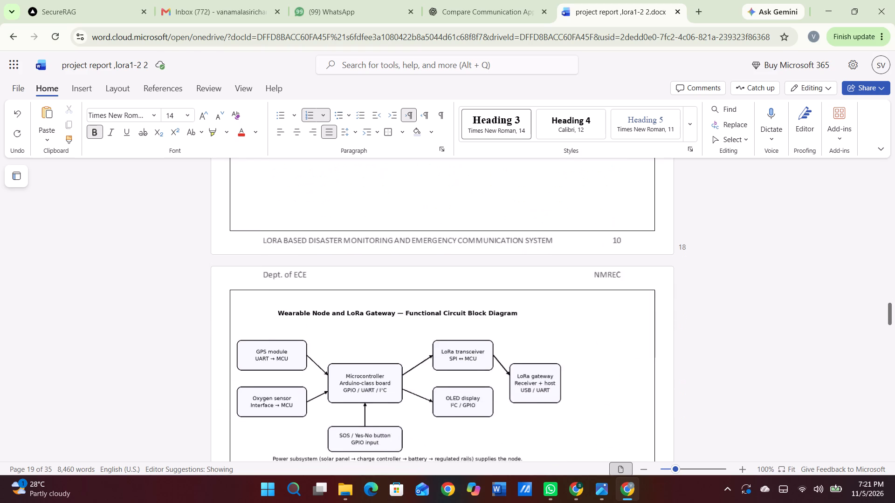
pyautogui.scroll(-3, 405, 197)
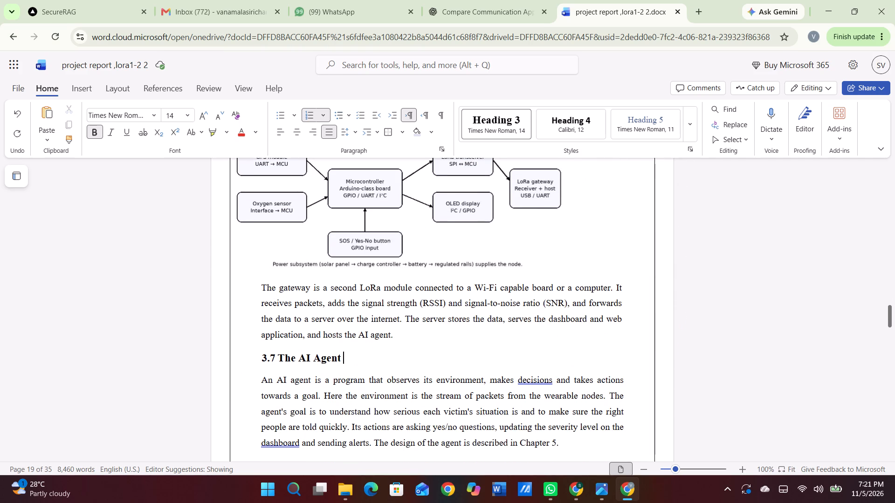
# Shift the "Chapter 4: System Design and Hardware" heading to the middle of its line by inserting leading spaces.
pyautogui.scroll(-4, 258, 279)
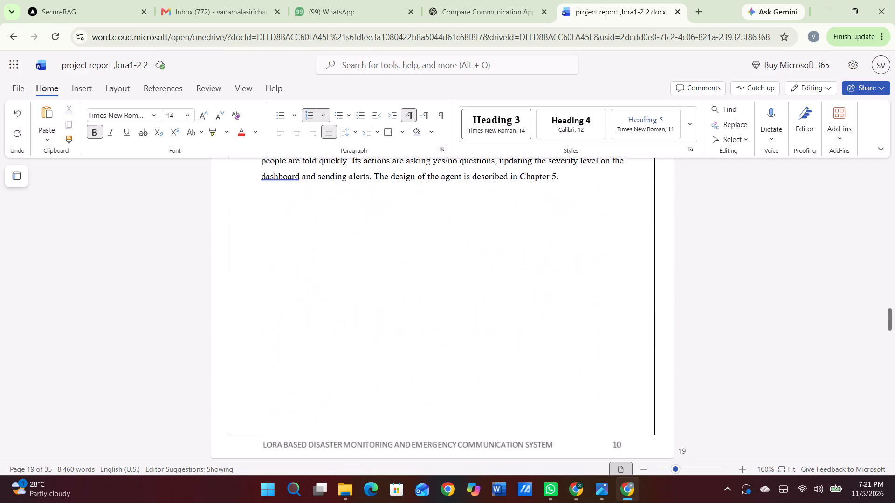
pyautogui.scroll(-4, 258, 279)
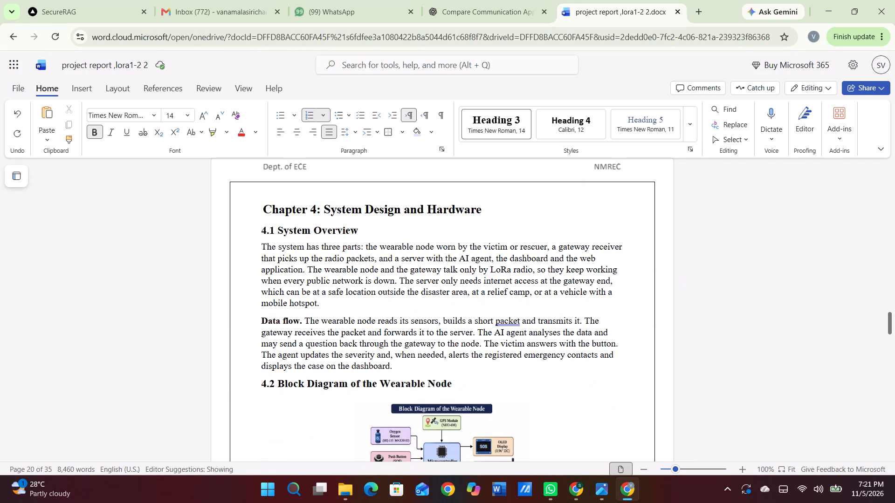
pyautogui.click(258, 207)
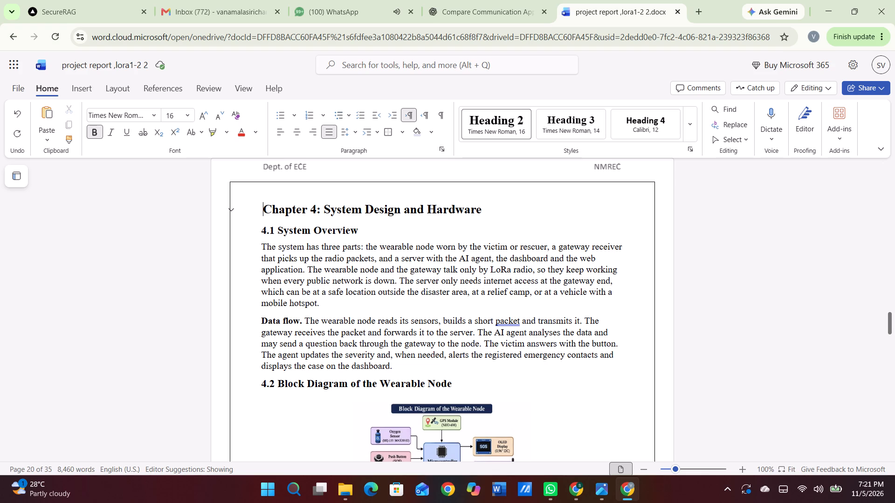
pyautogui.press('space')
pyautogui.press('space')
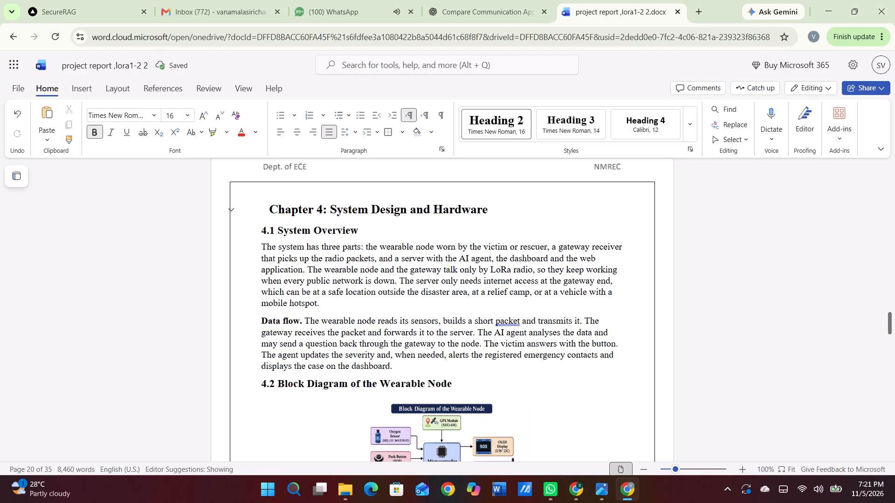
pyautogui.press('space')
pyautogui.press('space')
pyautogui.press('space')
pyautogui.press('space')
pyautogui.press('space')
pyautogui.press('space')
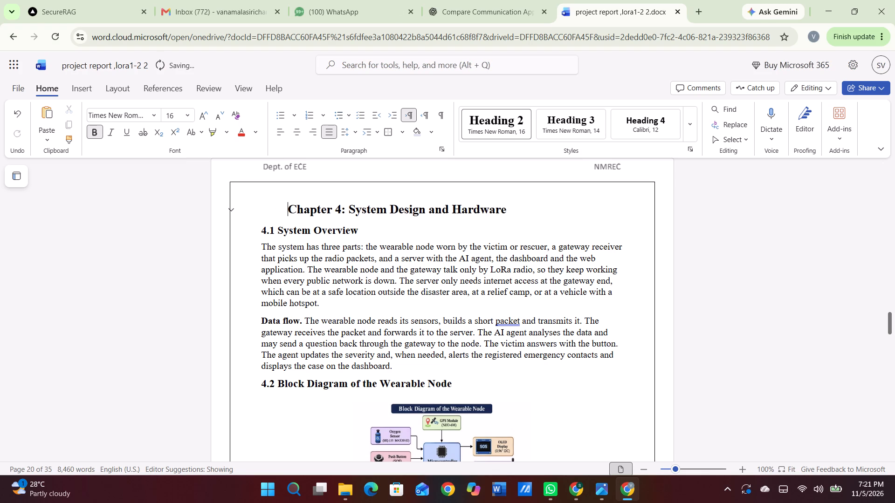
pyautogui.press('space')
pyautogui.press('space')
pyautogui.press('space')
pyautogui.press('space')
pyautogui.press('space')
pyautogui.press('space')
pyautogui.press('space')
pyautogui.press('space')
pyautogui.press('space')
pyautogui.press('space')
pyautogui.press('space')
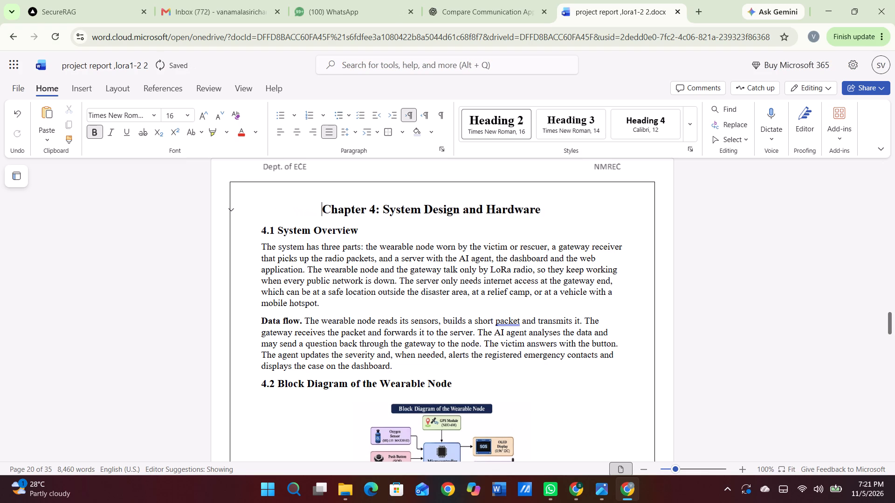
pyautogui.press('space')
pyautogui.press('space')
pyautogui.press('space')
pyautogui.press('space')
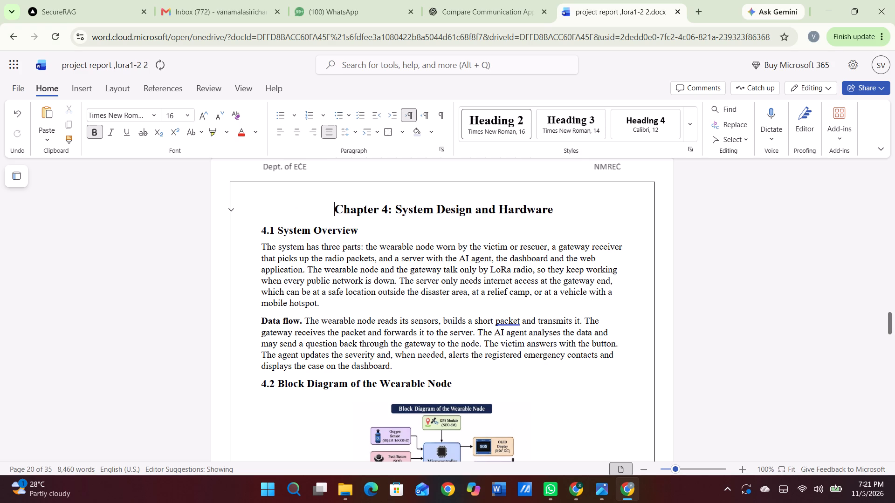
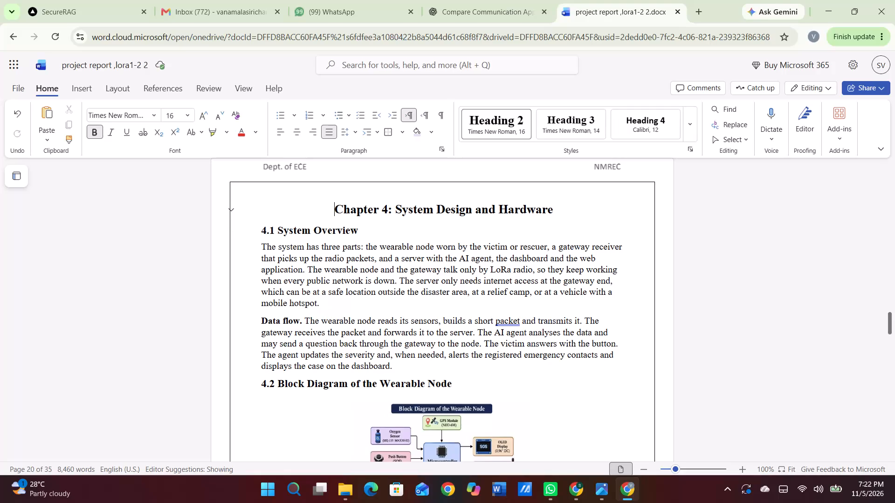
# Split the Chapter 4 heading into two lines, "Chapter 4" and "System Design and Hardware", dropping the colon.
pyautogui.click(396, 211)
pyautogui.press('Return')
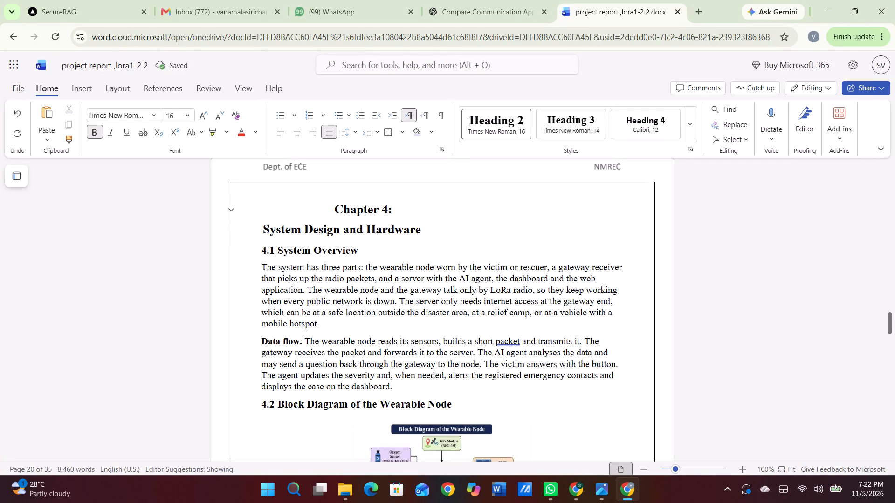
pyautogui.click(406, 213)
pyautogui.press('BackSpace')
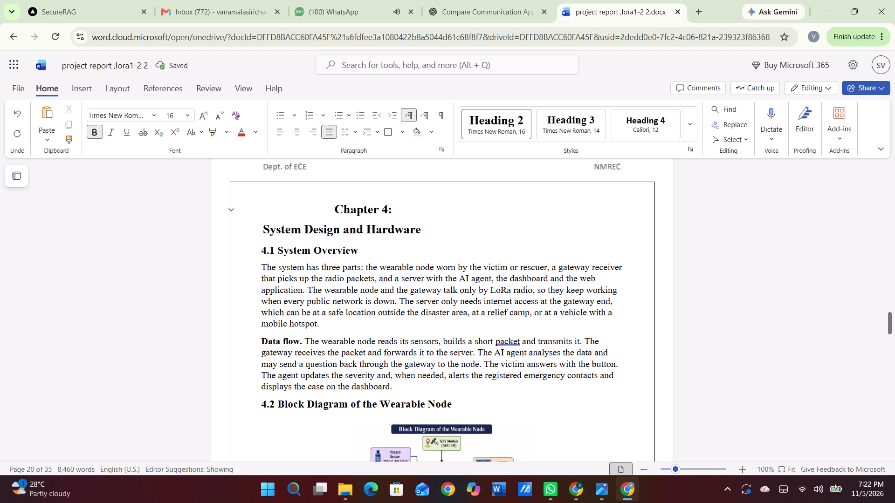
pyautogui.press('BackSpace')
# Shift the "System Design and Hardware" line to the middle of the page by inserting leading spaces.
pyautogui.click(263, 225)
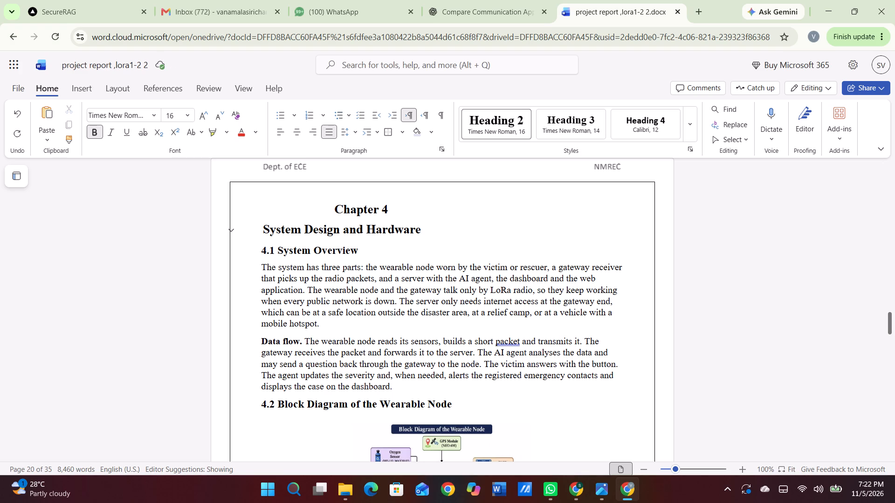
pyautogui.press('space')
pyautogui.press('space')
pyautogui.press('space')
pyautogui.press('space')
pyautogui.press('space')
pyautogui.press('space')
pyautogui.press('space')
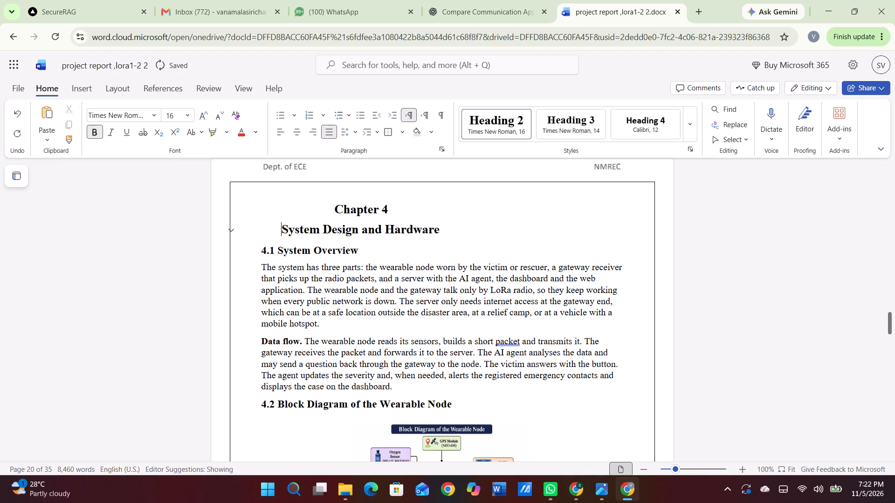
pyautogui.press('space')
pyautogui.press('space')
pyautogui.press('space')
pyautogui.press('space')
pyautogui.press('space')
pyautogui.press('space')
pyautogui.press('space')
pyautogui.press('space')
pyautogui.press('space')
pyautogui.press('space')
pyautogui.press('space')
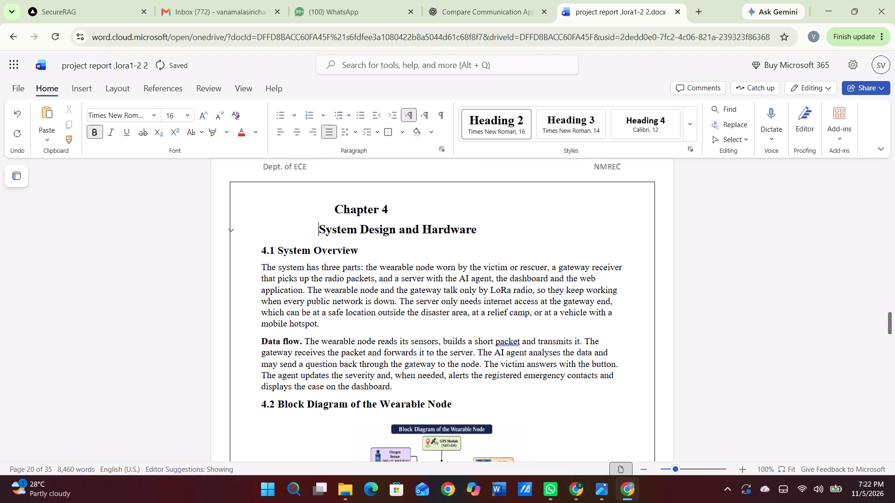
pyautogui.press('space')
pyautogui.press('space')
pyautogui.press('space')
pyautogui.press('space')
pyautogui.press('space')
pyautogui.press('space')
pyautogui.press('space')
pyautogui.press('space')
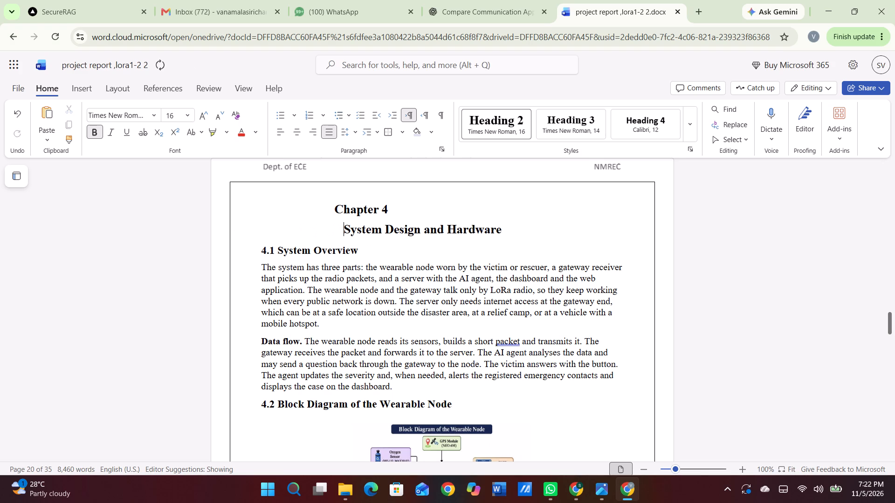
# Add leading spaces before "Chapter 4" so that it sits centred above "System Design and Hardware".
pyautogui.click(335, 203)
pyautogui.press('space')
pyautogui.press('space')
pyautogui.press('space')
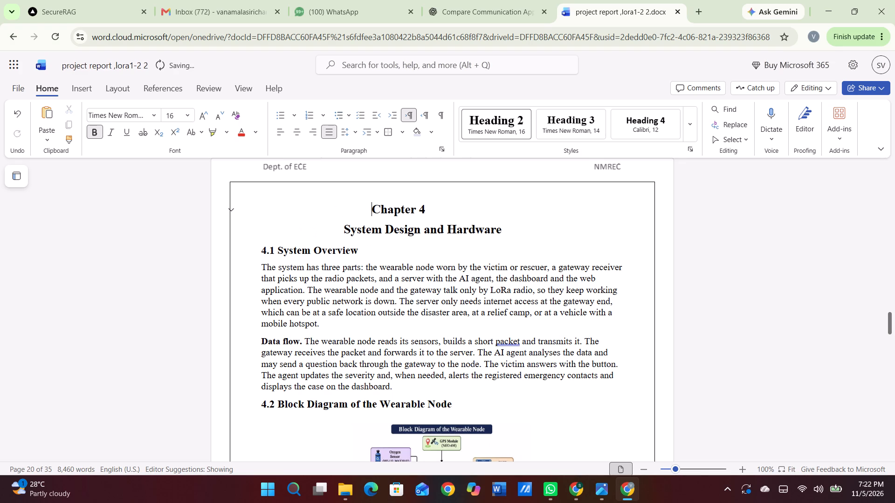
pyautogui.press('space')
pyautogui.press('space')
pyautogui.press('space')
pyautogui.press('space')
pyautogui.press('space')
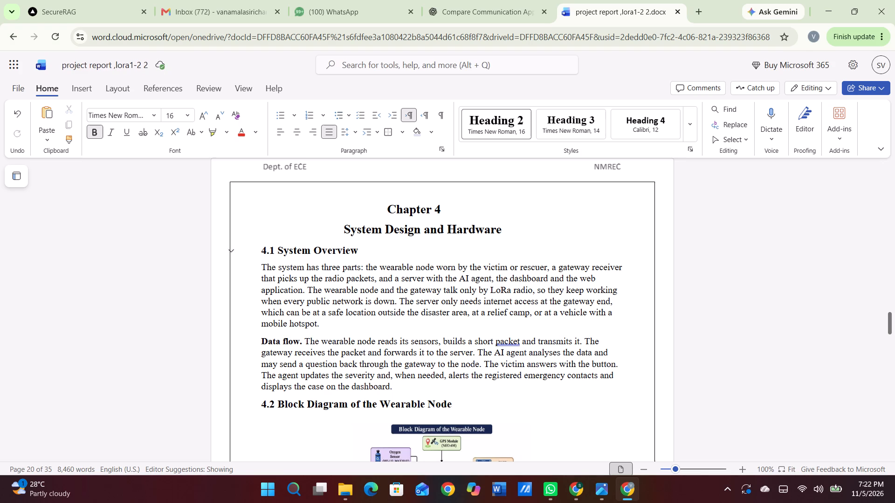
# Set the section 4.1 System Overview heading and its paragraphs to 1.5 line spacing and justified alignment.
pyautogui.moveTo(256, 250); pyautogui.dragTo(381, 367)
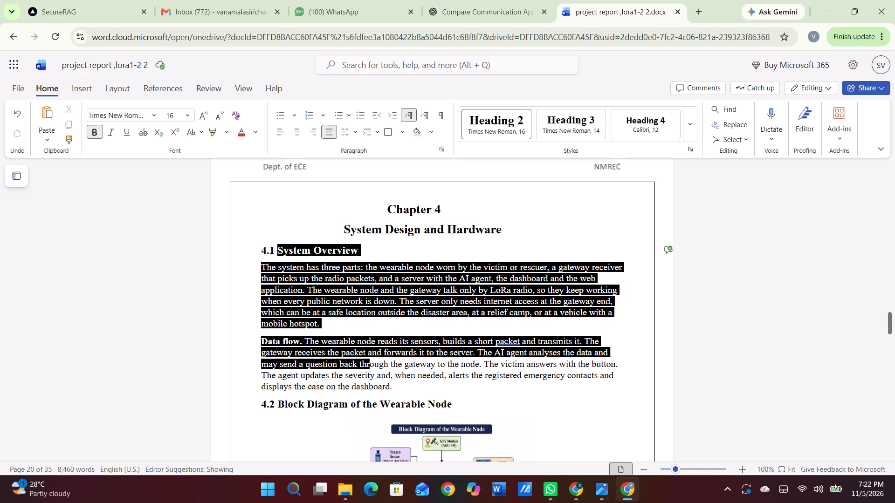
pyautogui.moveTo(381, 367); pyautogui.dragTo(454, 392)
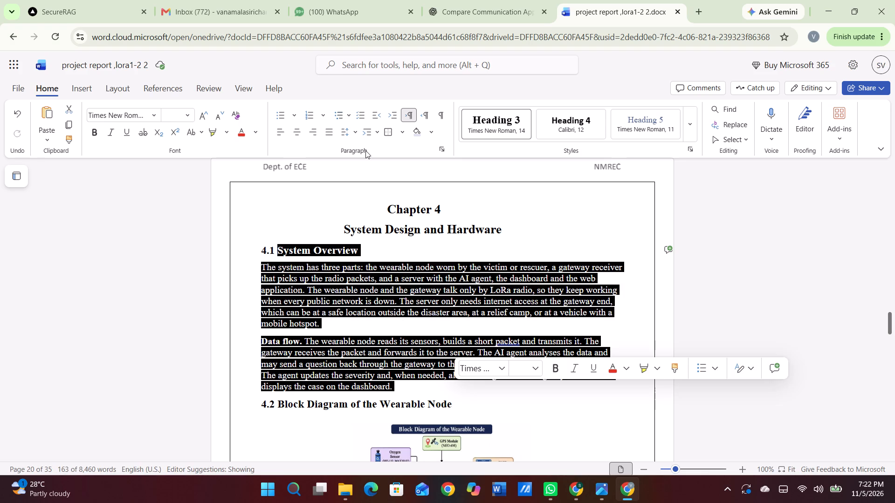
pyautogui.click(348, 132)
pyautogui.click(366, 202)
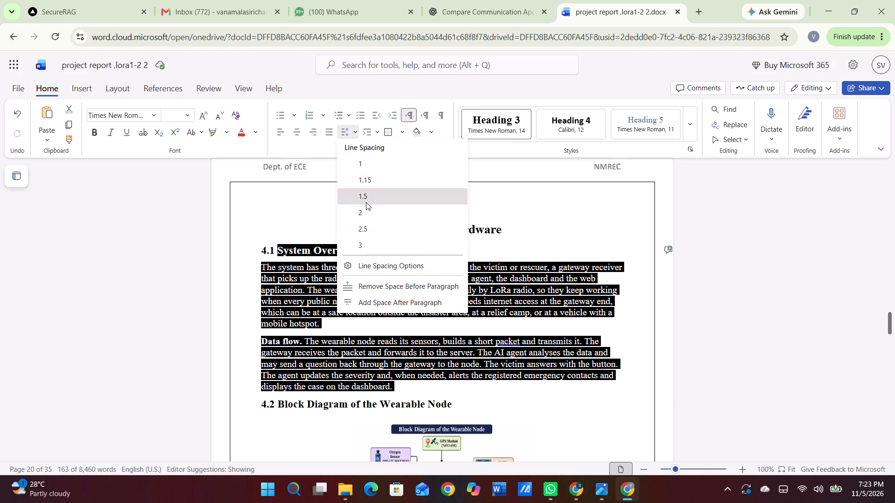
pyautogui.click(327, 136)
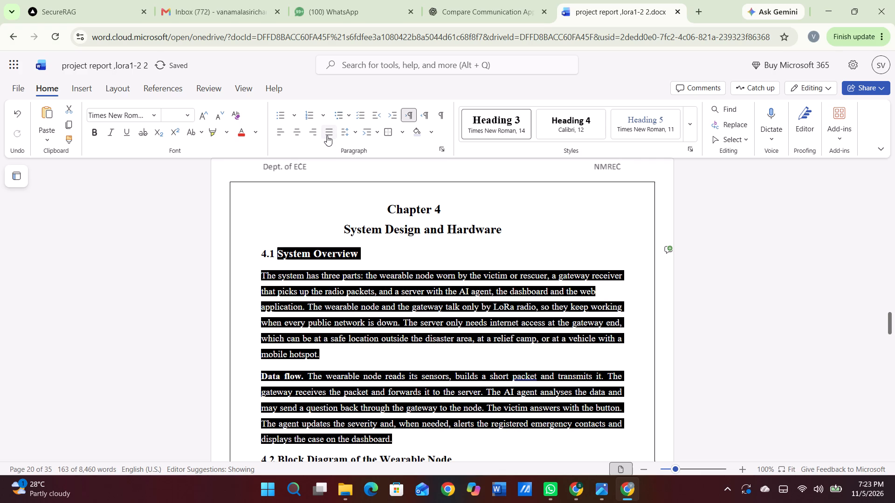
# Apply 1.5 line spacing to the paragraph below the wearable node block diagram, the 4.3 heading and the first rows of the components table.
pyautogui.scroll(-4, 347, 214)
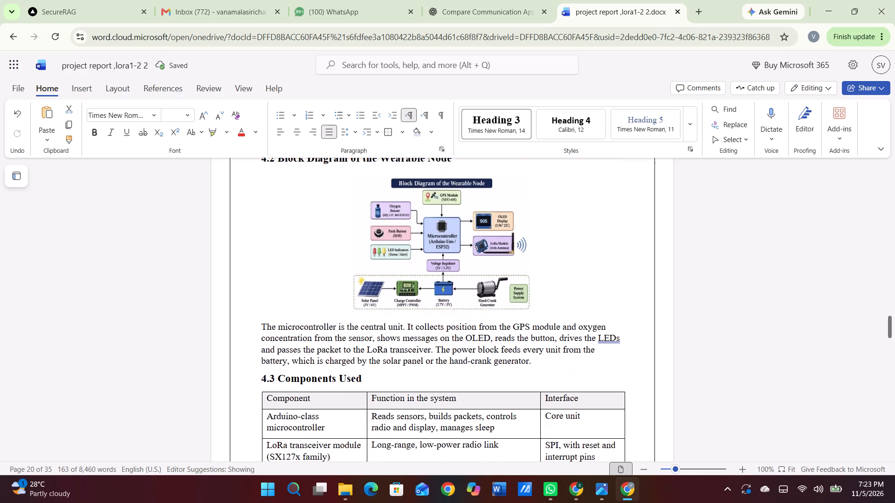
pyautogui.scroll(-3, 347, 214)
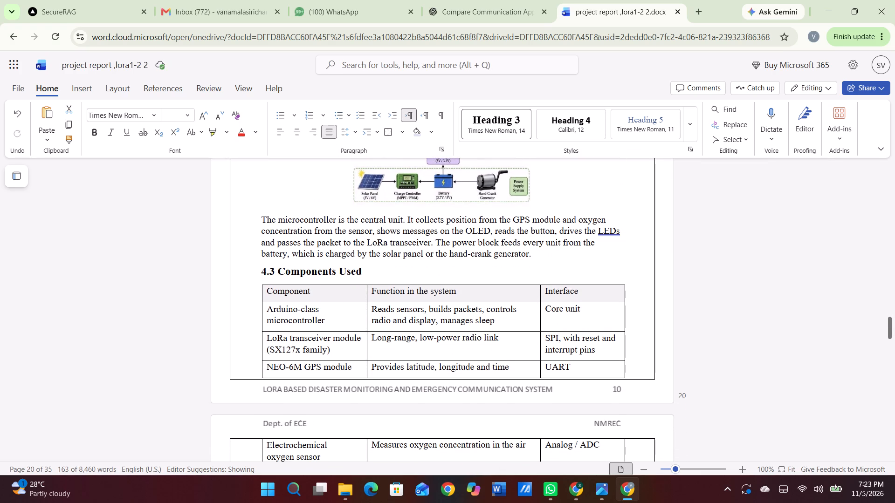
pyautogui.moveTo(260, 216); pyautogui.dragTo(505, 351)
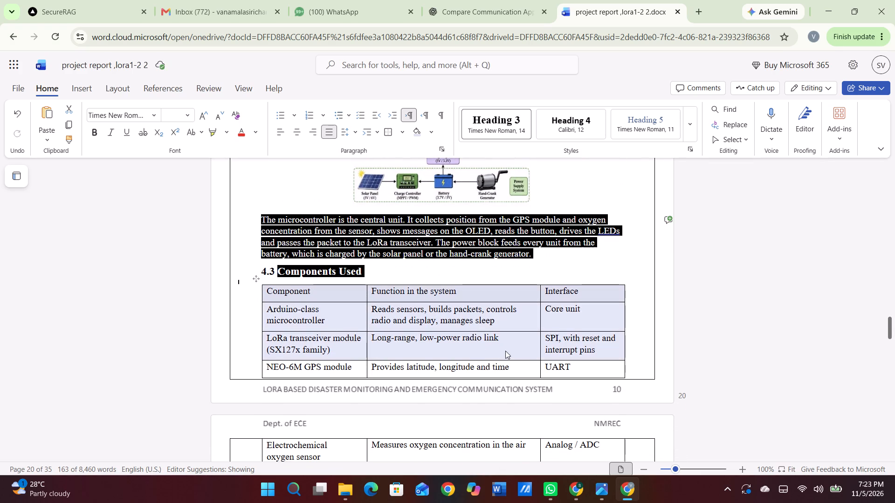
pyautogui.moveTo(505, 351); pyautogui.dragTo(688, 421)
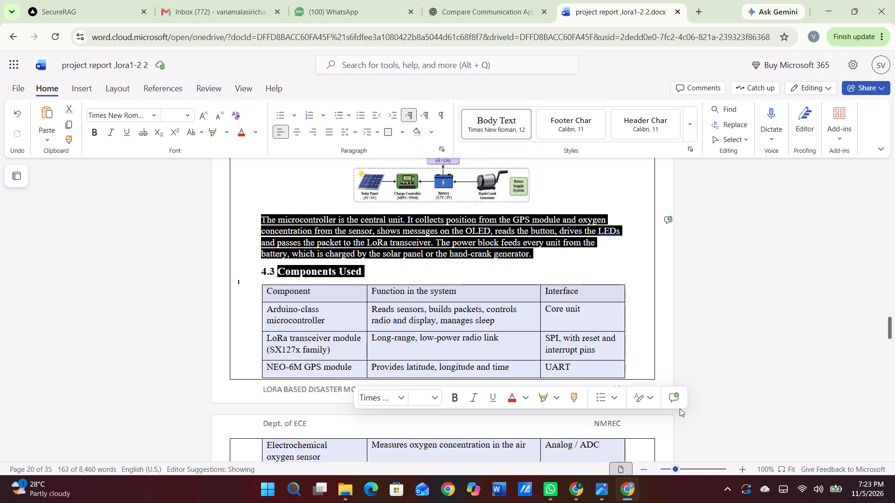
pyautogui.moveTo(327, 132); pyautogui.dragTo(347, 144)
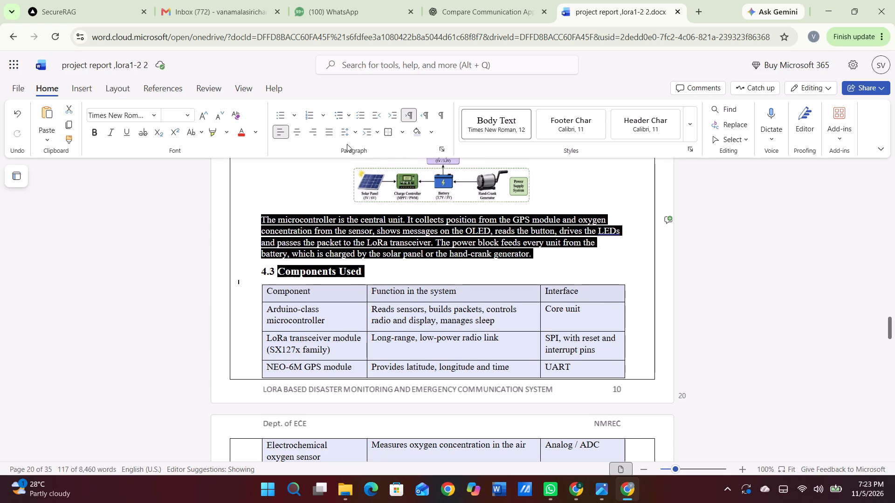
pyautogui.moveTo(347, 144); pyautogui.dragTo(353, 134)
pyautogui.click(353, 134)
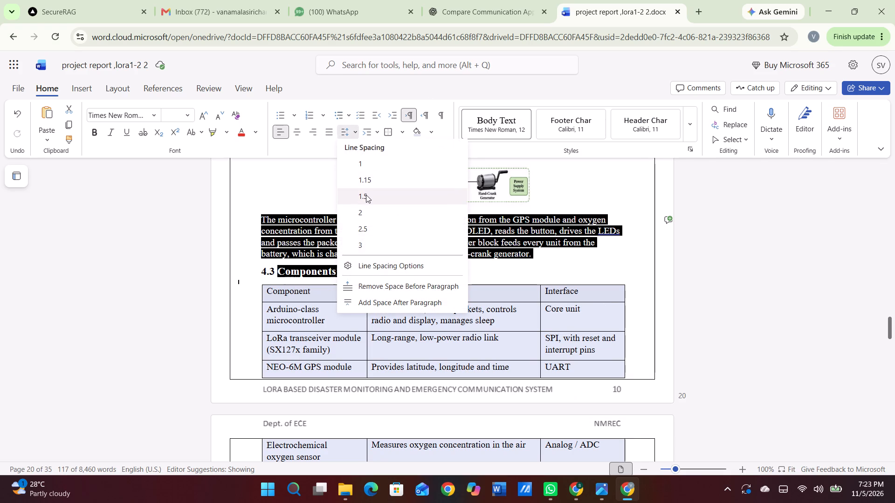
pyautogui.click(366, 197)
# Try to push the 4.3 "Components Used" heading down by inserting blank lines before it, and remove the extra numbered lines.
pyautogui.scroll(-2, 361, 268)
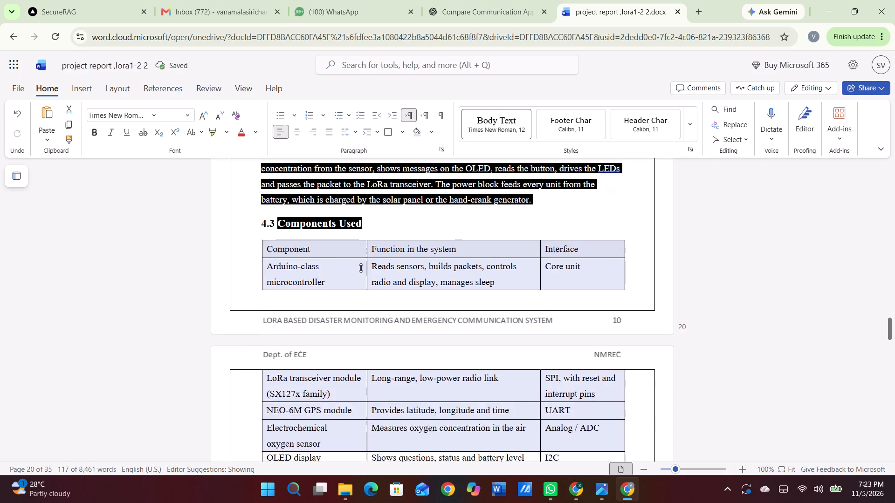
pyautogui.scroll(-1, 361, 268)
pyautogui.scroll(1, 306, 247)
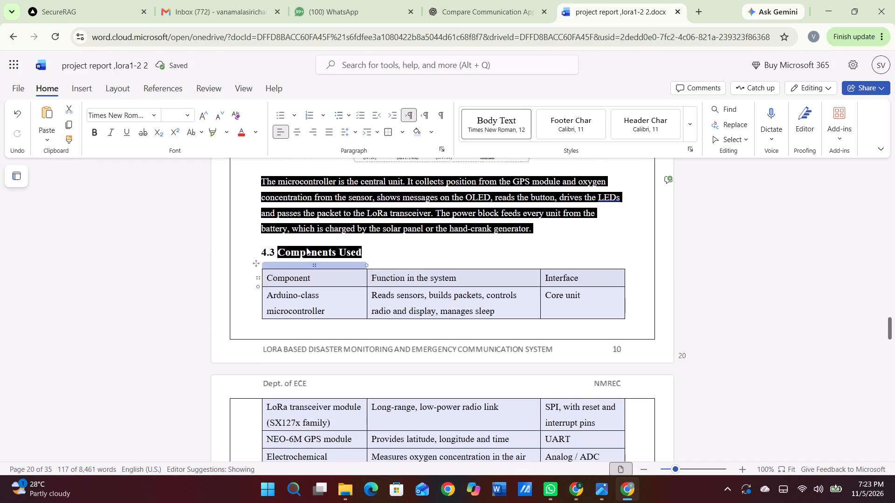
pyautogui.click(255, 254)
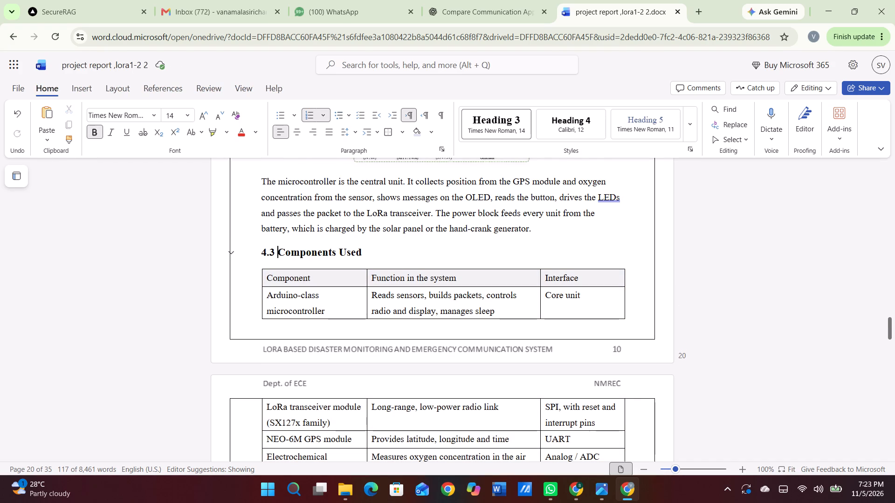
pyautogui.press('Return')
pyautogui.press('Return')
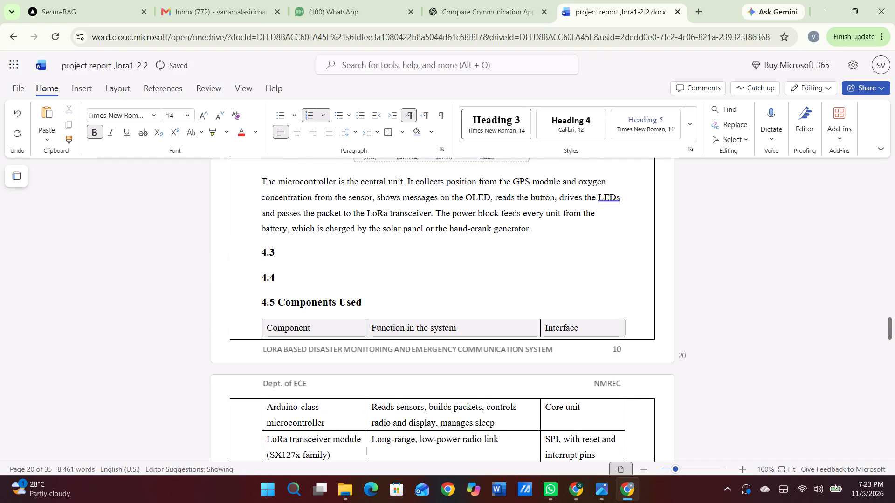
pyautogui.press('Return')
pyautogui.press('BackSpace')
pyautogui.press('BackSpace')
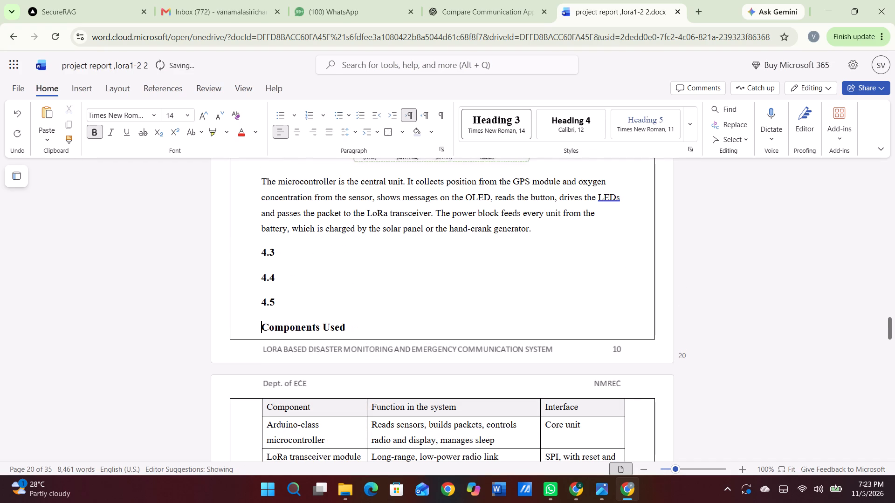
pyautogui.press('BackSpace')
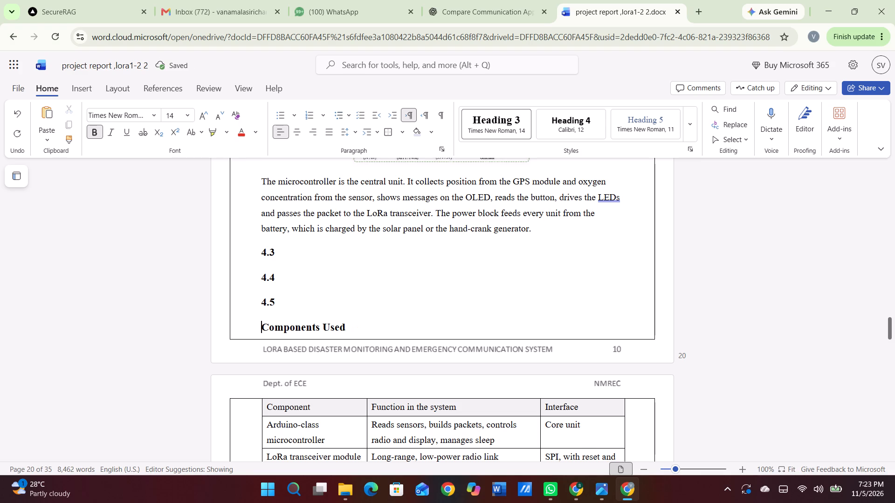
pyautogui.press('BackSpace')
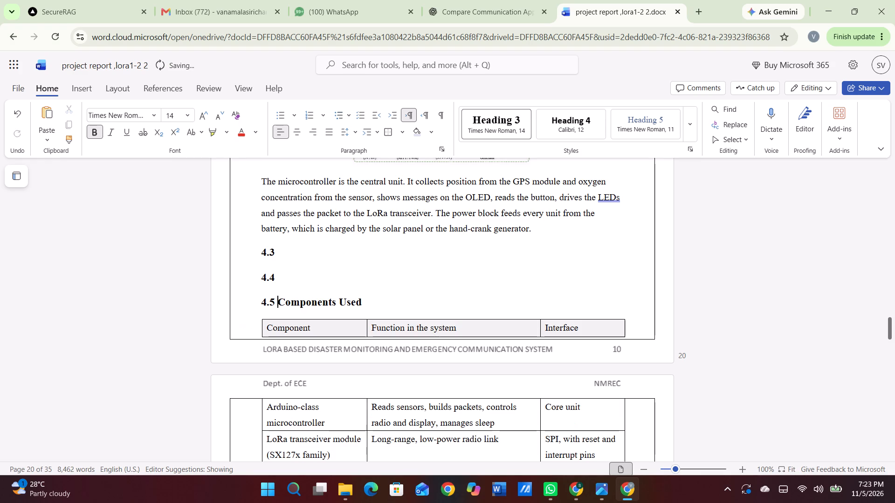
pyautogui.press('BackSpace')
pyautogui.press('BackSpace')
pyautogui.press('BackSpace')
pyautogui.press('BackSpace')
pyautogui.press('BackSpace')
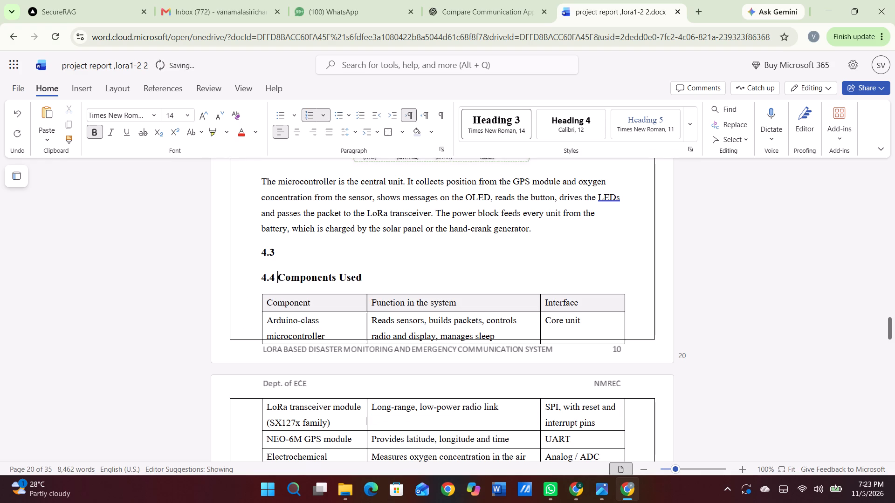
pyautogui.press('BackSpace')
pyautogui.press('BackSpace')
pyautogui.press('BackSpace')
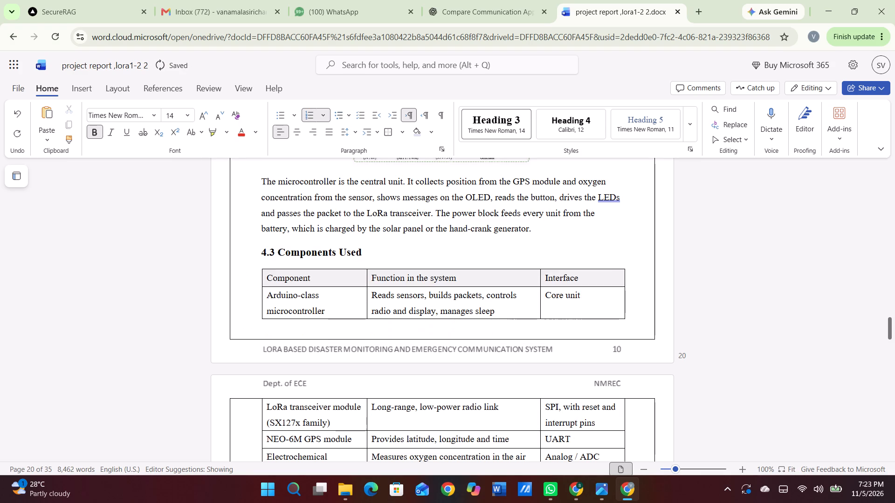
# Move the "Components Used" heading to the next page with four blank lines, replacing its automatic number with a typed "4.3".
pyautogui.press('BackSpace')
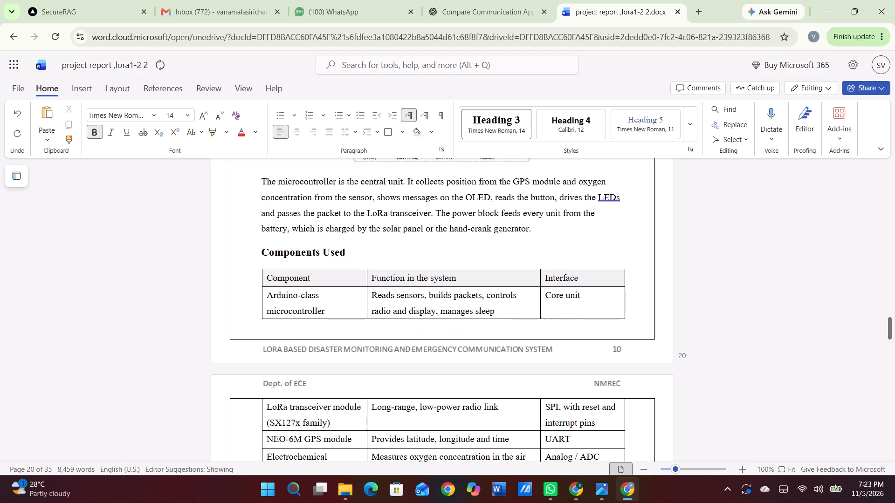
pyautogui.press('Return')
pyautogui.press('Return')
pyautogui.press('Return')
pyautogui.press('Return')
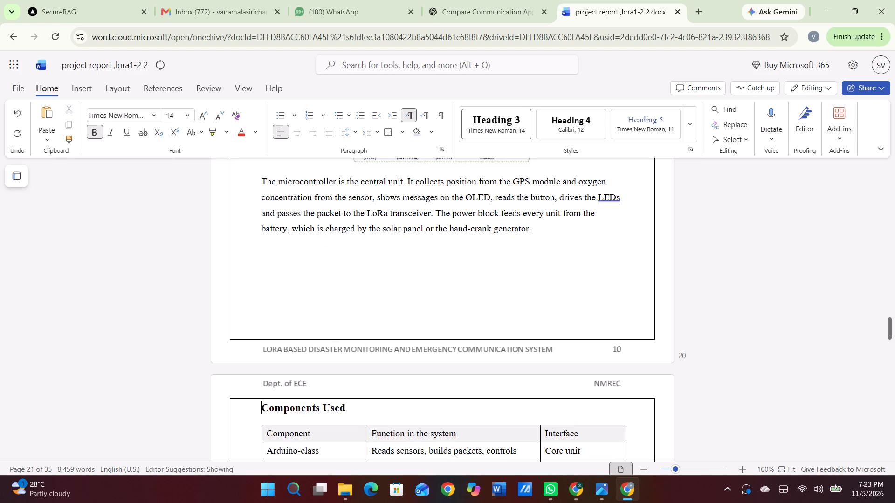
pyautogui.write('4.3')
pyautogui.press('space')
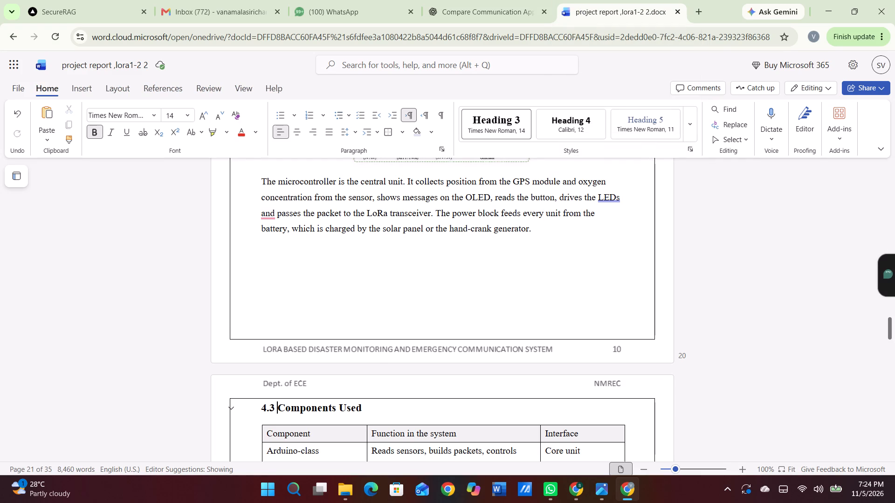
pyautogui.moveTo(280, 408); pyautogui.dragTo(377, 404)
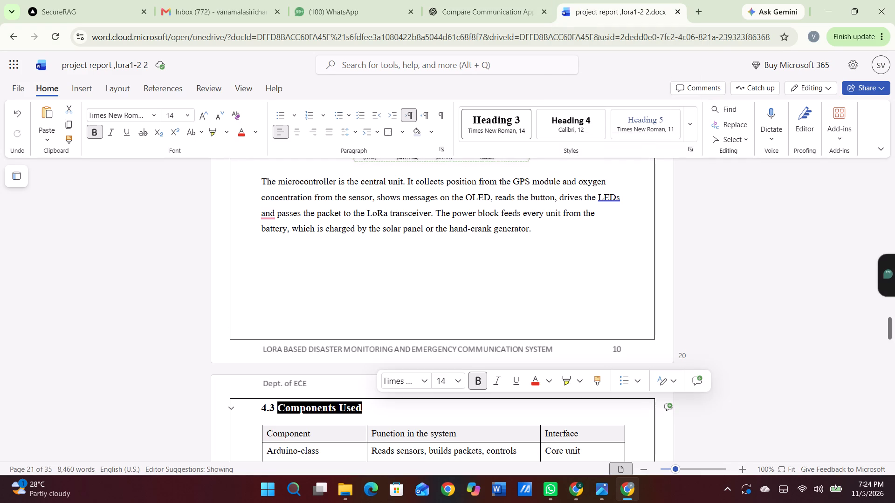
pyautogui.hotkey('ctrl', 'v')
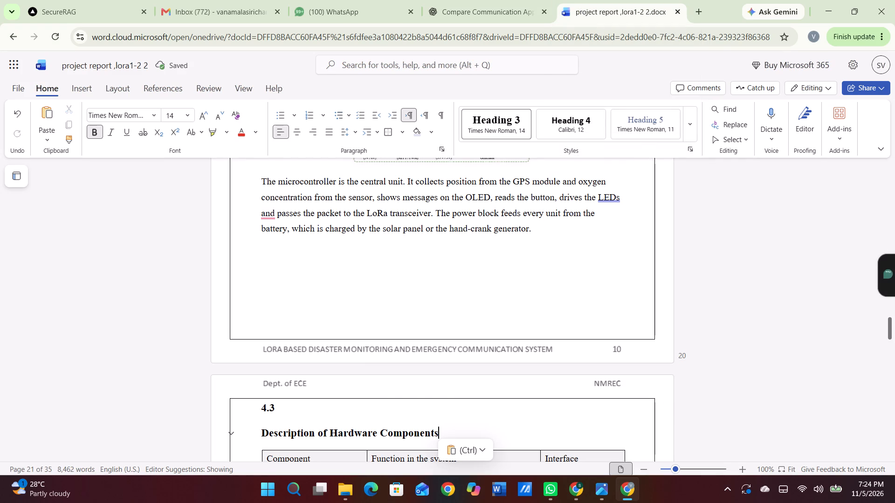
pyautogui.click(258, 432)
pyautogui.press('BackSpace')
pyautogui.press('BackSpace')
pyautogui.press('BackSpace')
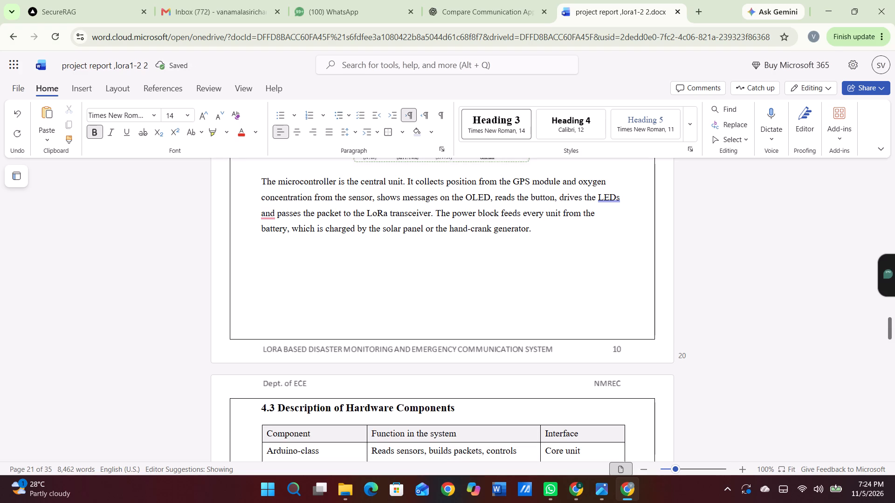
# Examine the pages following the 4.3 components table for repeated system overview, block diagram and component content.
pyautogui.scroll(-3, 429, 439)
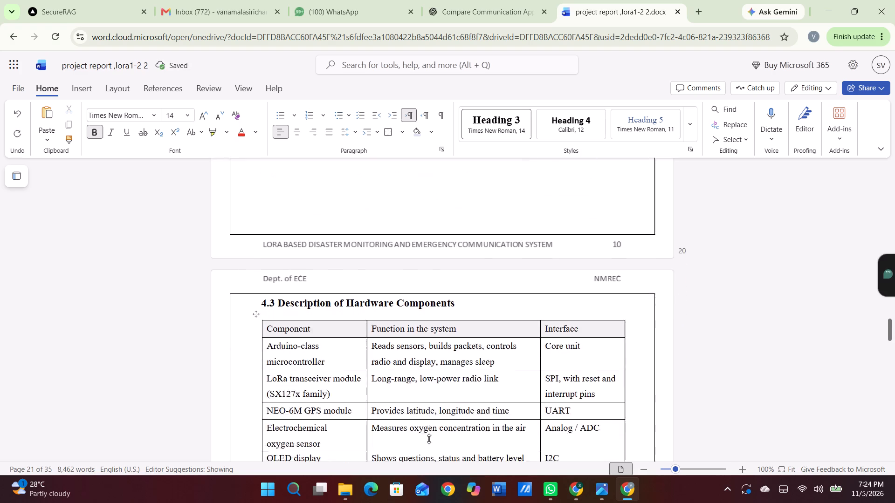
pyautogui.scroll(-7, 429, 439)
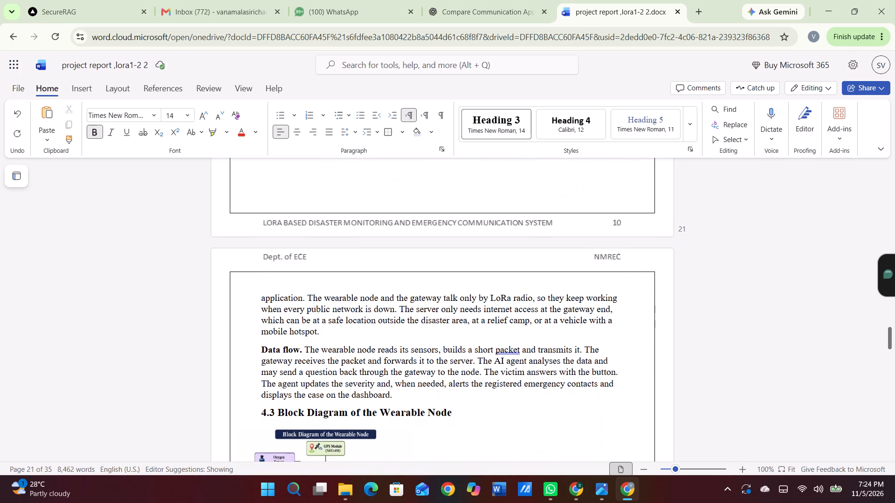
pyautogui.scroll(1, 429, 439)
pyautogui.hscroll(1, 429, 439)
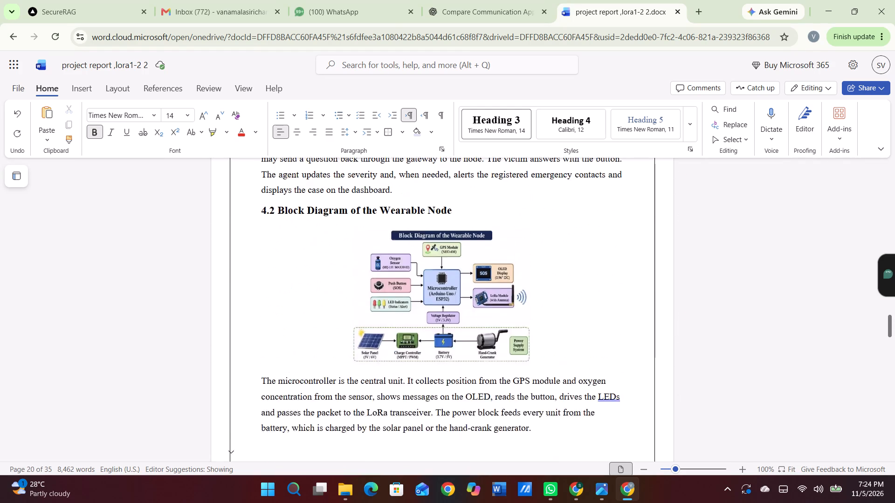
pyautogui.hscroll(2, 429, 439)
pyautogui.scroll(-1, 429, 439)
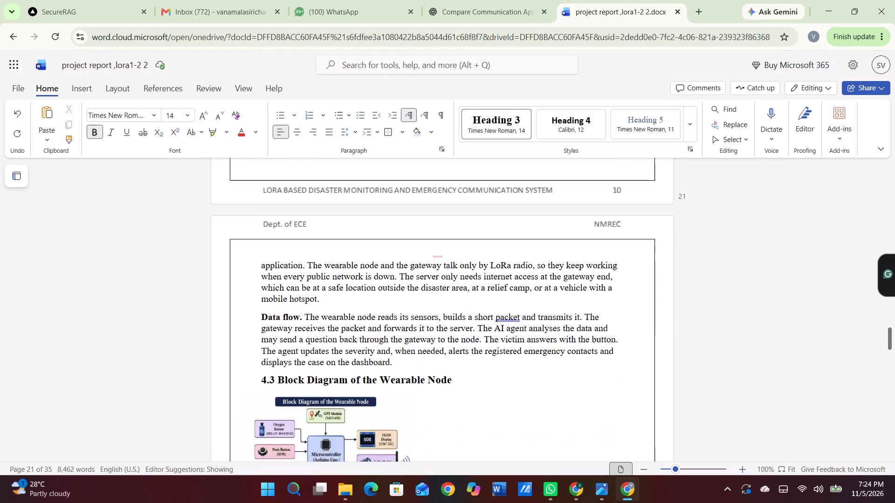
pyautogui.scroll(-2, 429, 439)
pyautogui.scroll(1, 429, 439)
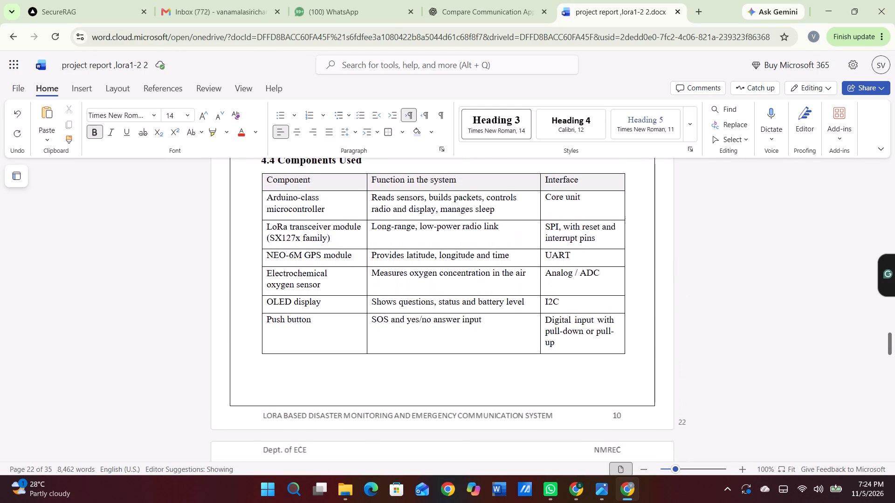
pyautogui.scroll(2, 429, 439)
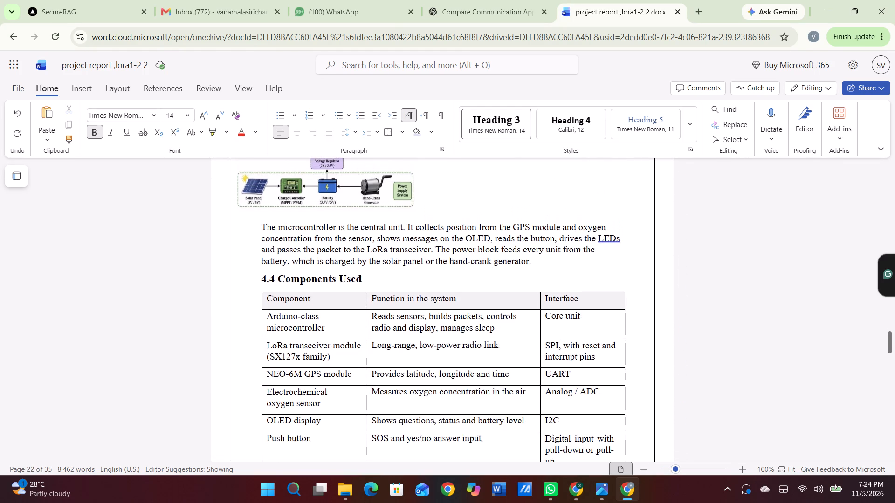
pyautogui.scroll(-4, 429, 439)
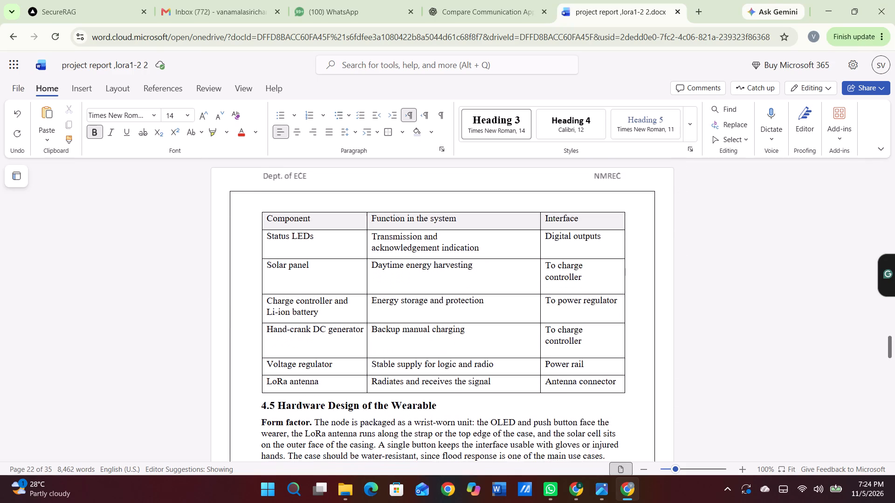
pyautogui.scroll(7, 429, 439)
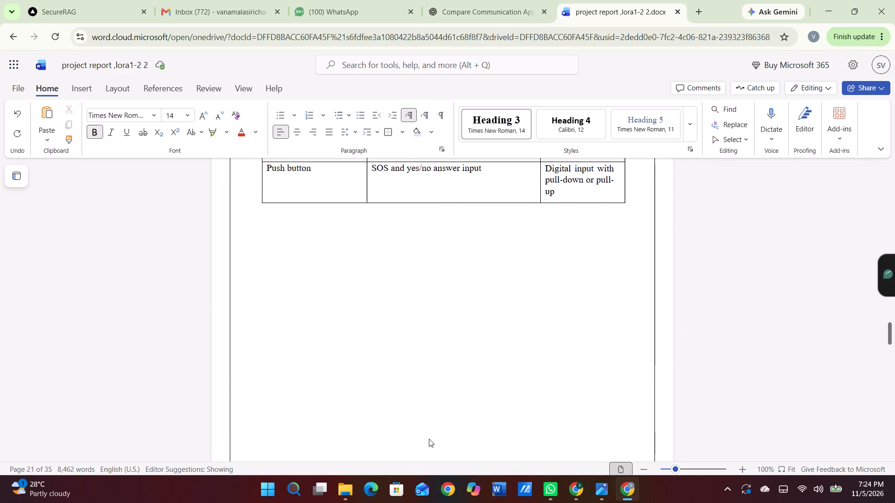
pyautogui.scroll(2, 429, 439)
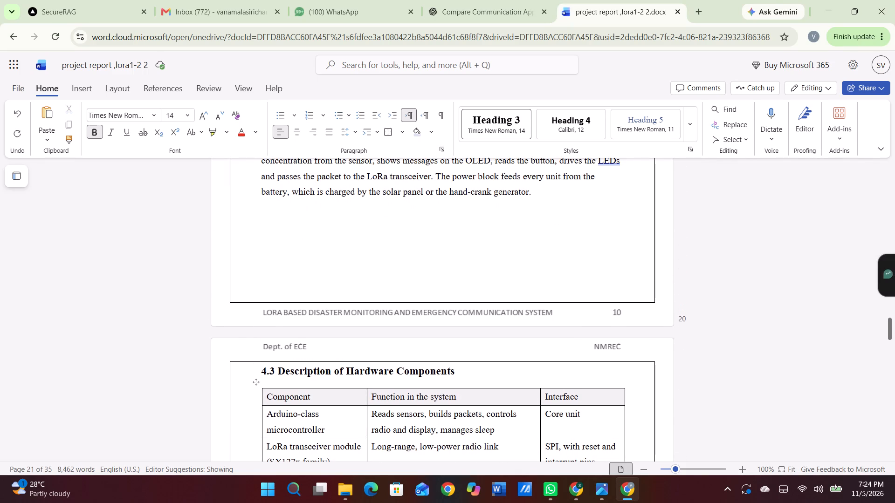
pyautogui.scroll(-6, 429, 439)
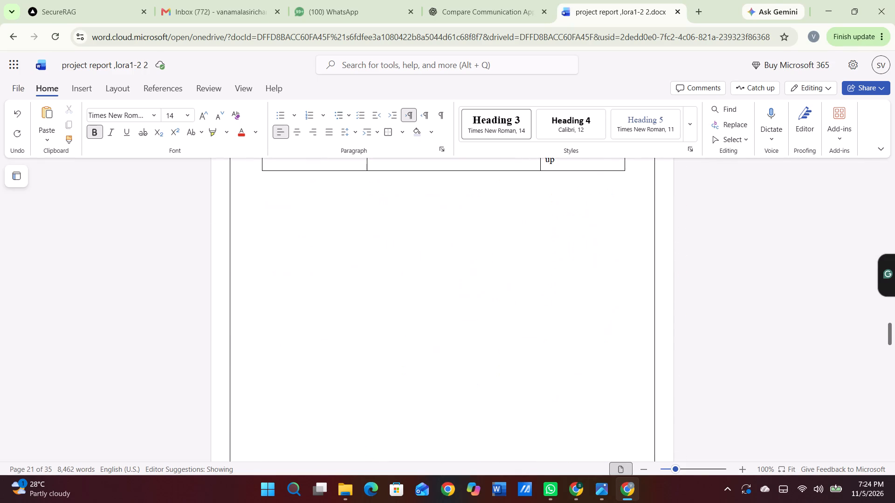
pyautogui.scroll(-9, 429, 439)
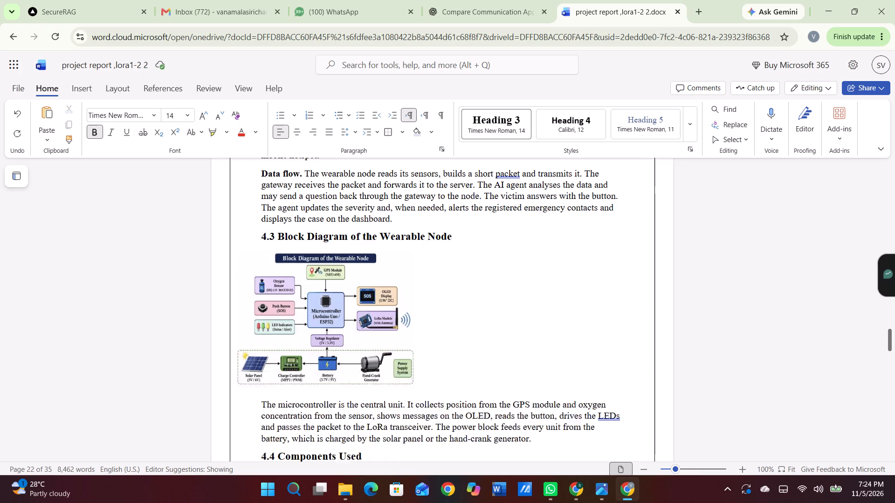
pyautogui.scroll(-4, 429, 439)
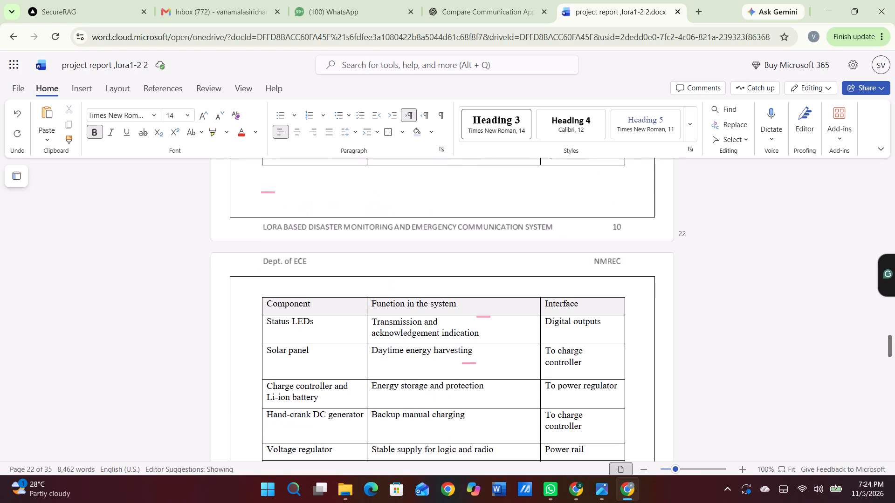
# Delete the repeated text from "application. The wearable node" through the second "Block Diagram of the Wearable Node" heading and its diagram.
pyautogui.scroll(9, 429, 439)
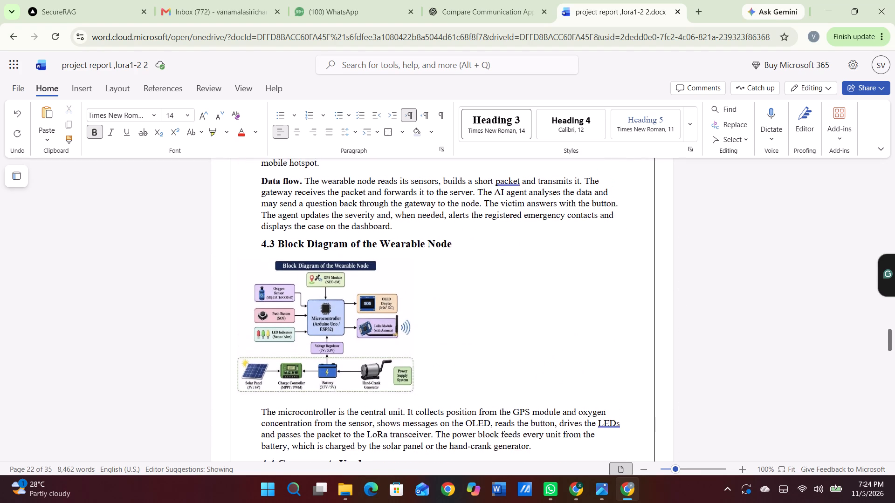
pyautogui.scroll(3, 429, 439)
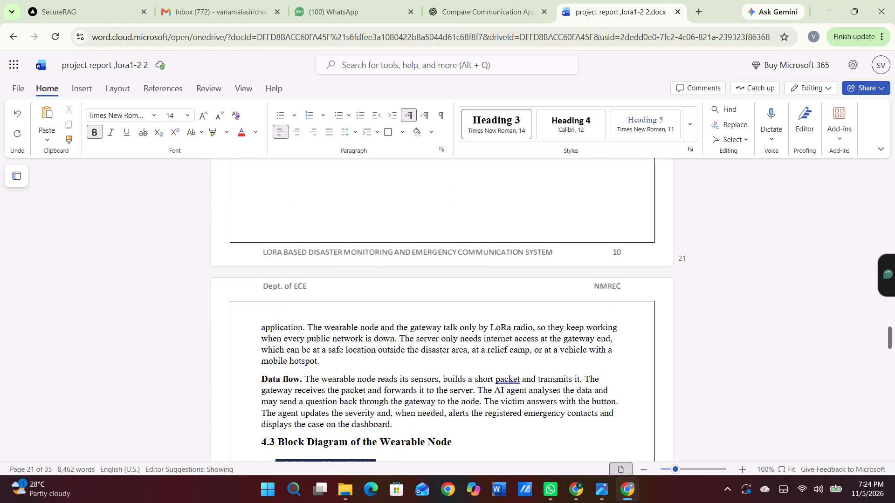
pyautogui.moveTo(261, 326); pyautogui.dragTo(597, 499)
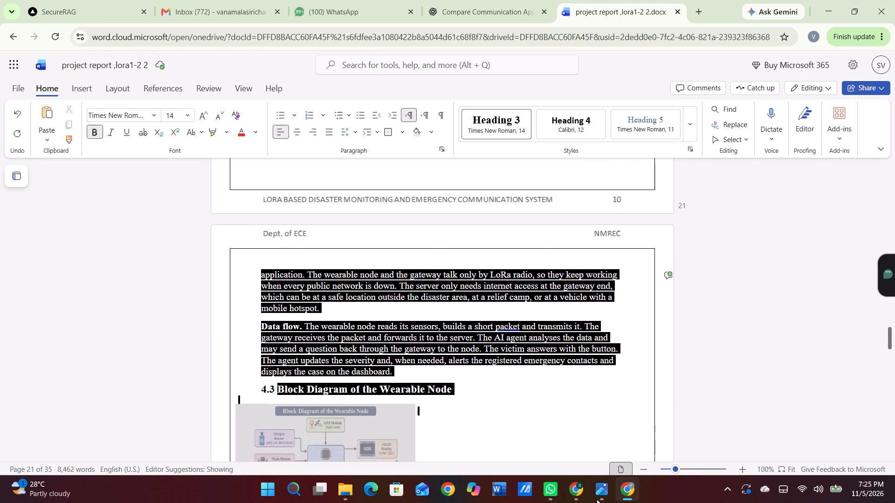
pyautogui.moveTo(597, 499); pyautogui.dragTo(592, 482)
pyautogui.press('BackSpace')
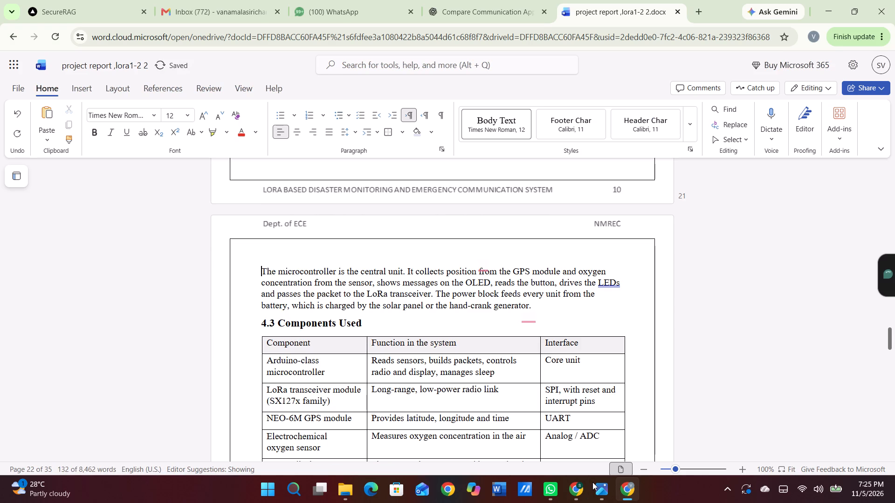
# Justify the microcontroller paragraph below the 4.2 wearable node block diagram and apply 1.5 line spacing to it.
pyautogui.scroll(2, 351, 295)
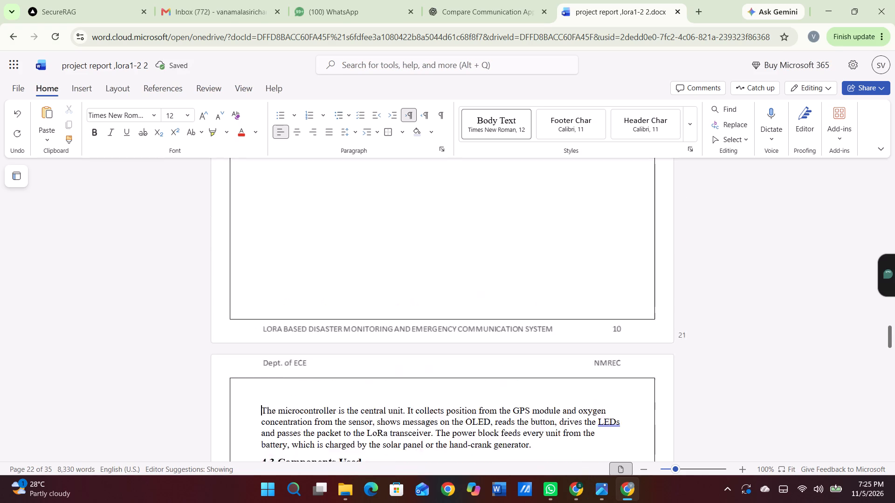
pyautogui.scroll(5, 351, 295)
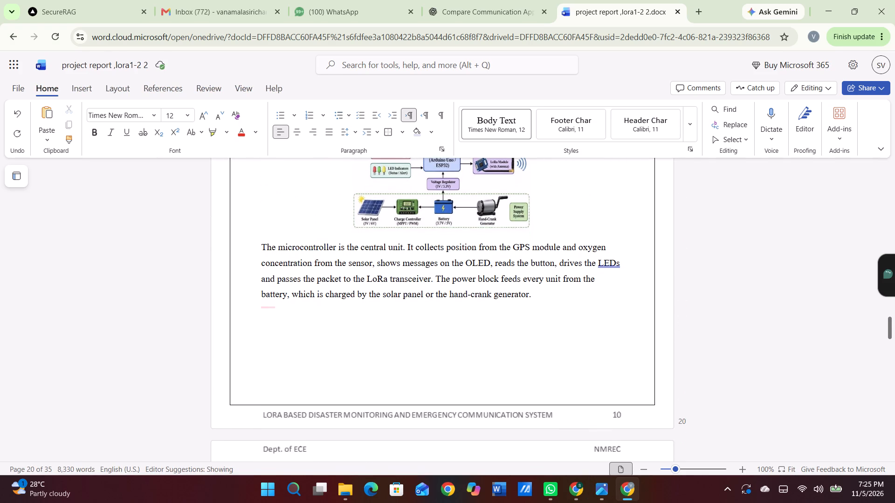
pyautogui.scroll(2, 351, 295)
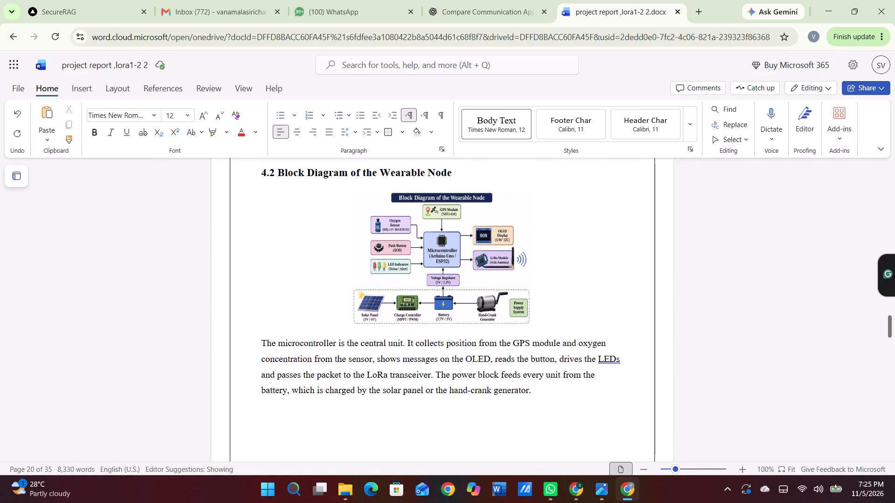
pyautogui.moveTo(259, 341); pyautogui.dragTo(338, 382)
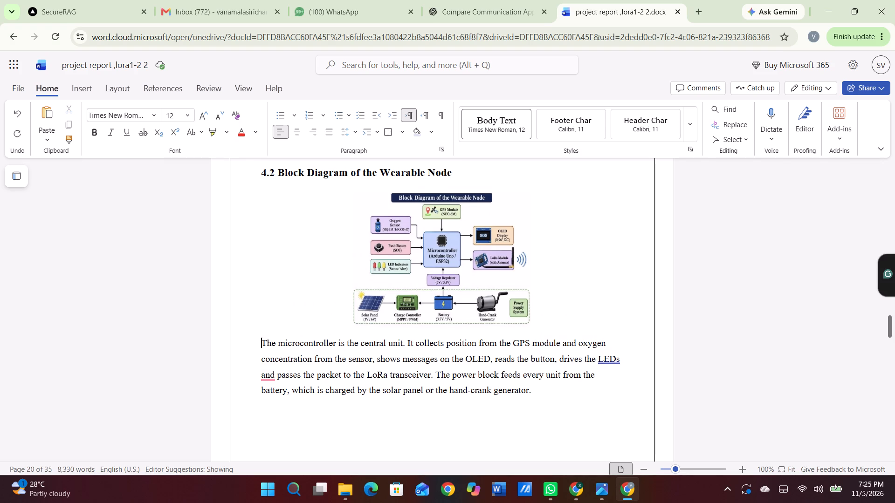
pyautogui.moveTo(338, 382); pyautogui.dragTo(434, 407)
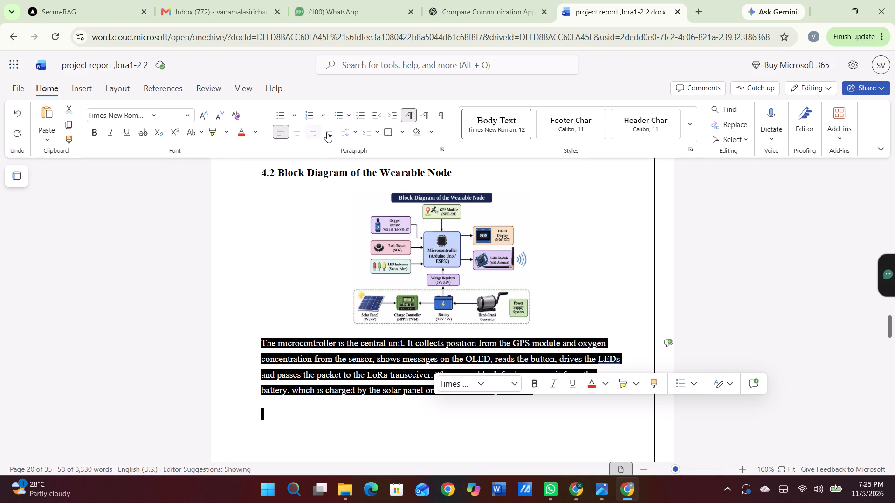
pyautogui.click(330, 135)
pyautogui.click(348, 135)
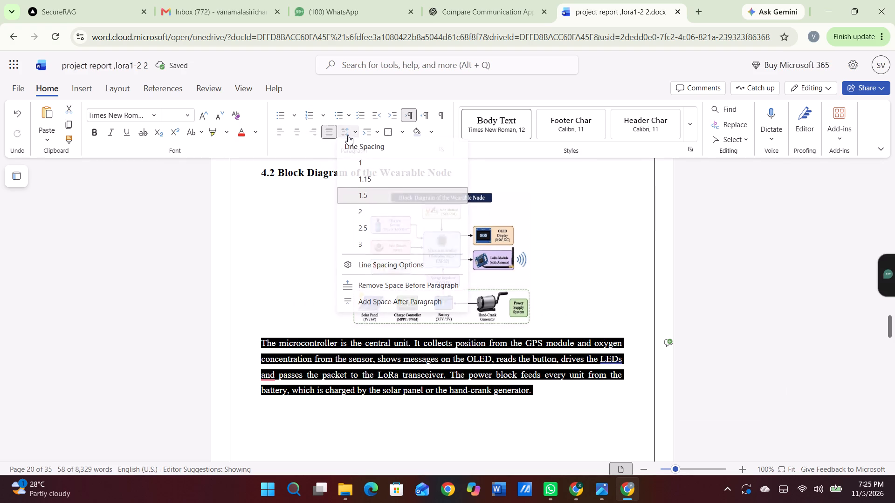
pyautogui.click(362, 202)
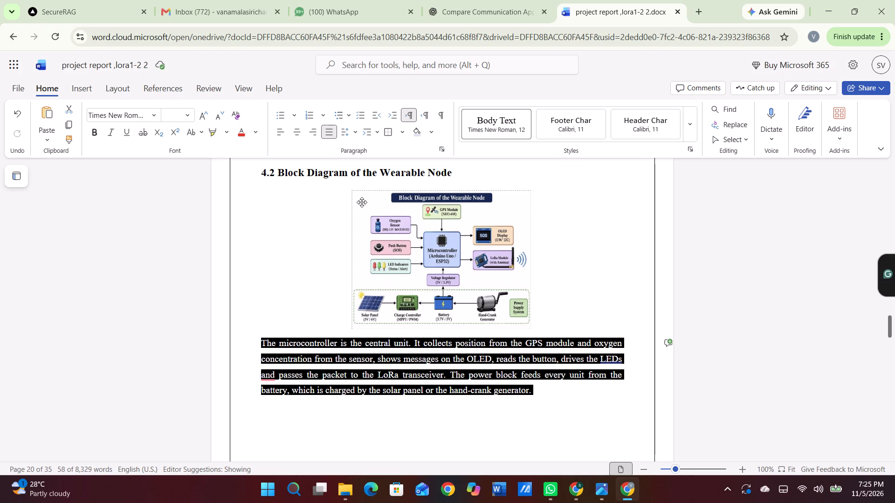
pyautogui.click(508, 390)
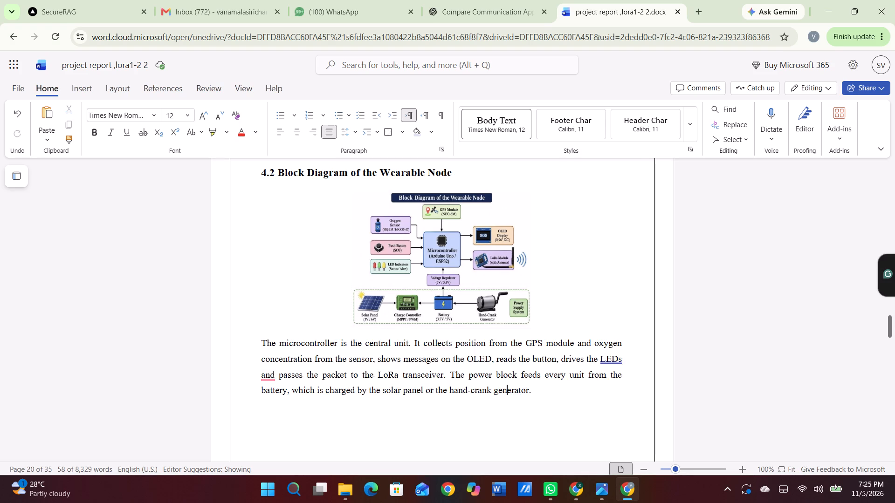
# Apply 1.5 line spacing and justified alignment to the "4.3 Description of Hardware Components" heading and its component table.
pyautogui.scroll(-6, 508, 390)
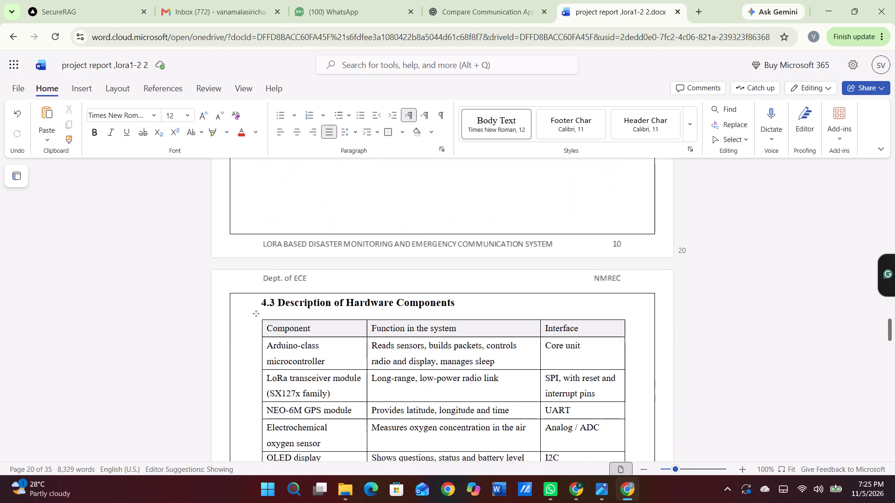
pyautogui.scroll(-1, 508, 390)
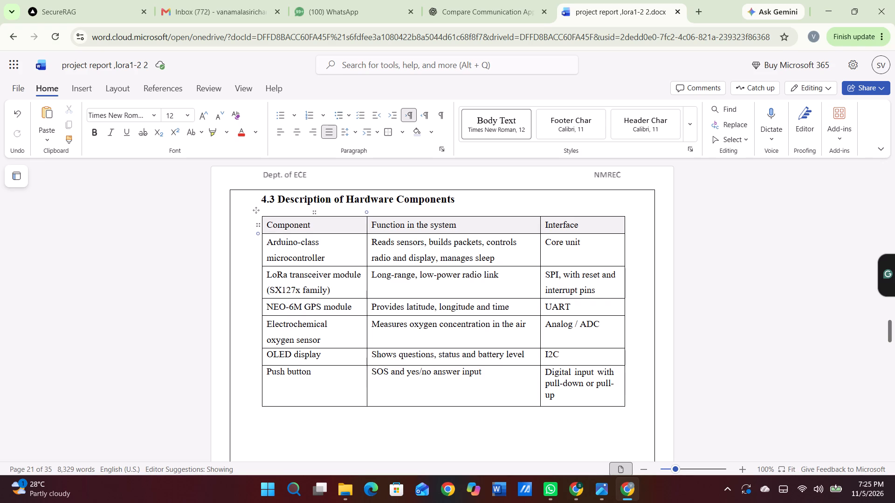
pyautogui.moveTo(264, 196); pyautogui.dragTo(526, 383)
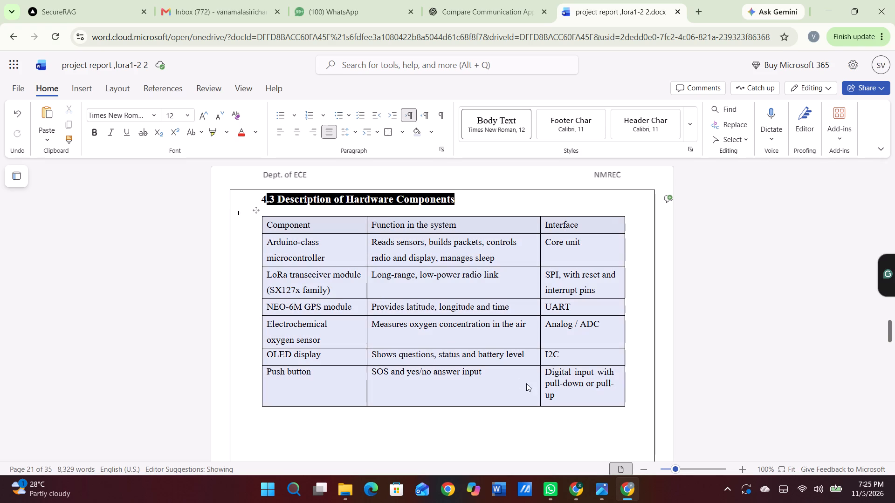
pyautogui.moveTo(526, 383); pyautogui.dragTo(548, 395)
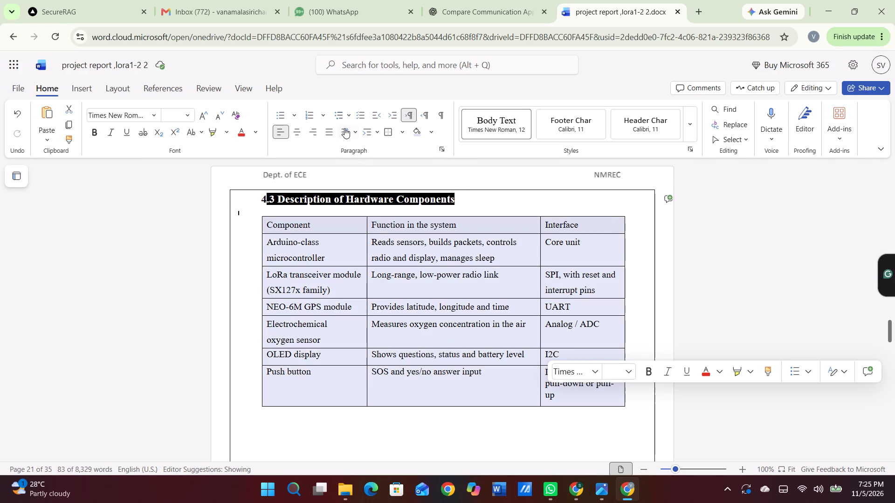
pyautogui.click(345, 128)
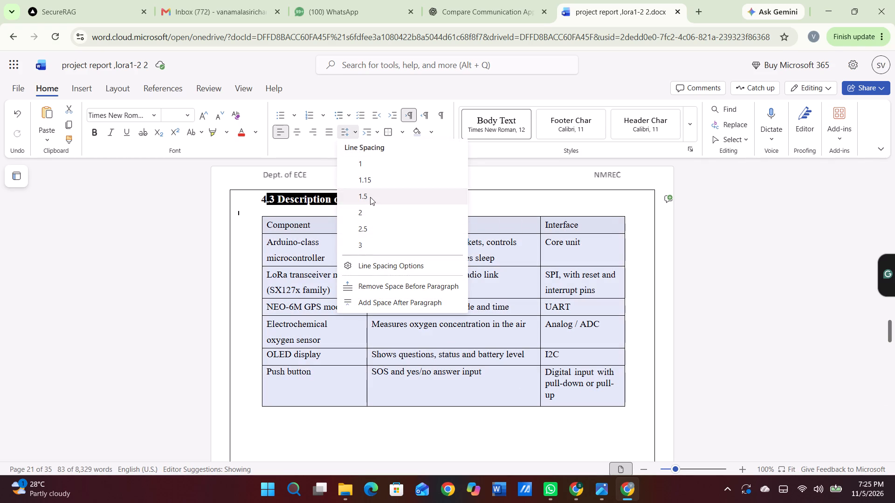
pyautogui.moveTo(370, 197); pyautogui.dragTo(326, 135)
pyautogui.click(326, 135)
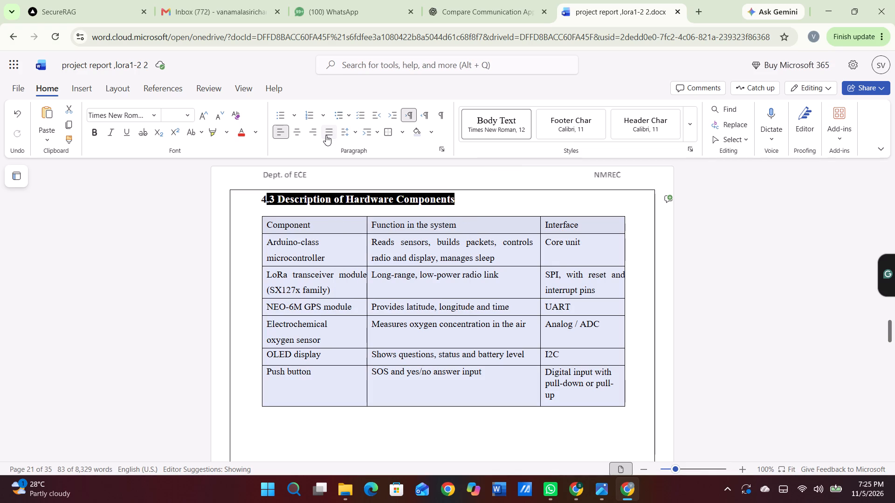
pyautogui.click(468, 336)
# Delete the duplicated microcontroller paragraph, the "4.3 Components Used" heading and the repeated component table on the following page.
pyautogui.scroll(-6, 468, 336)
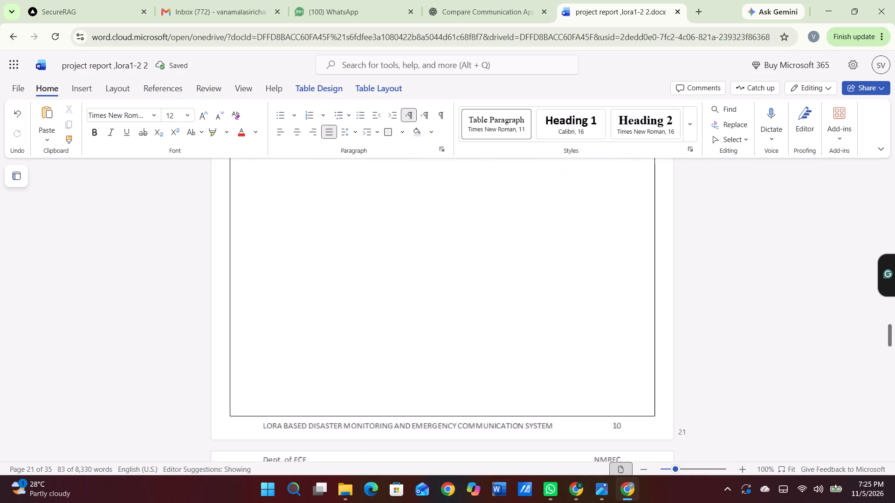
pyautogui.scroll(-2, 468, 336)
pyautogui.scroll(2, 468, 336)
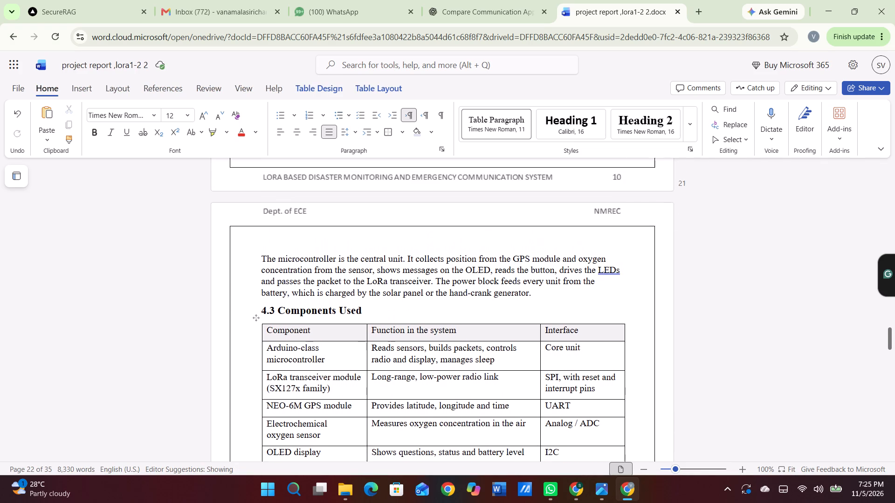
pyautogui.scroll(1, 468, 336)
pyautogui.moveTo(252, 254); pyautogui.dragTo(599, 452)
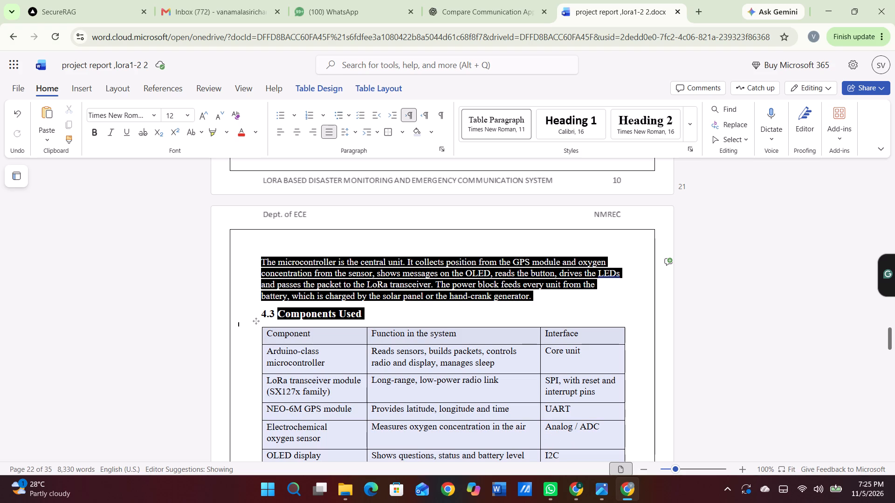
pyautogui.moveTo(599, 452); pyautogui.dragTo(576, 407)
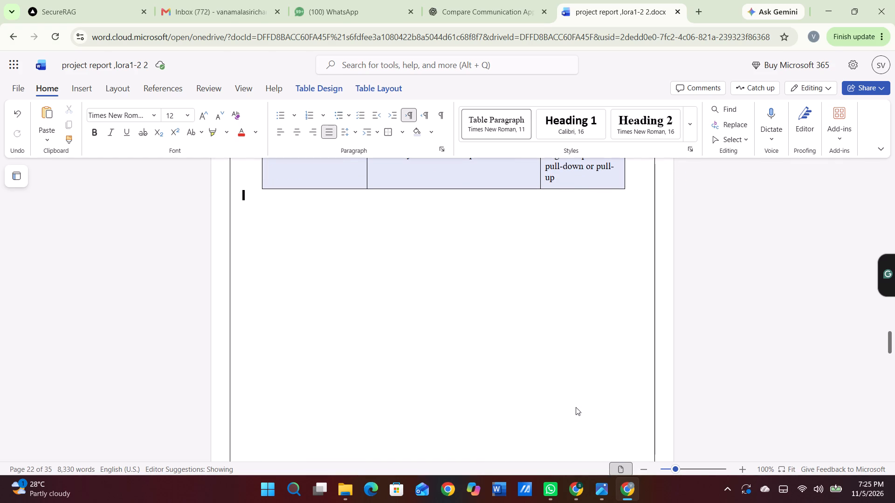
pyautogui.moveTo(576, 407); pyautogui.dragTo(601, 439)
pyautogui.press('BackSpace')
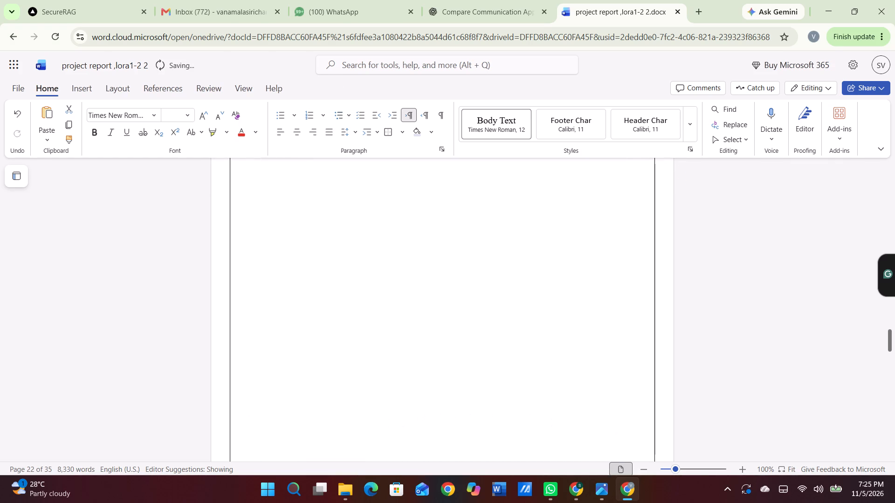
pyautogui.press('BackSpace')
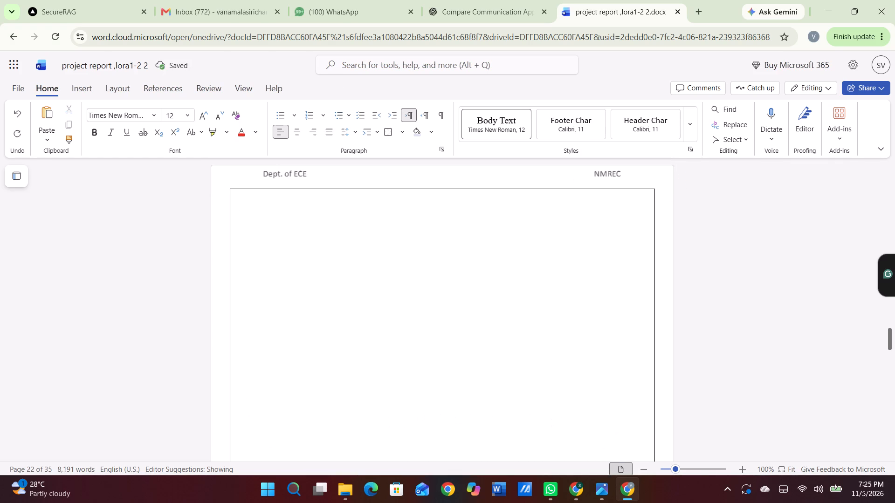
# Copy everything from the component table starting with Status LEDs through the mode table under "4.4 Power Subsystem Design".
pyautogui.scroll(-7, 601, 439)
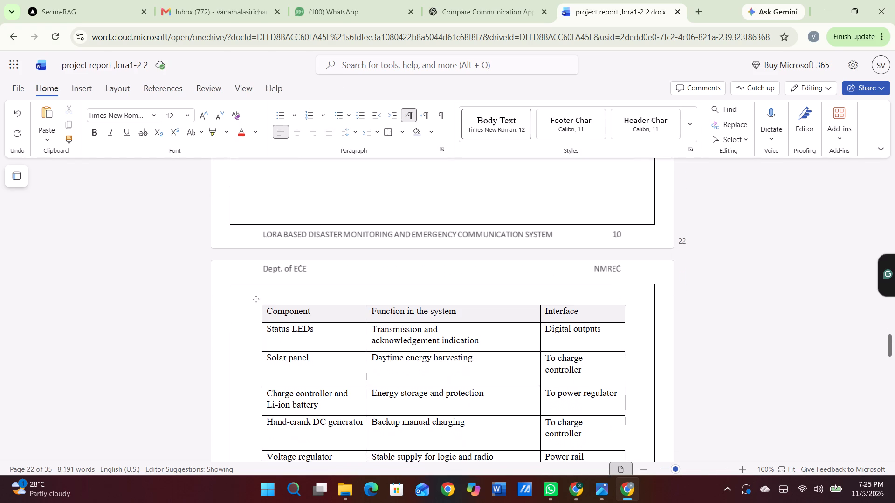
pyautogui.moveTo(260, 307); pyautogui.dragTo(666, 470)
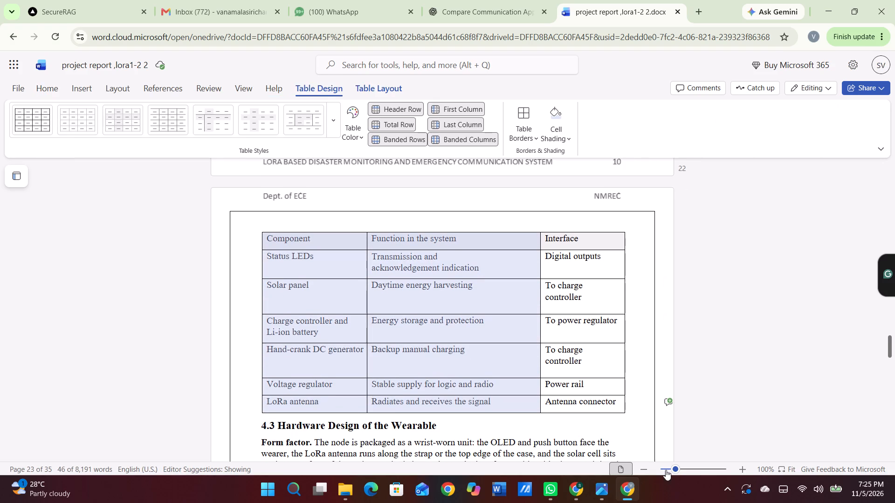
pyautogui.moveTo(666, 470); pyautogui.dragTo(683, 420)
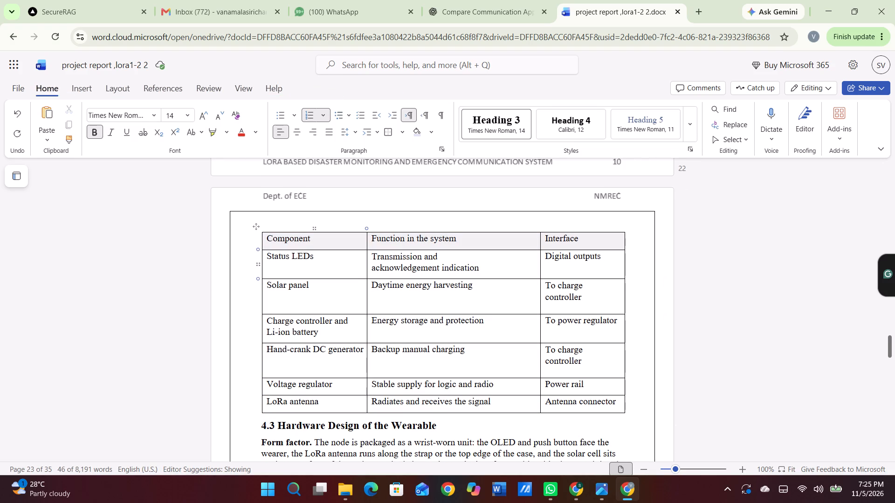
pyautogui.moveTo(261, 232); pyautogui.dragTo(741, 427)
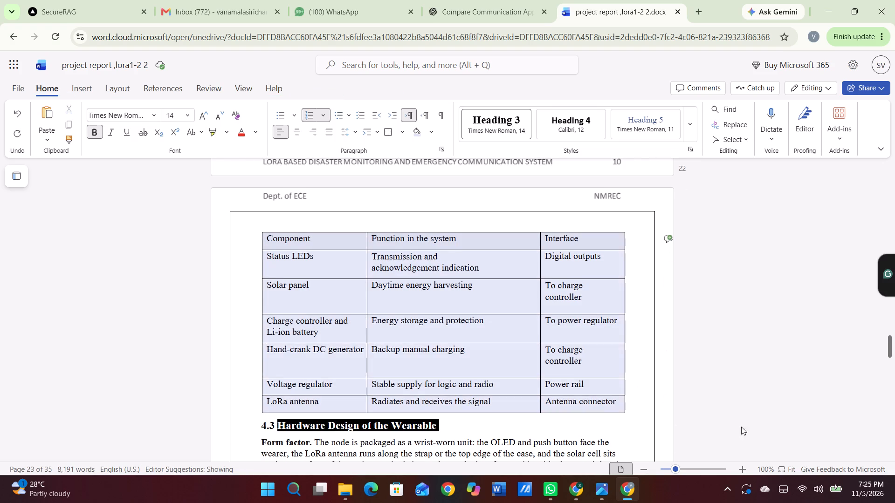
pyautogui.moveTo(741, 427); pyautogui.dragTo(744, 495)
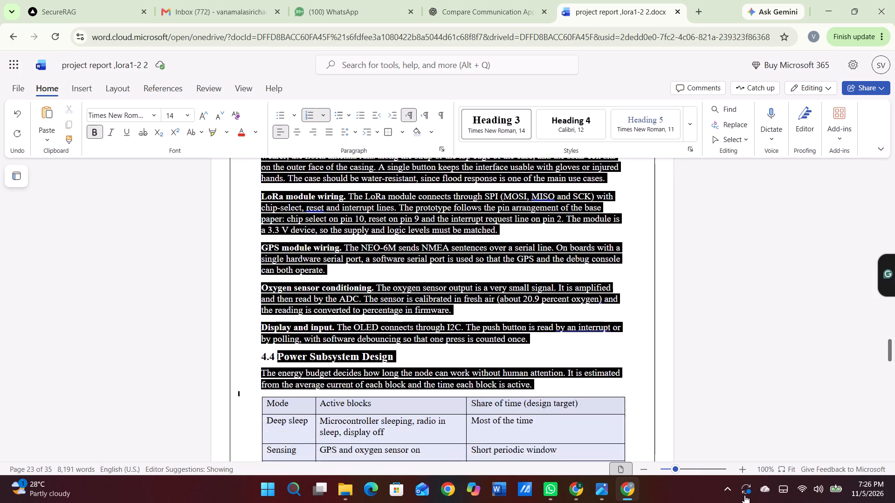
pyautogui.moveTo(744, 495); pyautogui.dragTo(657, 367)
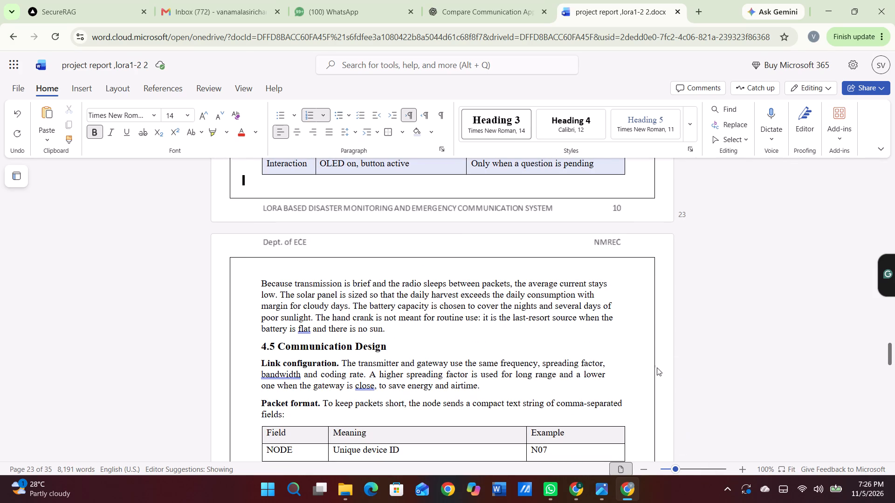
pyautogui.moveTo(657, 367); pyautogui.dragTo(655, 363)
pyautogui.hotkey('ctrl', 'c')
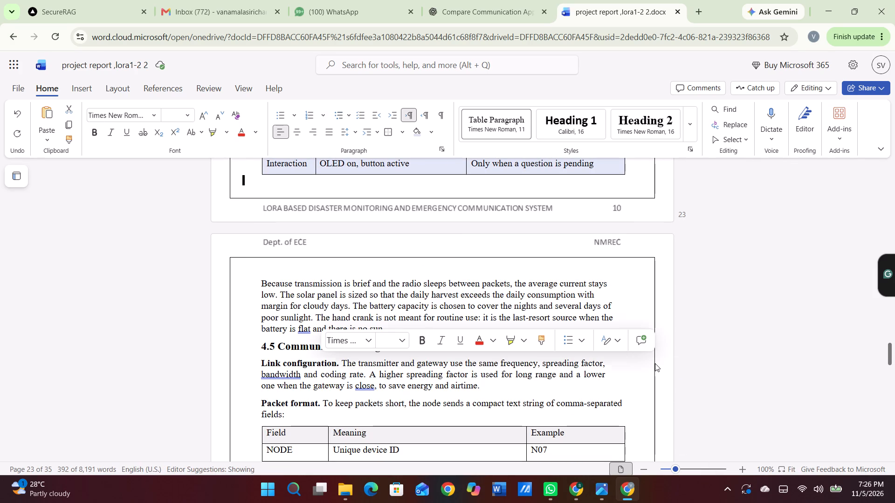
# Paste the copied content directly below the Push button row of the 4.3 hardware components table.
pyautogui.scroll(3, 525, 261)
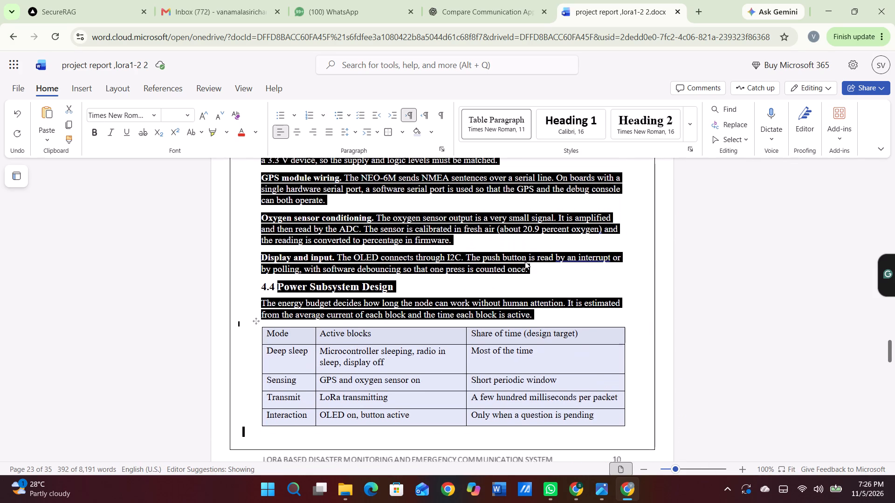
pyautogui.scroll(5, 525, 261)
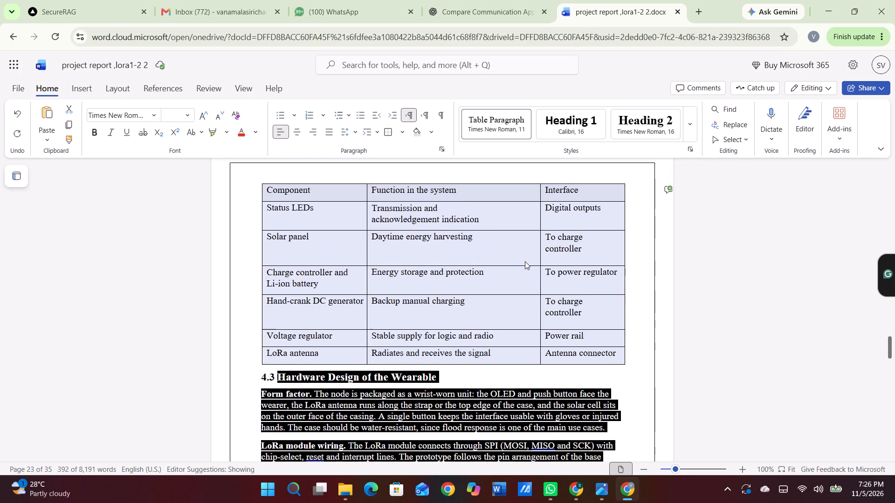
pyautogui.scroll(4, 525, 261)
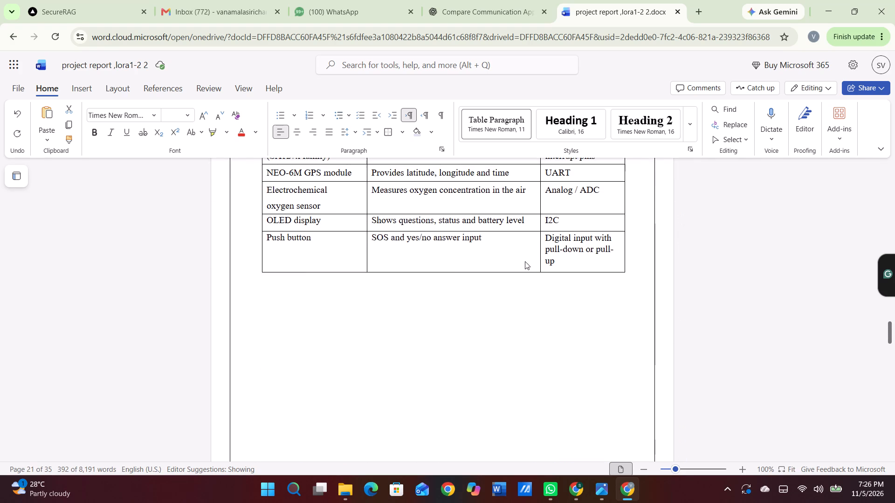
pyautogui.scroll(1, 525, 261)
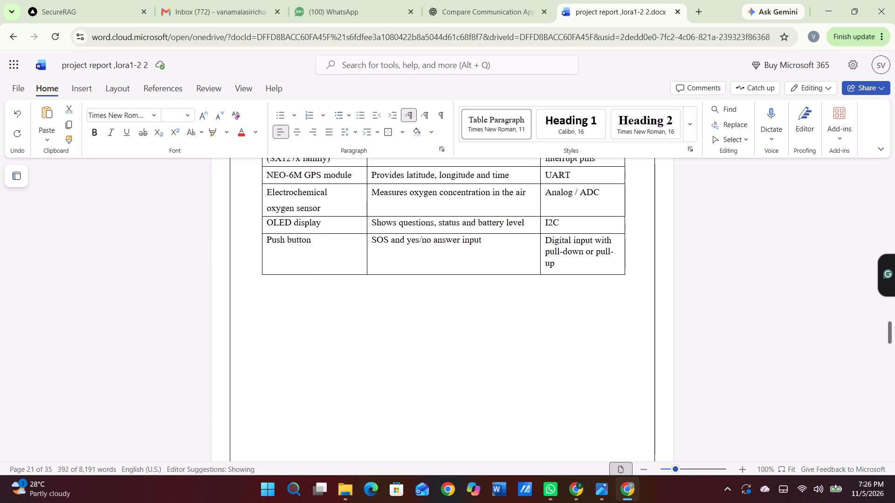
pyautogui.click(263, 275)
pyautogui.hotkey('ctrl', 'v')
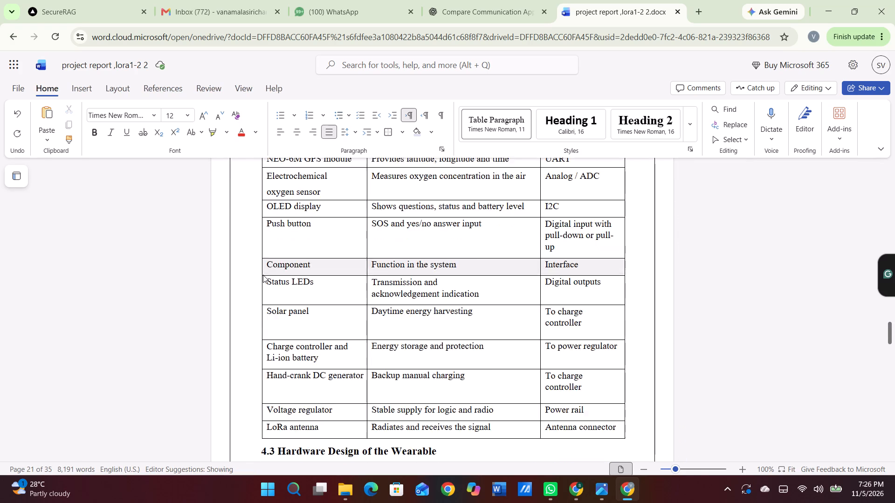
# Justify the pasted content from the Status LEDs component table through the 4.4 Power Subsystem Design introduction and apply 1.5 line spacing.
pyautogui.scroll(4, 263, 275)
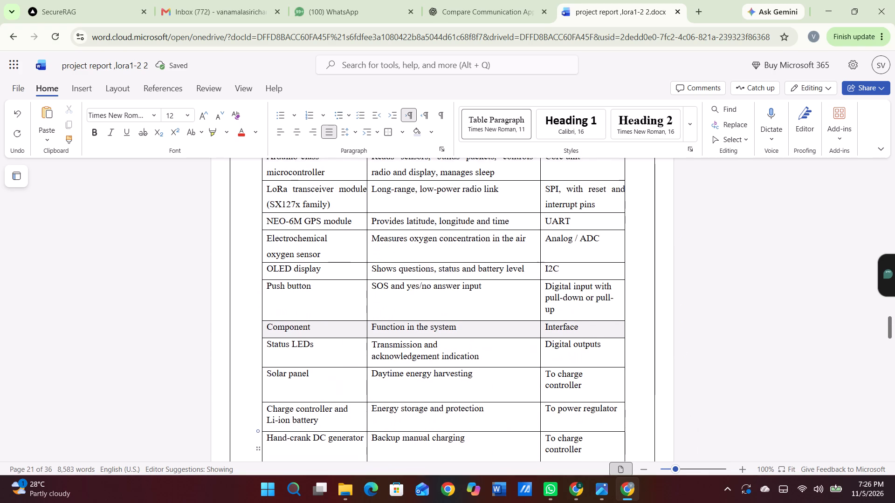
pyautogui.scroll(2, 263, 275)
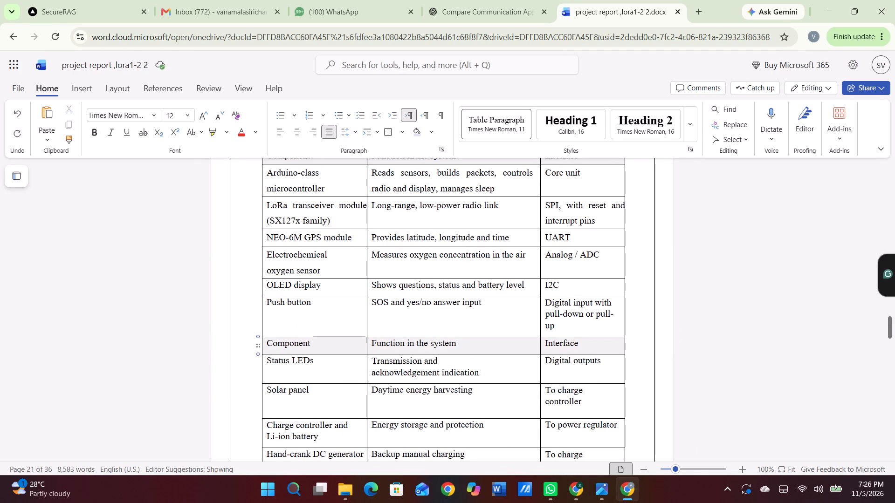
pyautogui.moveTo(268, 339); pyautogui.dragTo(585, 478)
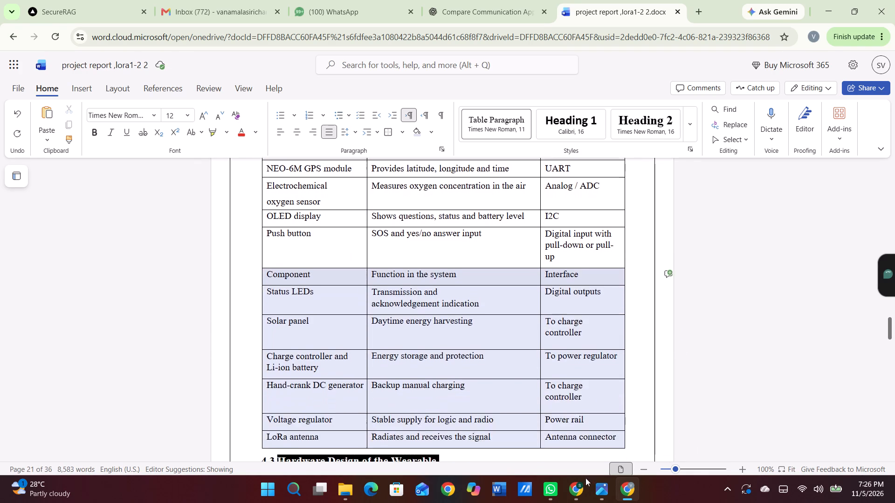
pyautogui.moveTo(585, 478); pyautogui.dragTo(549, 391)
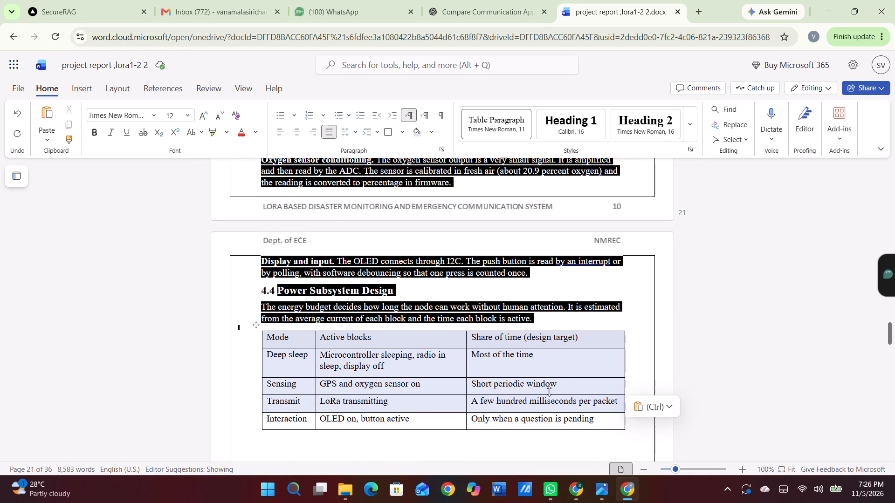
pyautogui.moveTo(549, 391); pyautogui.dragTo(533, 308)
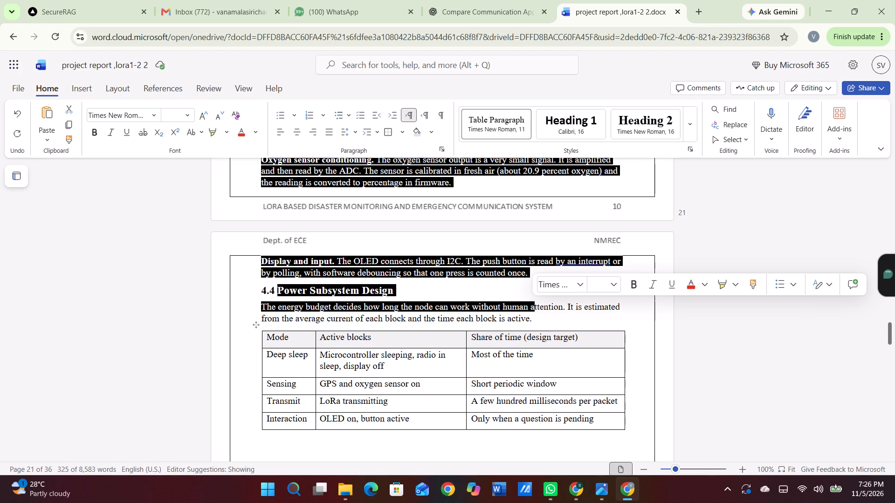
pyautogui.click(332, 138)
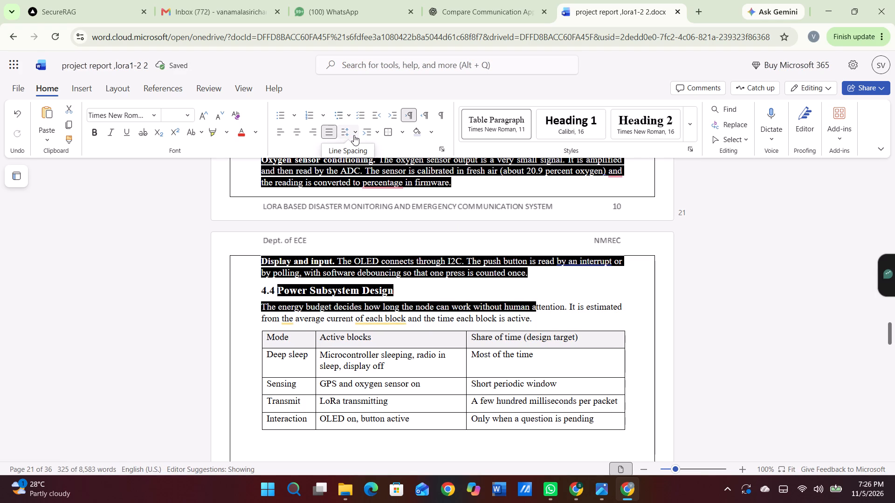
pyautogui.click(351, 129)
pyautogui.click(364, 196)
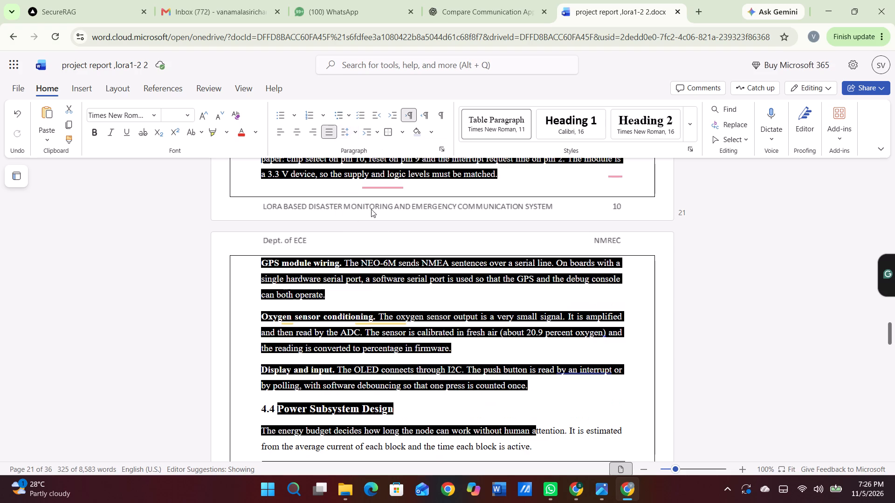
pyautogui.scroll(4, 402, 261)
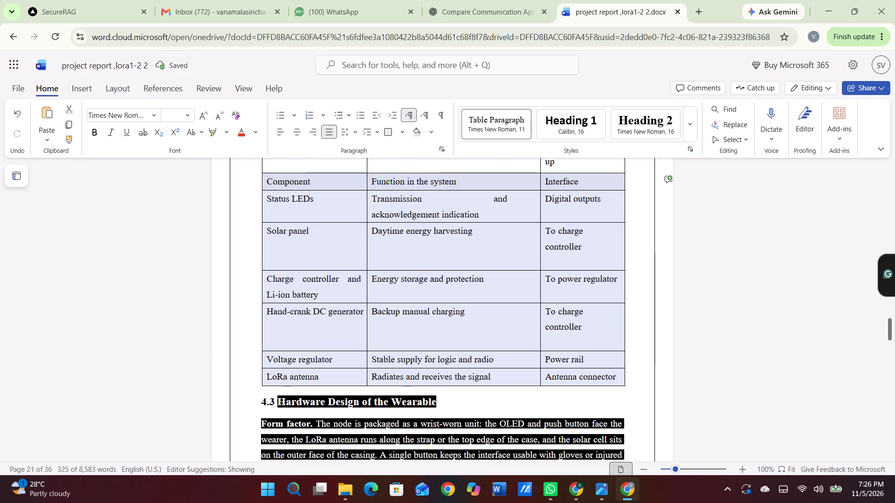
pyautogui.click(402, 261)
# Review the pages after the pasted content, from the mode table through the component table and section 4.5 Hardware Design of the Wearable.
pyautogui.scroll(-1, 402, 261)
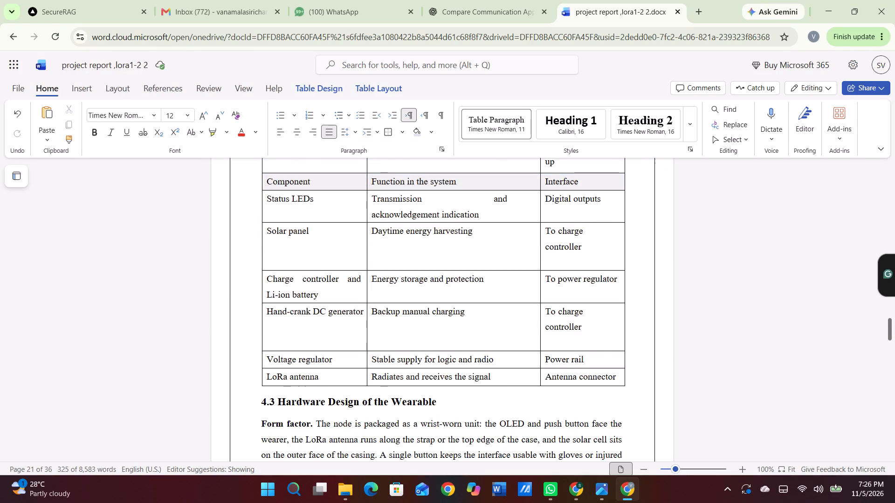
pyautogui.scroll(-7, 402, 261)
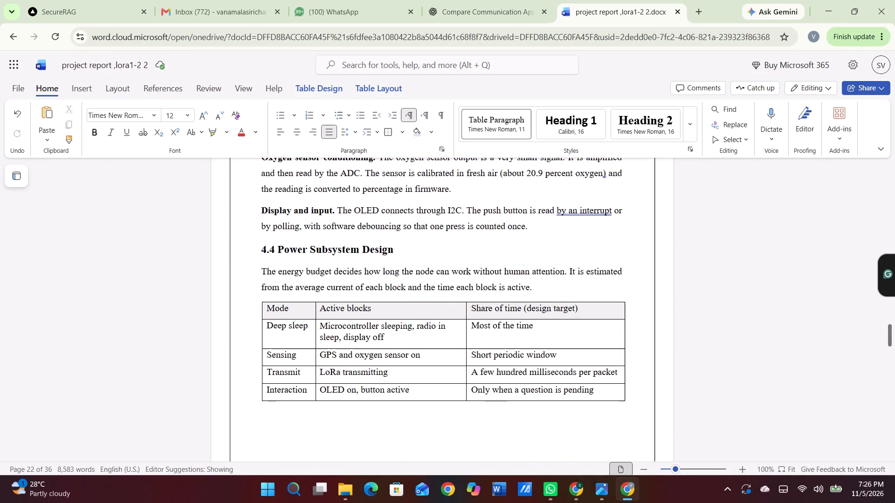
pyautogui.scroll(-9, 402, 261)
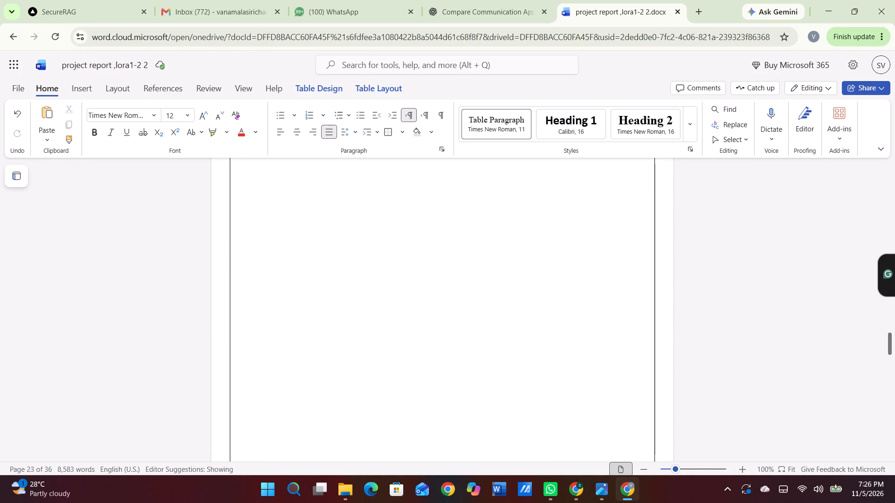
pyautogui.scroll(-7, 402, 261)
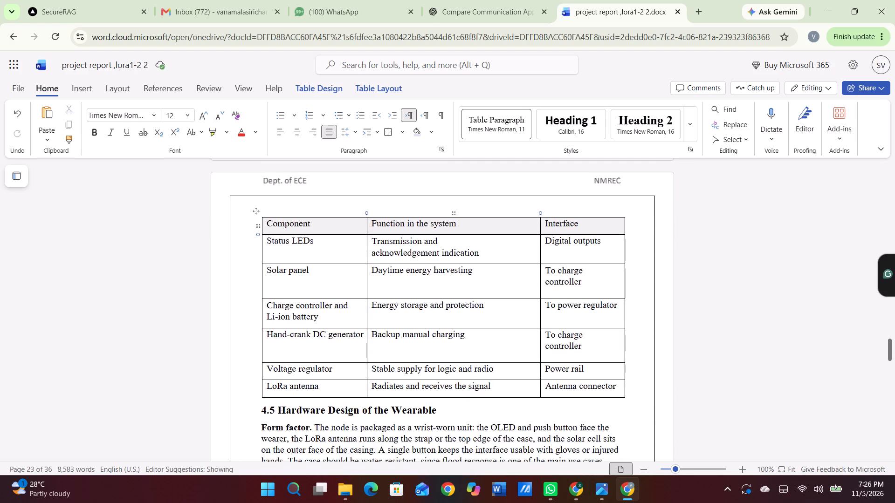
pyautogui.scroll(-3, 402, 261)
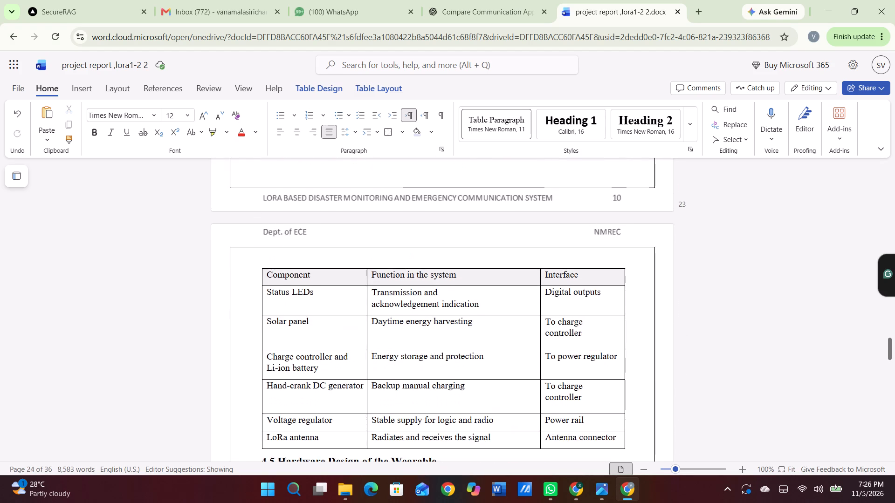
pyautogui.scroll(-2, 402, 261)
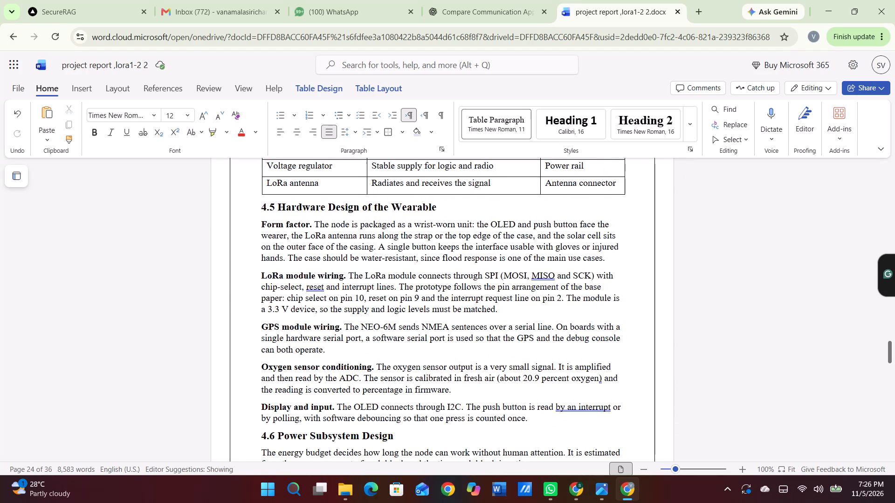
# Under 4.3 Hardware Design of the Wearable, number the Form factor paragraph 4.3.1 and the LoRa module wiring paragraph 4.3.2.
pyautogui.scroll(9, 402, 261)
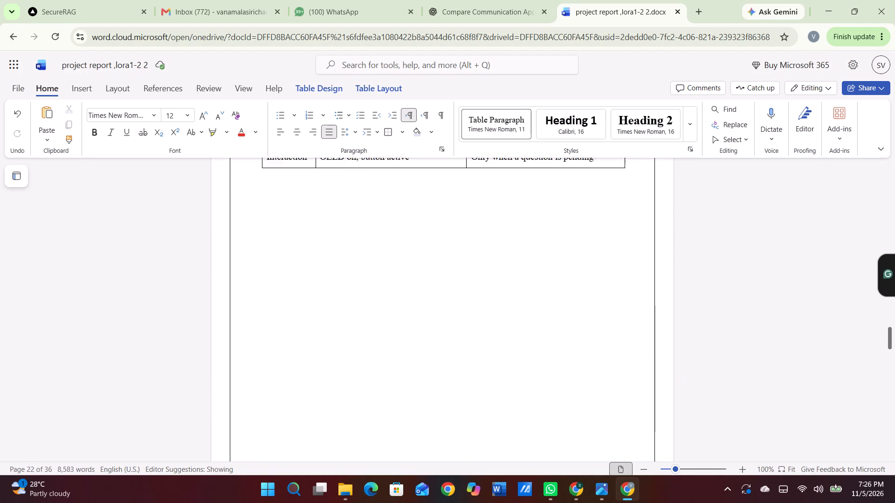
pyautogui.scroll(3, 402, 261)
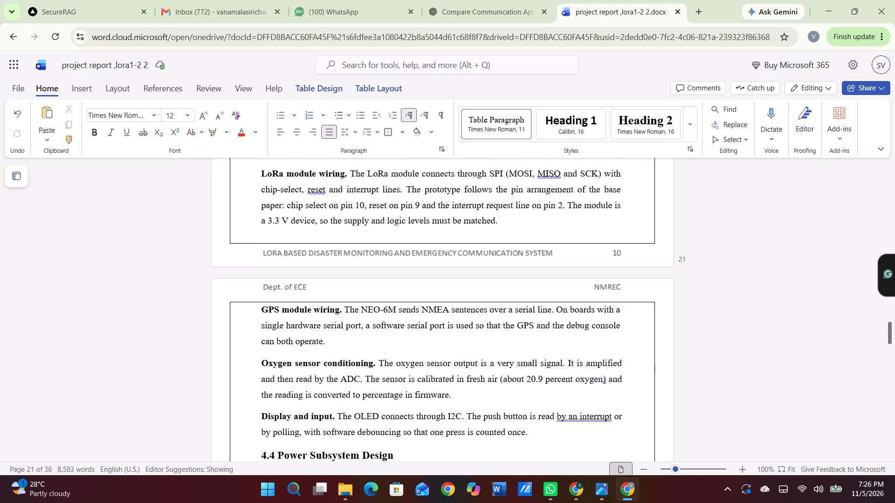
pyautogui.scroll(2, 404, 250)
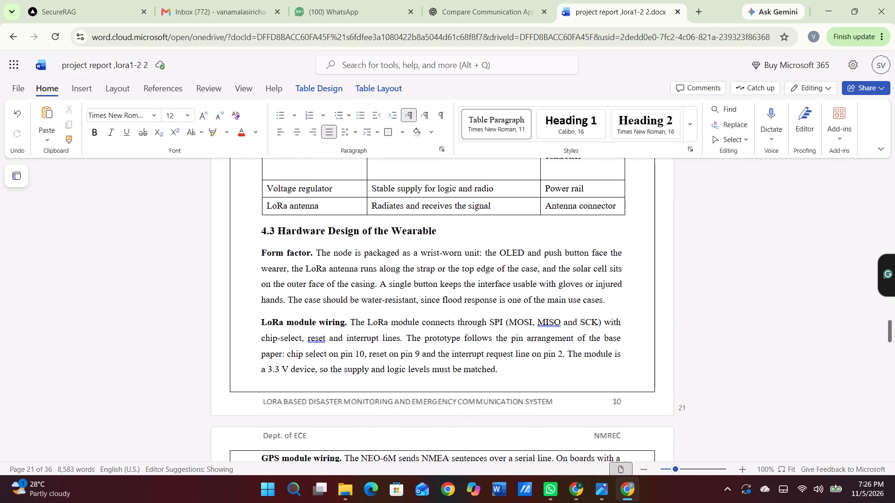
pyautogui.click(259, 254)
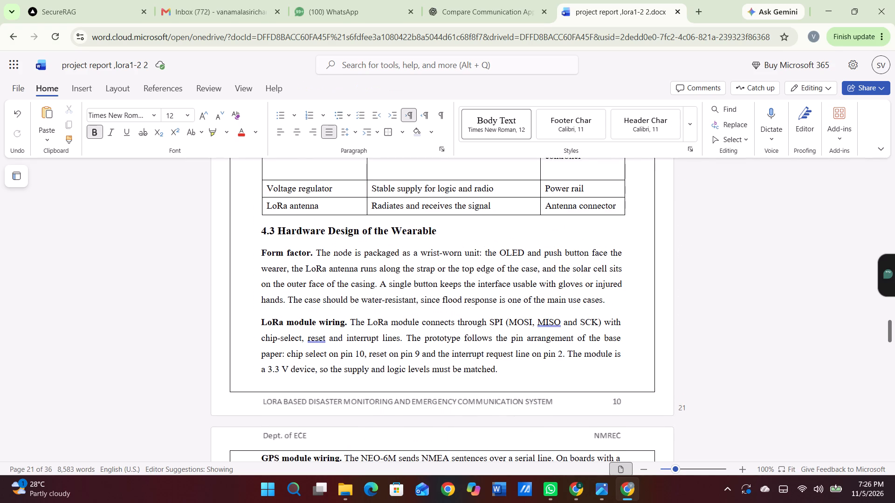
pyautogui.press('4')
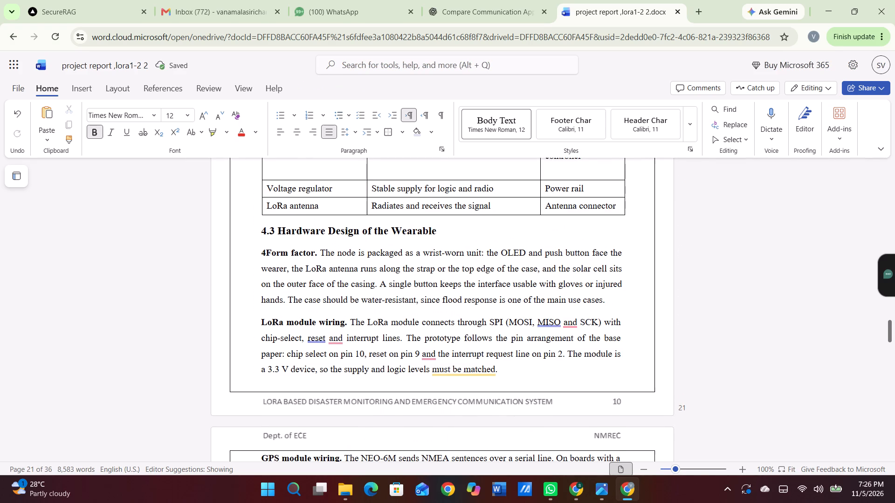
pyautogui.write('.3.1')
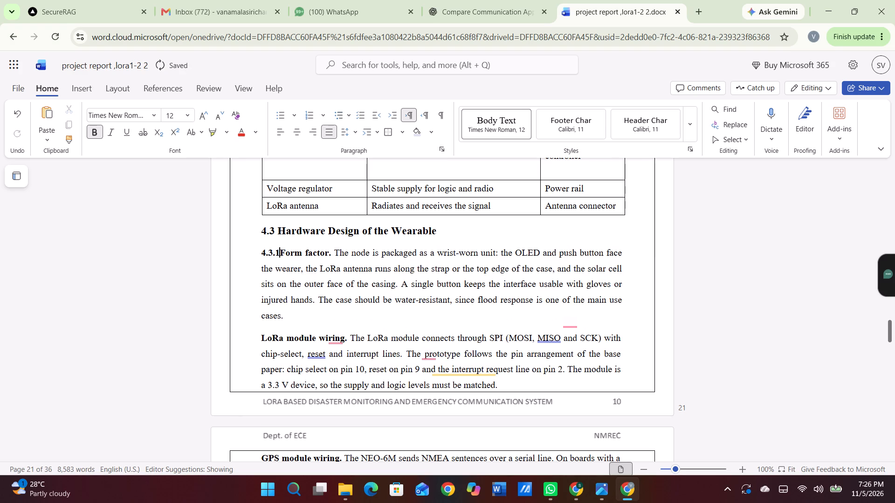
pyautogui.press('space')
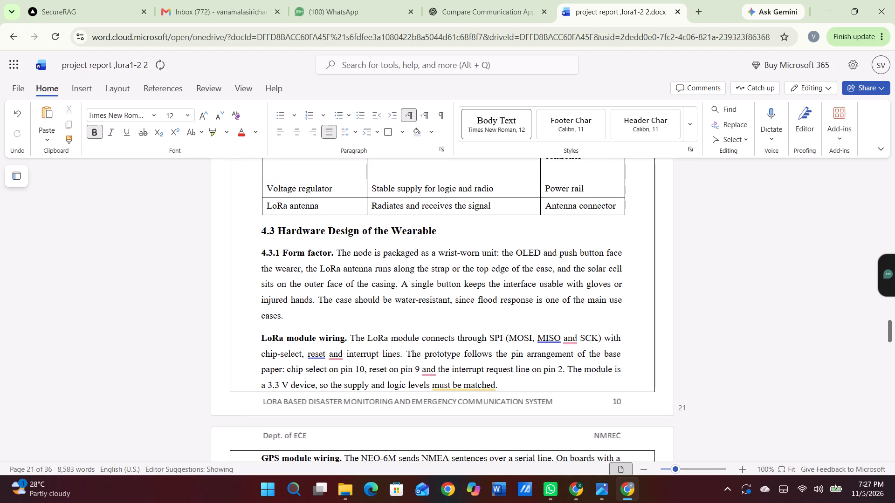
pyautogui.click(260, 341)
pyautogui.press('4')
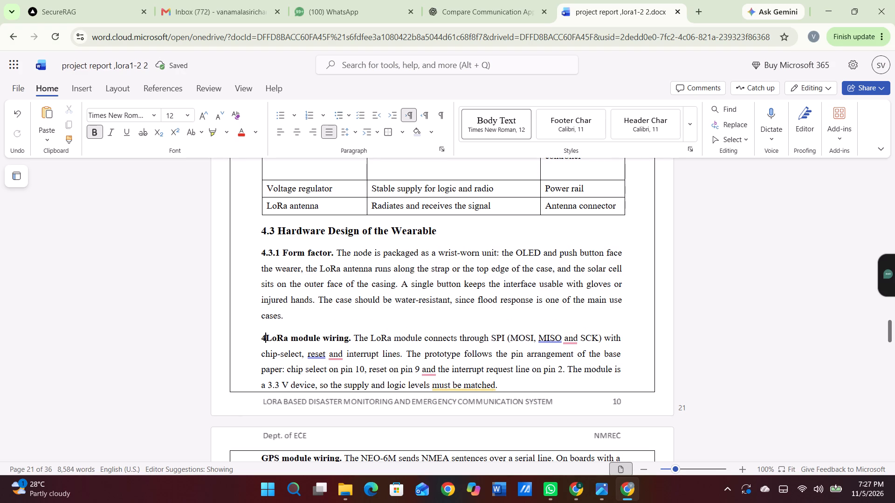
pyautogui.write('.3.2')
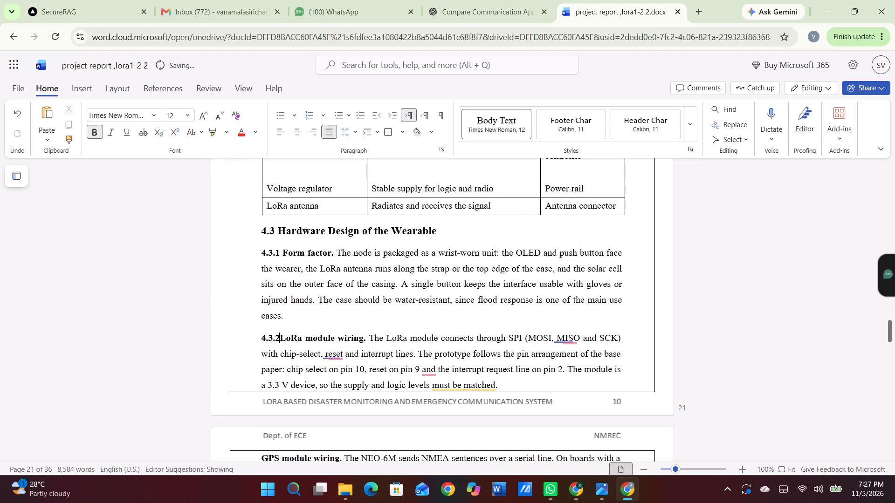
pyautogui.press('space')
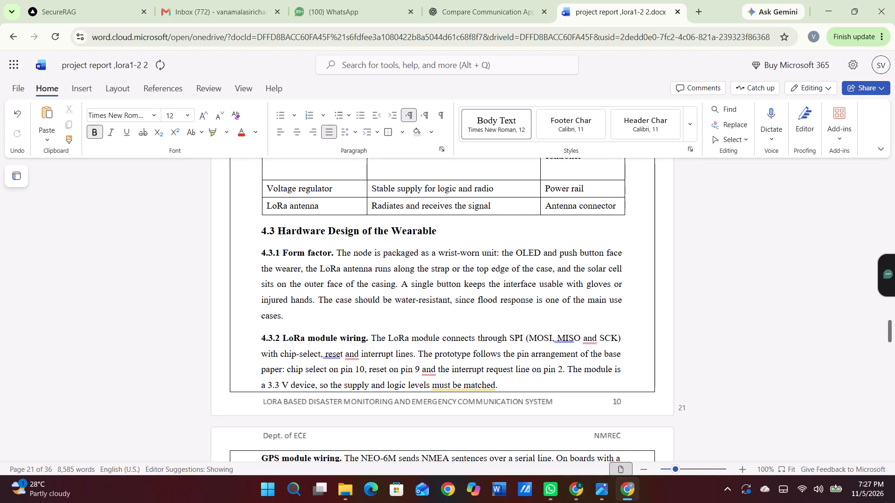
# Number the GPS module wiring paragraph 4.3.3 and the Oxygen sensor conditioning paragraph 4.3.4.
pyautogui.scroll(-3, 316, 339)
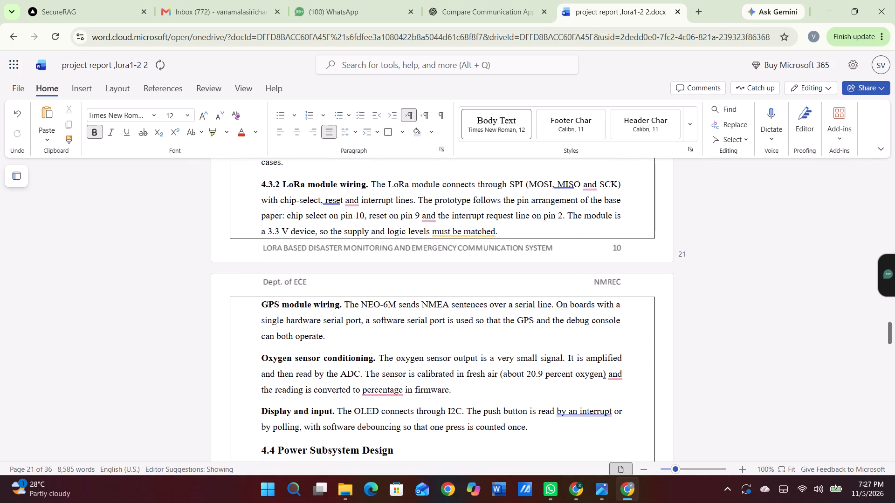
pyautogui.click(262, 303)
pyautogui.press('4')
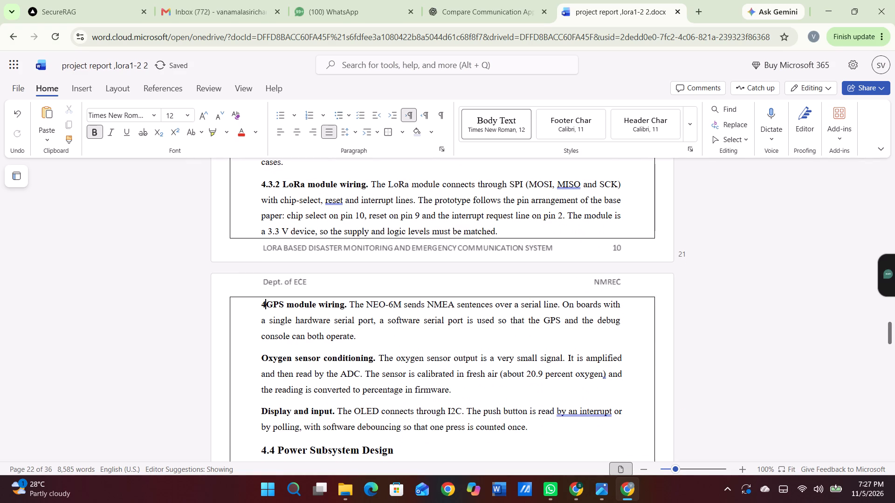
pyautogui.write('.3.')
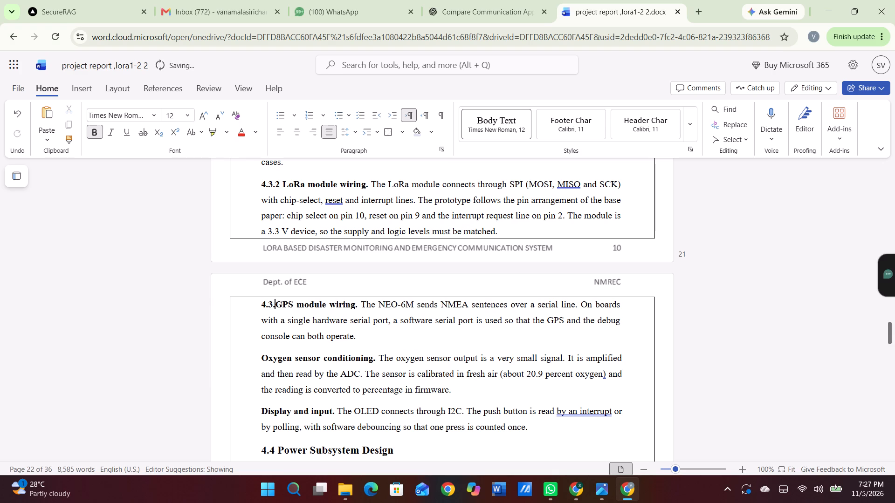
pyautogui.write('3')
pyautogui.press('space')
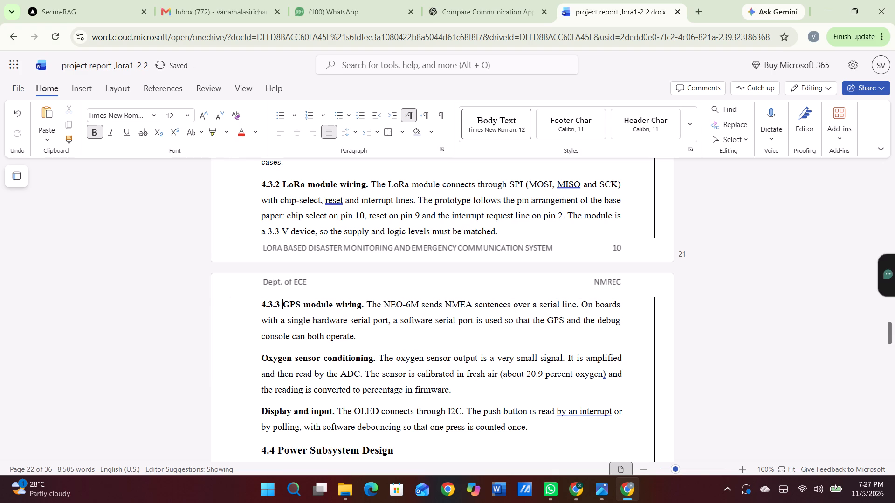
pyautogui.scroll(-1, 262, 303)
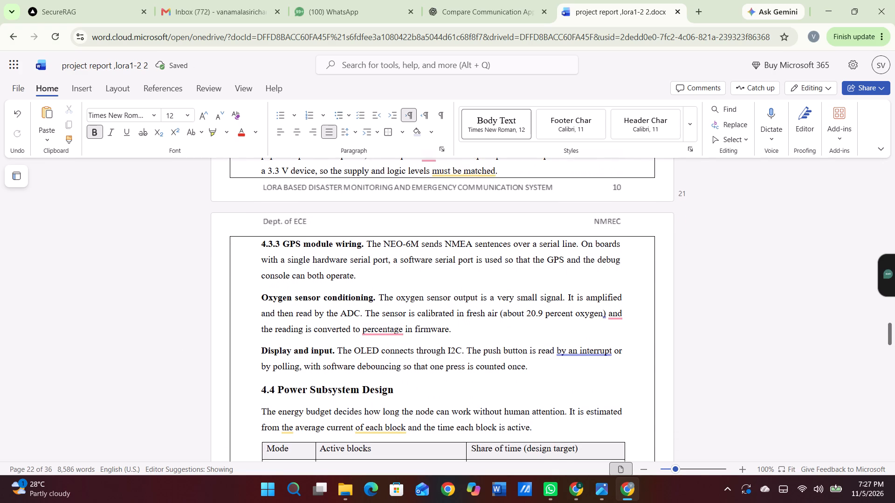
pyautogui.click(255, 300)
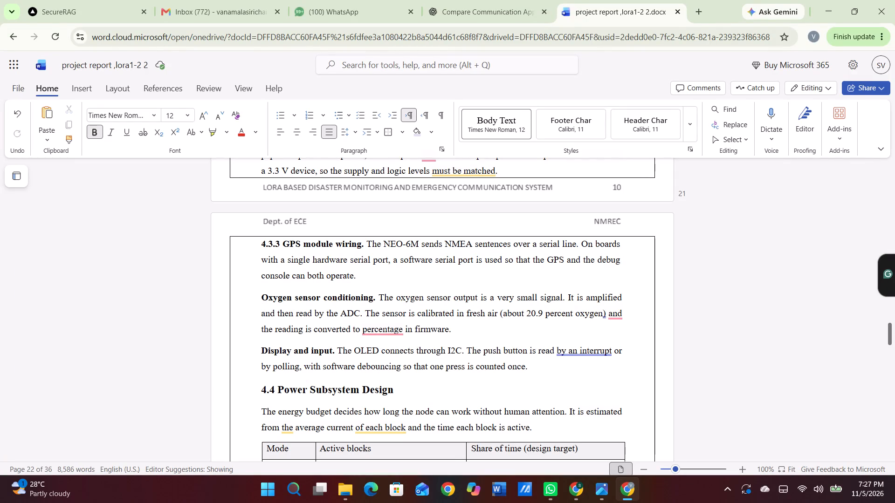
pyautogui.write('4.3.')
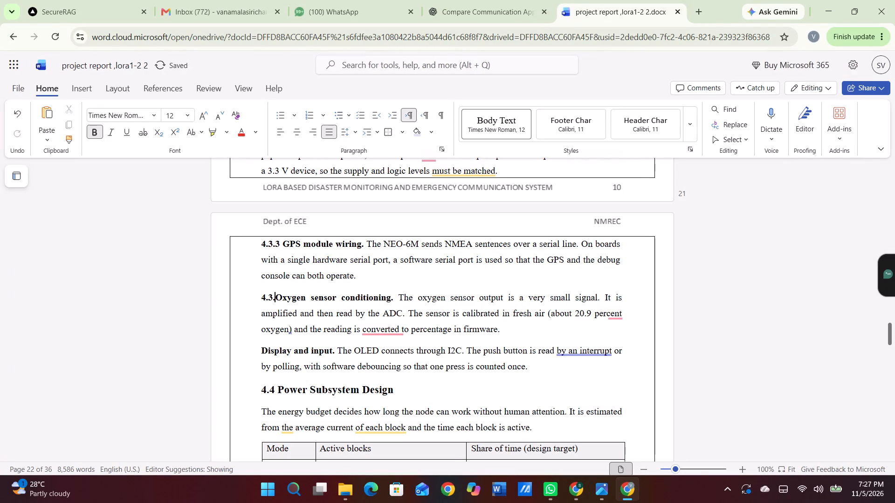
pyautogui.press('2')
pyautogui.press('BackSpace')
pyautogui.press('4')
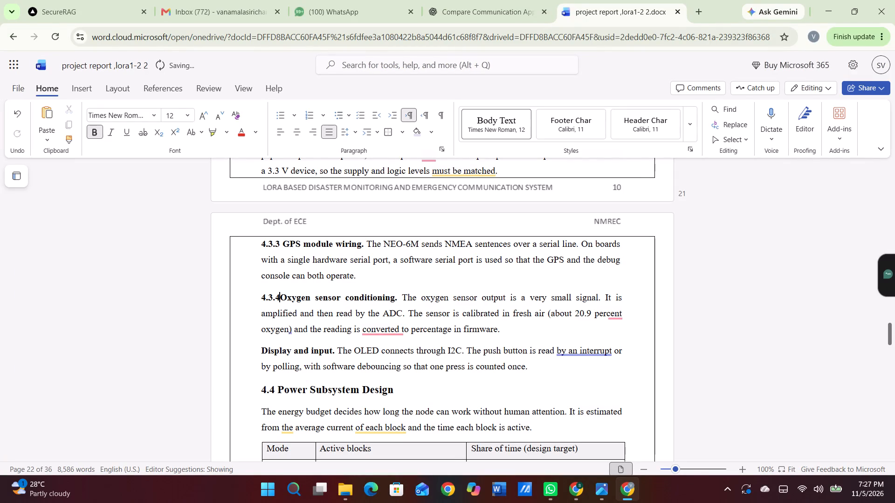
pyautogui.press('space')
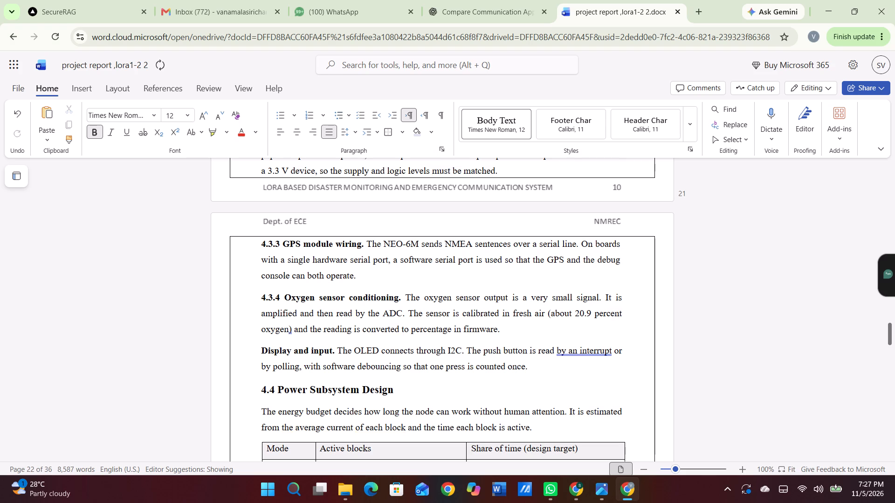
# Number the Display and input paragraph 4.3.5 under Hardware Design of the Wearable.
pyautogui.click(260, 351)
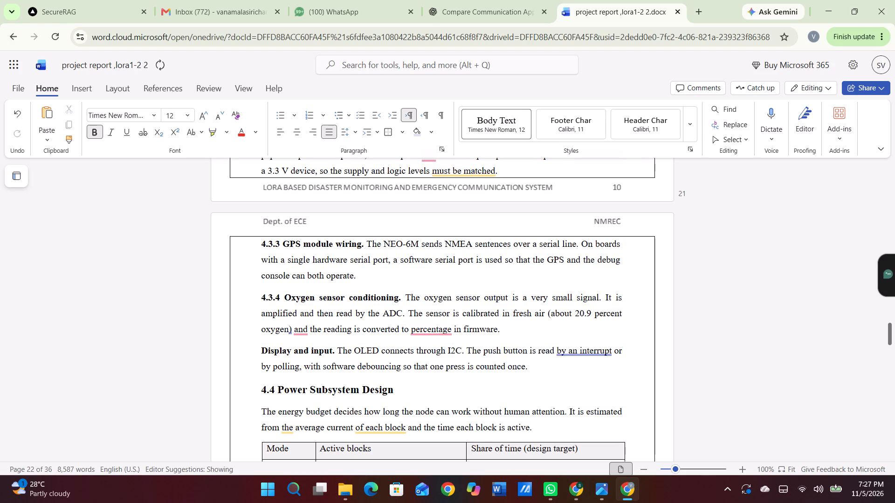
pyautogui.write('4.3.')
pyautogui.write('5')
pyautogui.press('space')
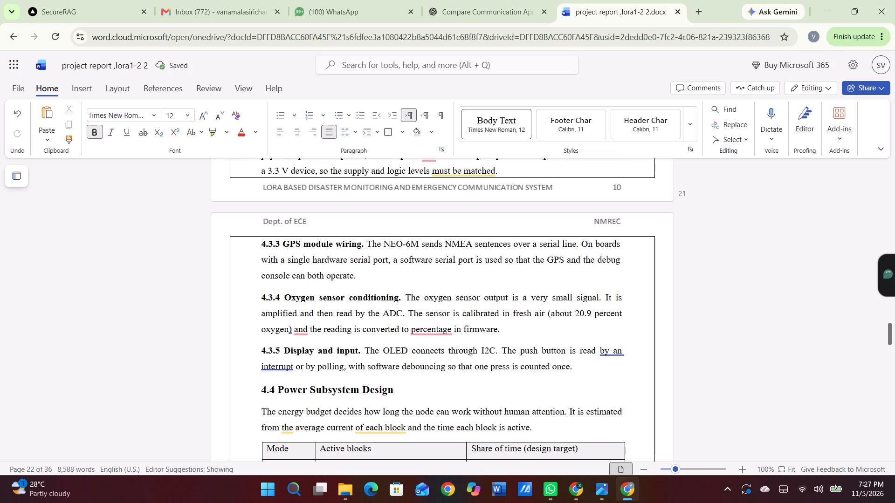
# Review the pages from the section 4.4 mode table onward to section 4.7 Communication Design.
pyautogui.scroll(-3, 278, 341)
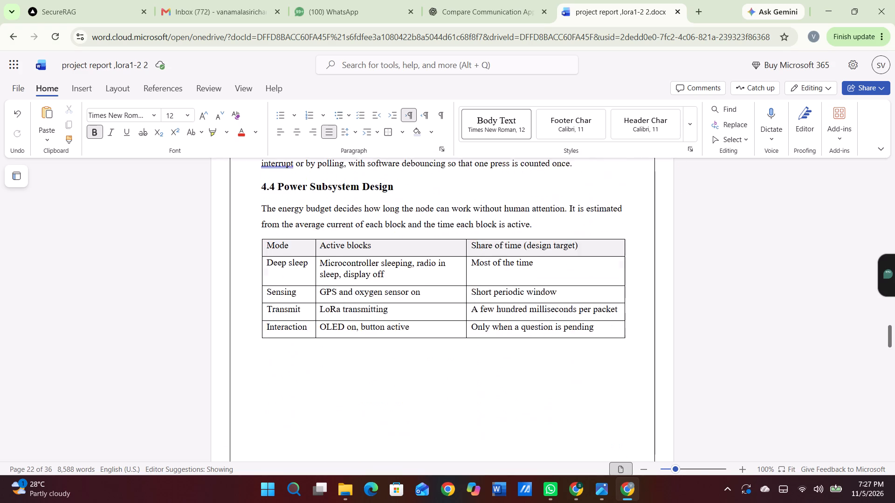
pyautogui.scroll(-7, 278, 341)
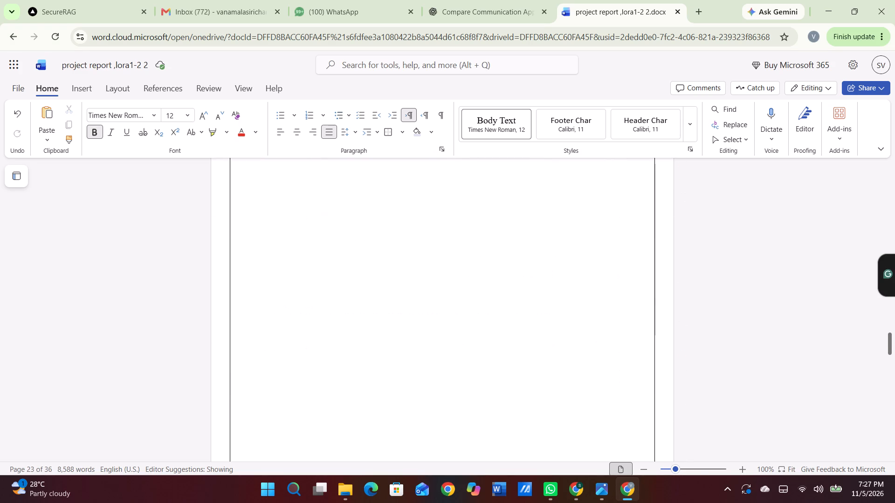
pyautogui.scroll(-2, 278, 341)
pyautogui.scroll(9, 278, 341)
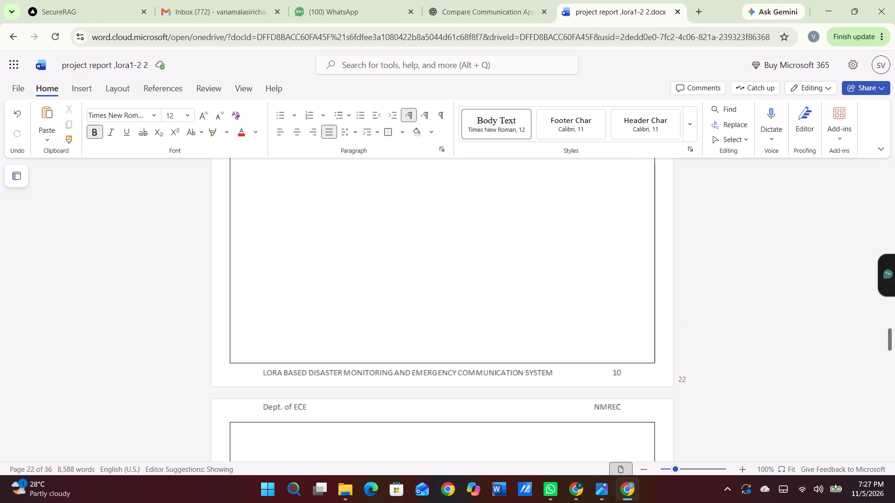
pyautogui.scroll(5, 278, 341)
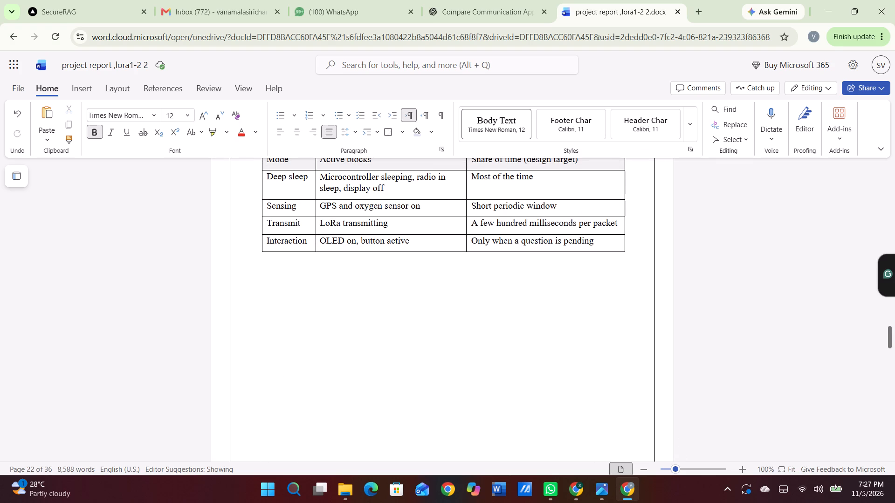
pyautogui.scroll(2, 278, 341)
pyautogui.scroll(-3, 278, 341)
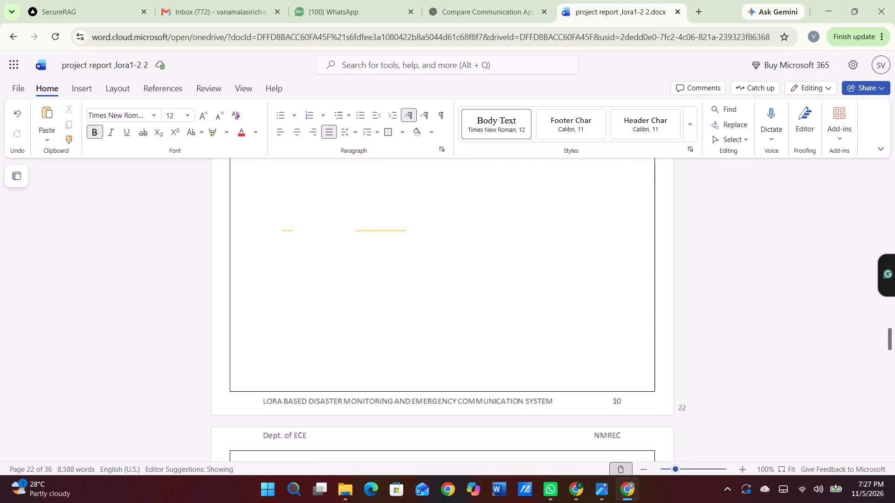
pyautogui.scroll(-5, 278, 341)
# Copy the original content from the 4.5 Hardware Design of the Wearable heading through the mode table under 4.6 Power Subsystem Design.
pyautogui.scroll(1, 278, 341)
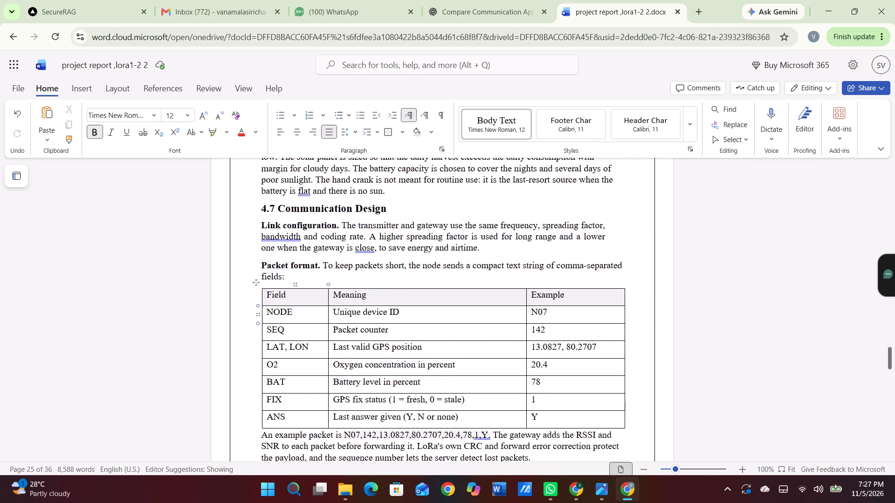
pyautogui.scroll(3, 278, 341)
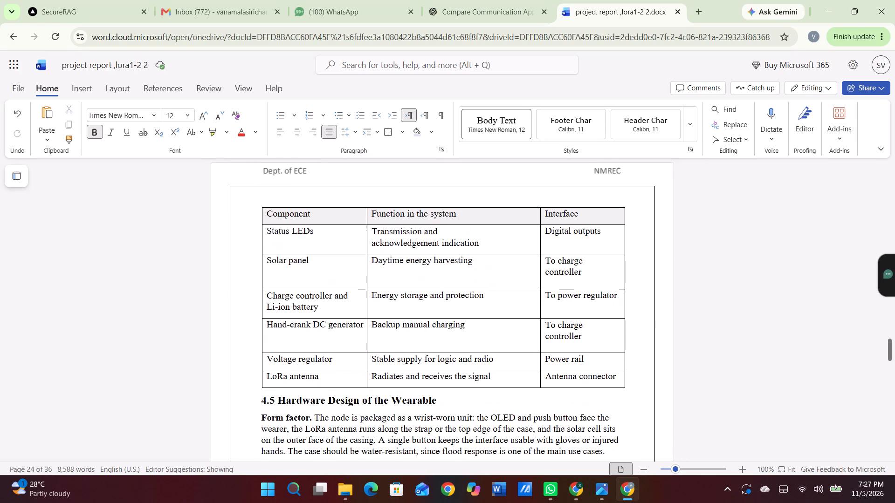
pyautogui.scroll(1, 278, 341)
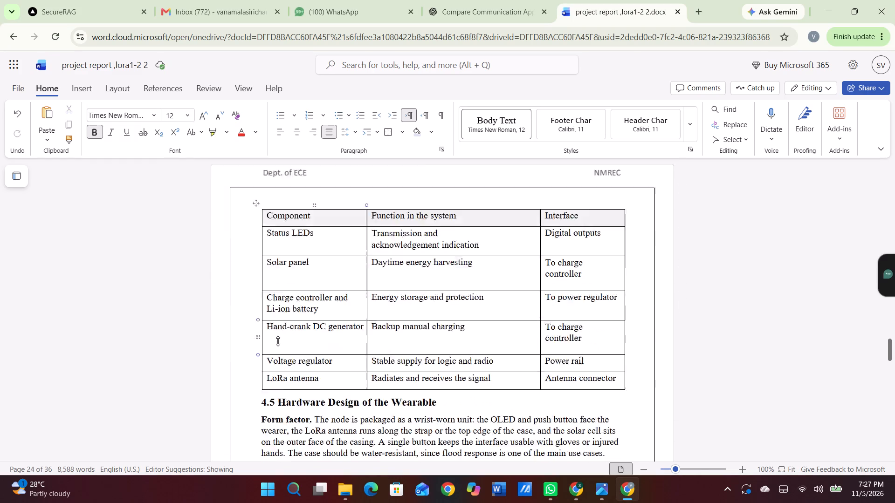
pyautogui.scroll(2, 278, 341)
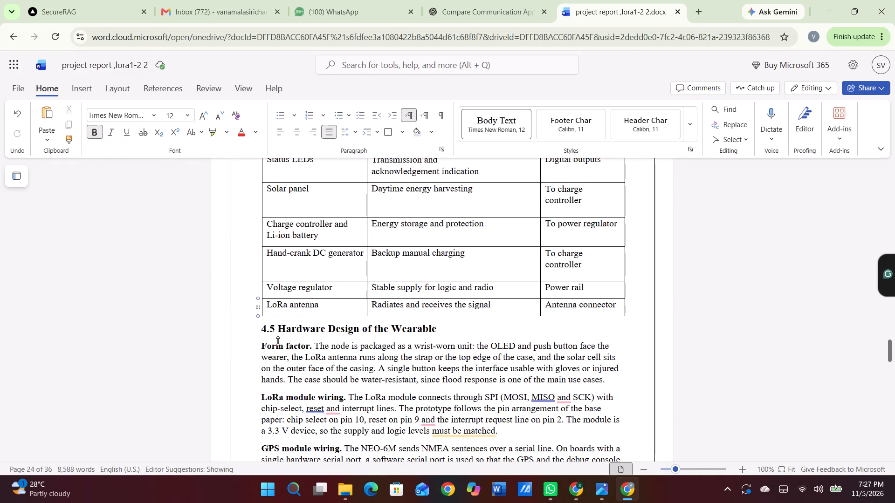
pyautogui.moveTo(260, 326); pyautogui.dragTo(553, 473)
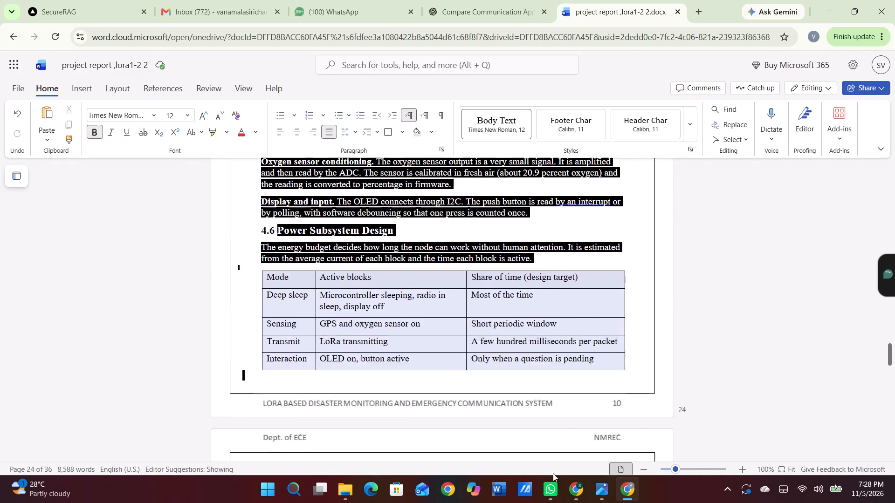
pyautogui.moveTo(553, 473); pyautogui.dragTo(661, 501)
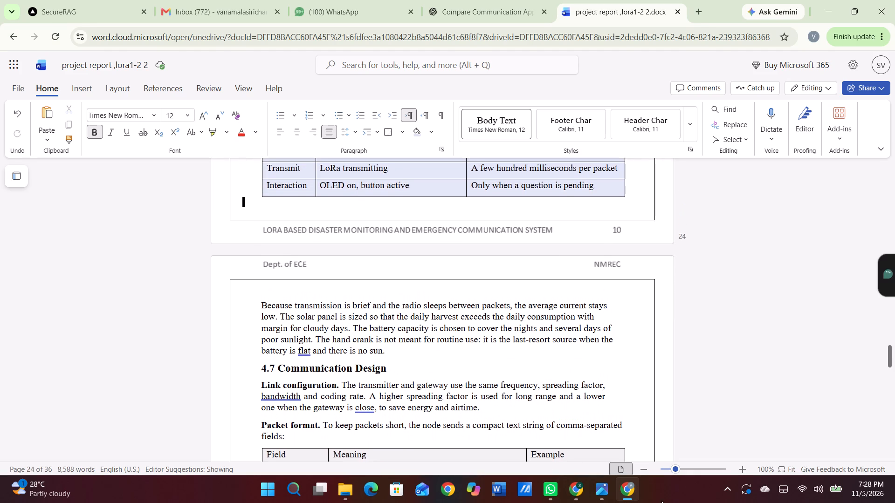
pyautogui.moveTo(661, 501); pyautogui.dragTo(754, 448)
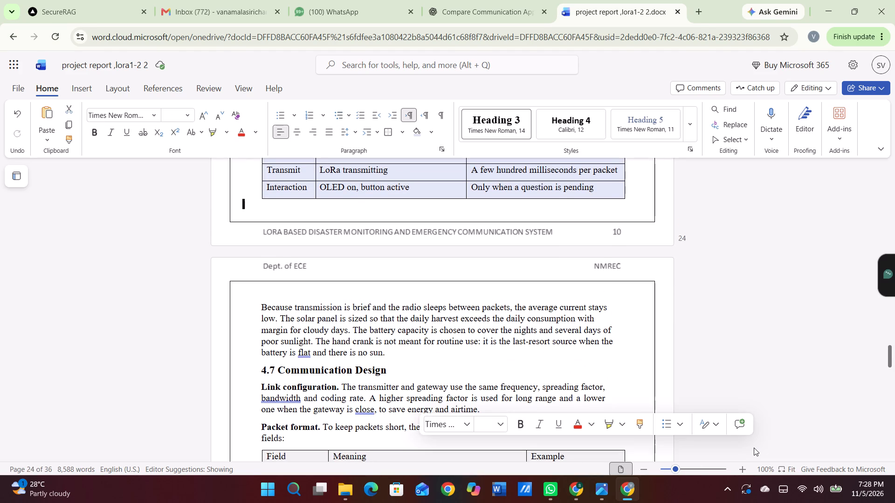
pyautogui.hotkey('ctrl', 'c')
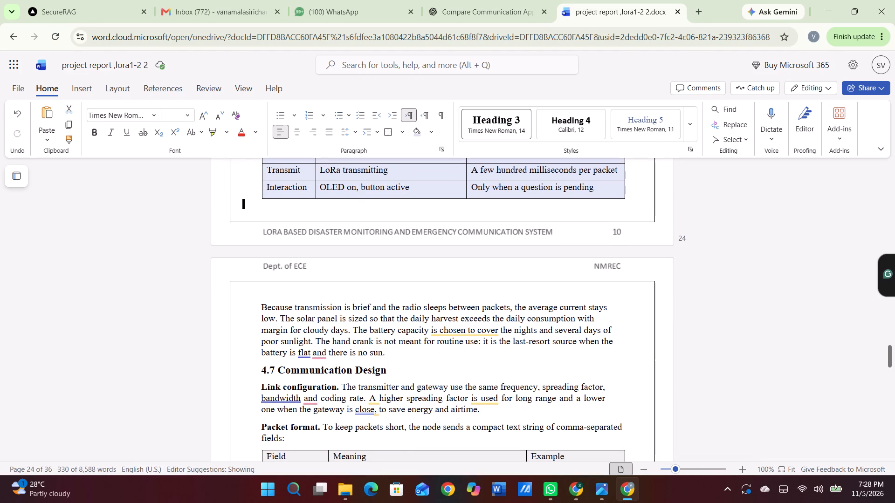
# Paste the copied 4.5 and 4.6 content into the empty space directly below the mode table of section 4.4.
pyautogui.scroll(10, 630, 331)
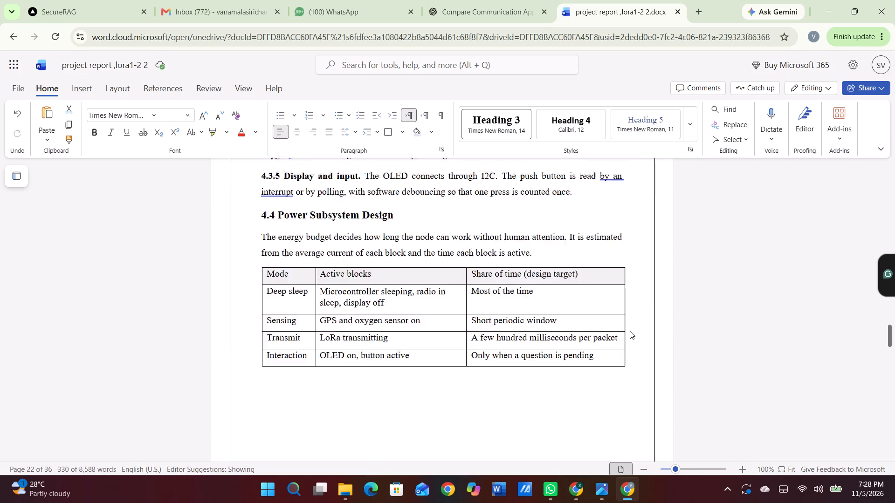
pyautogui.scroll(1, 630, 331)
pyautogui.scroll(-1, 630, 331)
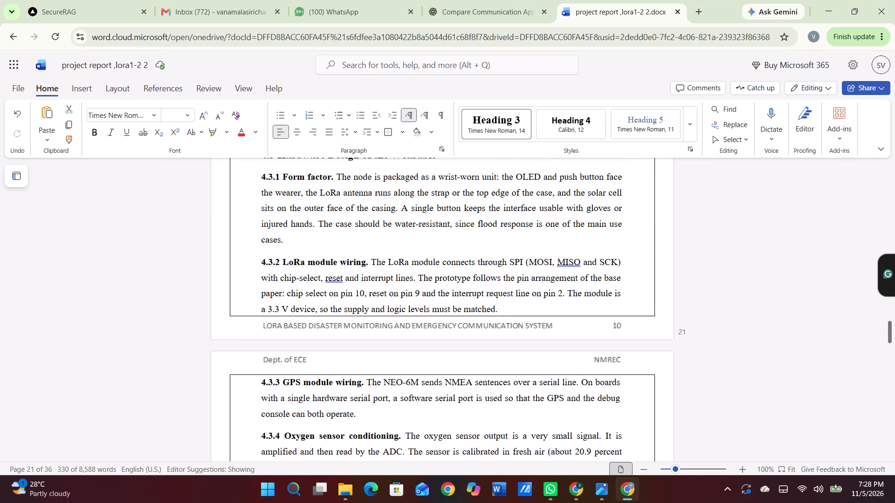
pyautogui.scroll(-1, 630, 331)
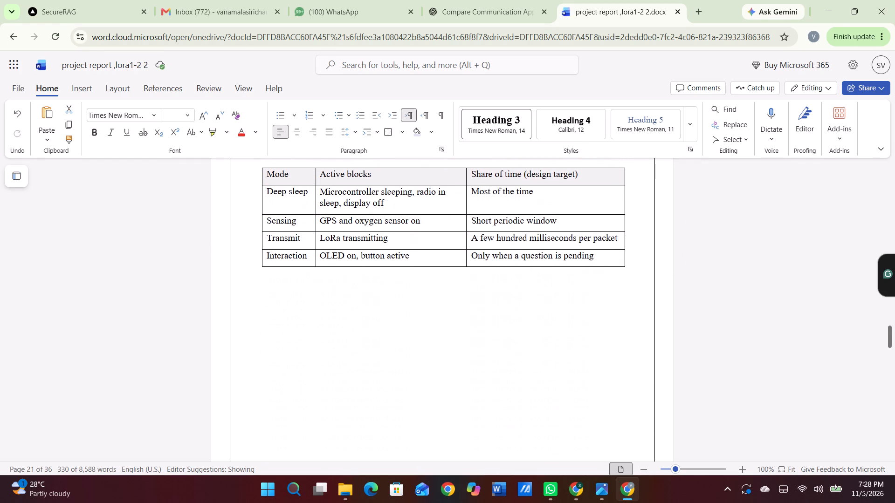
pyautogui.scroll(-1, 630, 331)
pyautogui.click(264, 283)
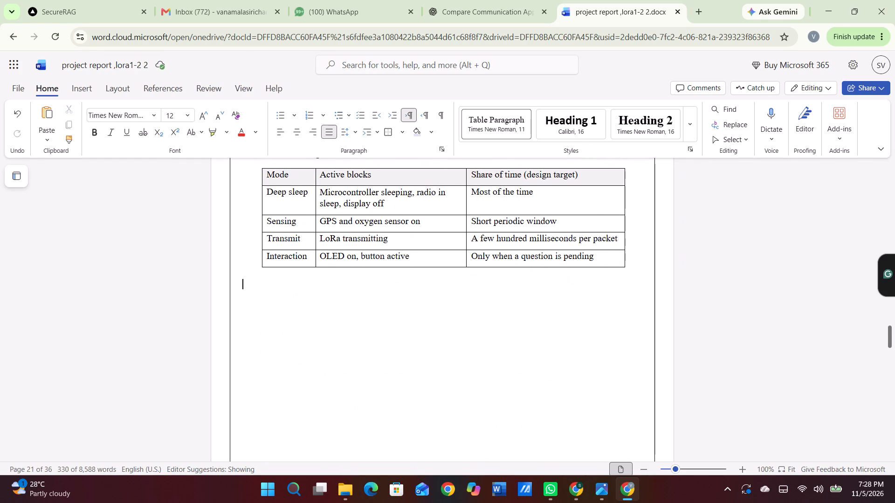
pyautogui.hotkey('ctrl', 'v')
# Number the Form factor paragraph 4.5.1 in the pasted Hardware Design of the Wearable section.
pyautogui.scroll(2, 264, 283)
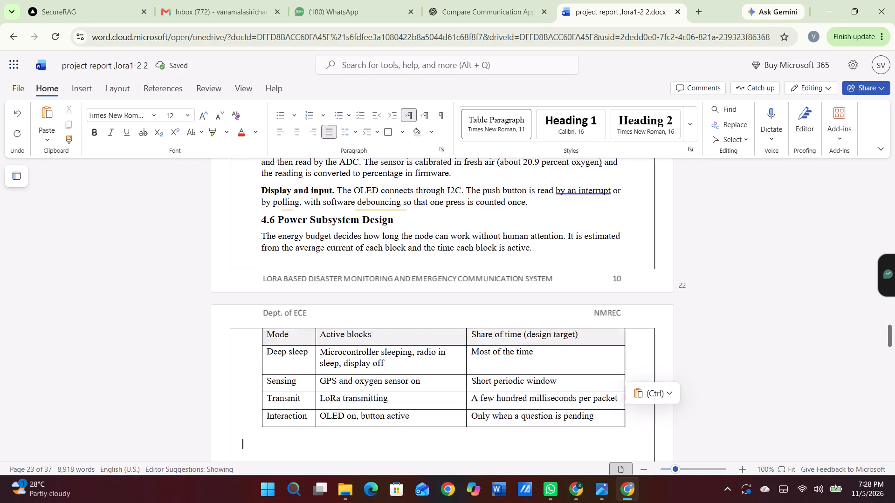
pyautogui.scroll(5, 264, 283)
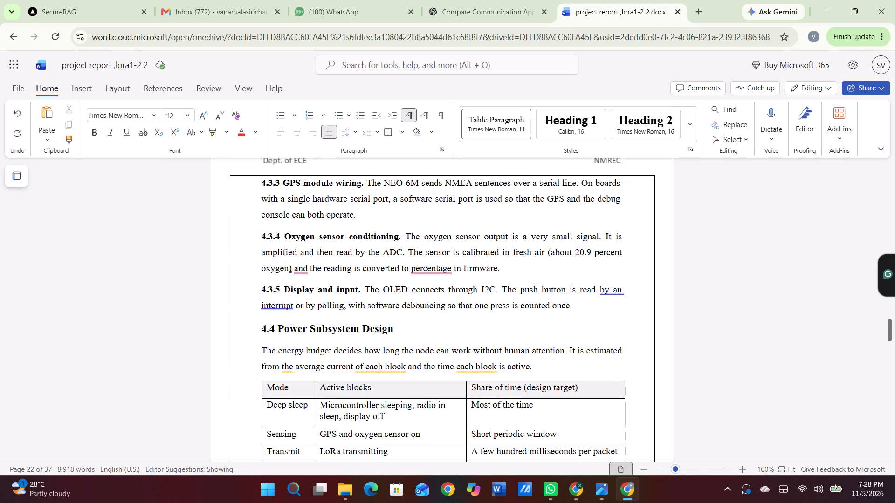
pyautogui.scroll(-2, 275, 347)
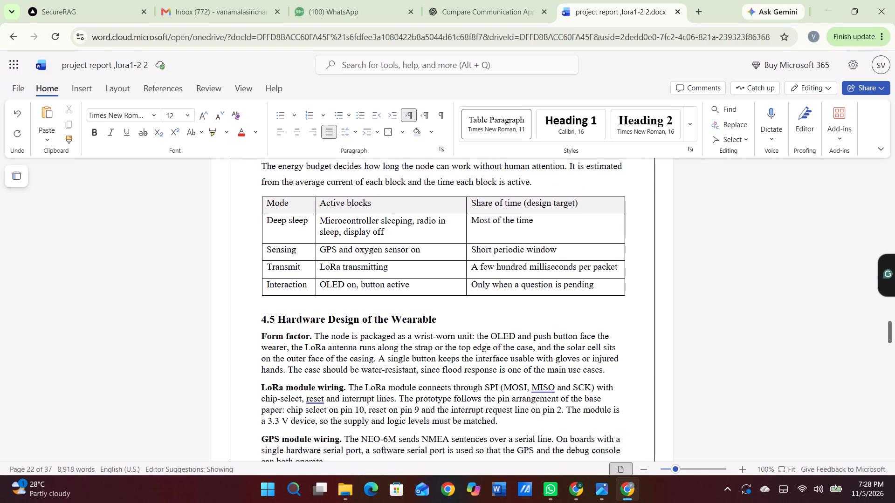
pyautogui.scroll(-1, 275, 347)
pyautogui.click(260, 330)
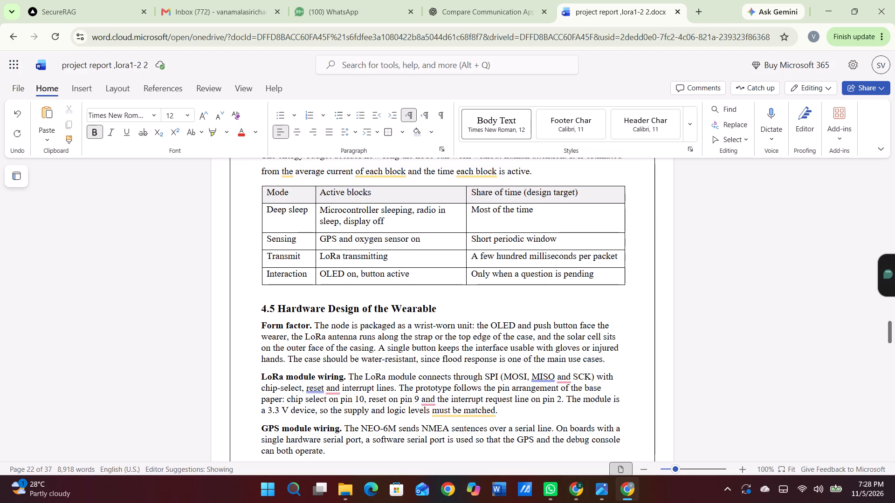
pyautogui.write('4.5.1')
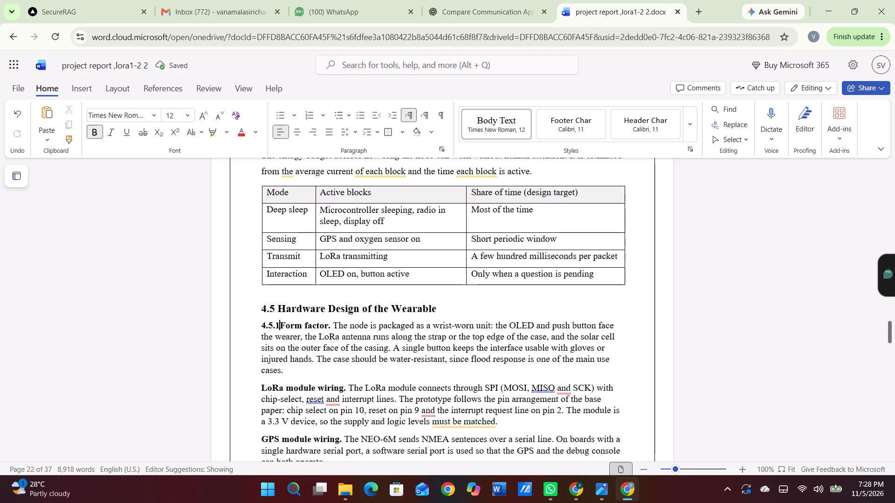
pyautogui.press('space')
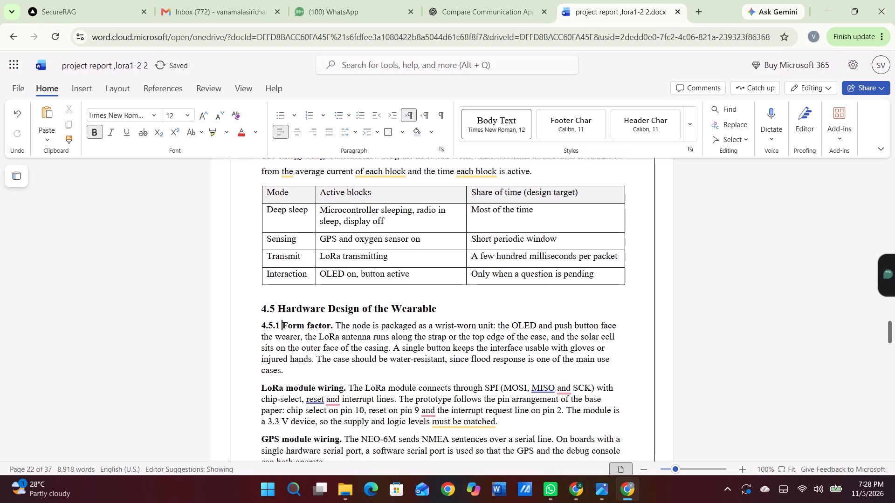
# Number the LoRa module wiring paragraph 4.5.2 and the GPS module wiring paragraph 4.5.3 in the Hardware Design of the Wearable section.
pyautogui.click(260, 389)
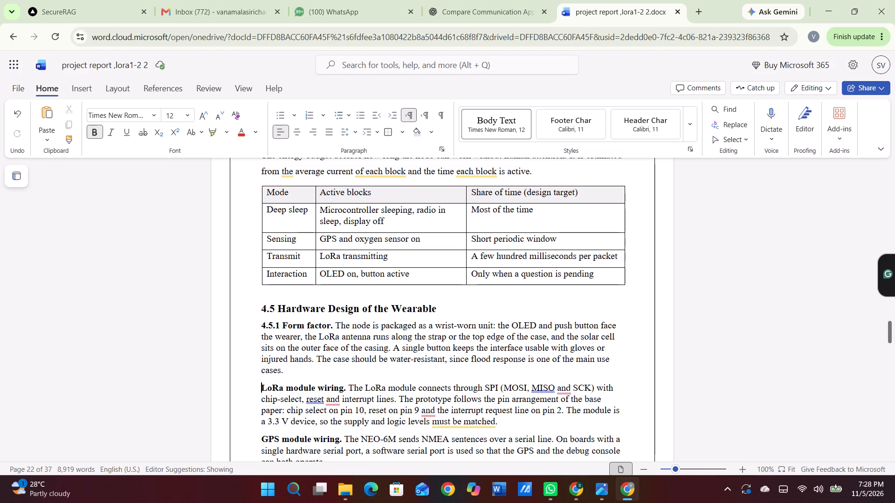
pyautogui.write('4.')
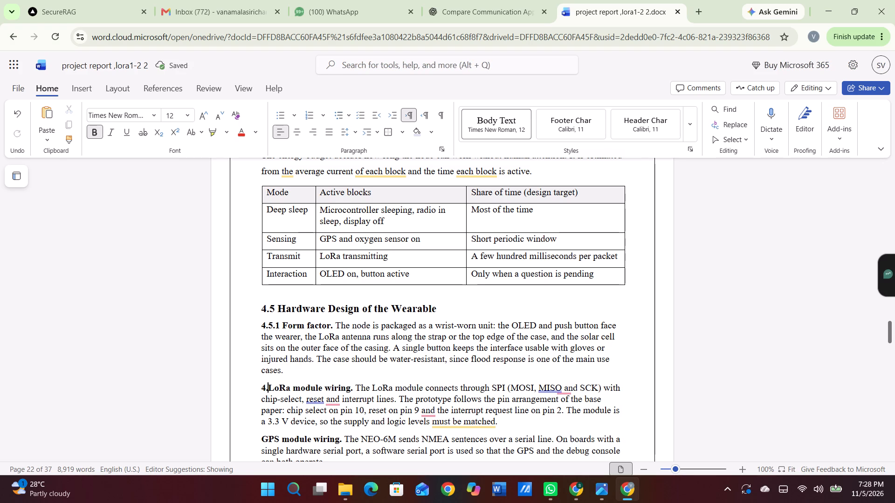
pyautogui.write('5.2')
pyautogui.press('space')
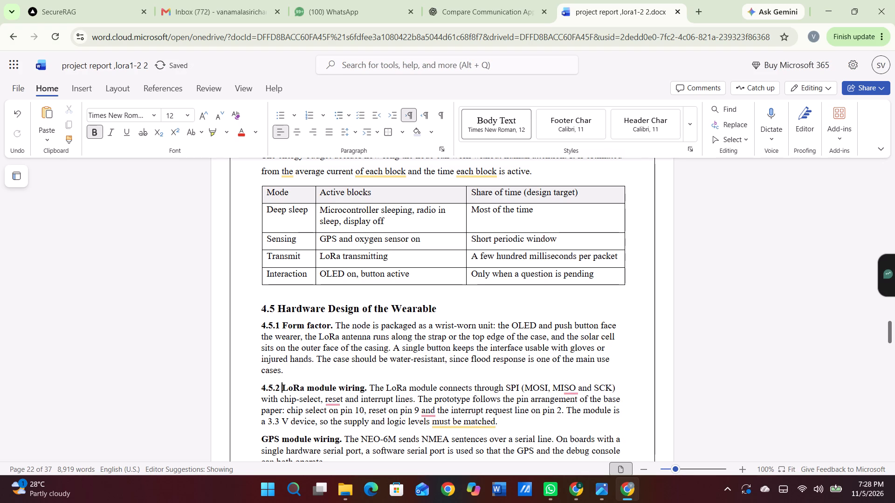
pyautogui.click(262, 441)
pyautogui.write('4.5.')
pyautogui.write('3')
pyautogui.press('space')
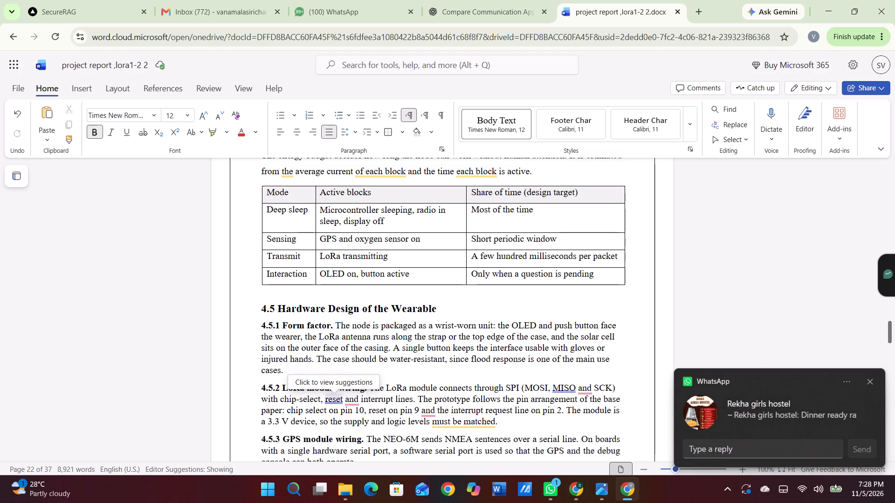
pyautogui.click(869, 381)
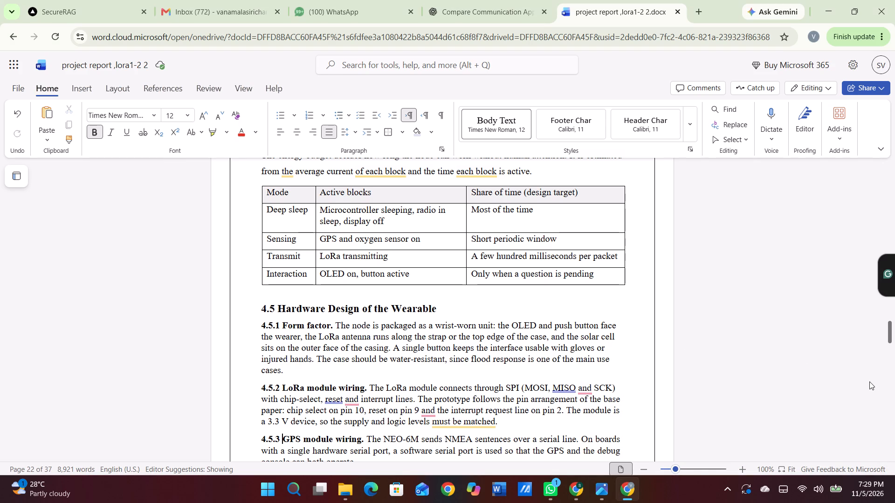
# Number the Oxygen sensor conditioning paragraph 4.5.4 in the Hardware Design of the Wearable section.
pyautogui.scroll(-1, 894, 387)
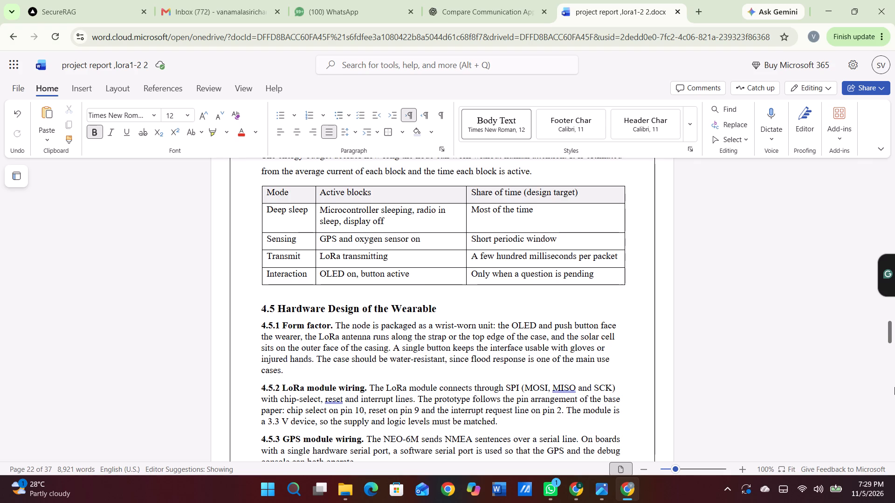
pyautogui.scroll(-2, 894, 387)
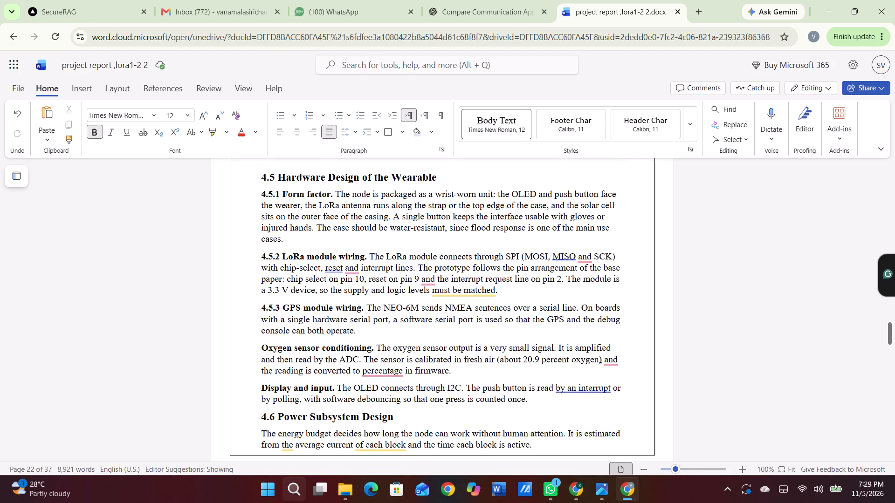
pyautogui.click(259, 349)
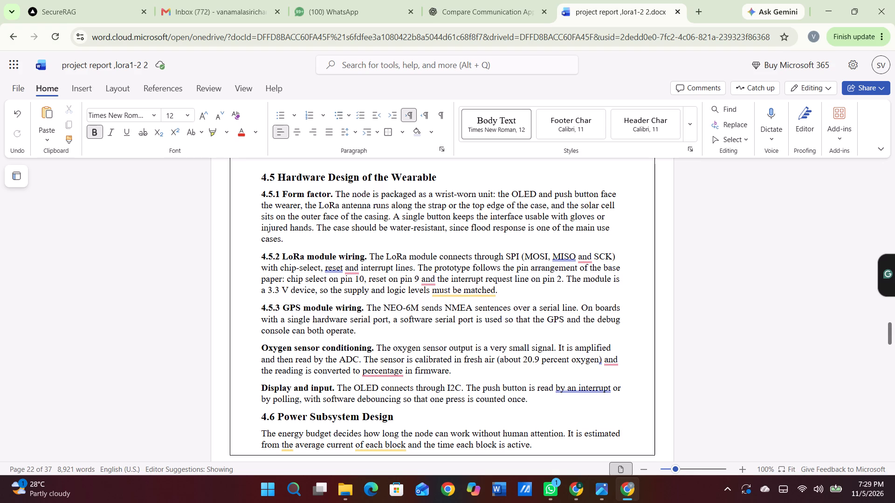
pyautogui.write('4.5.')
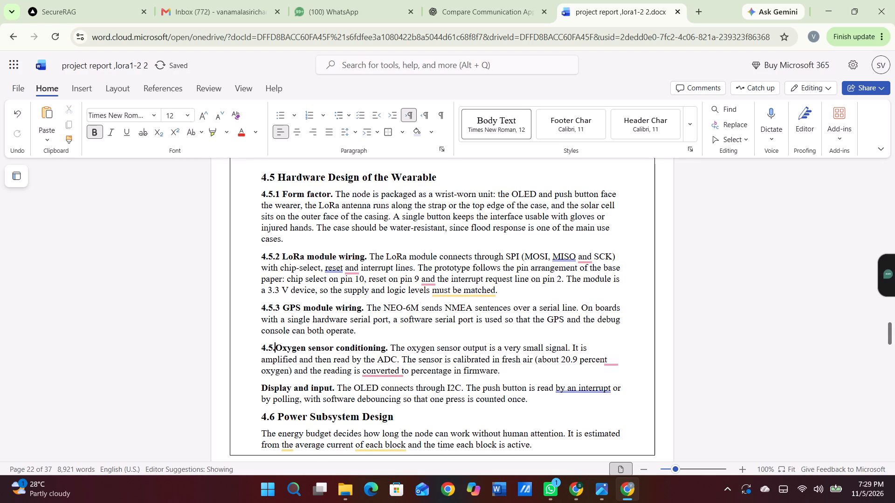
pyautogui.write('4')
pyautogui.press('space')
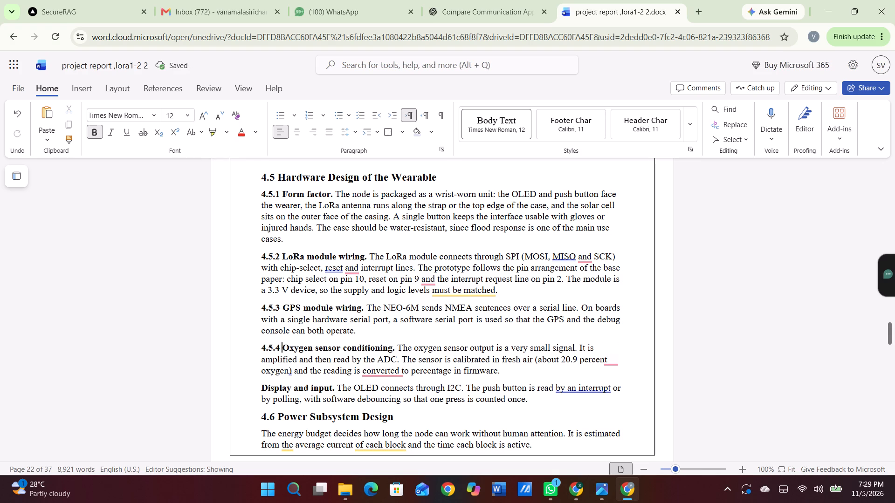
# Number the Display and input paragraph 4.5.5 in the pasted Hardware Design of the Wearable section.
pyautogui.click(262, 386)
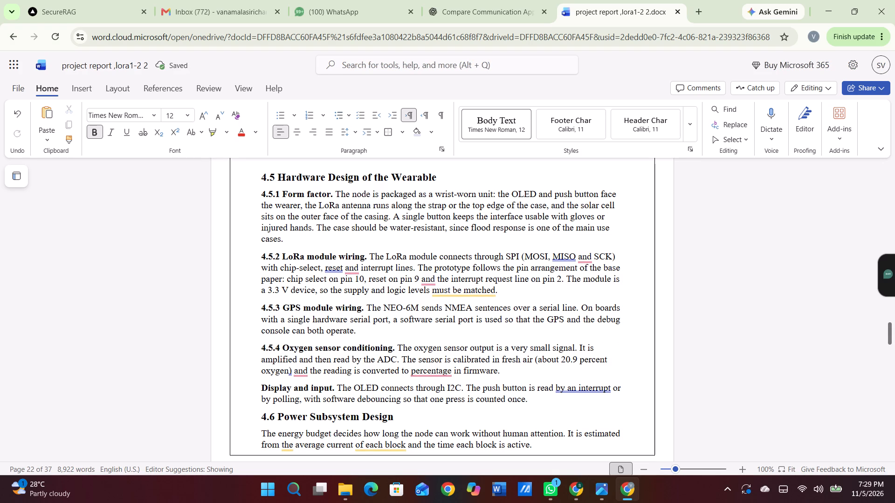
pyautogui.write('4.')
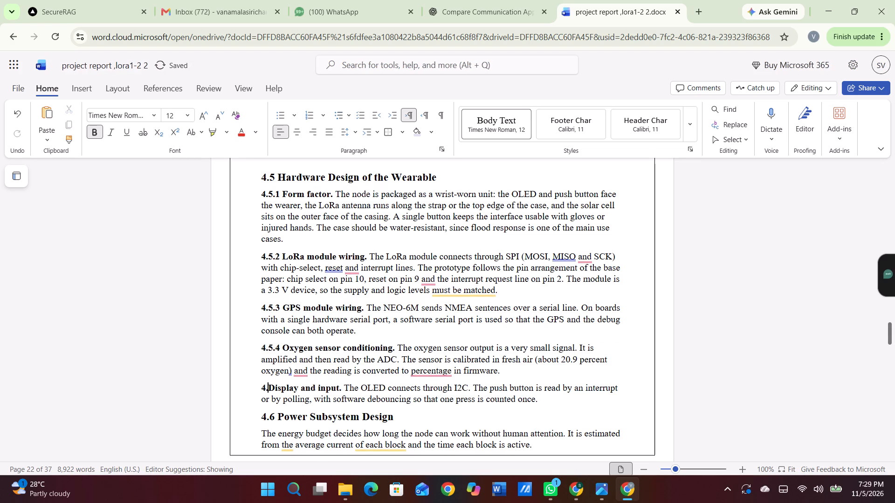
pyautogui.write('5.')
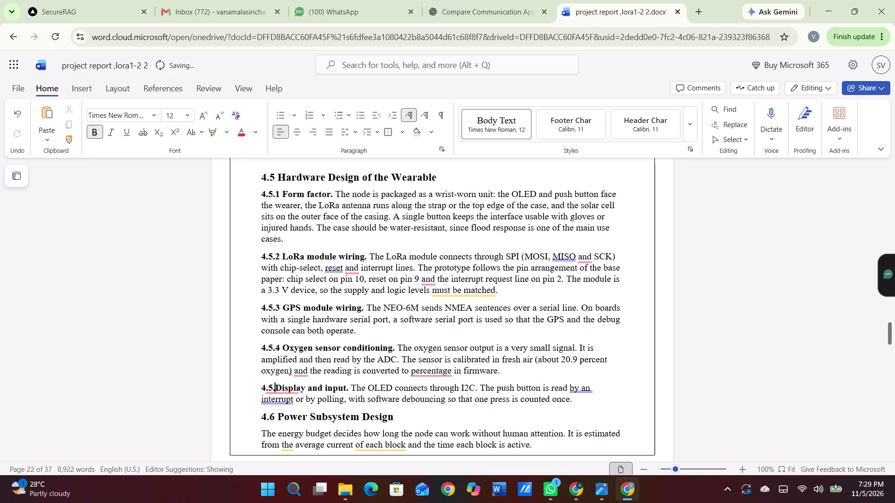
pyautogui.press('4')
pyautogui.press('BackSpace')
pyautogui.press('5')
pyautogui.press('space')
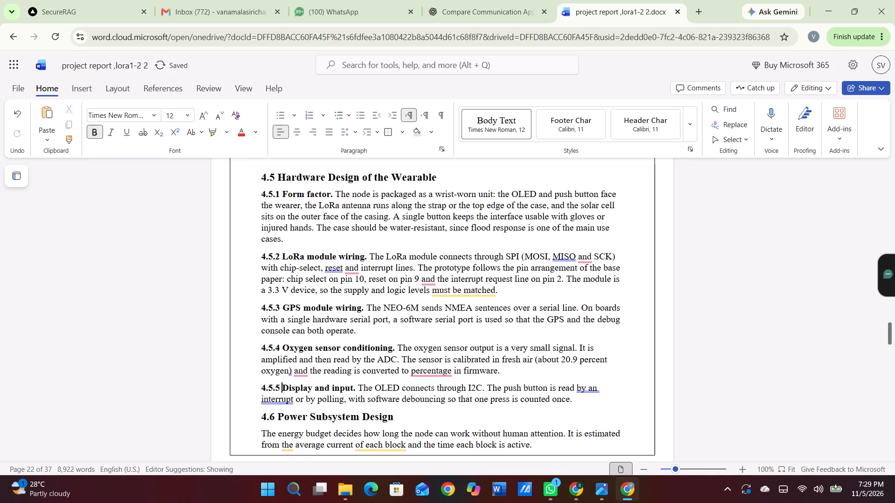
# Apply 1.5 line spacing and justified alignment from the 4.4 Power Subsystem Design heading through the mode table under 4.6.
pyautogui.scroll(1, 290, 359)
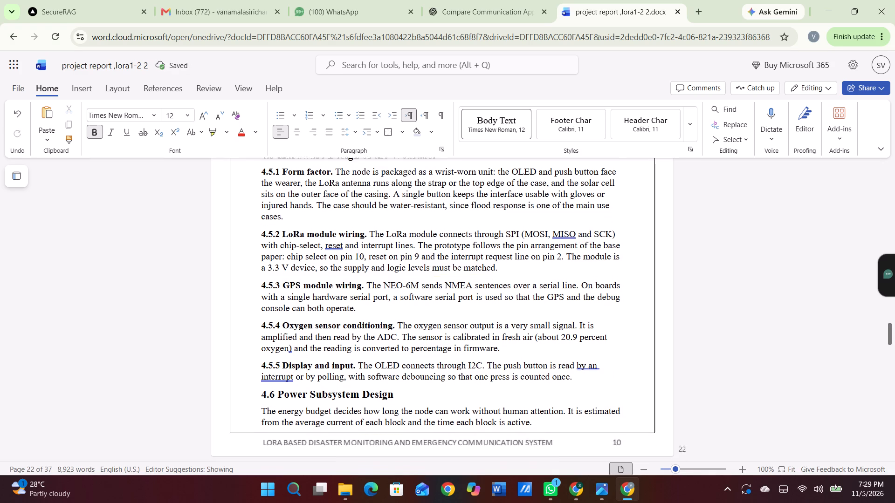
pyautogui.scroll(3, 290, 359)
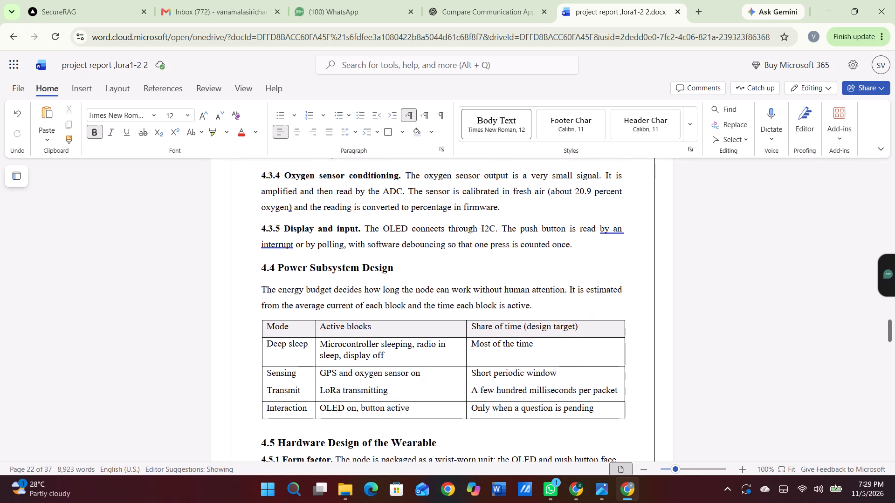
pyautogui.moveTo(260, 269); pyautogui.dragTo(460, 434)
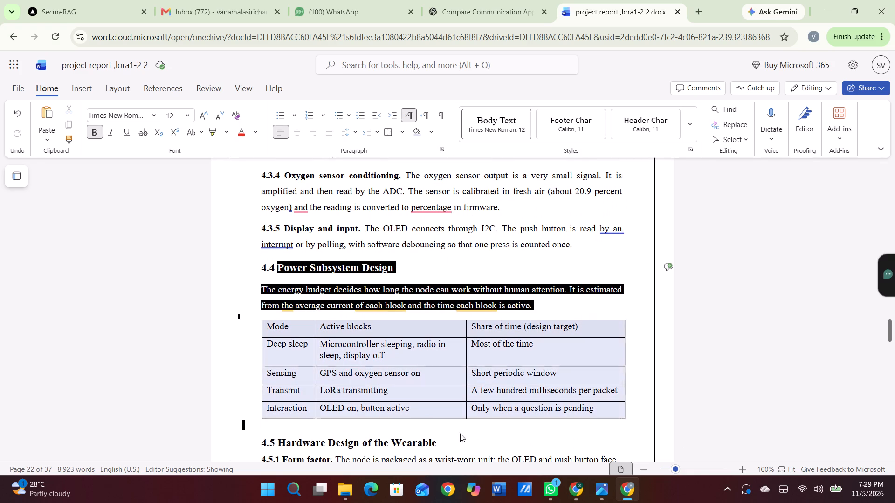
pyautogui.moveTo(460, 434); pyautogui.dragTo(493, 387)
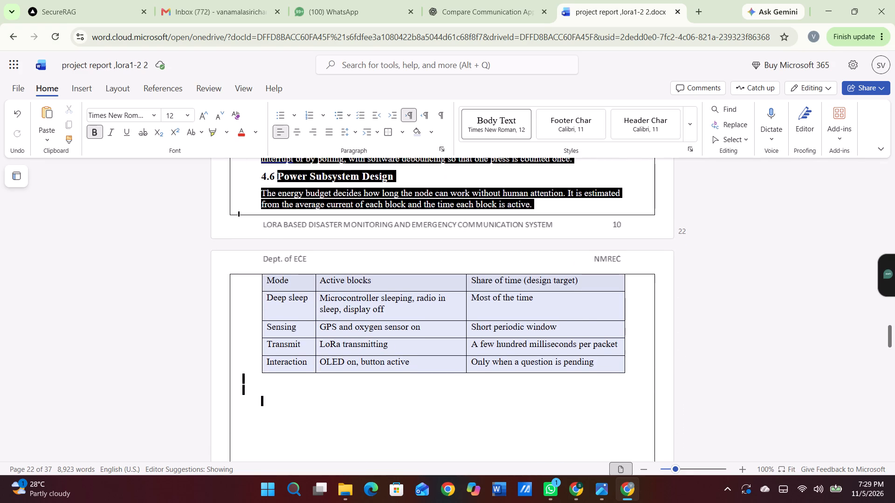
pyautogui.moveTo(493, 387); pyautogui.dragTo(491, 381)
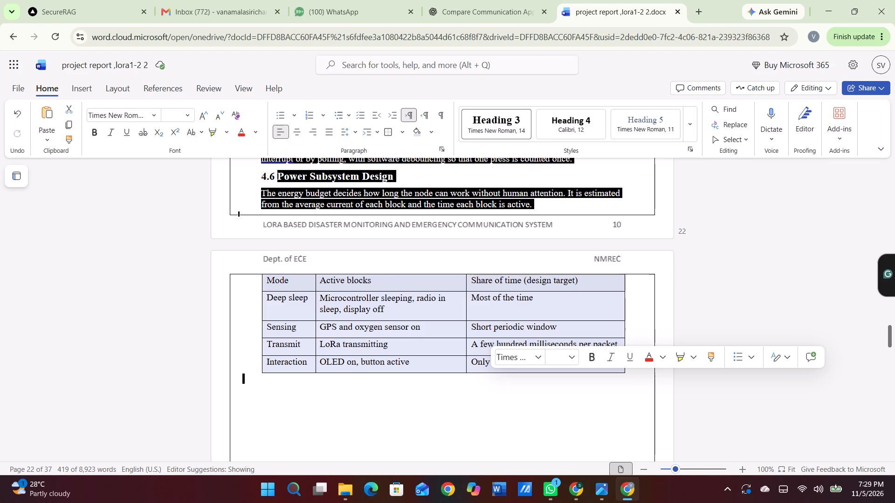
pyautogui.click(351, 137)
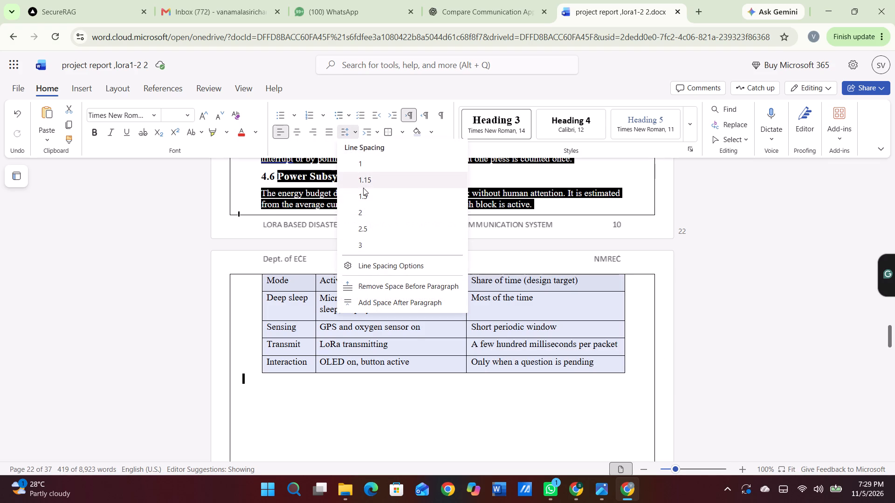
pyautogui.click(367, 197)
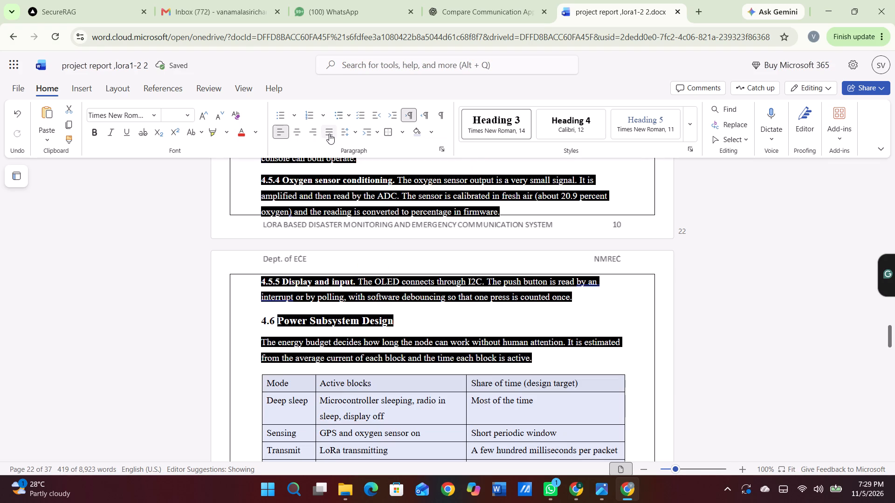
pyautogui.click(329, 134)
pyautogui.click(361, 292)
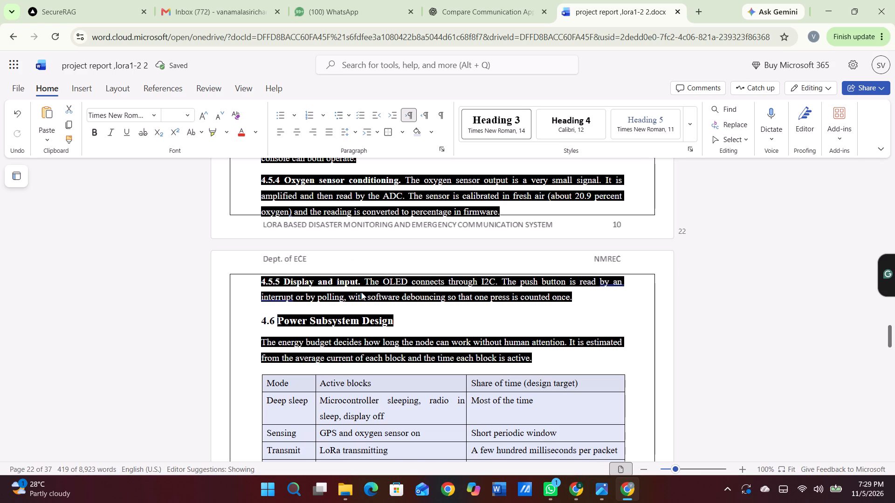
# Delete the duplicate content from the leftover component table above 4.7 Hardware Design of the Wearable through the mode table under 4.8 Power Subsystem Design.
pyautogui.scroll(-6, 361, 292)
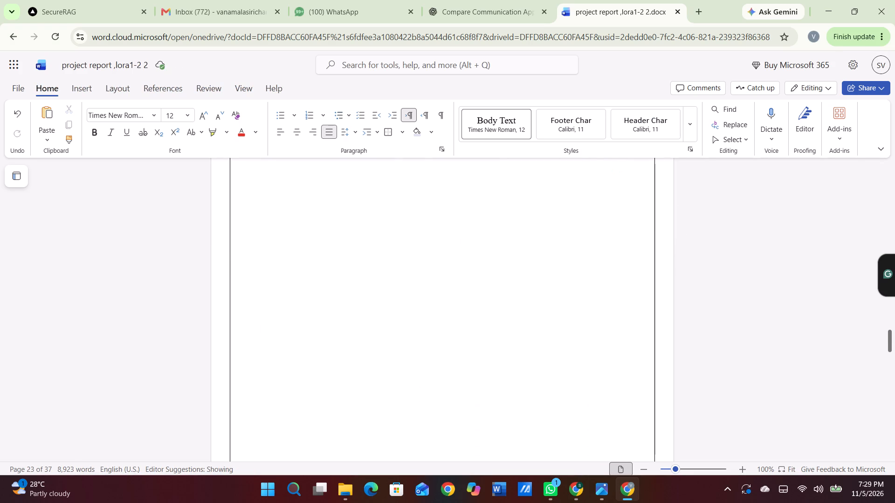
pyautogui.scroll(-5, 361, 292)
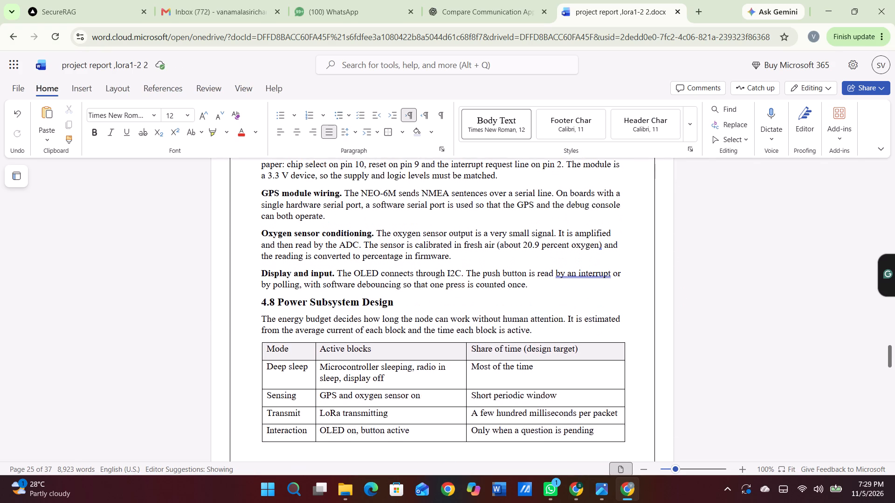
pyautogui.scroll(2, 361, 292)
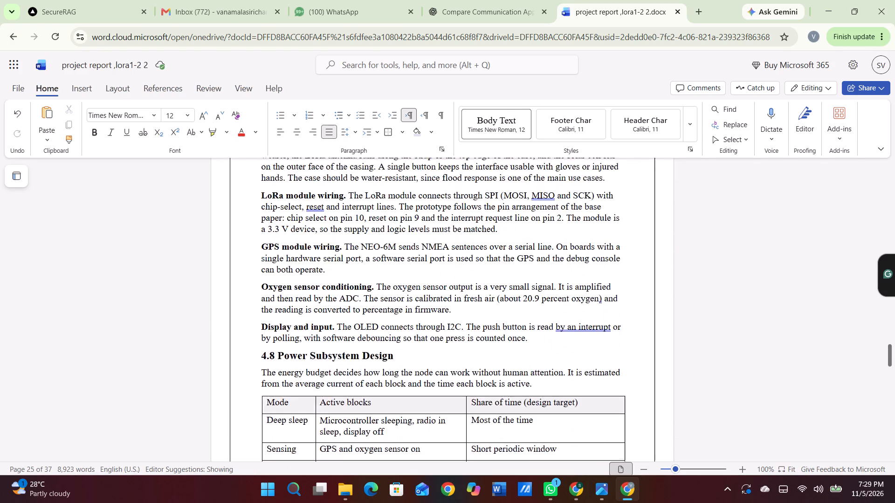
pyautogui.scroll(5, 361, 292)
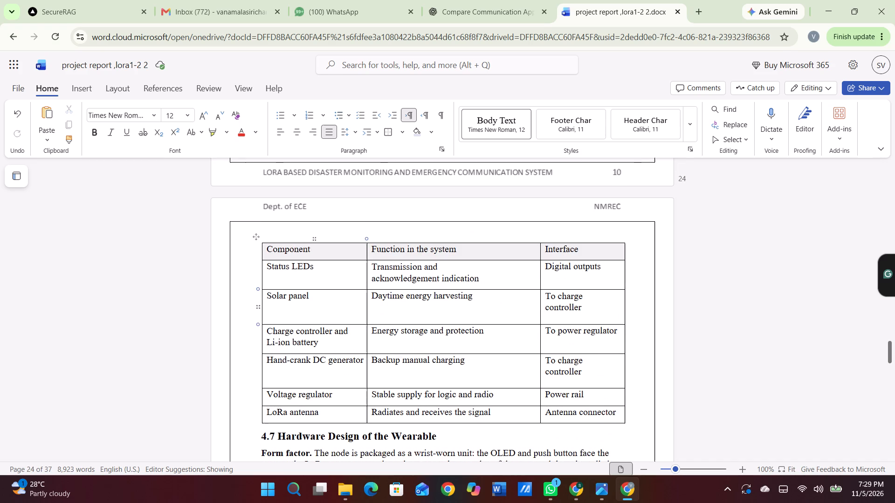
pyautogui.moveTo(259, 241); pyautogui.dragTo(386, 393)
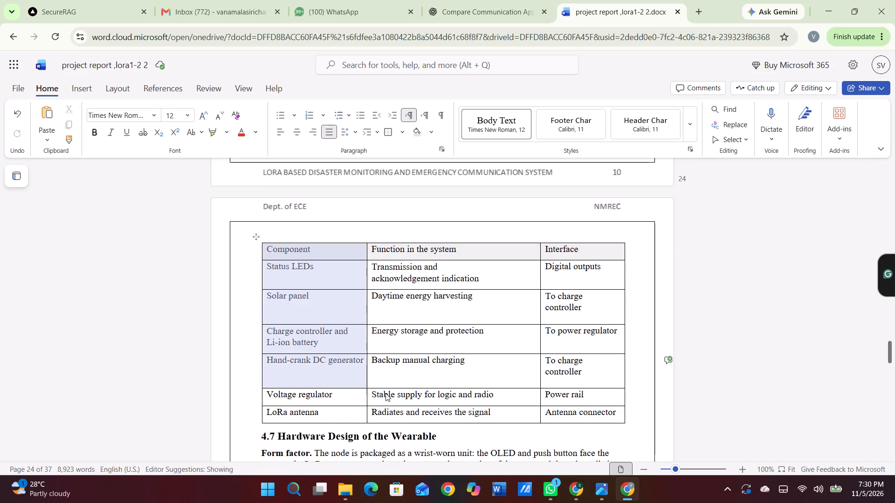
pyautogui.moveTo(386, 393); pyautogui.dragTo(726, 502)
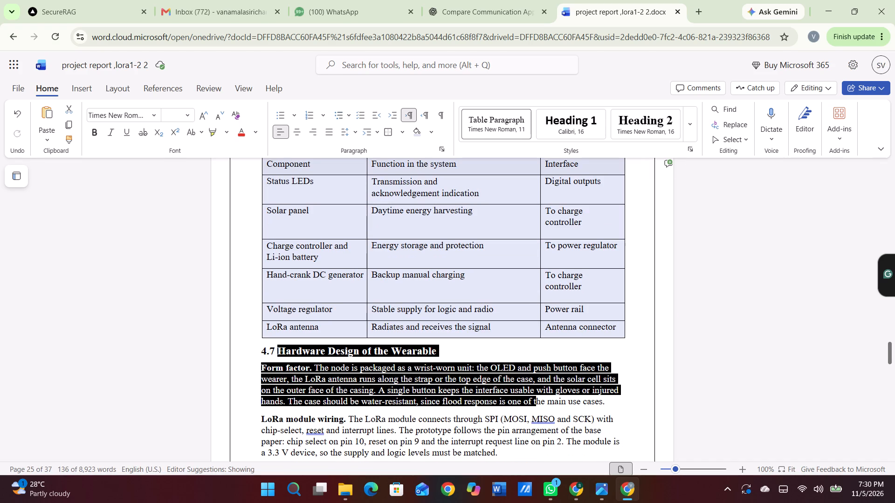
pyautogui.moveTo(726, 502); pyautogui.dragTo(771, 479)
pyautogui.press('BackSpace')
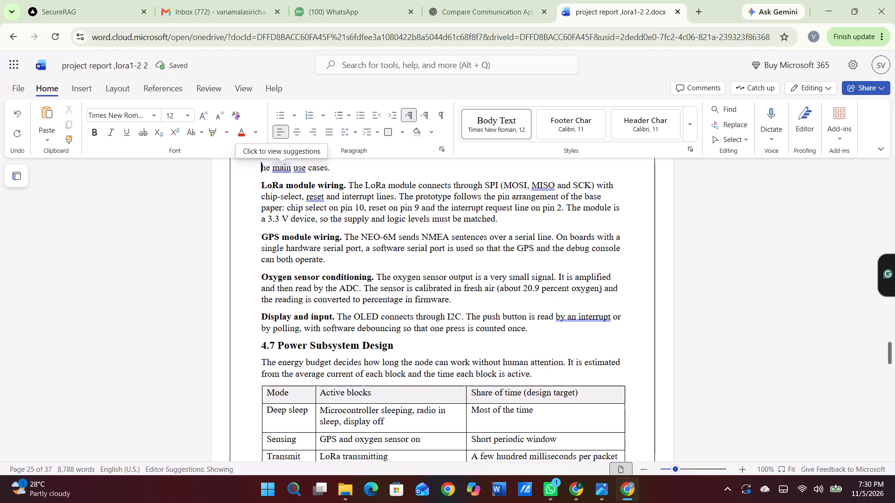
pyautogui.moveTo(262, 168); pyautogui.dragTo(477, 375)
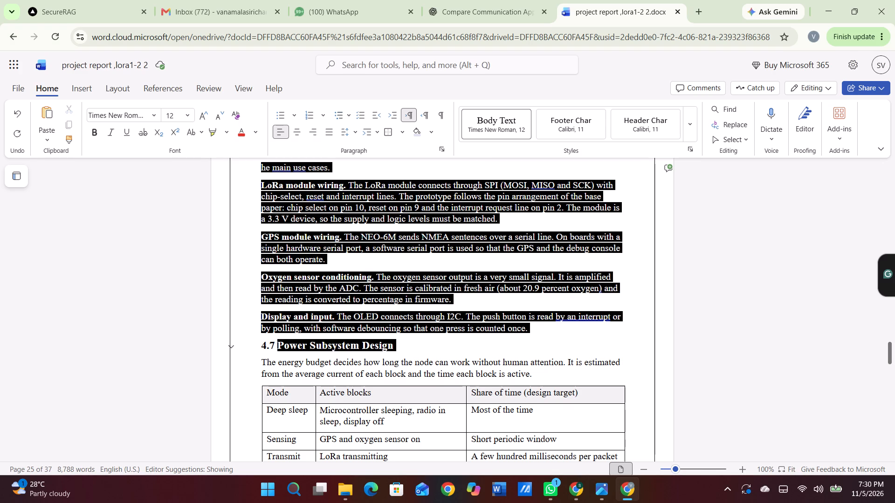
pyautogui.moveTo(477, 375); pyautogui.dragTo(753, 502)
pyautogui.press('BackSpace')
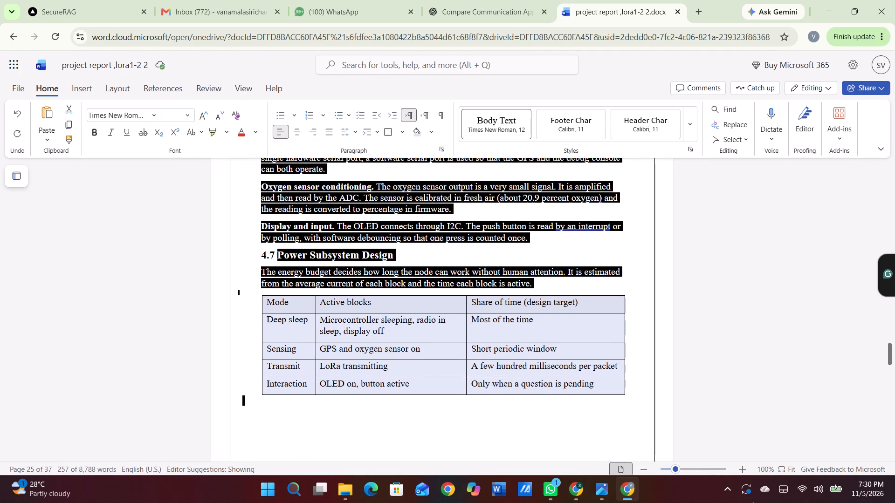
# Review the page layout and remaining empty space between the block diagram page and the 4.7 Communication Design section.
pyautogui.scroll(-4, 753, 502)
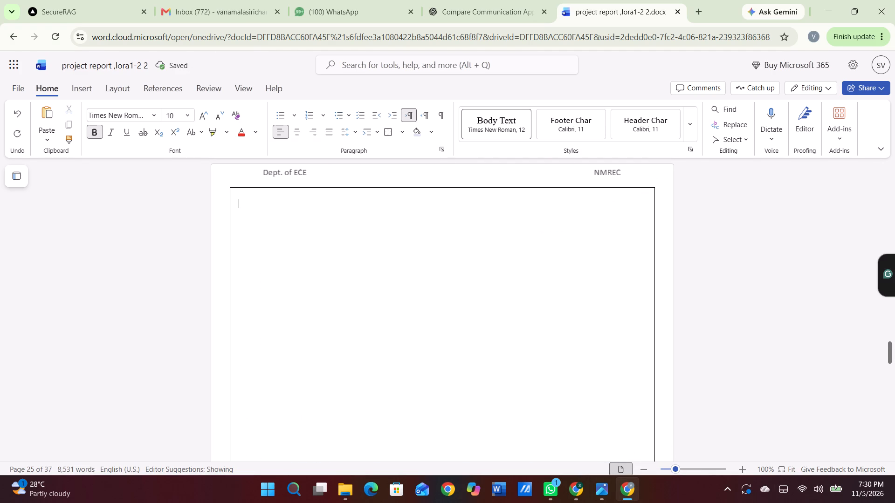
pyautogui.scroll(-8, 513, 363)
pyautogui.scroll(2, 513, 363)
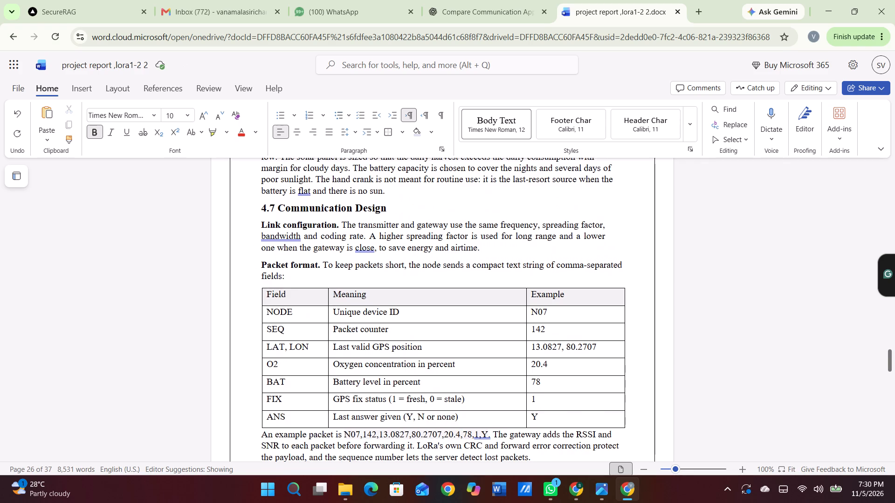
pyautogui.scroll(2, 513, 363)
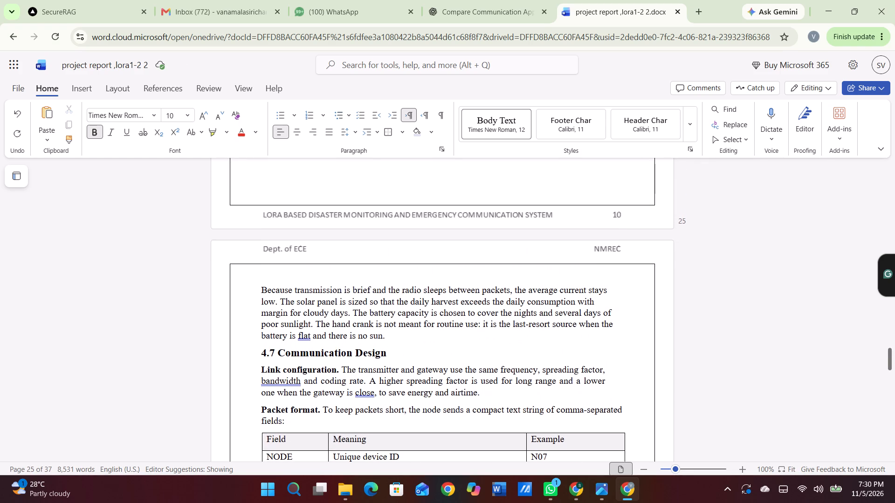
pyautogui.scroll(5, 513, 363)
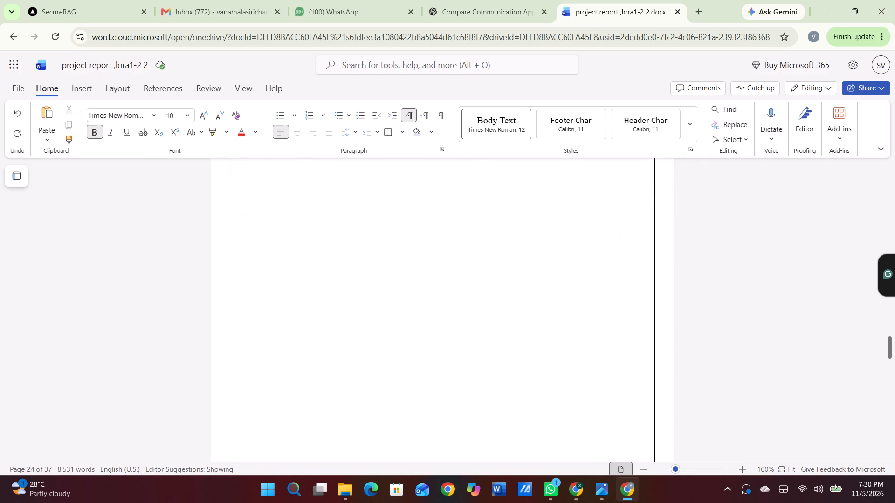
pyautogui.scroll(3, 513, 363)
pyautogui.hscroll(1, 513, 363)
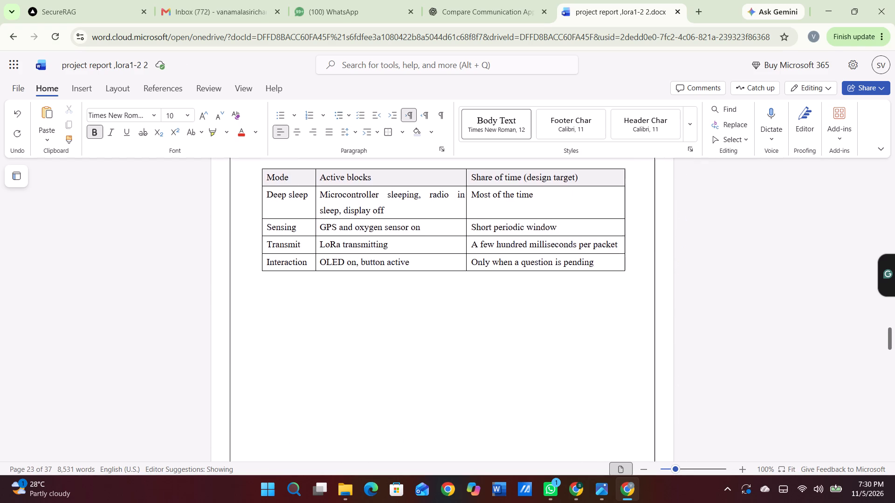
pyautogui.hscroll(2, 513, 363)
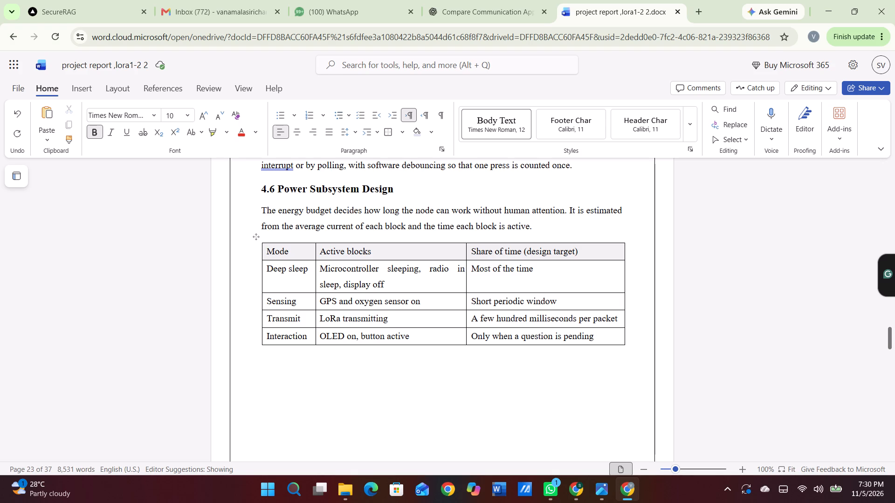
pyautogui.scroll(5, 608, 307)
pyautogui.scroll(-1, 608, 307)
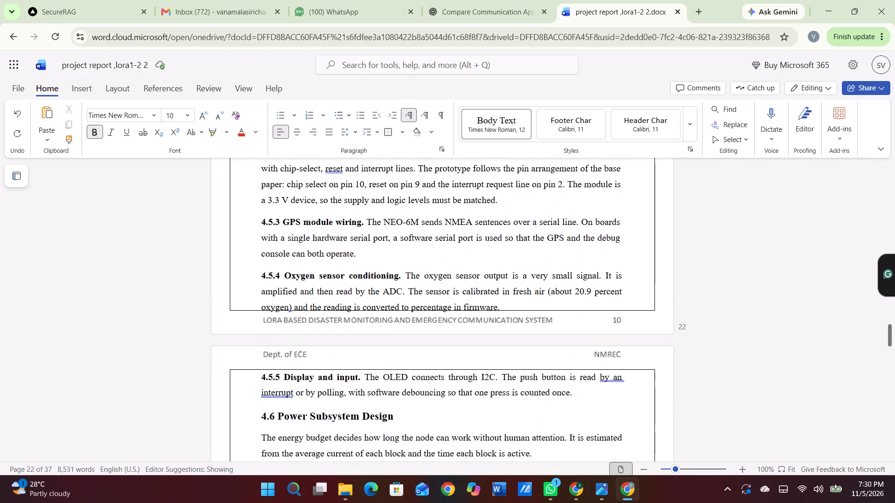
pyautogui.scroll(-1, 608, 307)
pyautogui.scroll(8, 608, 307)
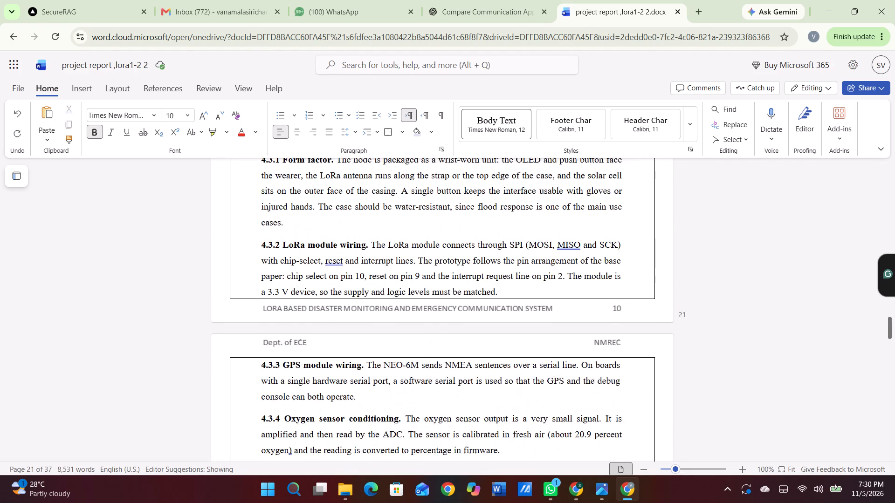
pyautogui.scroll(2, 608, 307)
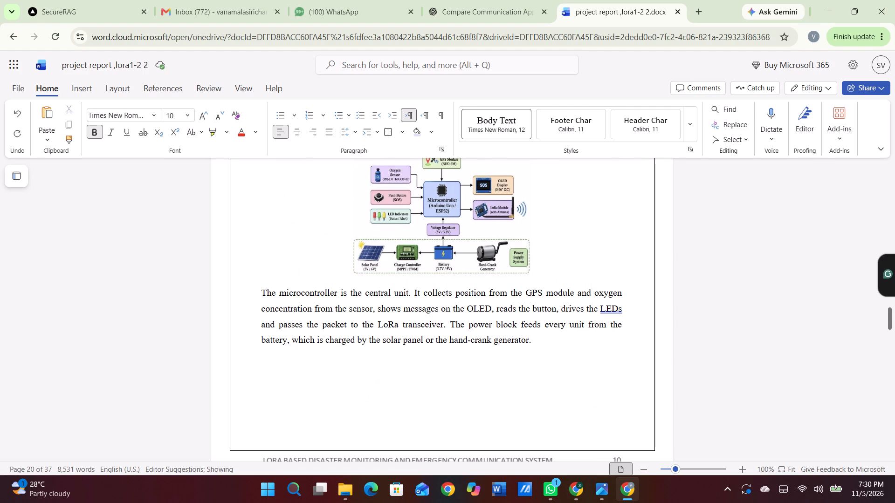
pyautogui.scroll(-7, 501, 265)
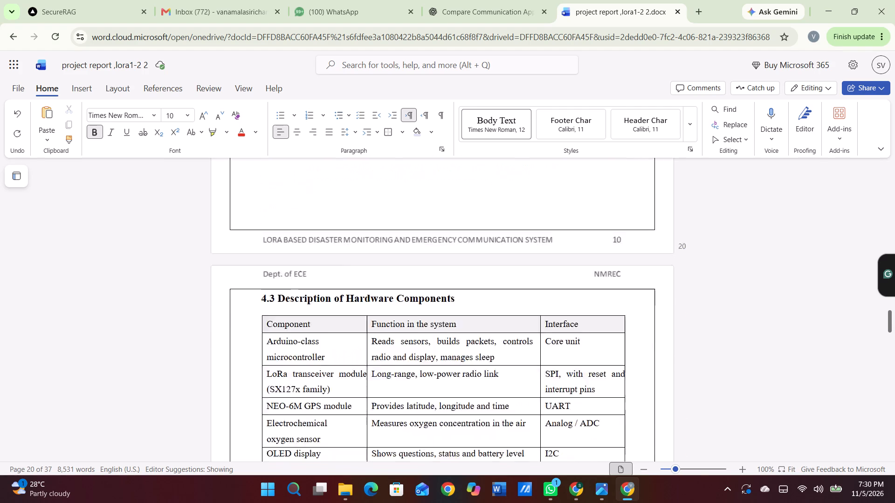
pyautogui.scroll(-4, 501, 265)
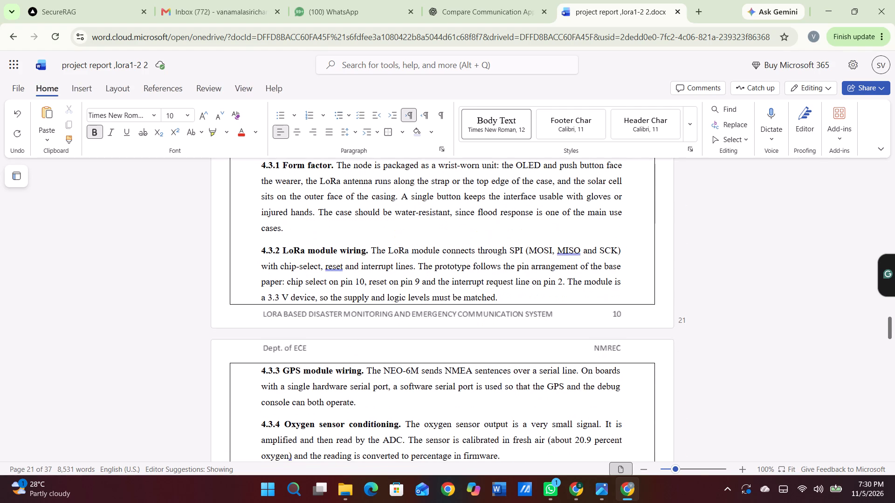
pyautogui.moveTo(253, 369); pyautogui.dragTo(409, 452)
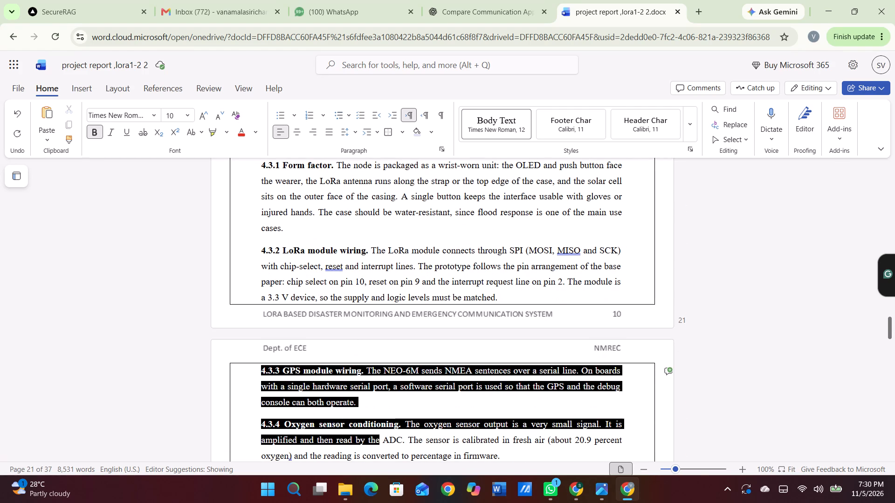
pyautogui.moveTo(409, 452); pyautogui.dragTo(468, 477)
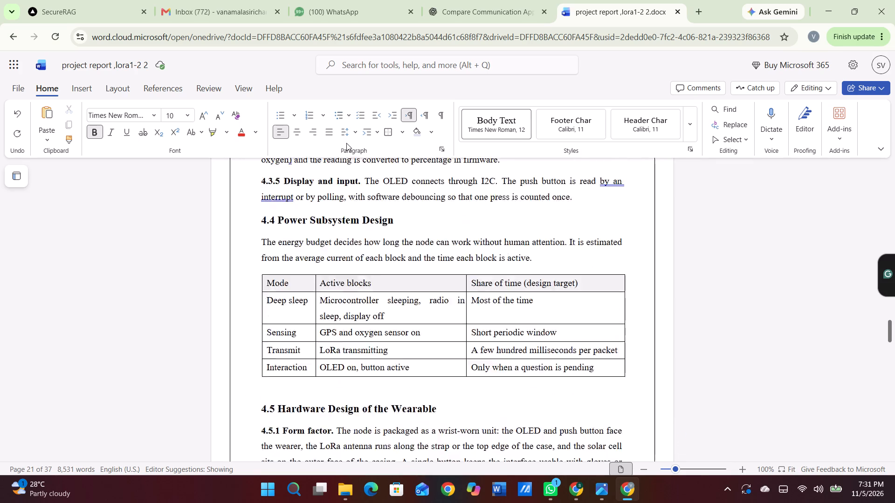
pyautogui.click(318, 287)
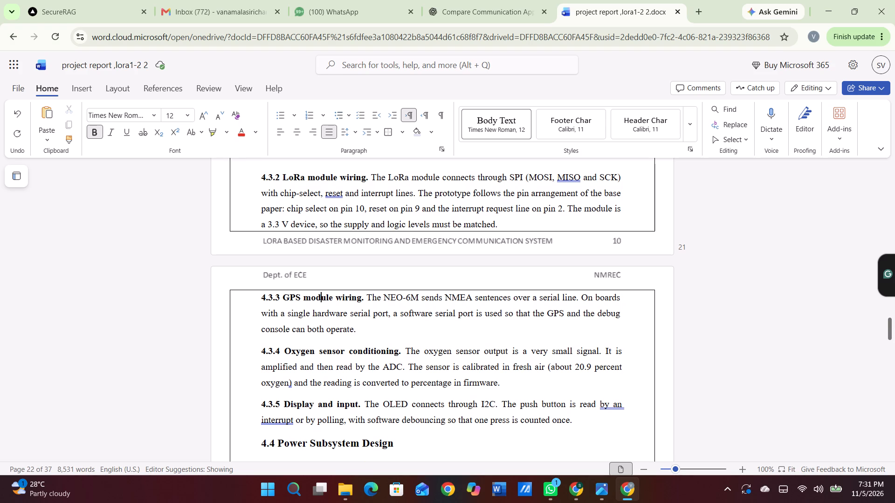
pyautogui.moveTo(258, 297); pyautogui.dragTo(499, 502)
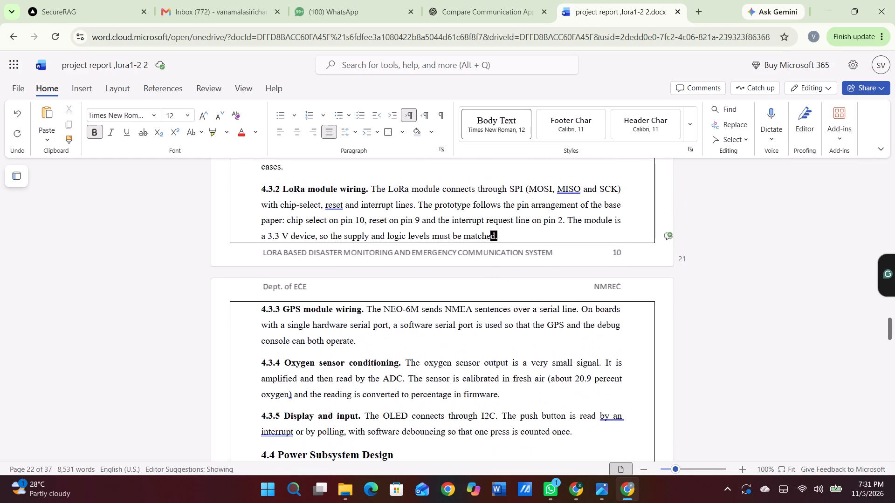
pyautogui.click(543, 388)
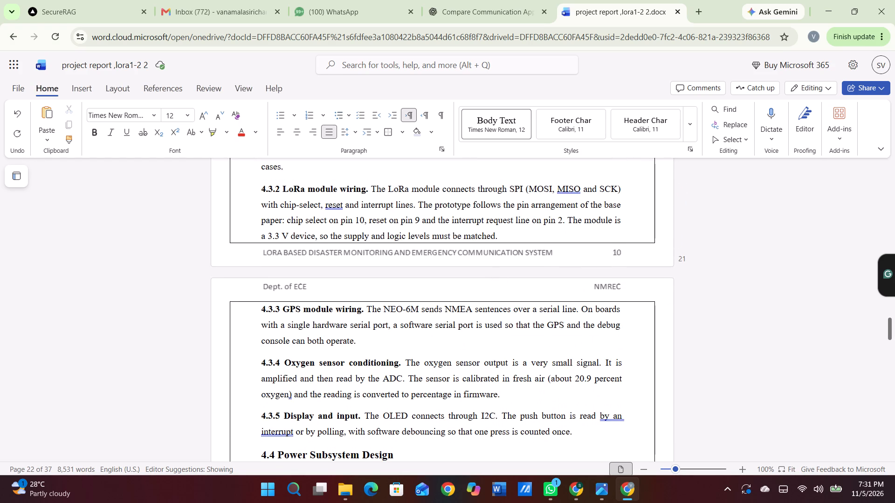
# Toggle the justified alignment of the text from the 4.3 Hardware Design of the Wearable heading through the 4.4 Power Subsystem Design introduction.
pyautogui.scroll(1, 303, 187)
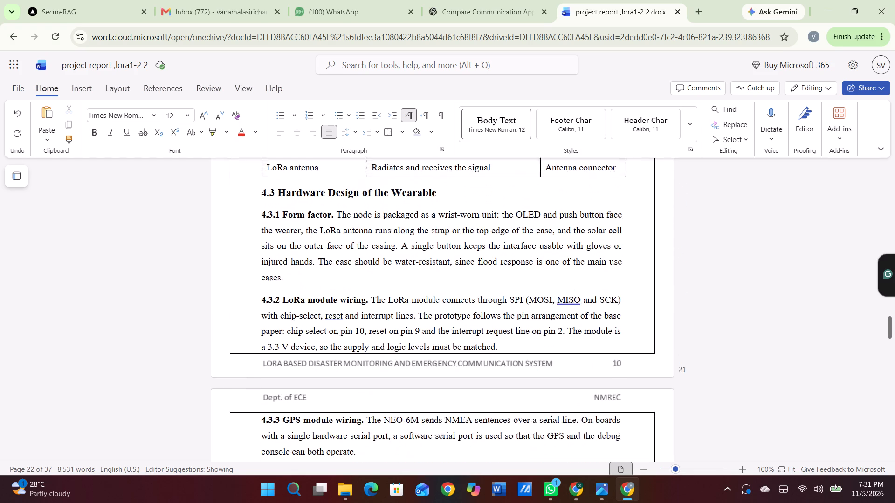
pyautogui.scroll(1, 303, 187)
pyautogui.moveTo(263, 261); pyautogui.dragTo(348, 315)
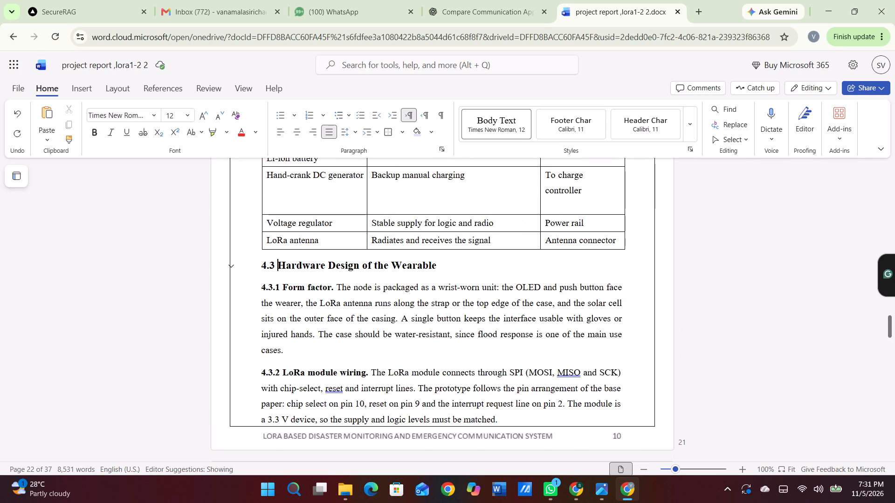
pyautogui.moveTo(348, 315); pyautogui.dragTo(528, 473)
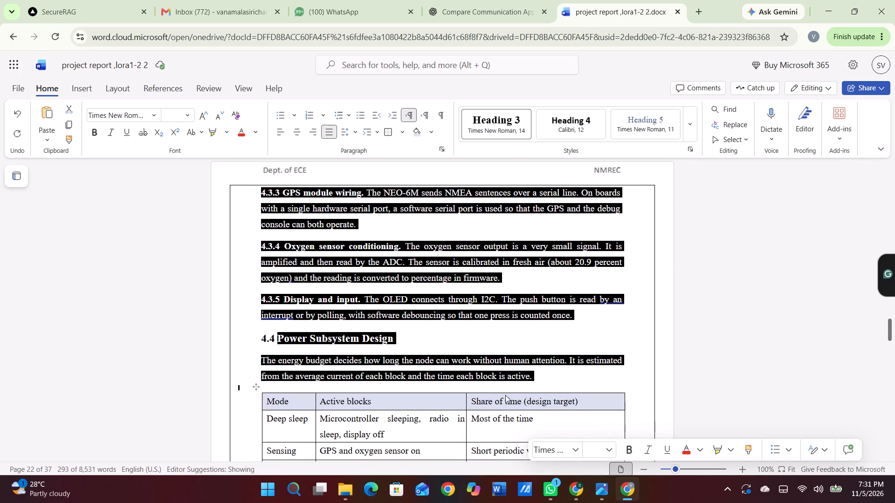
pyautogui.click(354, 129)
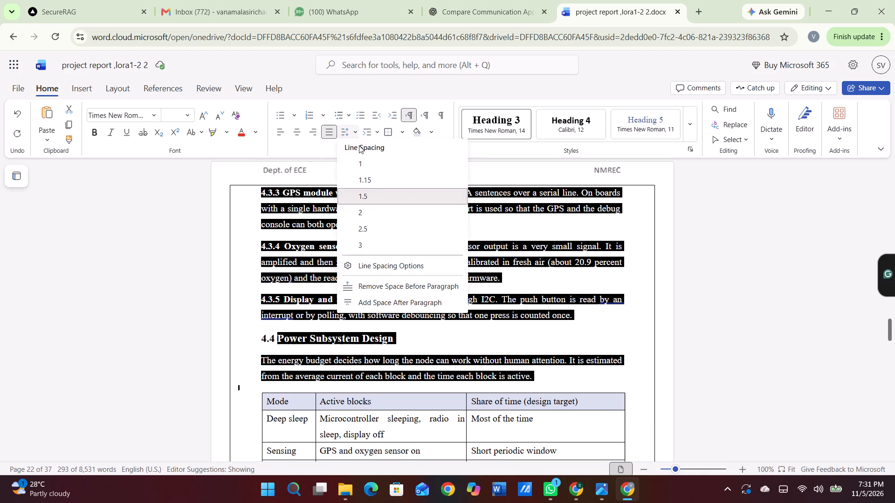
pyautogui.click(327, 129)
# Apply 1.5 line spacing and justified alignment from the 4.5 Hardware Design of the Wearable heading through the 4.6 Power Subsystem Design introduction.
pyautogui.scroll(-4, 304, 357)
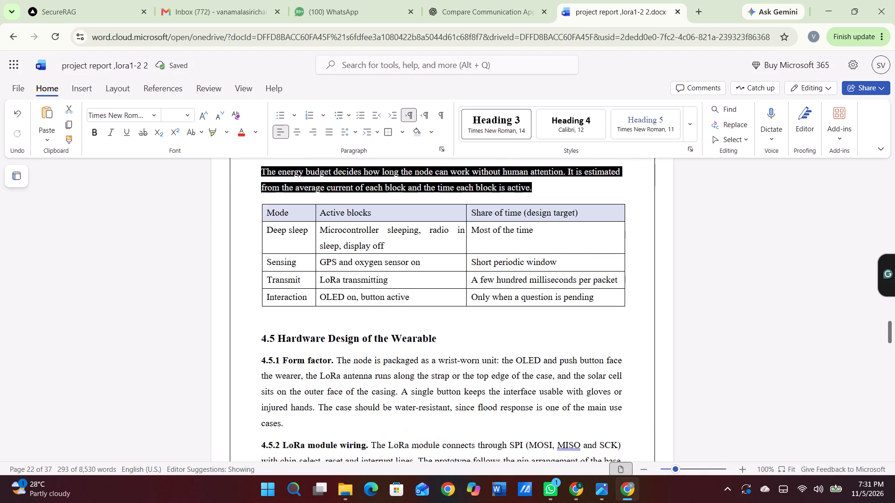
pyautogui.scroll(-1, 304, 357)
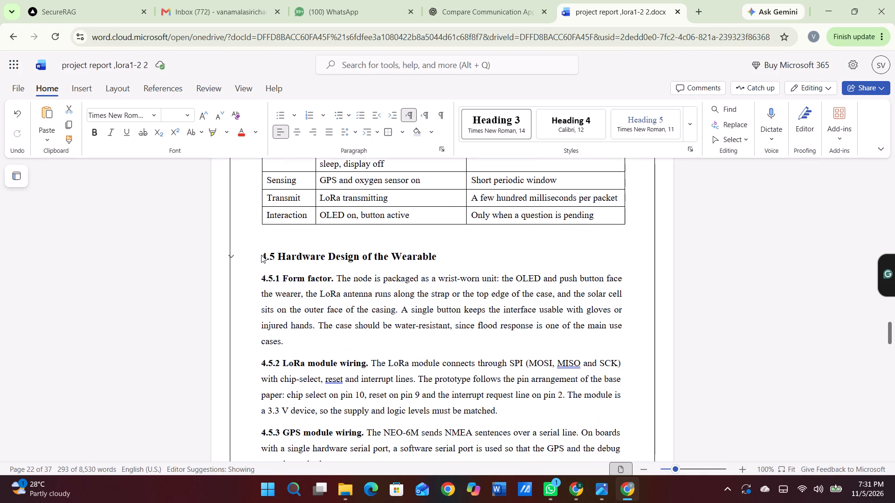
pyautogui.moveTo(262, 257); pyautogui.dragTo(547, 474)
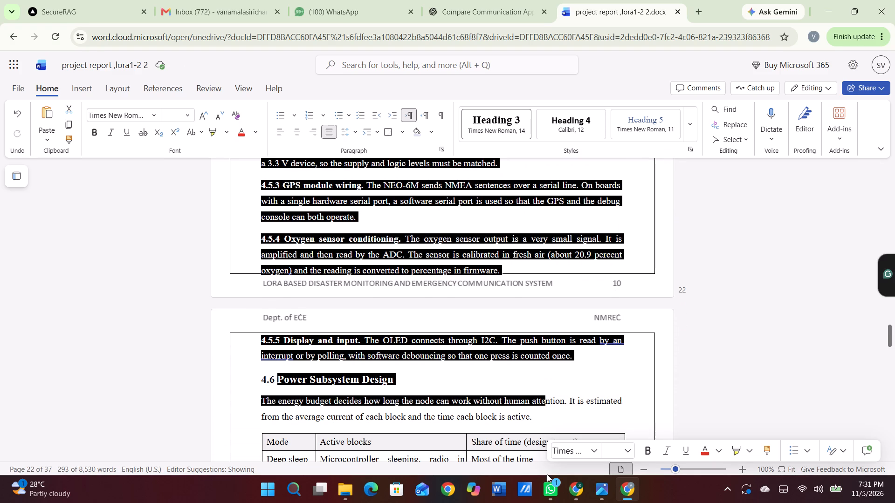
pyautogui.click(351, 130)
pyautogui.click(369, 199)
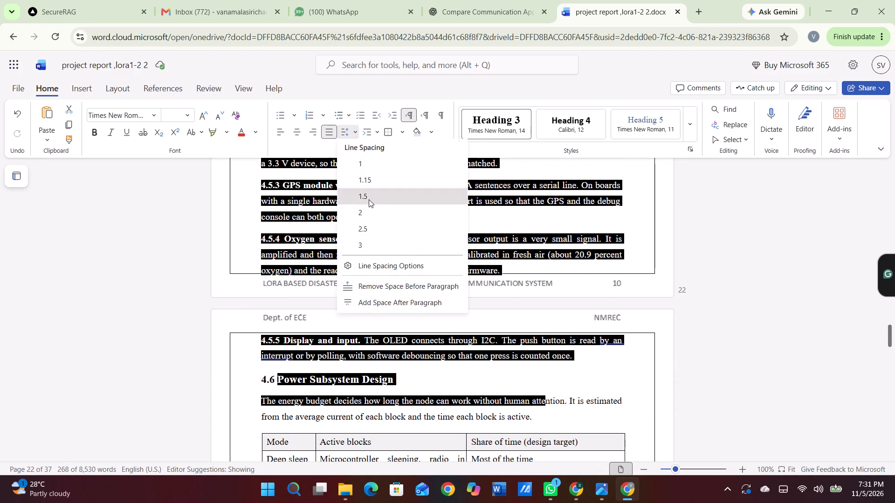
pyautogui.click(328, 123)
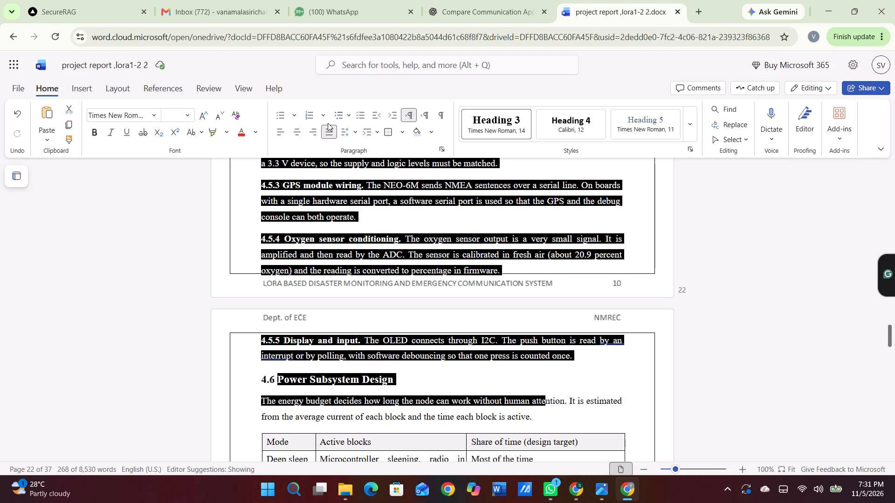
pyautogui.click(340, 302)
# Cut the content from the "Because transmission is brief" paragraph above 4.7 Communication Design through item 4, Listen, under 5.1 Firmware Design.
pyautogui.scroll(-7, 340, 302)
pyautogui.scroll(3, 340, 302)
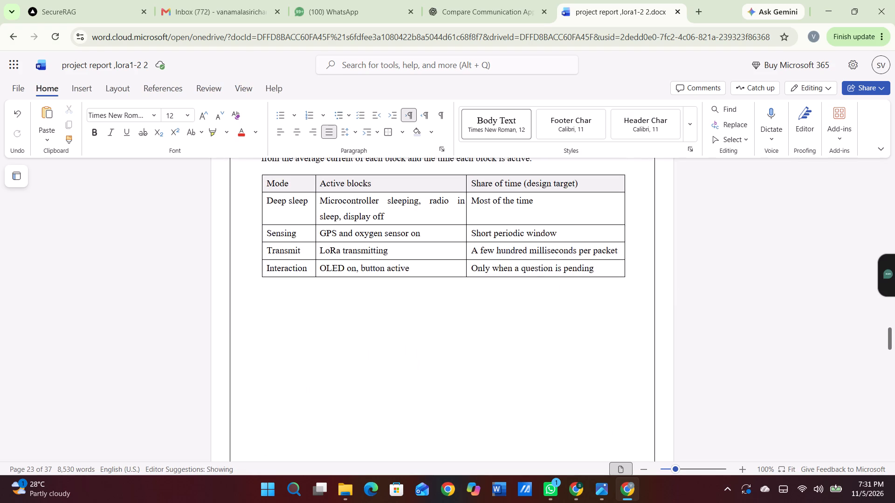
pyautogui.scroll(-7, 340, 302)
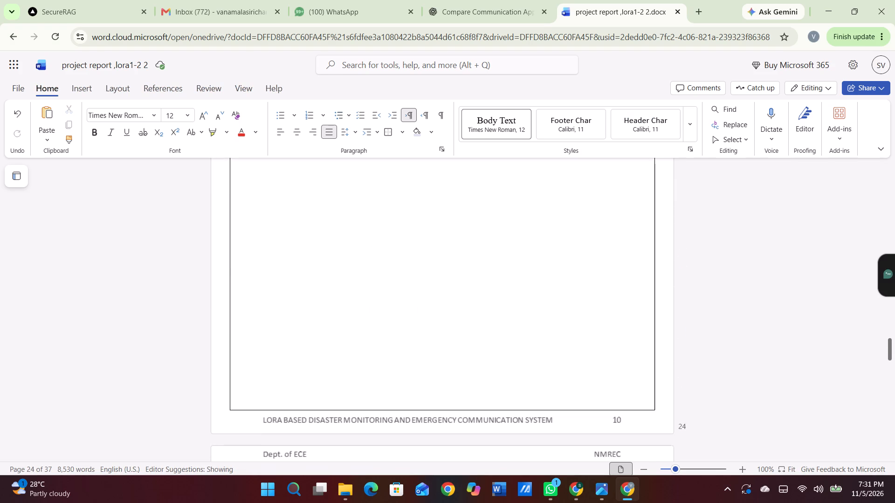
pyautogui.scroll(-3, 340, 302)
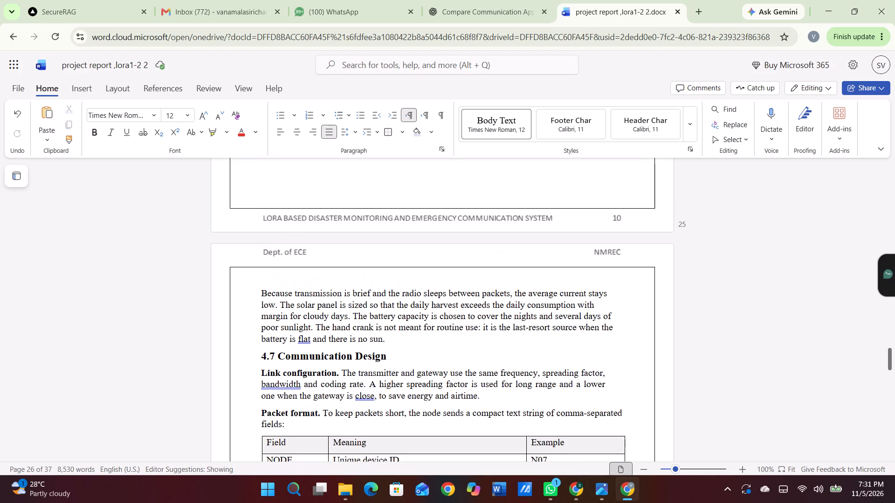
pyautogui.scroll(-2, 340, 302)
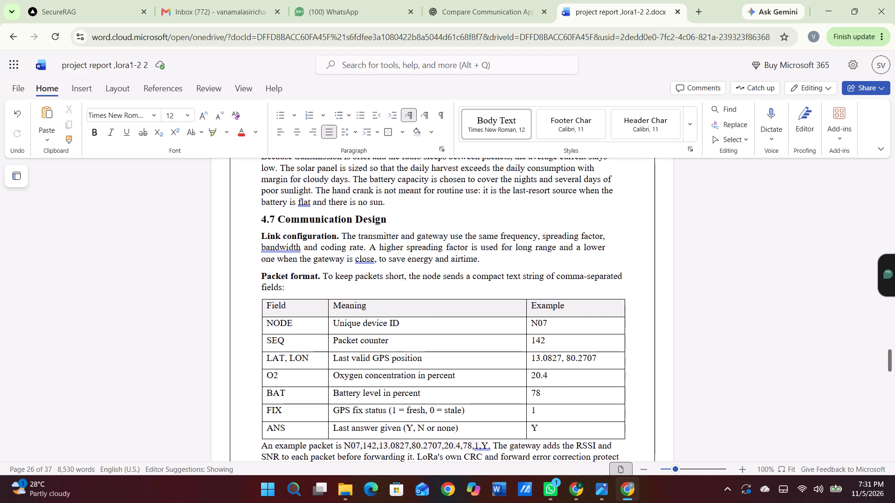
pyautogui.scroll(1, 227, 281)
pyautogui.moveTo(255, 215); pyautogui.dragTo(551, 502)
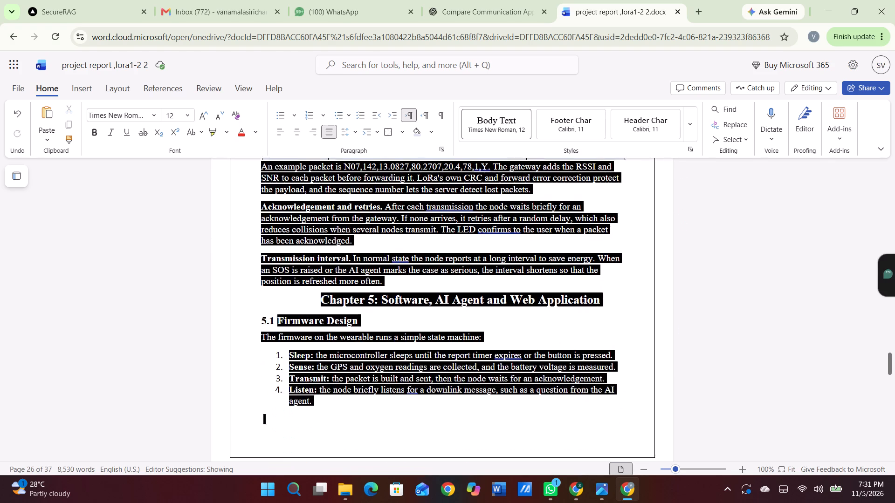
pyautogui.moveTo(551, 502); pyautogui.dragTo(662, 501)
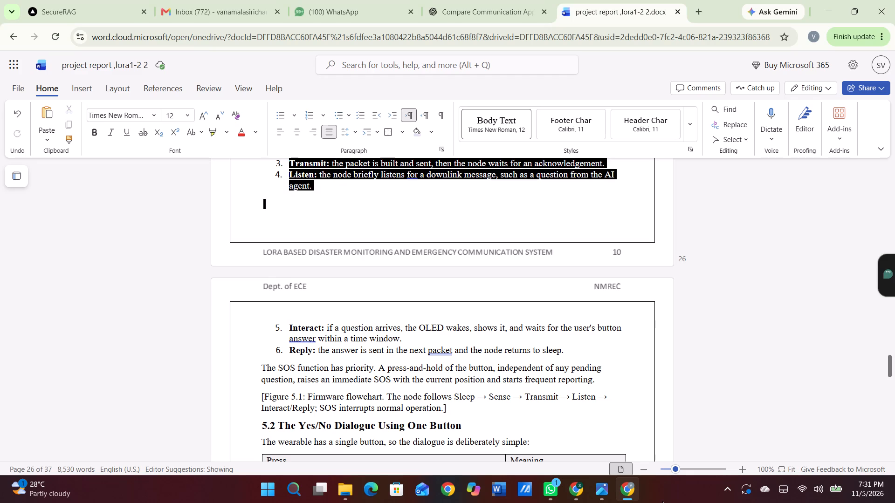
pyautogui.hotkey('ctrl', 'c')
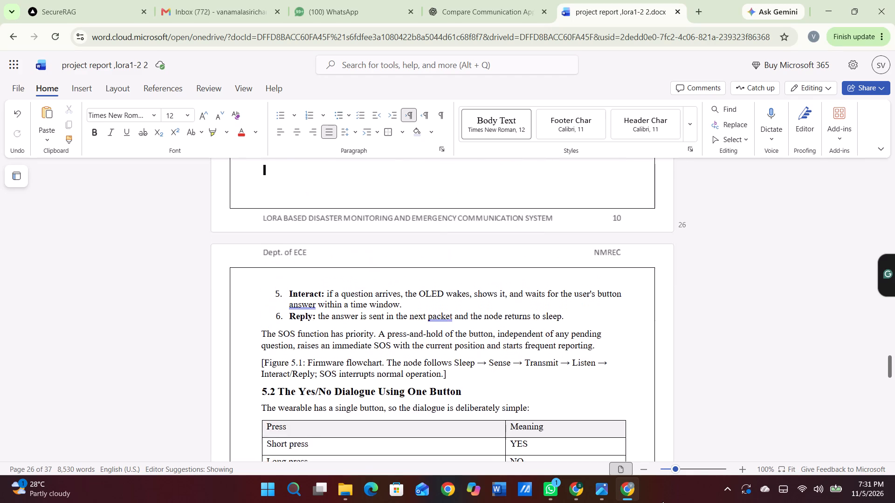
pyautogui.hotkey('ctrl', 'x')
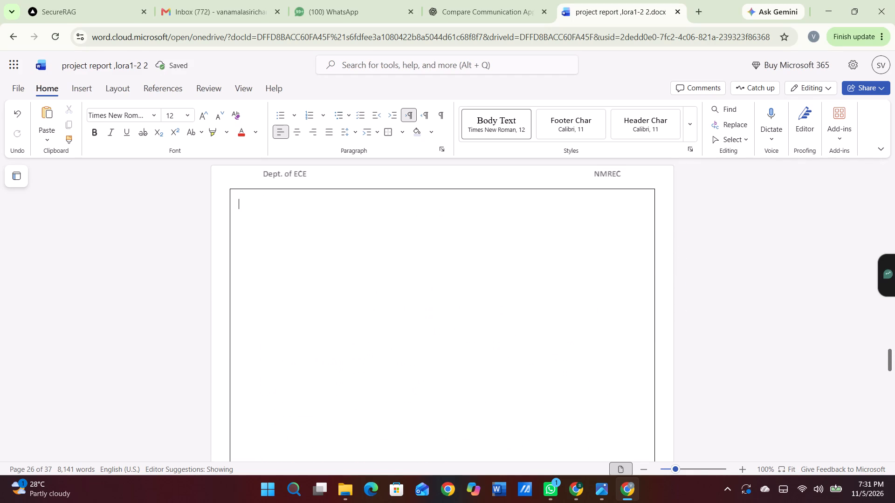
# Paste the cut content directly below the mode table under 4.6 Power Subsystem Design, in the empty space.
pyautogui.scroll(9, 593, 383)
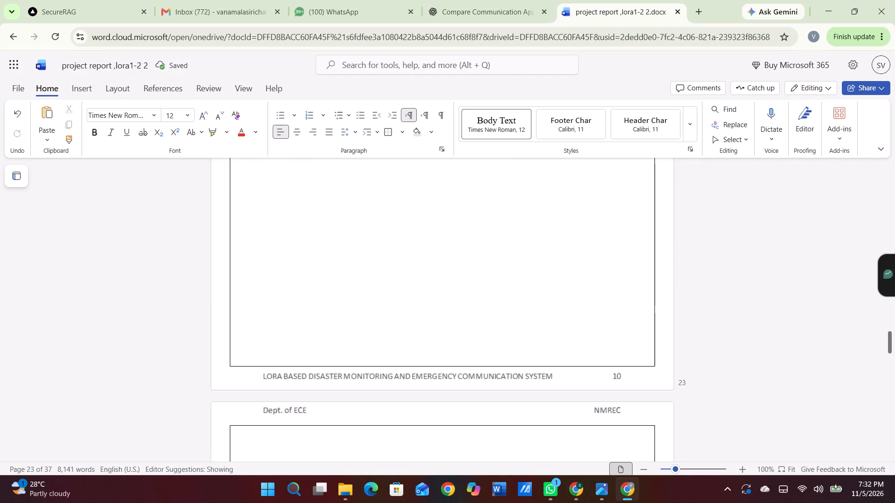
pyautogui.scroll(3, 593, 383)
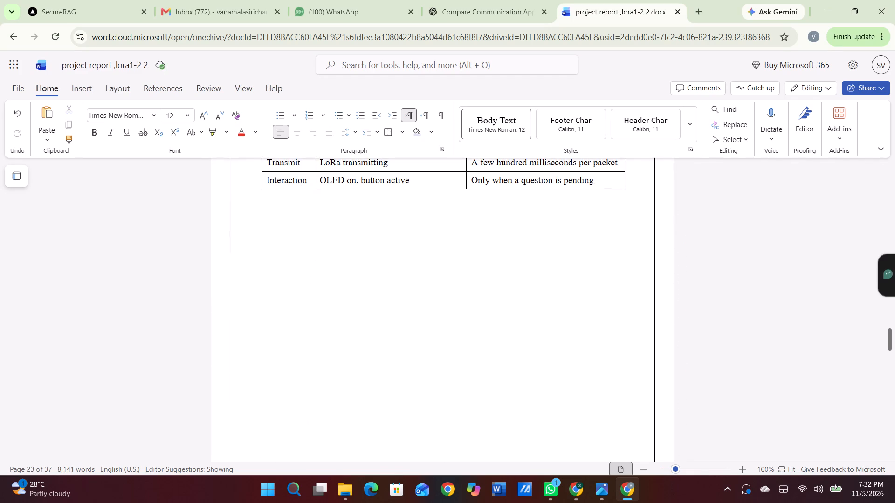
pyautogui.click(281, 214)
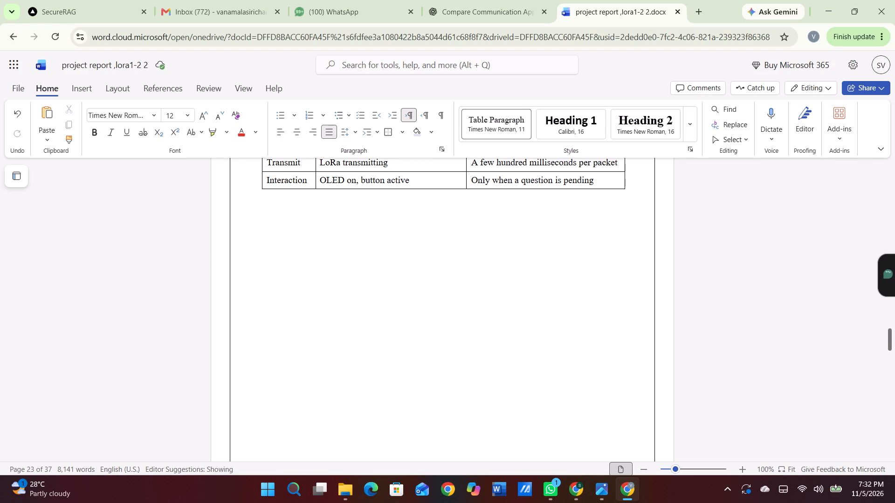
pyautogui.hotkey('ctrl', 'x')
pyautogui.hotkey('ctrl', 'v')
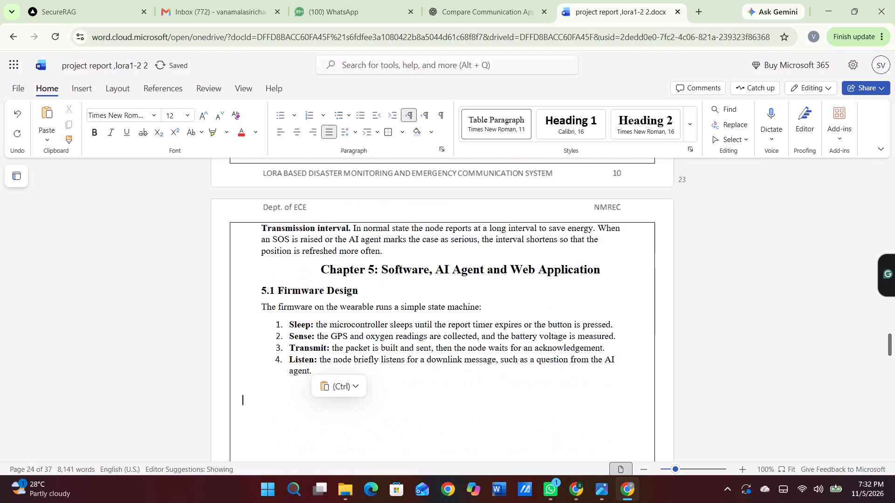
# Review the pasted content from the 4.6 mode table through 4.7 Communication Design to the start of Chapter 5.
pyautogui.scroll(5, 281, 214)
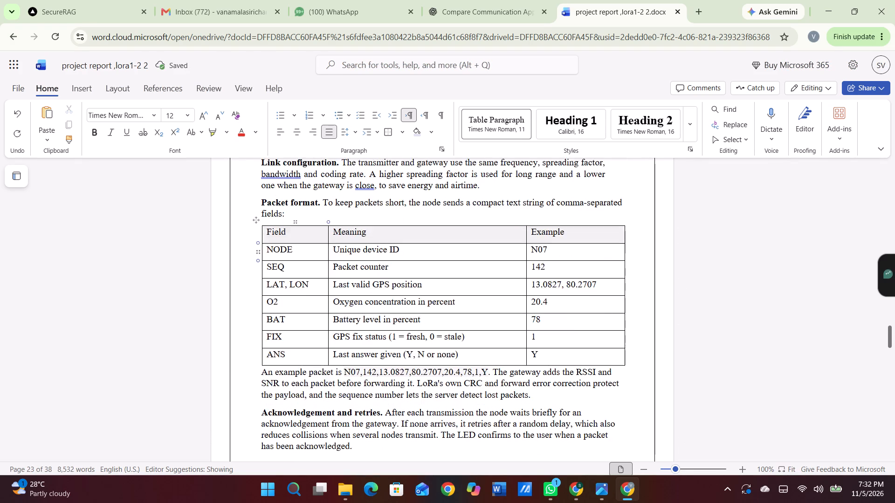
pyautogui.scroll(2, 281, 214)
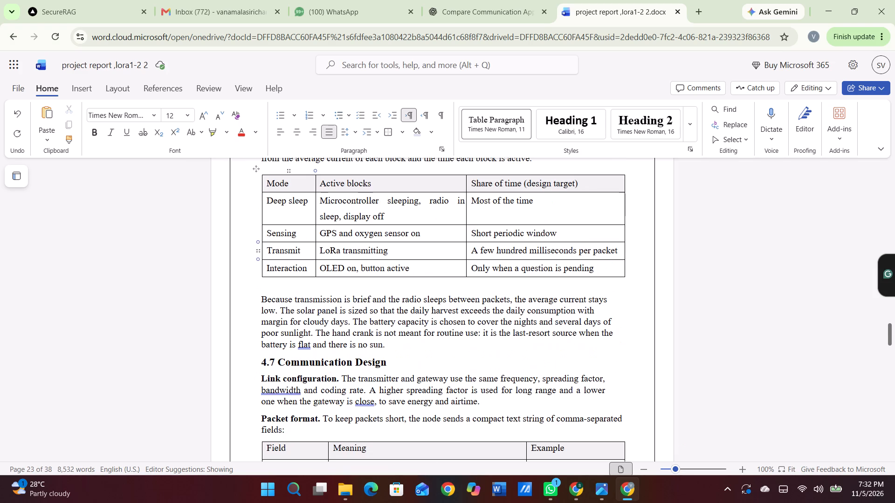
pyautogui.moveTo(257, 295); pyautogui.dragTo(267, 303)
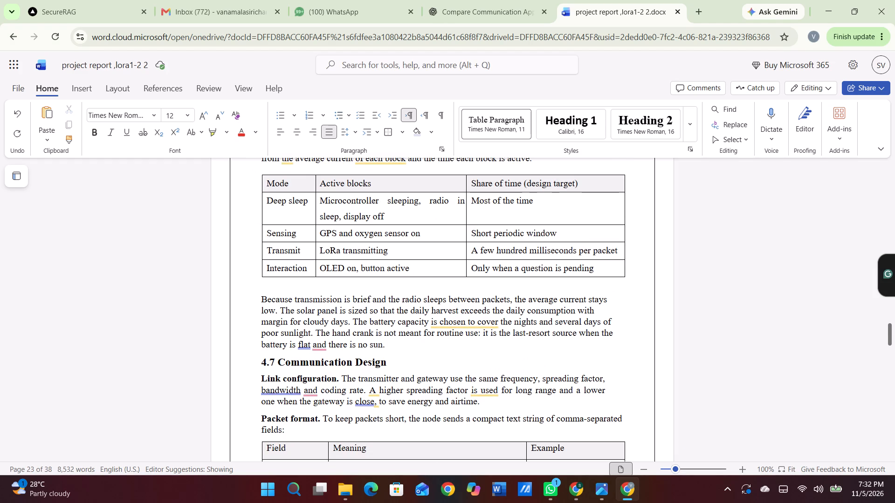
pyautogui.moveTo(267, 303); pyautogui.dragTo(564, 502)
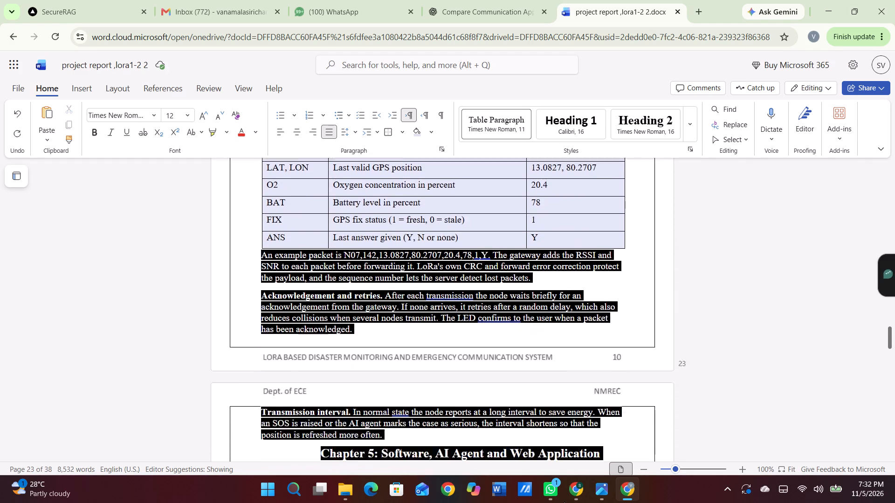
pyautogui.click(519, 387)
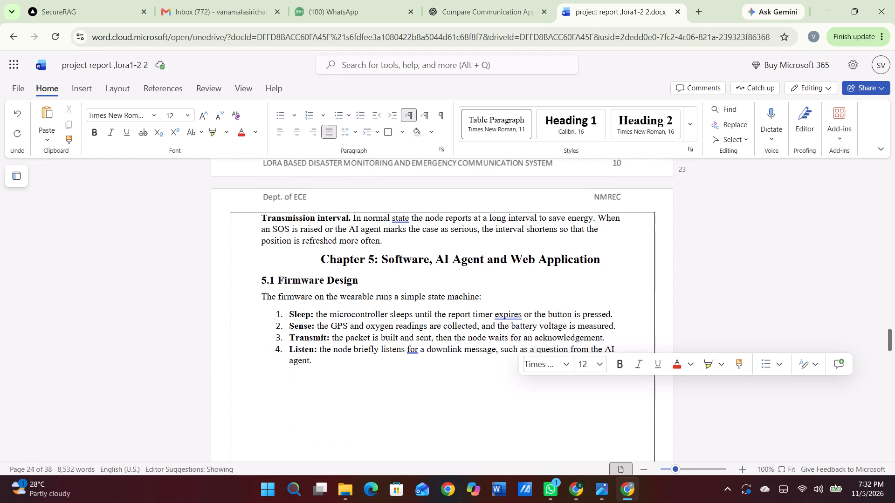
# Insert blank lines before the "Chapter 5: Software, AI Agent and Web Application" heading until it starts below the top border of a new page.
pyautogui.click(320, 255)
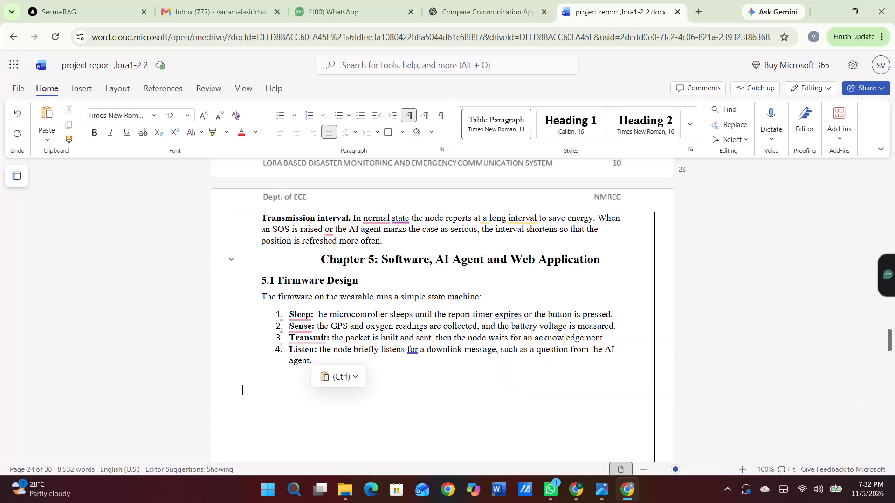
pyautogui.press('Return')
pyautogui.press('Return')
pyautogui.press('Return')
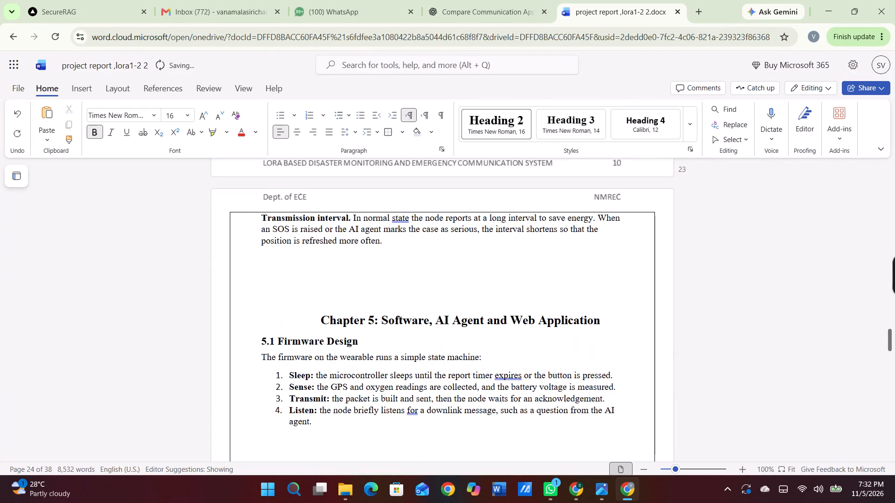
pyautogui.press('Return')
pyautogui.press('Return')
pyautogui.press('Return')
pyautogui.press('Return')
pyautogui.press('Return')
pyautogui.press('Return')
pyautogui.press('Return')
pyautogui.press('Return')
pyautogui.press('Return')
pyautogui.press('Return')
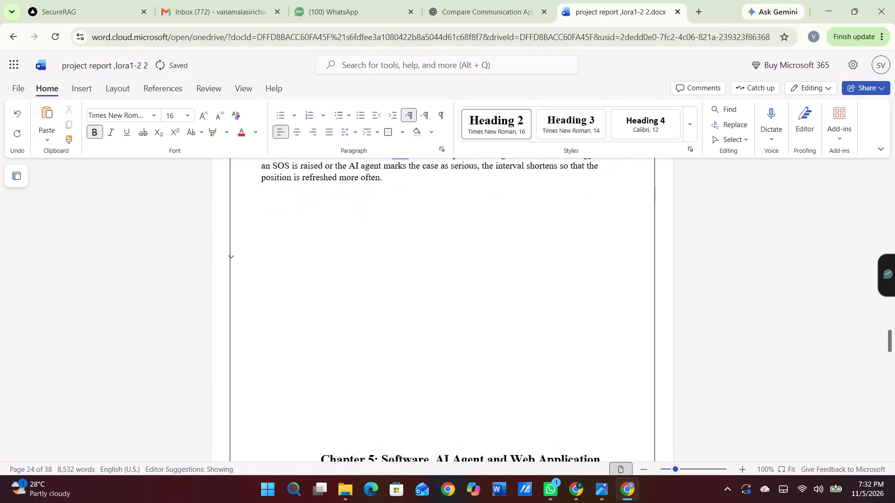
pyautogui.press('Return')
pyautogui.press('Return')
pyautogui.press('Return')
pyautogui.press('Return')
pyautogui.press('Return')
pyautogui.press('Return')
pyautogui.press('Return')
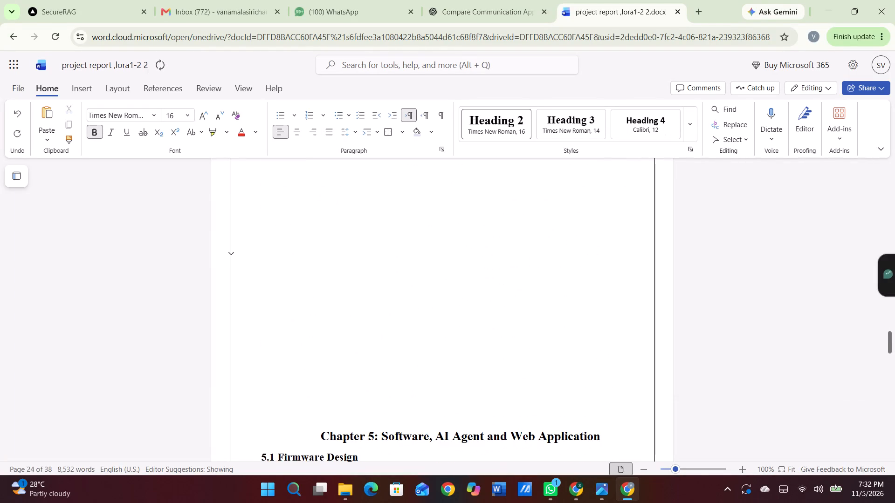
pyautogui.press('Return')
pyautogui.press('Return')
pyautogui.press('Return')
pyautogui.press('Return')
pyautogui.press('Return')
pyautogui.press('Return')
pyautogui.press('Return')
pyautogui.press('Return')
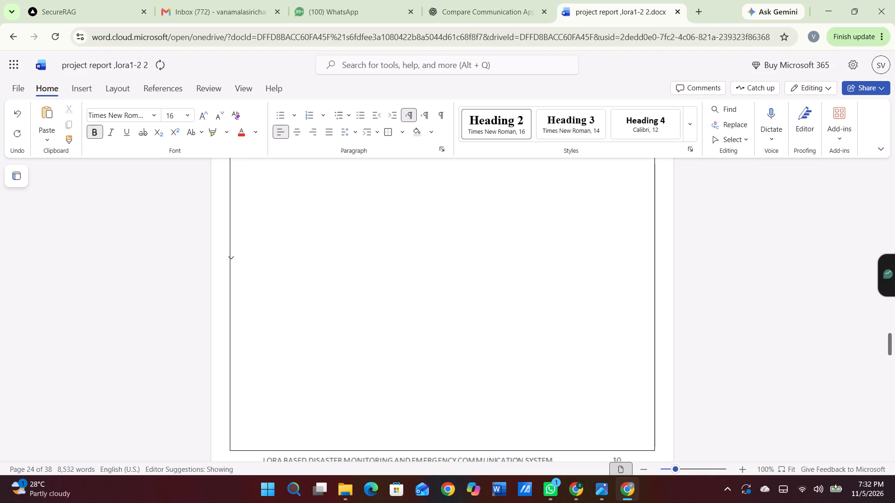
pyautogui.scroll(-2, 394, 214)
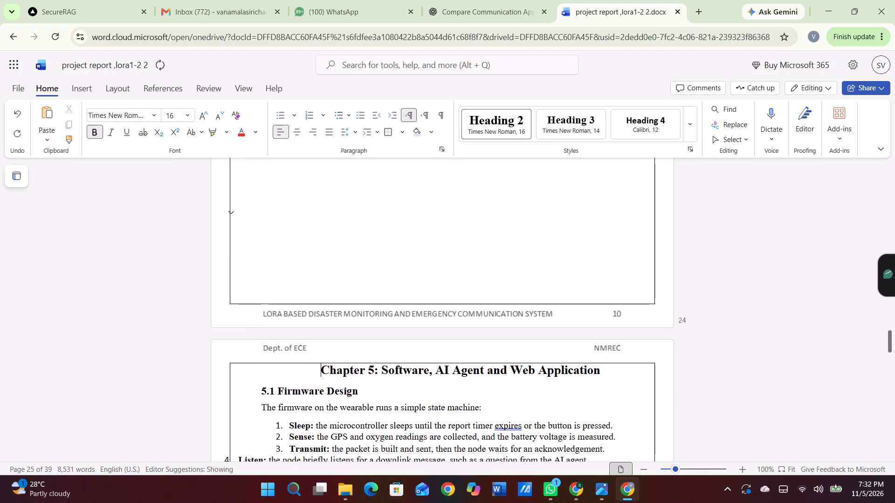
pyautogui.press('Return')
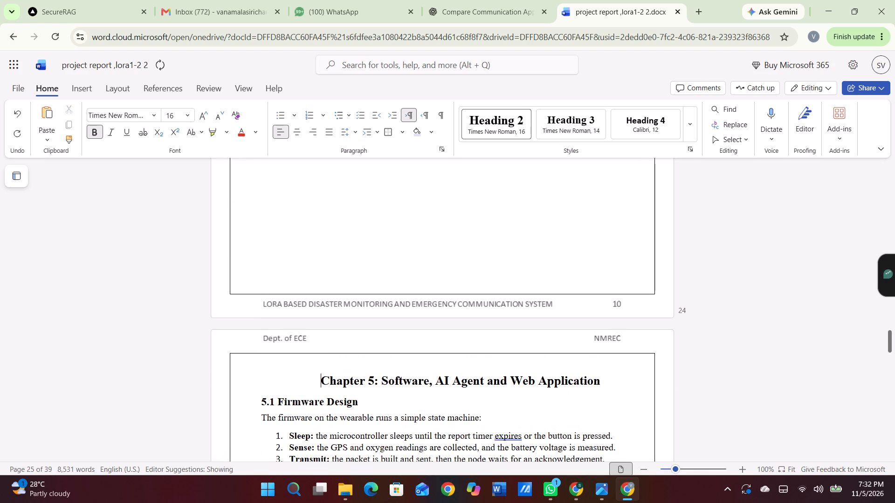
pyautogui.click(380, 380)
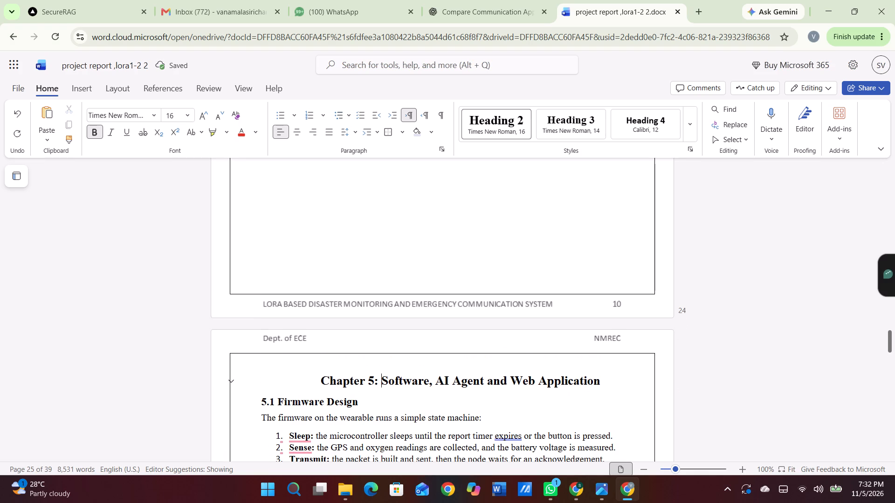
# Remove the colon from the Chapter 5 heading and split it into "Chapter 5" above "Software, AI Agent and Web Application".
pyautogui.press('BackSpace')
pyautogui.press('BackSpace')
pyautogui.press('Return')
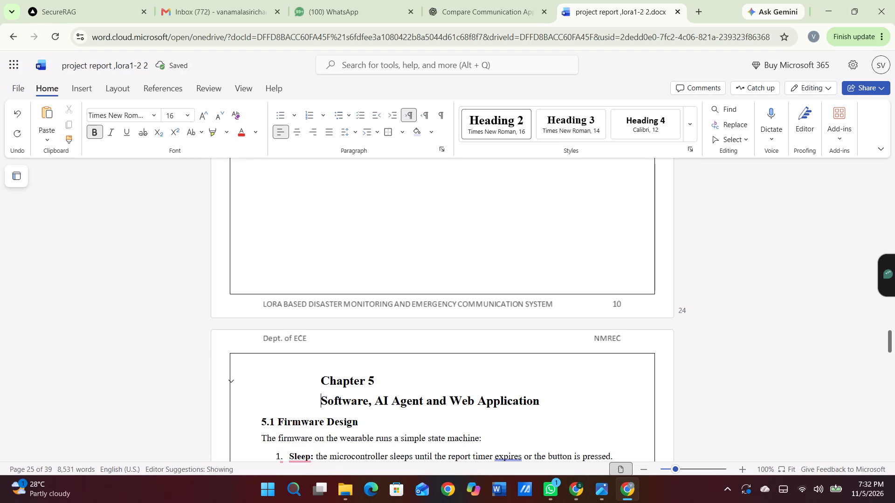
# Indent the "Chapter 5" line with leading spaces until it sits roughly centred above the chapter title.
pyautogui.press('Up')
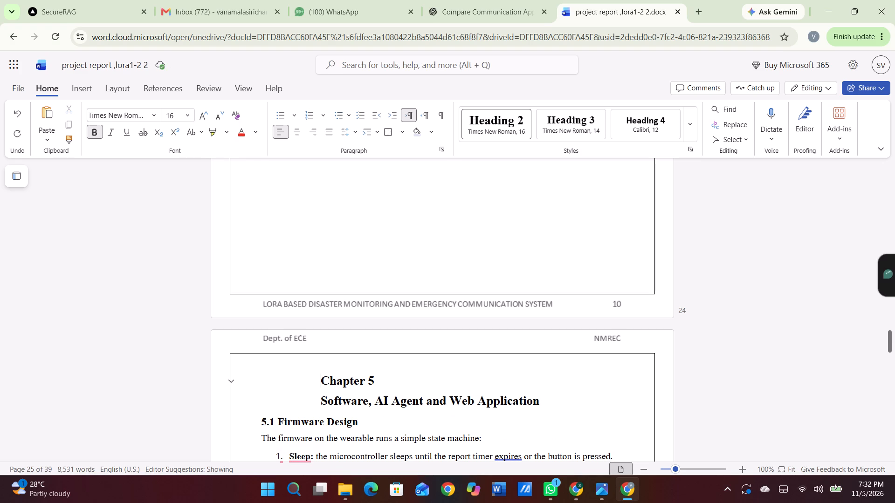
pyautogui.press('space')
pyautogui.press('space')
pyautogui.press('space')
pyautogui.press('space')
pyautogui.press('space')
pyautogui.press('space')
pyautogui.press('space')
pyautogui.press('space')
pyautogui.press('space')
pyautogui.press('space')
pyautogui.press('space')
pyautogui.press('space')
pyautogui.press('space')
pyautogui.press('space')
pyautogui.press('space')
pyautogui.press('space')
pyautogui.press('space')
pyautogui.press('space')
pyautogui.press('space')
pyautogui.press('space')
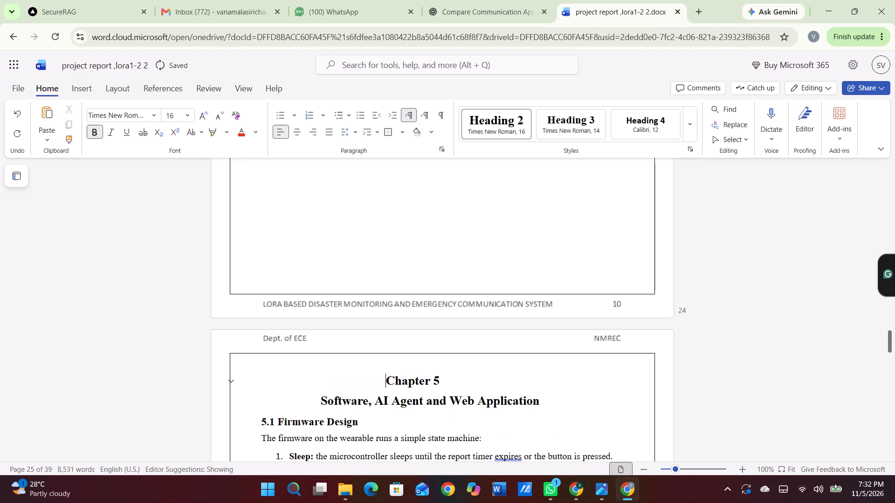
# Switch off justified alignment for the paragraphs from 4.5.1 Form factor through 4.5.4 Oxygen sensor conditioning.
pyautogui.scroll(3, 388, 254)
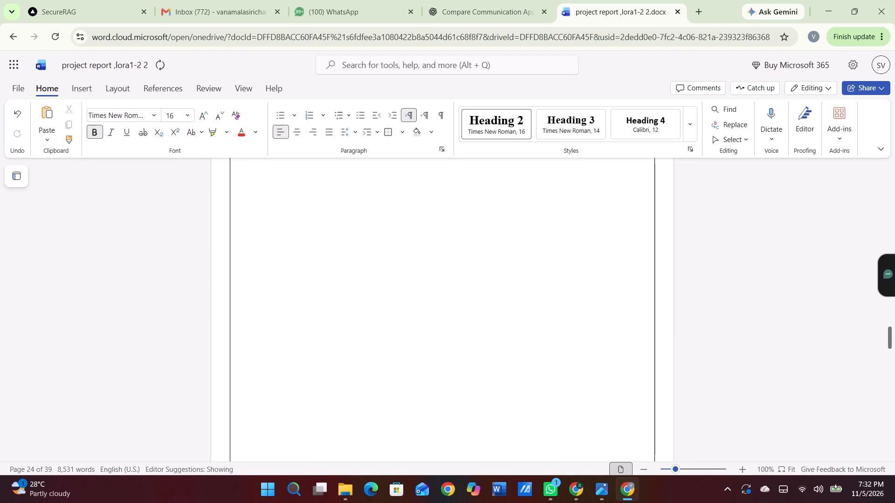
pyautogui.scroll(6, 388, 254)
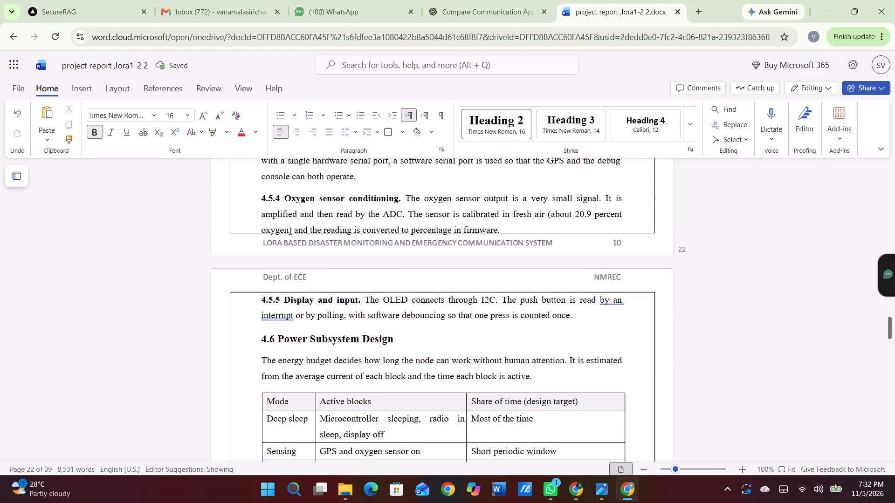
pyautogui.scroll(5, 388, 254)
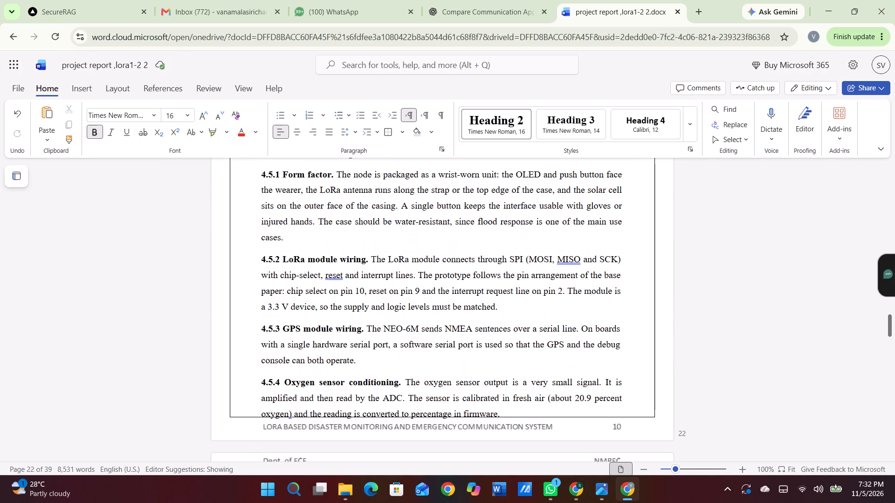
pyautogui.scroll(3, 388, 254)
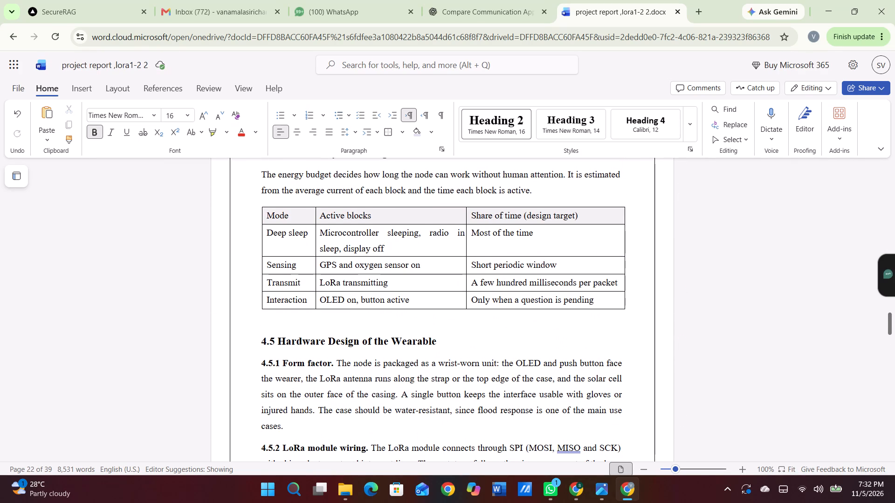
pyautogui.moveTo(262, 361); pyautogui.dragTo(523, 502)
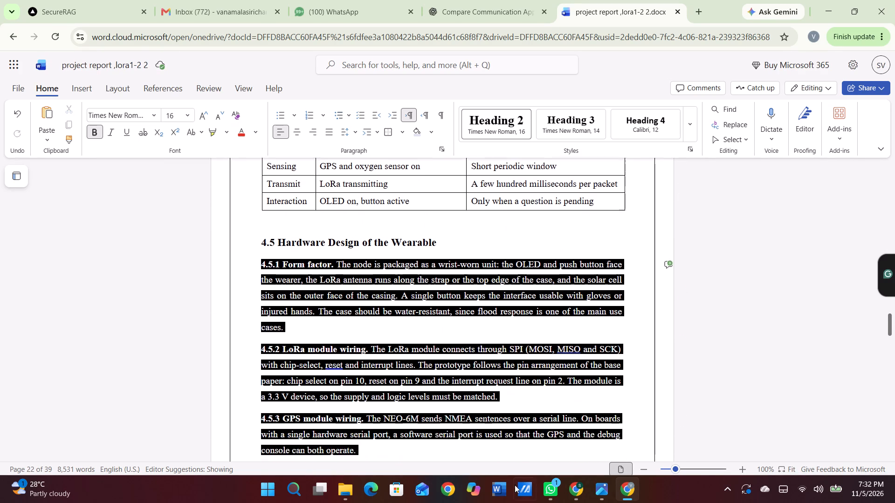
pyautogui.click(509, 474)
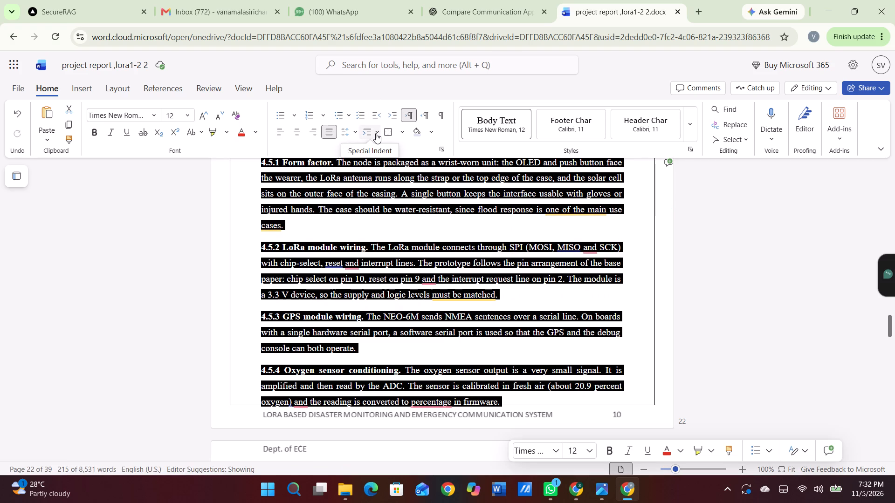
pyautogui.click(350, 128)
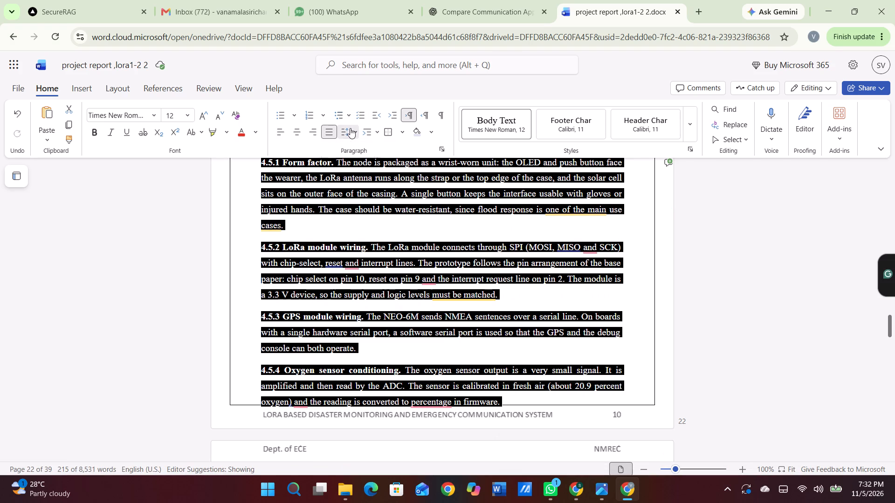
pyautogui.click(329, 125)
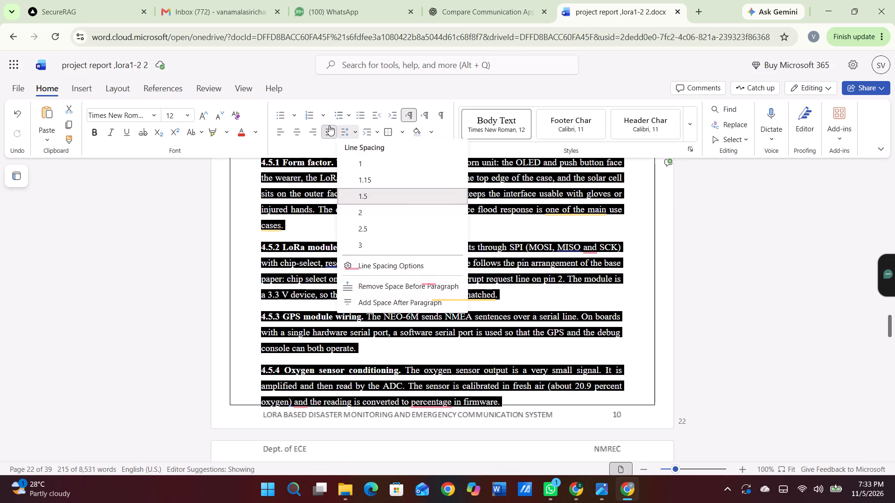
pyautogui.click(379, 333)
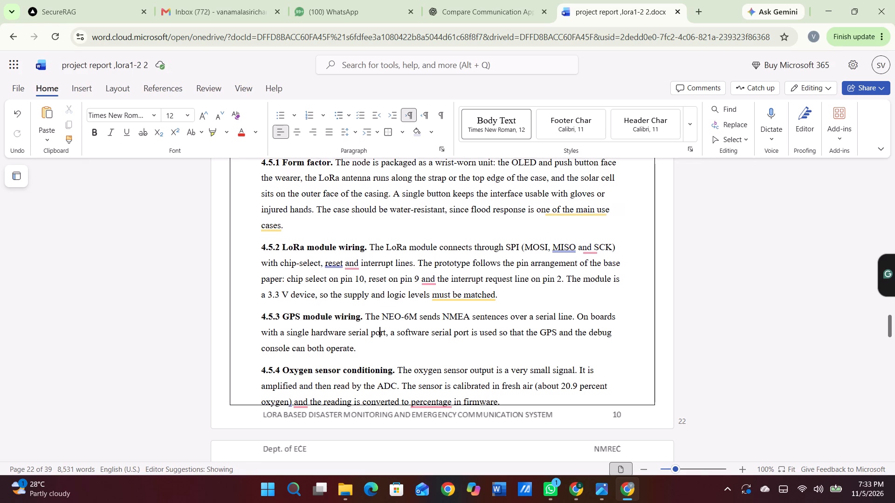
# Apply 1.5 line spacing and justified alignment from the "Because transmission is brief" paragraph through the Transmission interval paragraph in 4.7.
pyautogui.scroll(-4, 413, 344)
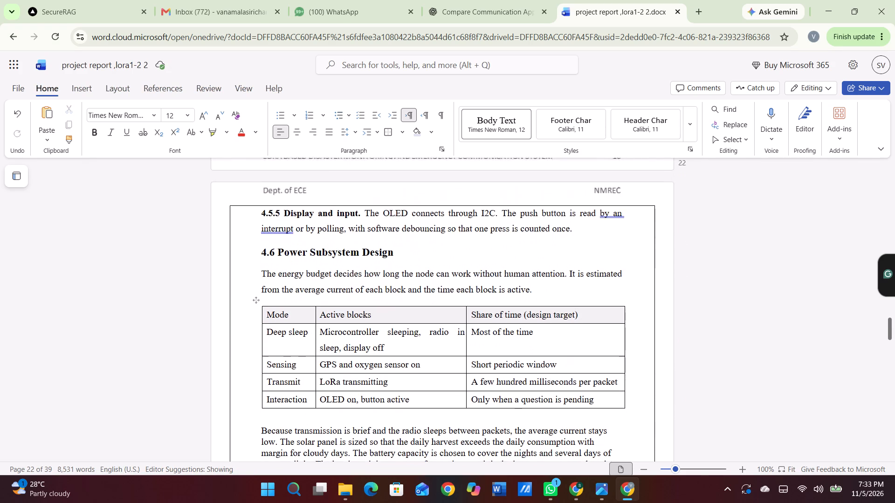
pyautogui.scroll(-4, 413, 344)
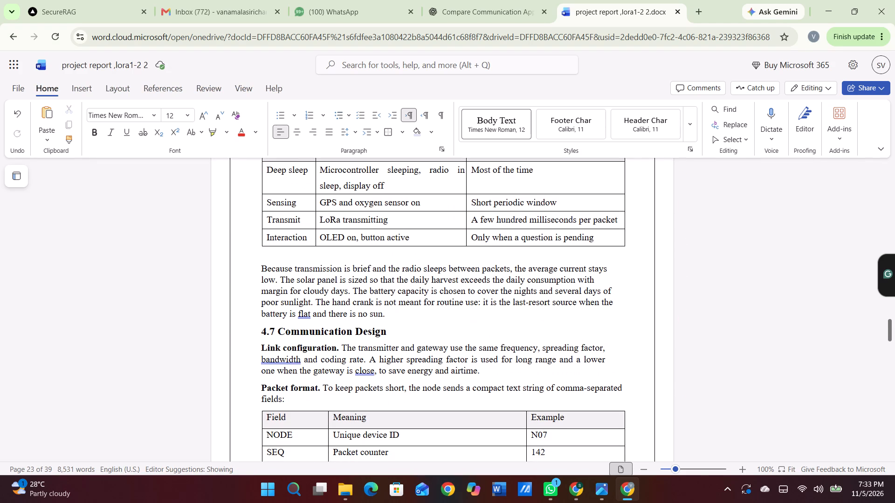
pyautogui.moveTo(256, 271); pyautogui.dragTo(594, 461)
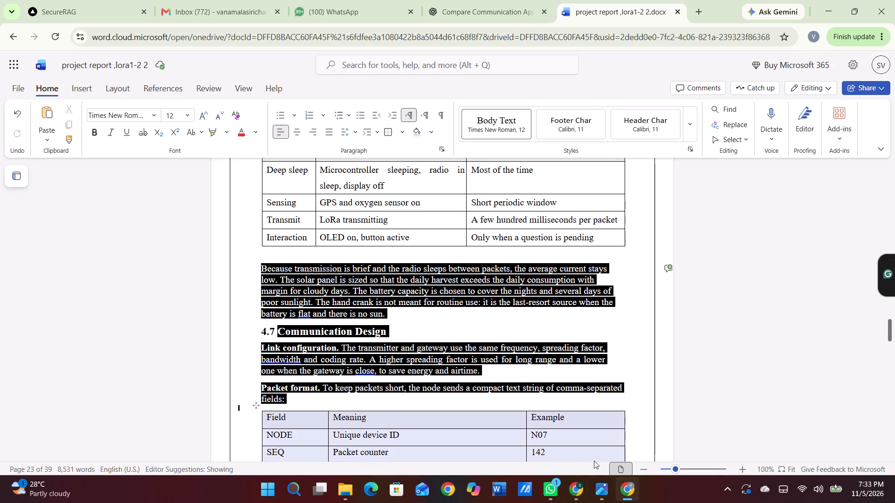
pyautogui.moveTo(594, 461); pyautogui.dragTo(609, 463)
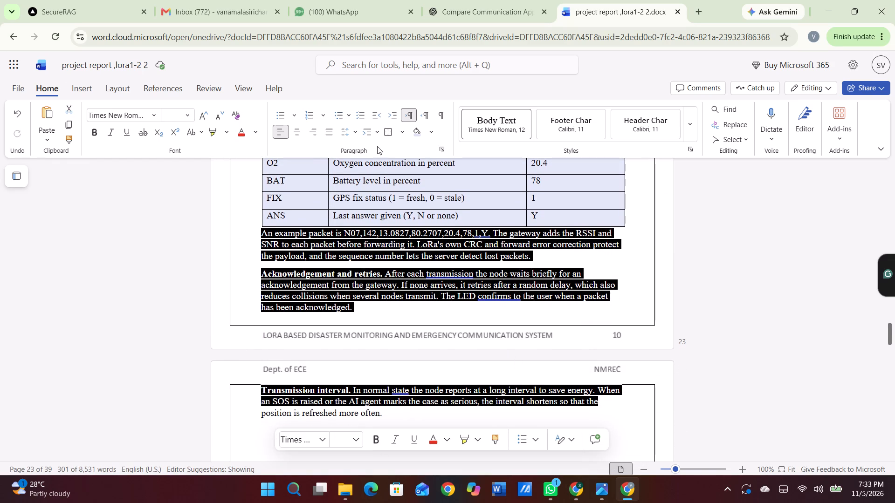
pyautogui.click(351, 132)
pyautogui.click(378, 198)
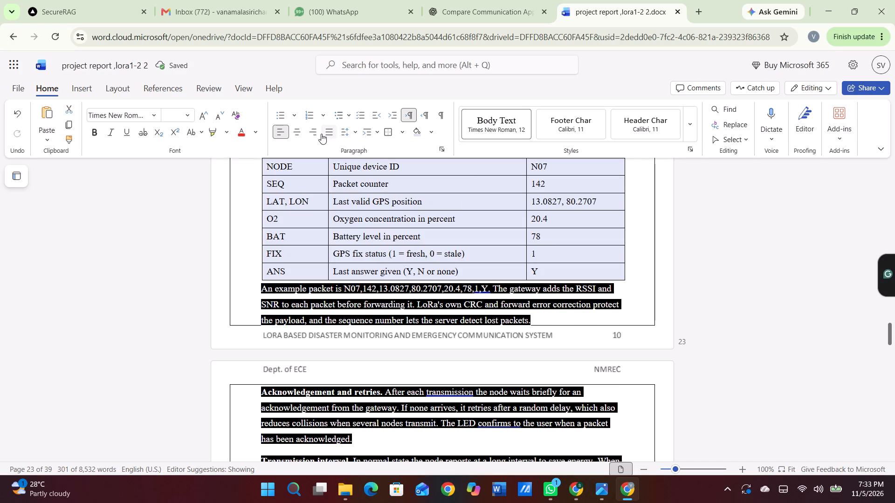
pyautogui.click(329, 138)
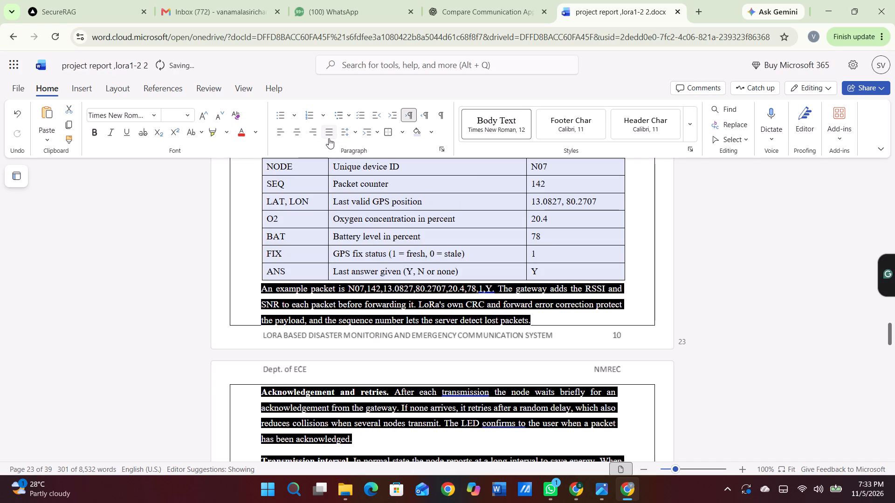
# Delete the extra blank lines above the "Chapter 5" heading so it sits just below the page's top border.
pyautogui.scroll(-6, 400, 169)
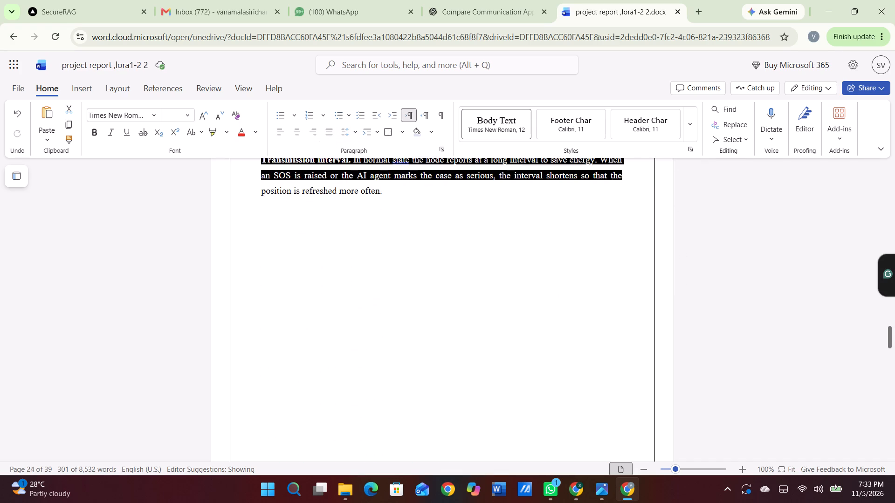
pyautogui.click(381, 227)
pyautogui.scroll(-6, 381, 227)
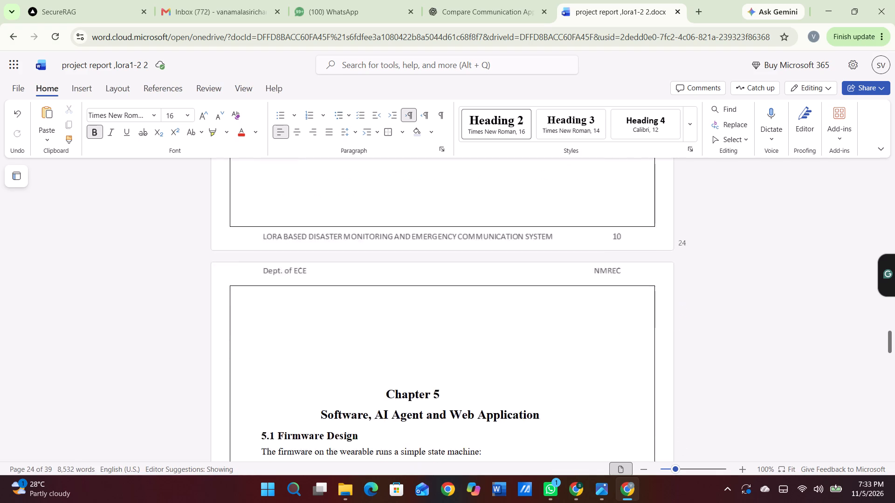
pyautogui.scroll(-1, 381, 227)
pyautogui.hscroll(1, 400, 324)
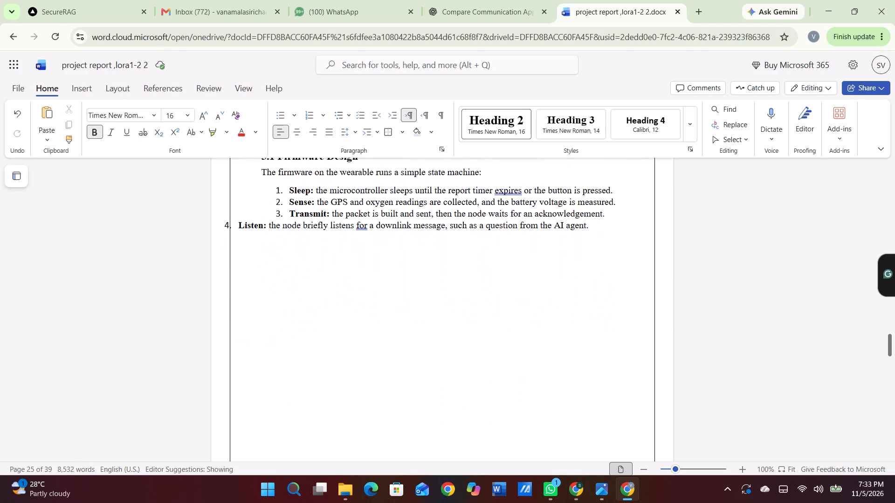
pyautogui.hscroll(1, 400, 324)
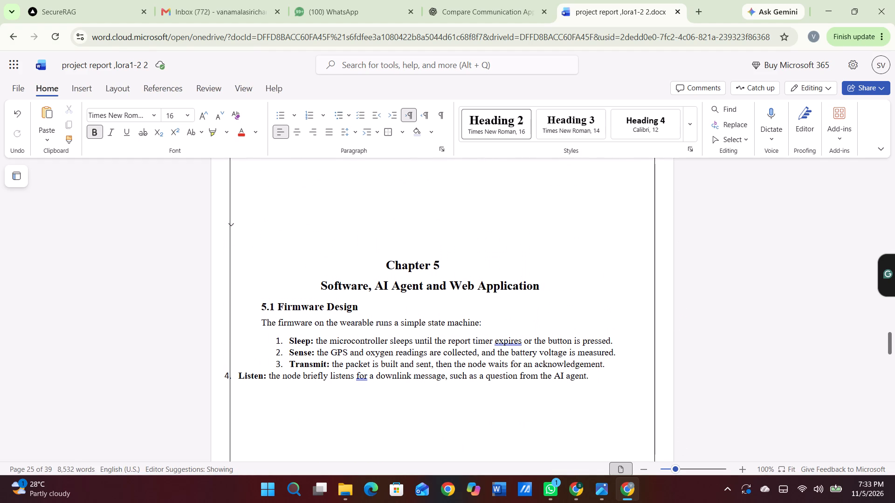
pyautogui.click(363, 225)
pyautogui.press('BackSpace')
pyautogui.press('BackSpace')
pyautogui.press('BackSpace')
pyautogui.press('BackSpace')
pyautogui.press('BackSpace')
pyautogui.press('BackSpace')
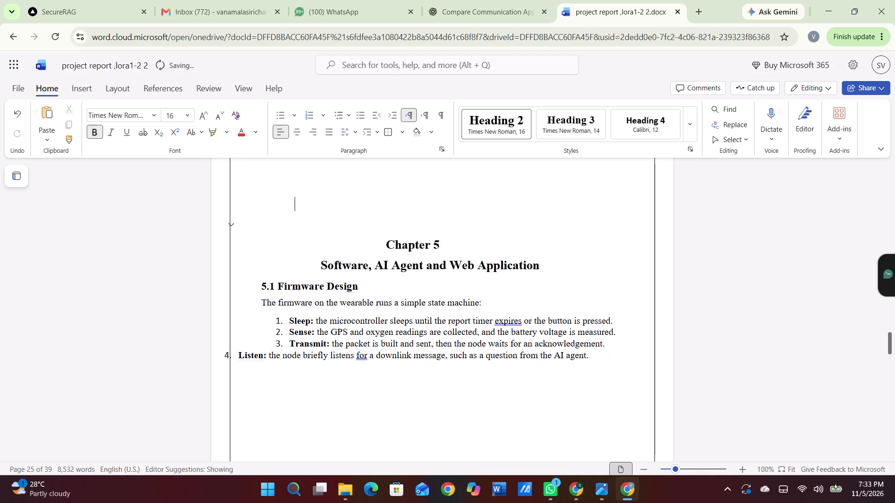
pyautogui.press('BackSpace')
pyautogui.press('BackSpace')
pyautogui.press('BackSpace')
pyautogui.press('BackSpace')
pyautogui.press('BackSpace')
pyautogui.press('BackSpace')
pyautogui.press('BackSpace')
pyautogui.press('BackSpace')
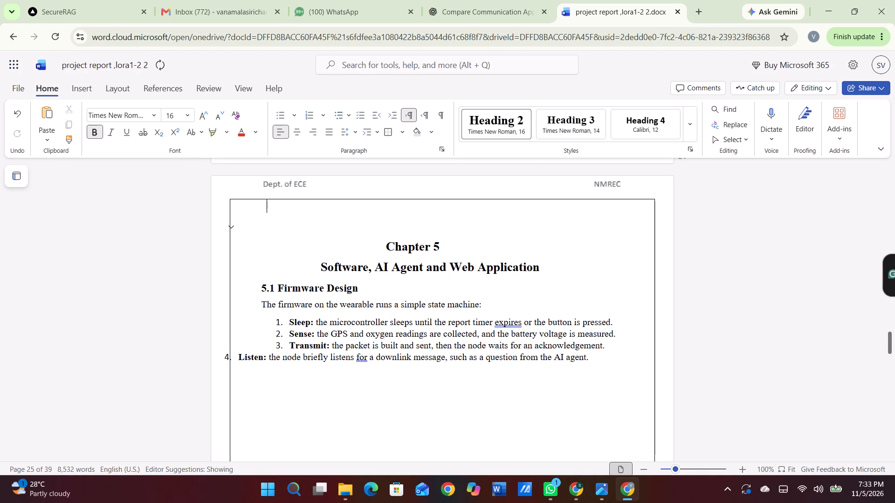
pyautogui.press('Down')
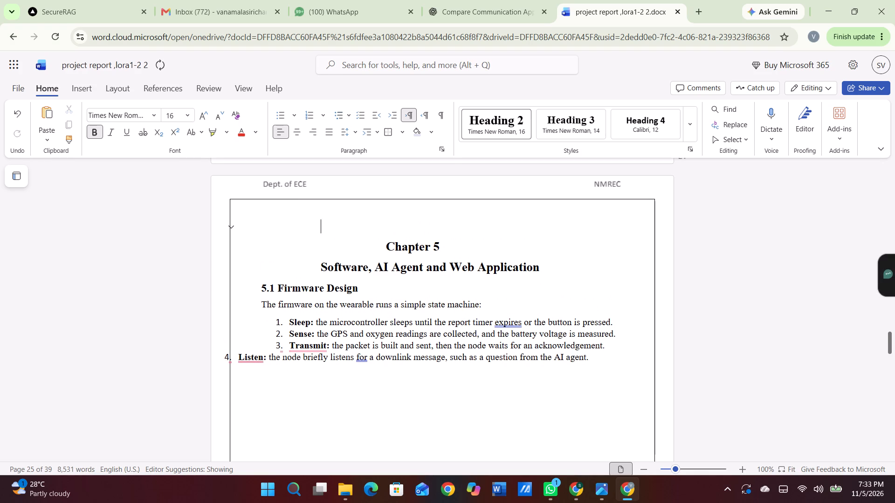
pyautogui.press('BackSpace')
pyautogui.press('BackSpace')
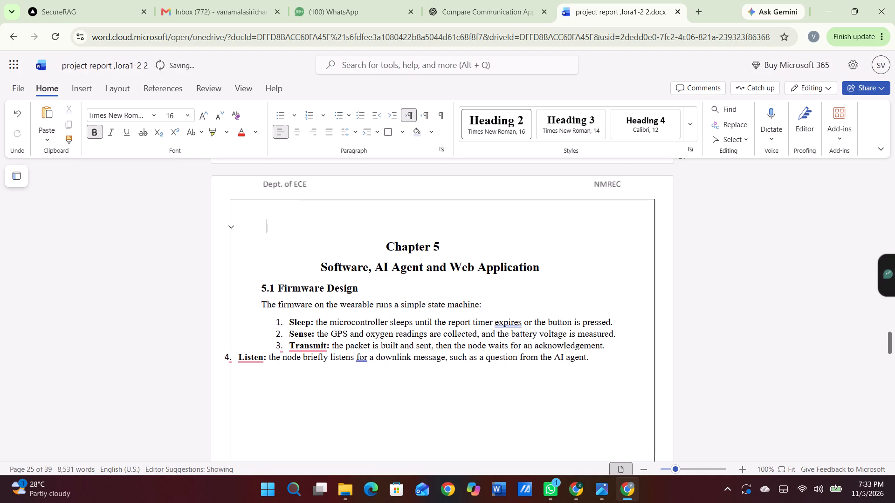
pyautogui.press('BackSpace')
pyautogui.press('BackSpace')
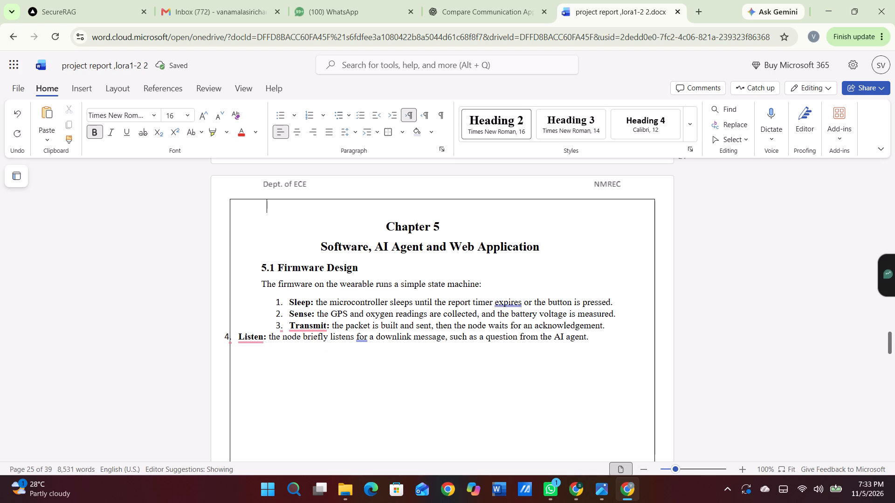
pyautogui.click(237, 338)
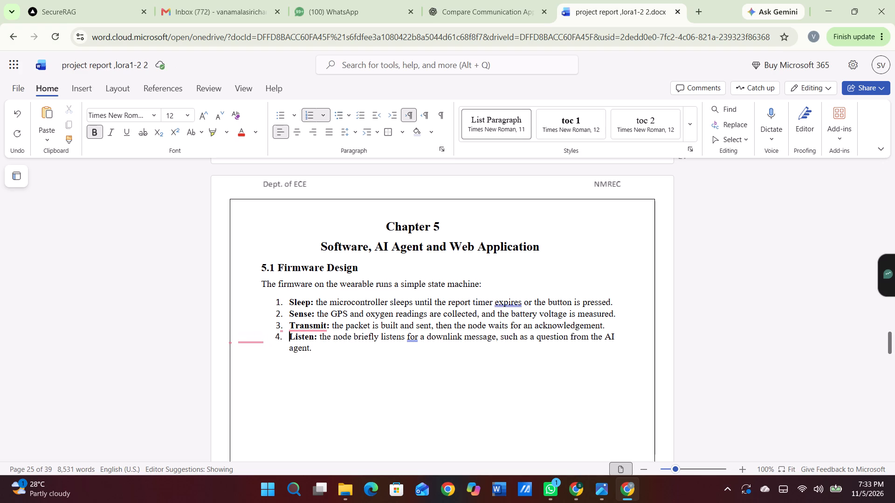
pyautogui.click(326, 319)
# Move the text block starting at the "Interact" list item from its separate page to below the "Listen" item in 5.1 Firmware Design.
pyautogui.scroll(-9, 431, 333)
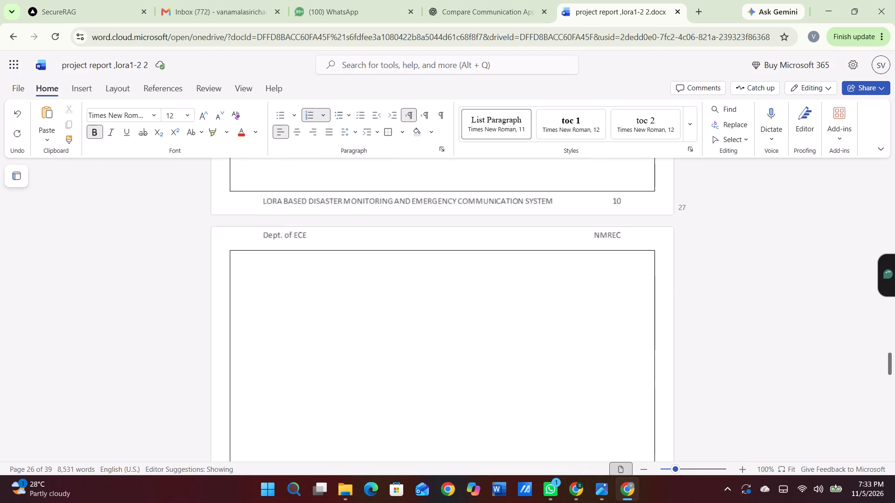
pyautogui.scroll(-3, 431, 333)
pyautogui.scroll(7, 431, 333)
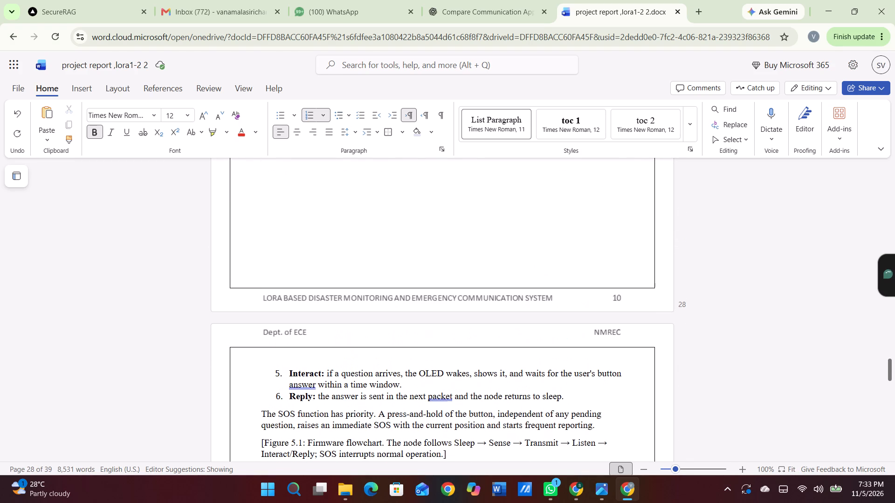
pyautogui.scroll(1, 431, 333)
pyautogui.moveTo(271, 366); pyautogui.dragTo(445, 485)
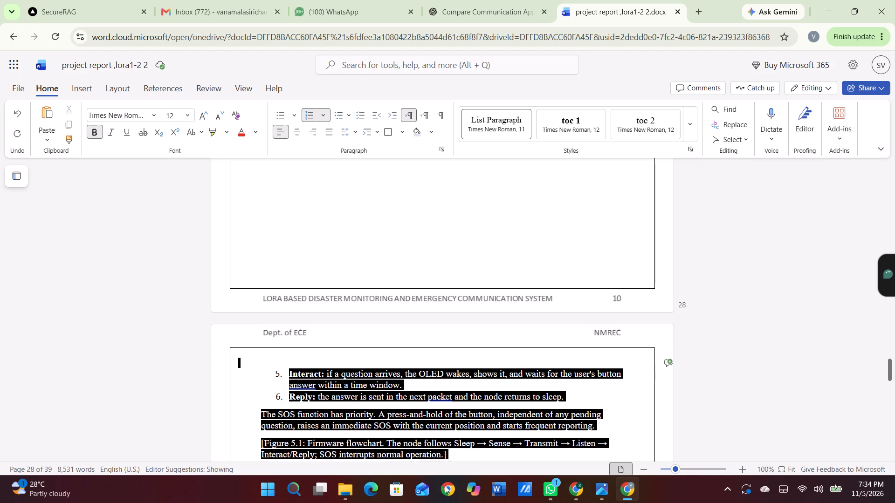
pyautogui.moveTo(445, 485); pyautogui.dragTo(472, 495)
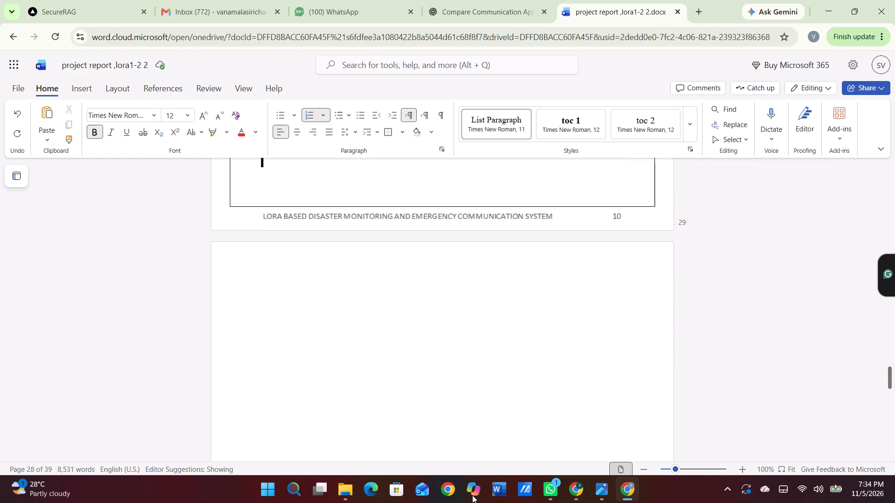
pyautogui.hotkey('ctrl', 'c')
pyautogui.hotkey('ctrl', 'x')
pyautogui.scroll(4, 472, 495)
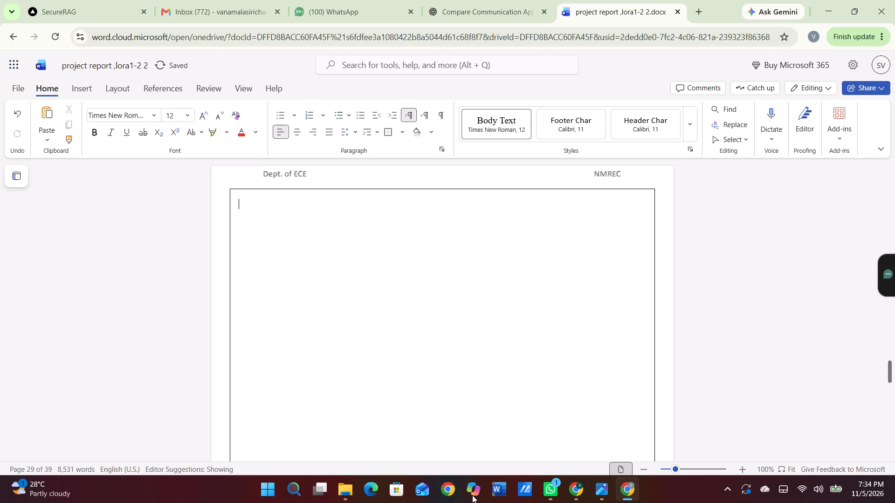
pyautogui.scroll(6, 352, 351)
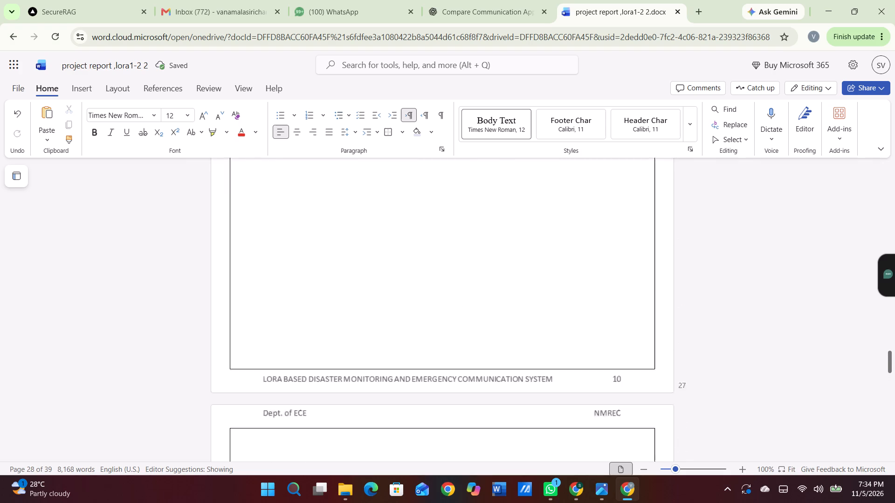
pyautogui.scroll(3, 352, 351)
pyautogui.scroll(-1, 352, 351)
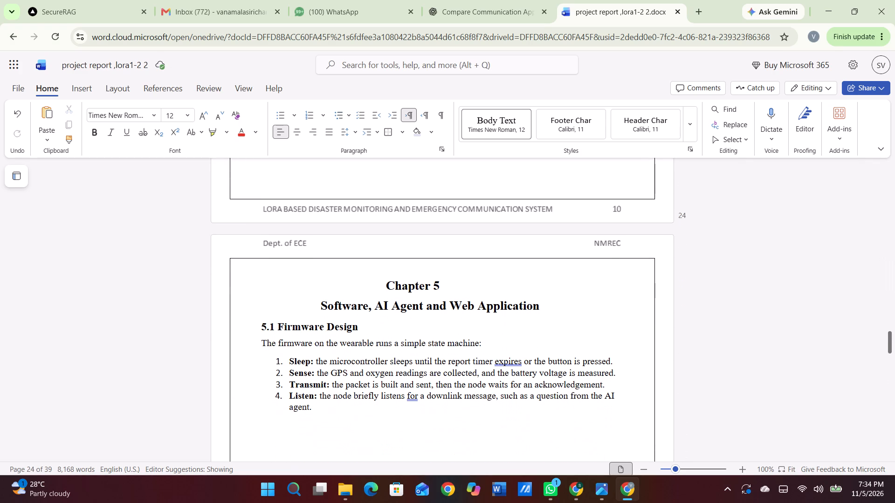
pyautogui.click(283, 429)
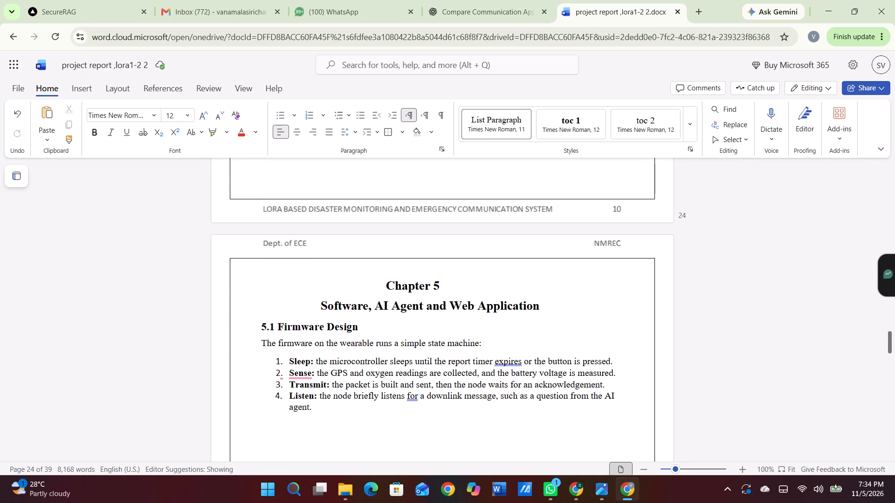
pyautogui.hotkey('ctrl', 'v')
# Delete the blank line between the "Listen" and "Interact" list items in section 5.1.
pyautogui.scroll(2, 283, 429)
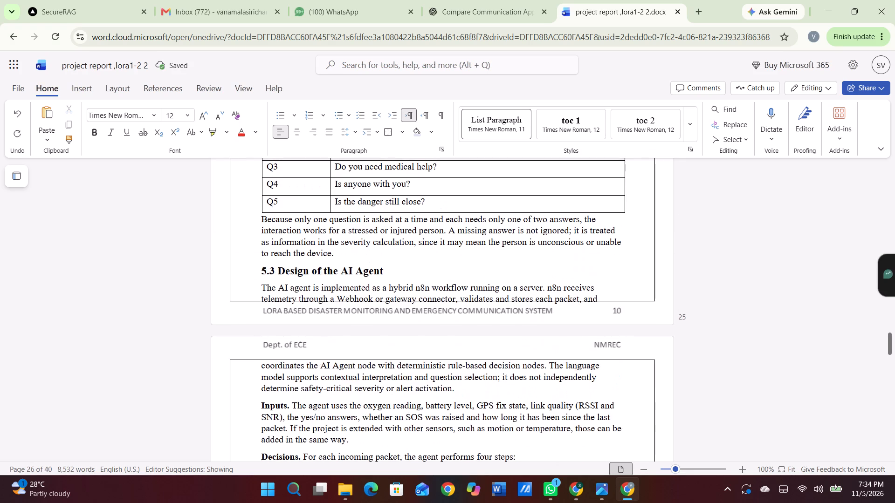
pyautogui.scroll(3, 283, 429)
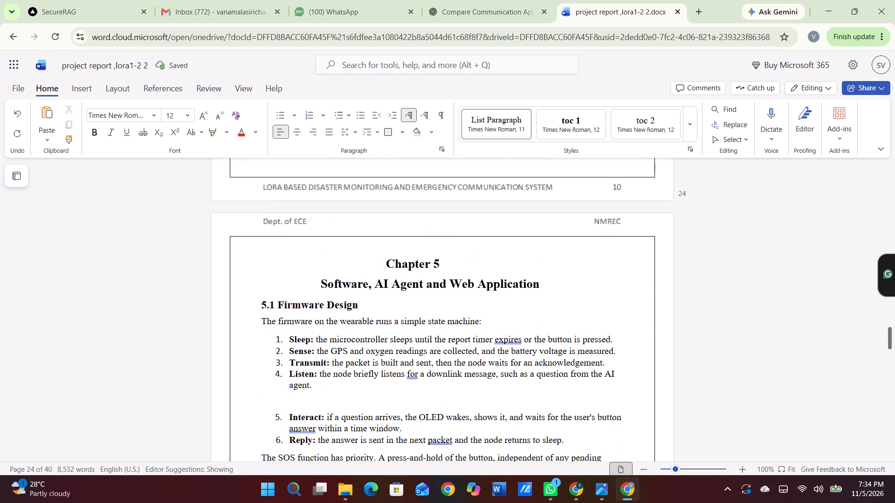
pyautogui.moveTo(283, 429); pyautogui.dragTo(286, 407)
pyautogui.click(286, 407)
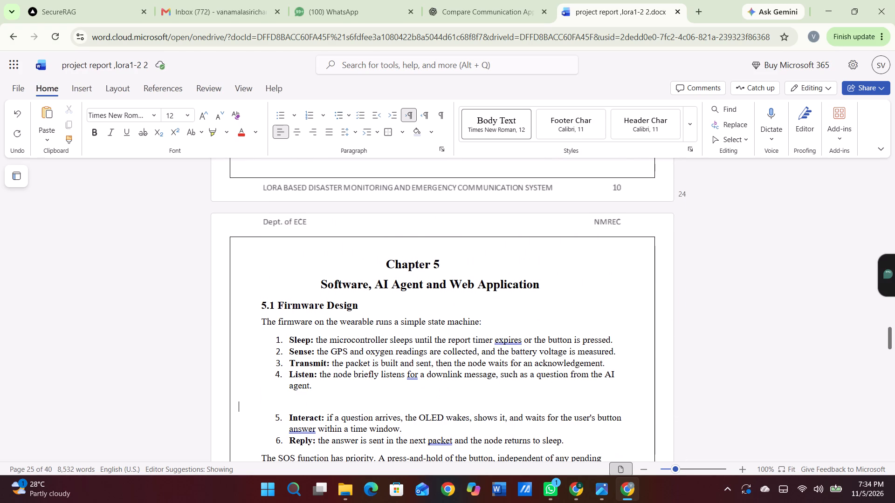
pyautogui.press('BackSpace')
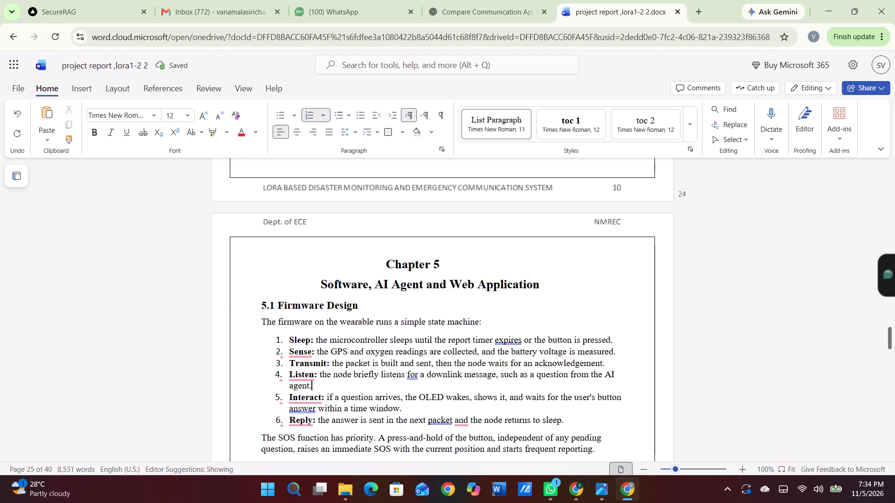
# Remove the "Sleep" item's automatic list number and indent, and number it 5.1.1 instead.
pyautogui.click(289, 345)
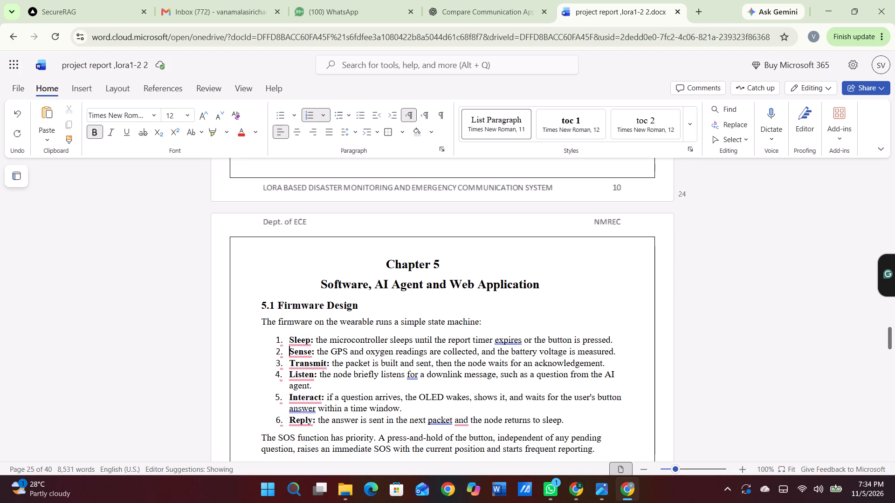
pyautogui.press('Up')
pyautogui.press('BackSpace')
pyautogui.press('BackSpace')
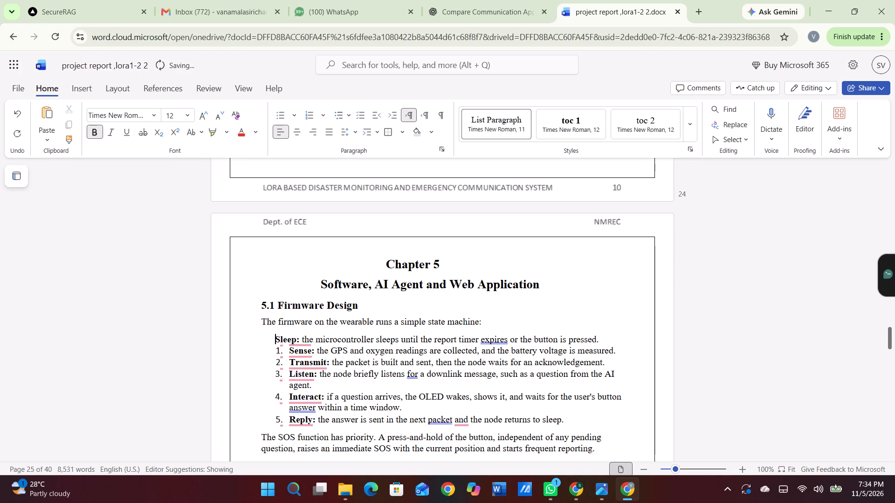
pyautogui.press('BackSpace')
pyautogui.press('BackSpace')
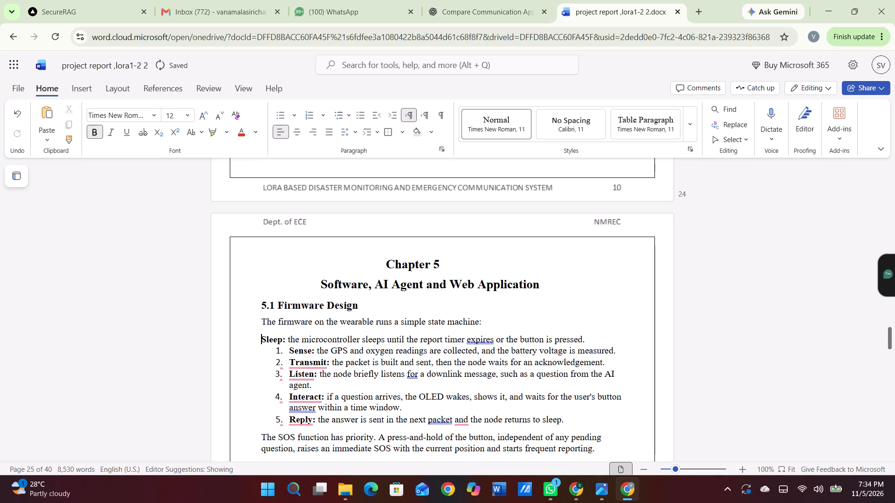
pyautogui.write('5.1.2')
pyautogui.press('BackSpace')
pyautogui.press('2')
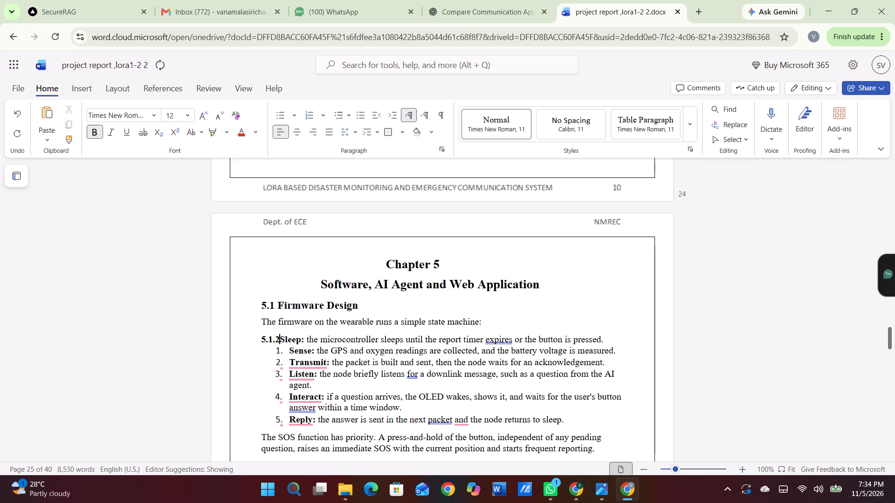
pyautogui.press('BackSpace')
pyautogui.press('1')
pyautogui.press('space')
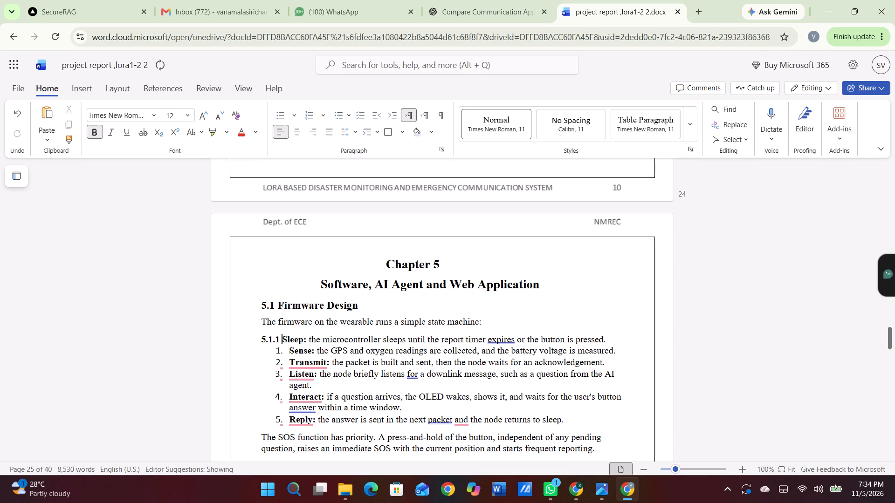
# Remove the "Sense" item's automatic list number and indent, and number it 5.1.2 instead.
pyautogui.press('Down')
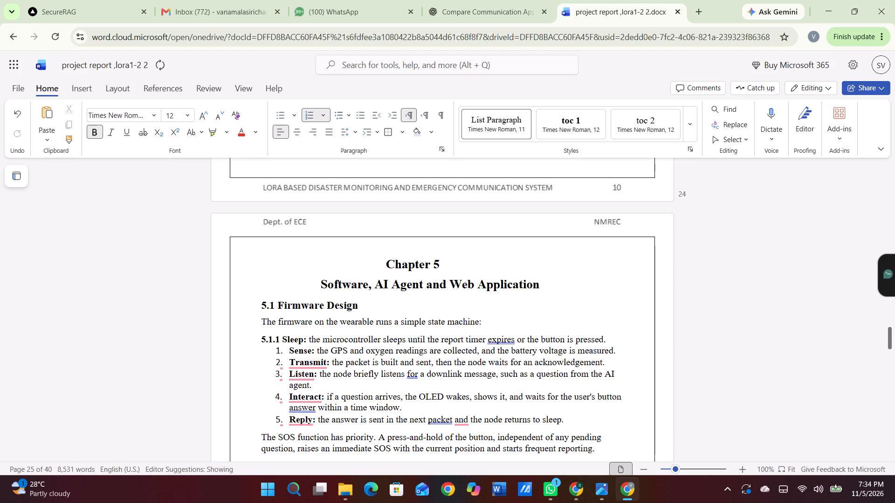
pyautogui.press('BackSpace')
pyautogui.press('BackSpace')
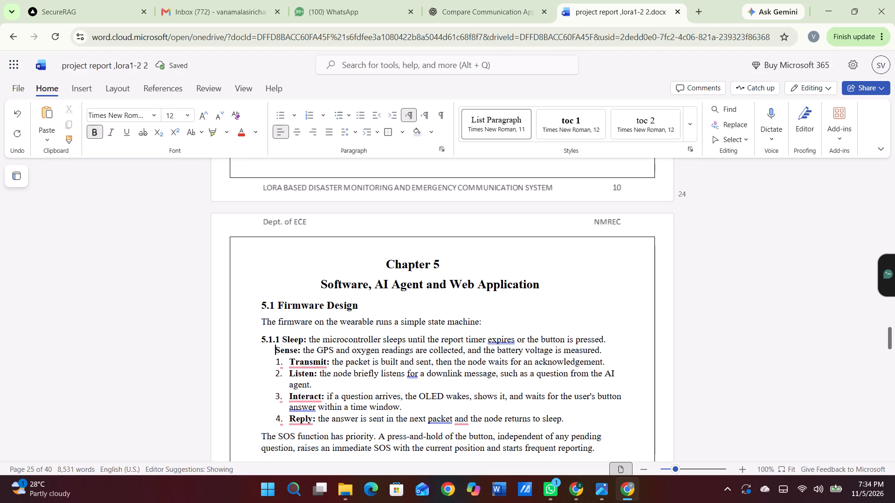
pyautogui.press('BackSpace')
pyautogui.press('BackSpace')
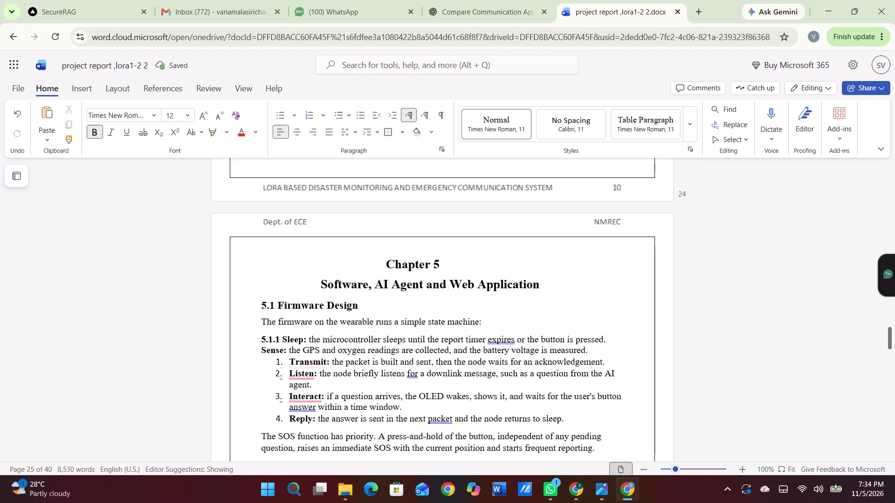
pyautogui.write('5.')
pyautogui.press('2')
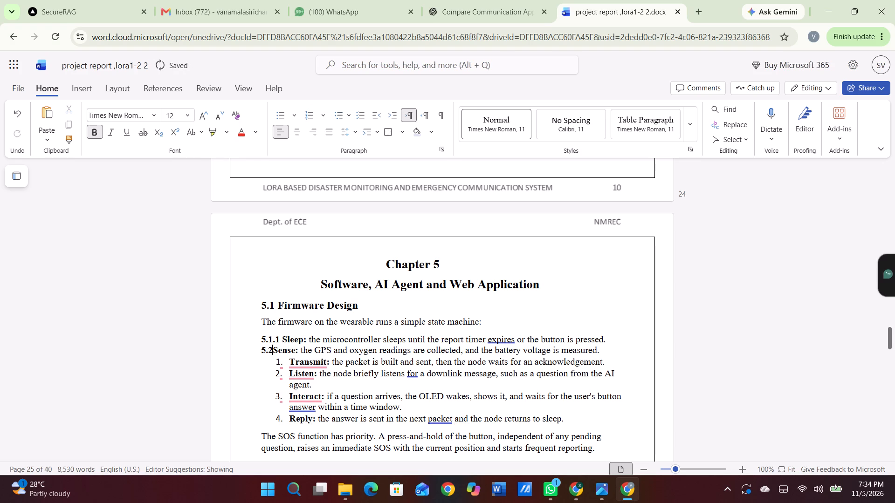
pyautogui.press('BackSpace')
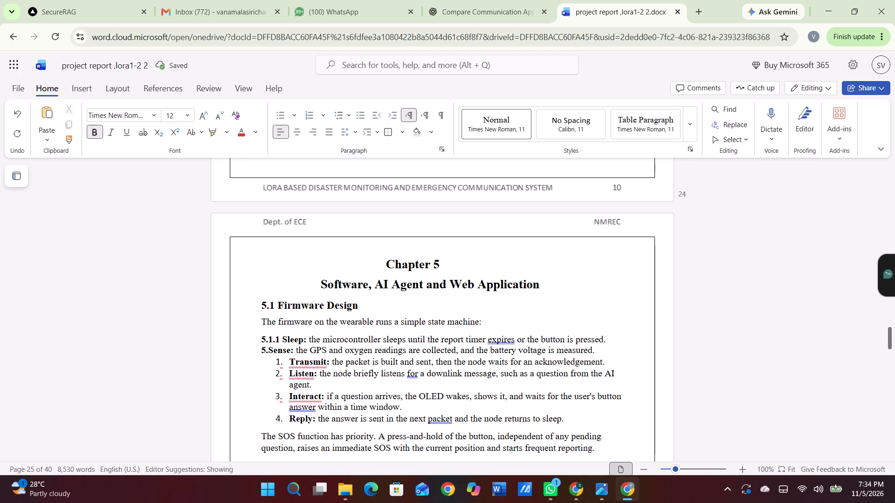
pyautogui.write('1.2')
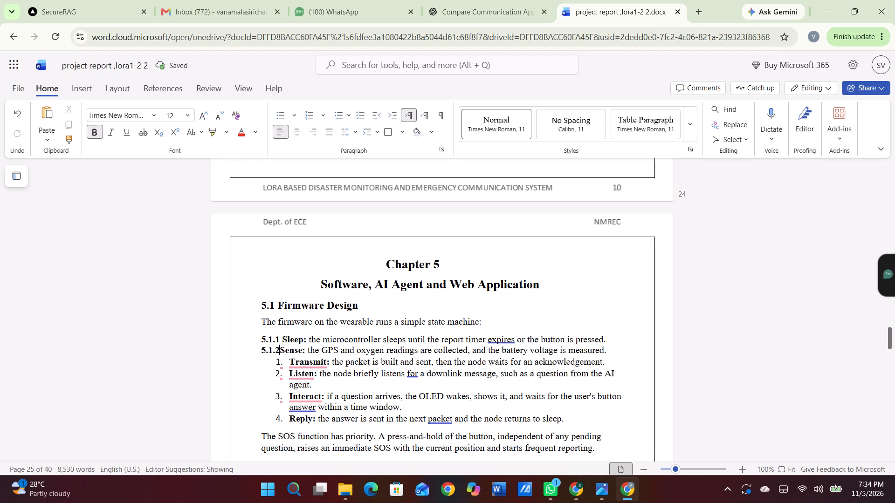
pyautogui.press('space')
# Remove the "Transmit" item's automatic list number and indent, and number it 5.1.3 instead.
pyautogui.press('Down')
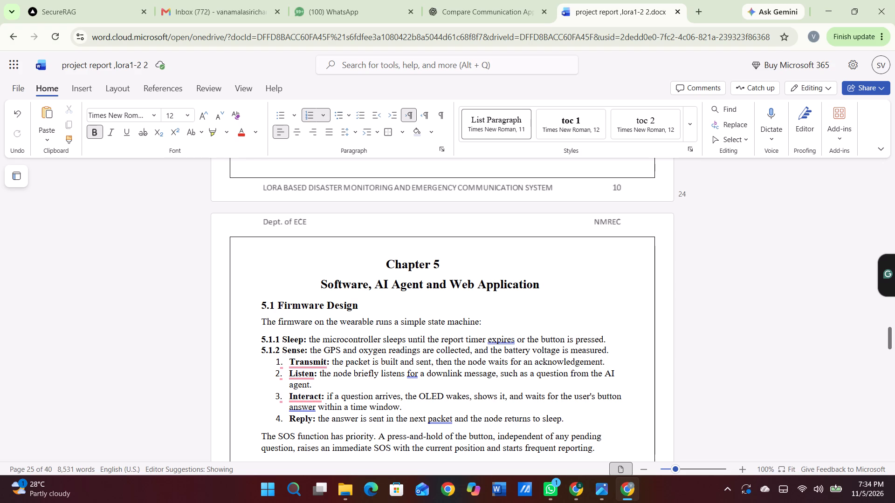
pyautogui.press('BackSpace')
pyautogui.press('BackSpace')
pyautogui.press('BackSpace')
pyautogui.press('BackSpace')
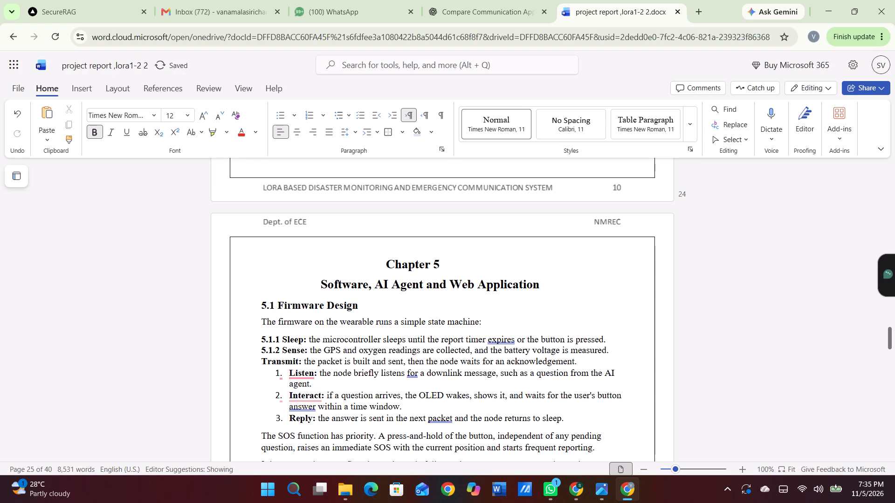
pyautogui.write('5.1.3')
pyautogui.press('space')
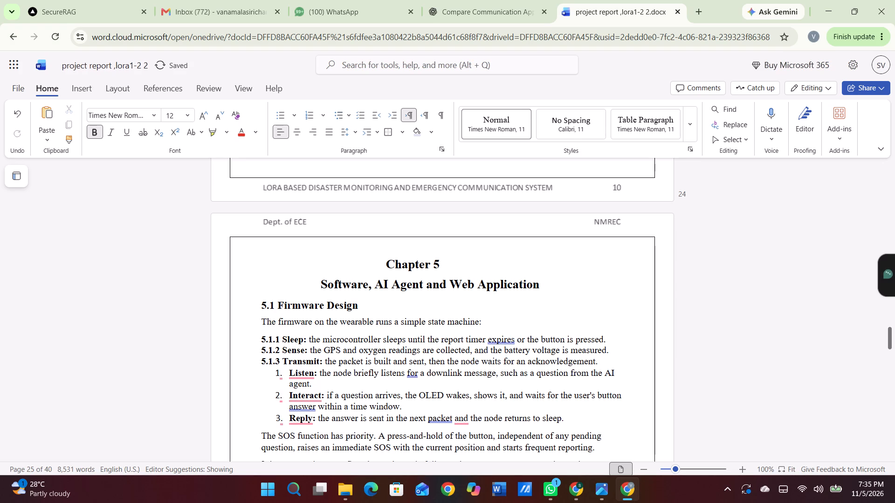
# Remove the "Listen" item's automatic list number and indent, and number it 5.1.4 instead.
pyautogui.press('Down')
pyautogui.press('BackSpace')
pyautogui.press('BackSpace')
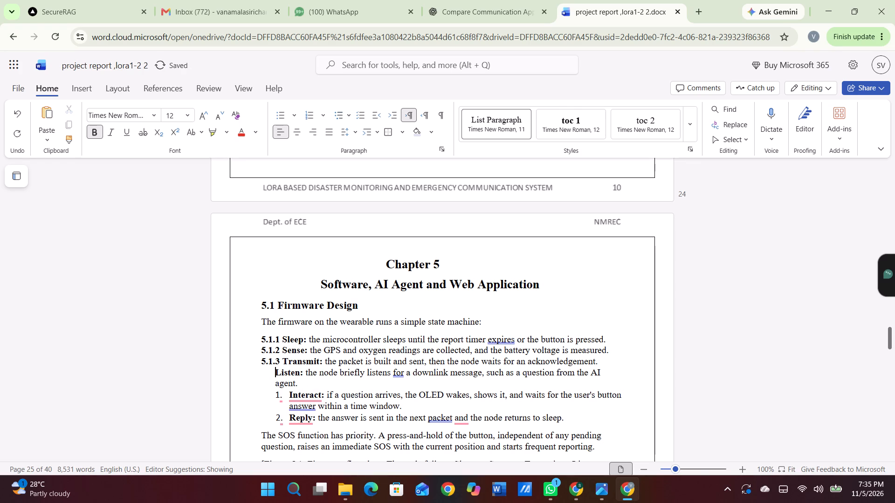
pyautogui.press('BackSpace')
pyautogui.press('BackSpace')
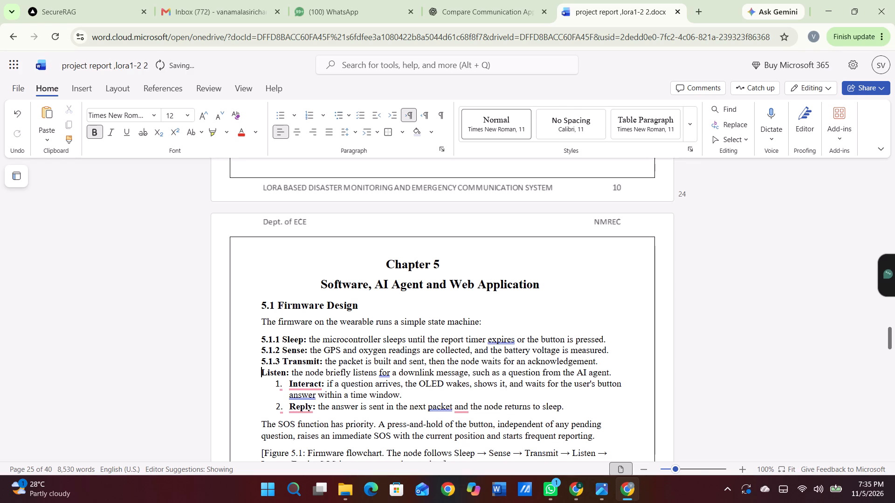
pyautogui.write('5.')
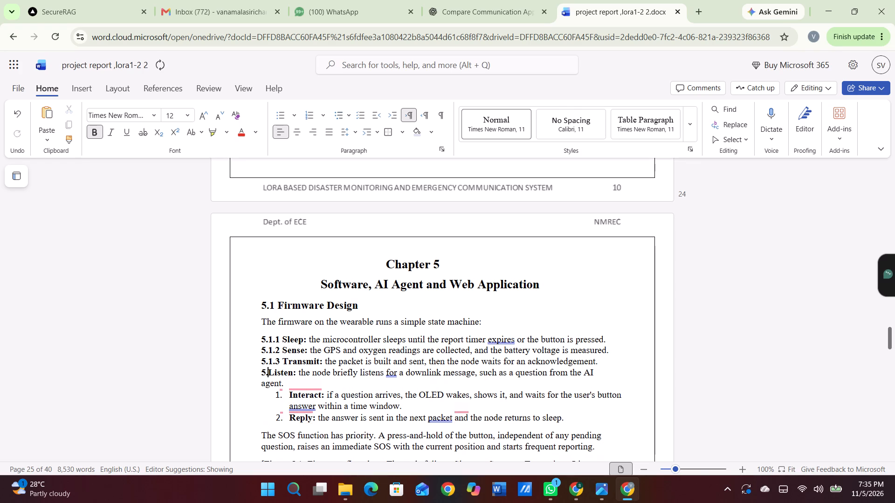
pyautogui.write('1.')
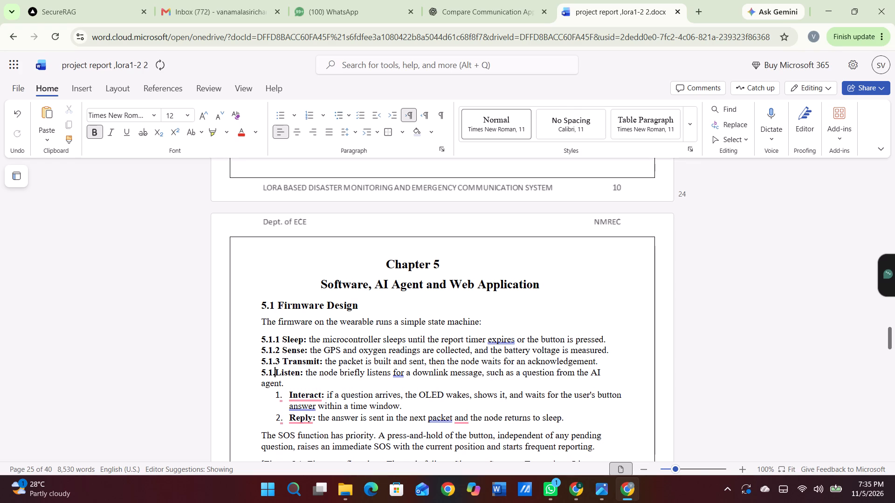
pyautogui.press('3')
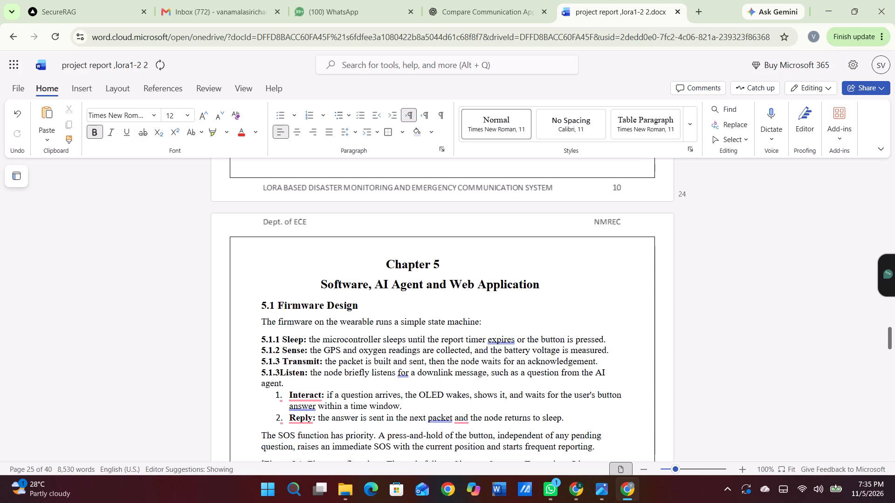
pyautogui.press('BackSpace')
pyautogui.write('4')
pyautogui.press('space')
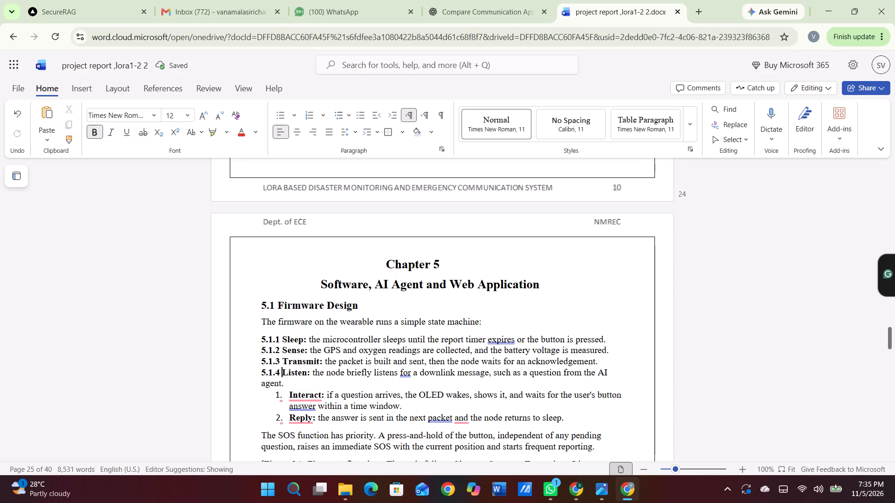
# Remove the "Interact" item's automatic list number and indent, and number it 5.1.5 instead.
pyautogui.click(286, 397)
pyautogui.press('BackSpace')
pyautogui.press('BackSpace')
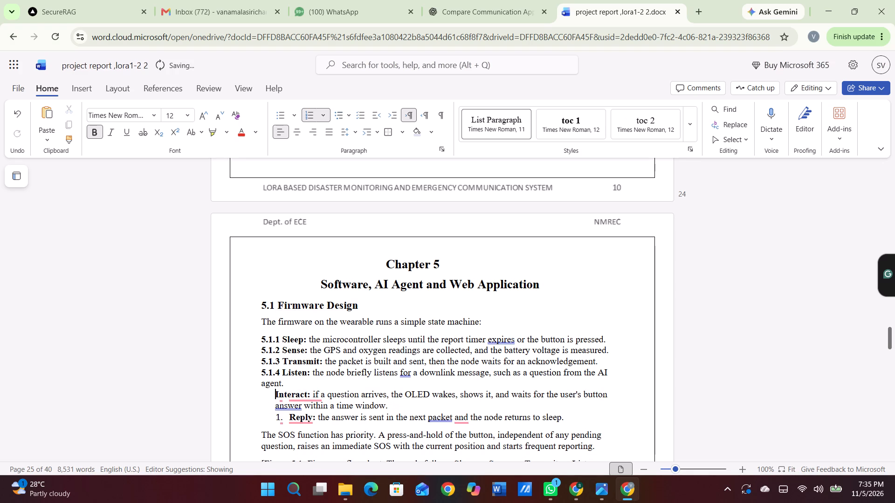
pyautogui.press('BackSpace')
pyautogui.press('BackSpace')
pyautogui.write('5.1.')
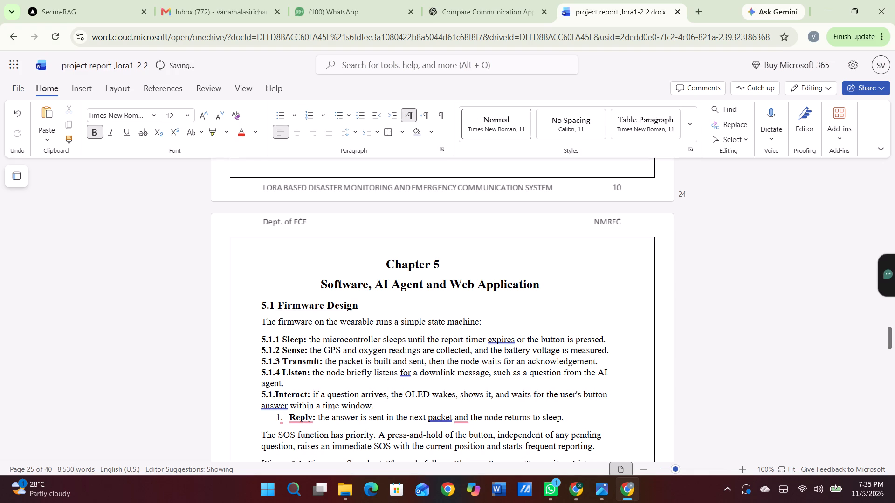
pyautogui.press('5')
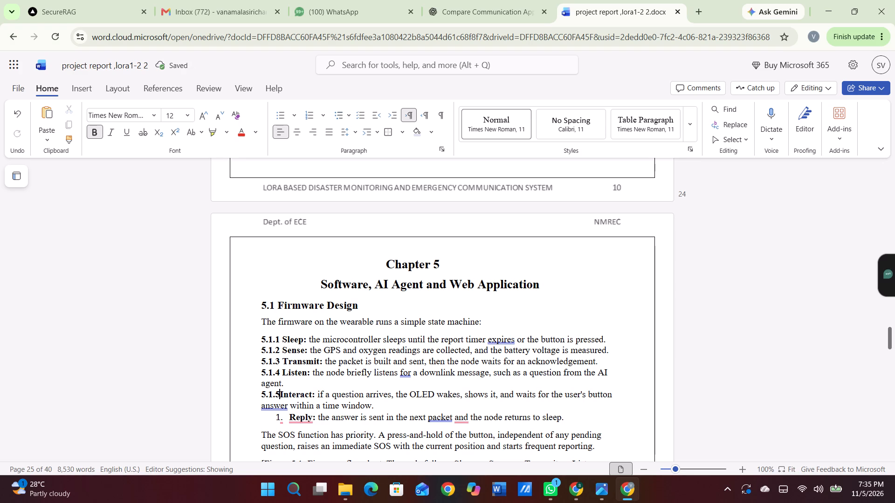
pyautogui.press('space')
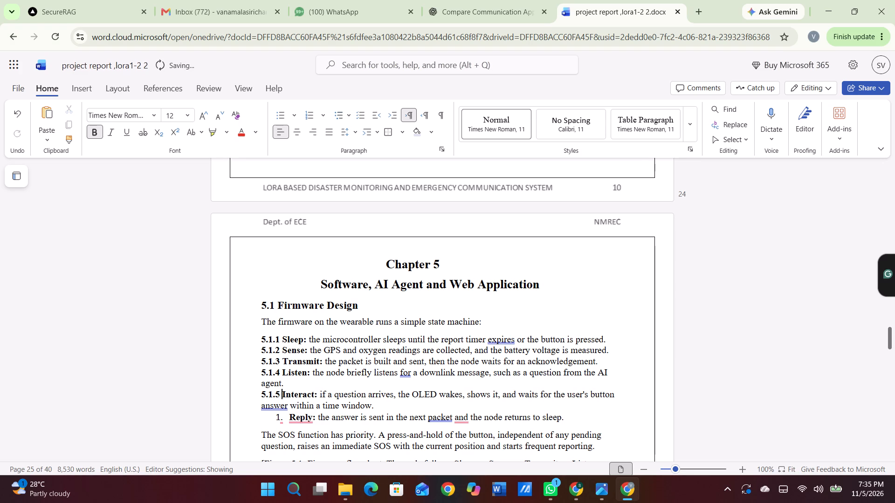
# Remove the "Reply" item's automatic list number and indent, and put the number 5.1.5 before it.
pyautogui.press('Down')
pyautogui.press('Down')
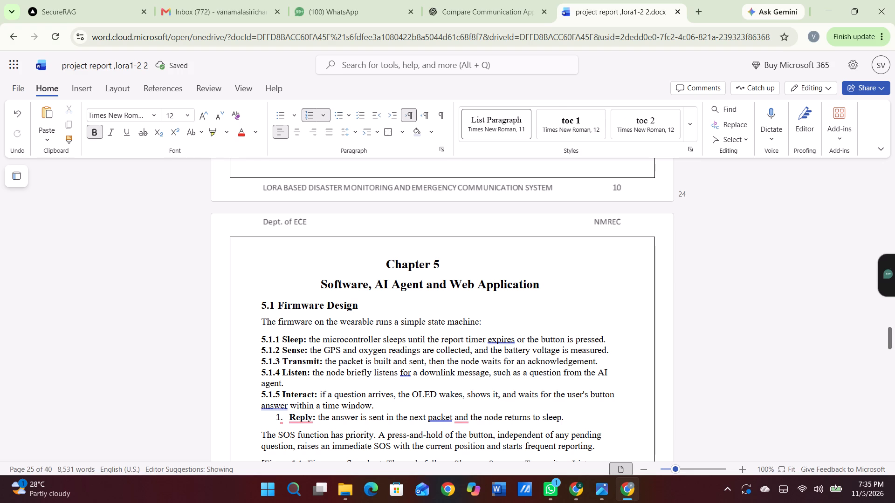
pyautogui.press('BackSpace')
pyautogui.press('BackSpace')
pyautogui.press('BackSpace')
pyautogui.press('BackSpace')
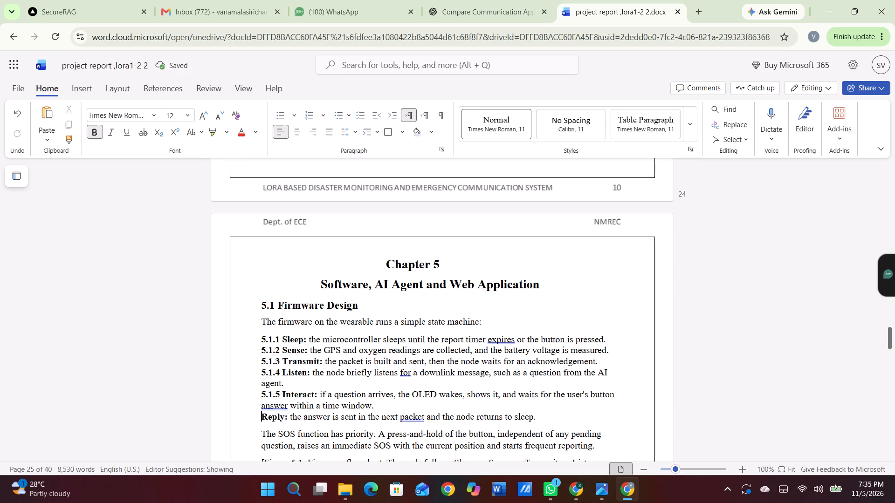
pyautogui.write('5.')
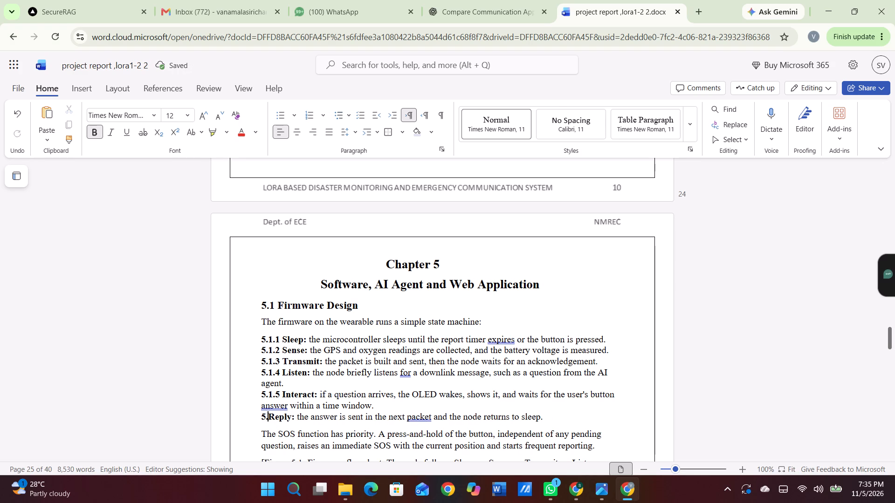
pyautogui.write('1.')
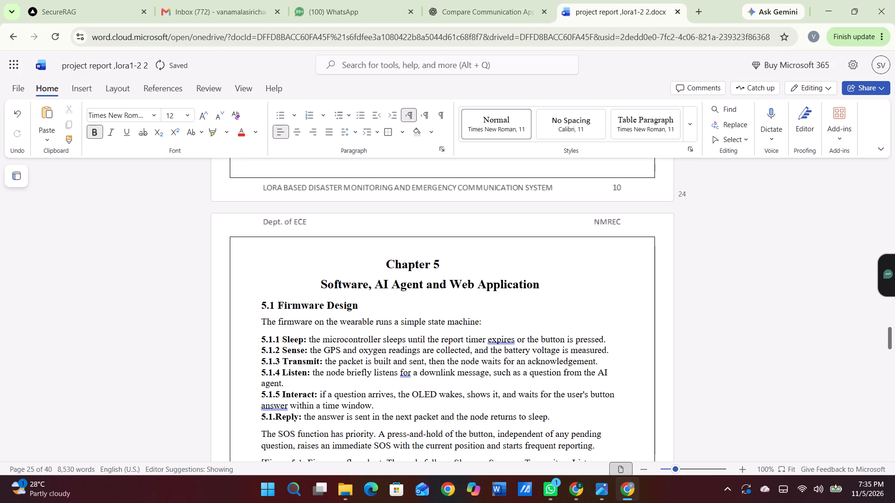
pyautogui.press('5')
pyautogui.press('space')
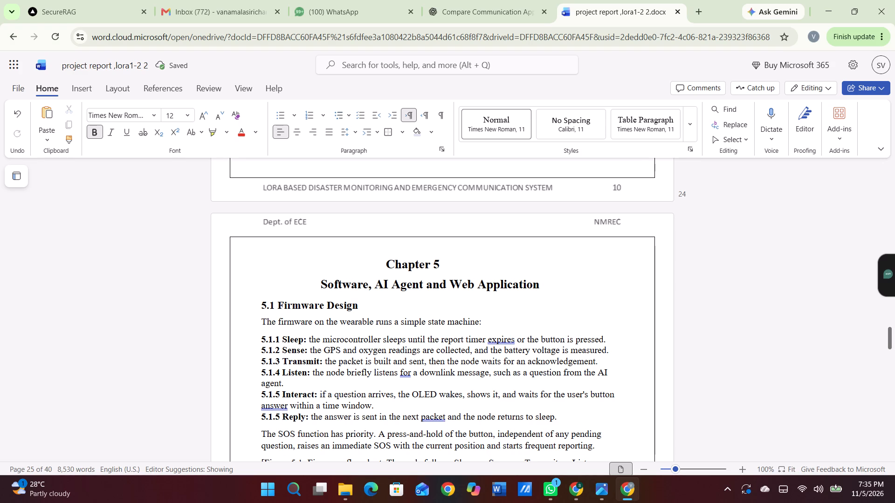
# Number the "Inputs." paragraph under Design of the AI Agent as 5.3.1.
pyautogui.scroll(-3, 313, 407)
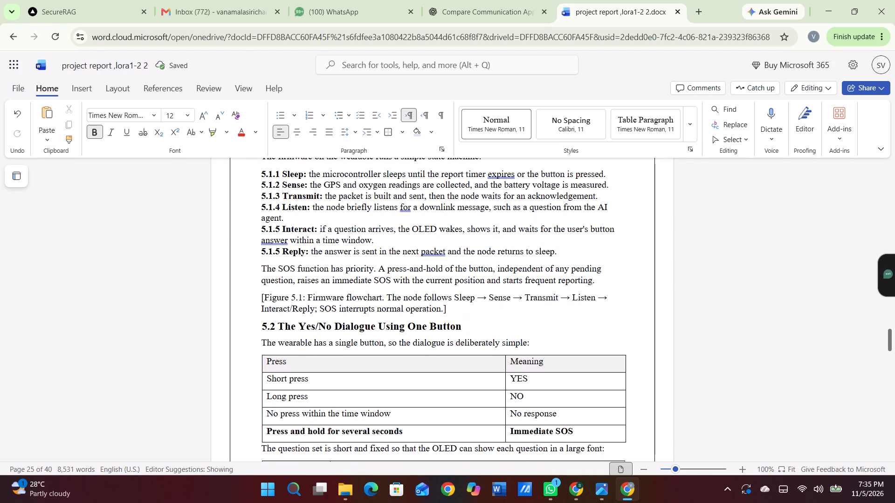
pyautogui.scroll(-6, 313, 407)
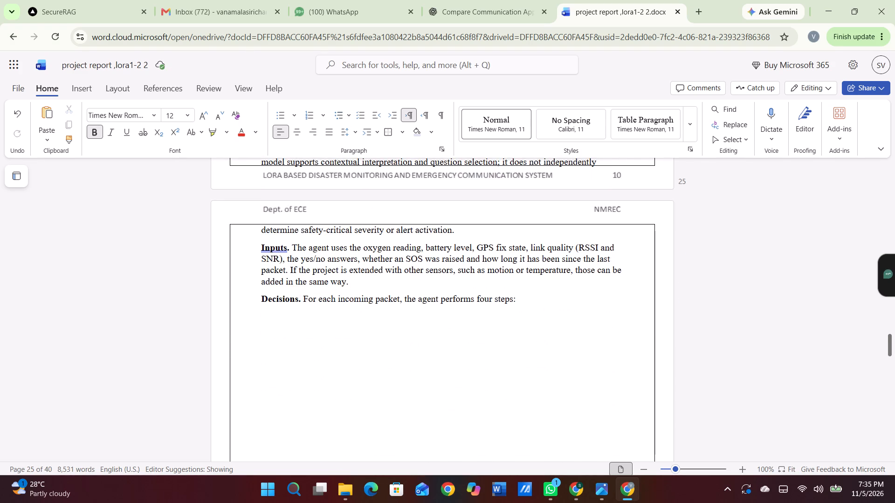
pyautogui.scroll(3, 313, 407)
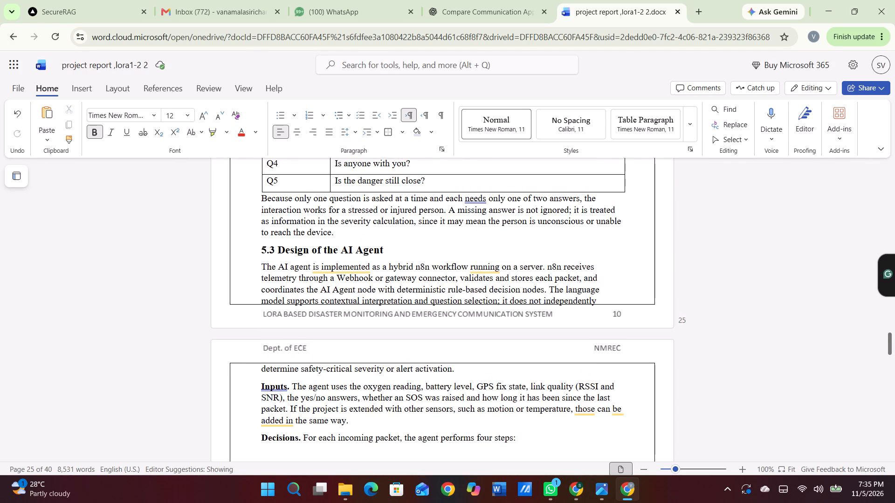
pyautogui.click(259, 388)
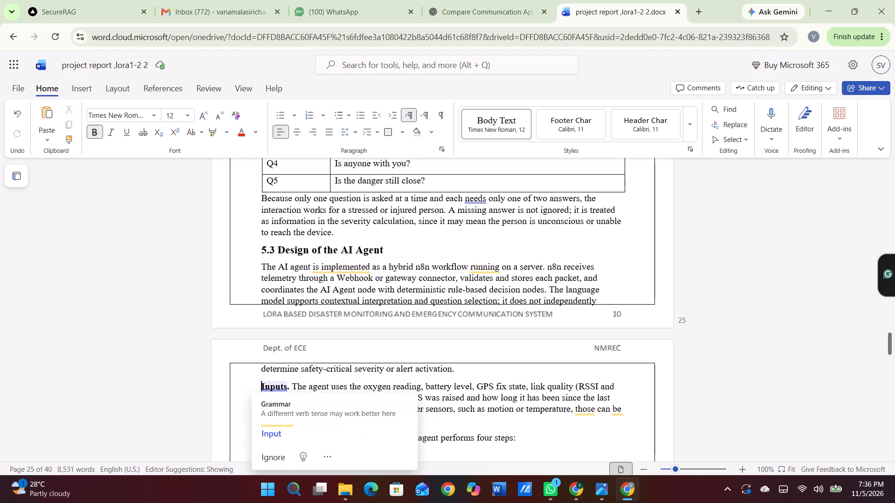
pyautogui.write('5.3')
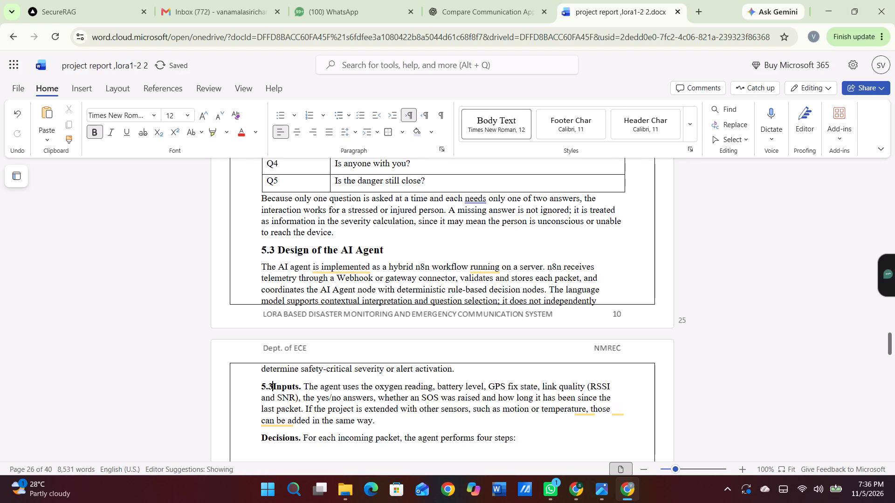
pyautogui.write('.1')
pyautogui.press('space')
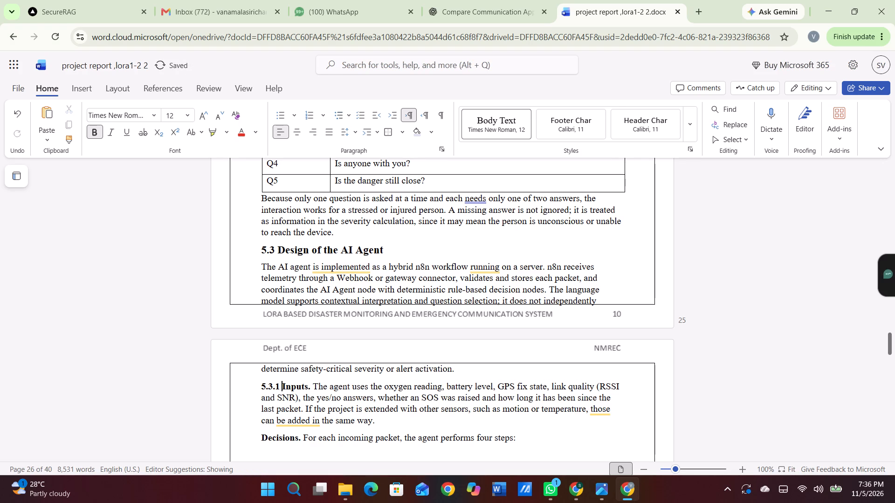
# Number the "Decisions." paragraph under Design of the AI Agent as 5.3.2.
pyautogui.click(261, 435)
pyautogui.write('5.')
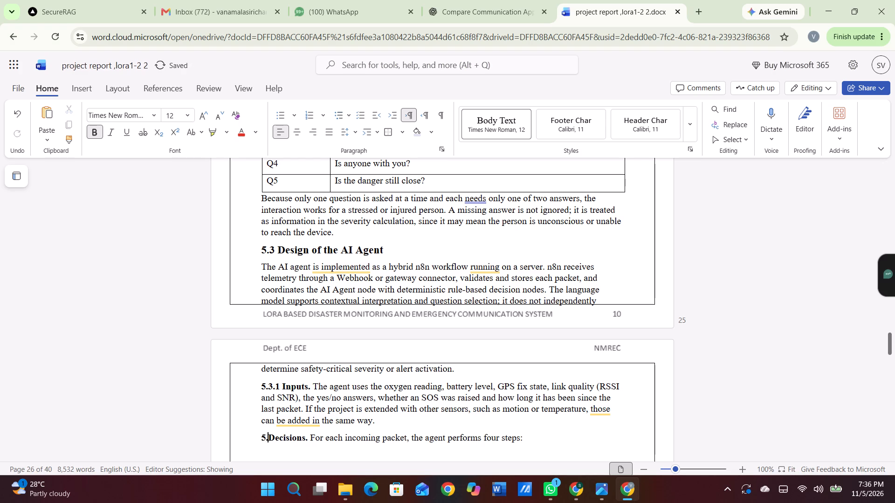
pyautogui.write('3.2')
pyautogui.press('space')
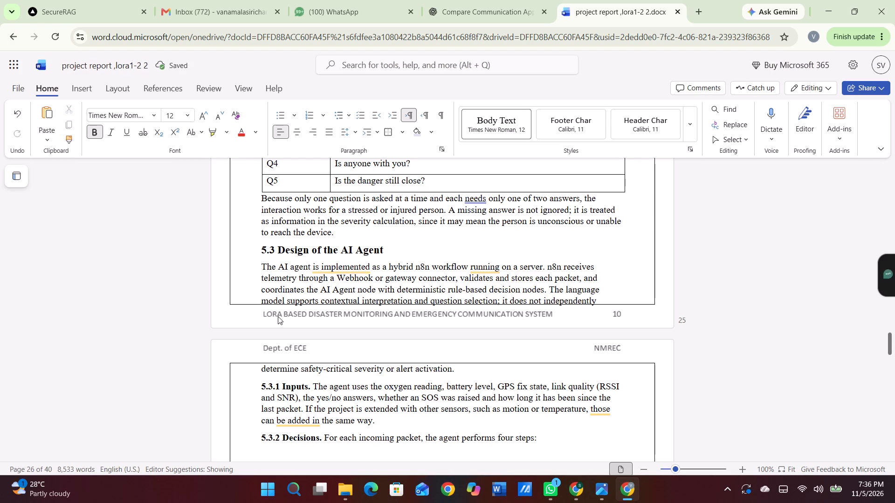
# Apply 1.5 line spacing and justified alignment to Chapter 5 from the 5.1 Firmware Design heading through the 5.3.2 Decisions paragraph.
pyautogui.scroll(2, 386, 266)
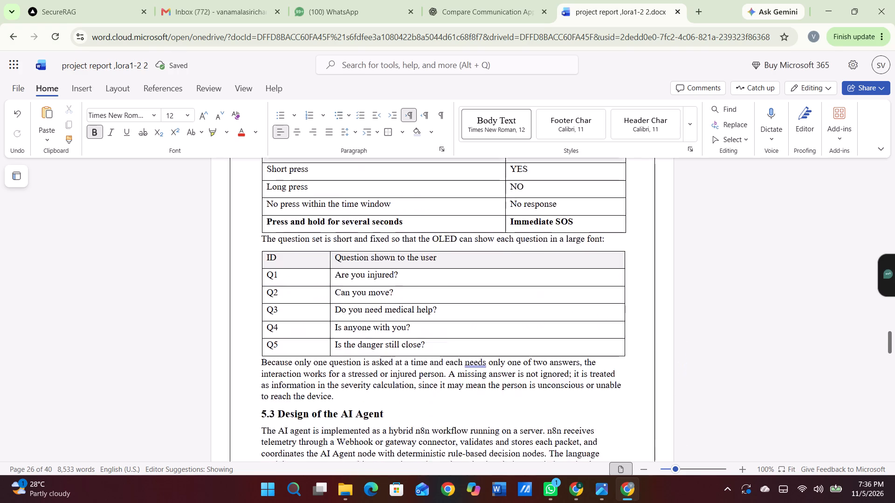
pyautogui.scroll(3, 386, 266)
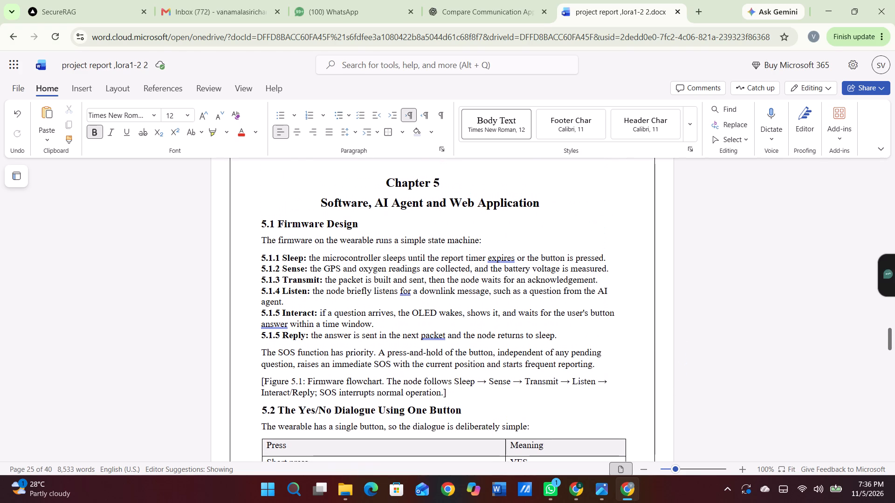
pyautogui.scroll(1, 386, 266)
pyautogui.moveTo(261, 238); pyautogui.dragTo(547, 465)
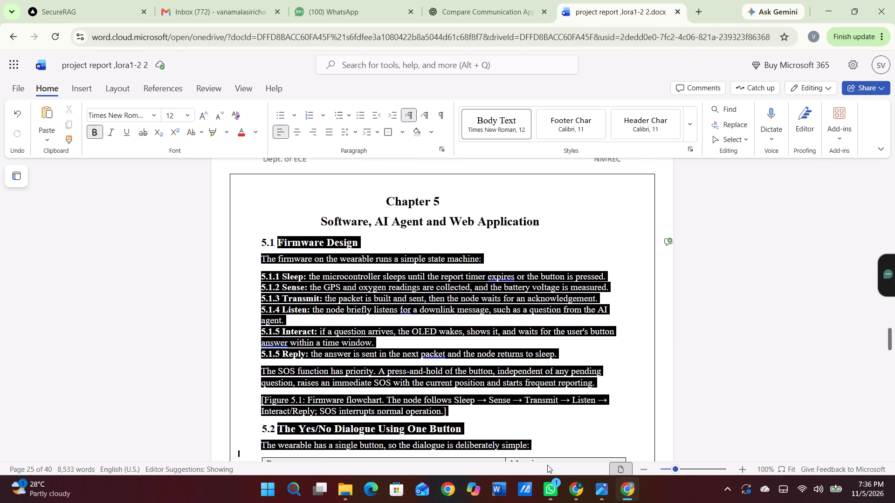
pyautogui.moveTo(547, 465); pyautogui.dragTo(566, 459)
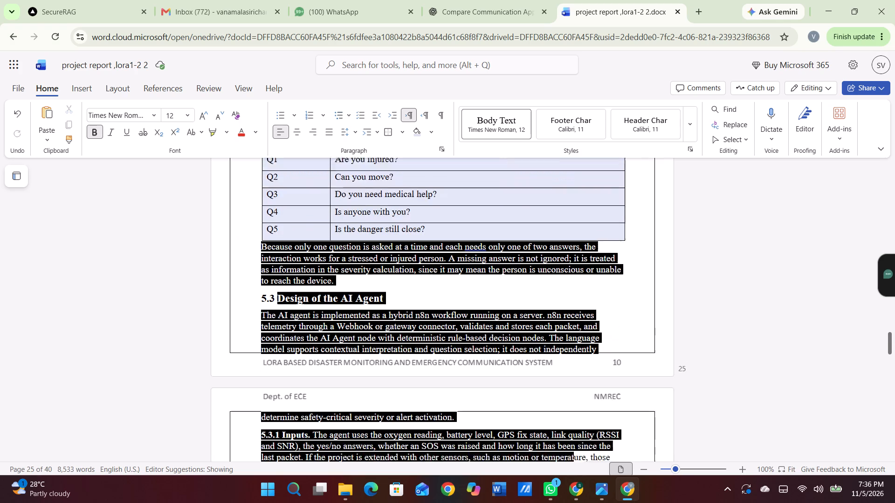
pyautogui.moveTo(566, 459); pyautogui.dragTo(565, 457)
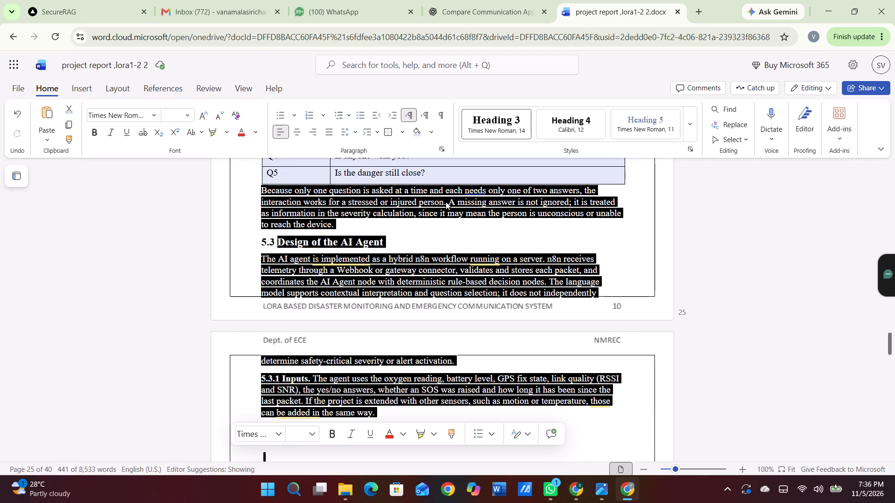
pyautogui.click(357, 133)
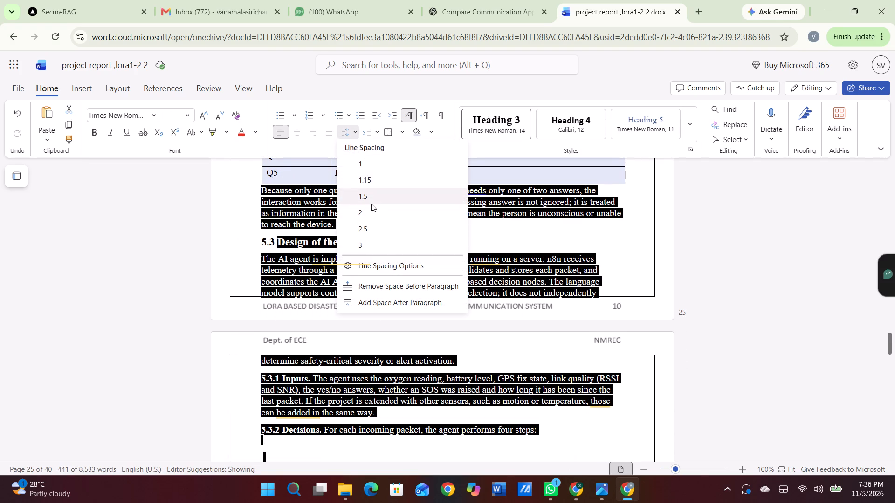
pyautogui.click(371, 204)
pyautogui.click(330, 140)
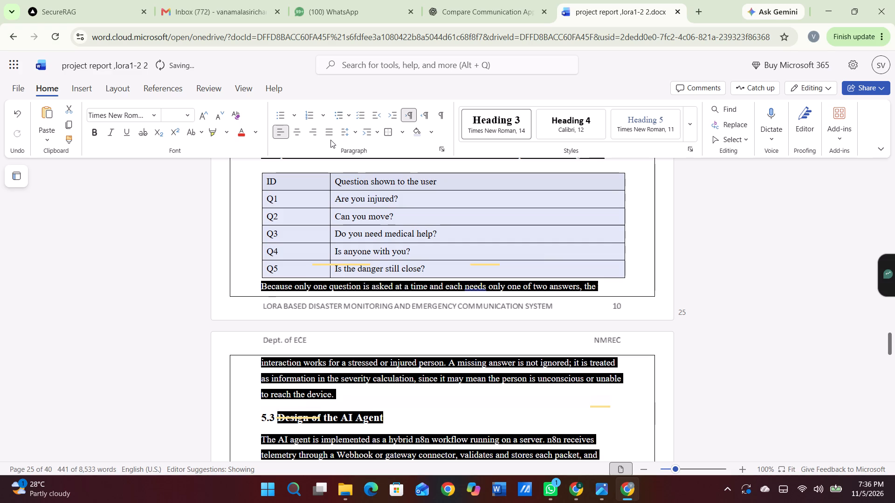
pyautogui.click(328, 135)
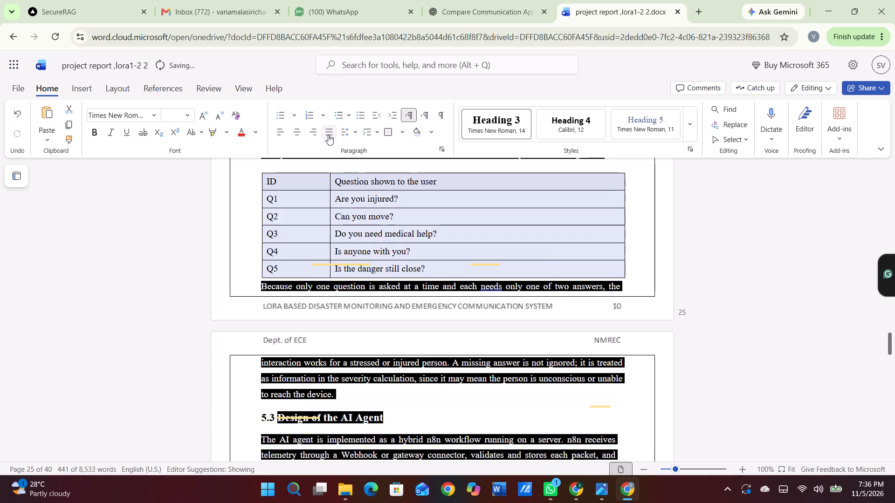
pyautogui.click(361, 372)
# Replace the word "Design" in the 5.3 heading with "Use" so it reads "Use of the AI Agent".
pyautogui.scroll(-3, 361, 372)
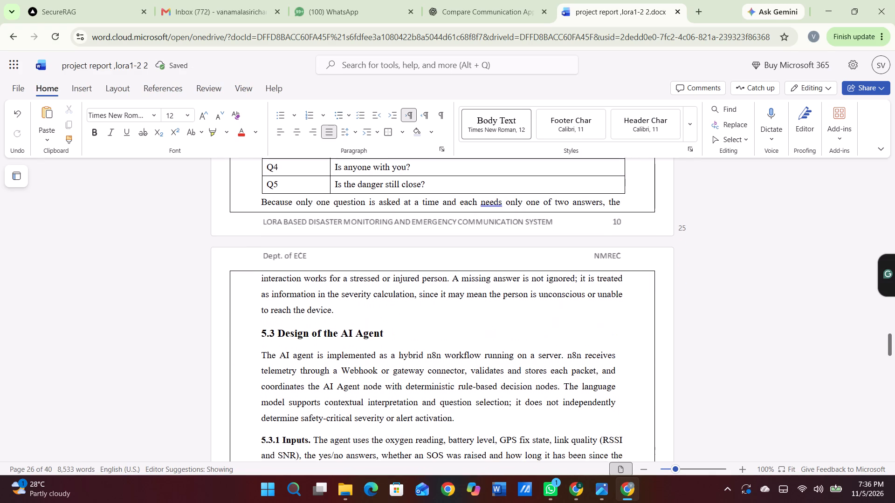
pyautogui.scroll(-2, 361, 372)
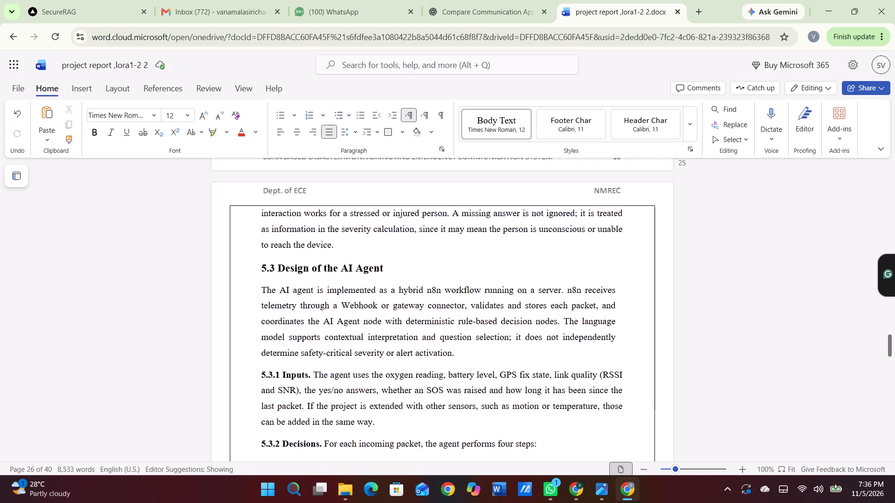
pyautogui.scroll(-2, 361, 372)
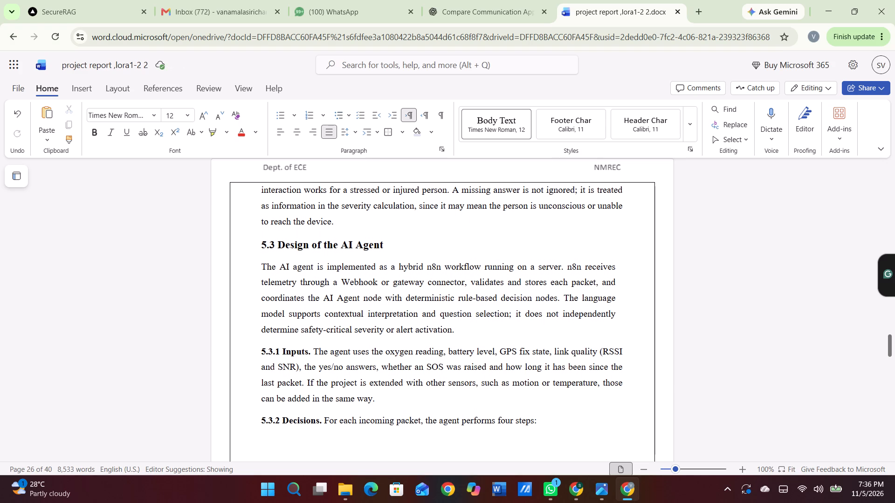
pyautogui.click(309, 246)
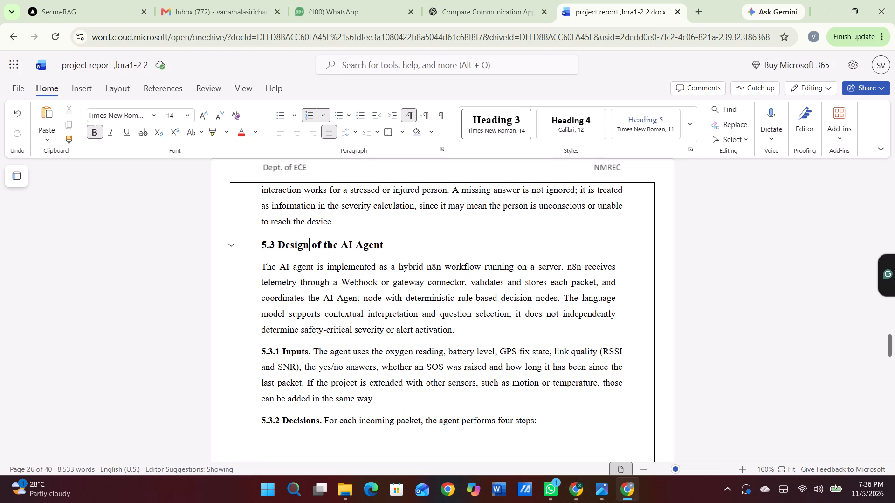
pyautogui.press('BackSpace')
pyautogui.press('BackSpace')
pyautogui.press('BackSpace')
pyautogui.press('BackSpace')
pyautogui.press('BackSpace')
pyautogui.press('BackSpace')
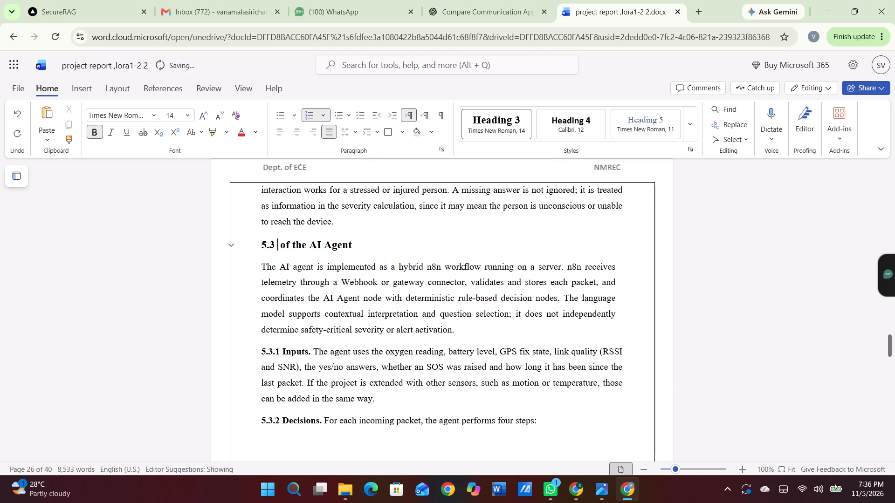
pyautogui.write('use')
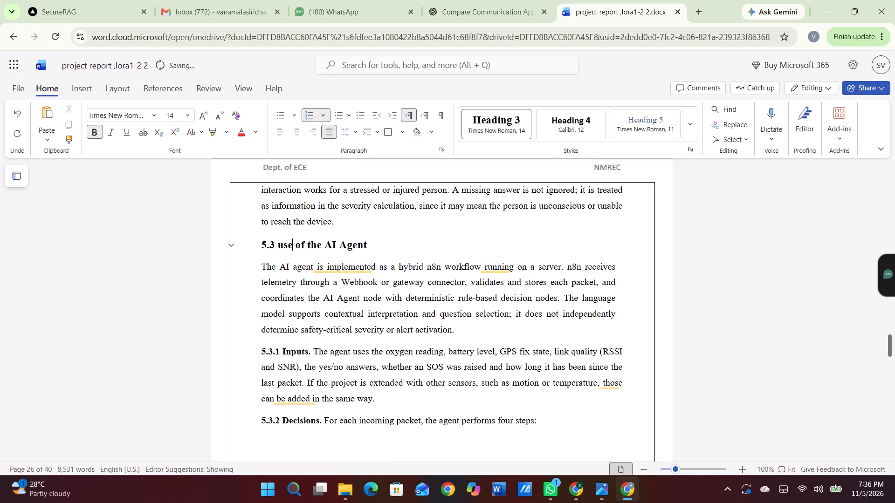
pyautogui.press('space')
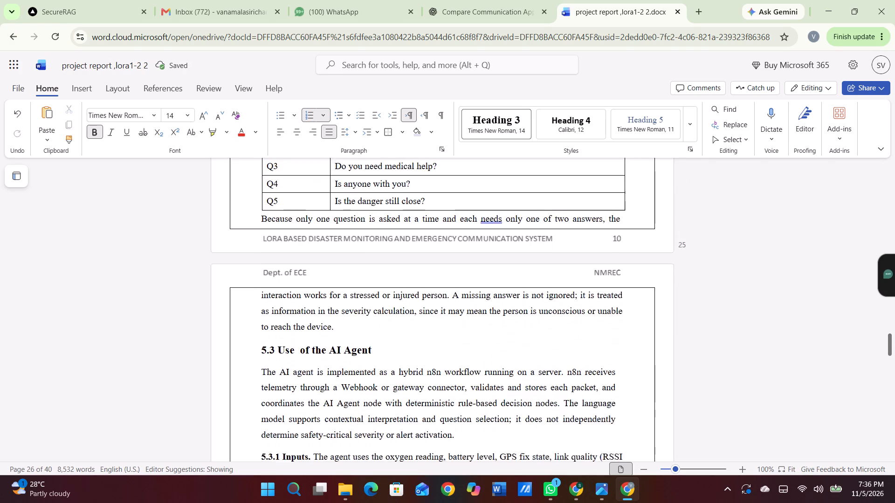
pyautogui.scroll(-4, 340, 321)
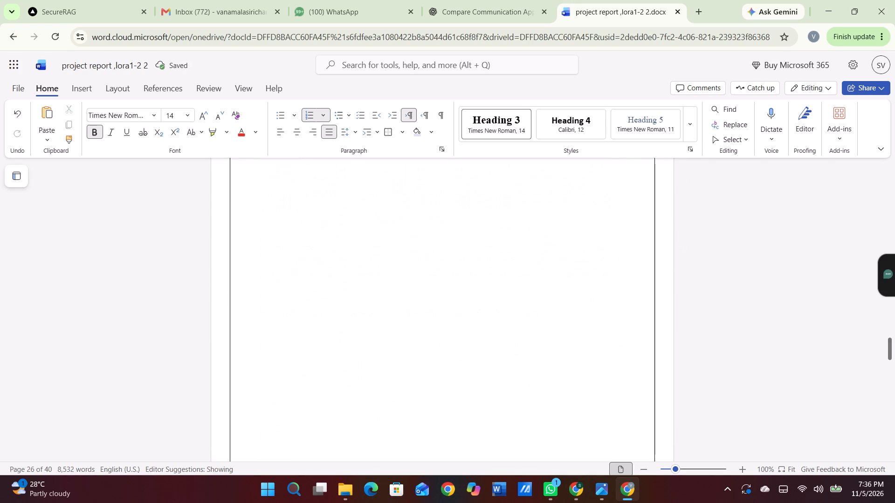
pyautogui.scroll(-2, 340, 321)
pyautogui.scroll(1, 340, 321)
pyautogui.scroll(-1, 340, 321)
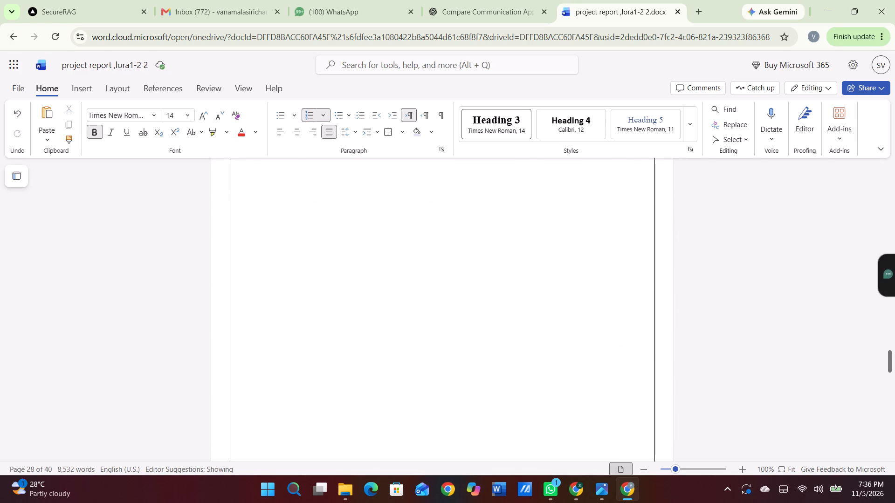
# Move the block from the "Assess" list item through the victim registration and emergency contacts text to directly below the 5.3.2 Decisions paragraph.
pyautogui.scroll(-5, 340, 321)
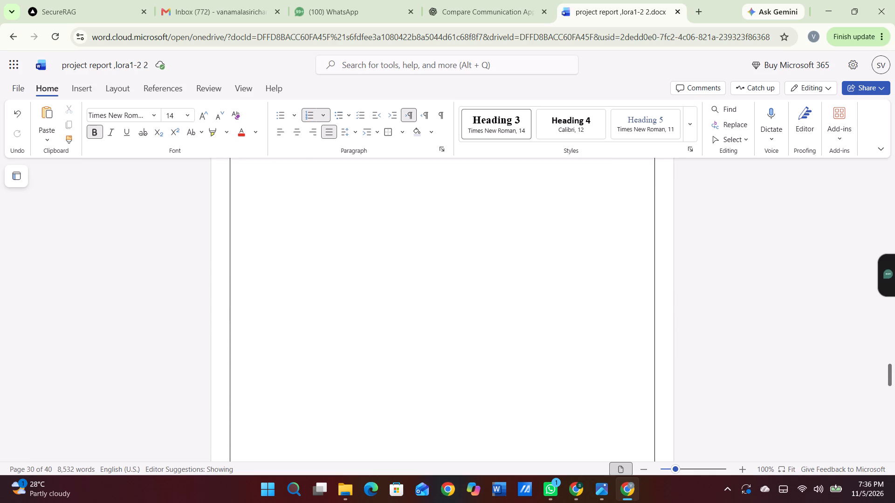
pyautogui.scroll(-6, 340, 321)
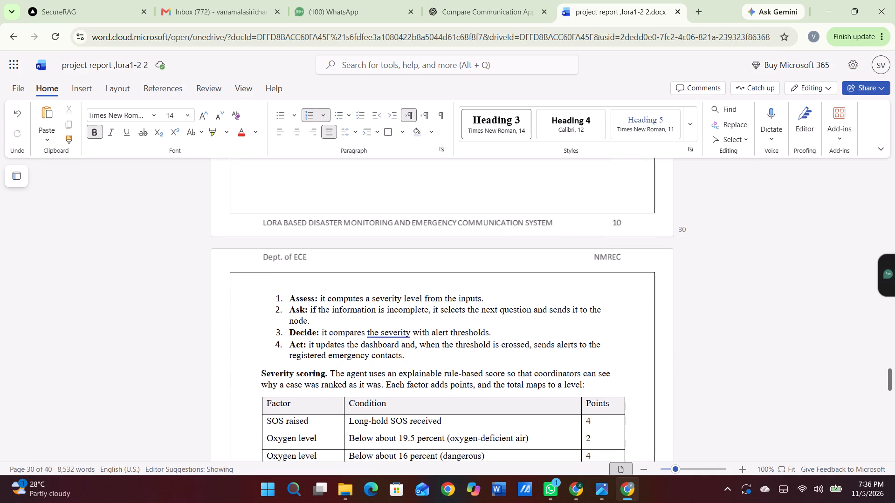
pyautogui.moveTo(273, 295); pyautogui.dragTo(428, 436)
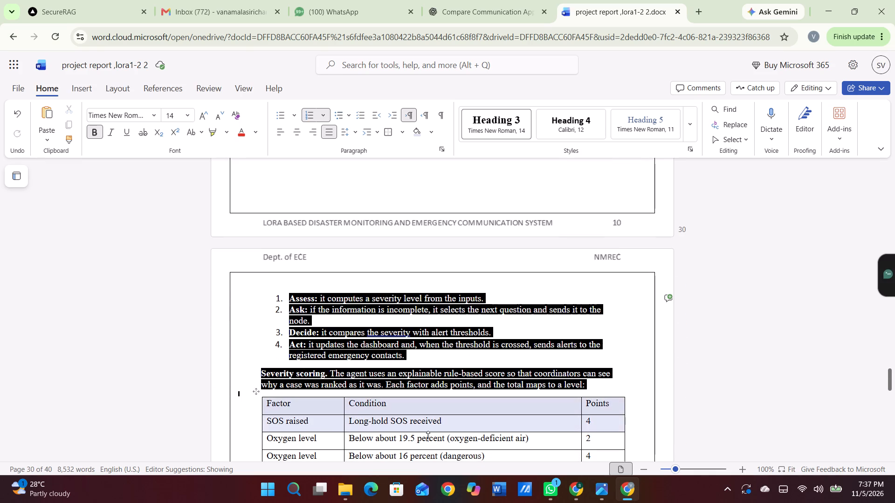
pyautogui.moveTo(428, 436); pyautogui.dragTo(556, 493)
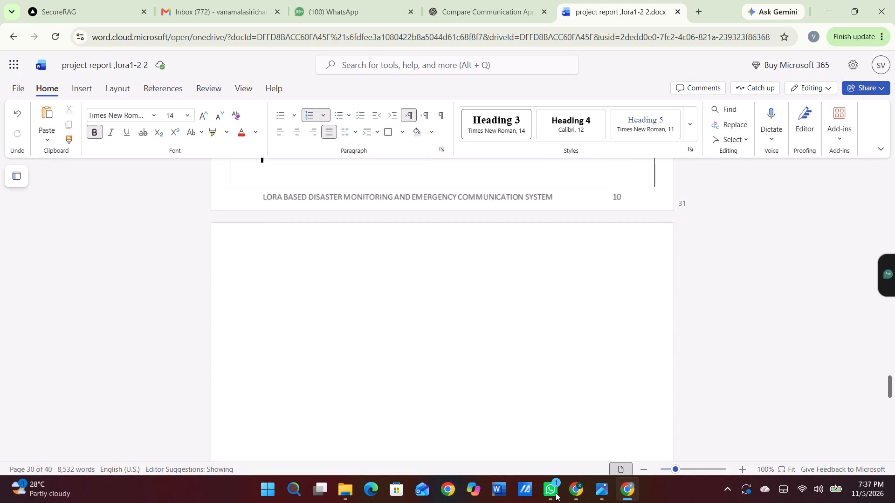
pyautogui.hotkey('ctrl', 'c')
pyautogui.hotkey('ctrl', 'x')
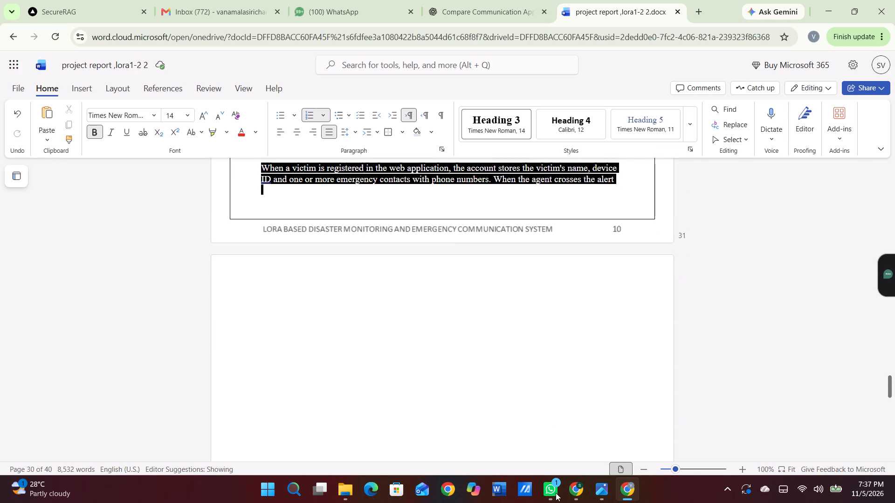
pyautogui.scroll(12, 512, 425)
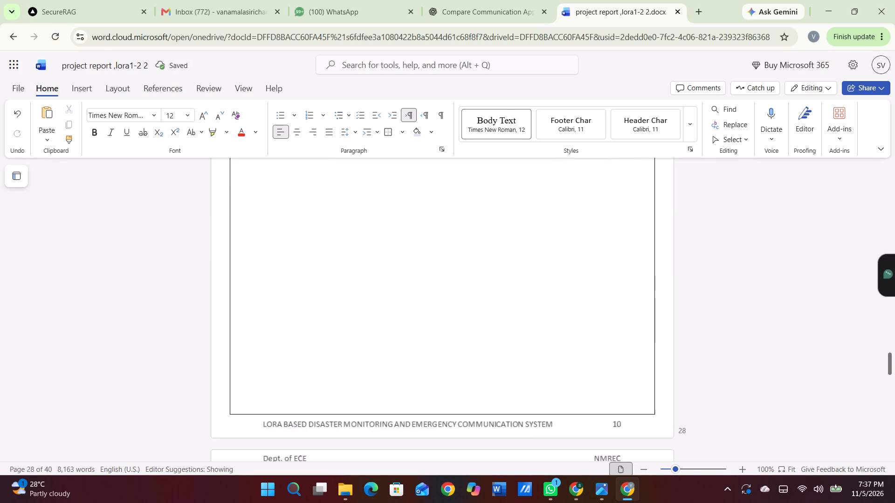
pyautogui.scroll(4, 512, 425)
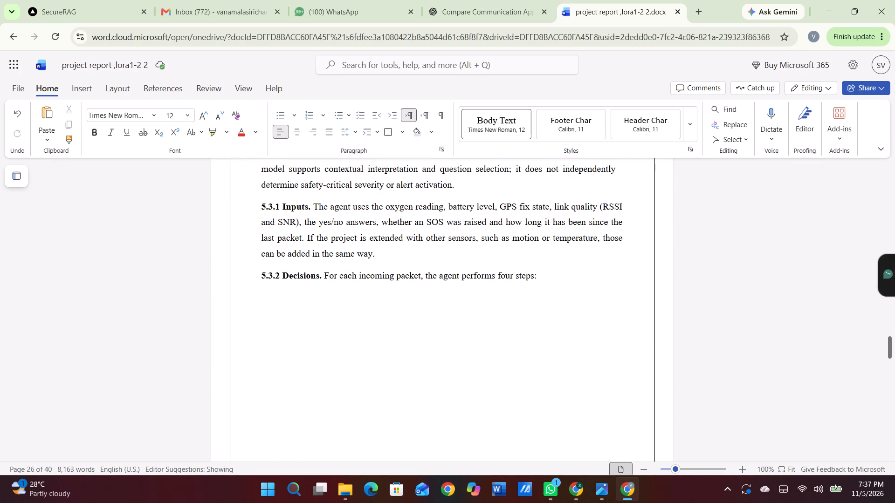
pyautogui.click(262, 291)
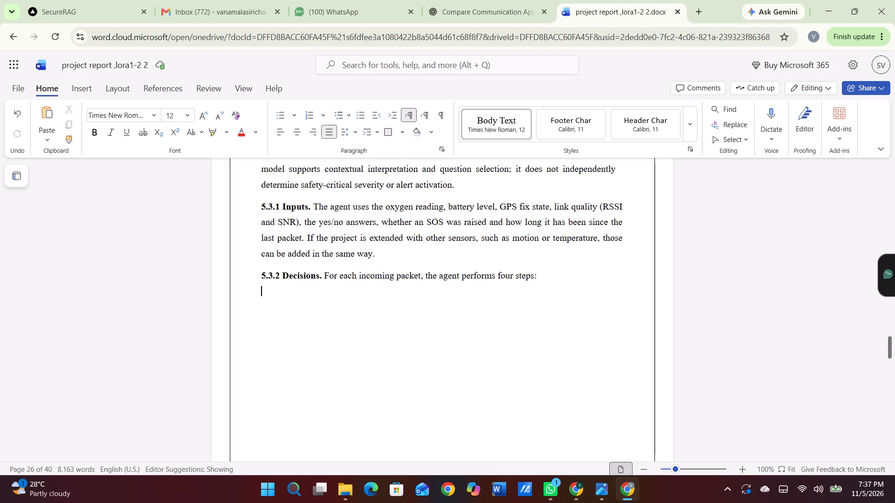
pyautogui.hotkey('ctrl', 'v')
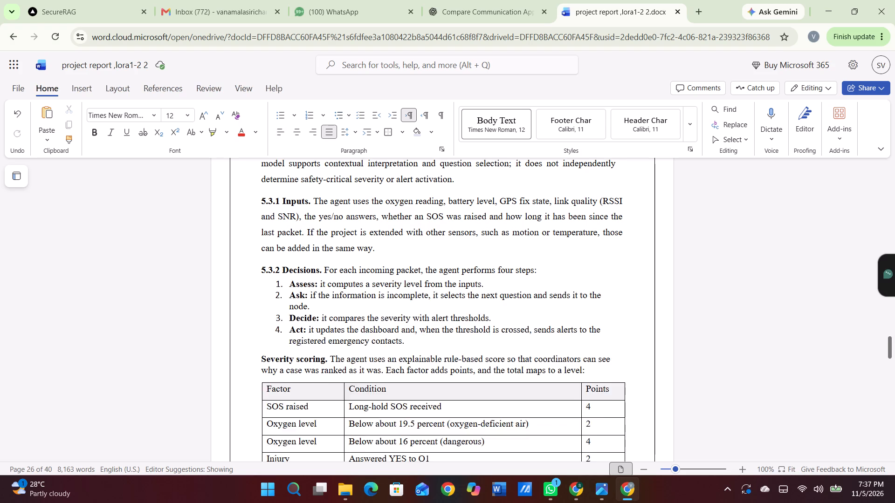
# Replace the automatic list number and indent of the "Assess" item under 5.3.2 Decisions with the number 5.3.2.1.
pyautogui.scroll(1, 363, 232)
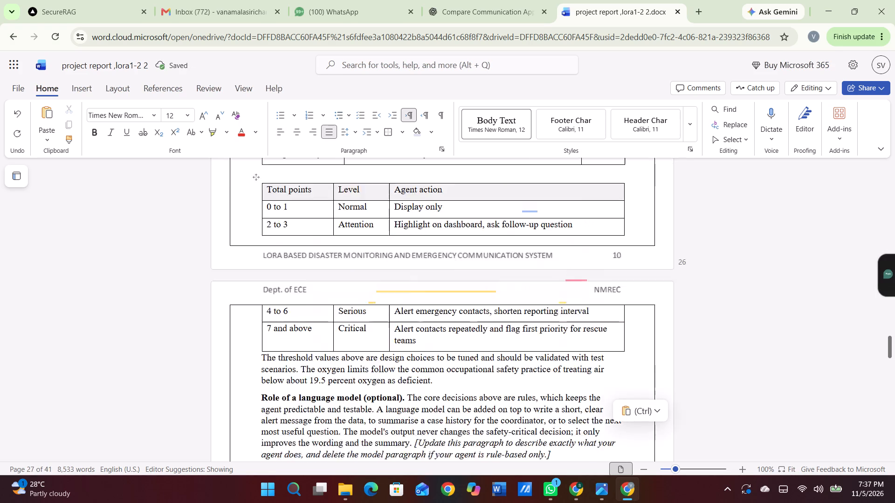
pyautogui.scroll(6, 363, 232)
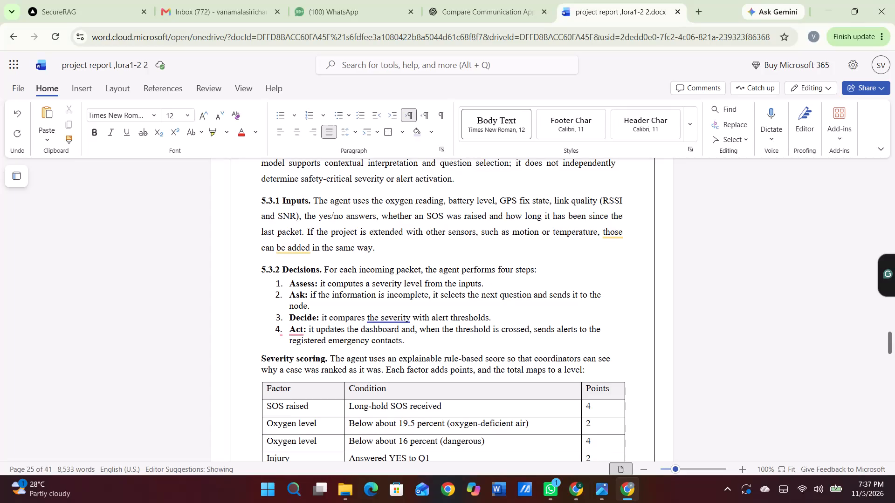
pyautogui.click(290, 283)
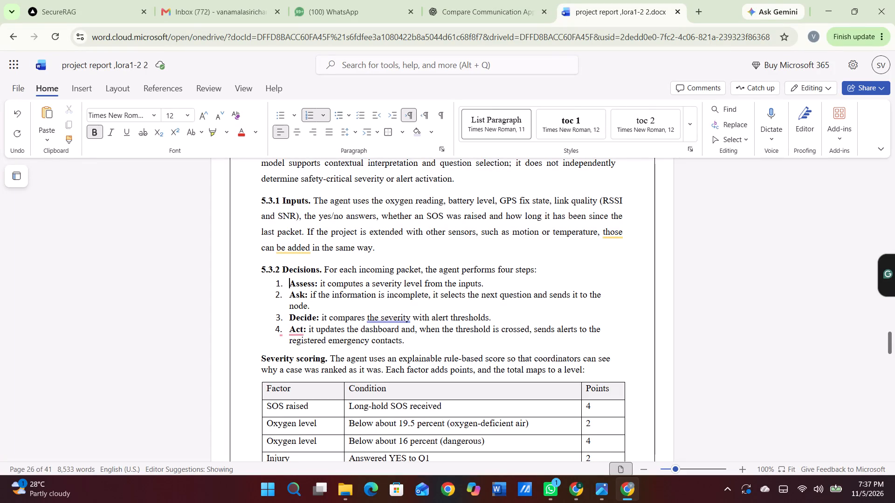
pyautogui.press('BackSpace')
pyautogui.press('BackSpace')
pyautogui.press('BackSpace')
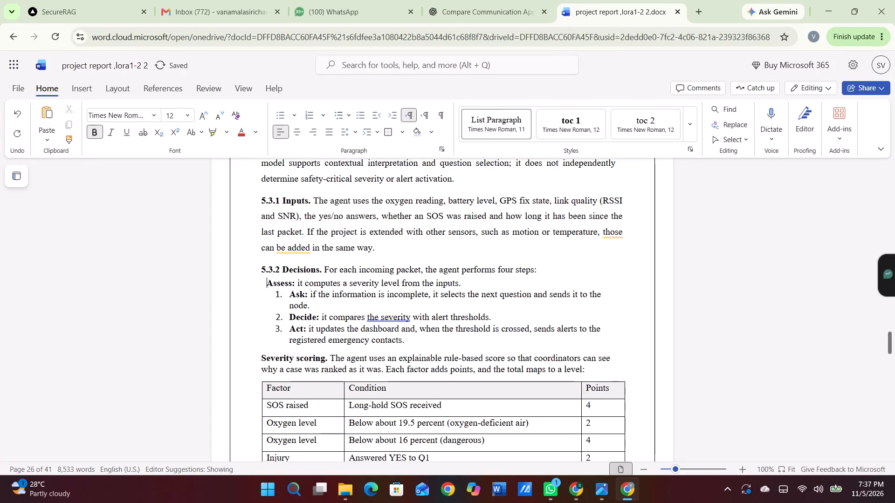
pyautogui.press('BackSpace')
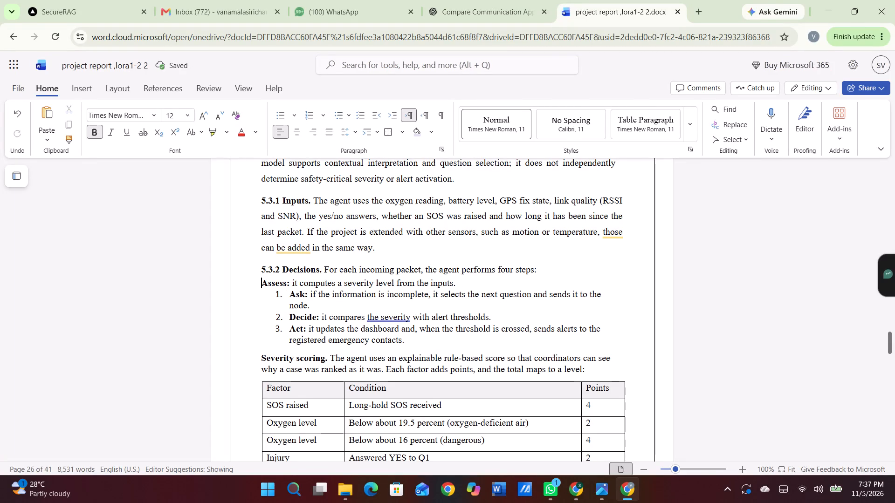
pyautogui.write('5.')
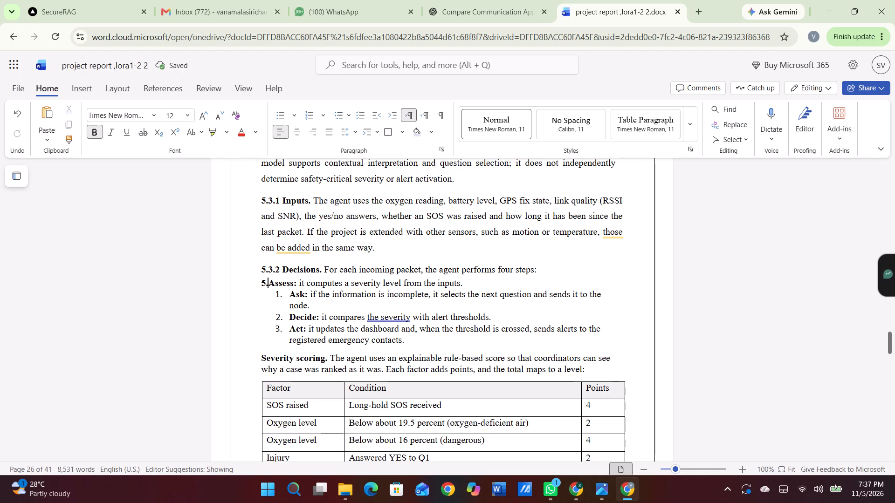
pyautogui.write('3.')
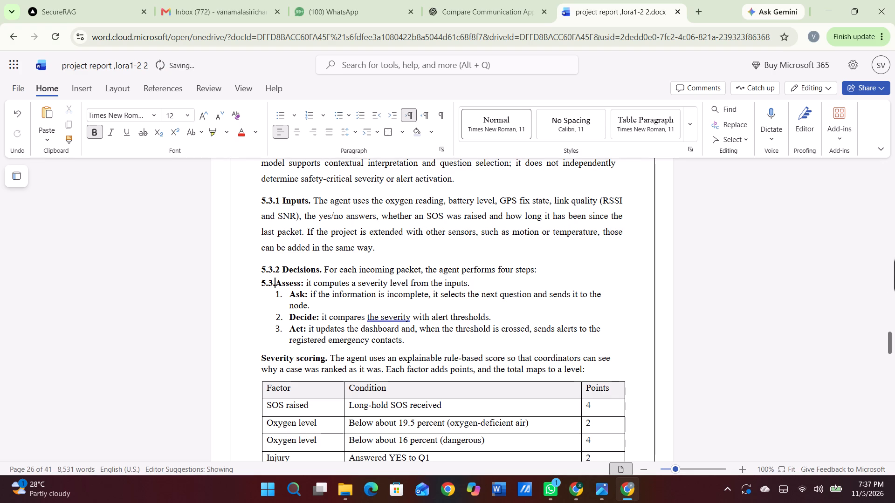
pyautogui.write('2.')
pyautogui.press('1')
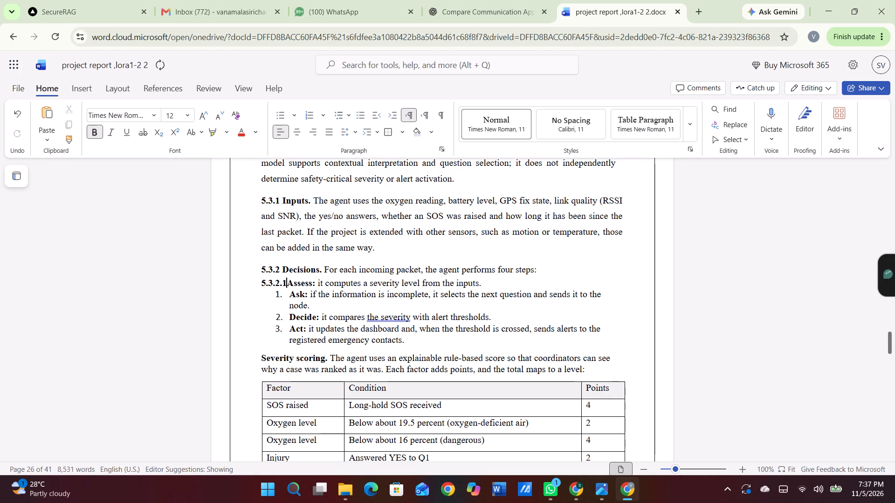
pyautogui.press('space')
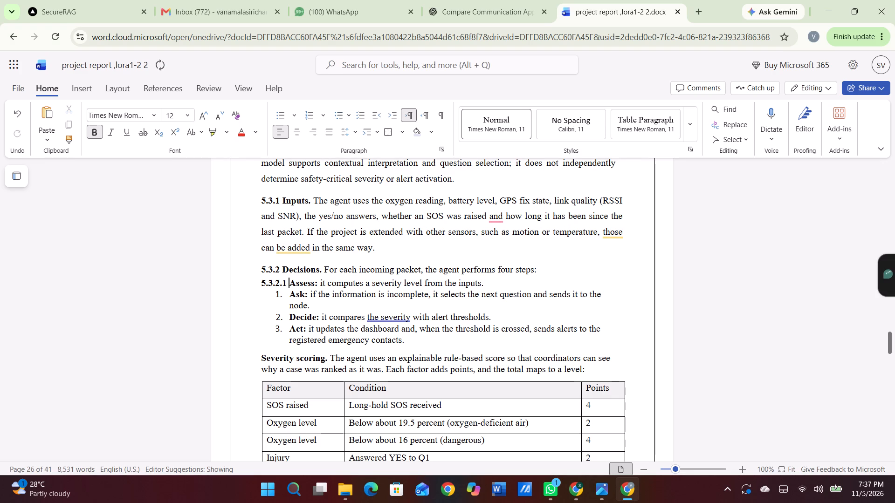
# Replace the automatic list number and indent of the "Ask" item with 5.3.2.2, reusing the number copied from the "Assess" item.
pyautogui.moveTo(262, 280); pyautogui.dragTo(289, 283)
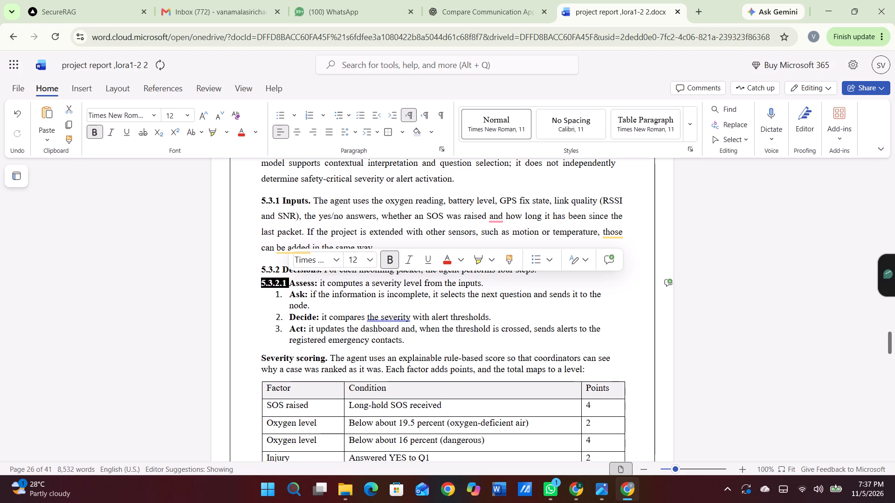
pyautogui.hotkey('ctrl', 'c')
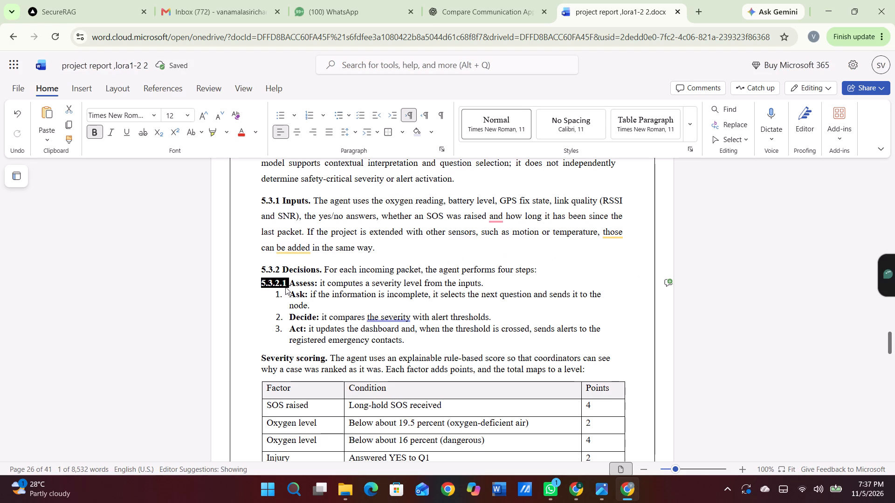
pyautogui.click(288, 298)
pyautogui.press('BackSpace')
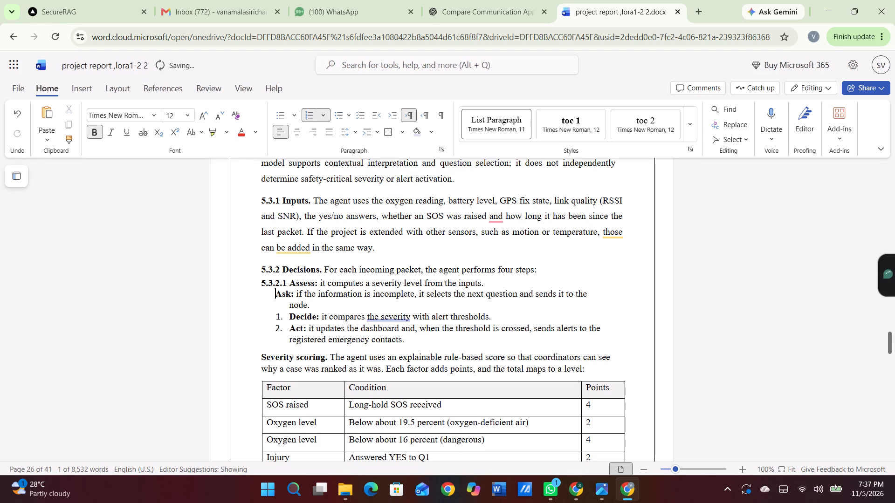
pyautogui.press('BackSpace')
pyautogui.press('BackSpace')
pyautogui.press('BackSpace')
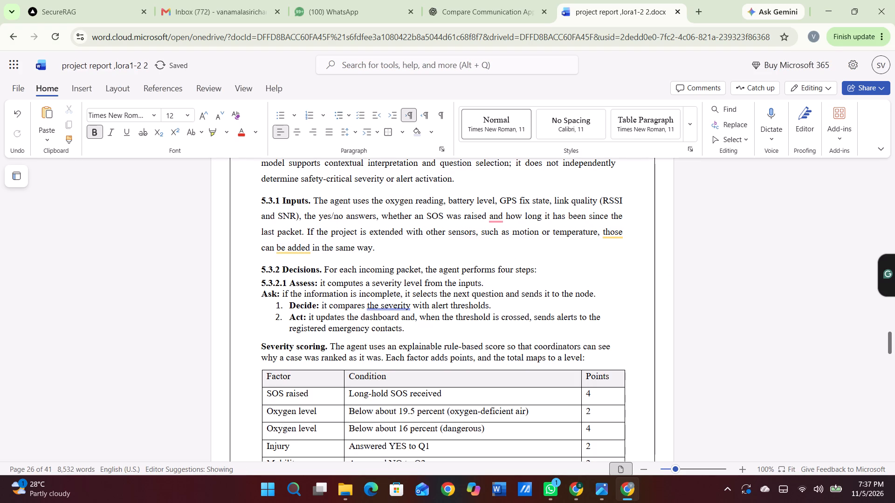
pyautogui.hotkey('ctrl', 'v')
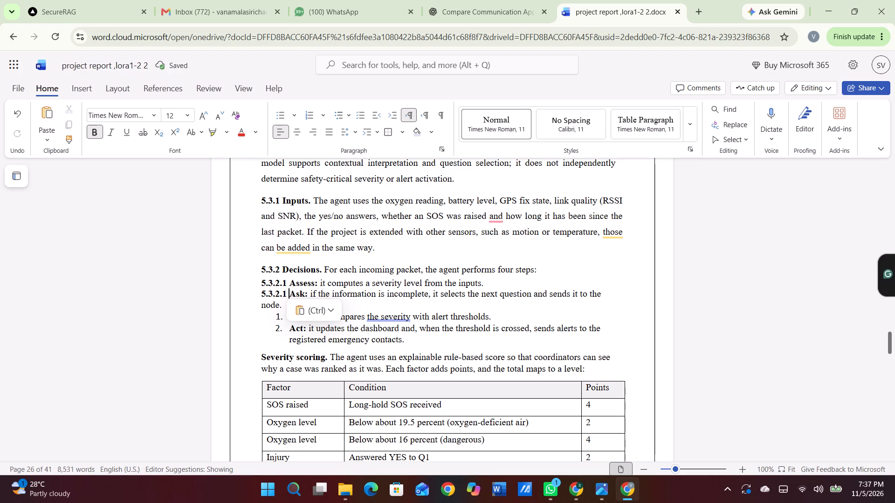
pyautogui.click(281, 314)
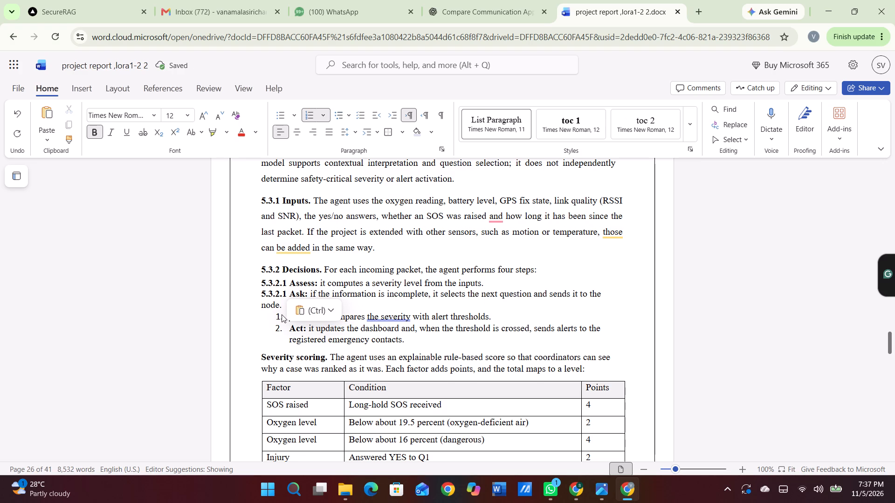
pyautogui.click(282, 314)
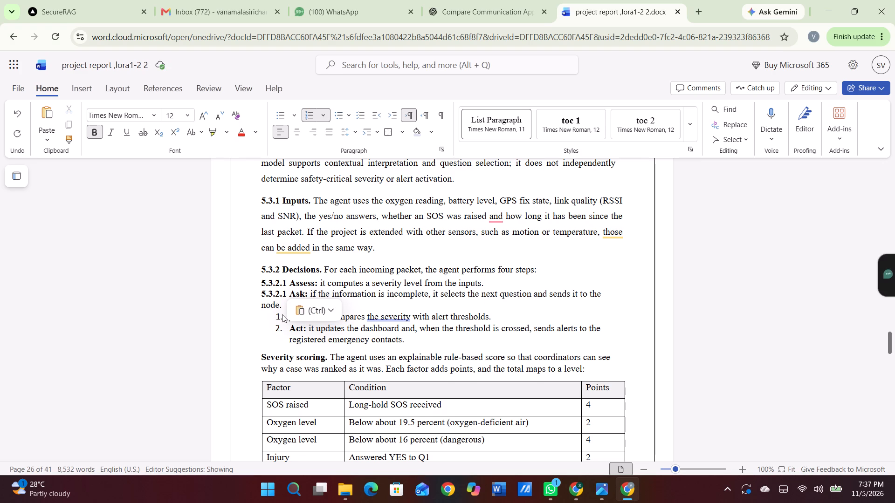
pyautogui.click(474, 228)
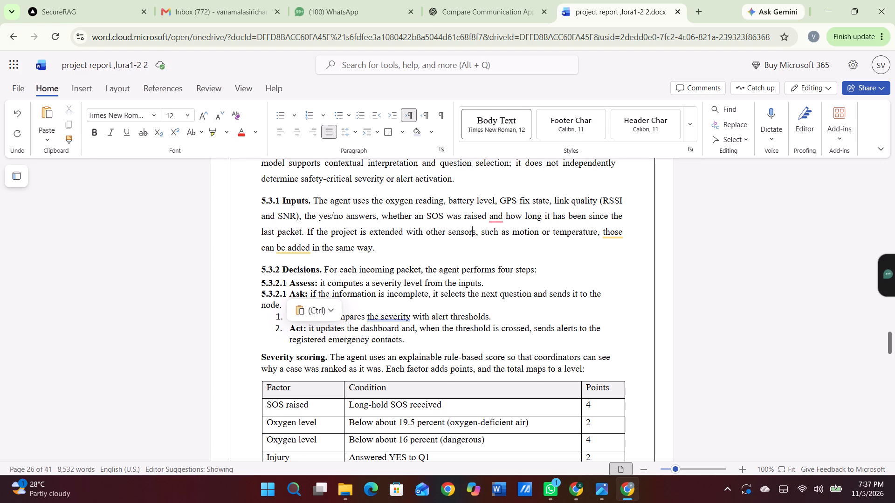
pyautogui.click(380, 316)
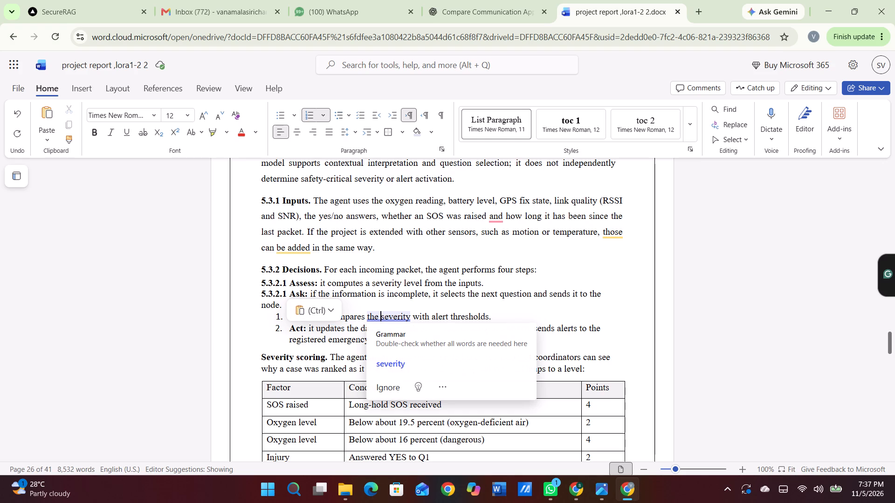
pyautogui.click(288, 292)
pyautogui.press('BackSpace')
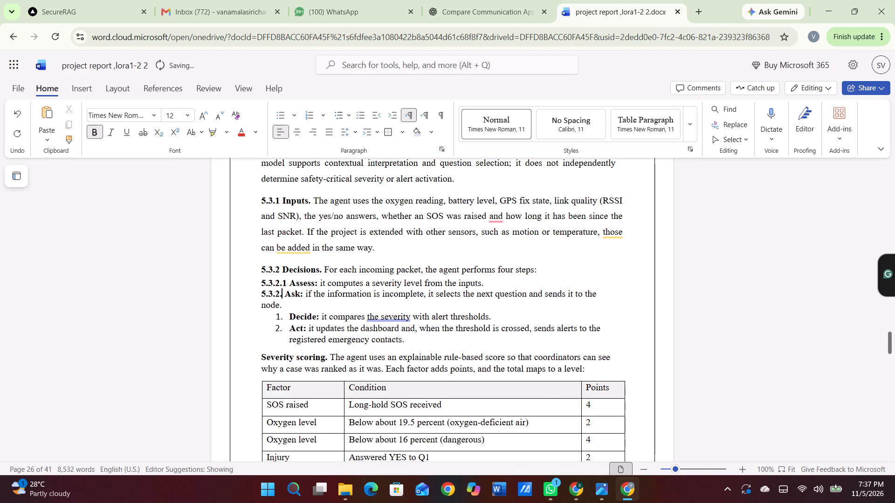
pyautogui.press('2')
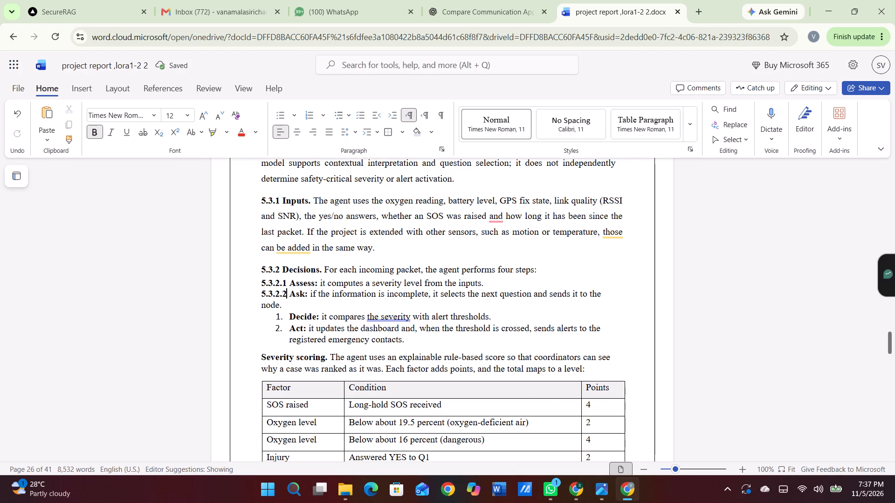
# Replace the automatic list number and indent of the "Decide" item with the number 5.3.2.3, followed by a space.
pyautogui.click(283, 313)
pyautogui.press('BackSpace')
pyautogui.press('BackSpace')
pyautogui.press('BackSpace')
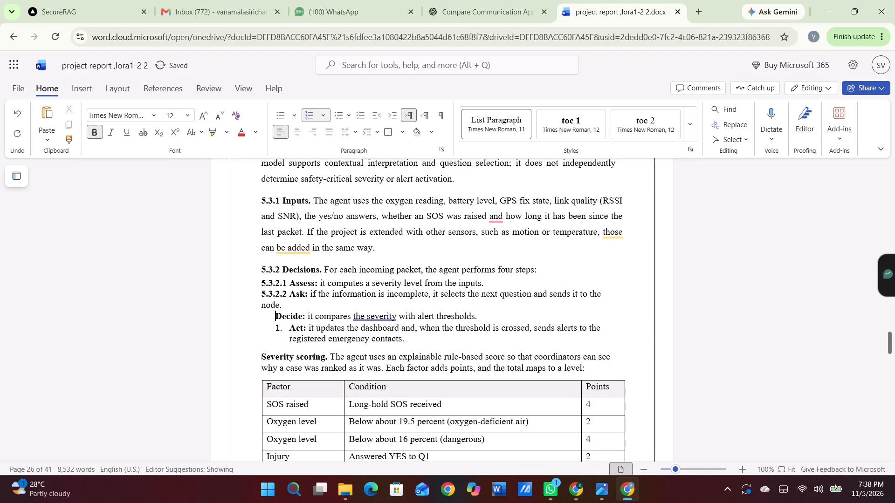
pyautogui.press('BackSpace')
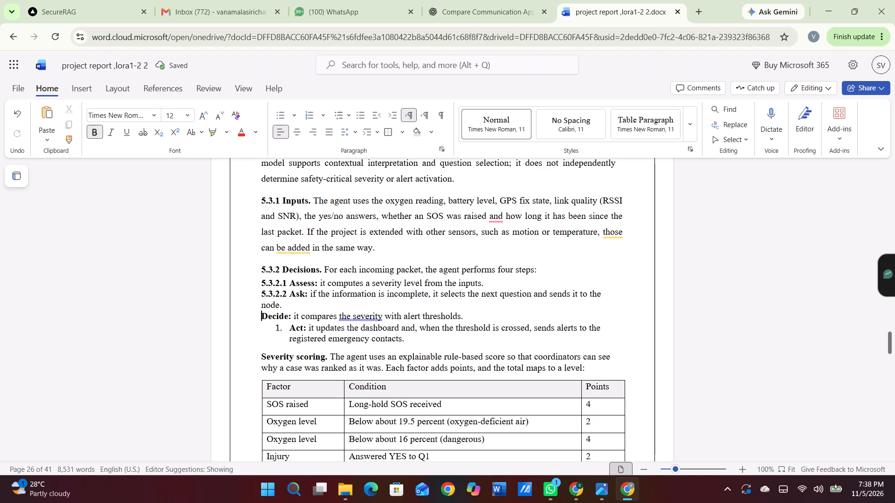
pyautogui.hotkey('ctrl', 'v')
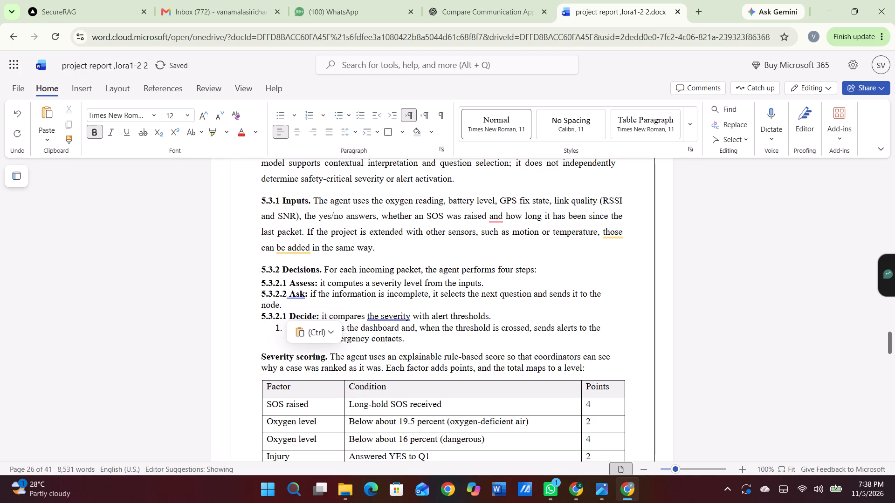
pyautogui.press('BackSpace')
pyautogui.press('BackSpace')
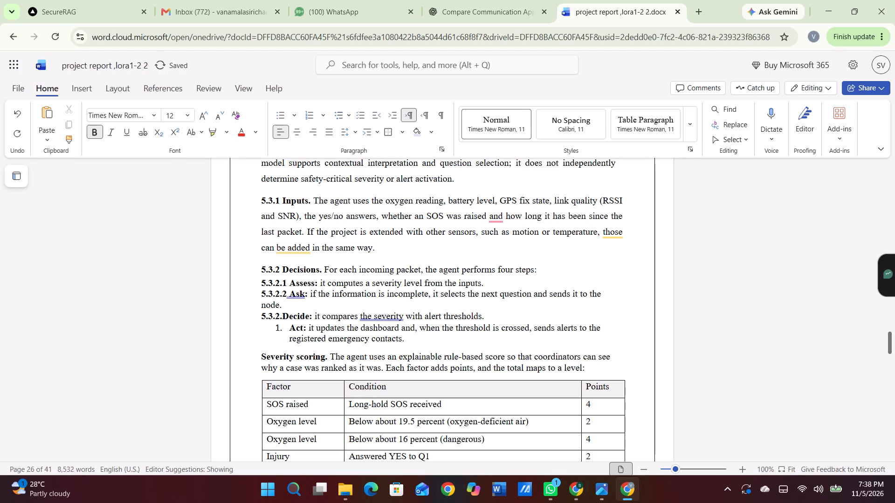
pyautogui.write('3')
pyautogui.press('space')
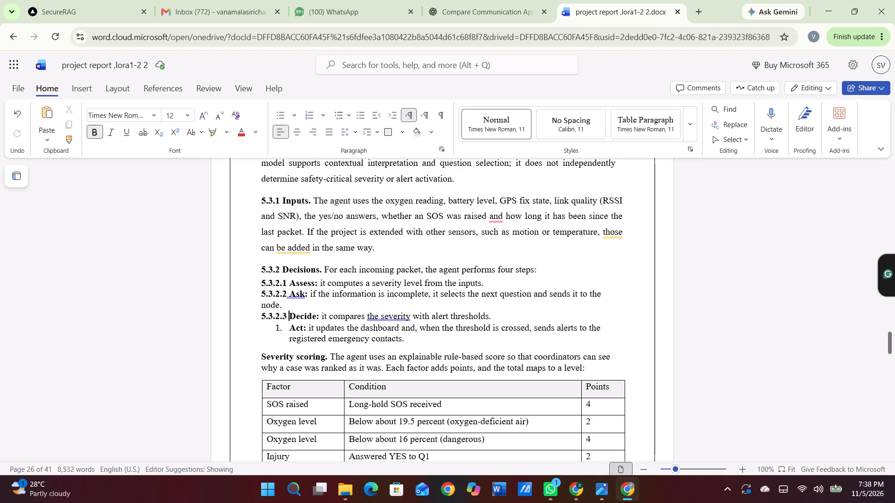
# Replace the automatic list number and indent of the "Act" item with the number 5.3.2.4, followed by a space.
pyautogui.click(288, 329)
pyautogui.press('BackSpace')
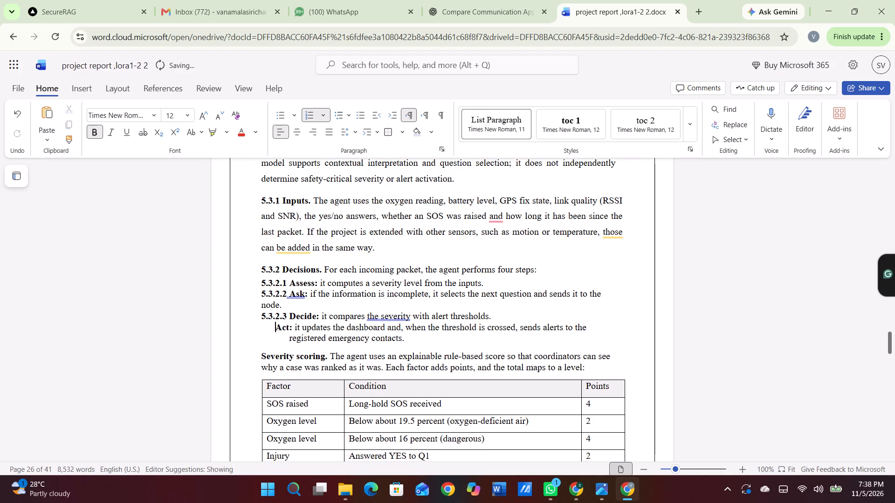
pyautogui.press('BackSpace')
pyautogui.press('BackSpace')
pyautogui.press('BackSpace')
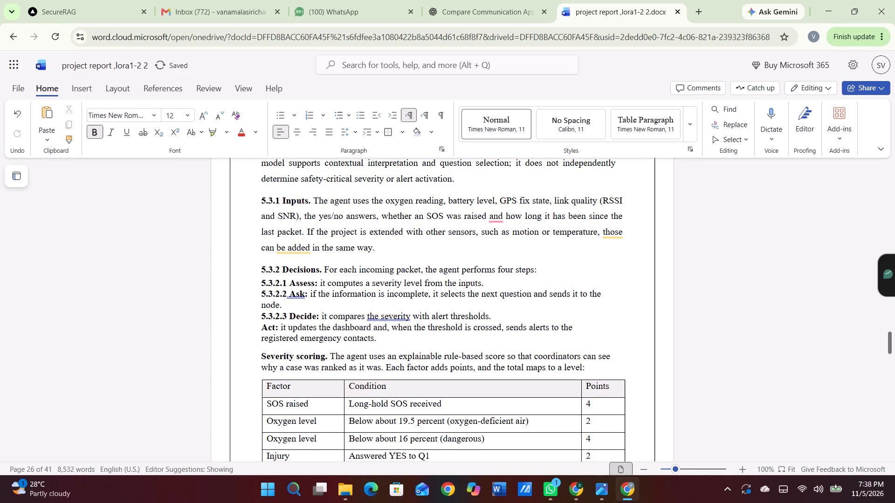
pyautogui.hotkey('ctrl', 'v')
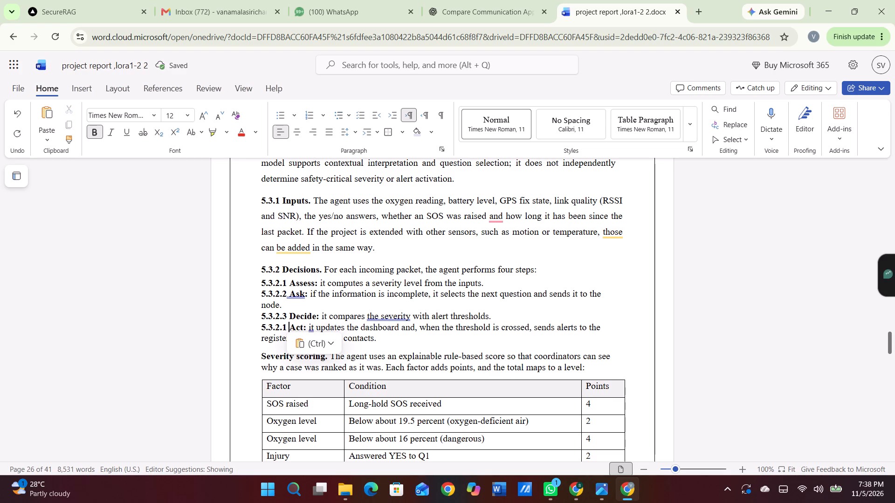
pyautogui.press('BackSpace')
pyautogui.press('BackSpace')
pyautogui.write('4')
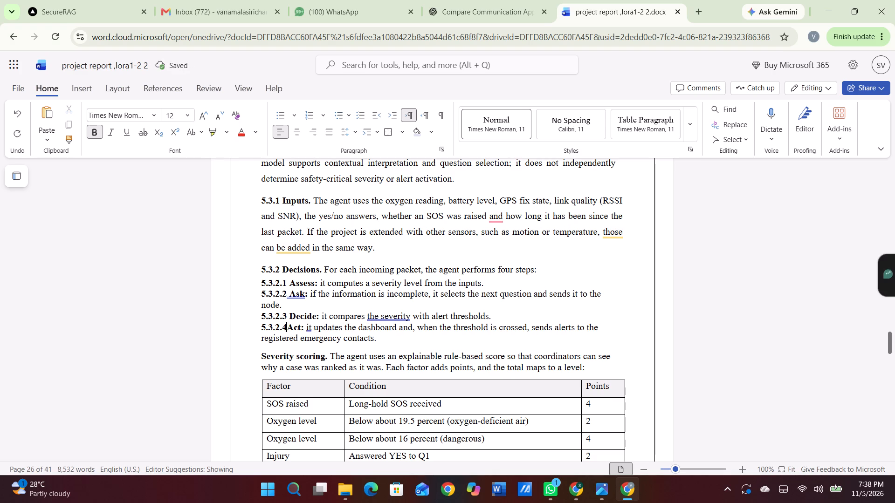
pyautogui.press('space')
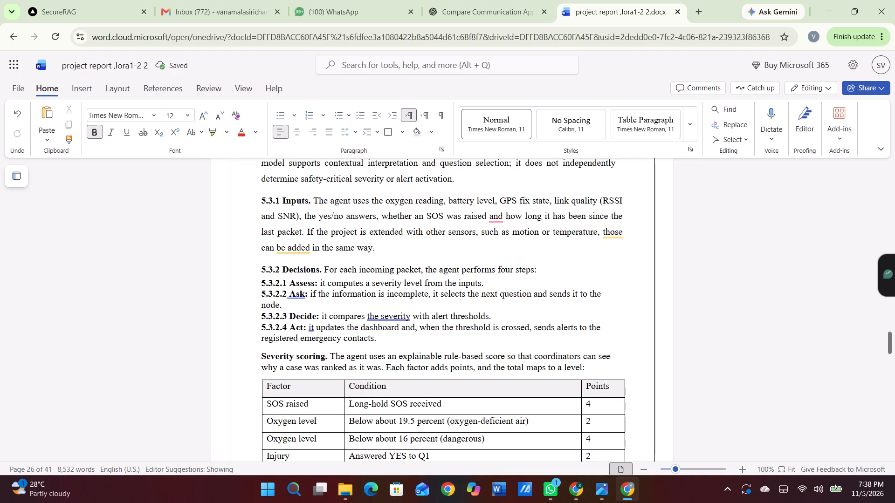
# Number the "Severity scoring" paragraph 5.3.2.5, reusing the copied subsection number and changing its last digit.
pyautogui.click(258, 353)
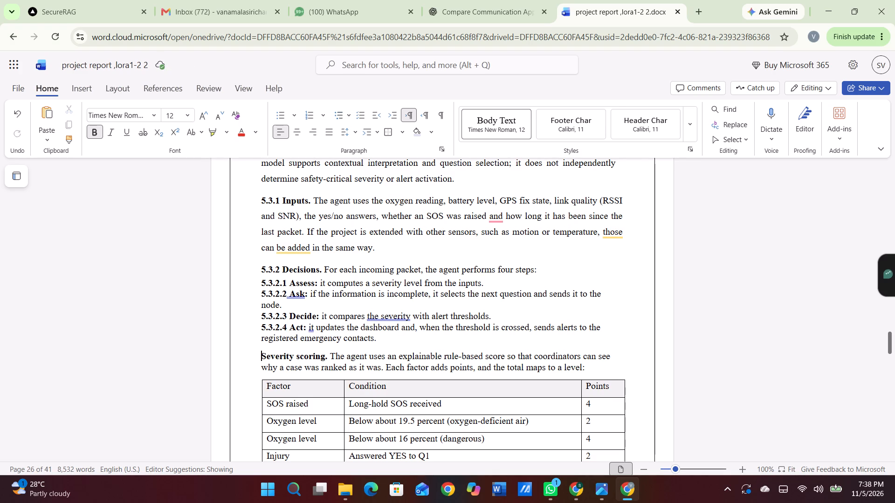
pyautogui.hotkey('ctrl', 'v')
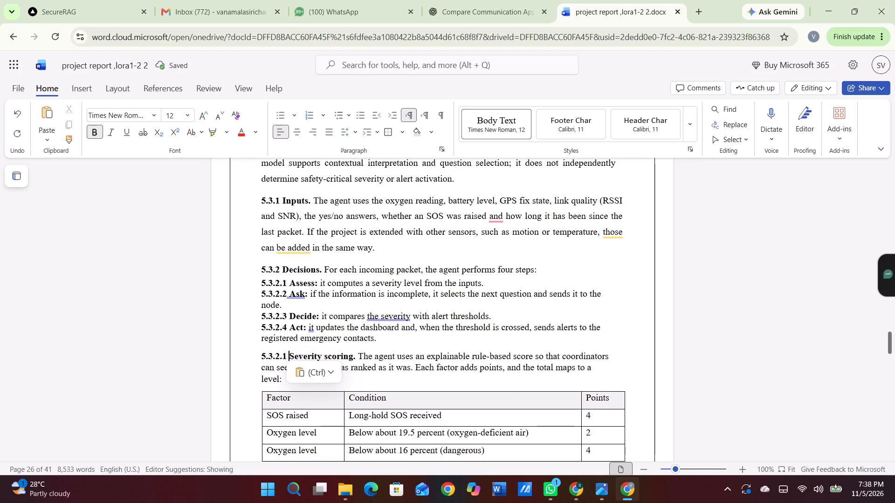
pyautogui.press('BackSpace')
pyautogui.press('BackSpace')
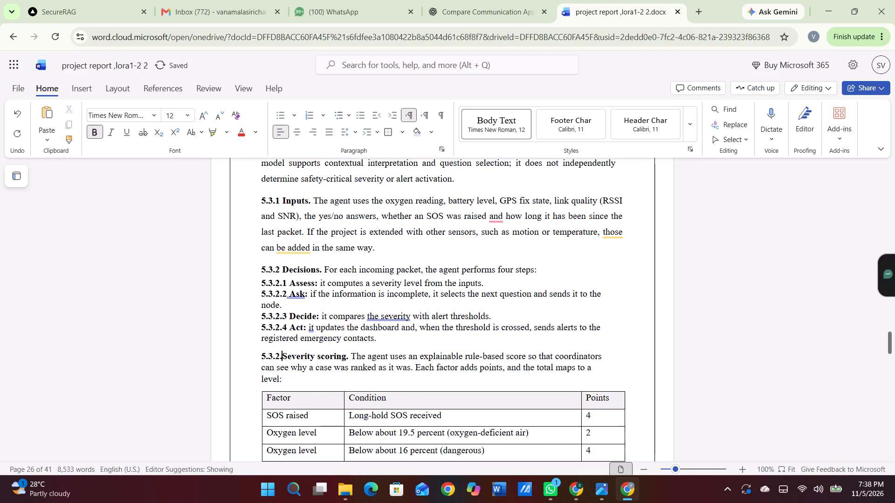
pyautogui.write('5')
pyautogui.press('space')
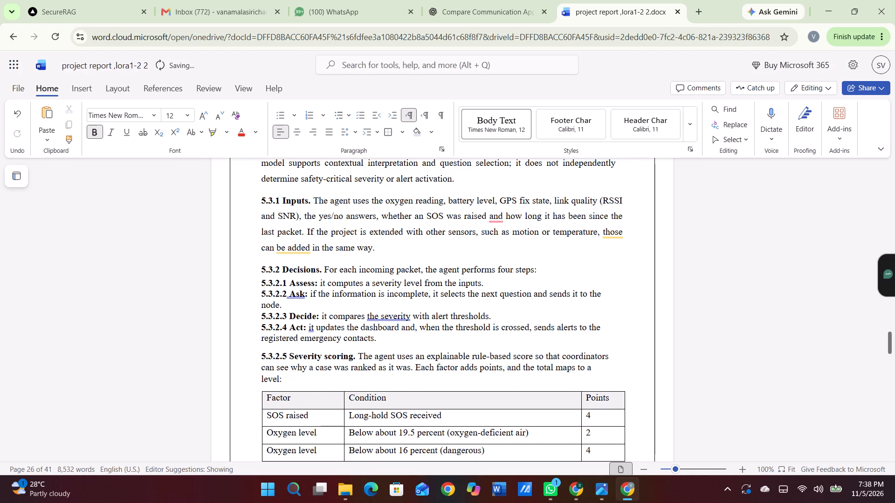
# Set 1.5 line spacing and justified alignment from the 5.3.2 Decisions paragraph through the "Medical need" row of the severity table.
pyautogui.moveTo(258, 269); pyautogui.dragTo(310, 325)
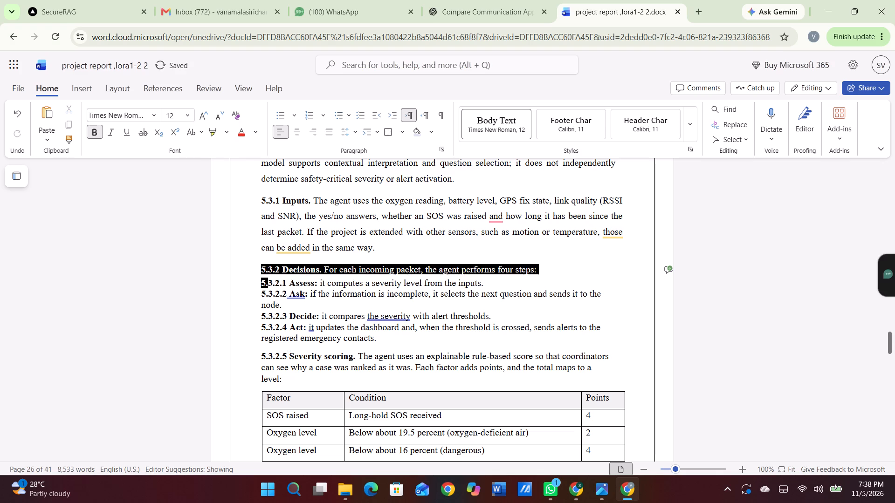
pyautogui.moveTo(310, 325); pyautogui.dragTo(477, 495)
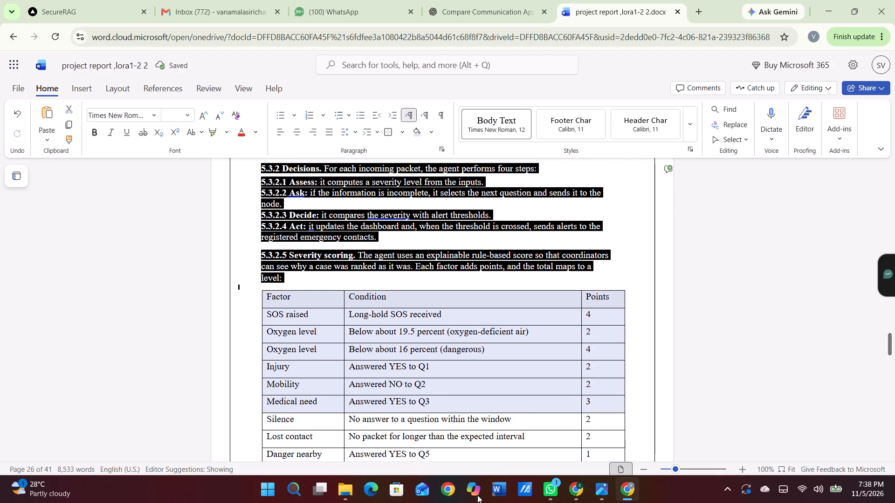
pyautogui.moveTo(477, 495); pyautogui.dragTo(533, 502)
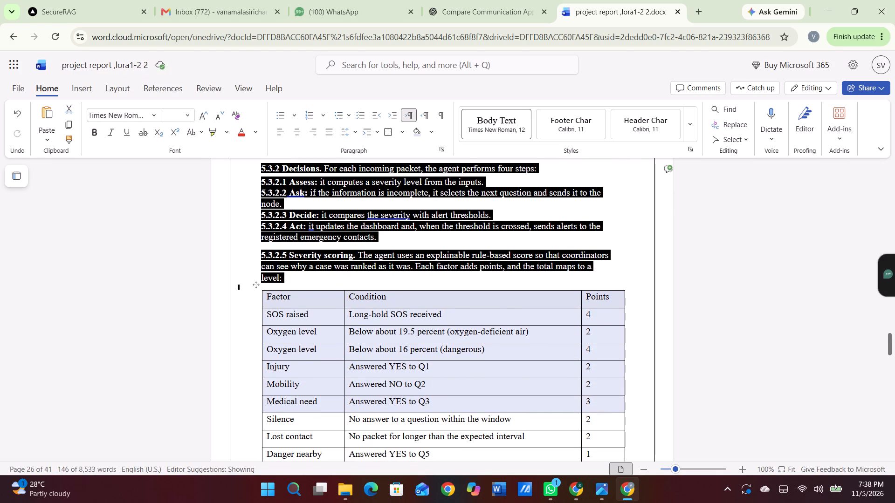
pyautogui.click(355, 132)
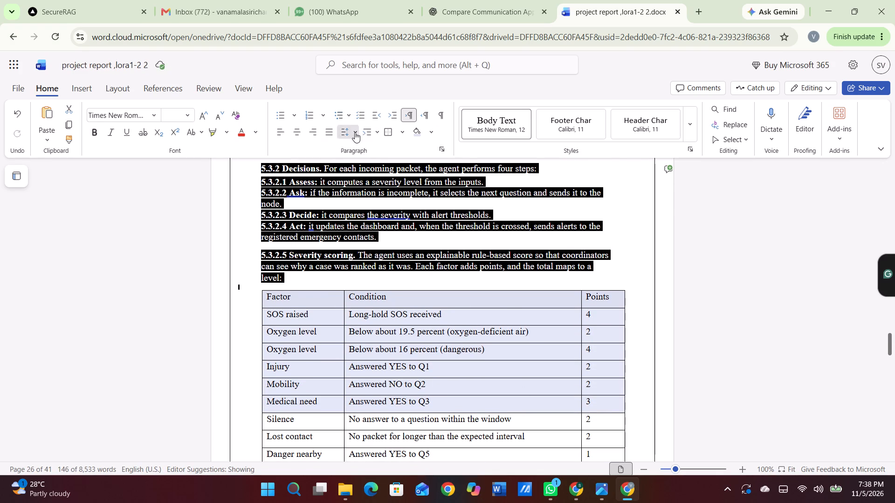
pyautogui.click(372, 197)
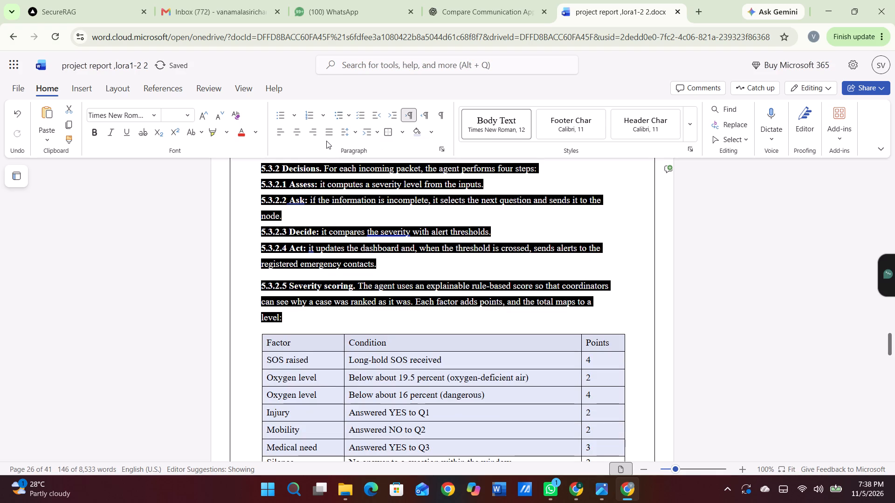
pyautogui.click(328, 129)
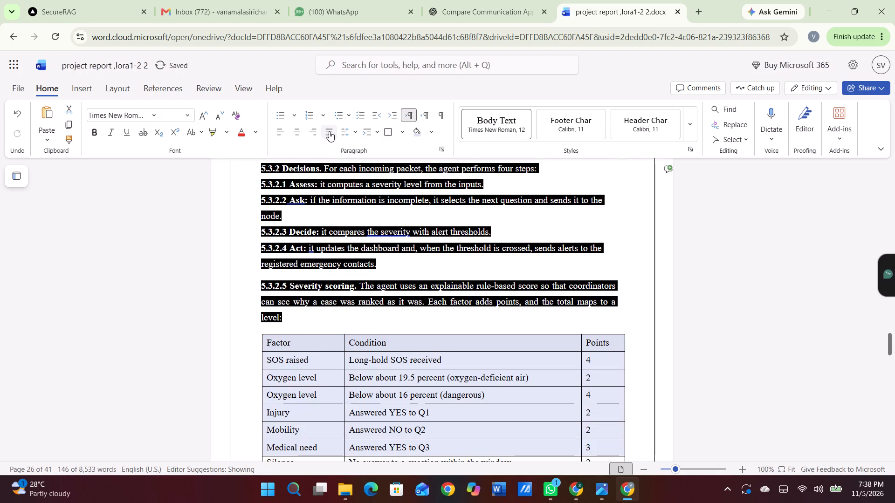
# Set 1.5 line spacing and justified alignment from the "Silence" row through the threshold values paragraph below the Total points table.
pyautogui.scroll(-3, 360, 286)
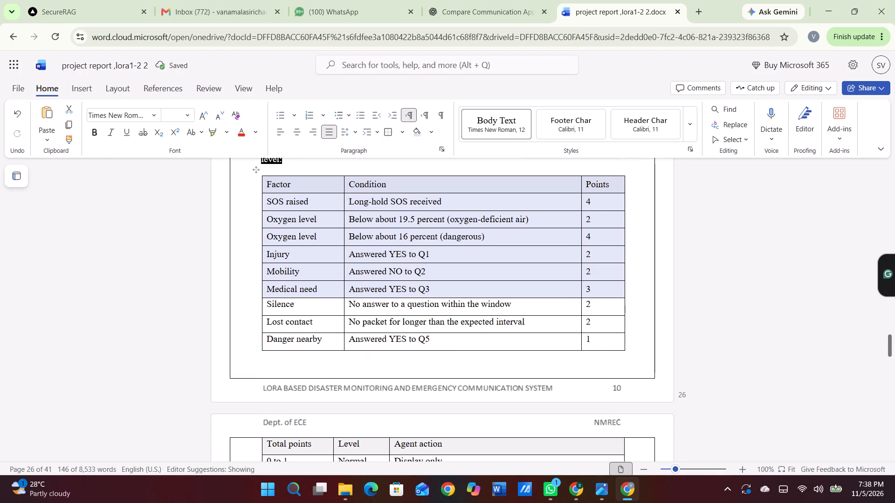
pyautogui.click(265, 312)
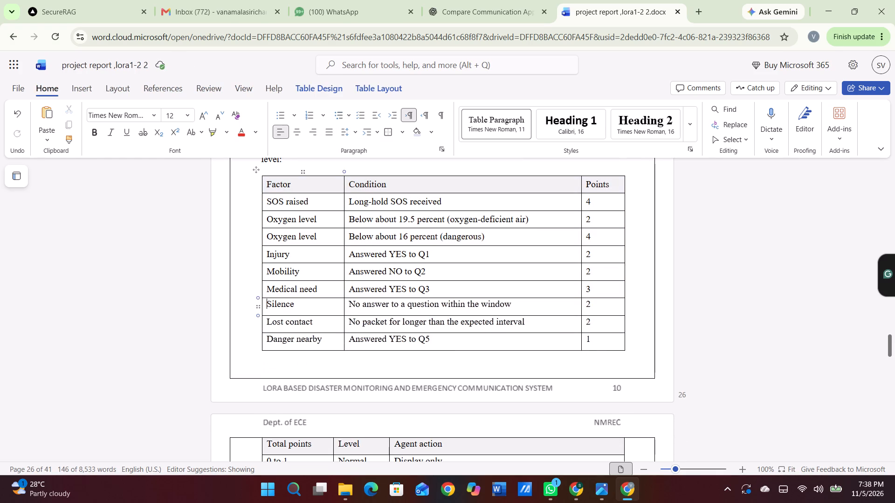
pyautogui.moveTo(266, 303); pyautogui.dragTo(537, 462)
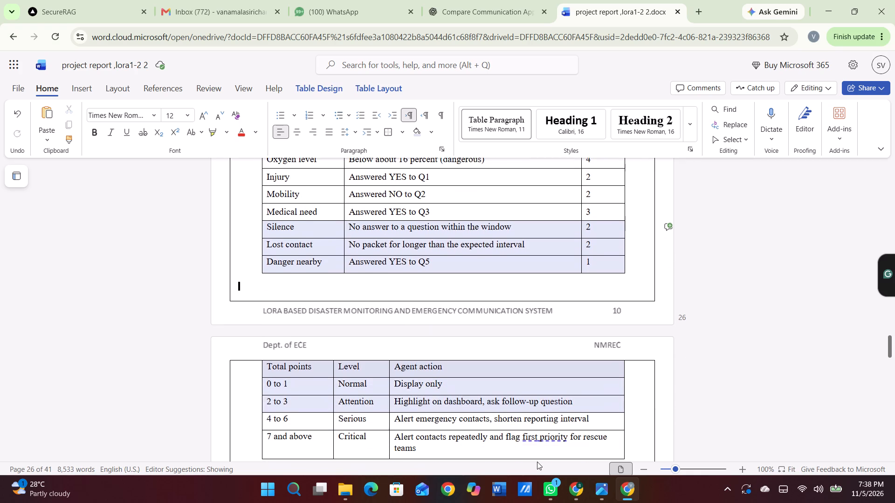
pyautogui.moveTo(537, 462); pyautogui.dragTo(572, 421)
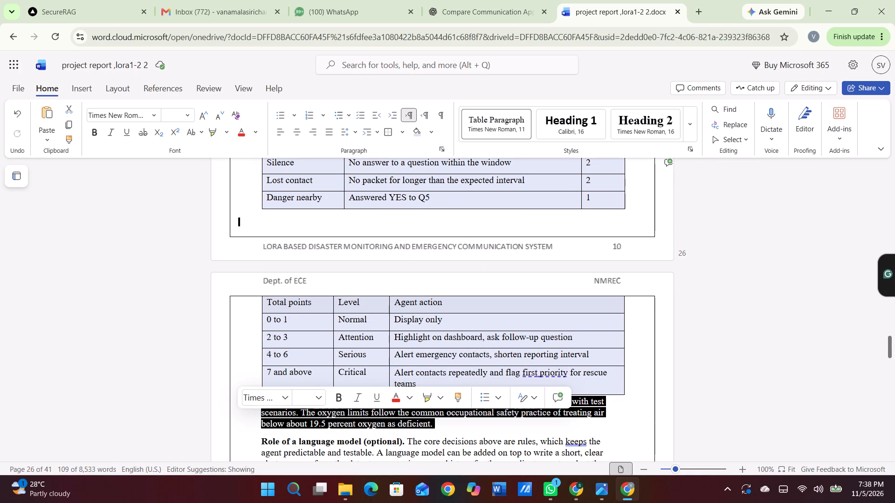
pyautogui.click(351, 135)
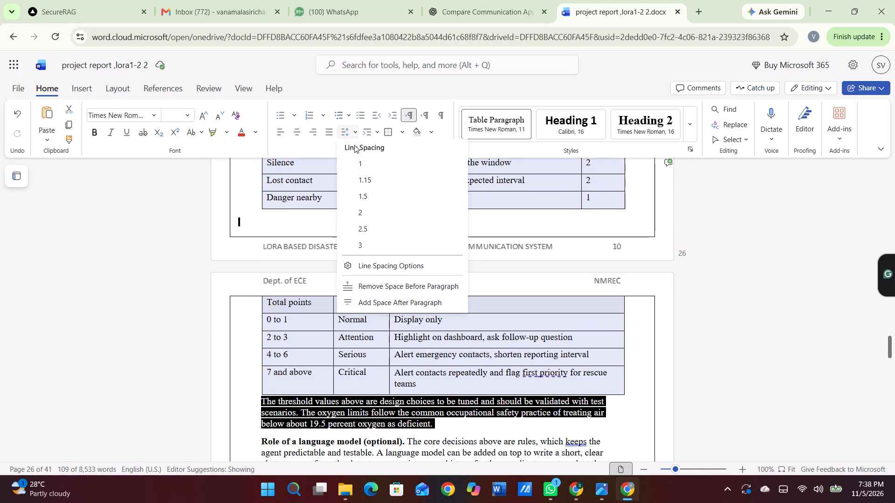
pyautogui.click(379, 203)
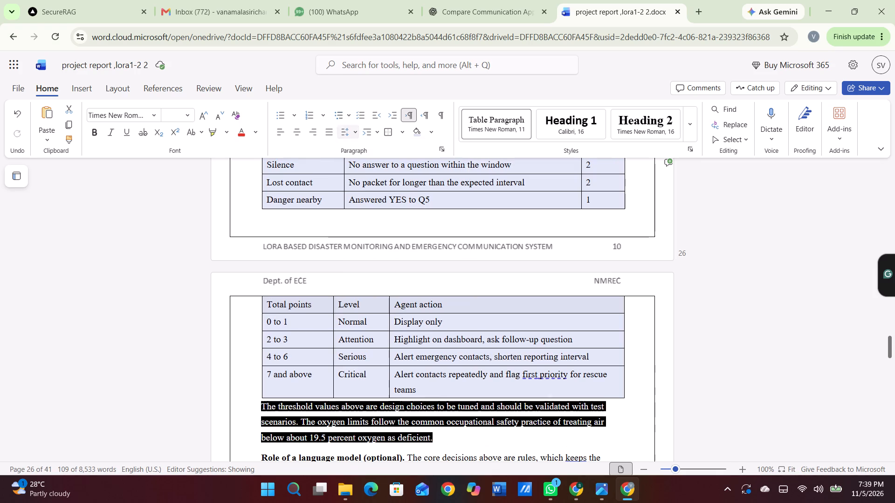
pyautogui.click(330, 132)
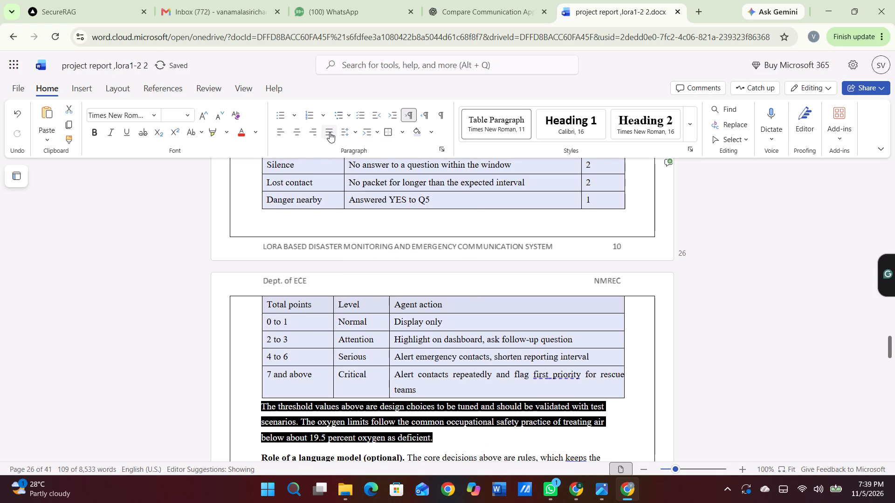
pyautogui.click(407, 326)
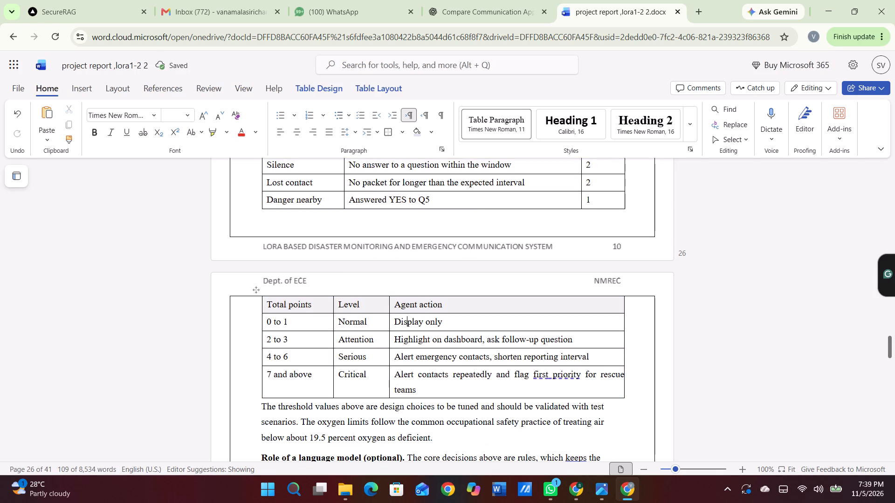
# Number the "Role of a language model (optional)" paragraph 5.3.2.6, reusing the copied subsection number and changing its last digit.
pyautogui.scroll(-4, 407, 326)
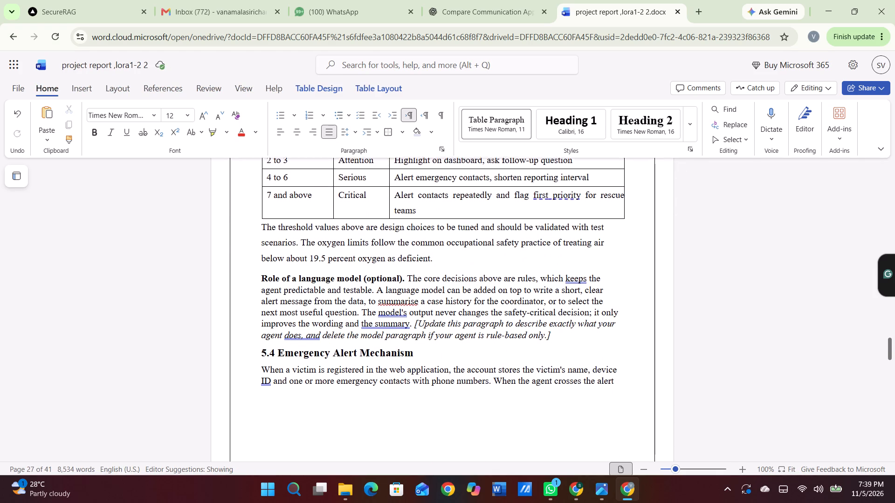
pyautogui.scroll(-1, 407, 326)
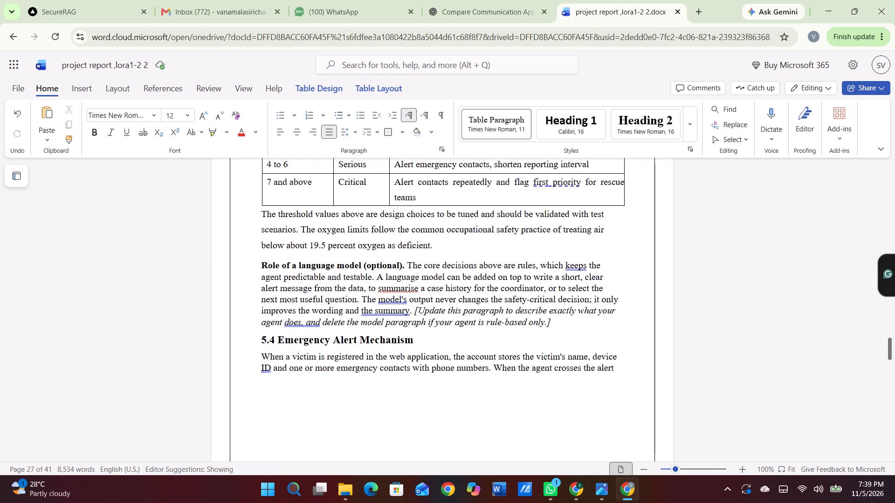
pyautogui.click(259, 262)
pyautogui.hotkey('ctrl', 'v')
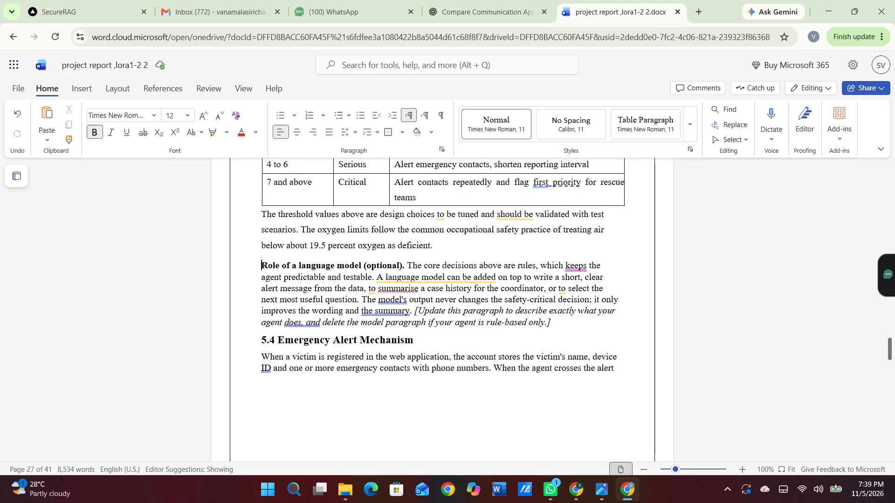
pyautogui.click(259, 262)
pyautogui.press('BackSpace')
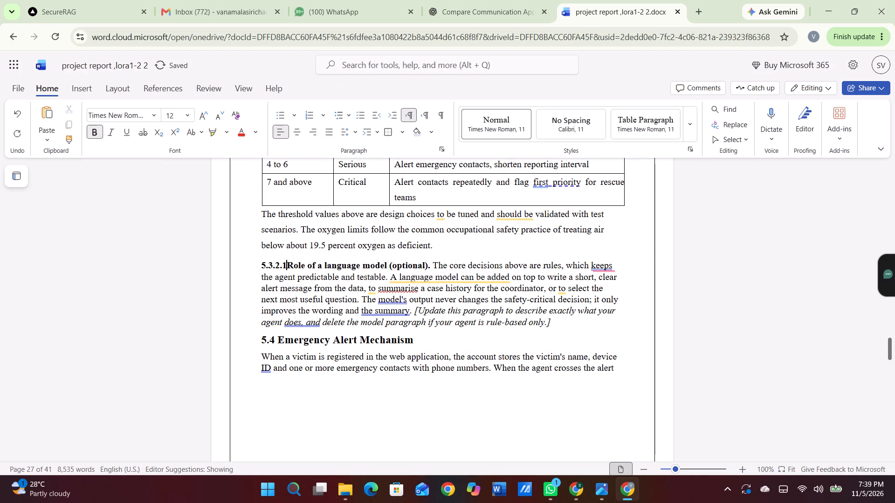
pyautogui.press('BackSpace')
pyautogui.scroll(4, 291, 223)
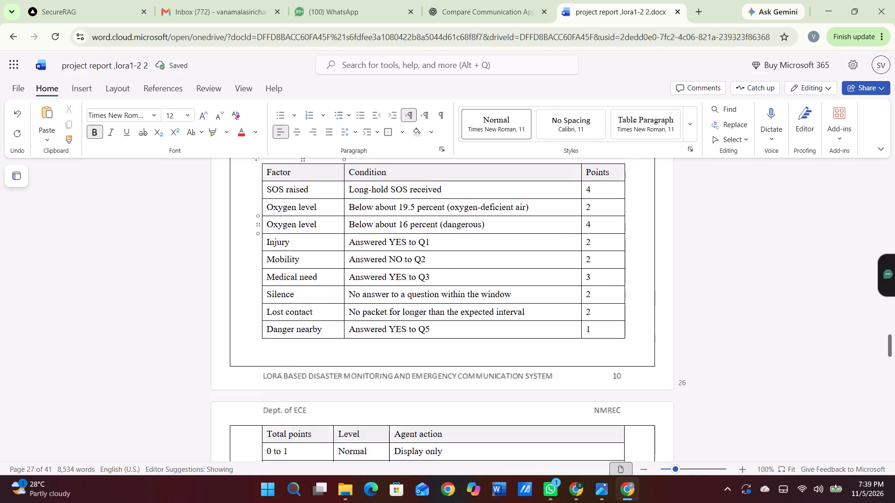
pyautogui.scroll(2, 291, 223)
pyautogui.scroll(-3, 291, 223)
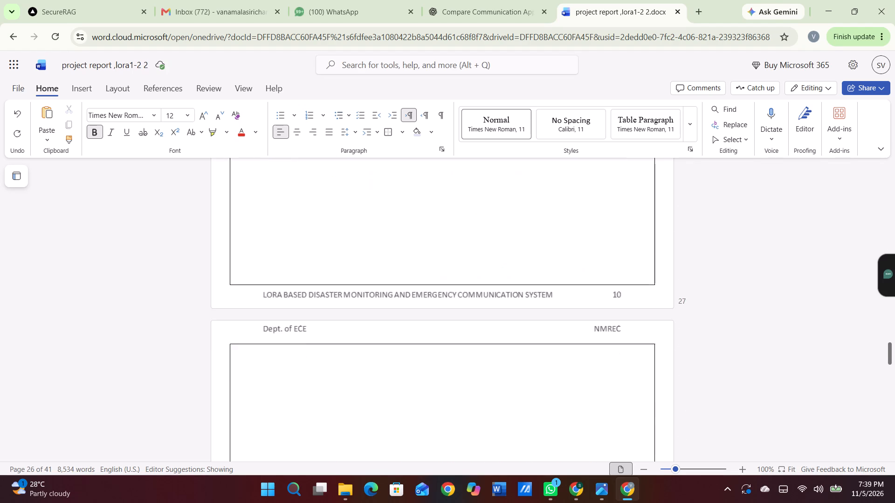
pyautogui.scroll(-2, 291, 223)
pyautogui.scroll(8, 291, 223)
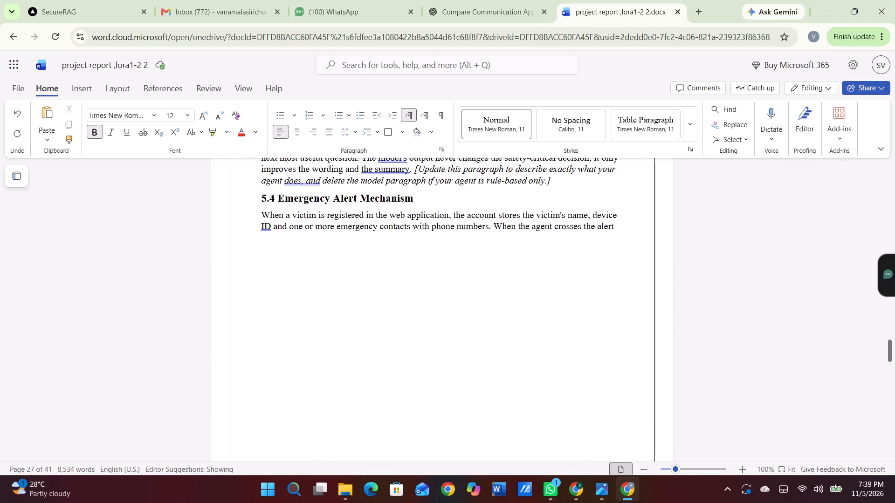
pyautogui.scroll(1, 291, 223)
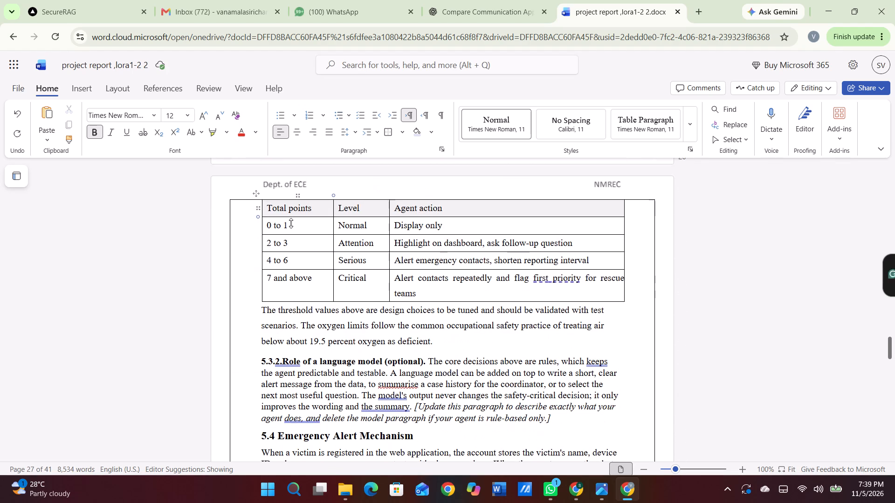
pyautogui.scroll(1, 291, 223)
pyautogui.press('6')
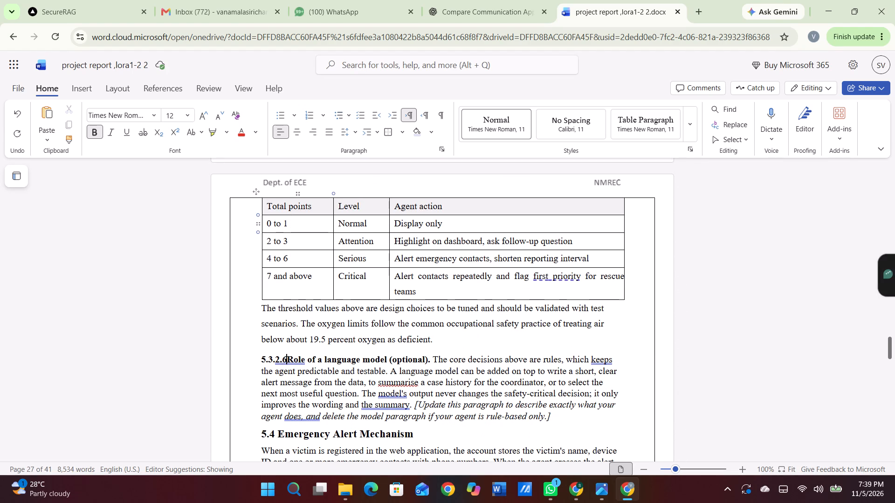
pyautogui.press('space')
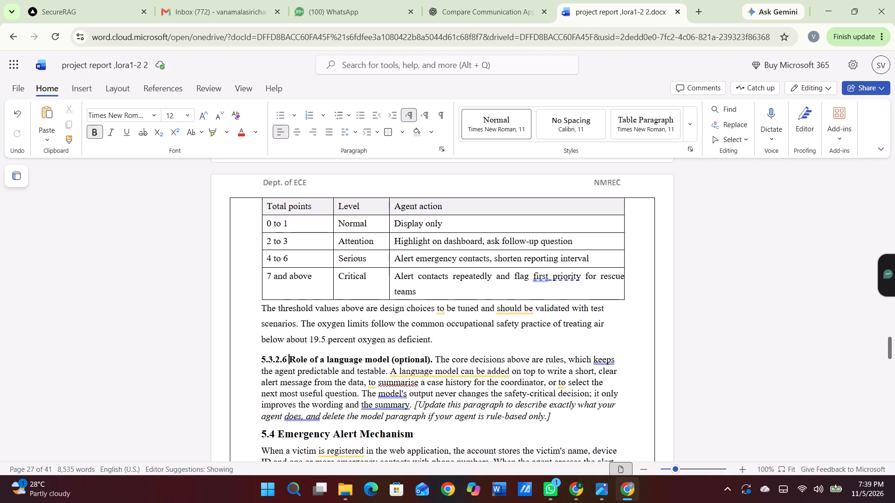
# Set justified alignment and 1.5 line spacing from the 5.3.2.6 language model paragraph through the opening paragraph of 5.4 Emergency Alert Mechanism.
pyautogui.moveTo(258, 357); pyautogui.dragTo(468, 483)
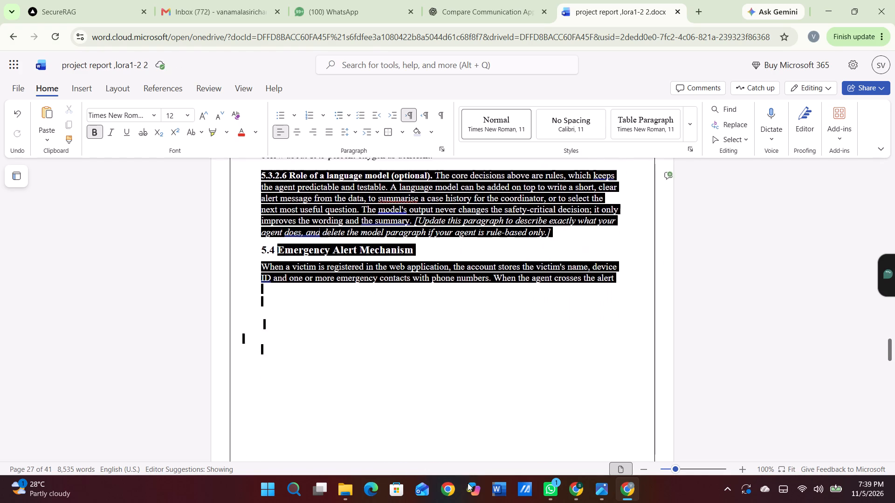
pyautogui.moveTo(468, 483); pyautogui.dragTo(467, 474)
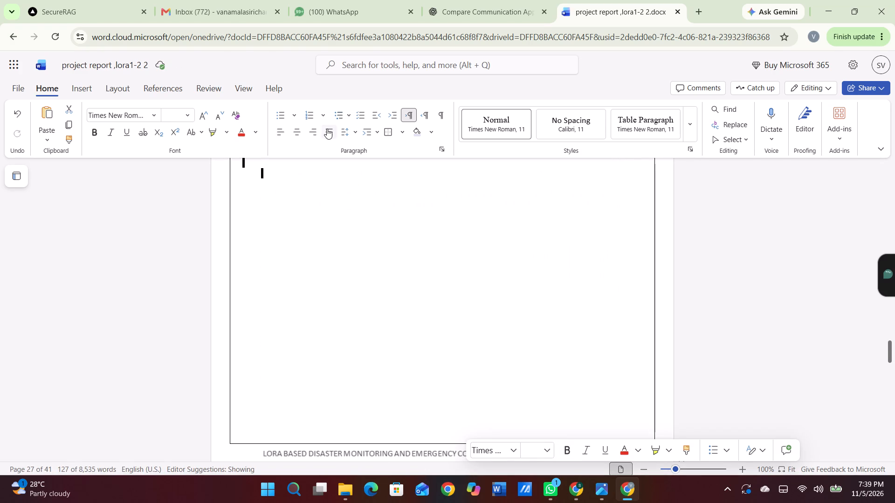
pyautogui.click(327, 129)
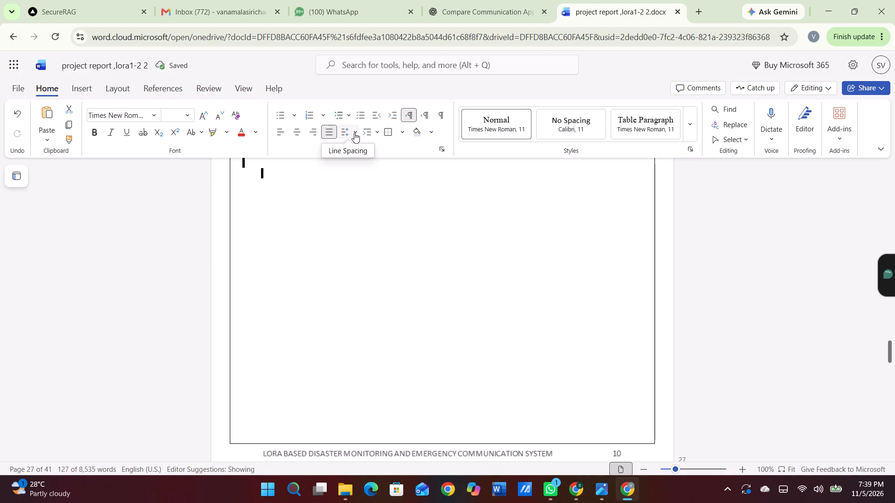
pyautogui.click(354, 133)
pyautogui.click(357, 194)
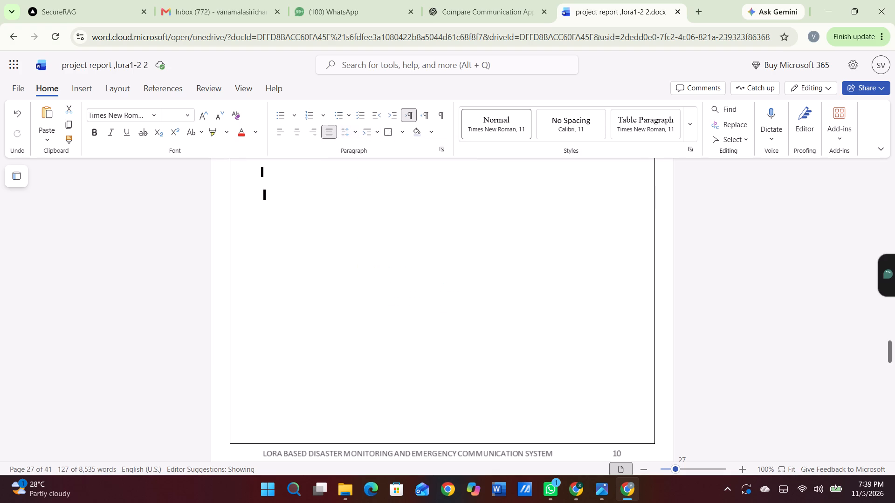
# Remove the italics from the bracketed "Update this paragraph" note at the end of the 5.3.2.6 paragraph.
pyautogui.scroll(3, 344, 206)
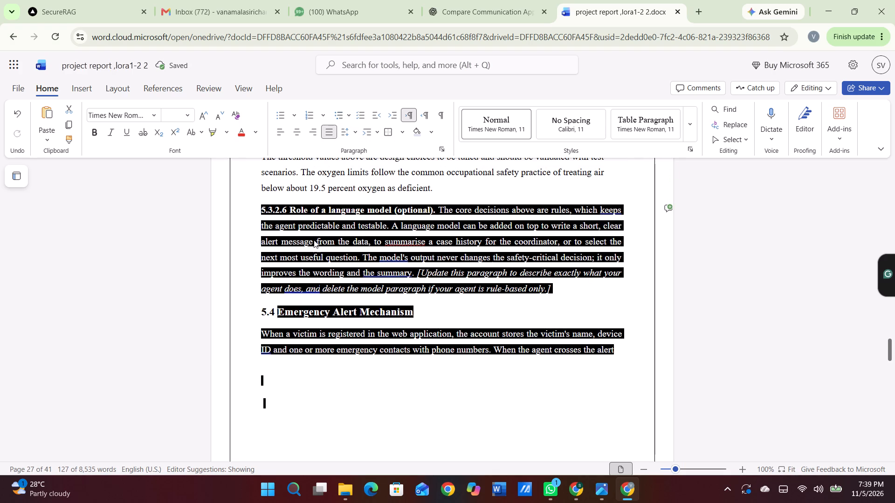
pyautogui.click(318, 290)
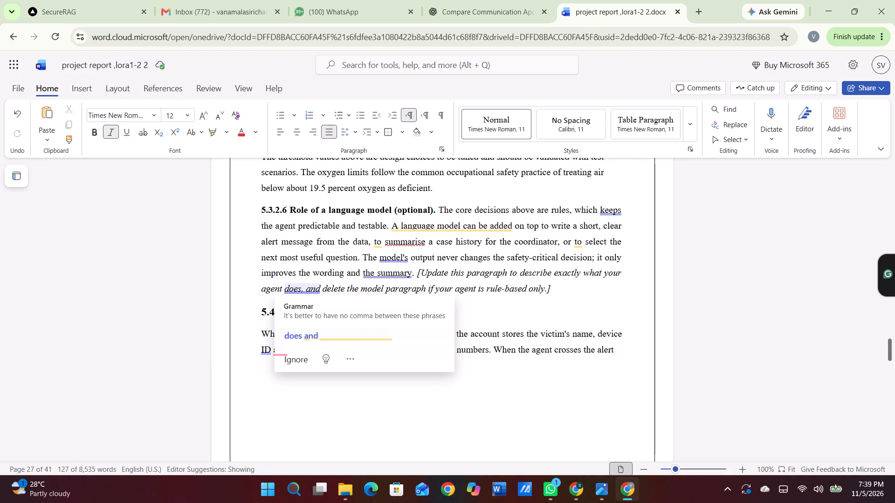
pyautogui.moveTo(420, 270); pyautogui.dragTo(584, 288)
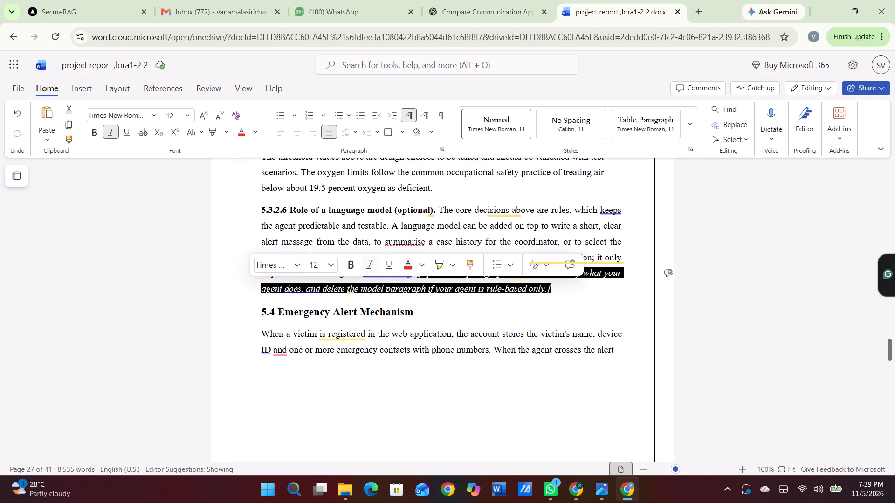
pyautogui.click(370, 264)
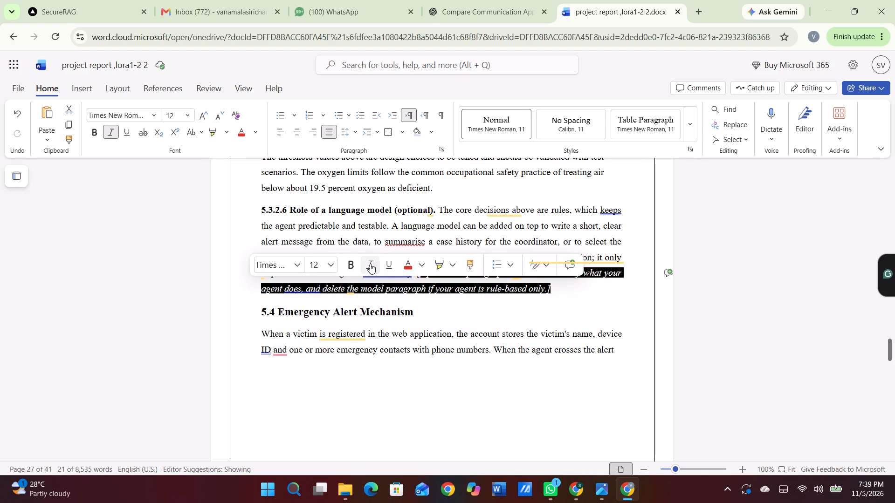
pyautogui.click(390, 354)
# Review the formatted pages from the 5.2 question table to the 5.4 Emergency Alert Mechanism section.
pyautogui.scroll(1, 390, 354)
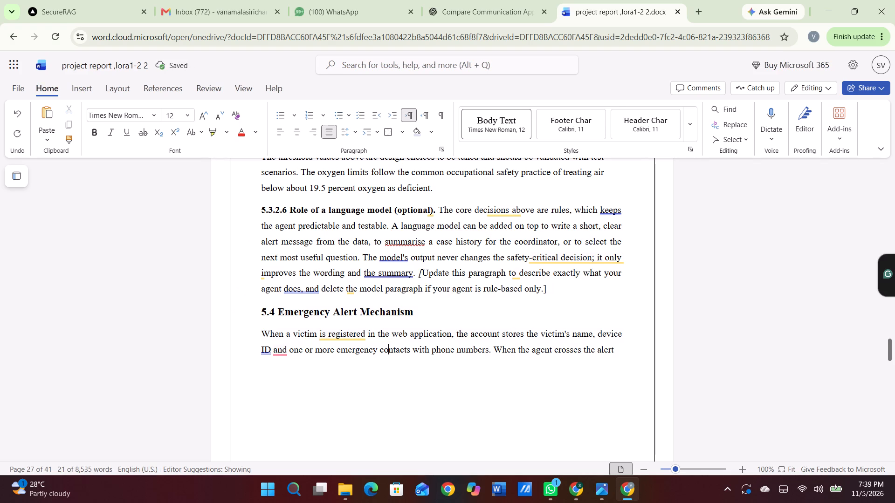
pyautogui.scroll(5, 390, 354)
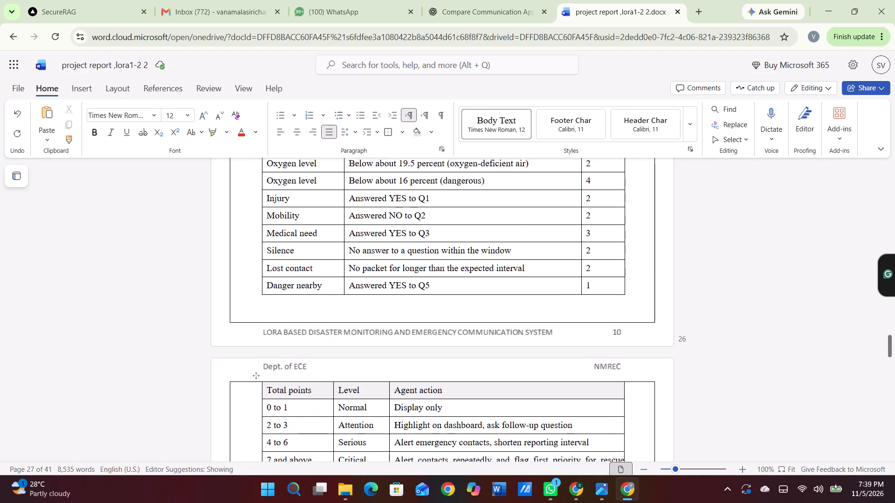
pyautogui.scroll(1, 390, 354)
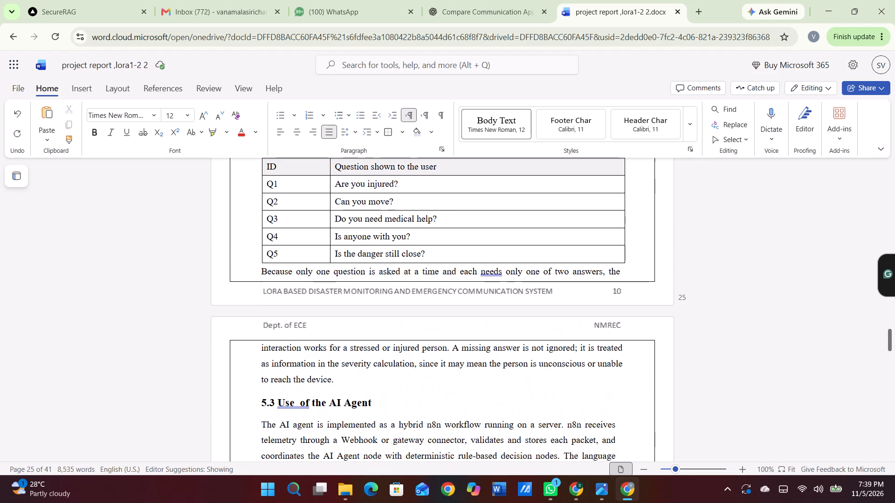
pyautogui.scroll(-6, 390, 354)
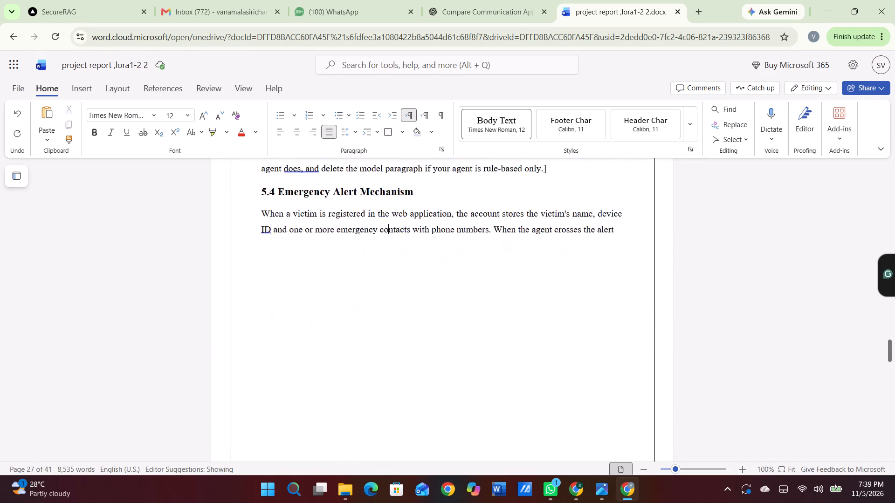
# Close the gap in 5.4 by moving the text from "threshold, it composes" through 5.7's "two types of users" line directly below "crosses the alert".
pyautogui.scroll(-6, 390, 354)
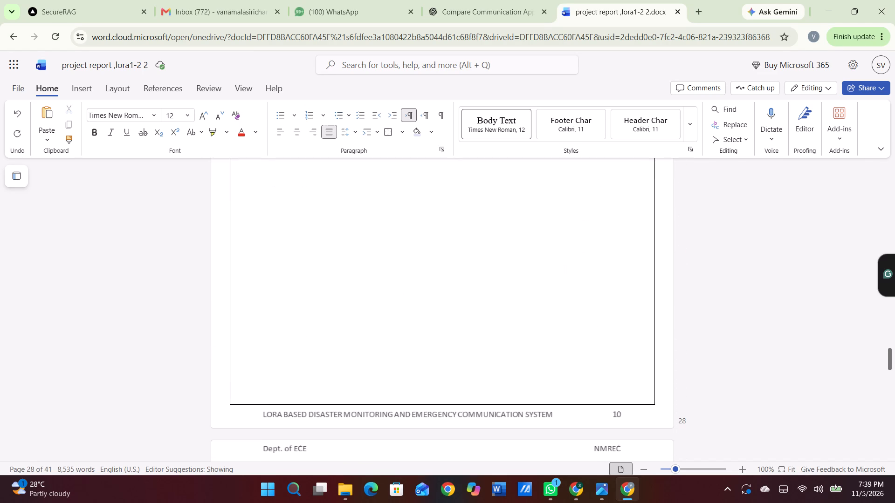
pyautogui.scroll(-6, 390, 354)
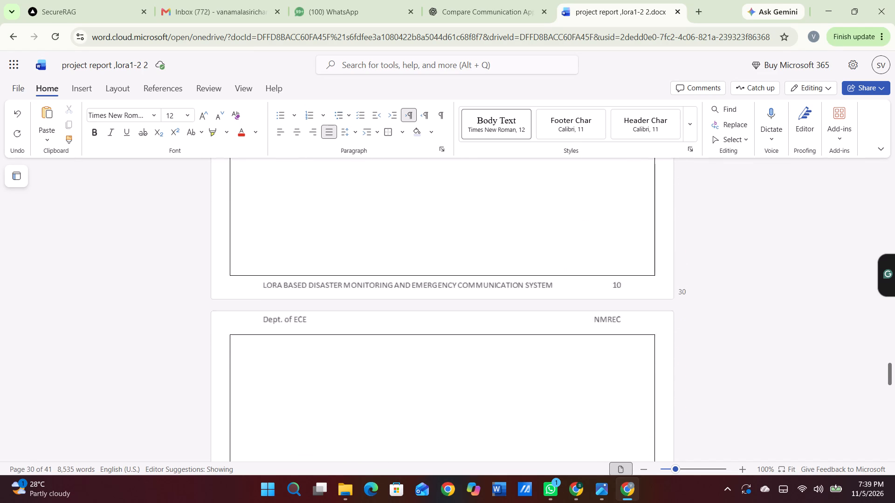
pyautogui.scroll(-5, 390, 354)
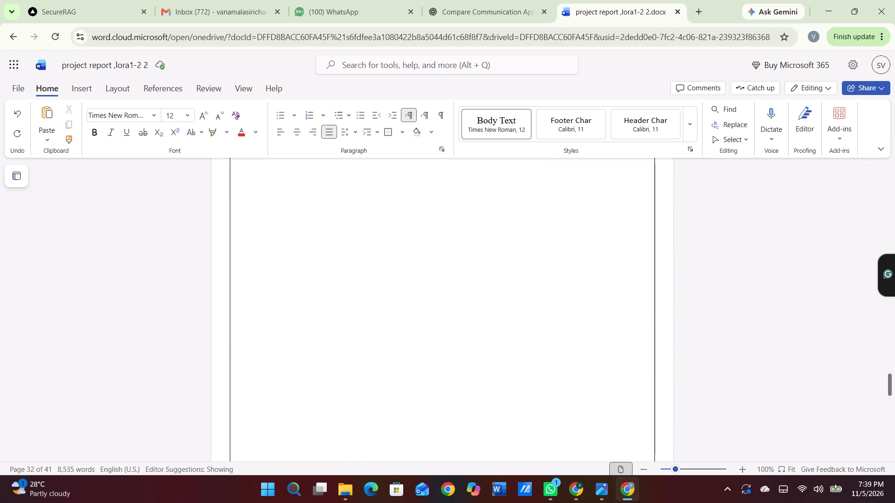
pyautogui.scroll(-3, 390, 354)
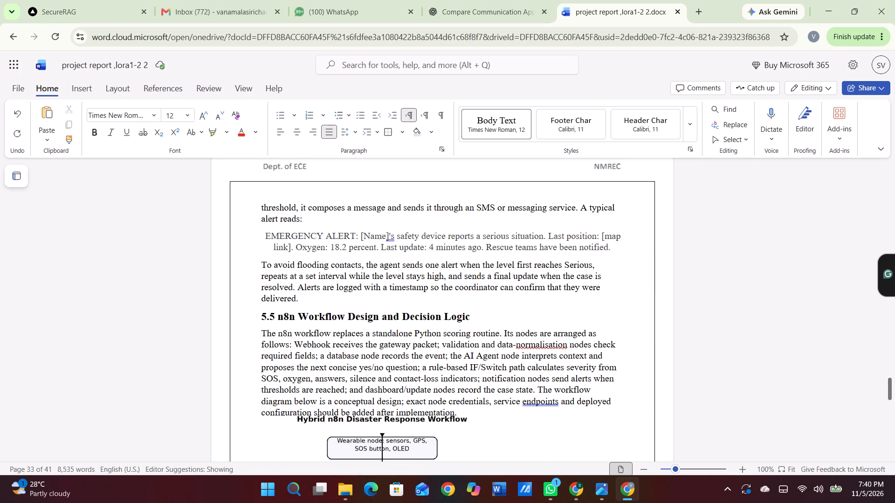
pyautogui.moveTo(259, 204); pyautogui.dragTo(484, 427)
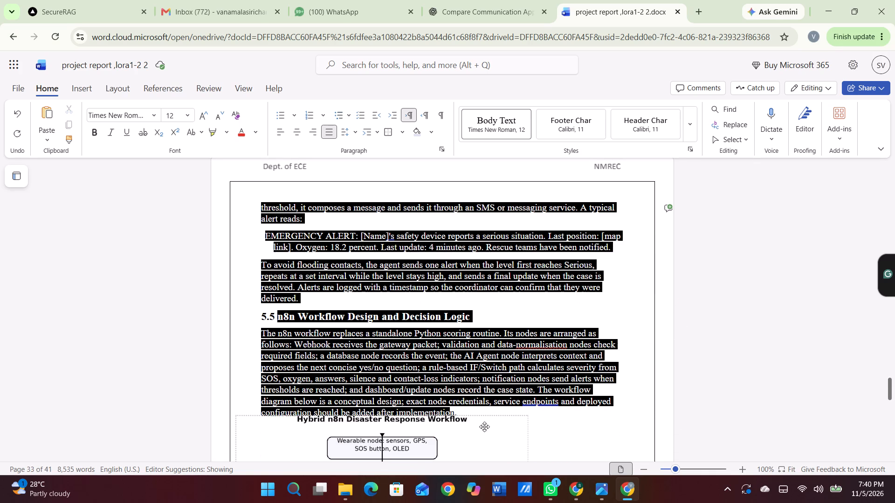
pyautogui.moveTo(484, 427); pyautogui.dragTo(540, 502)
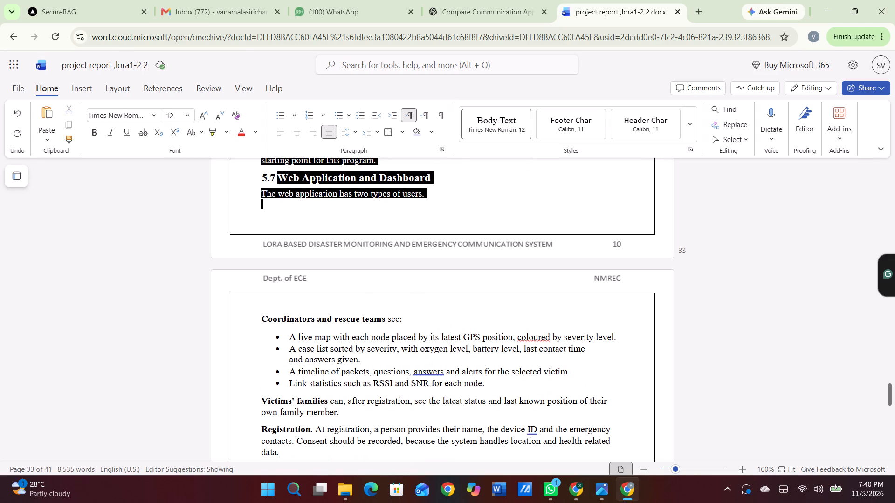
pyautogui.hotkey('ctrl', 'c')
pyautogui.hotkey('ctrl', 'x')
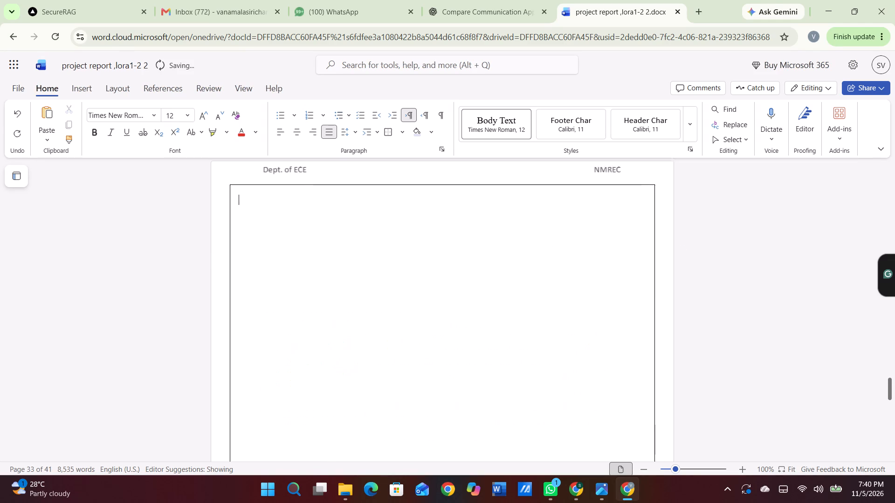
pyautogui.scroll(6, 465, 276)
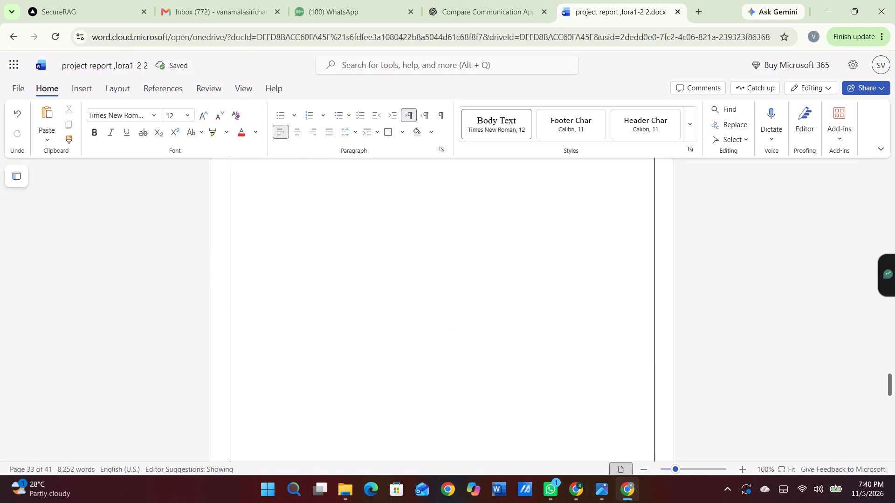
pyautogui.scroll(7, 465, 276)
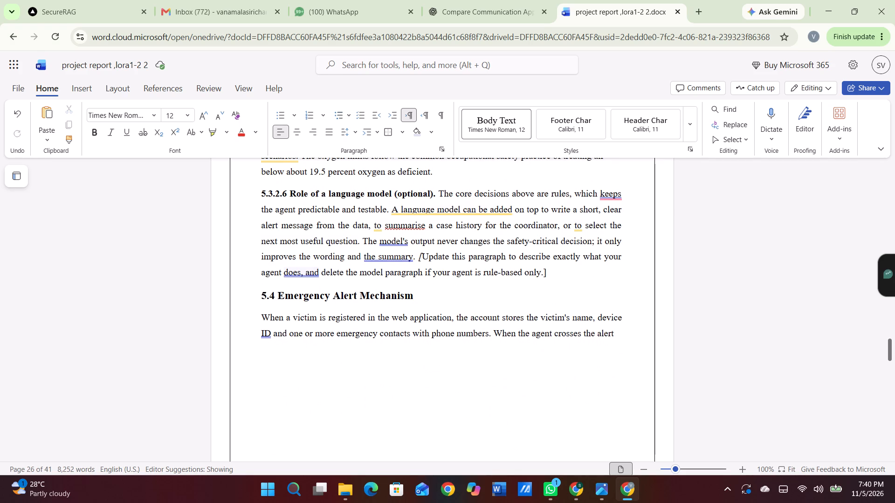
pyautogui.click(257, 350)
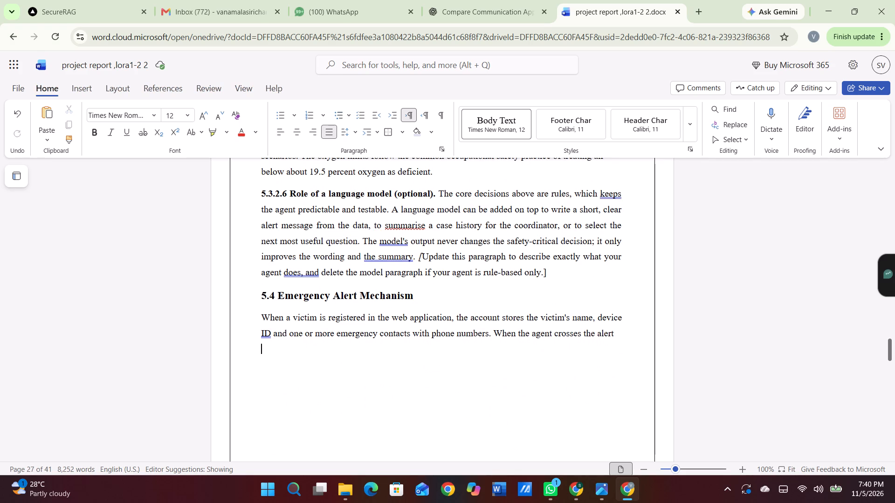
pyautogui.hotkey('ctrl', 'v')
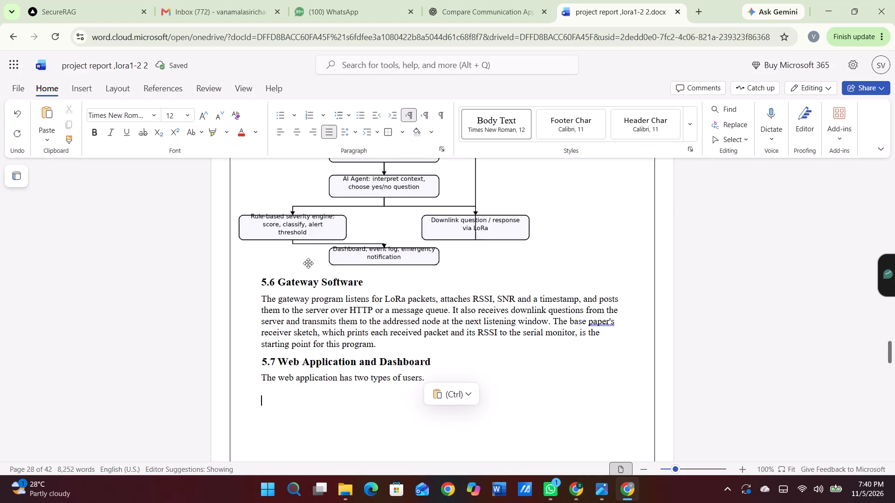
# Review the layout of the preceding pages from section 4.5 through the 5.3.2.6 language model paragraph.
pyautogui.scroll(3, 340, 240)
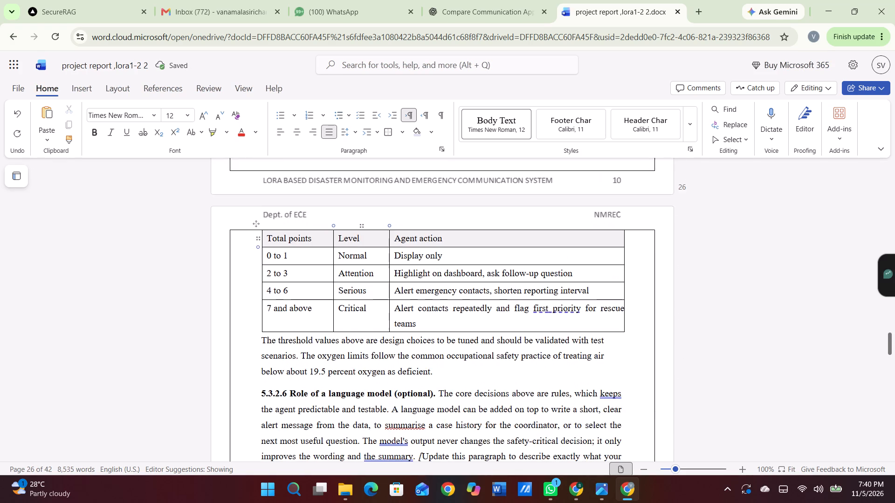
pyautogui.scroll(7, 340, 240)
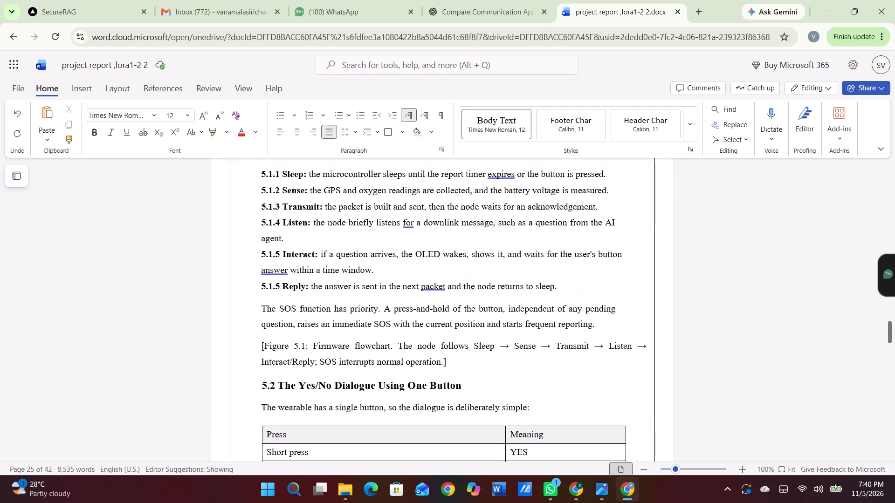
pyautogui.scroll(4, 340, 240)
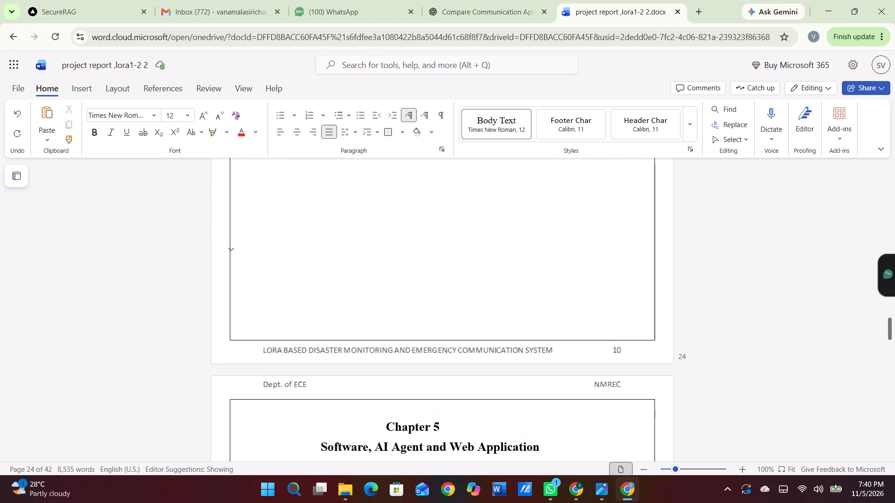
pyautogui.scroll(6, 340, 240)
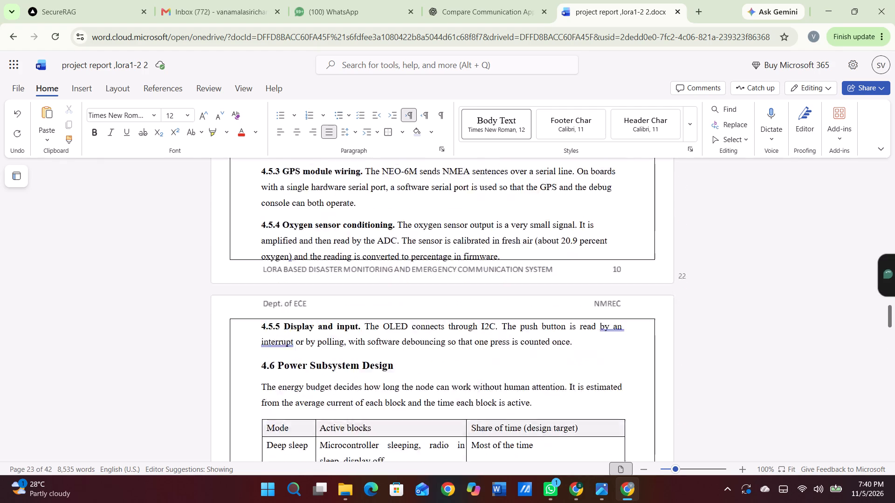
pyautogui.scroll(-6, 340, 240)
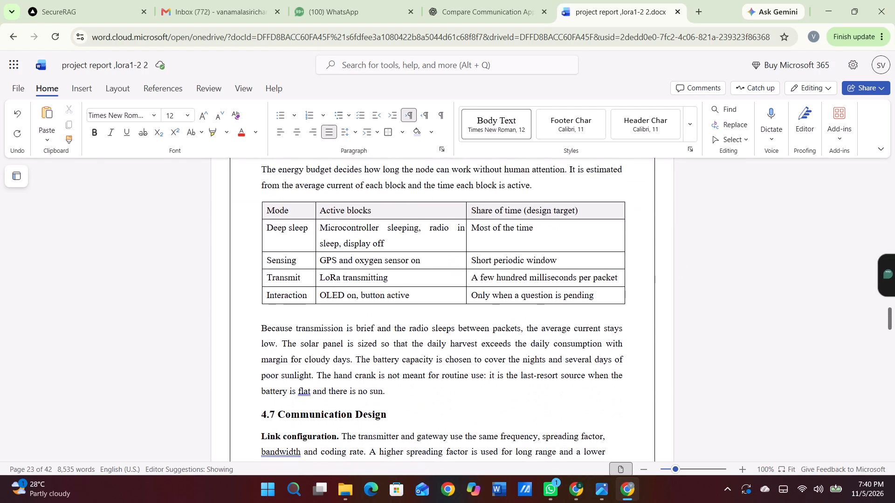
pyautogui.scroll(-6, 340, 240)
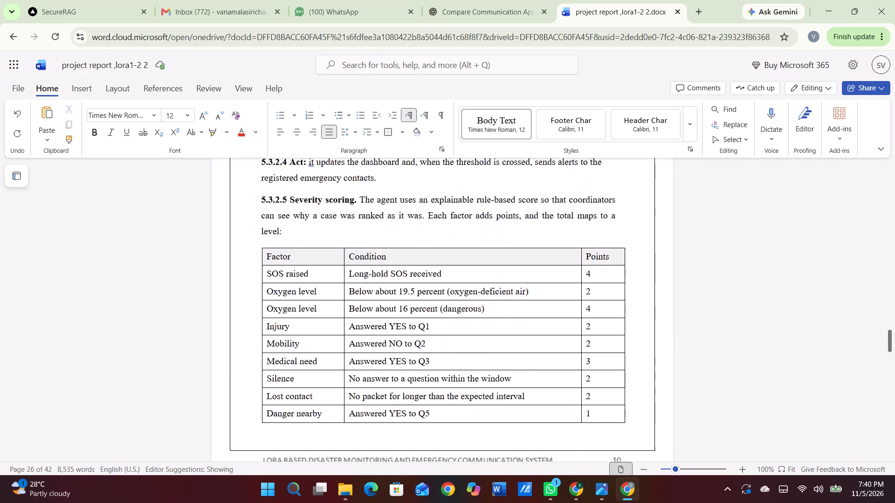
pyautogui.scroll(-1, 340, 240)
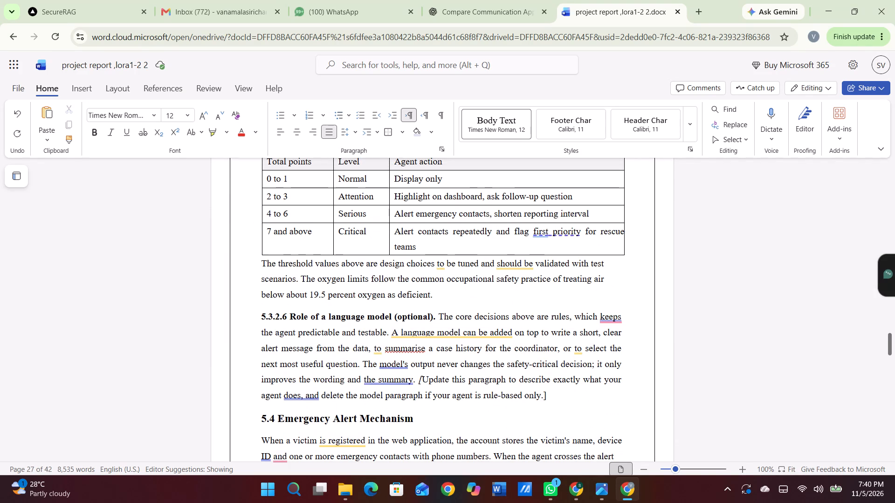
# Apply 1.5 line spacing and justified alignment from the 5.4 Emergency Alert Mechanism heading through 5.7's "two types of users" line.
pyautogui.scroll(-2, 310, 363)
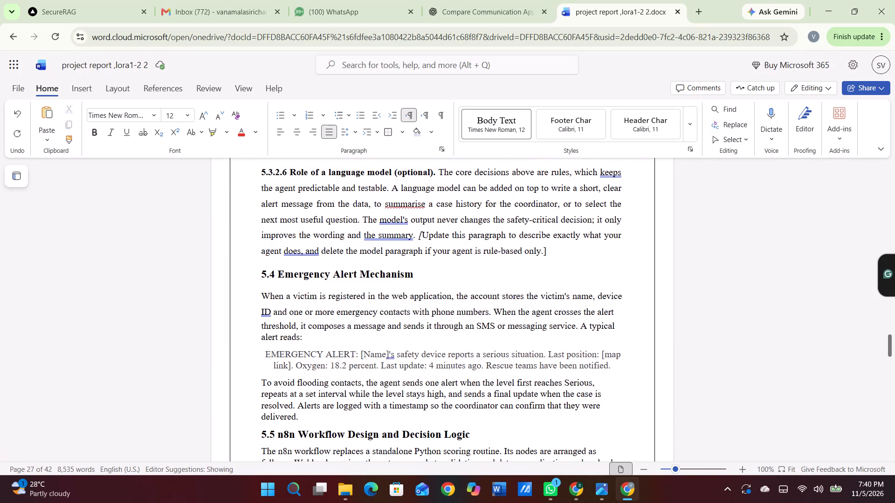
pyautogui.scroll(-1, 310, 363)
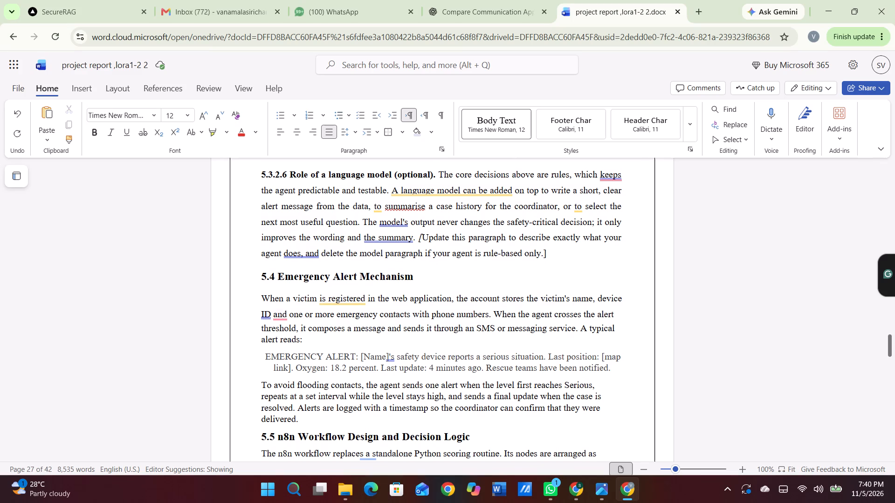
pyautogui.moveTo(259, 273); pyautogui.dragTo(461, 481)
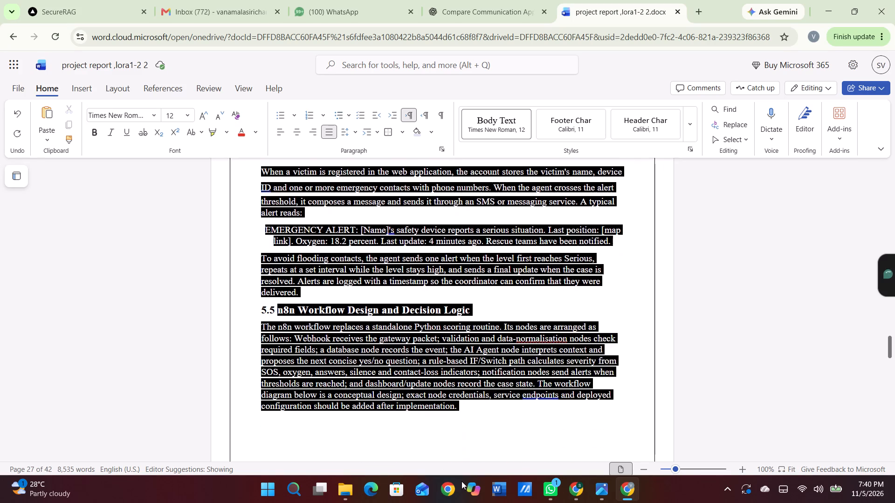
pyautogui.moveTo(461, 481); pyautogui.dragTo(445, 457)
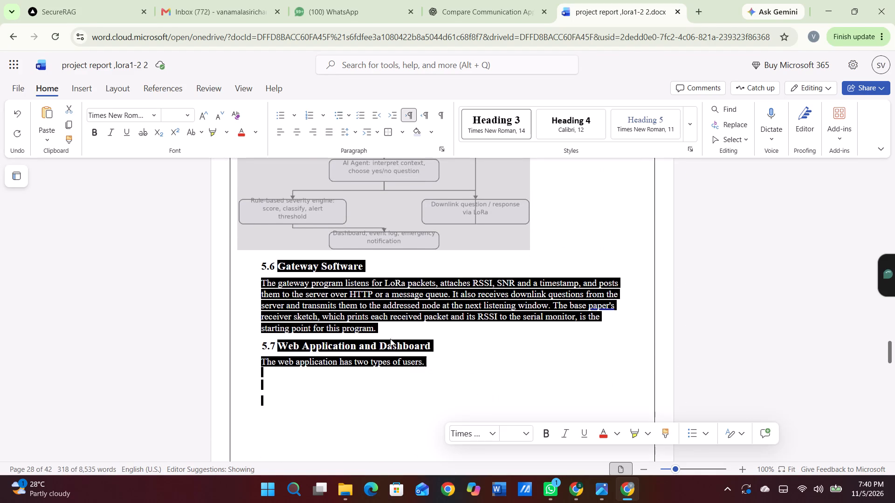
pyautogui.click(352, 134)
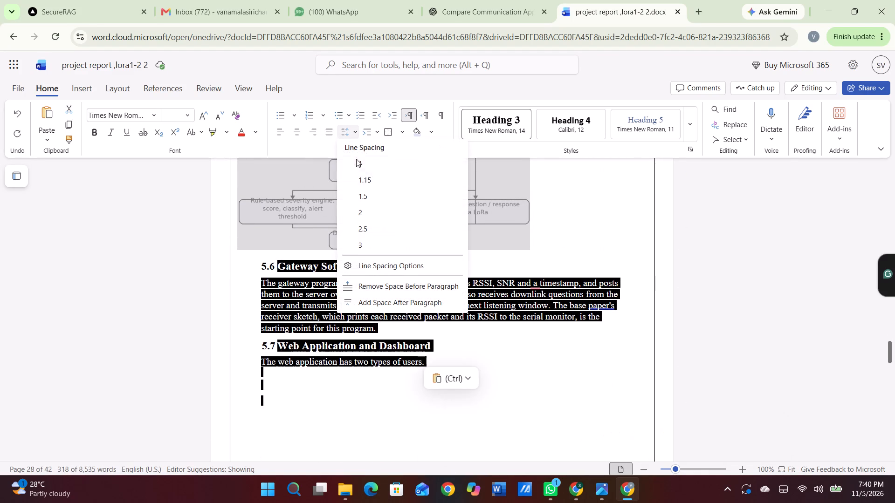
pyautogui.click(363, 200)
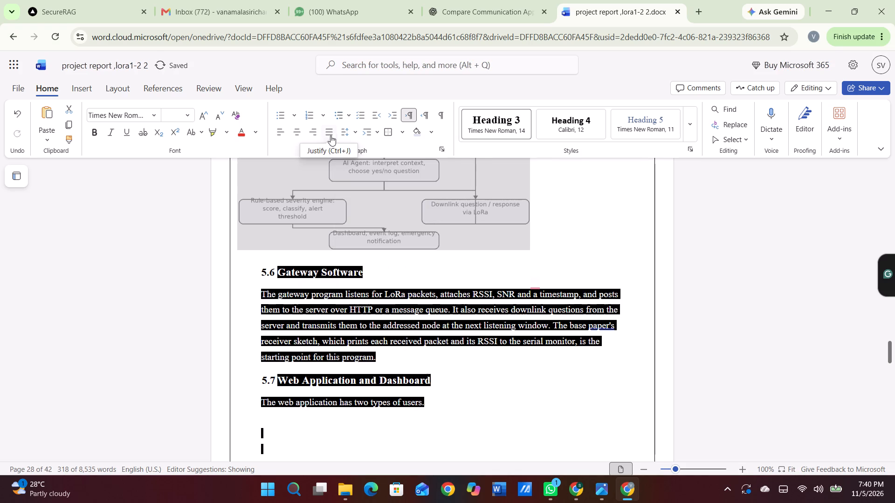
pyautogui.click(329, 131)
pyautogui.click(318, 276)
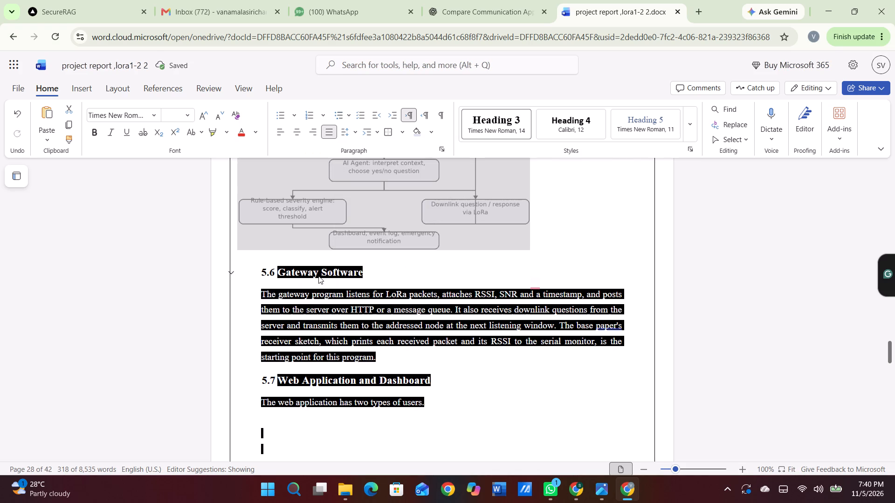
pyautogui.scroll(4, 318, 276)
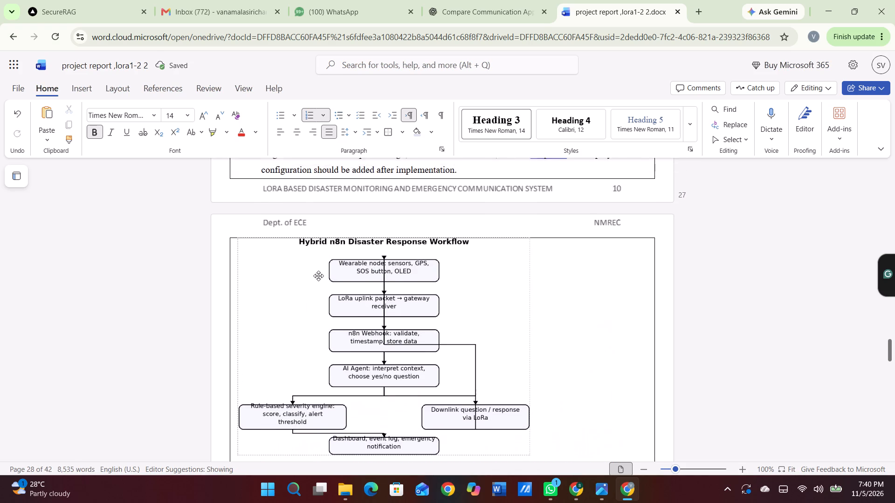
pyautogui.scroll(2, 318, 276)
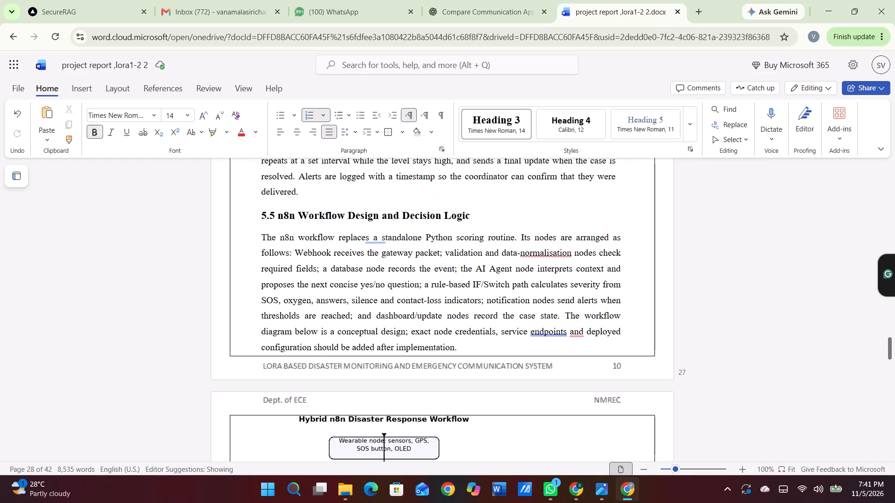
# Close the gap in 5.7 by moving the text from "Coordinators and rescue teams see" through the 5.8 Data Storage heading after "two types of users.".
pyautogui.scroll(-4, 442, 299)
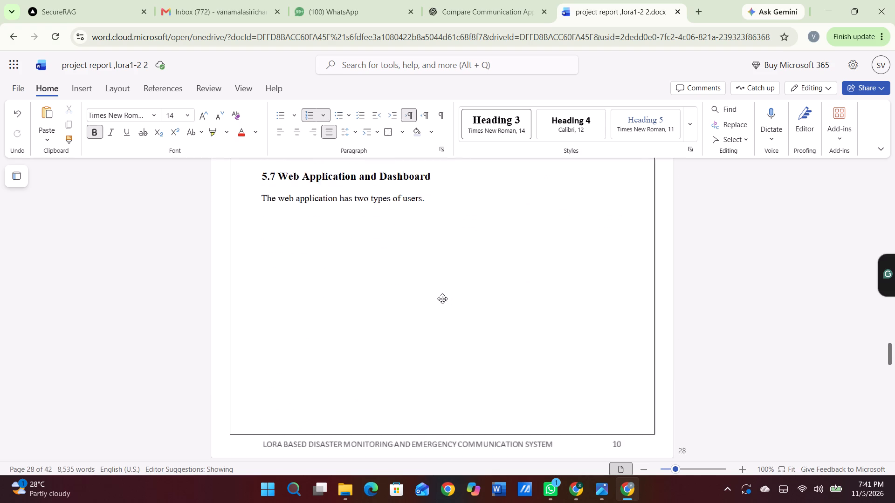
pyautogui.scroll(-10, 442, 299)
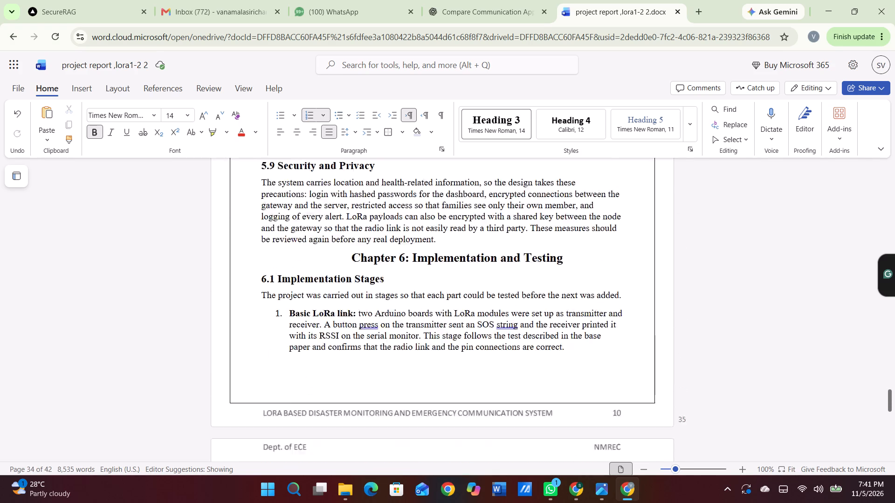
pyautogui.scroll(1, 442, 299)
pyautogui.scroll(-1, 442, 299)
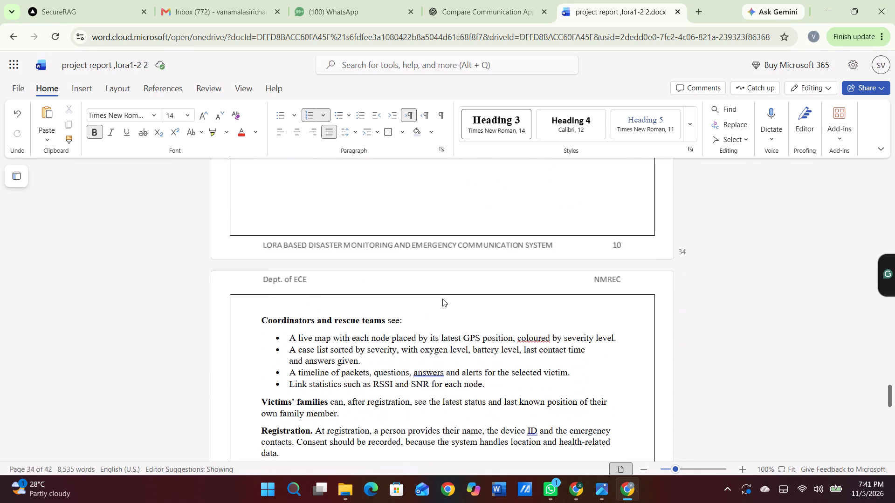
pyautogui.moveTo(258, 319); pyautogui.dragTo(510, 446)
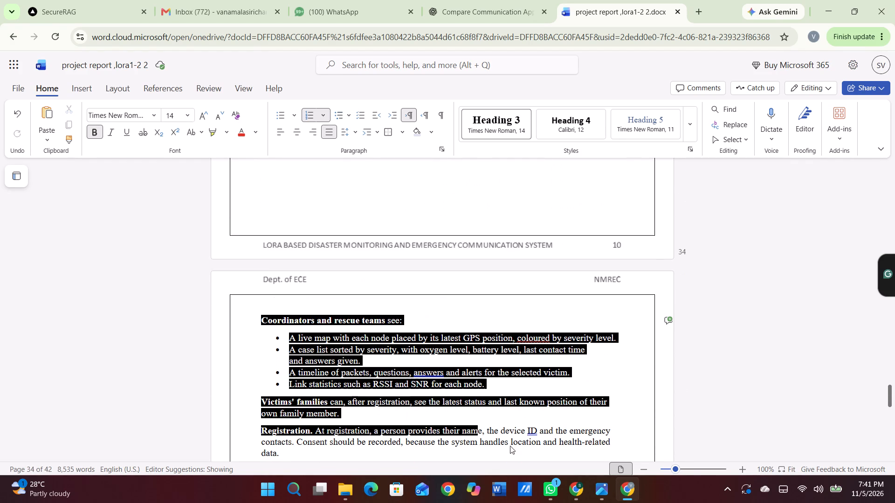
pyautogui.moveTo(510, 446); pyautogui.dragTo(612, 502)
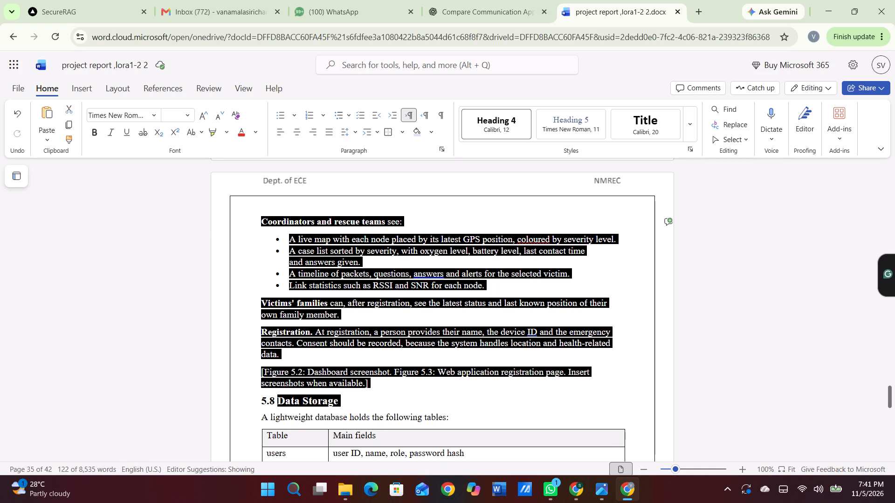
pyautogui.moveTo(612, 502); pyautogui.dragTo(642, 469)
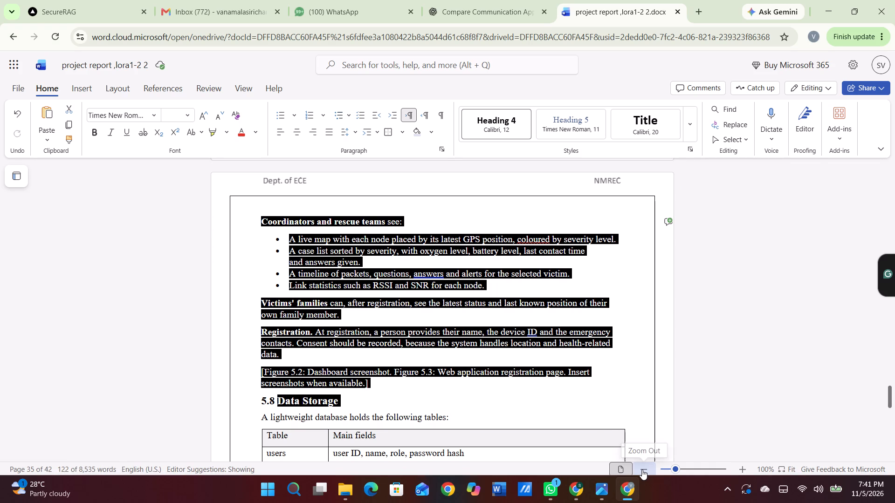
pyautogui.hotkey('ctrl', 'c')
pyautogui.hotkey('ctrl', 'x')
pyautogui.scroll(5, 561, 359)
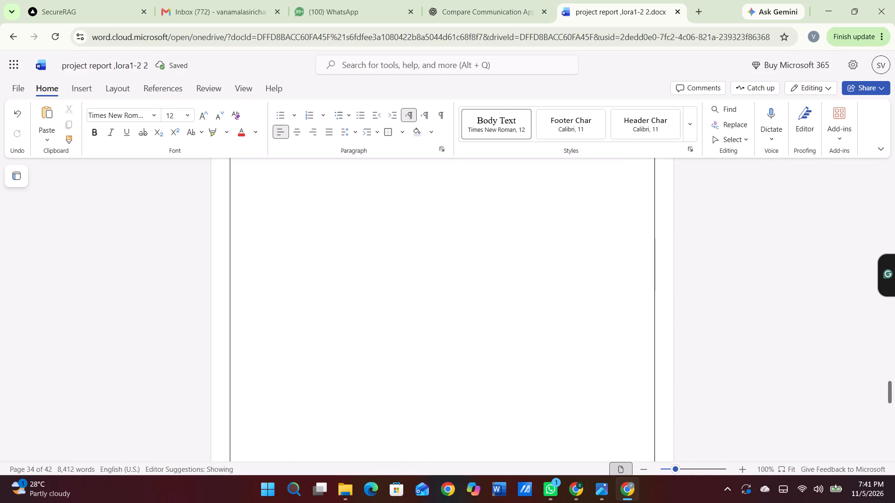
pyautogui.scroll(7, 561, 359)
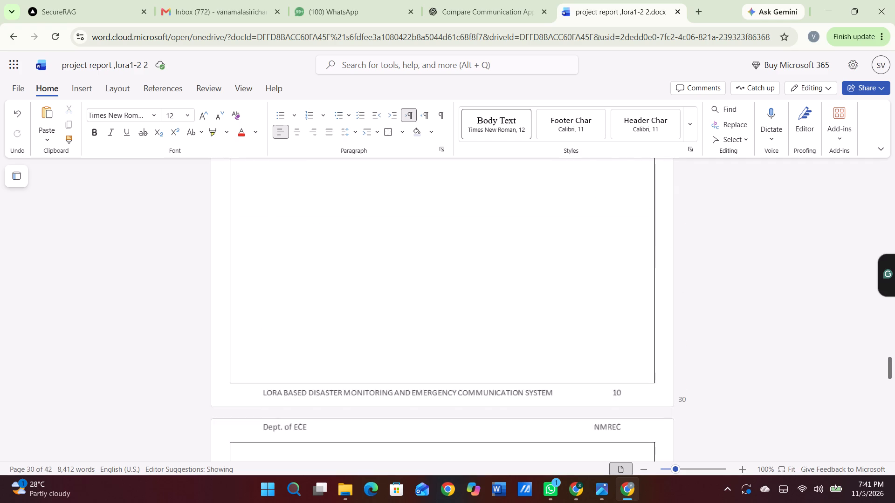
pyautogui.scroll(3, 561, 359)
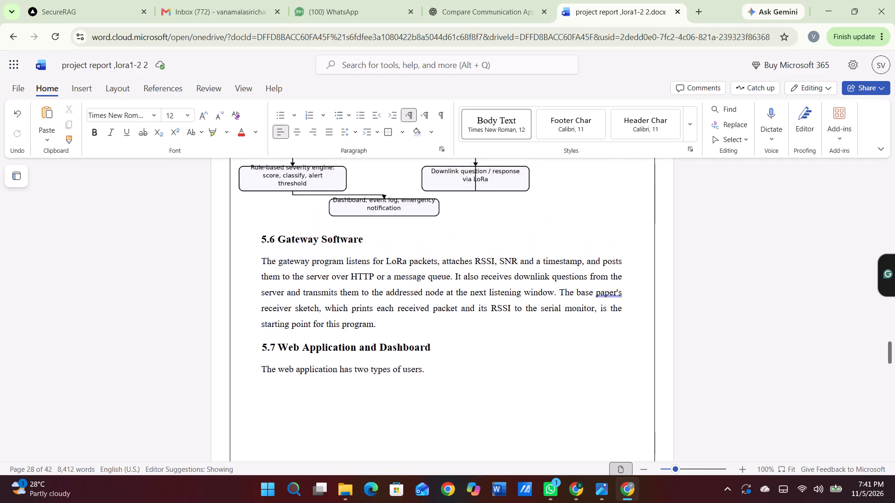
pyautogui.scroll(1, 561, 359)
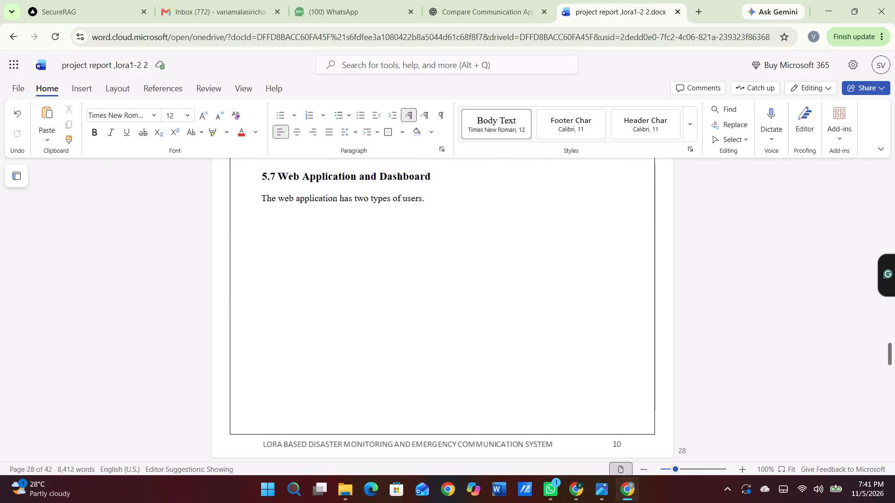
pyautogui.click(424, 197)
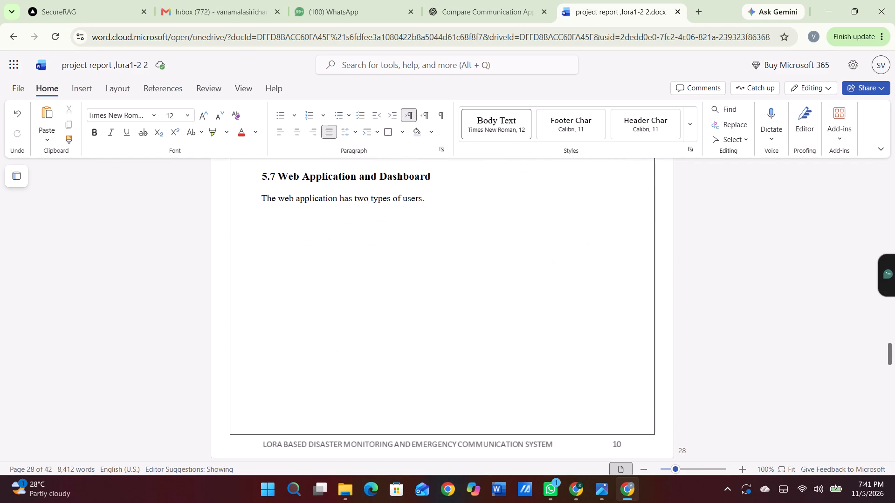
pyautogui.hotkey('ctrl', 'v')
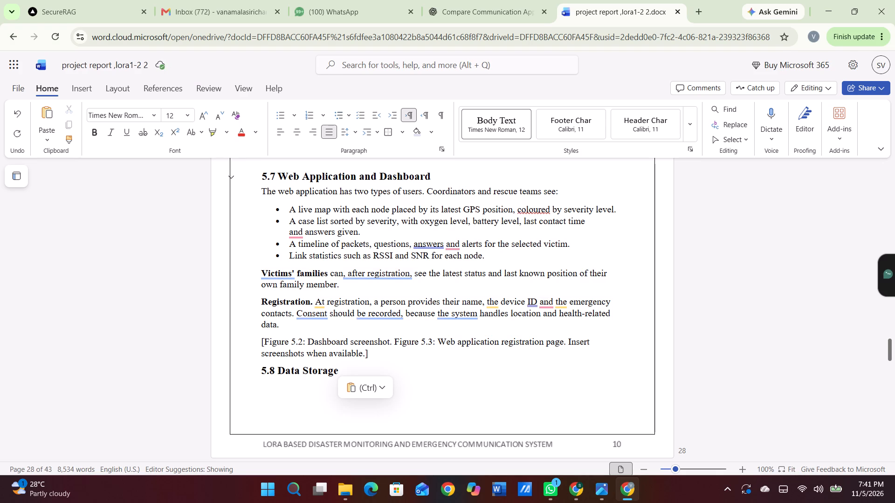
# Number the "Victims' families" paragraph in section 5.7 as 5.7.1.
pyautogui.click(287, 215)
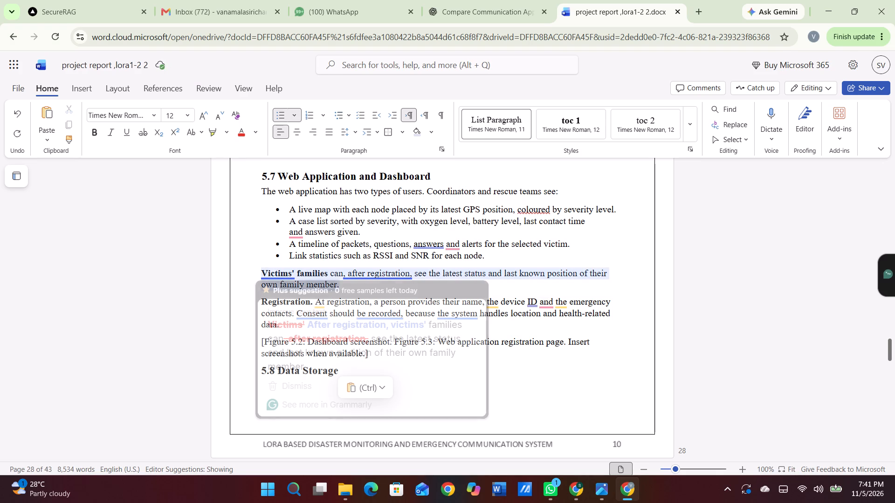
pyautogui.click(262, 278)
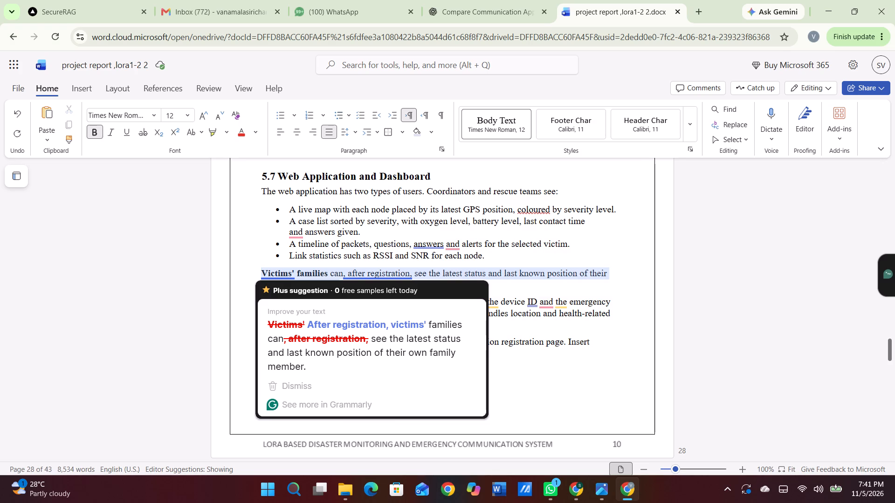
pyautogui.press('5')
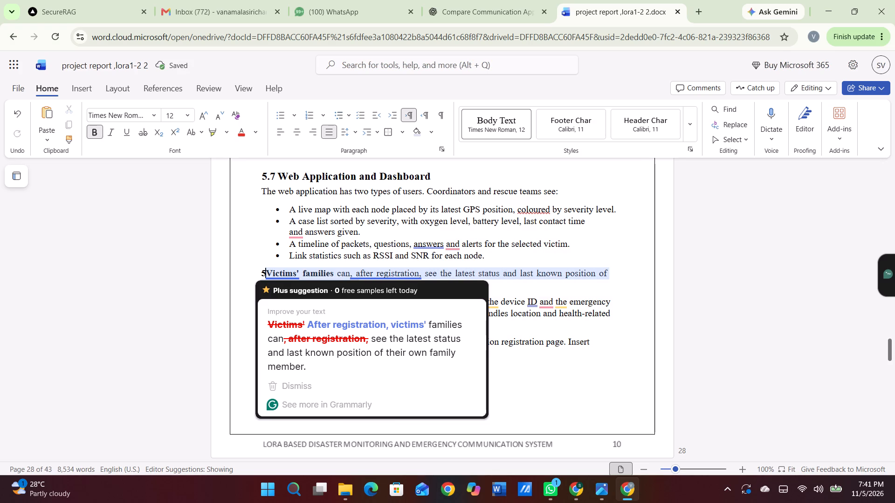
pyautogui.press('.')
pyautogui.write('7.1')
pyautogui.press('space')
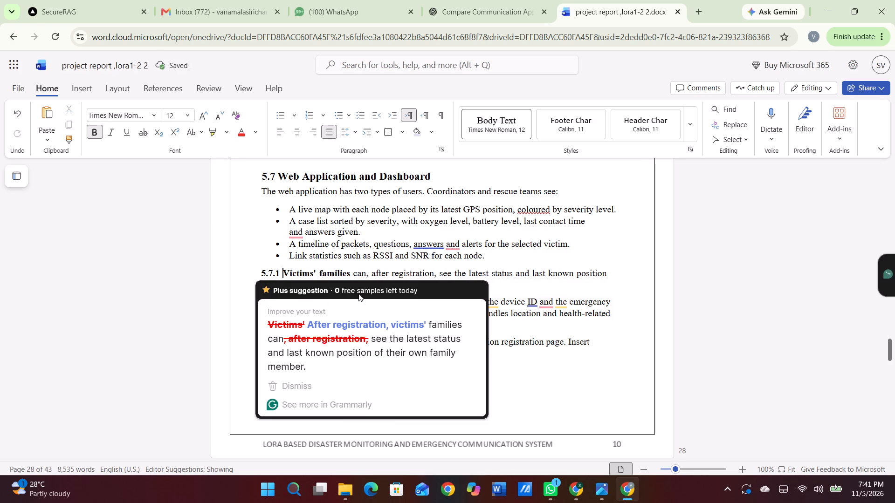
pyautogui.click(529, 290)
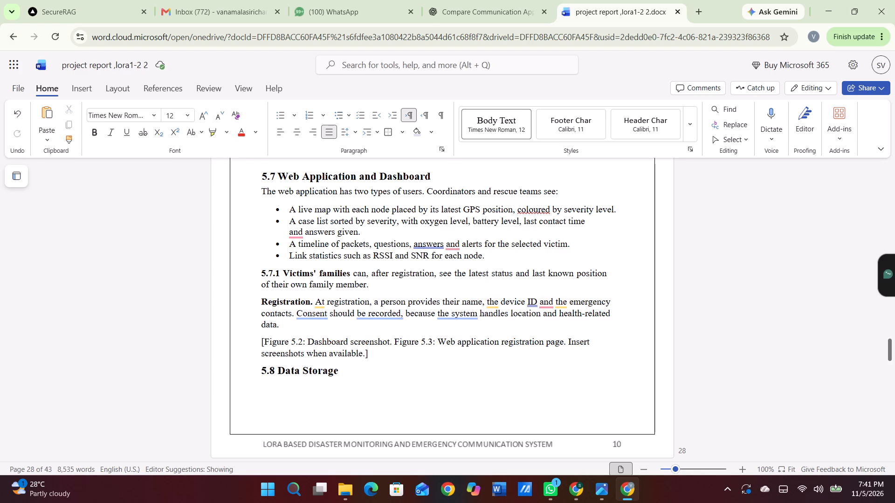
pyautogui.click(289, 271)
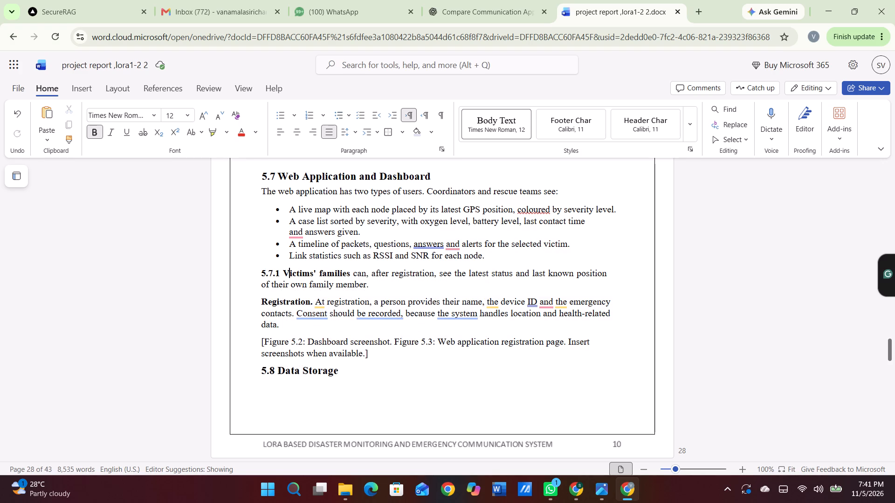
pyautogui.click(279, 270)
pyautogui.press('BackSpace')
pyautogui.press('1')
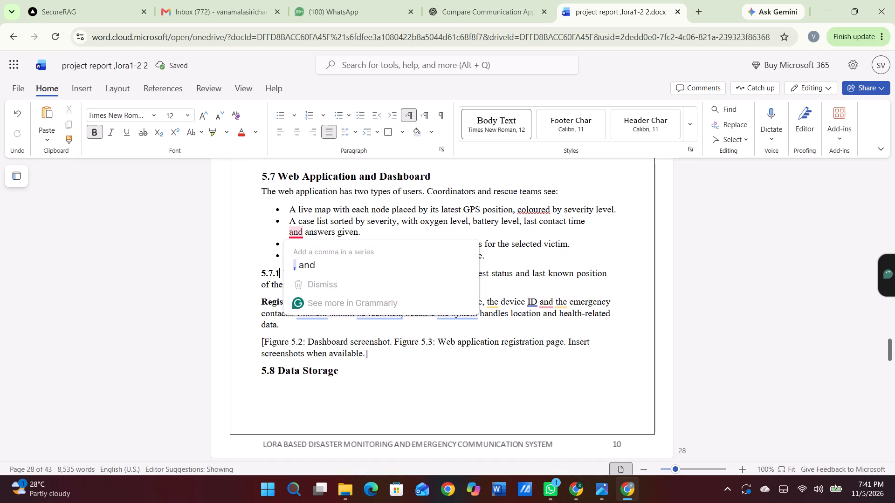
# Number the "Registration." paragraph in section 5.7 as 5.7.2.
pyautogui.click(262, 316)
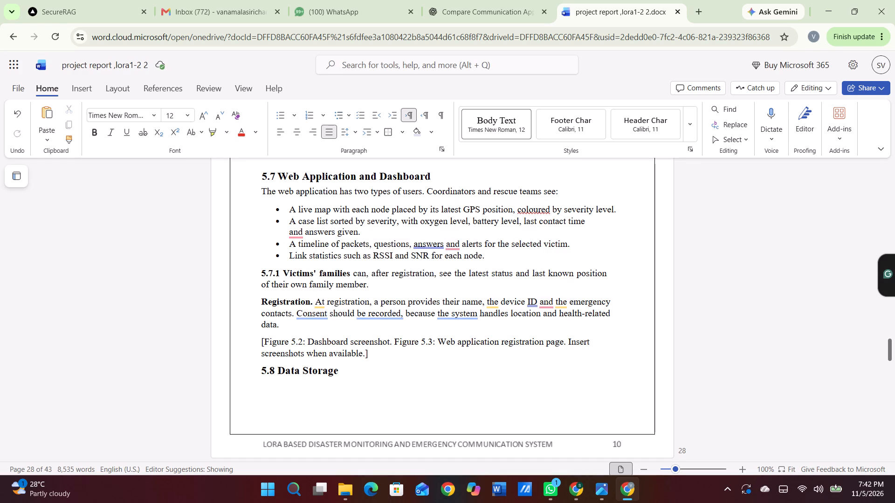
pyautogui.click(264, 299)
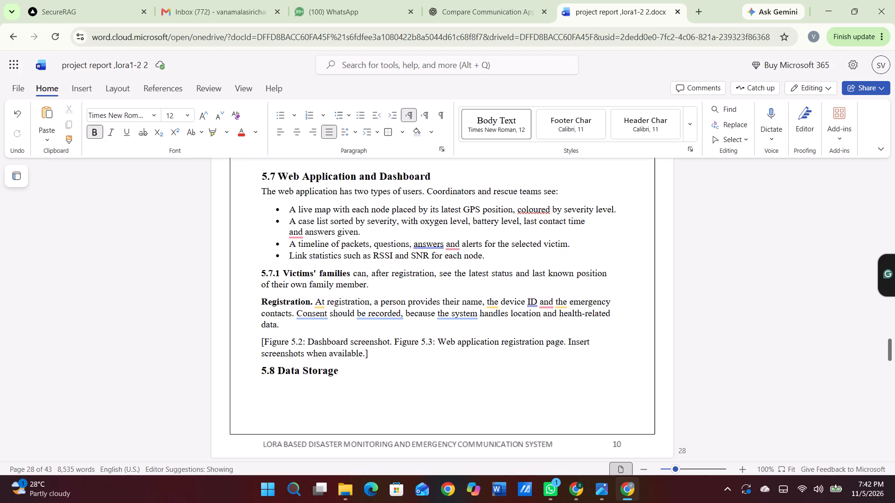
pyautogui.write('5.')
pyautogui.write('7.')
pyautogui.press('2')
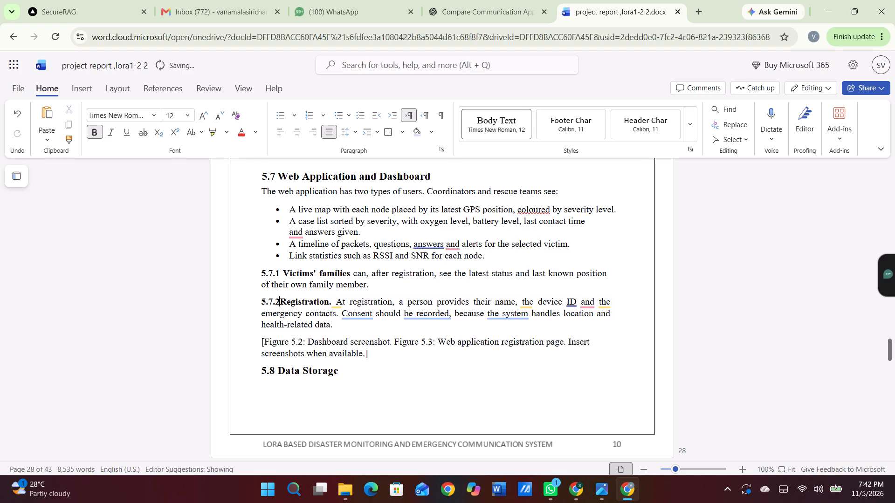
pyautogui.press('space')
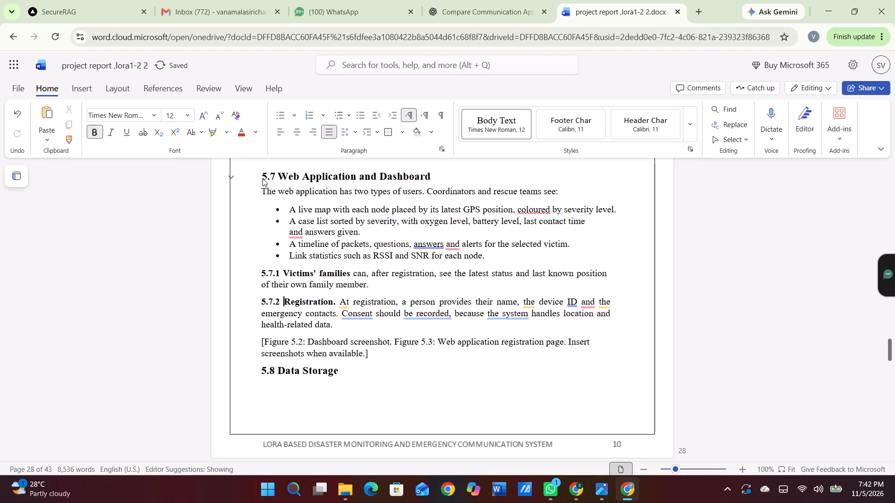
# Apply 1.5 line spacing and justified alignment from the 5.7 Web Application and Dashboard heading through the 5.8 Data Storage heading.
pyautogui.moveTo(259, 173); pyautogui.dragTo(387, 382)
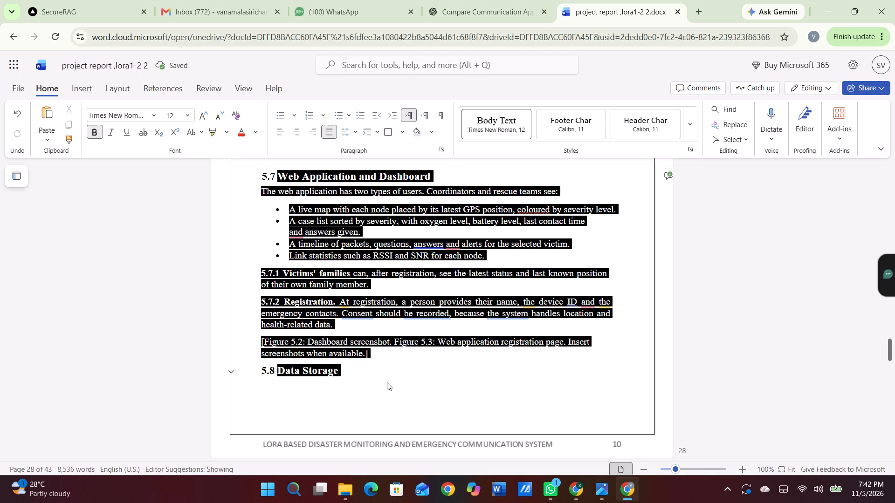
pyautogui.moveTo(387, 382); pyautogui.dragTo(389, 385)
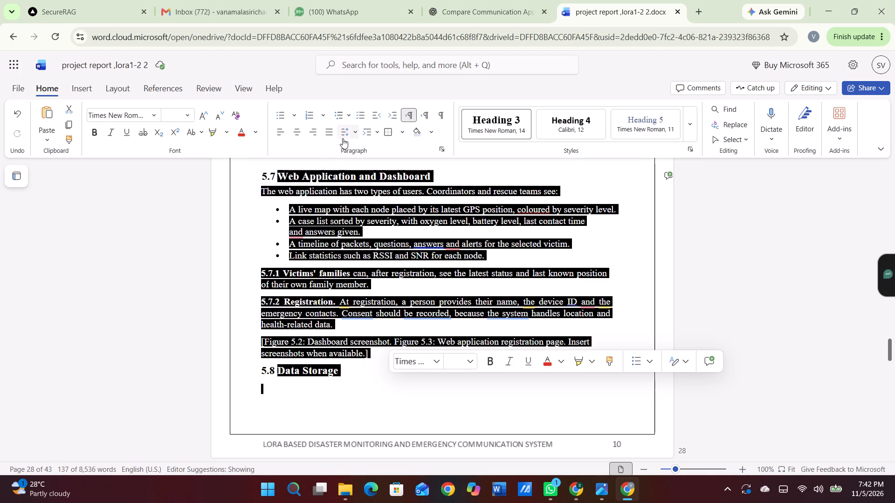
pyautogui.click(356, 132)
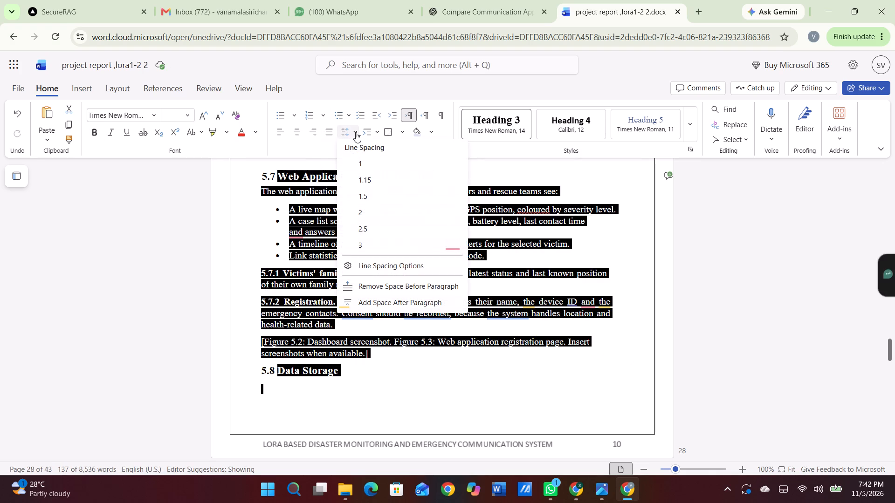
pyautogui.click(361, 199)
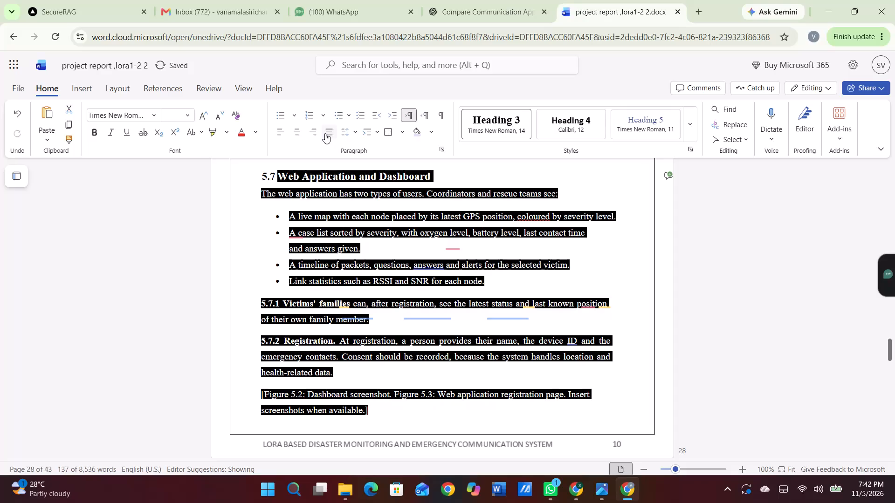
pyautogui.click(325, 134)
pyautogui.click(274, 347)
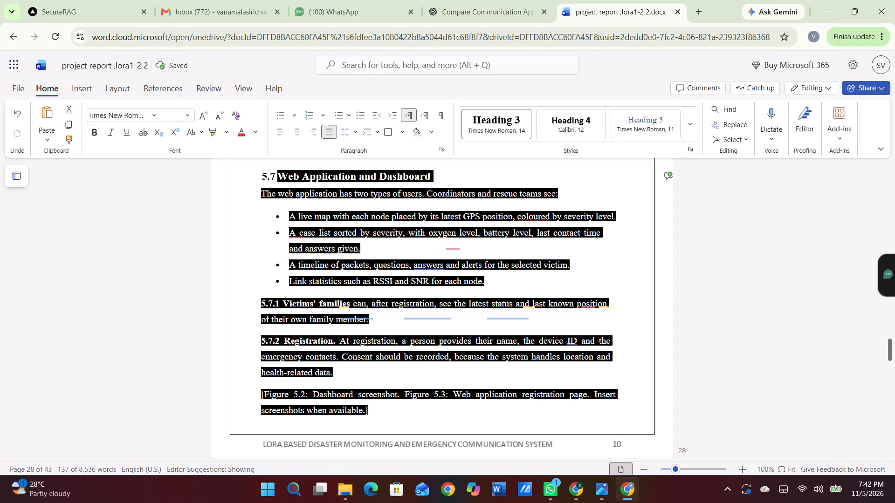
# Move the text from "A lightweight database holds" through the 5.9 Security and Privacy paragraph, including the table, up under the 5.8 Data Storage heading.
pyautogui.scroll(-3, 416, 399)
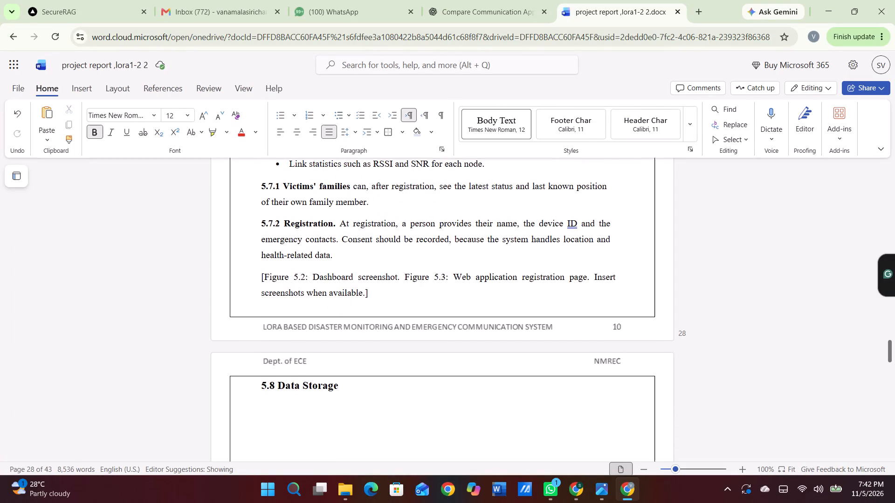
pyautogui.scroll(-7, 416, 399)
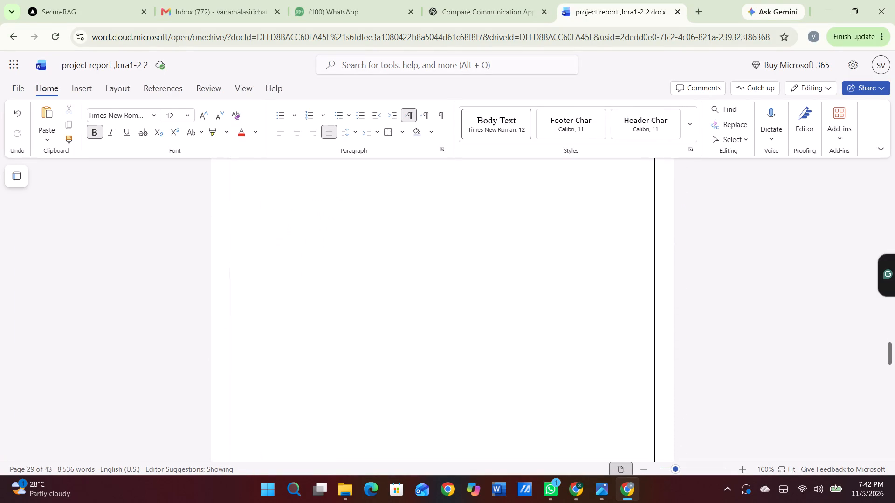
pyautogui.scroll(-8, 416, 399)
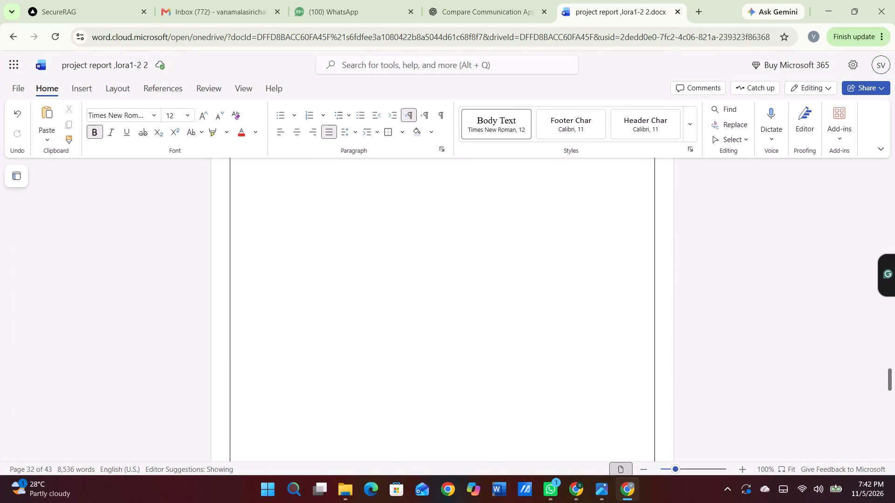
pyautogui.scroll(-3, 416, 399)
pyautogui.scroll(1, 416, 399)
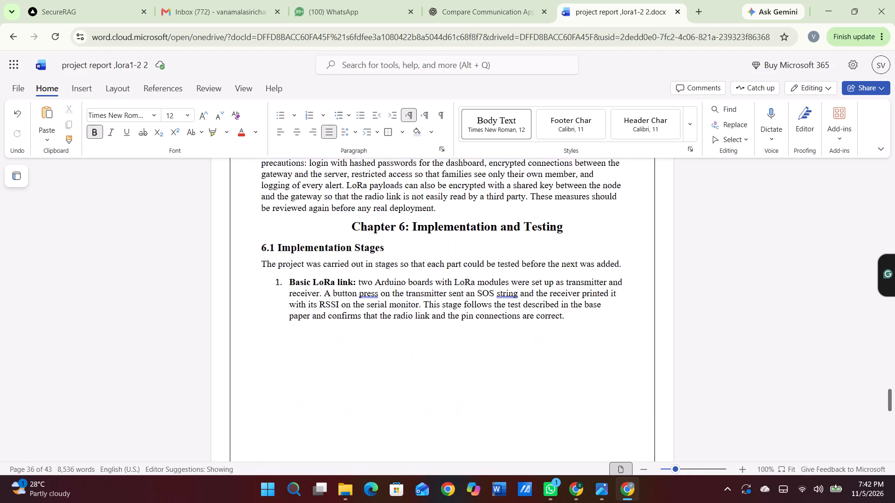
pyautogui.scroll(4, 416, 399)
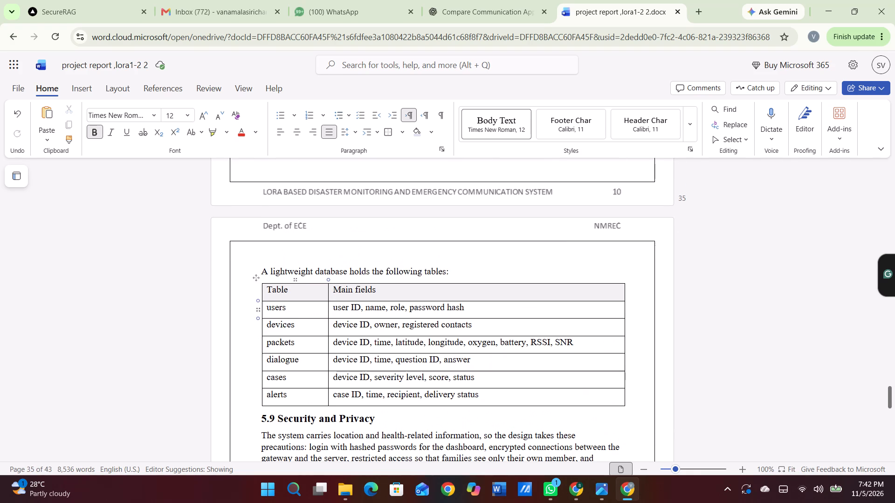
pyautogui.moveTo(262, 272); pyautogui.dragTo(442, 421)
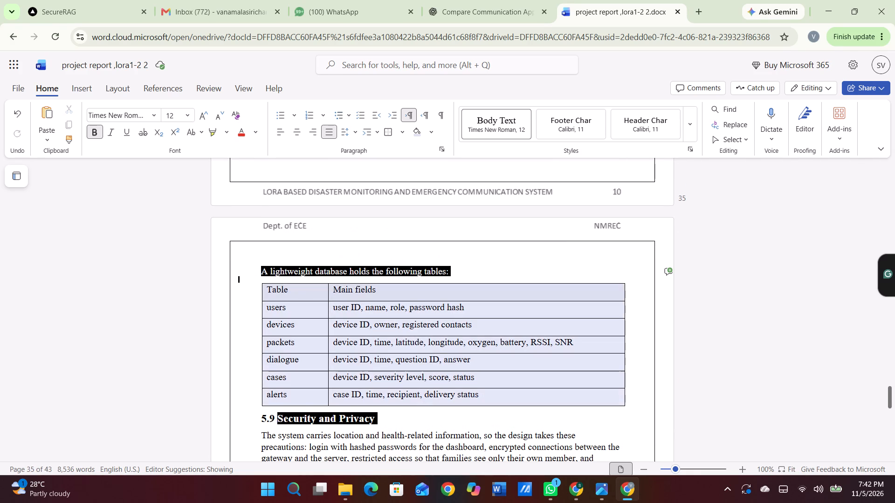
pyautogui.moveTo(442, 421); pyautogui.dragTo(536, 430)
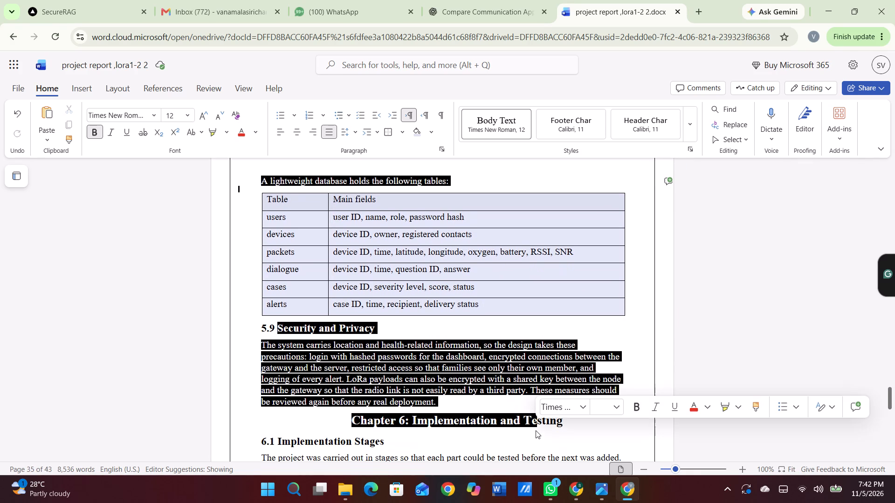
pyautogui.moveTo(536, 430); pyautogui.dragTo(523, 416)
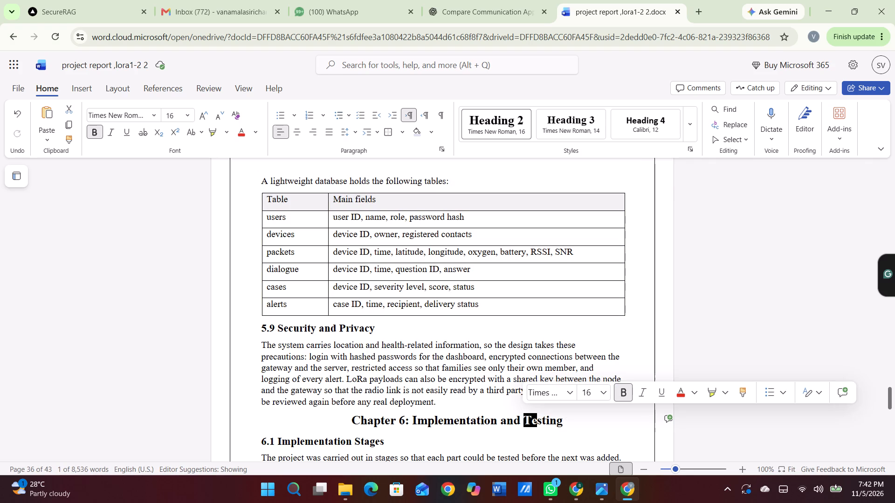
pyautogui.moveTo(261, 177); pyautogui.dragTo(563, 394)
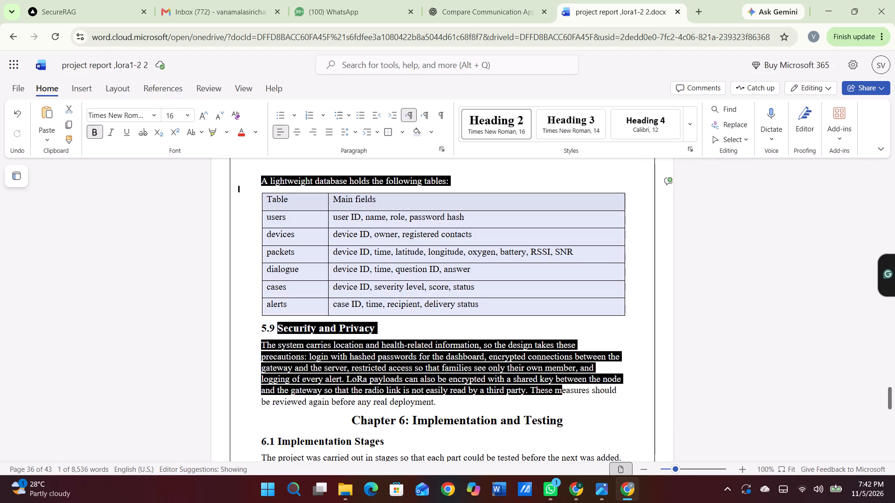
pyautogui.moveTo(563, 394); pyautogui.dragTo(605, 410)
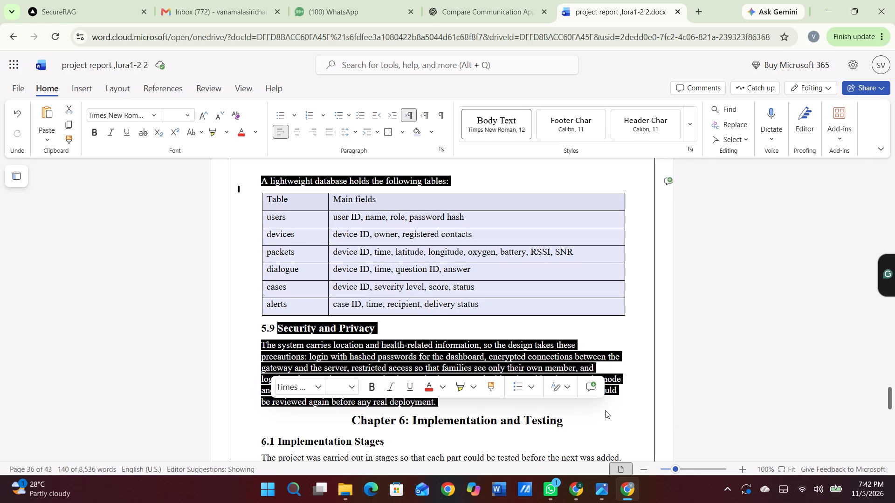
pyautogui.hotkey('ctrl', 'c')
pyautogui.hotkey('ctrl', 'x')
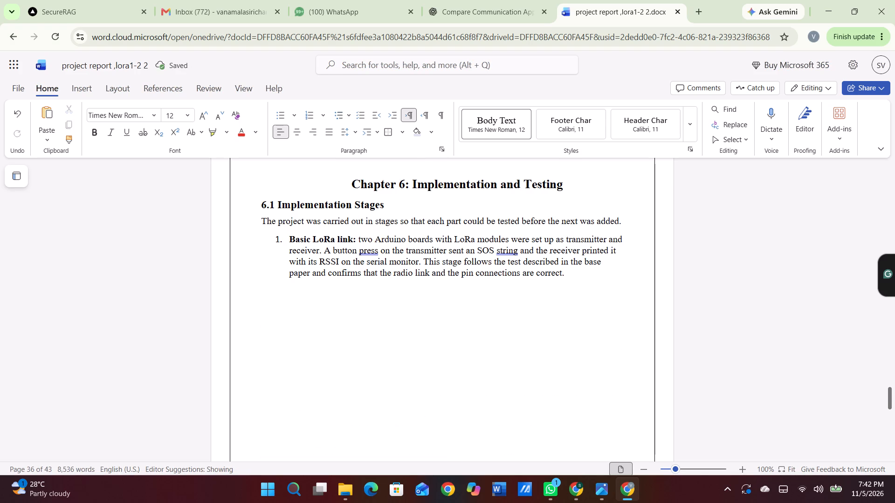
pyautogui.scroll(8, 454, 299)
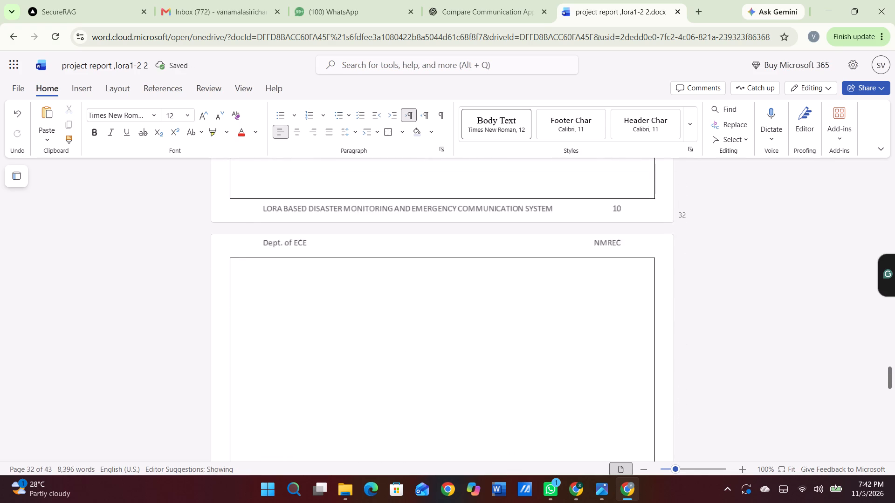
pyautogui.scroll(4, 454, 299)
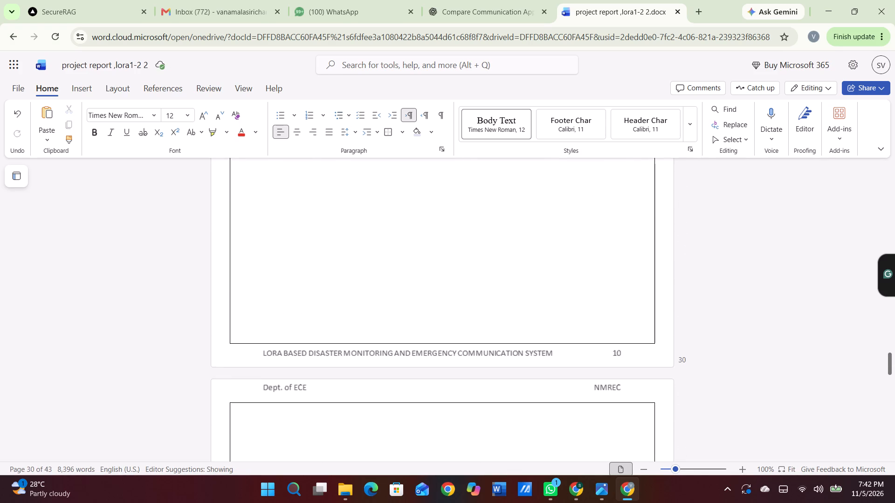
pyautogui.scroll(5, 454, 299)
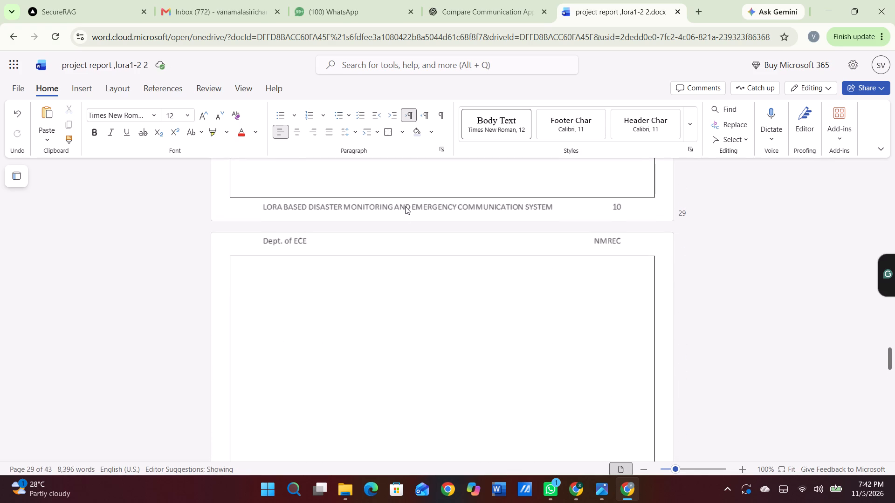
pyautogui.scroll(6, 406, 205)
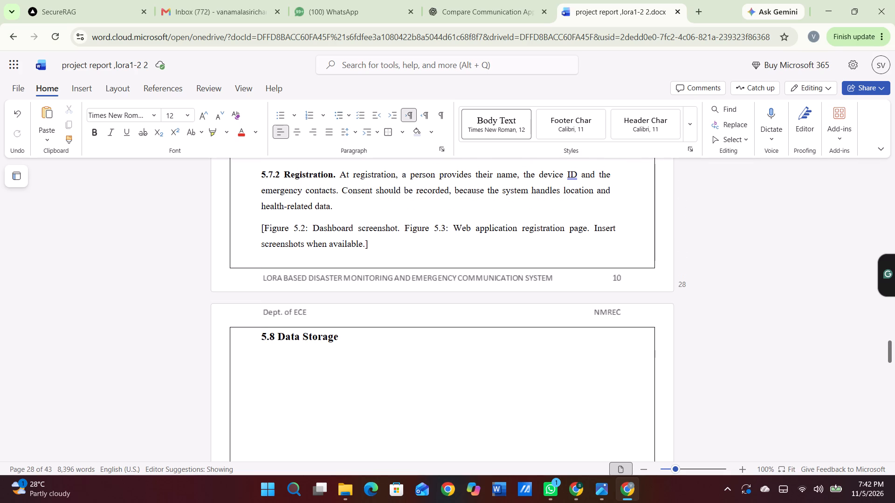
pyautogui.click(256, 375)
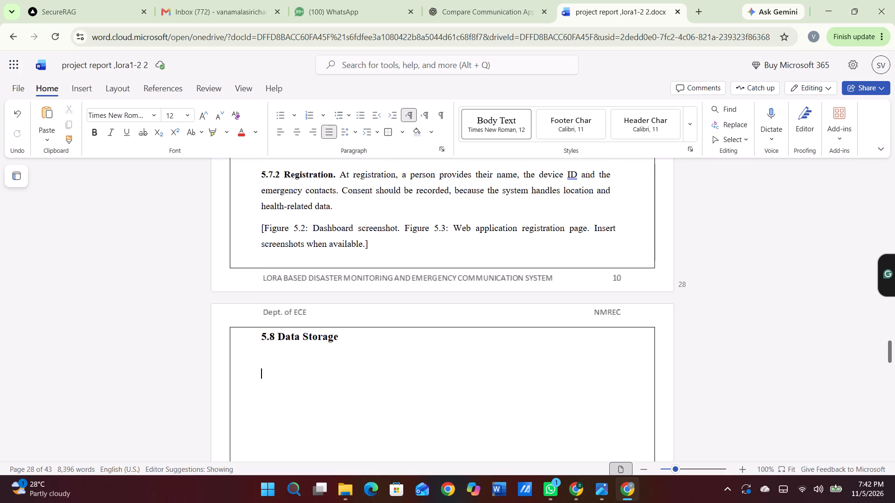
pyautogui.hotkey('ctrl', 'v')
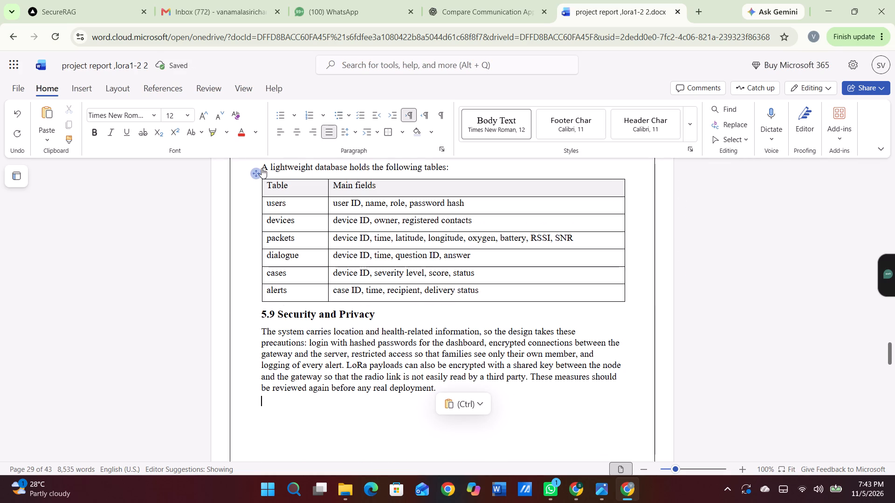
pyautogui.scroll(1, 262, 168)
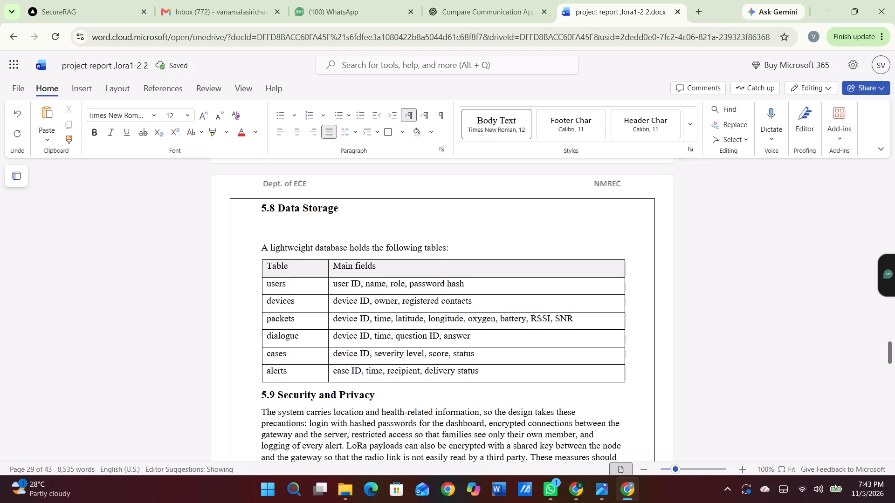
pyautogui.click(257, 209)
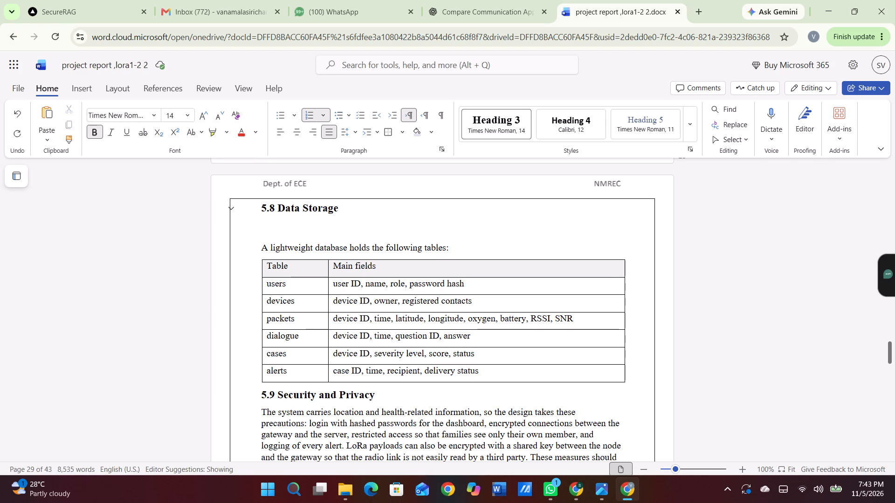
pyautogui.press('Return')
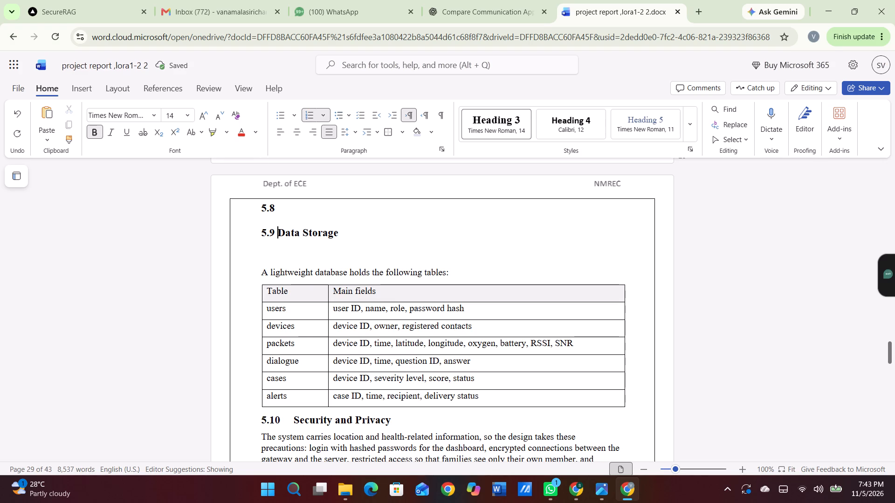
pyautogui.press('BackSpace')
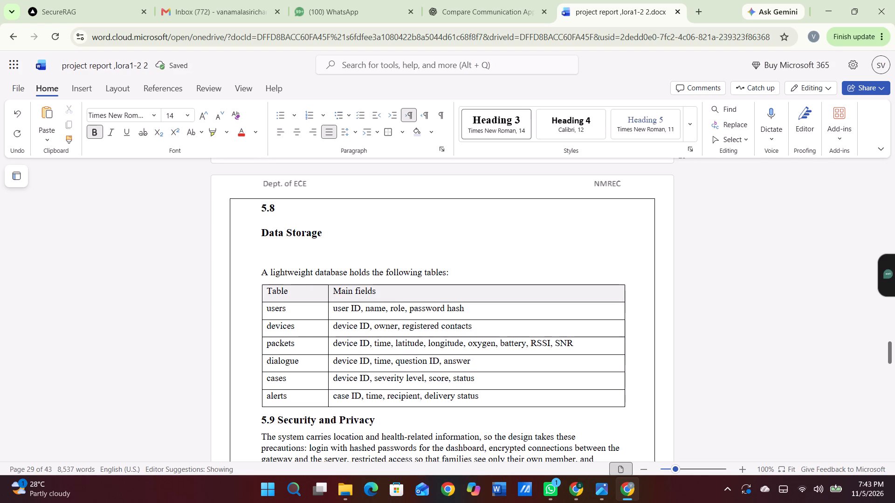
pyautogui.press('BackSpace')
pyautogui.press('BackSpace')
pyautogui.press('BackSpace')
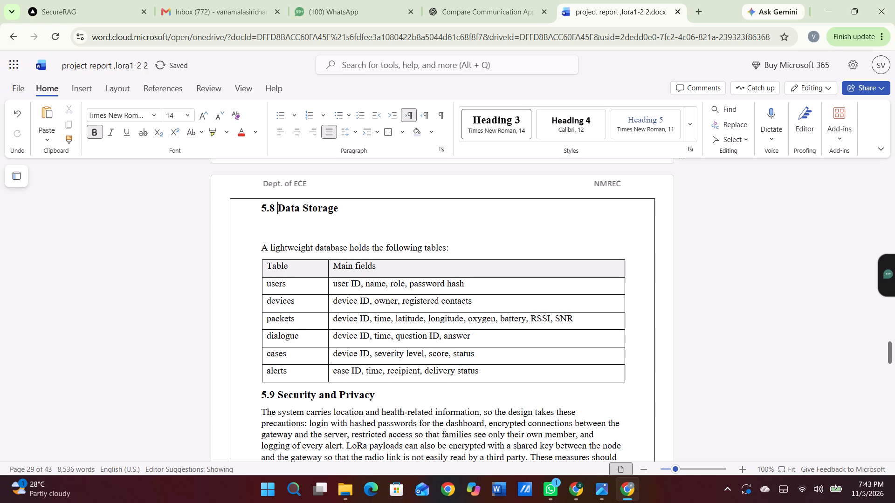
# Remove the blank line between the 5.8 Data Storage heading and the "A lightweight database" sentence.
pyautogui.press('Down')
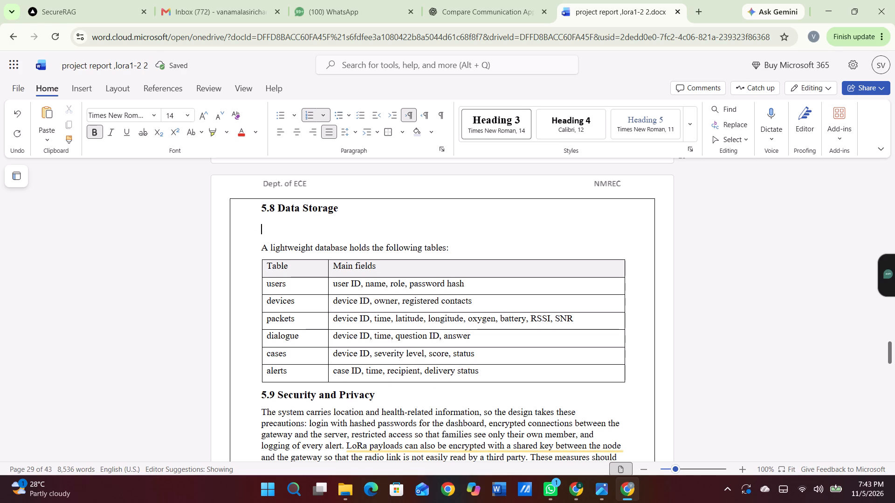
pyautogui.press('BackSpace')
pyautogui.press('BackSpace')
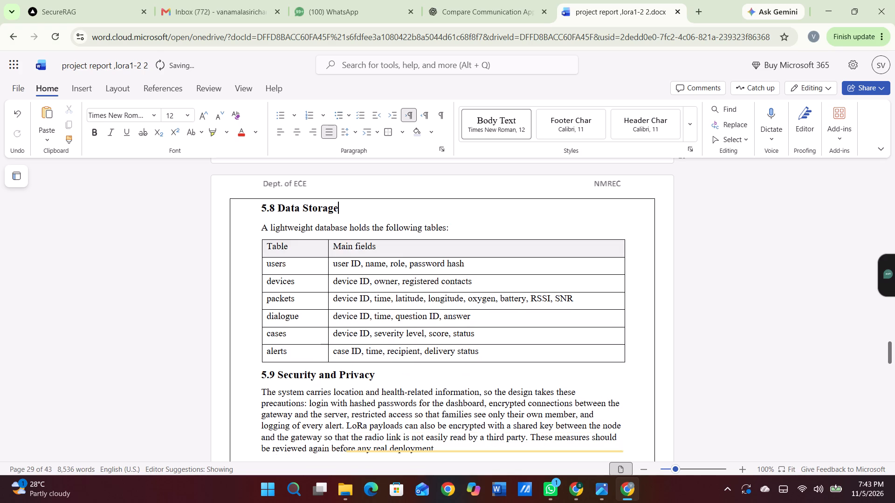
# Apply justified alignment and 1.5 line spacing from the 5.8 Data Storage heading through the 5.9 Security and Privacy paragraph.
pyautogui.moveTo(261, 225); pyautogui.dragTo(488, 502)
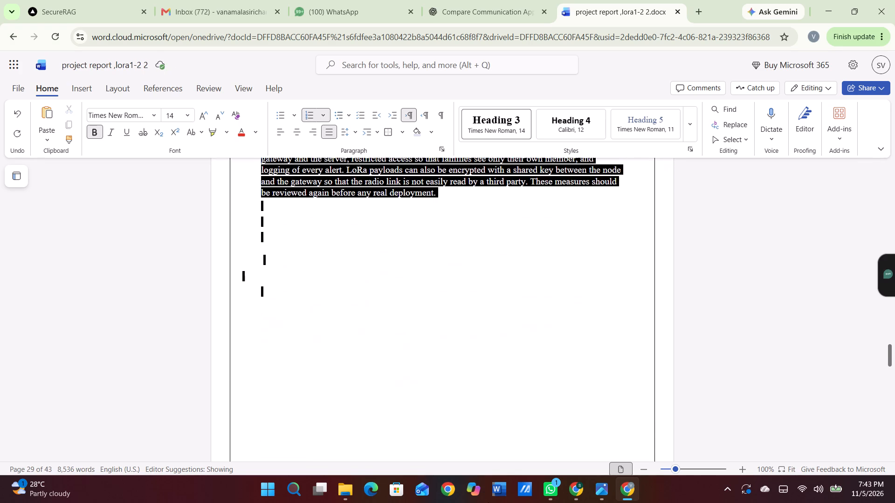
pyautogui.rightClick(488, 502)
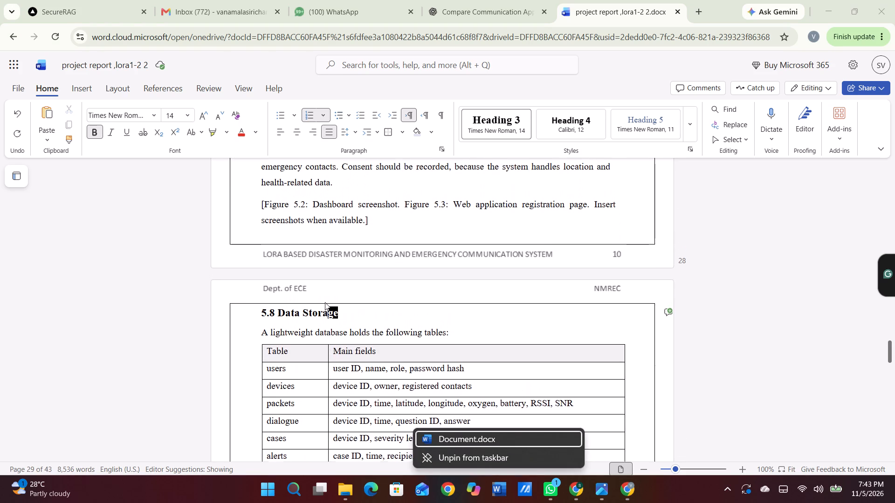
pyautogui.click(325, 302)
pyautogui.moveTo(259, 313); pyautogui.dragTo(601, 432)
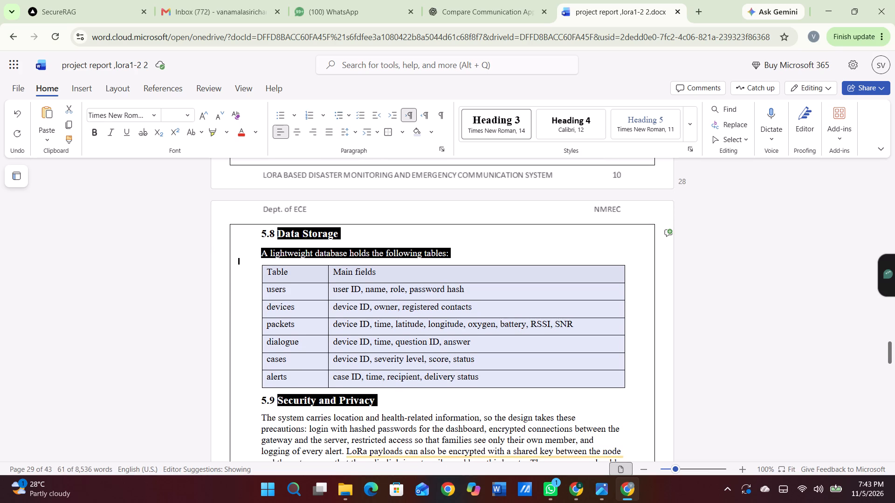
pyautogui.moveTo(601, 432); pyautogui.dragTo(611, 445)
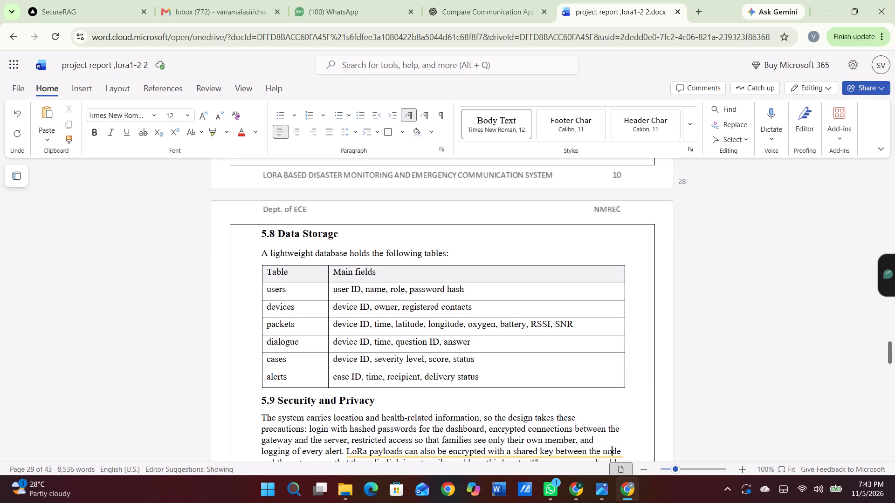
pyautogui.moveTo(257, 235); pyautogui.dragTo(384, 341)
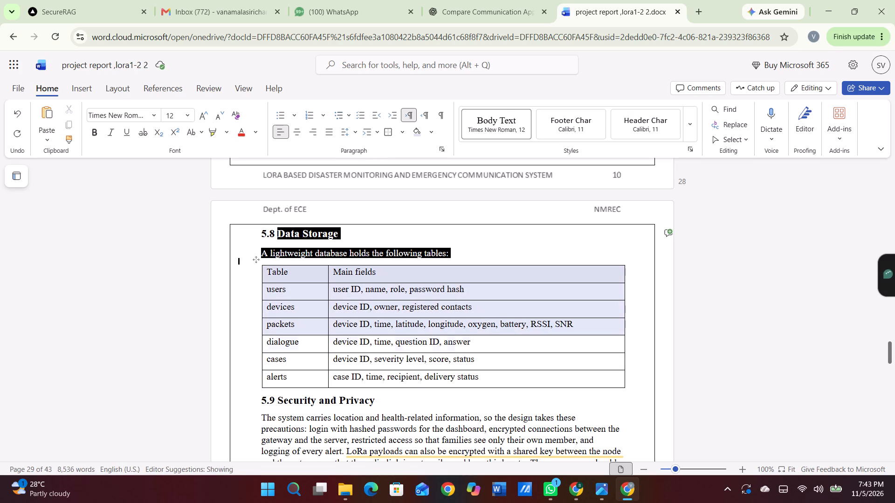
pyautogui.moveTo(384, 341); pyautogui.dragTo(525, 486)
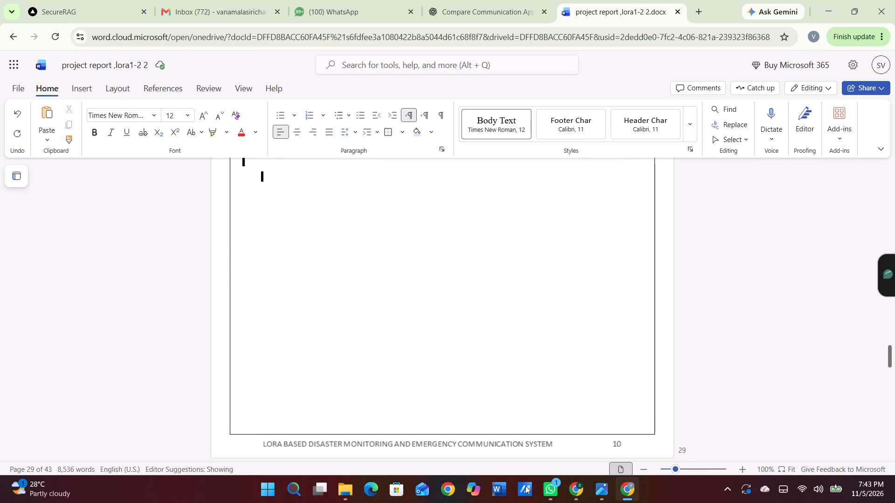
pyautogui.moveTo(525, 486); pyautogui.dragTo(510, 456)
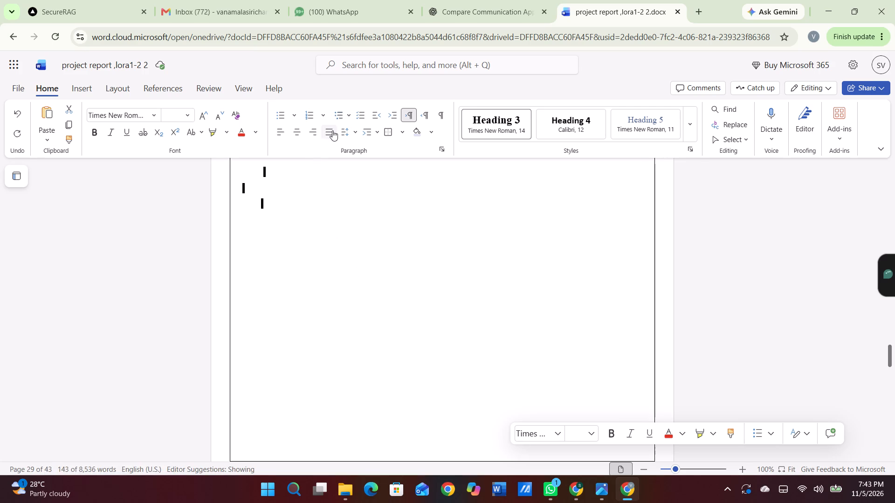
pyautogui.click(332, 130)
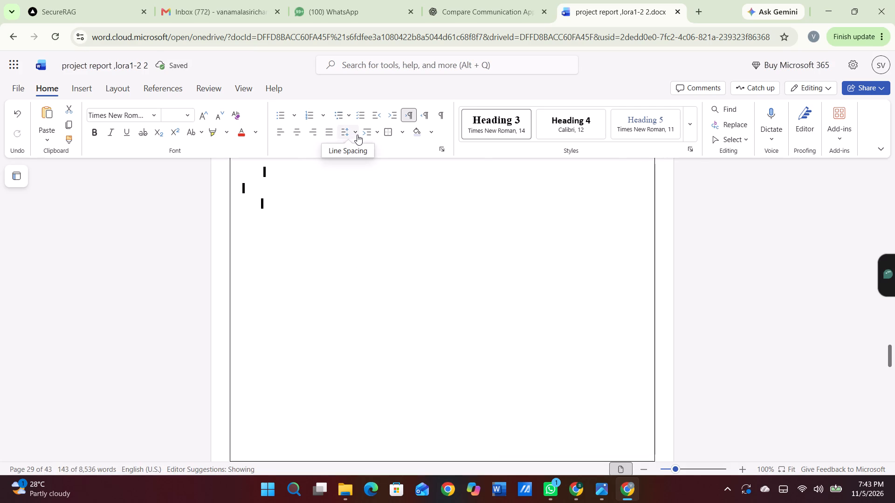
pyautogui.click(357, 135)
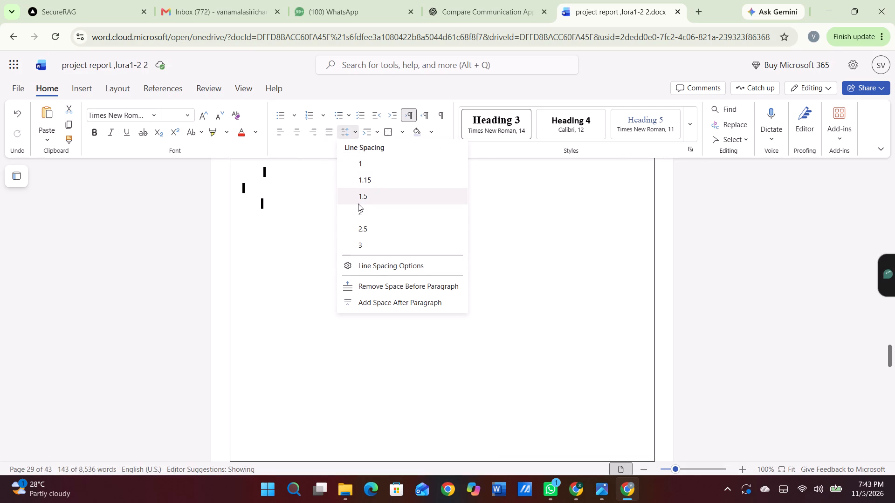
pyautogui.click(358, 204)
pyautogui.scroll(3, 314, 233)
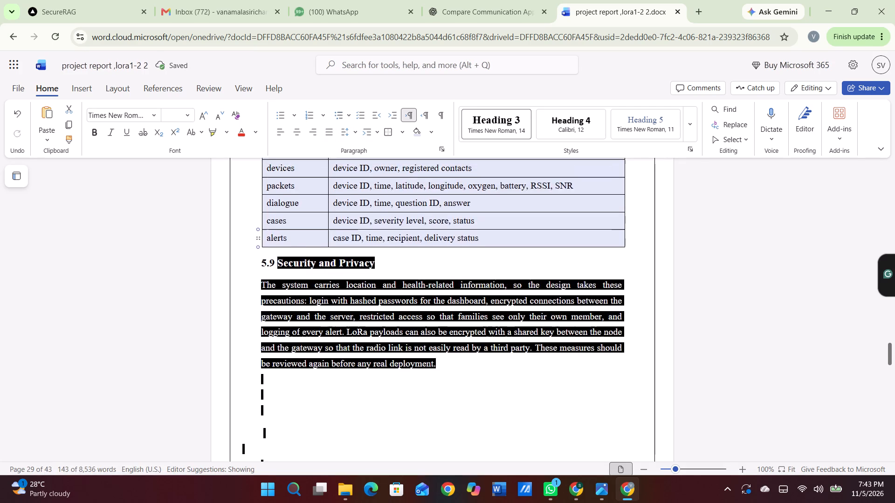
pyautogui.scroll(1, 314, 233)
pyautogui.click(358, 321)
# Move the Chapter 6 heading through the "Basic LoRa link" item up to the top of the blank page after section 5.9.
pyautogui.scroll(-2, 358, 321)
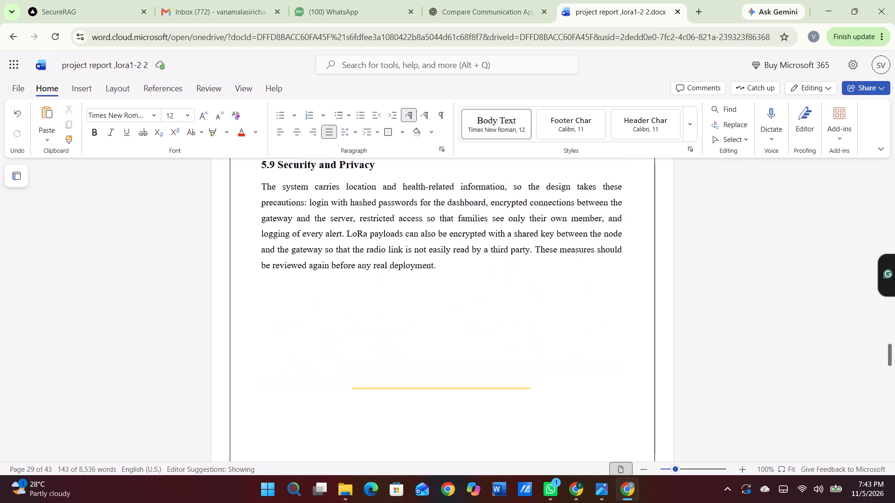
pyautogui.scroll(-11, 358, 321)
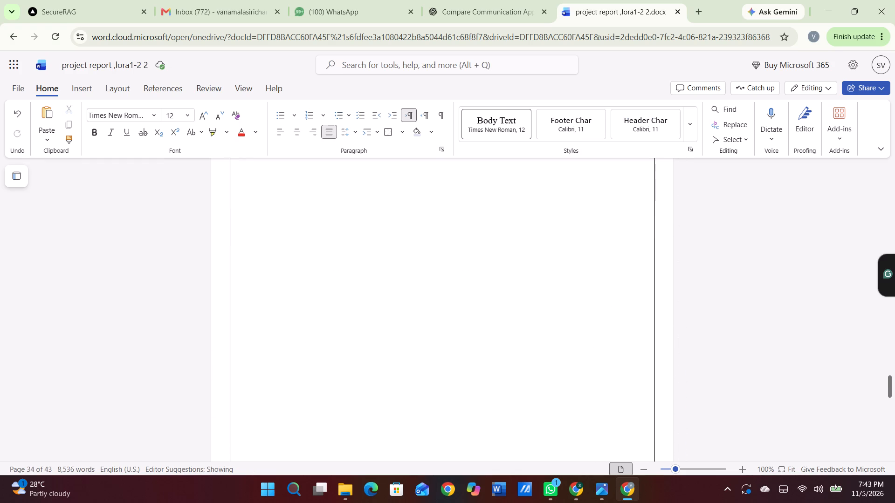
pyautogui.scroll(-3, 358, 321)
pyautogui.scroll(1, 358, 321)
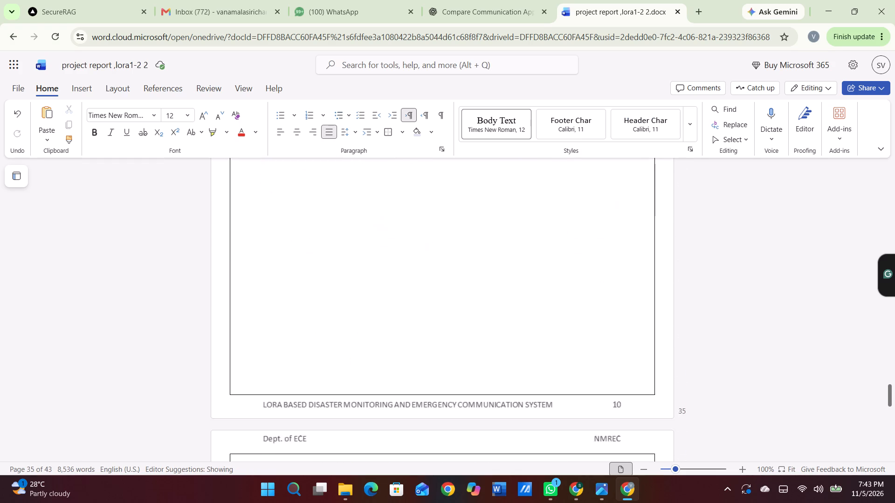
pyautogui.scroll(1, 358, 321)
pyautogui.scroll(-2, 358, 321)
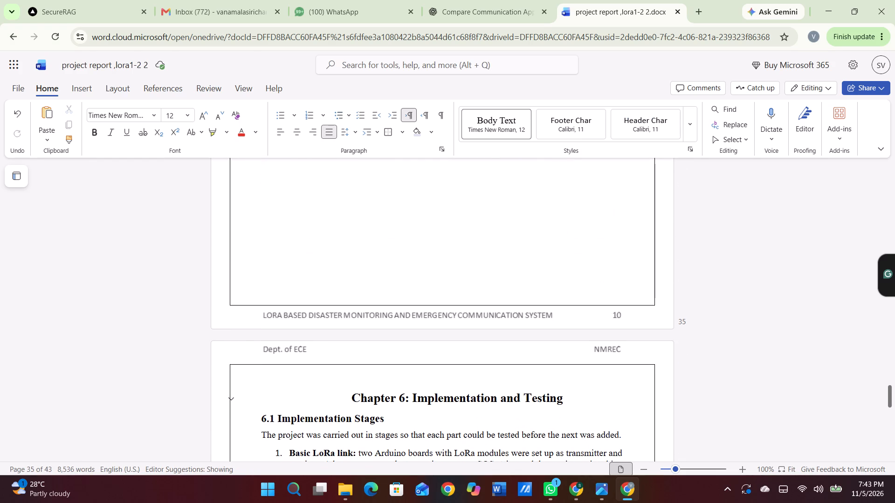
pyautogui.click(341, 395)
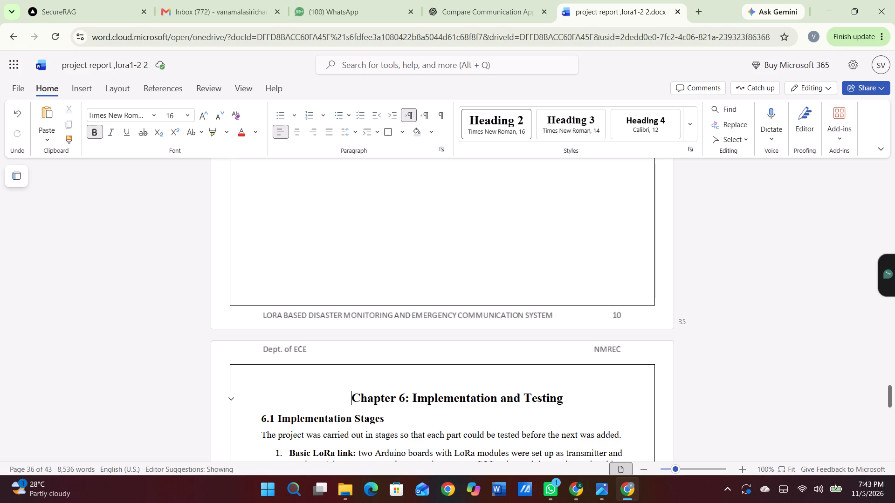
pyautogui.moveTo(338, 394); pyautogui.dragTo(527, 502)
pyautogui.hotkey('ctrl', 'c')
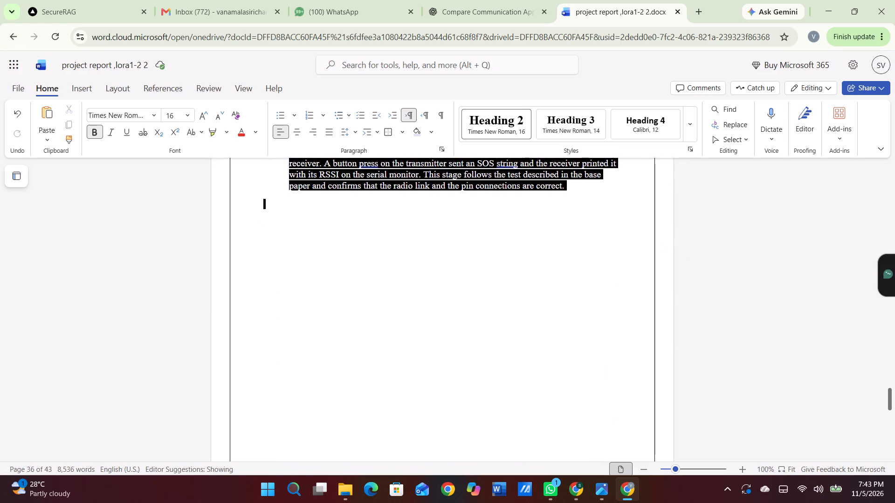
pyautogui.hotkey('ctrl', 'x')
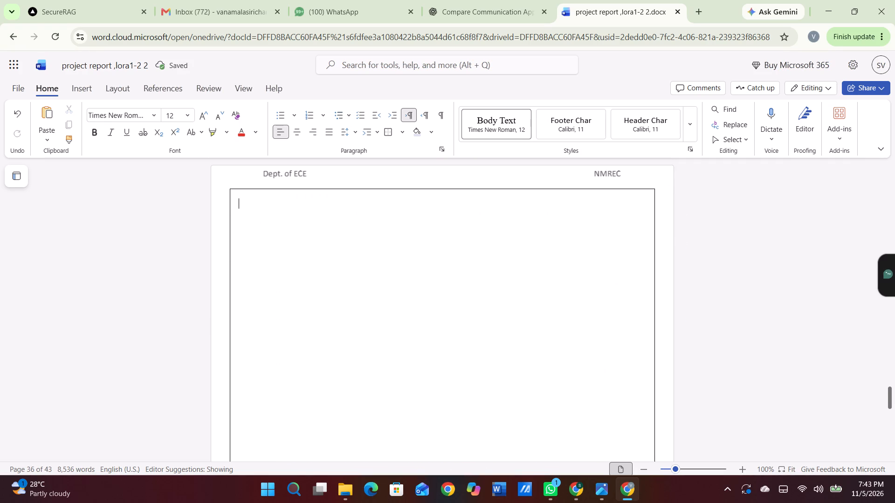
pyautogui.scroll(10, 363, 340)
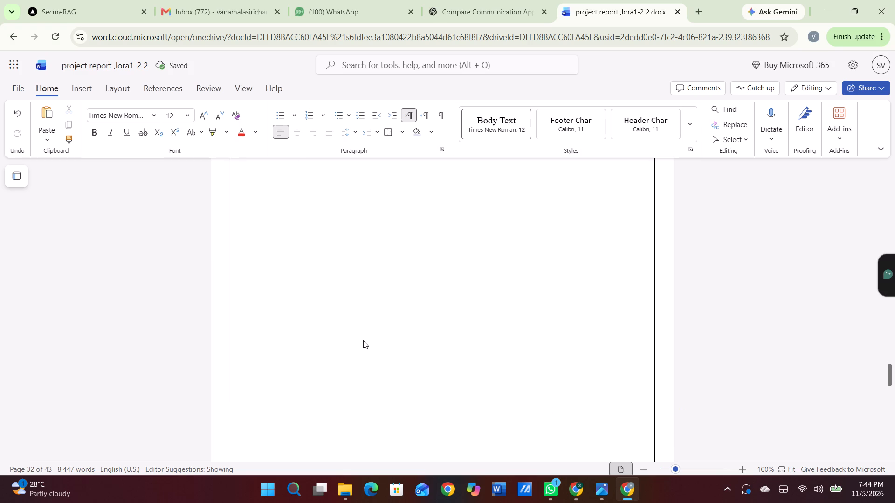
pyautogui.scroll(5, 363, 340)
pyautogui.scroll(-1, 363, 340)
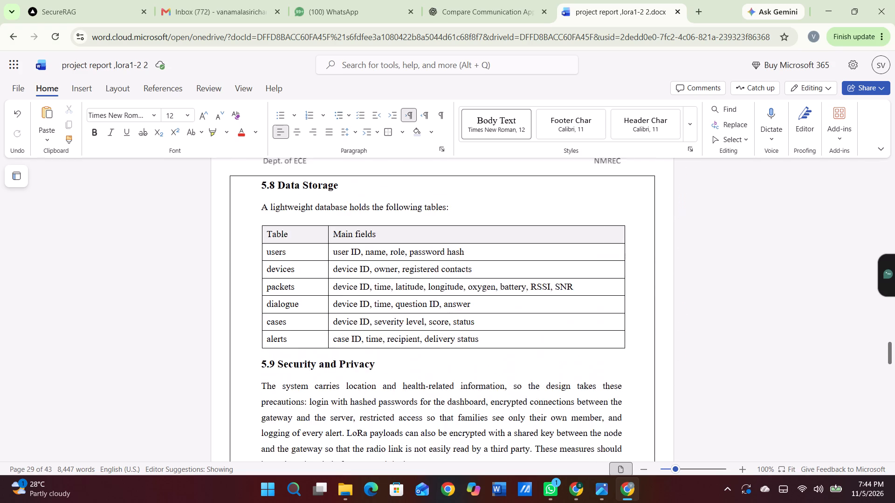
pyautogui.scroll(-6, 363, 340)
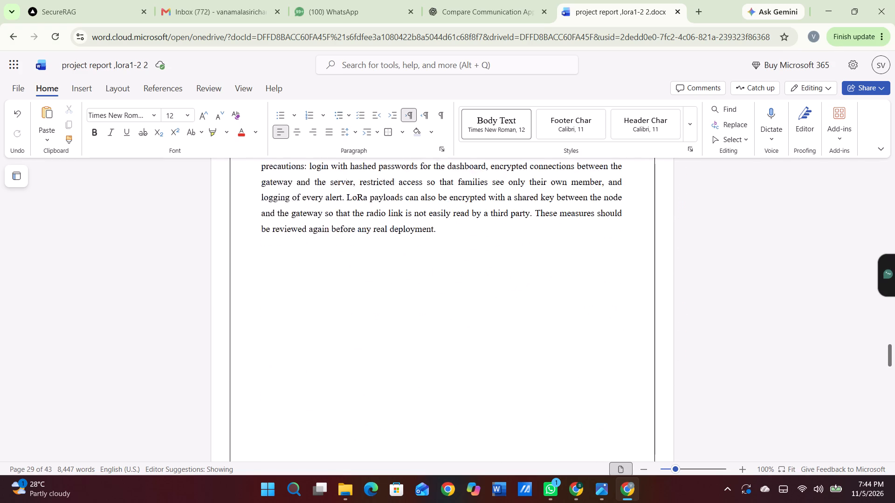
pyautogui.scroll(-1, 363, 340)
pyautogui.click(376, 264)
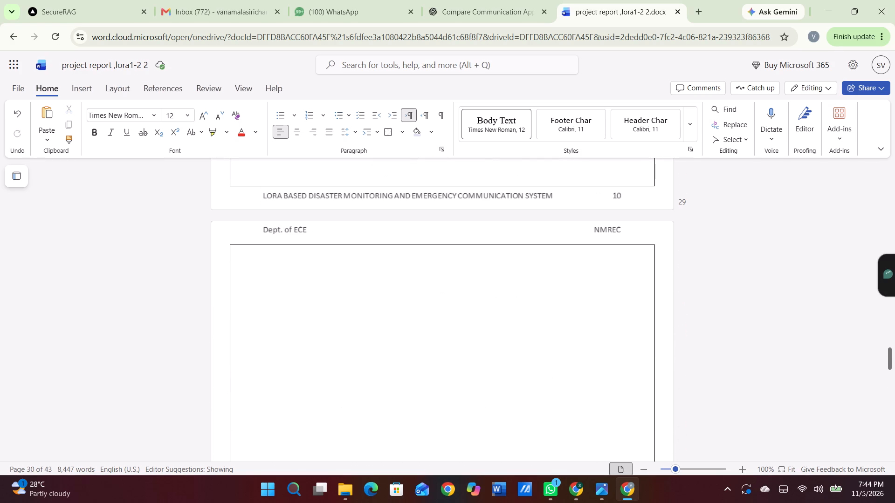
pyautogui.hotkey('ctrl', 'v')
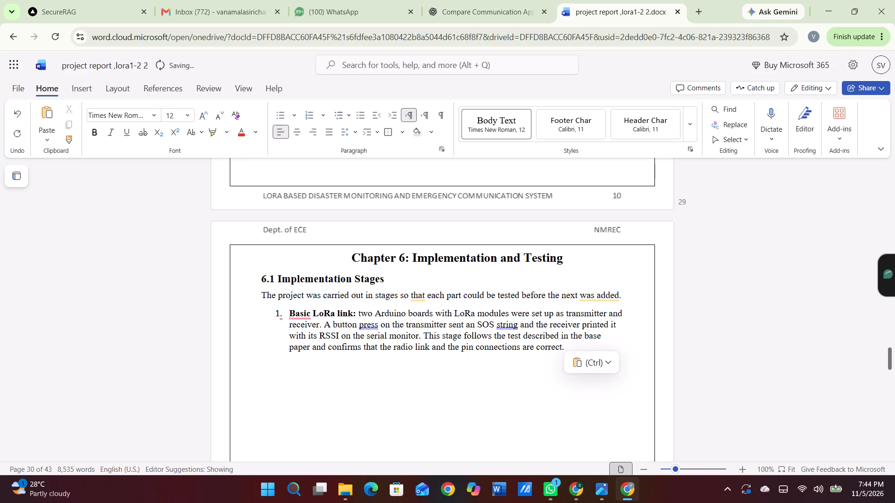
# Split the Chapter 6 heading into two lines, "Chapter 6" and "Implementation and Testing", removing the colon.
pyautogui.click(413, 257)
pyautogui.press('BackSpace')
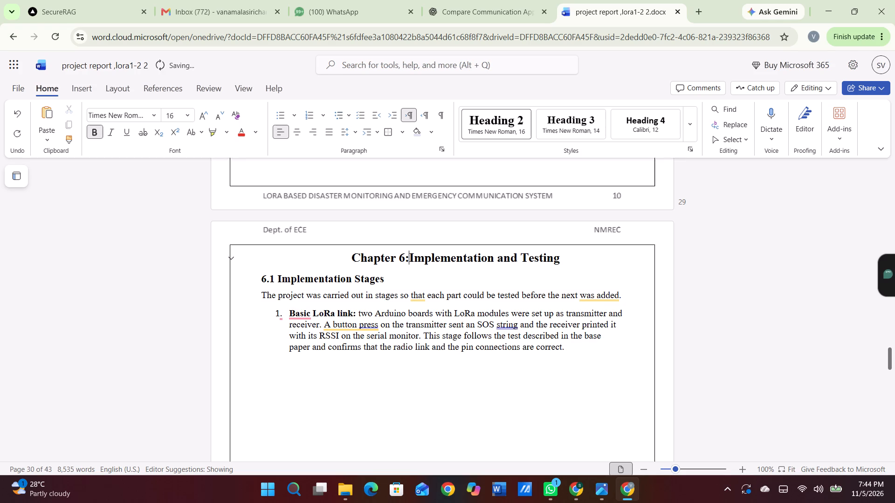
pyautogui.press('BackSpace')
pyautogui.press('space')
pyautogui.press('Return')
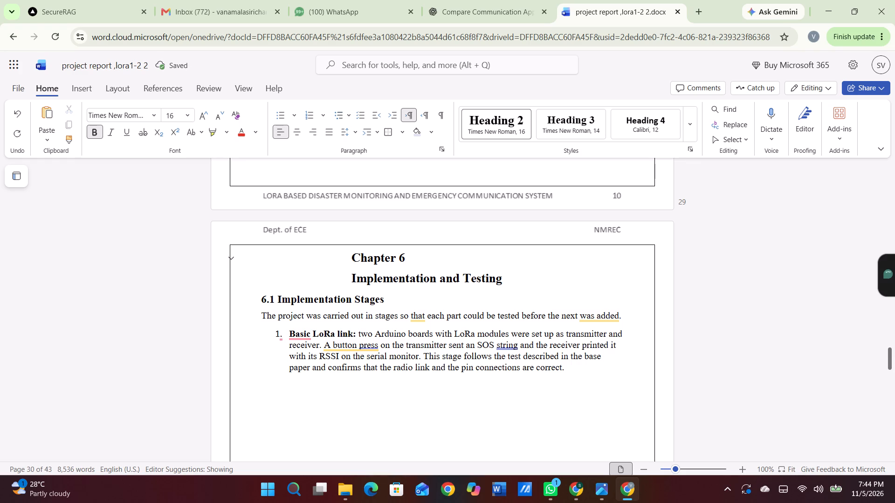
# Shift the "Chapter 6" line with leading spaces toward the centre above "Implementation and Testing".
pyautogui.press('Up')
pyautogui.press('space')
pyautogui.press('space')
pyautogui.press('space')
pyautogui.press('space')
pyautogui.press('space')
pyautogui.press('space')
pyautogui.press('space')
pyautogui.press('space')
pyautogui.press('space')
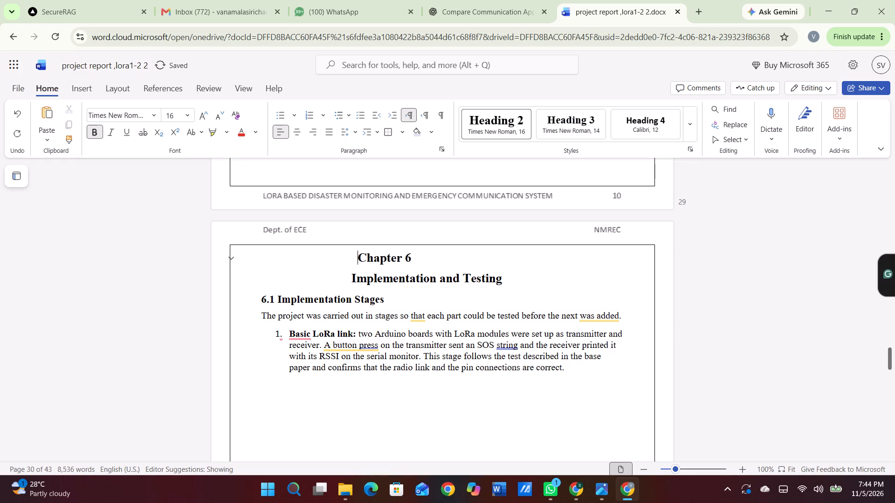
pyautogui.press('space')
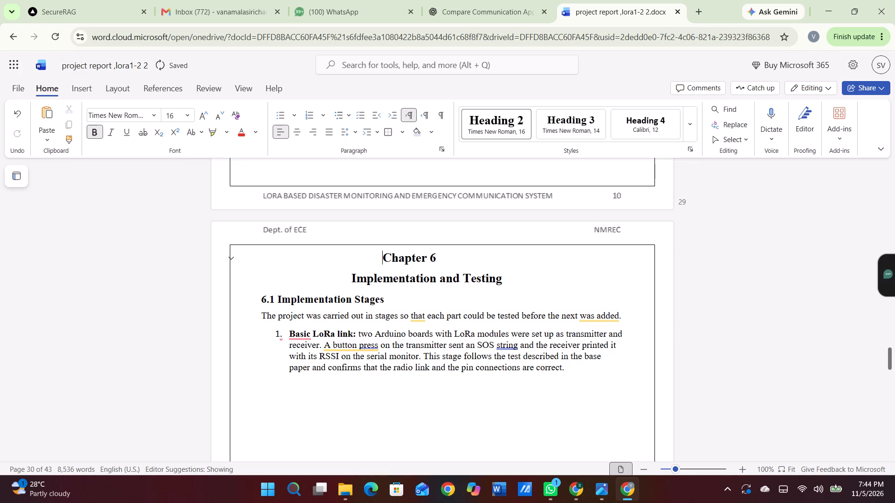